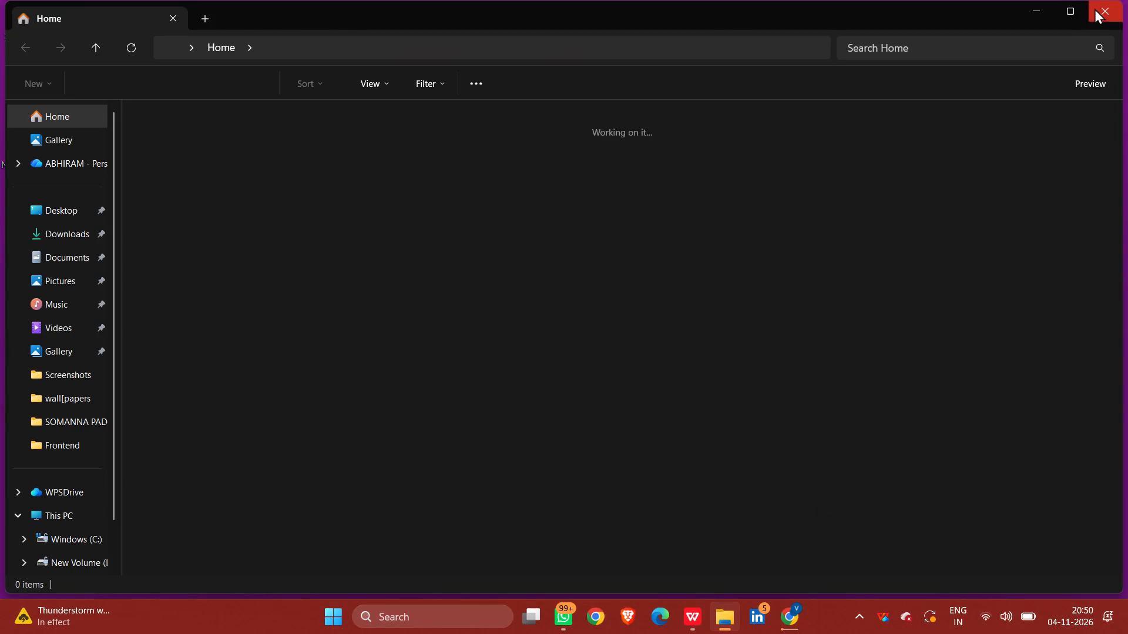
Close the file explorer window and switch to the Major Project Phase-I report in WPS Office.
left_click(1095, 8)
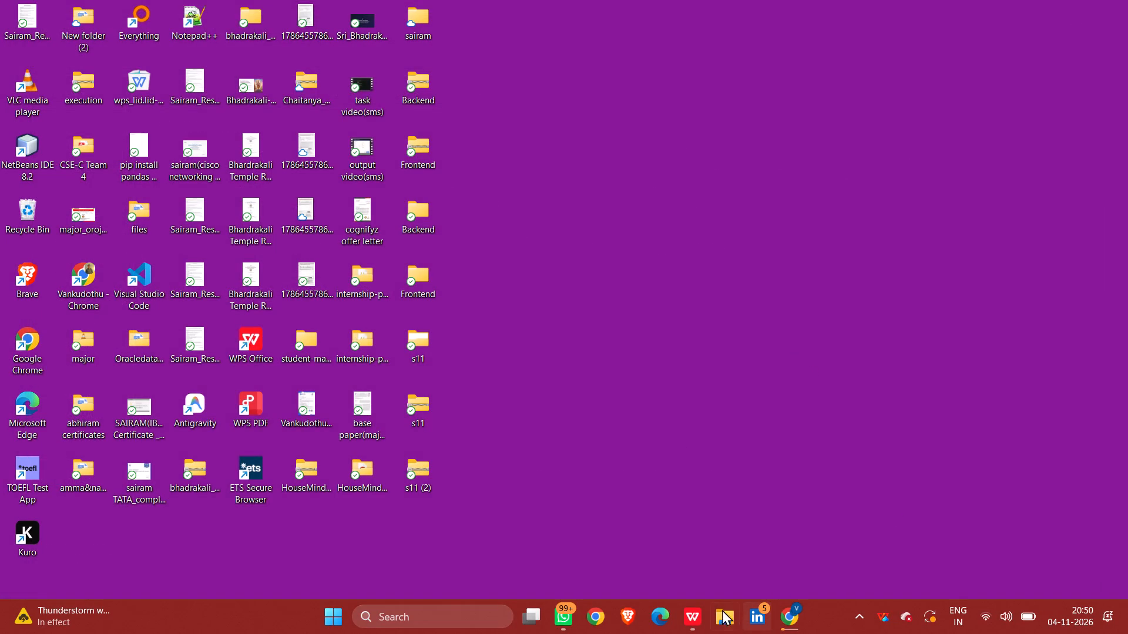
left_click(693, 610)
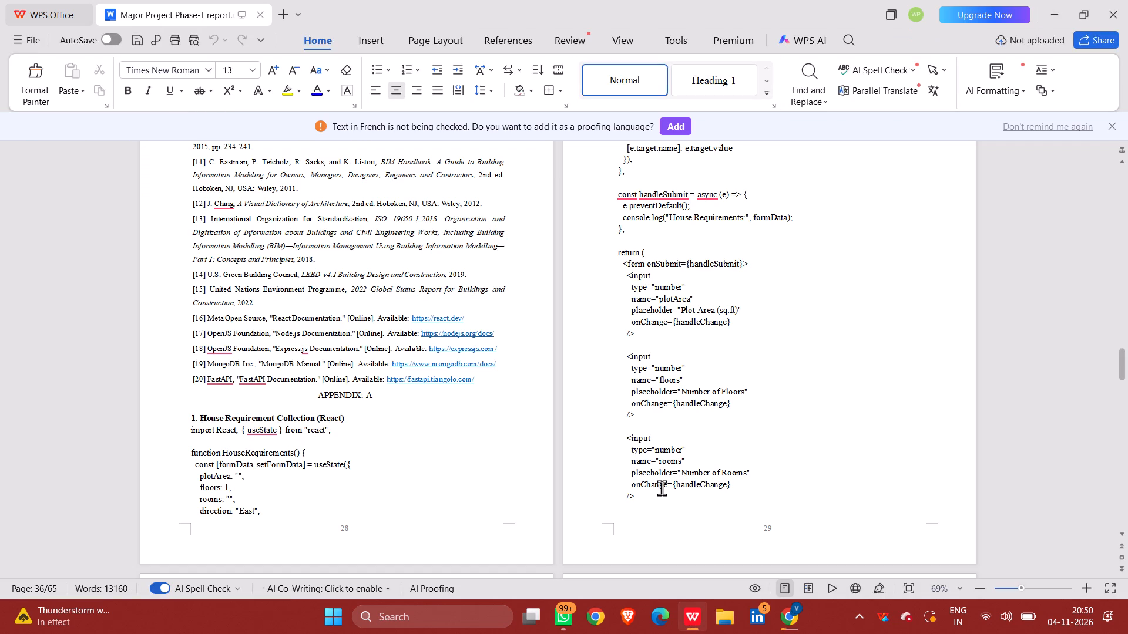
Review the report from the Appendix A code through the Turnitin similarity pages to the AgroVision RT paper.
right_click(845, 495)
left_click(793, 397)
scroll(793, 397, "down", 6)
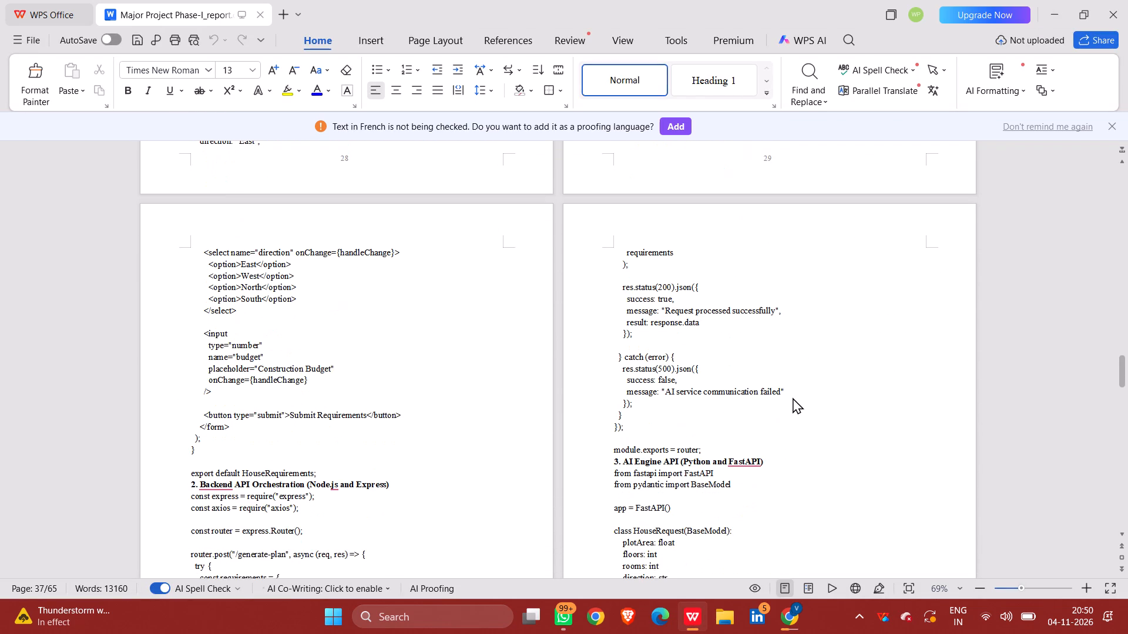
scroll(793, 397, "down", 8)
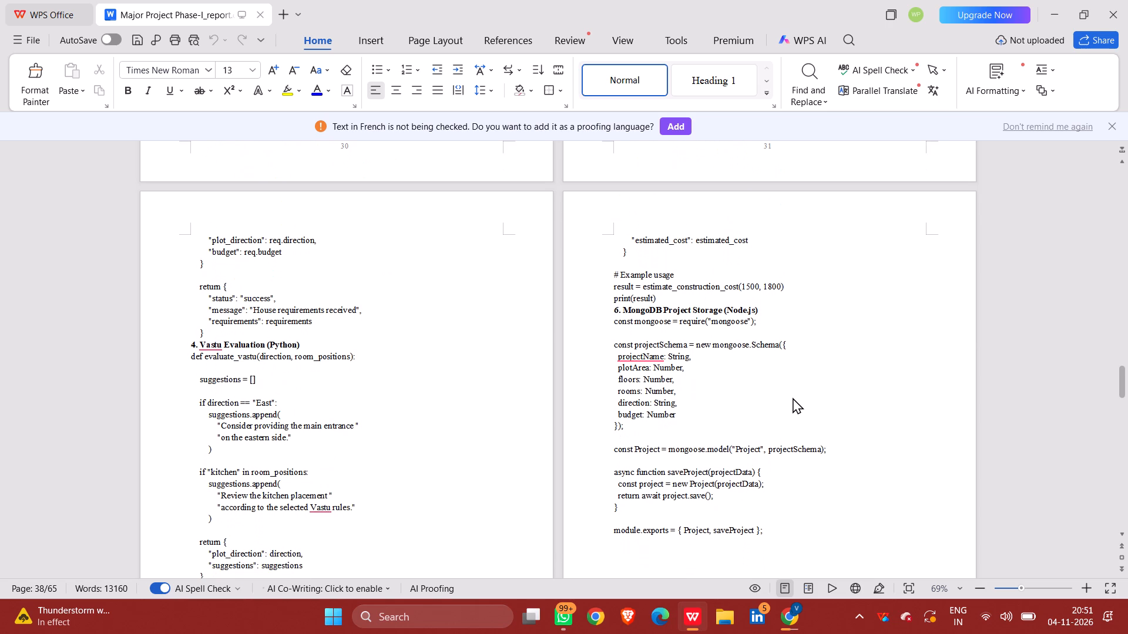
scroll(793, 397, "down", 4)
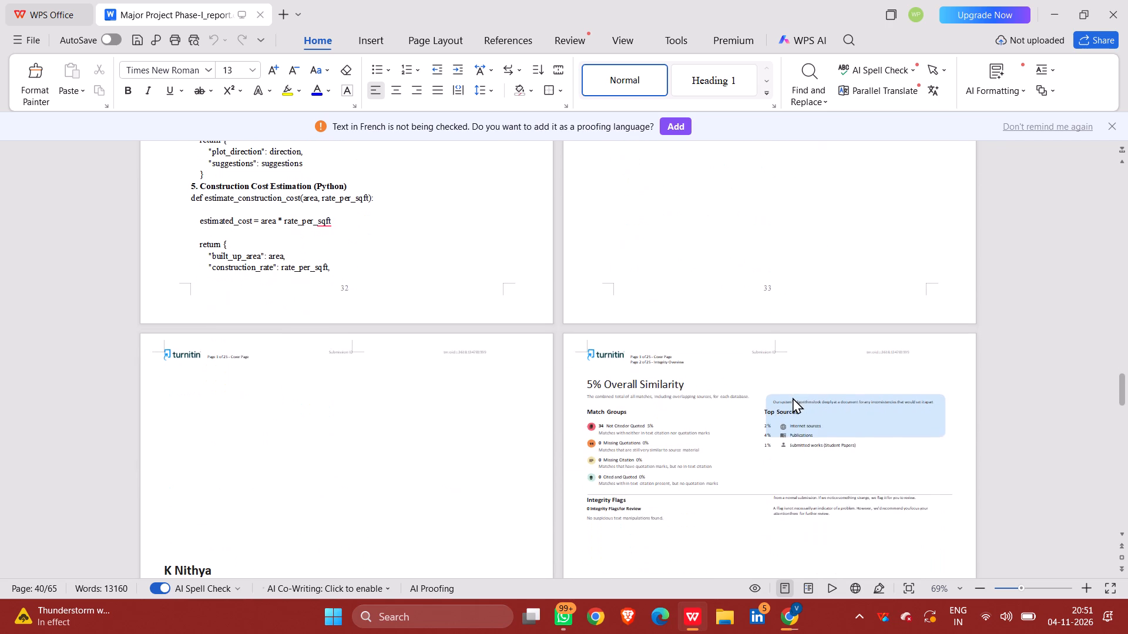
scroll(793, 397, "down", 8)
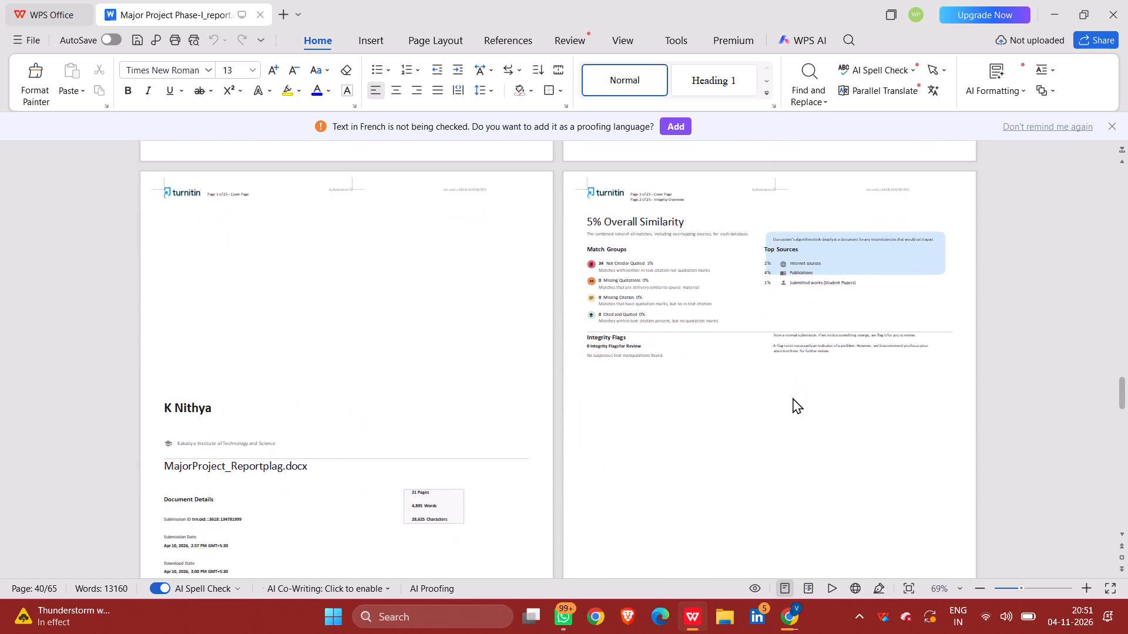
scroll(793, 397, "down", 6)
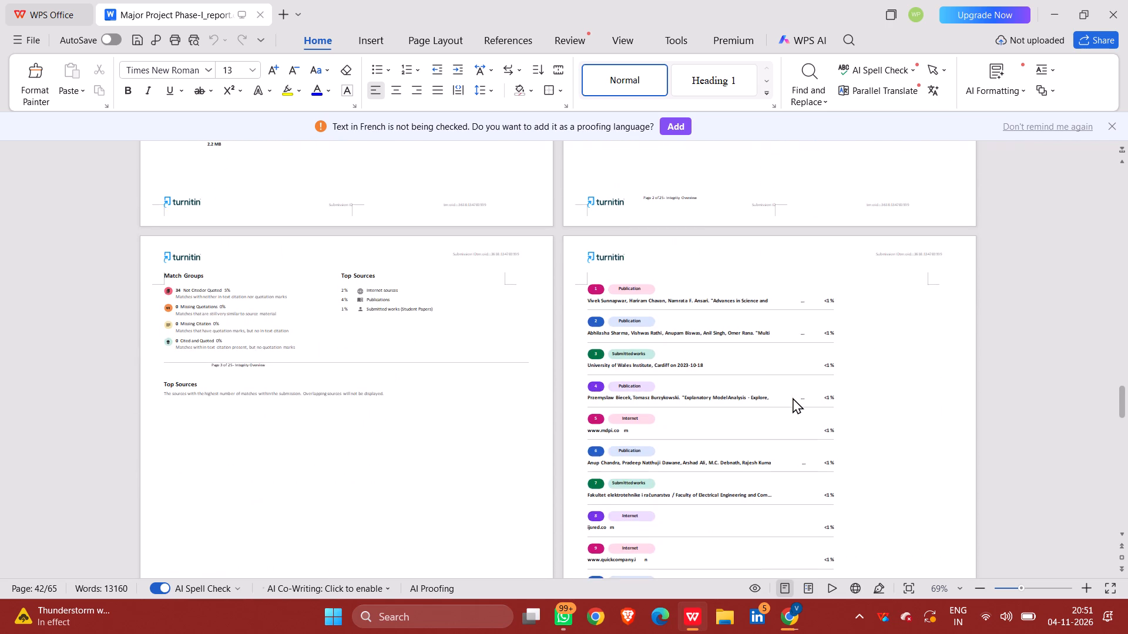
scroll(793, 397, "down", 1)
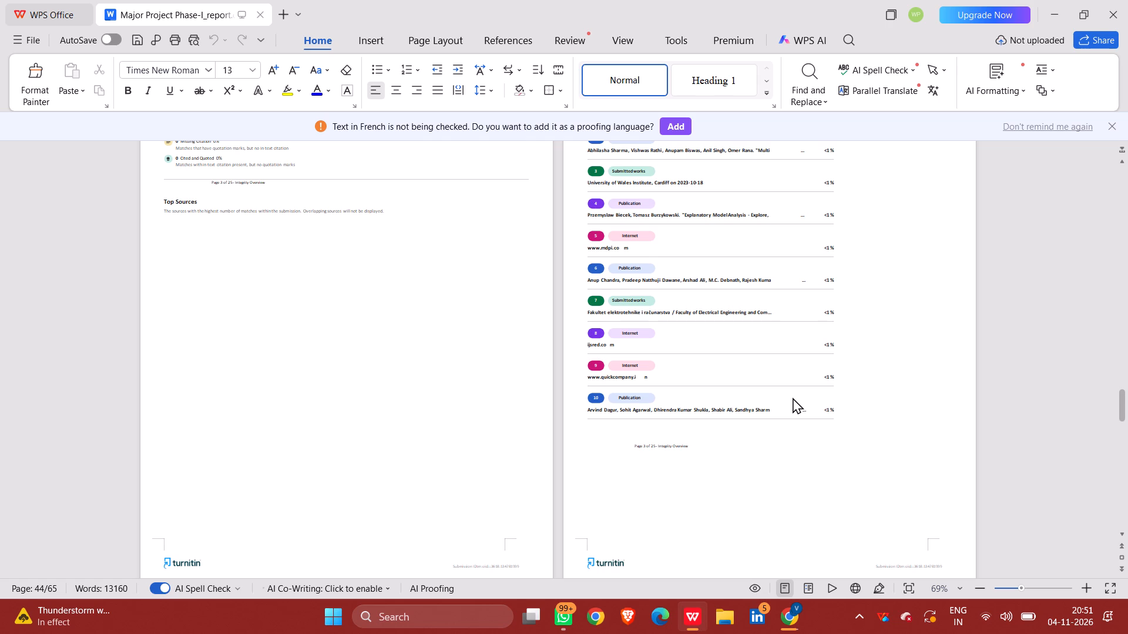
scroll(793, 397, "down", 4)
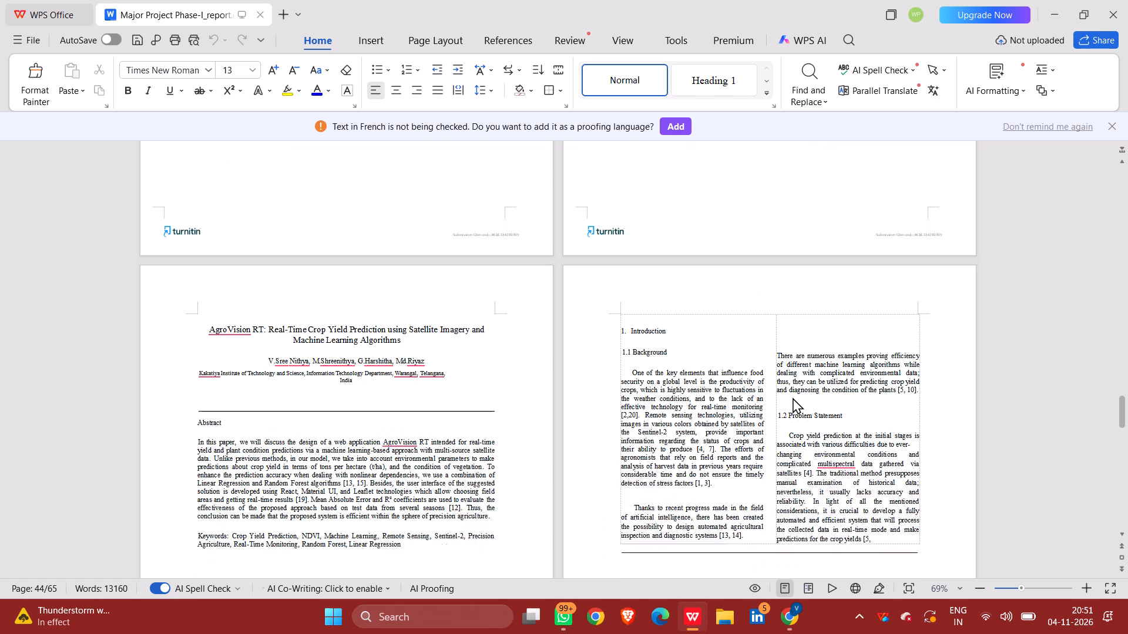
scroll(793, 397, "down", 1)
Delete the AgroVision RT paper's first two pages, from the title and abstract through the 1.1 Background and 1.2 Problem Statement text.
left_click_drag(187, 284, 338, 436)
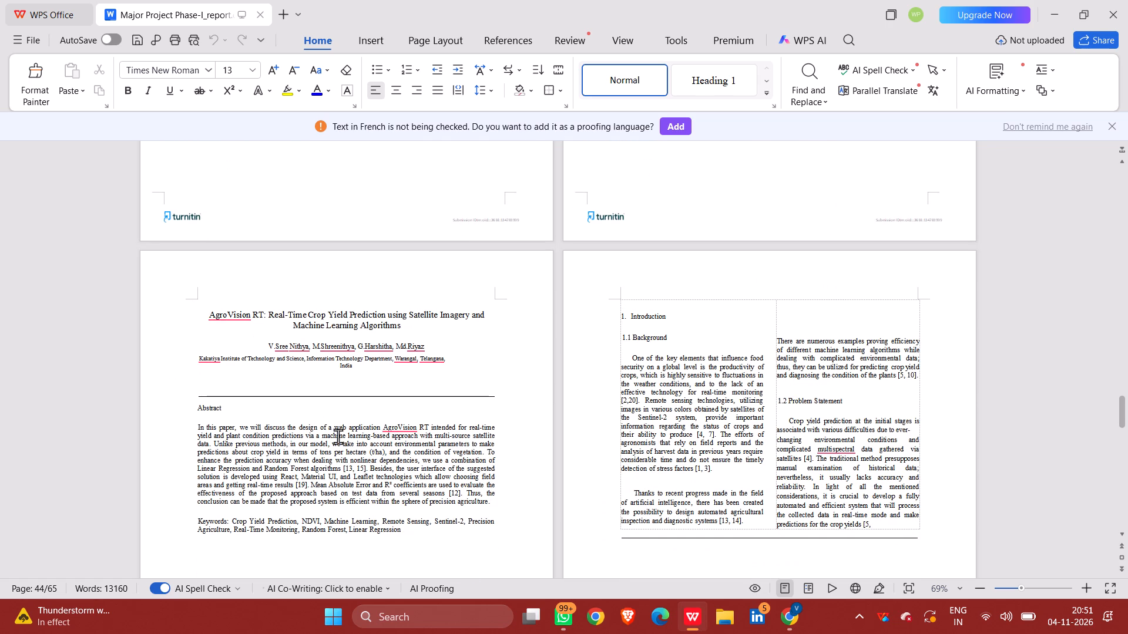
left_click_drag(338, 436, 205, 296)
left_click_drag(205, 296, 278, 358)
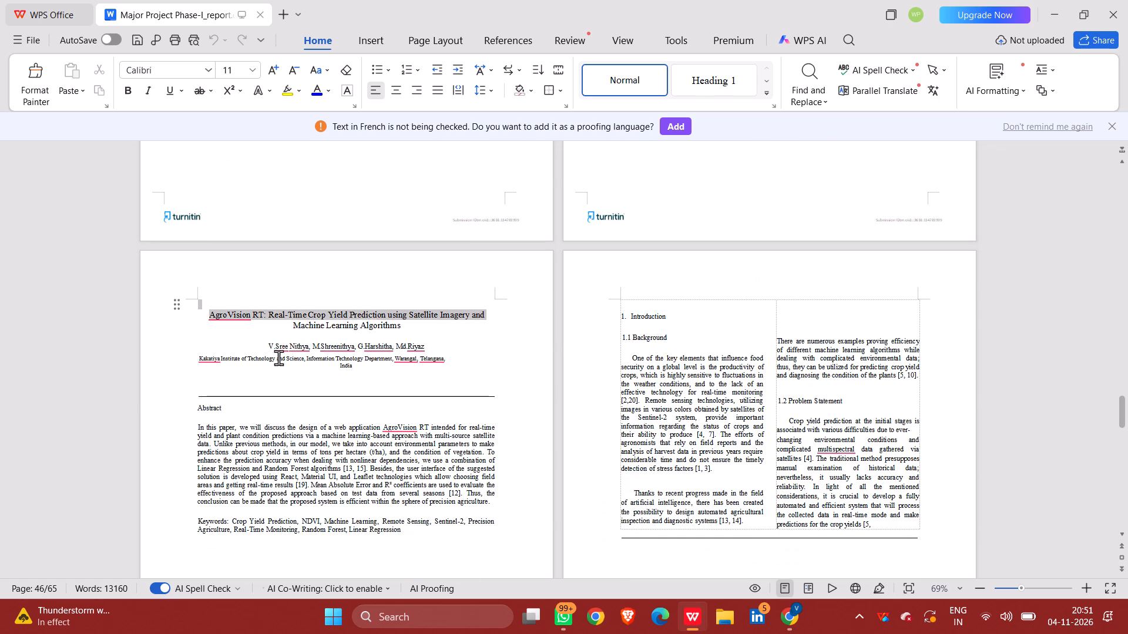
left_click_drag(278, 358, 550, 466)
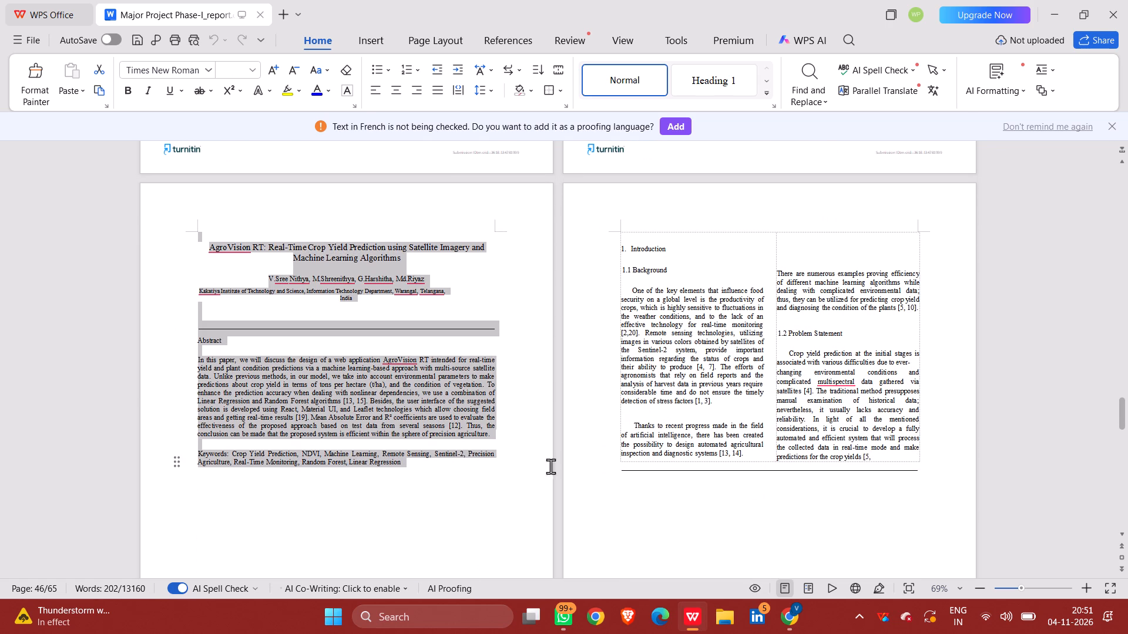
left_click_drag(550, 466, 606, 568)
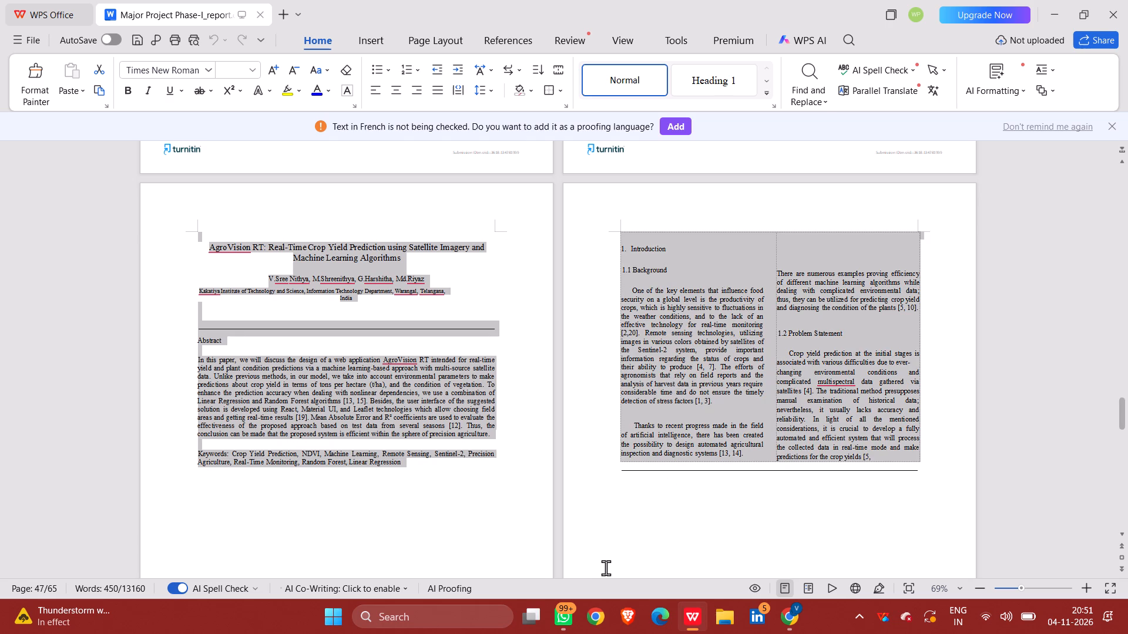
left_click_drag(606, 568, 607, 515)
key("Down")
key("Down")
key("Down")
key("Down")
left_click_drag(607, 515, 610, 529)
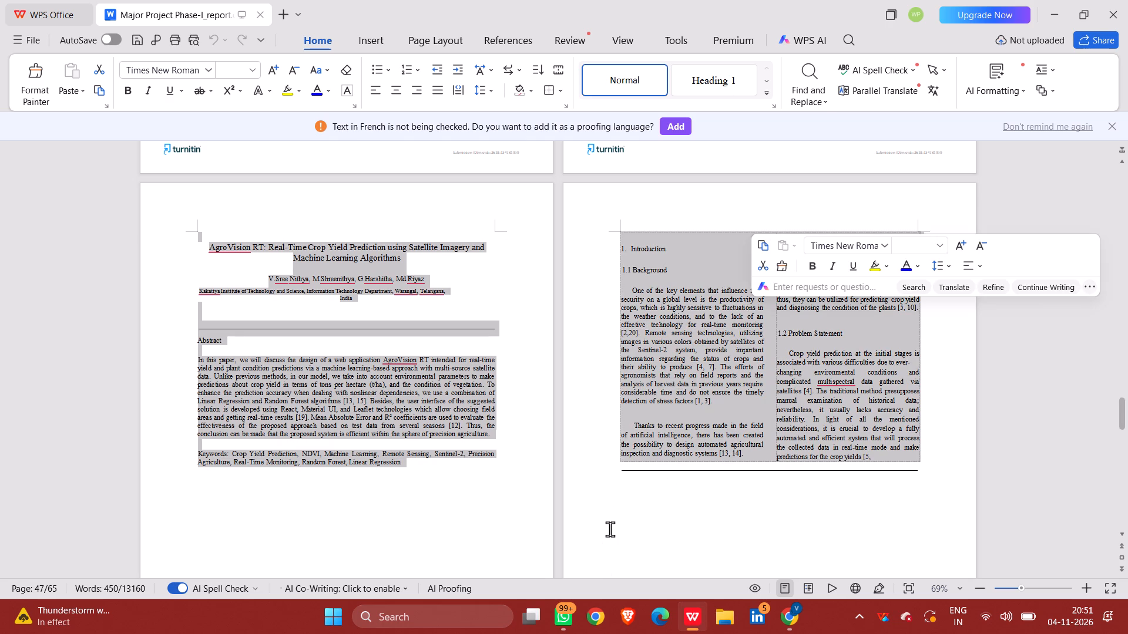
key("BackSpace")
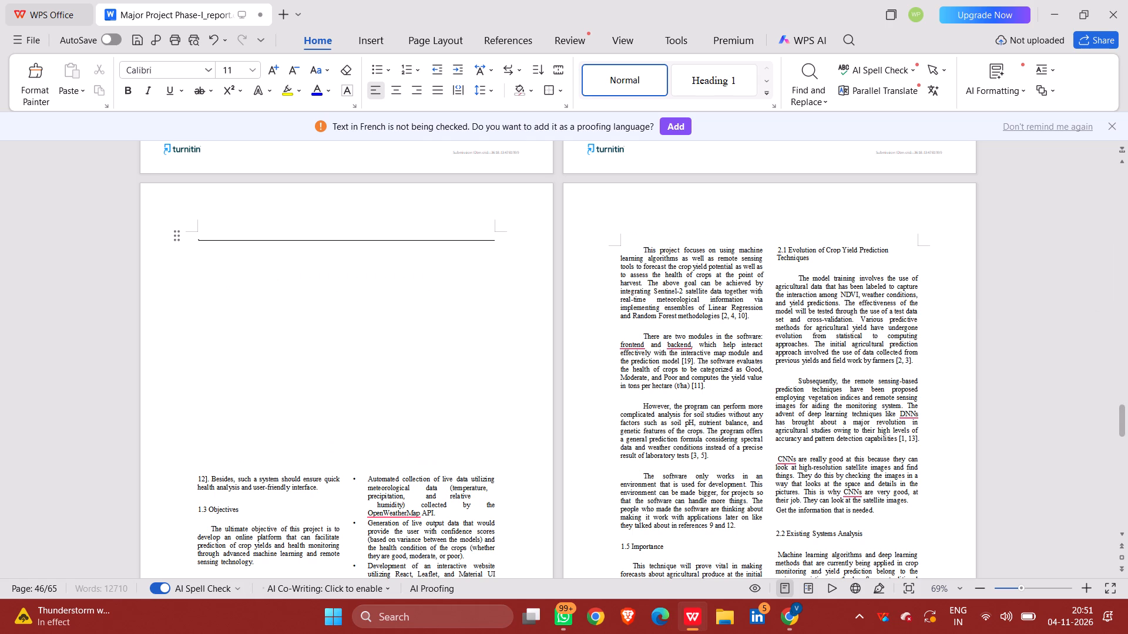
Delete the paper's page holding the leftover problem statement text, 1.3 Objectives and the 1.4 Scope heading.
scroll(608, 380, "down", 2)
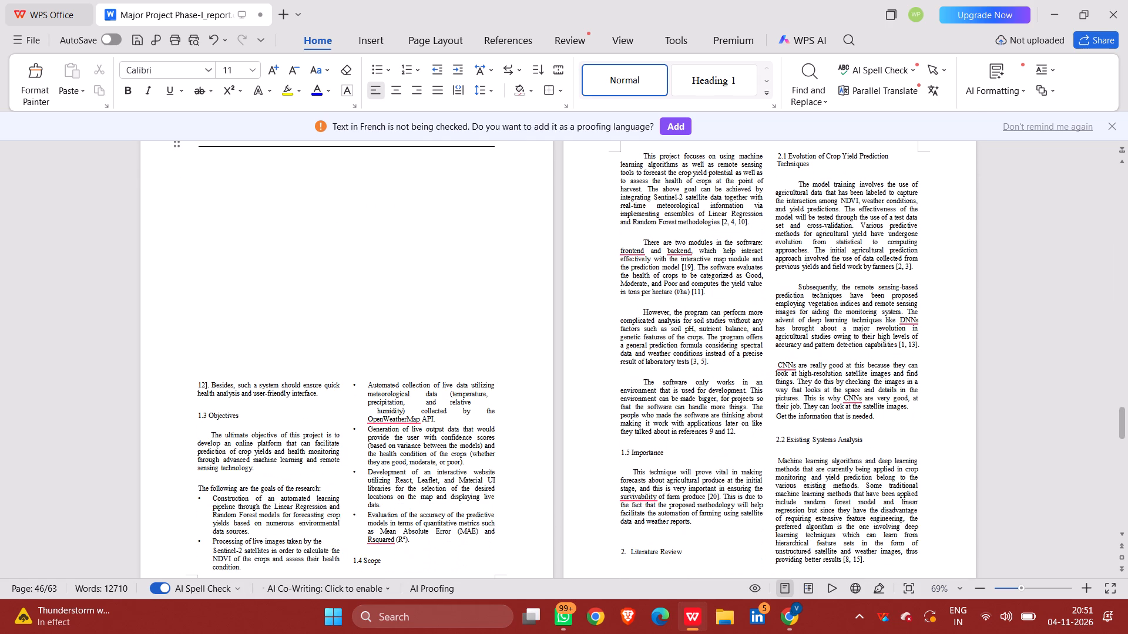
left_click_drag(180, 295, 522, 504)
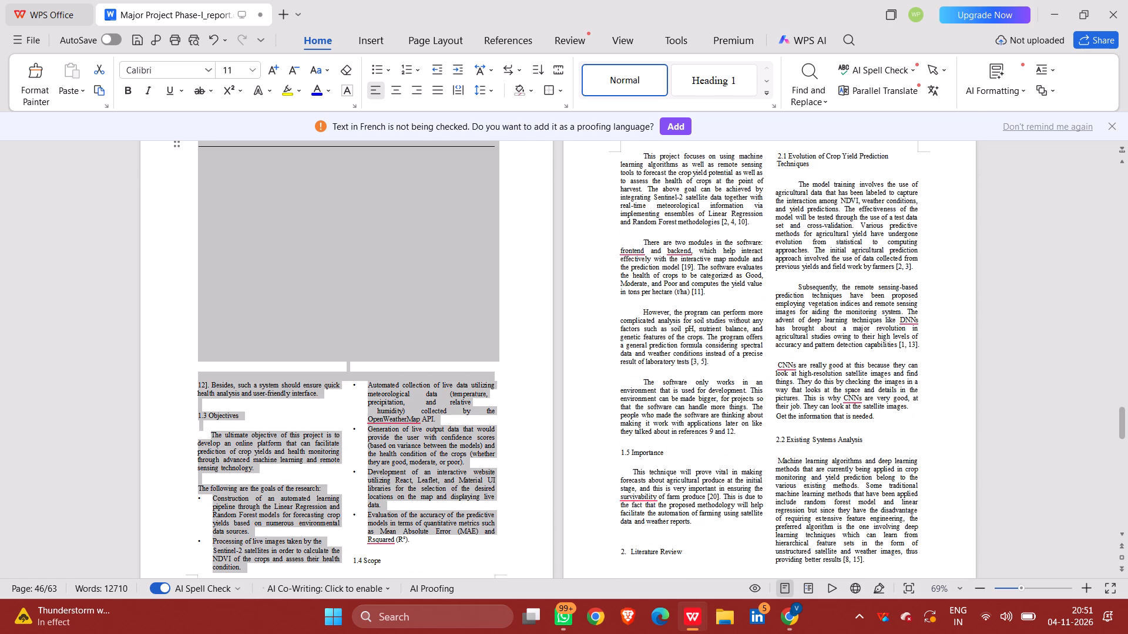
left_click_drag(522, 504, 770, 561)
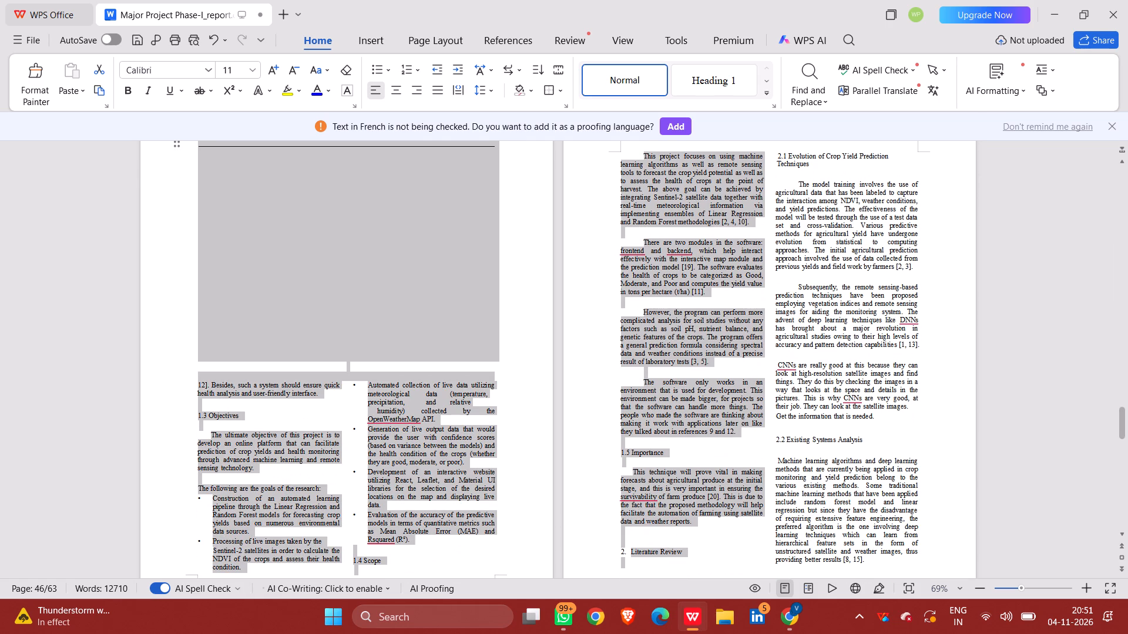
left_click_drag(770, 561, 851, 518)
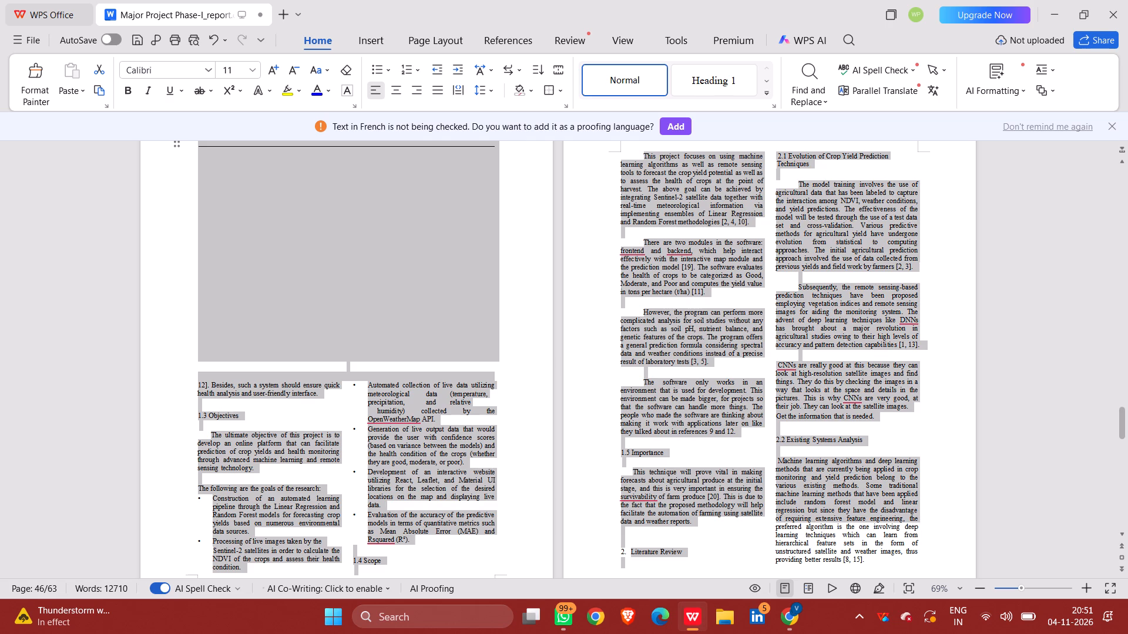
left_click_drag(851, 518, 808, 548)
key("Down")
key("Down")
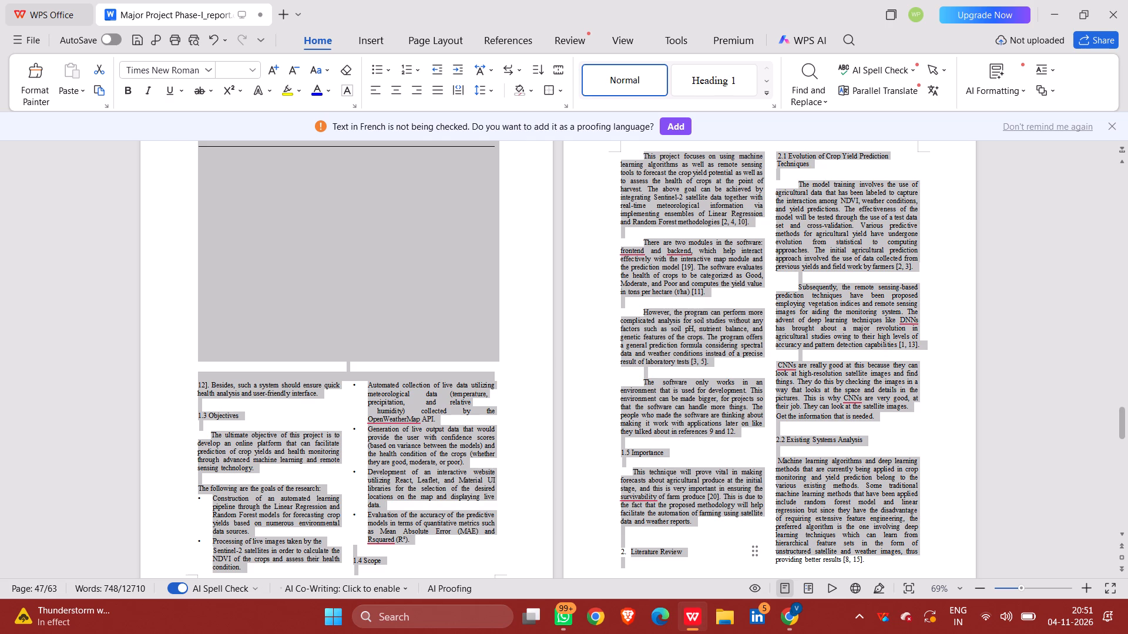
key("Down")
key("Down")
key("Down")
key("Down")
left_click_drag(808, 548, 986, 569)
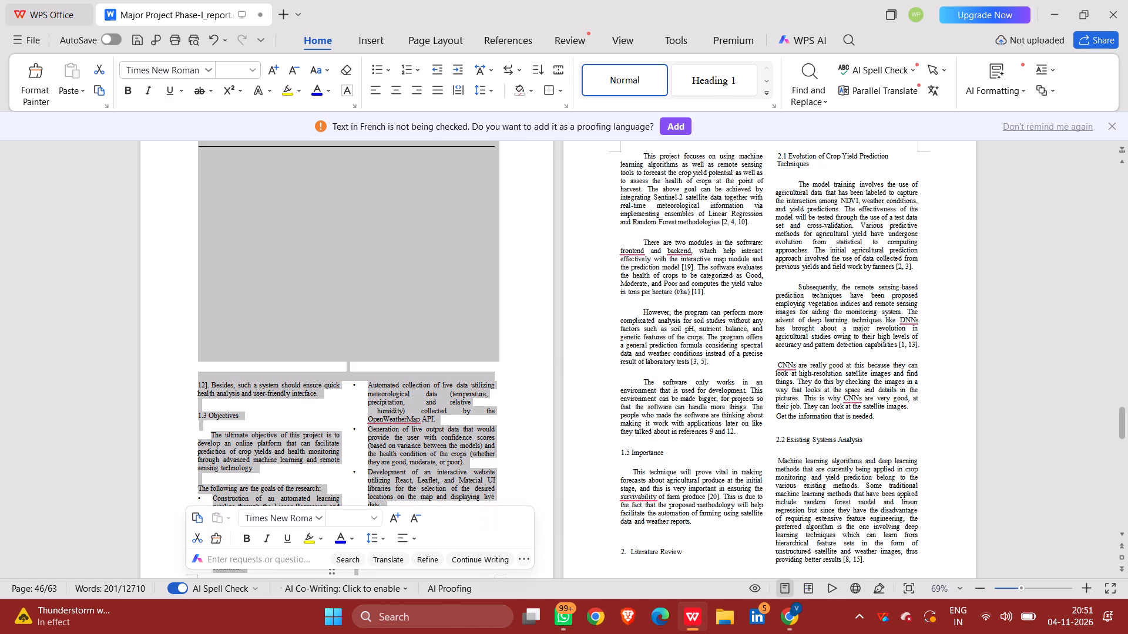
key("BackSpace")
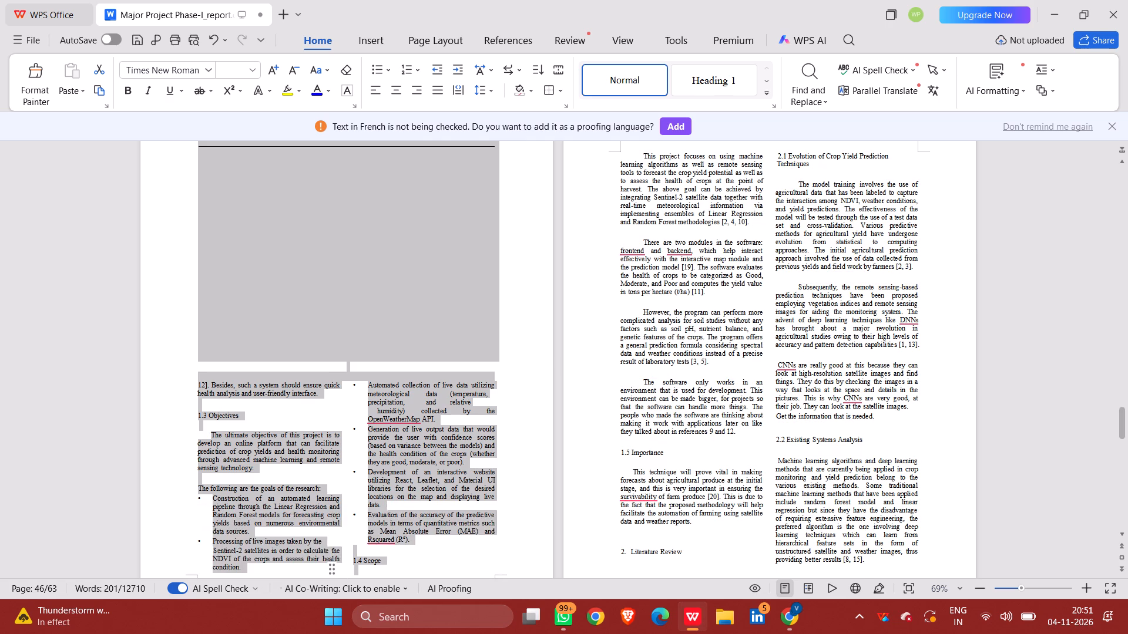
Delete everything from the paragraph starting "This project focuses on using machine" to the document's end, including the second Turnitin report.
scroll(986, 569, "up", 5)
scroll(986, 569, "down", 1)
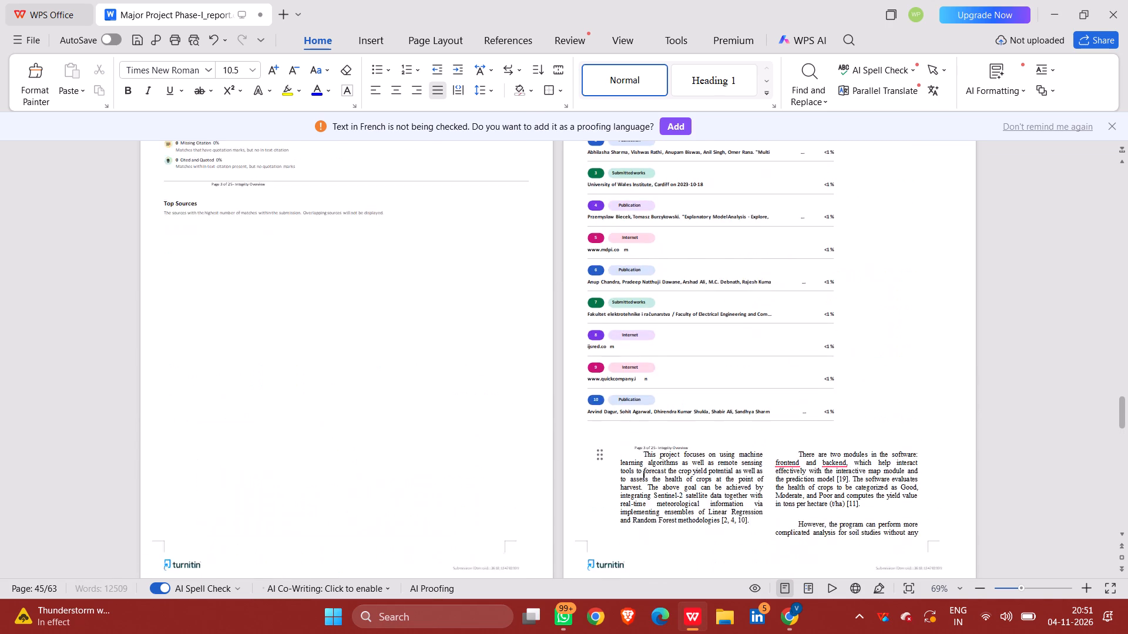
scroll(986, 569, "down", 1)
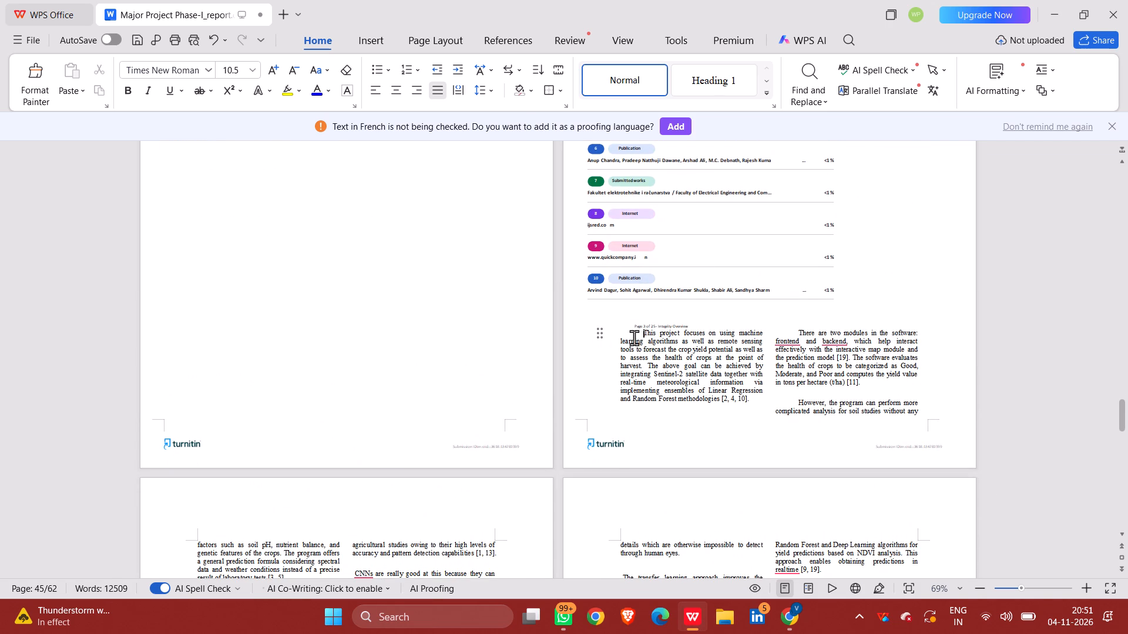
left_click_drag(639, 335, 851, 616)
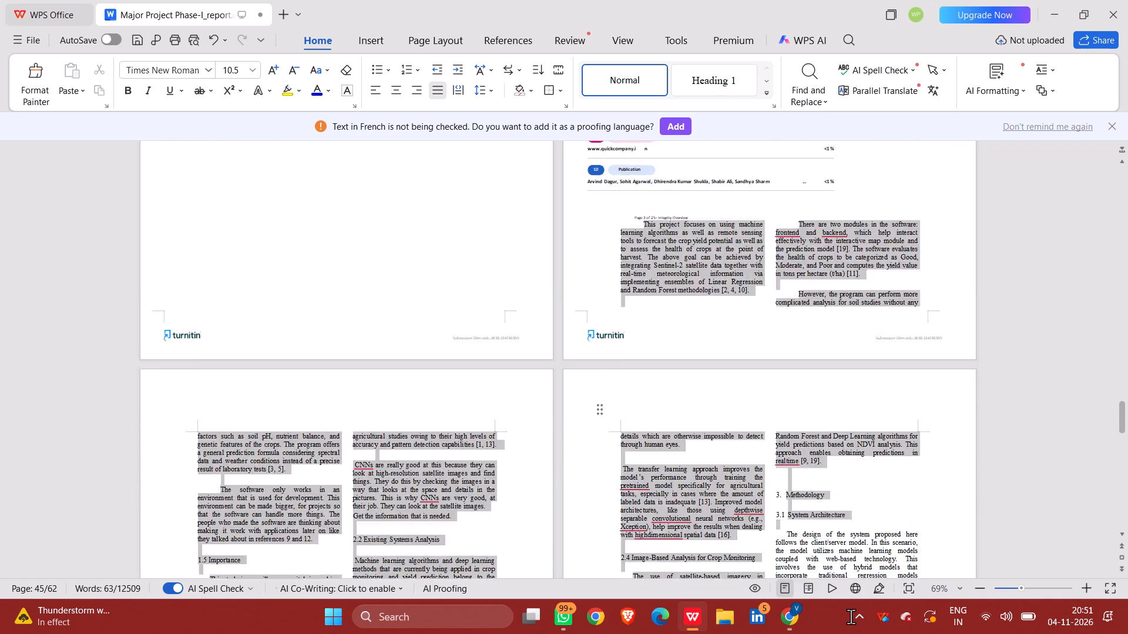
left_click_drag(851, 616, 850, 611)
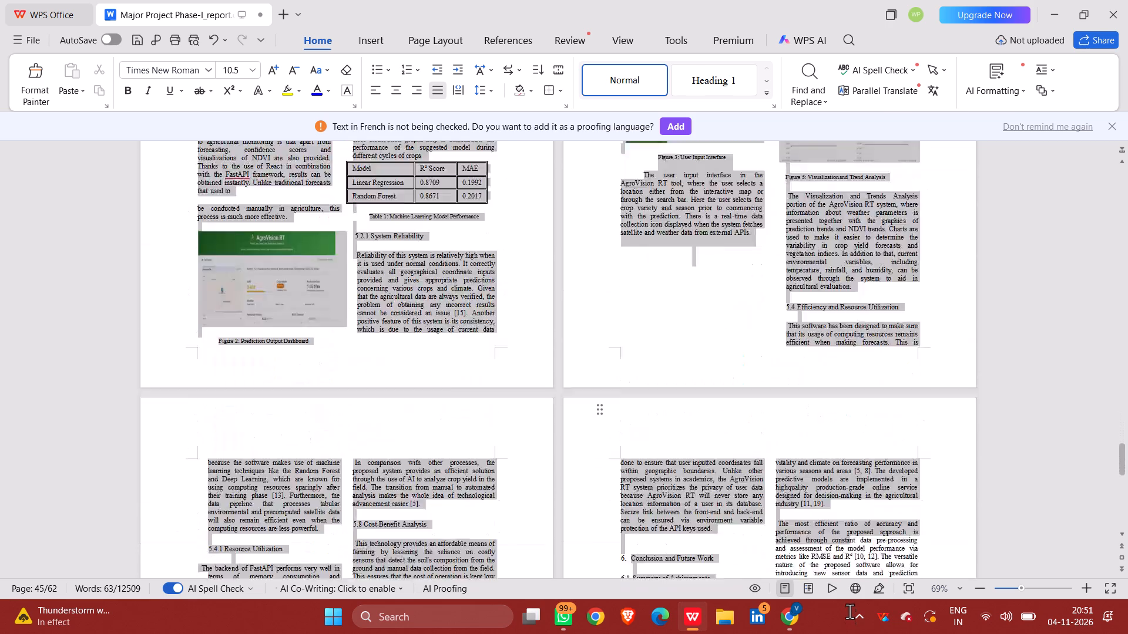
left_click_drag(850, 611, 736, 453)
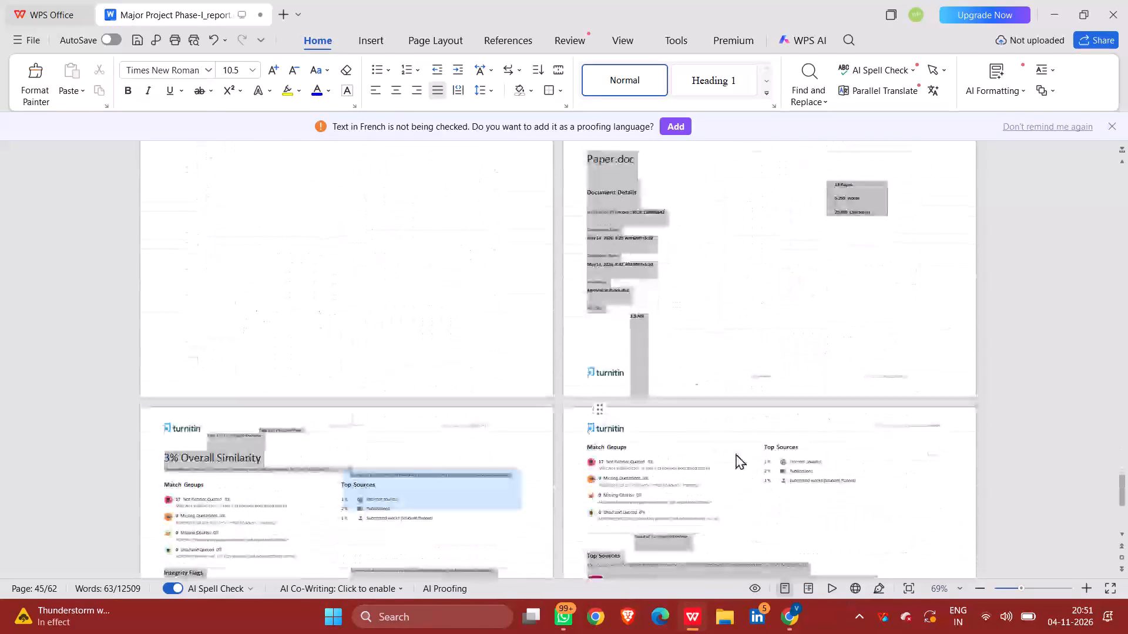
left_click_drag(736, 453, 830, 588)
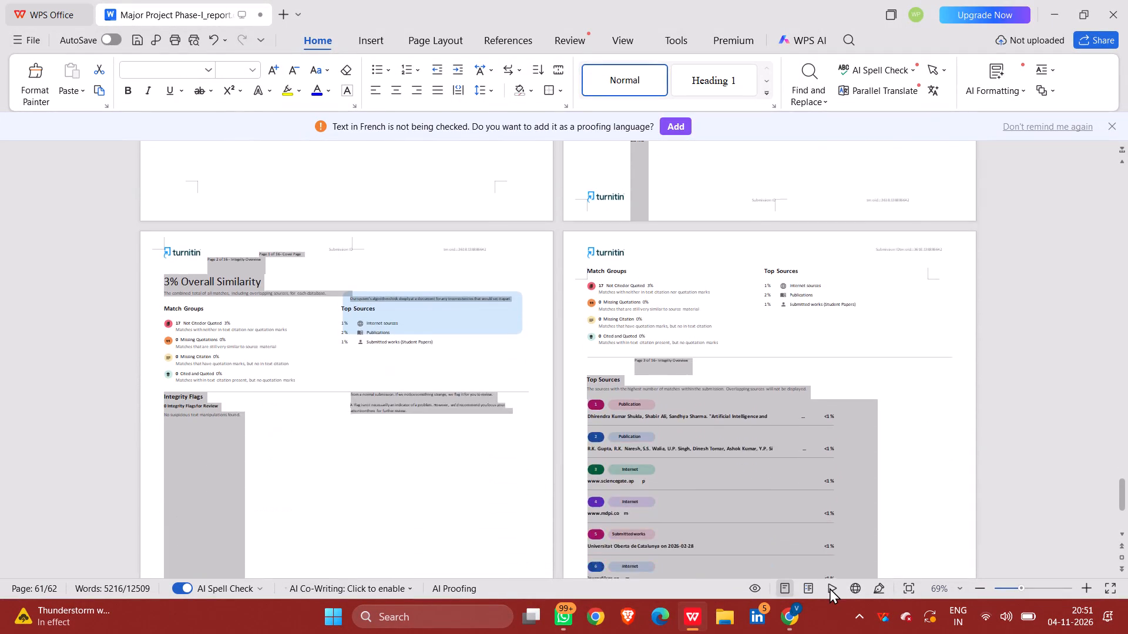
left_click_drag(830, 588, 824, 590)
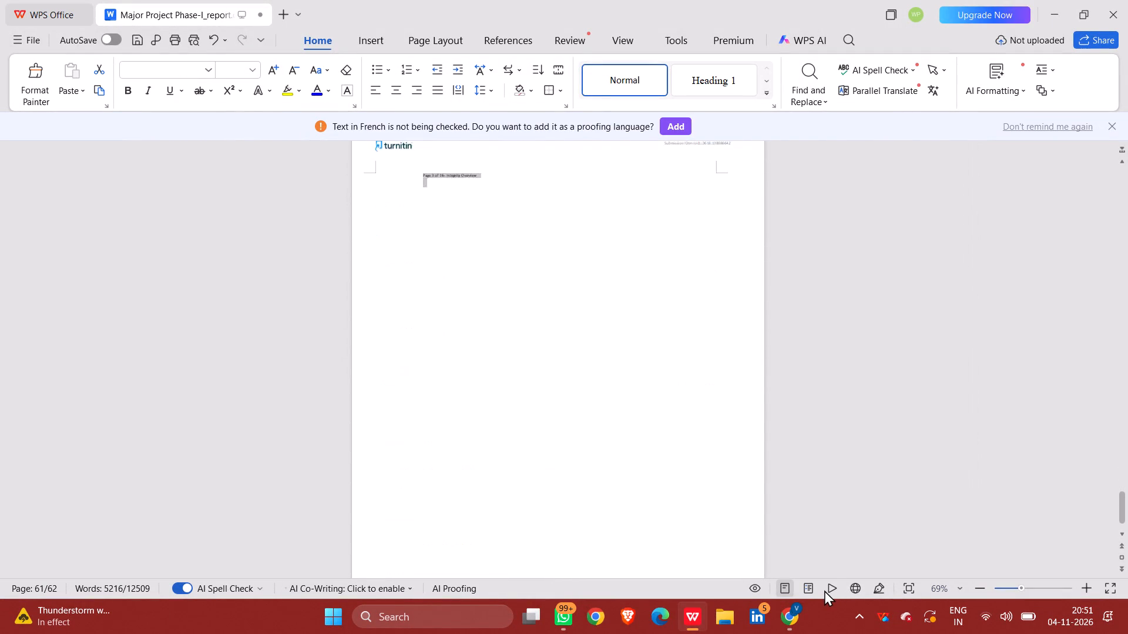
left_click_drag(824, 590, 824, 589)
key("BackSpace")
Try to remove the blank Turnitin-headed page left at the end of the document.
scroll(824, 589, "up", 2)
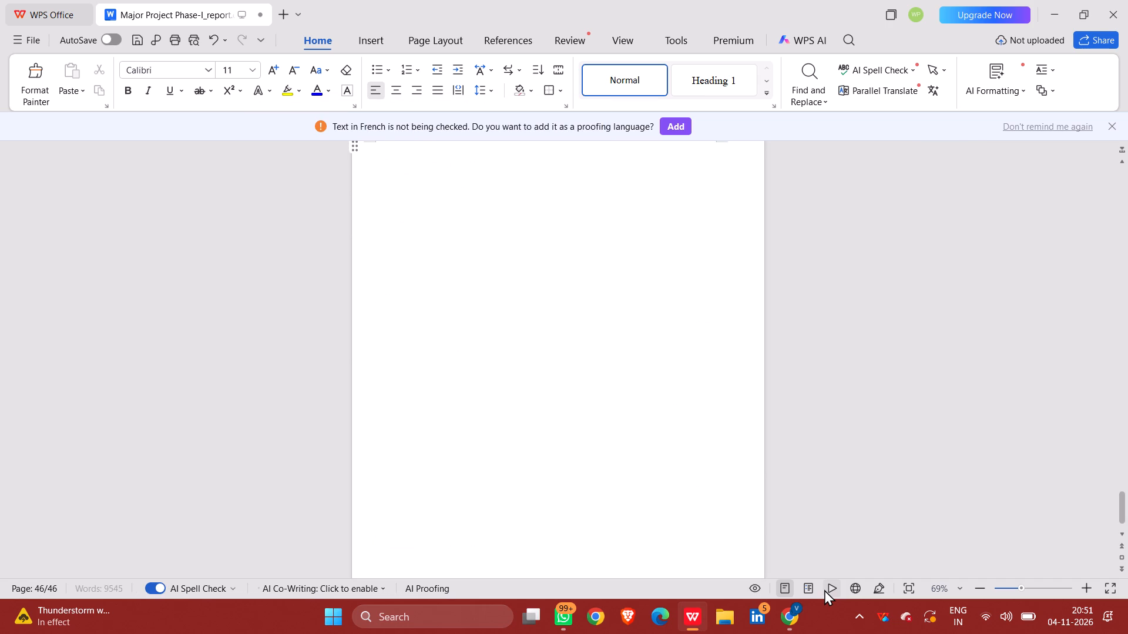
scroll(824, 589, "up", 6)
scroll(763, 298, "up", 4)
scroll(763, 298, "down", 1)
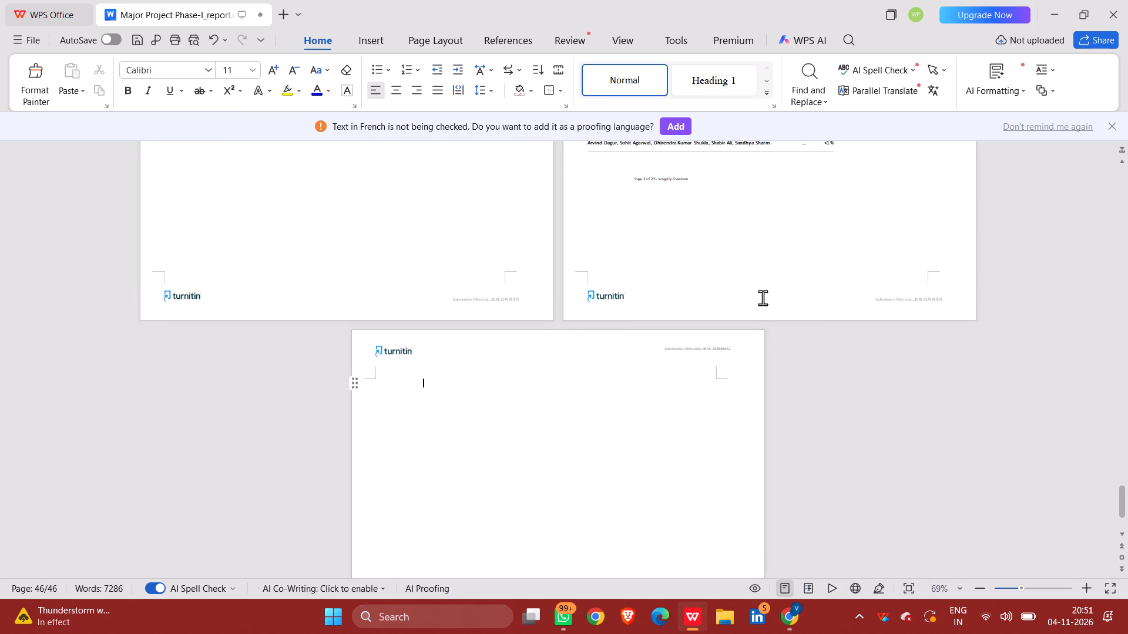
scroll(763, 298, "down", 1)
key("BackSpace")
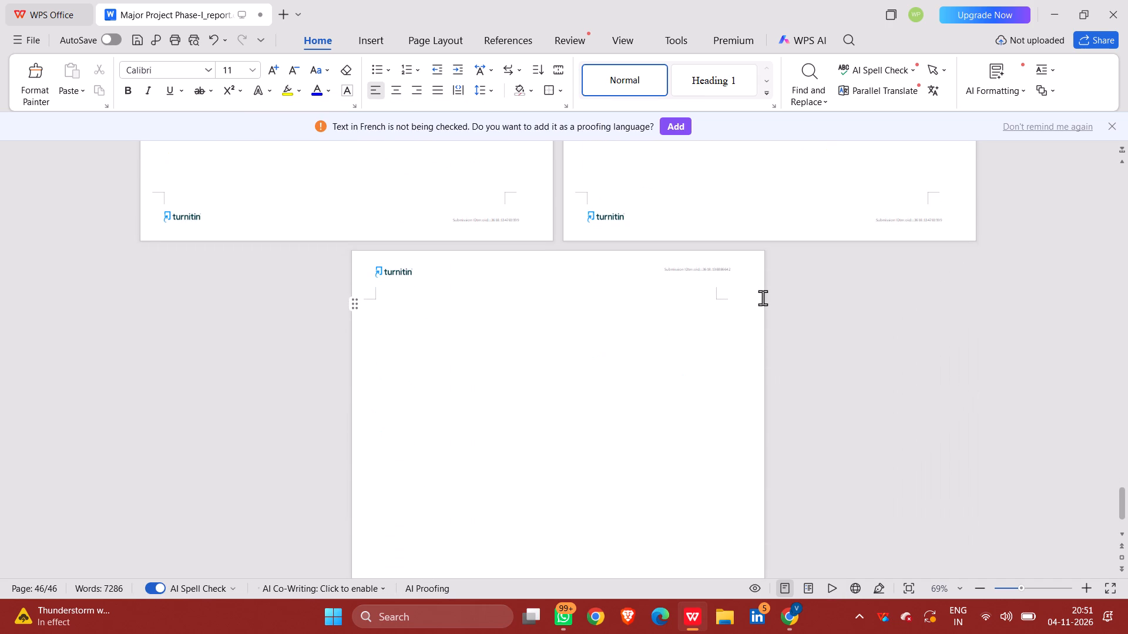
key("BackSpace")
key("BackSpace")
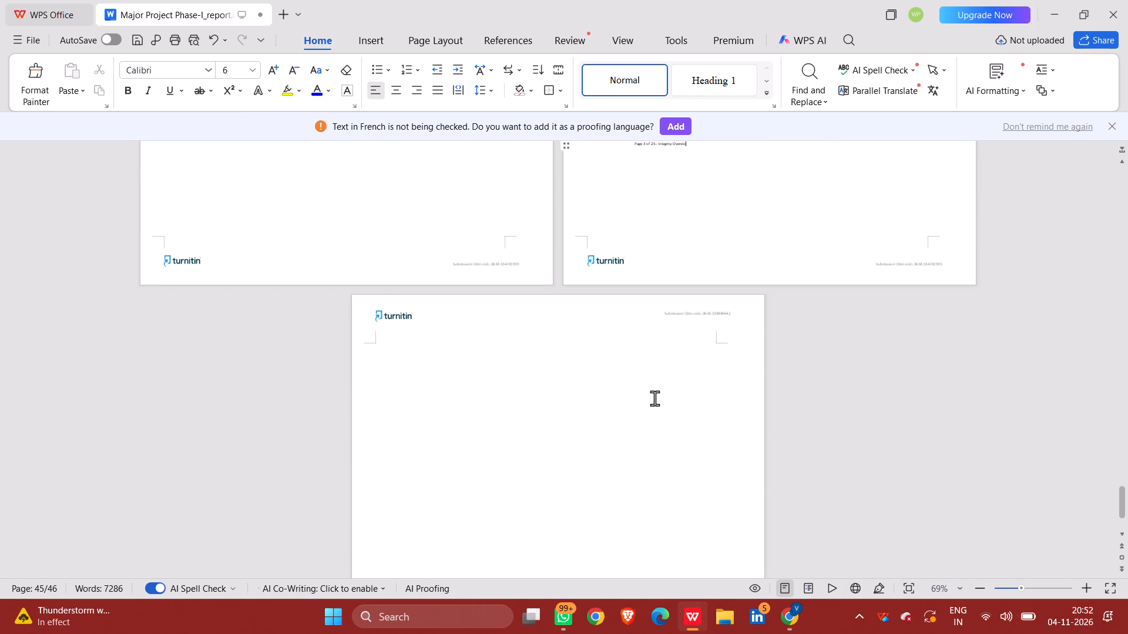
right_click(654, 398)
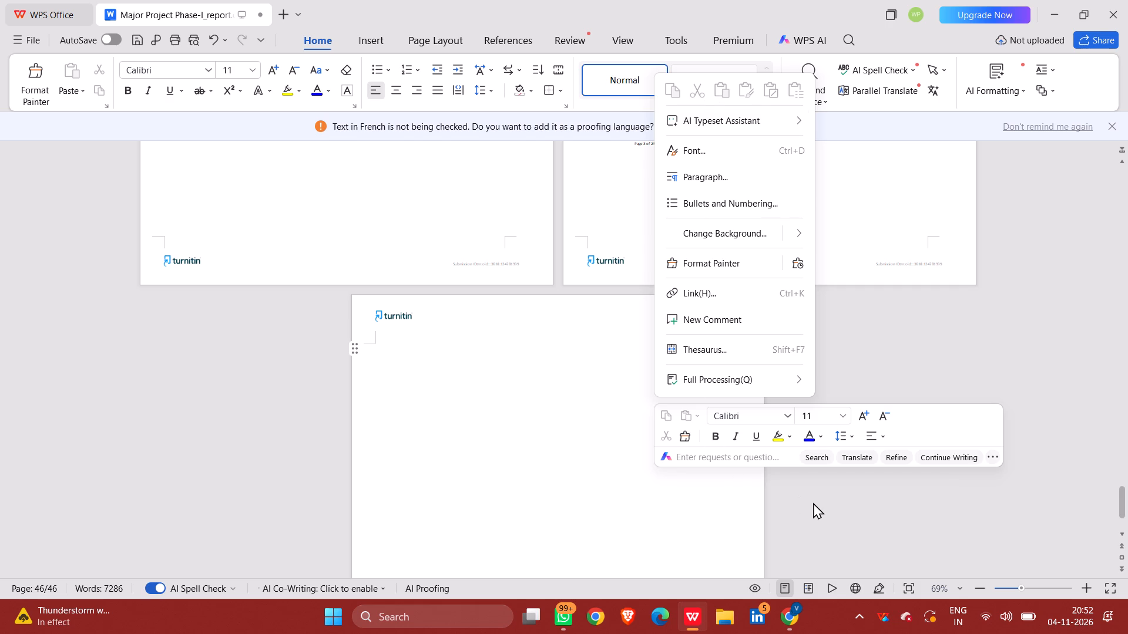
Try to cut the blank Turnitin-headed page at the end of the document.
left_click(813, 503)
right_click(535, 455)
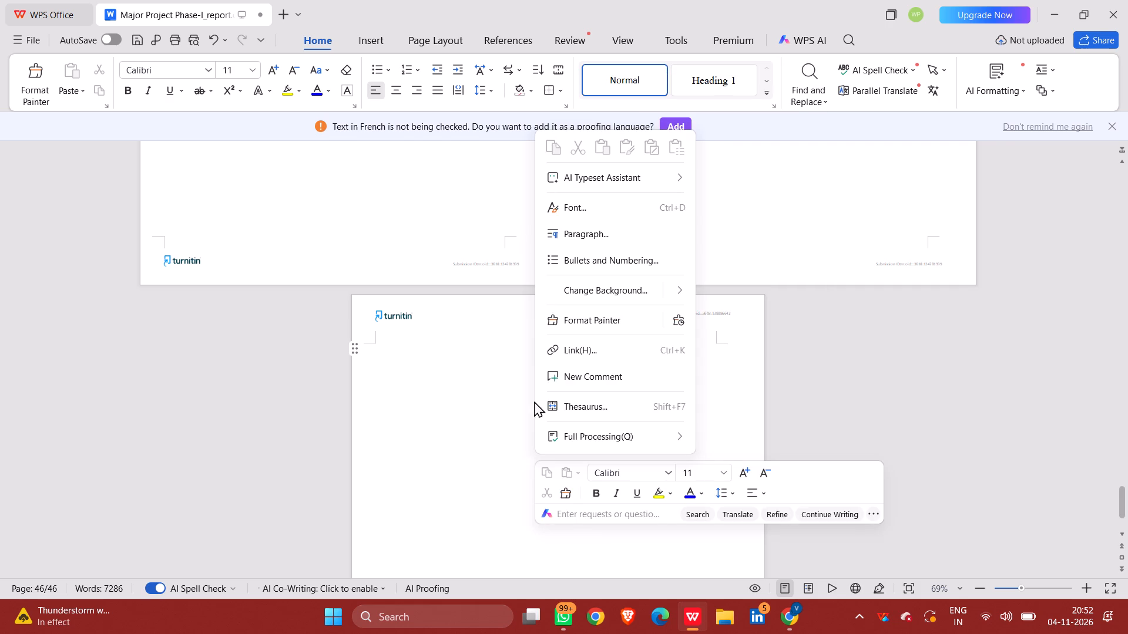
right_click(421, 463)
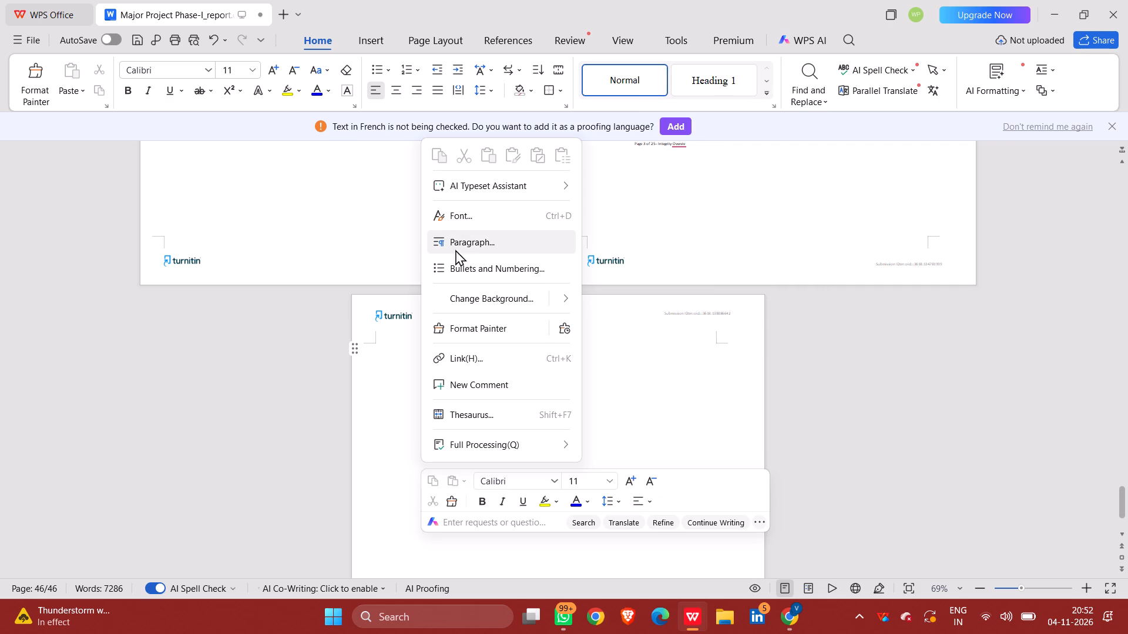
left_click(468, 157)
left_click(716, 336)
Look back through the Turnitin report, the end of the references and the Appendix A code pages.
scroll(716, 336, "up", 14)
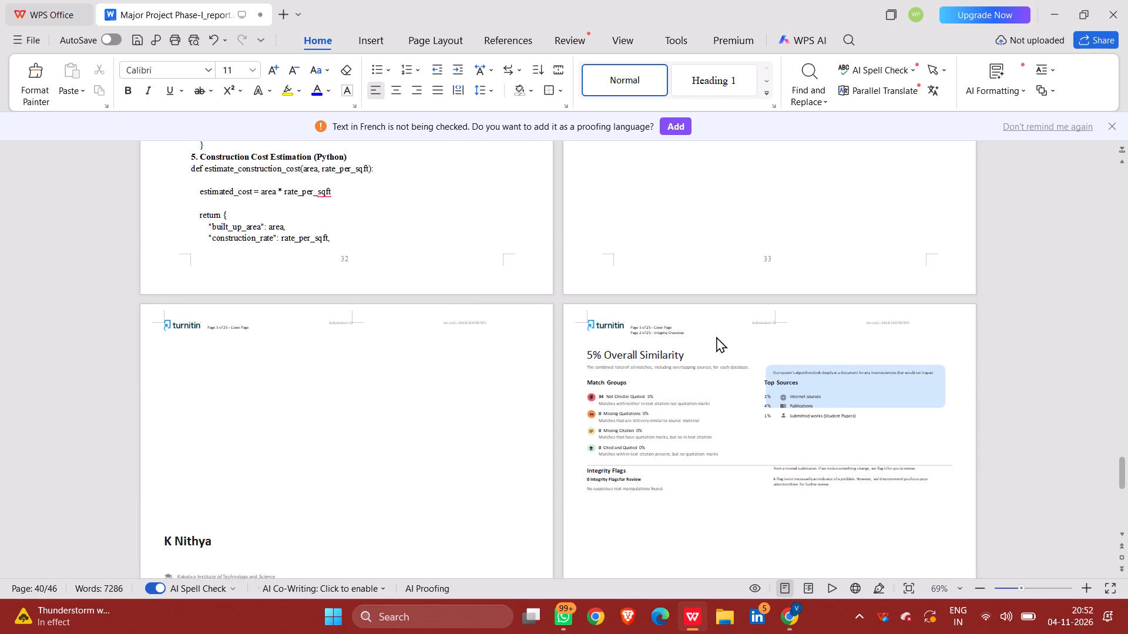
scroll(716, 336, "up", 1)
scroll(716, 336, "down", 2)
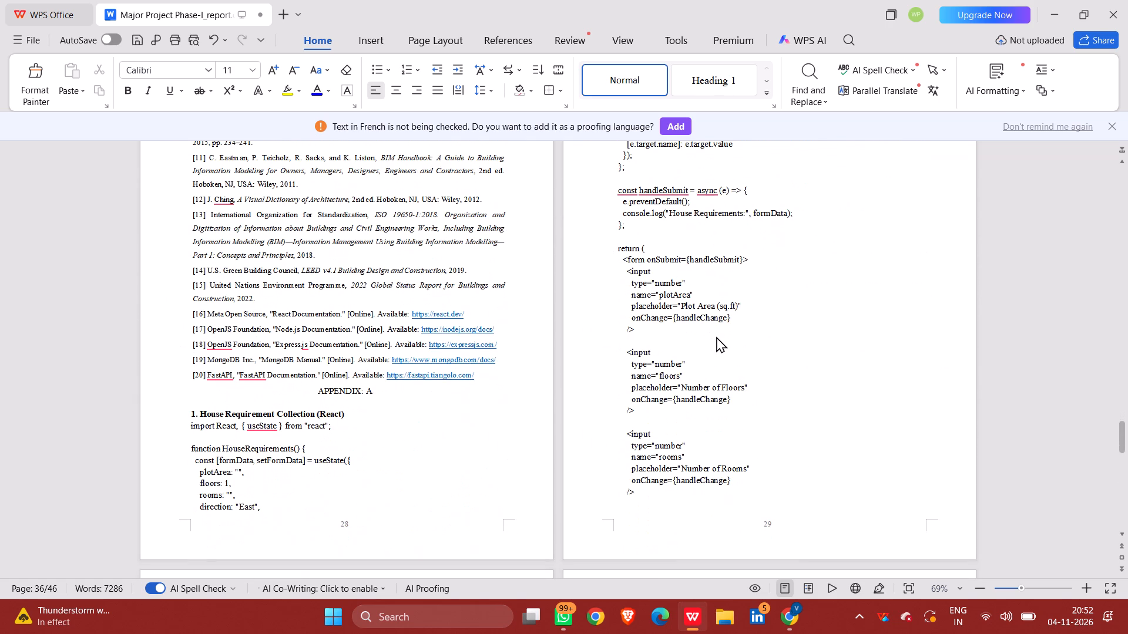
scroll(716, 336, "down", 1)
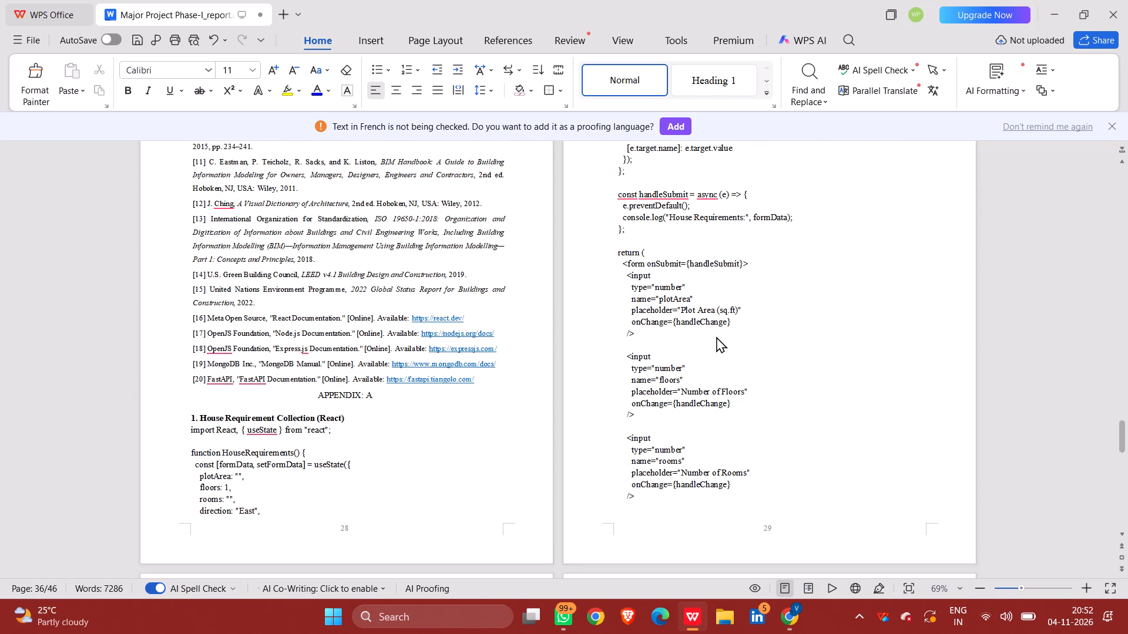
scroll(716, 336, "down", 2)
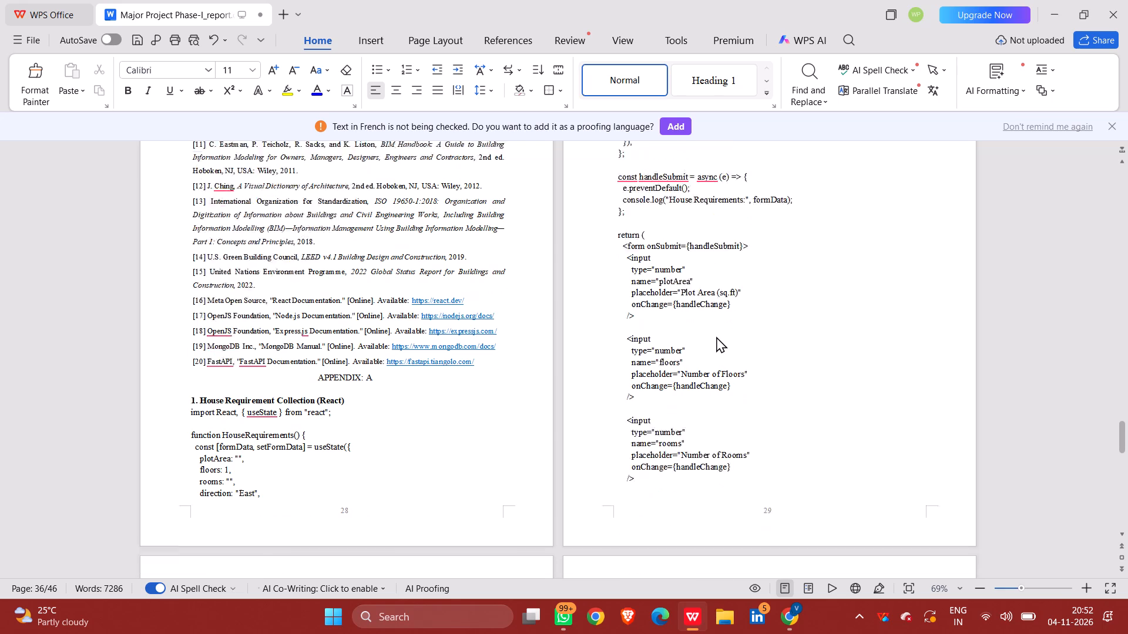
scroll(716, 336, "down", 2)
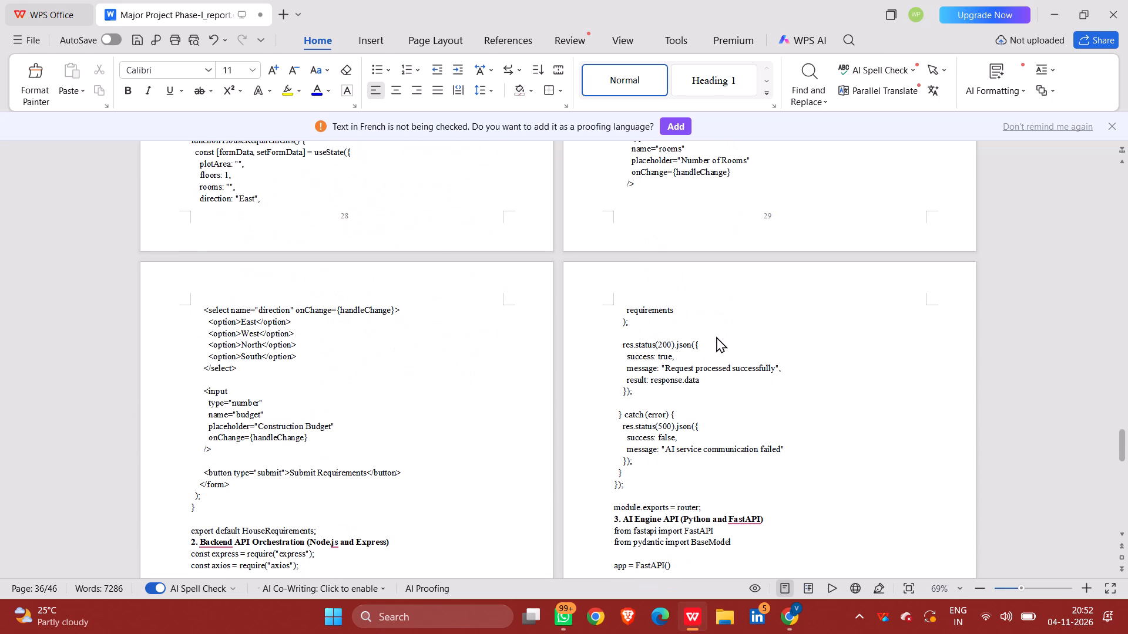
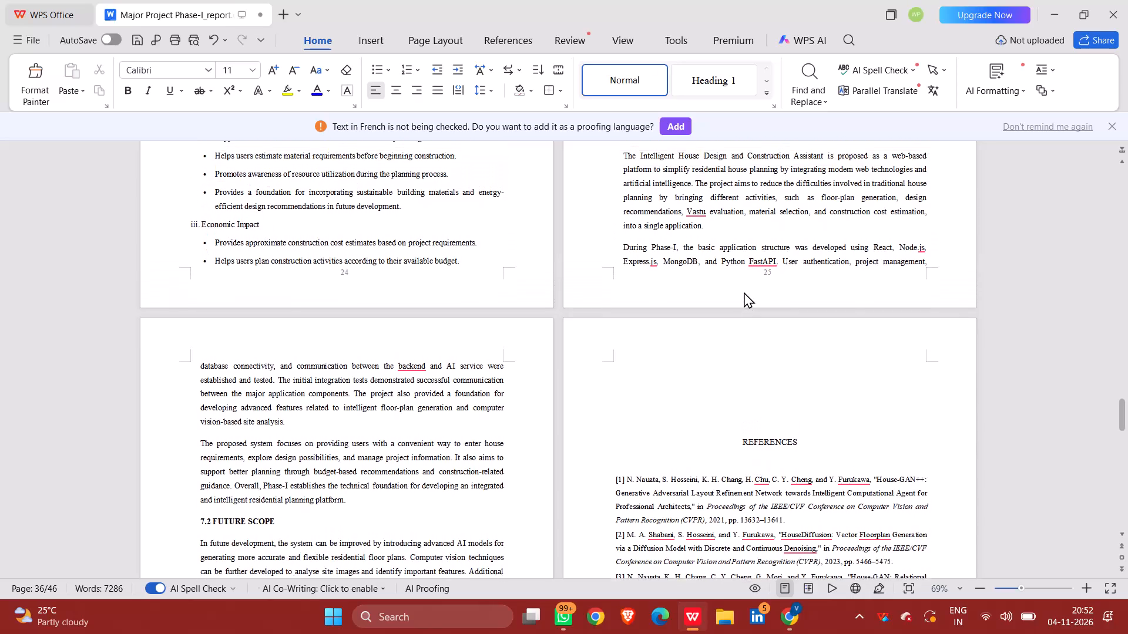
Look back through the report from the references and Chapter 7 conclusion to the title and certificate pages at the front.
scroll(744, 292, "up", 4)
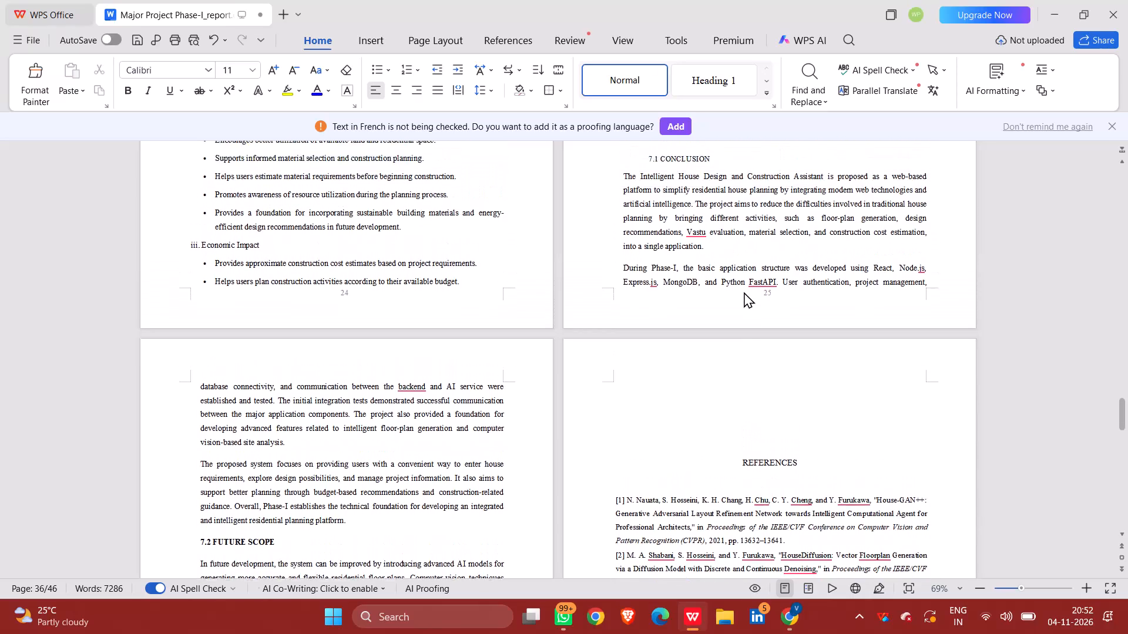
scroll(744, 292, "up", 2)
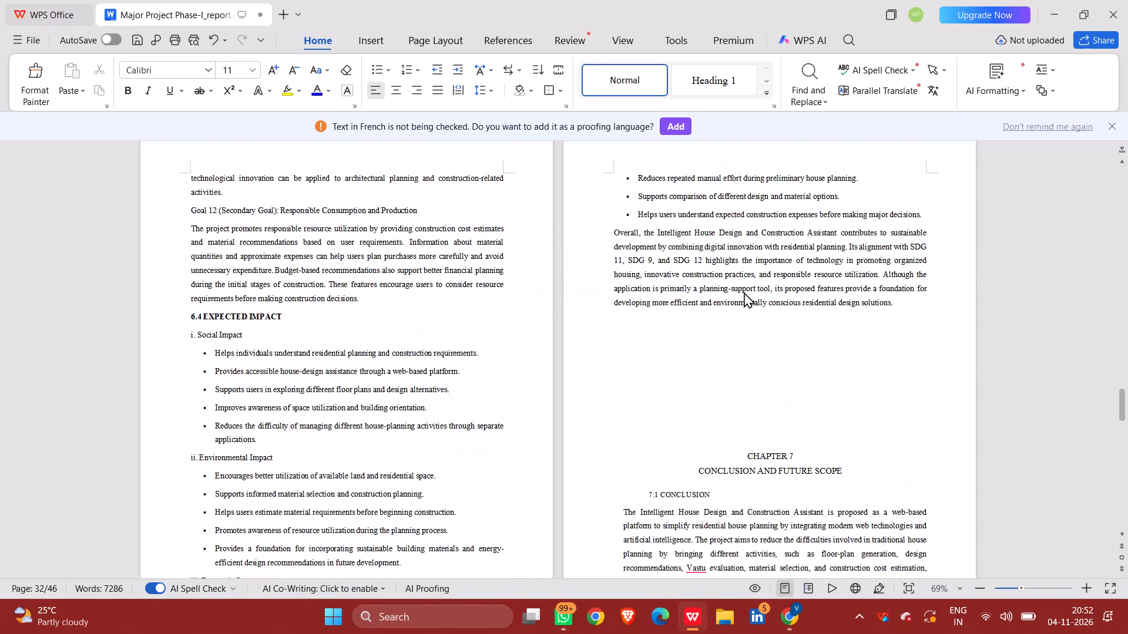
scroll(744, 292, "up", 13)
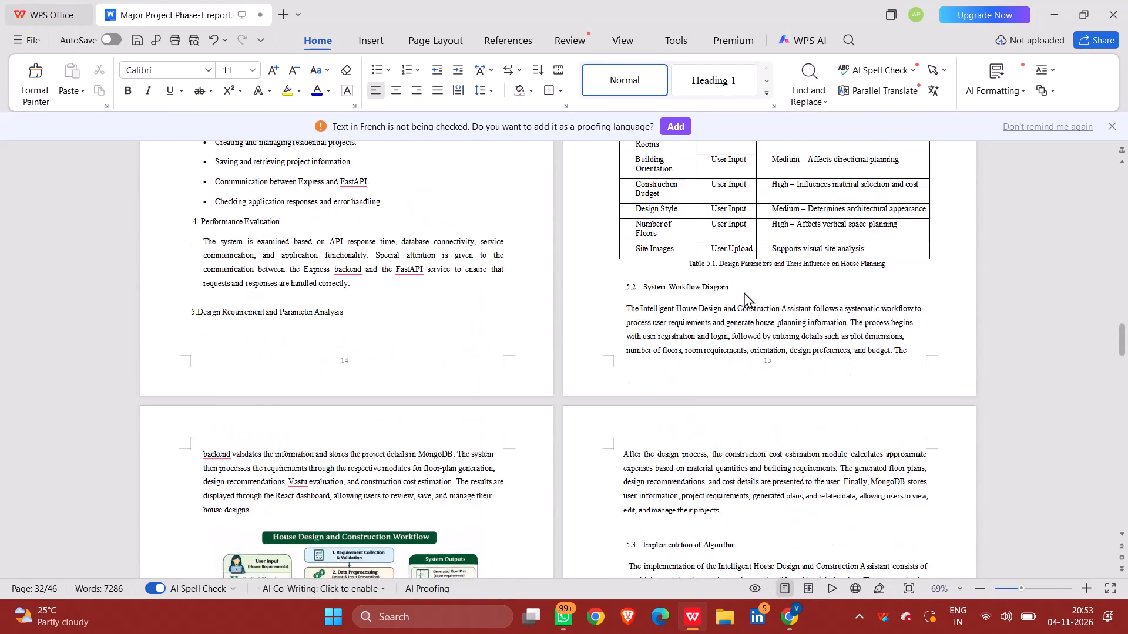
scroll(744, 292, "up", 6)
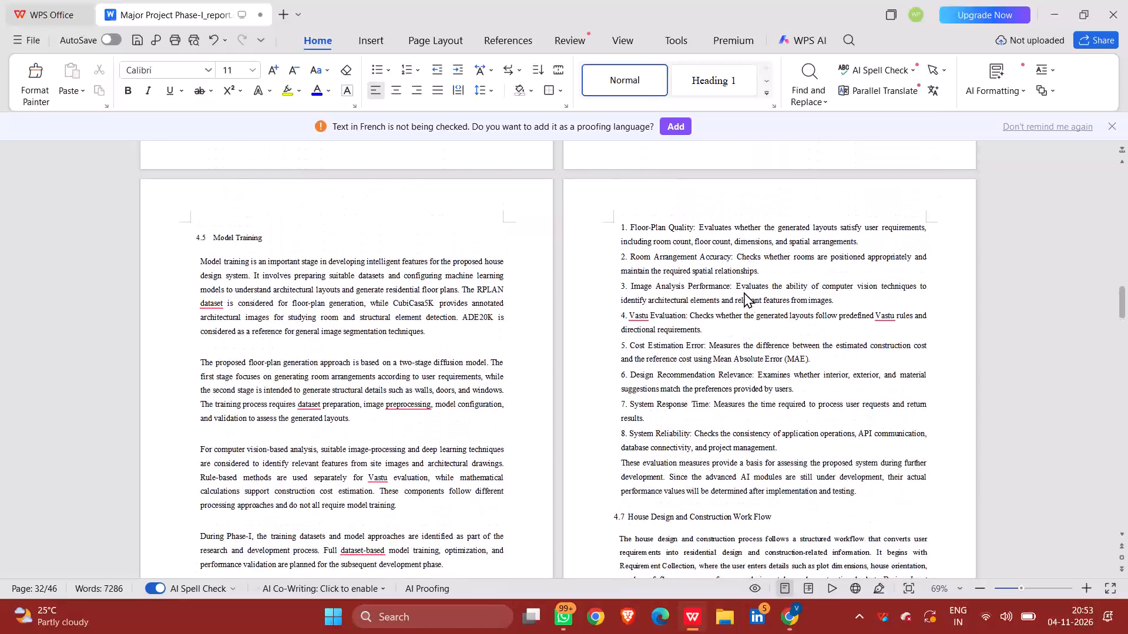
scroll(744, 292, "up", 17)
scroll(744, 292, "up", 6)
scroll(744, 292, "down", 1)
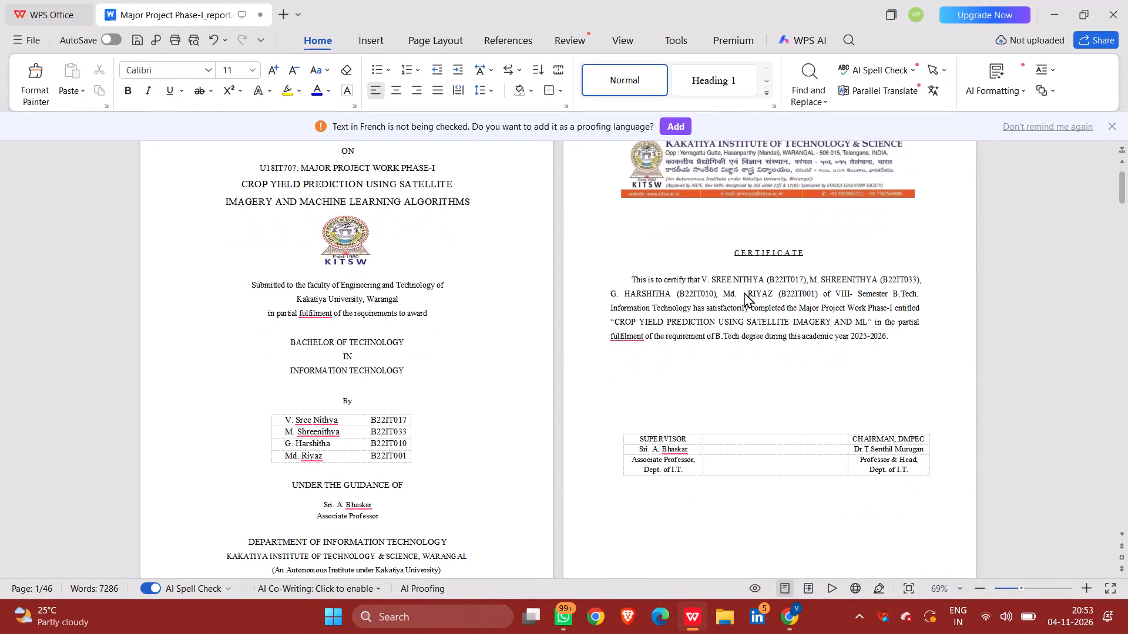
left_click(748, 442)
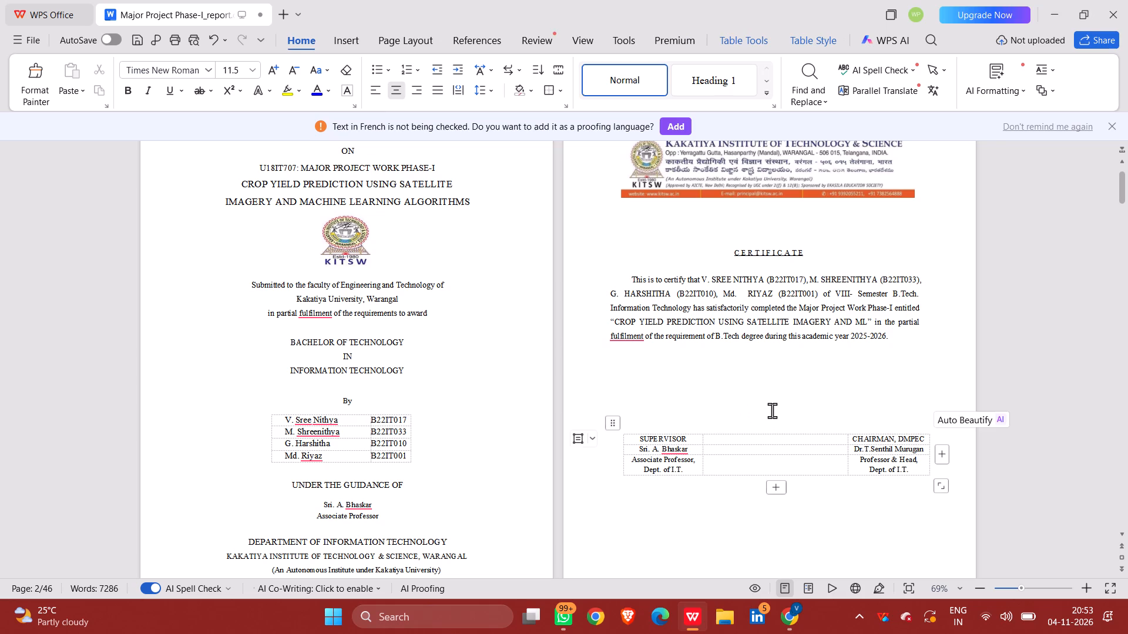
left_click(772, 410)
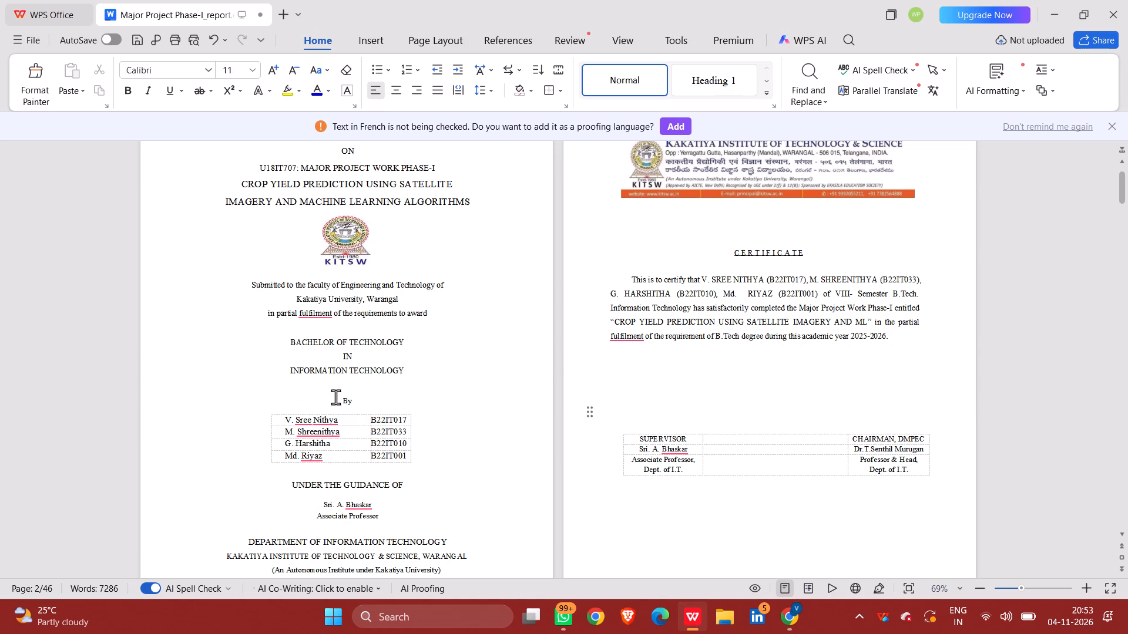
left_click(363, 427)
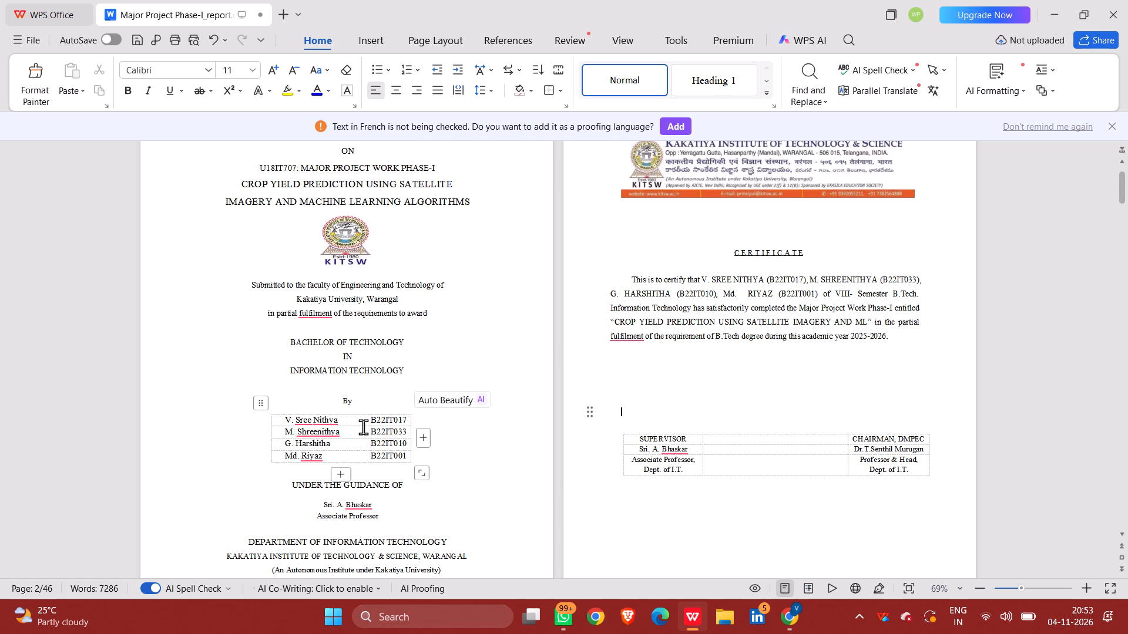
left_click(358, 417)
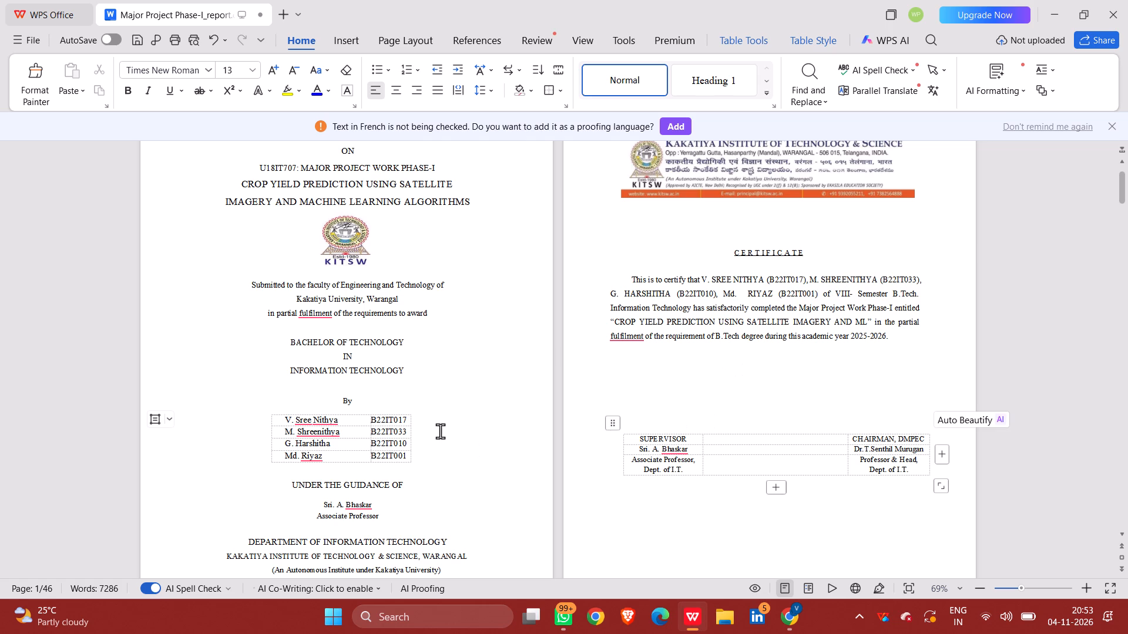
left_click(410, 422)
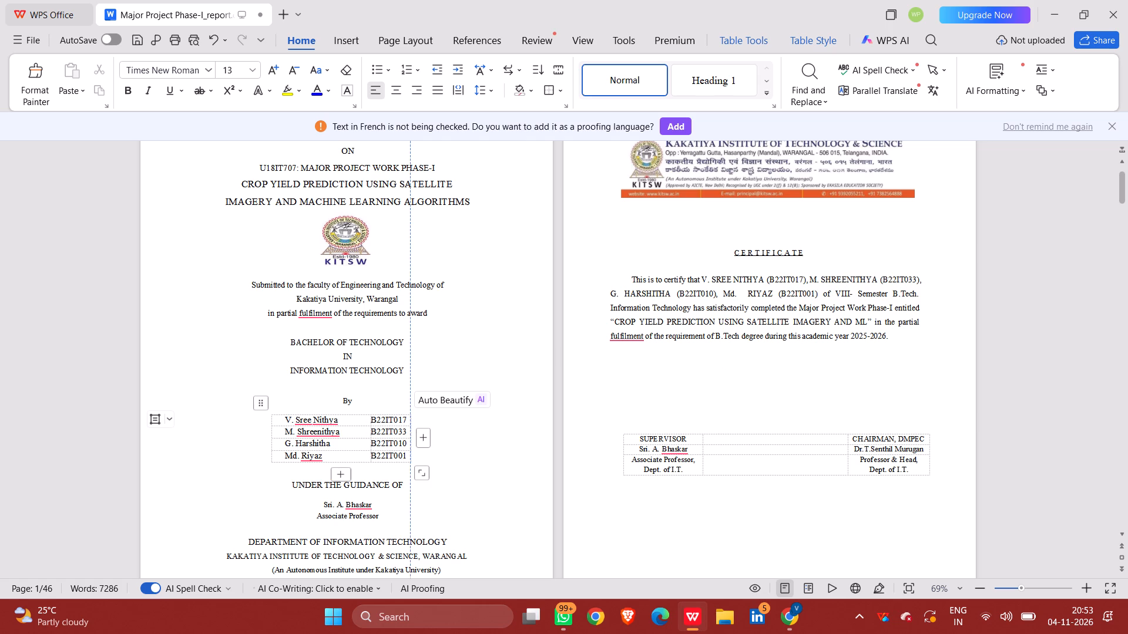
Replace the third student's name in the cover page's student table with the new group member's initial and name.
left_click(357, 443)
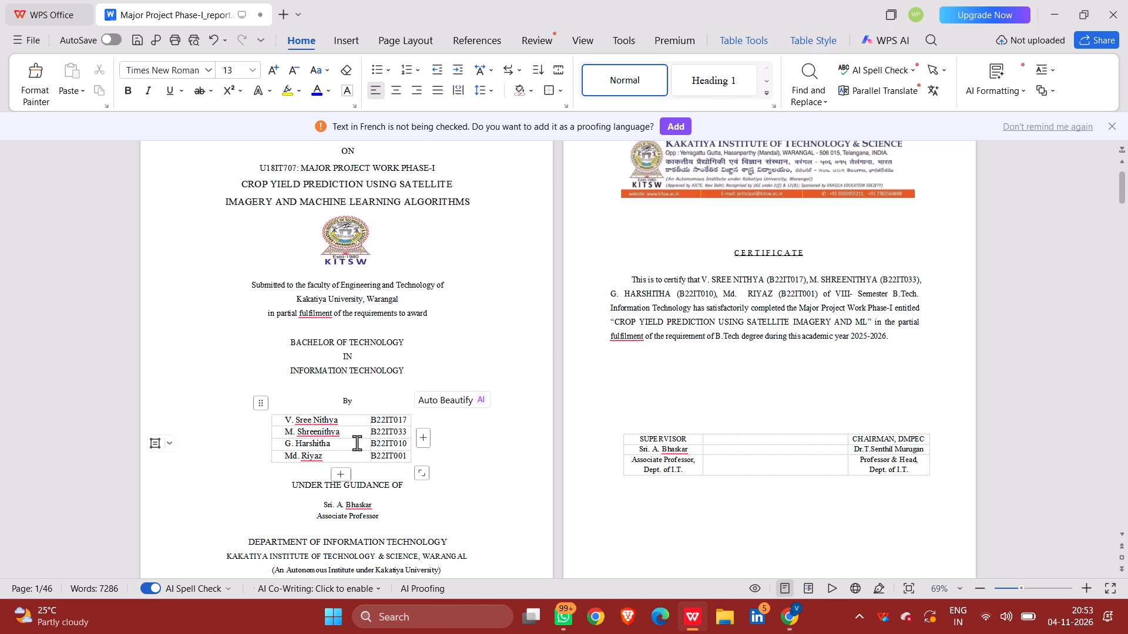
key("BackSpace")
key("BackSpace")
key("BackSpace")
key("BackSpace")
key("BackSpace")
key("BackSpace")
key("BackSpace")
key("BackSpace")
key("BackSpace")
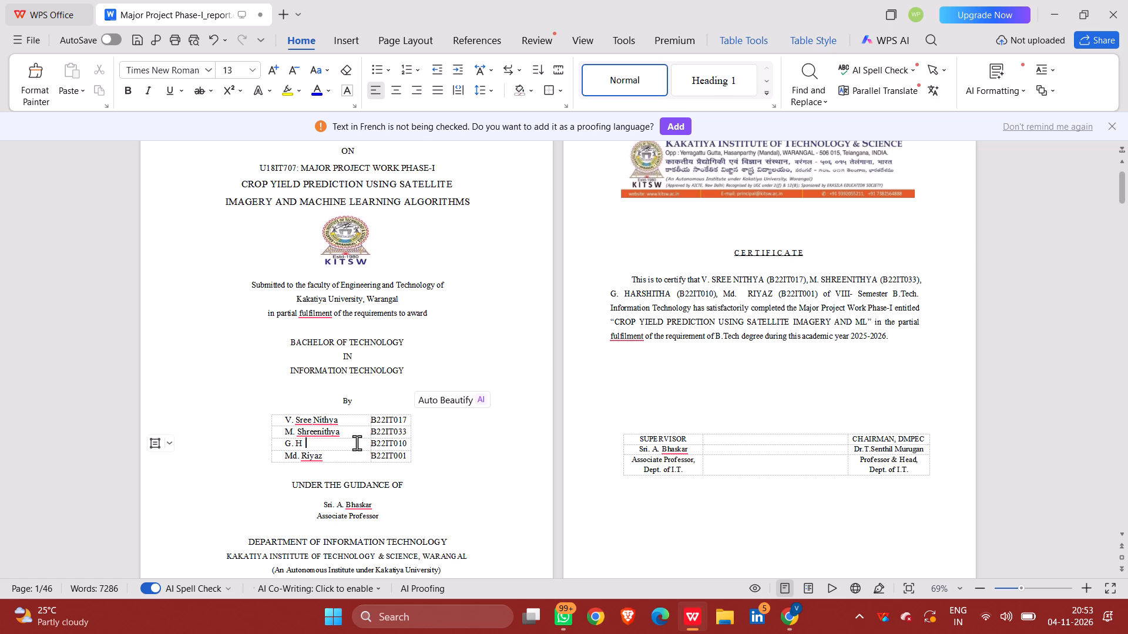
key("BackSpace")
key("BackSpace")
key("BackSpace")
key("BackSpace")
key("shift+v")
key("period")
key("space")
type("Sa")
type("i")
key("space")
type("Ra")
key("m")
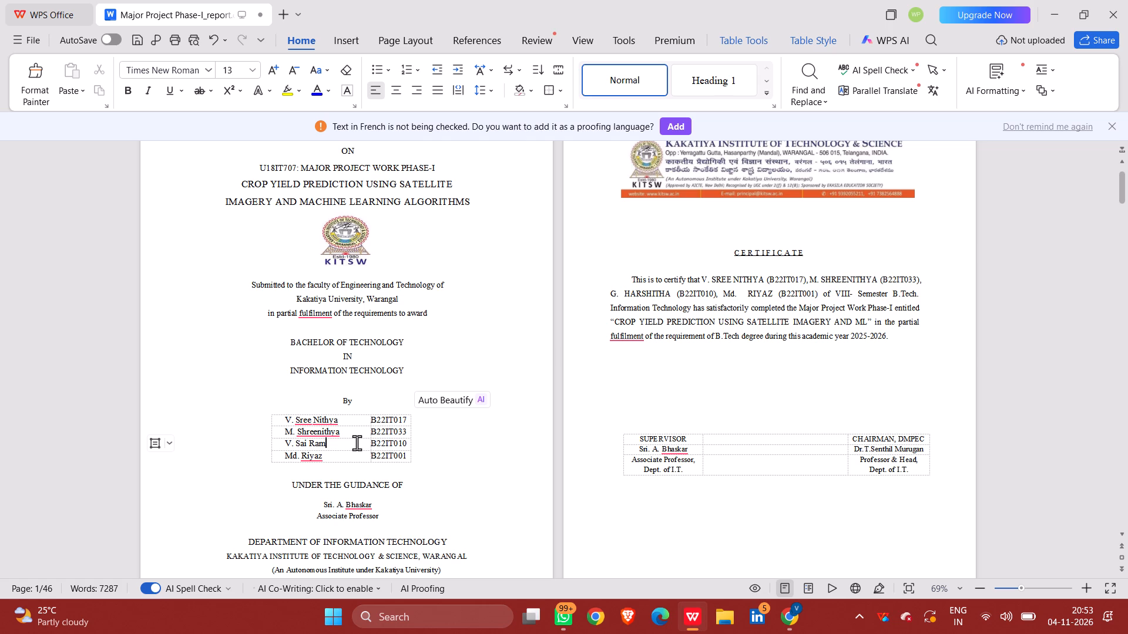
Update the third student's roll number in the cover page's student table to the new group member's number.
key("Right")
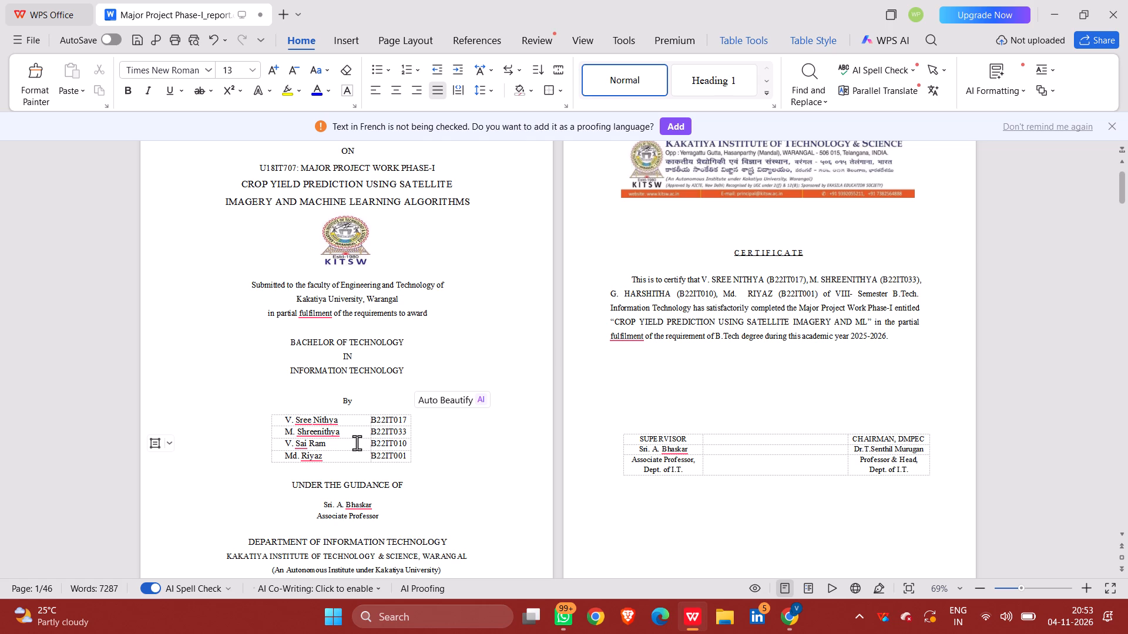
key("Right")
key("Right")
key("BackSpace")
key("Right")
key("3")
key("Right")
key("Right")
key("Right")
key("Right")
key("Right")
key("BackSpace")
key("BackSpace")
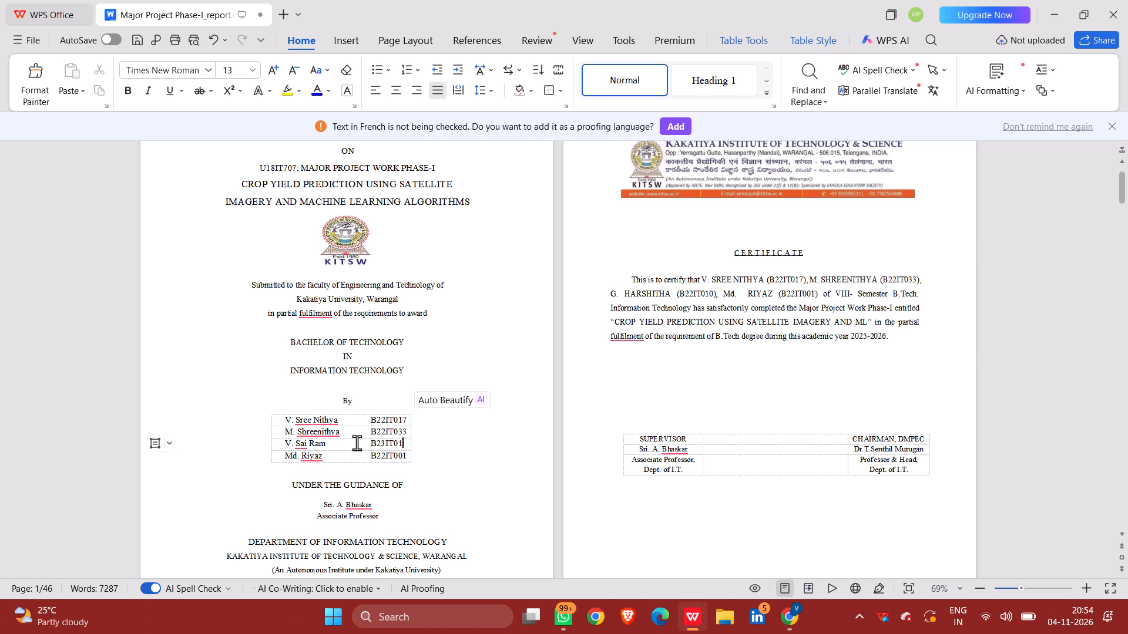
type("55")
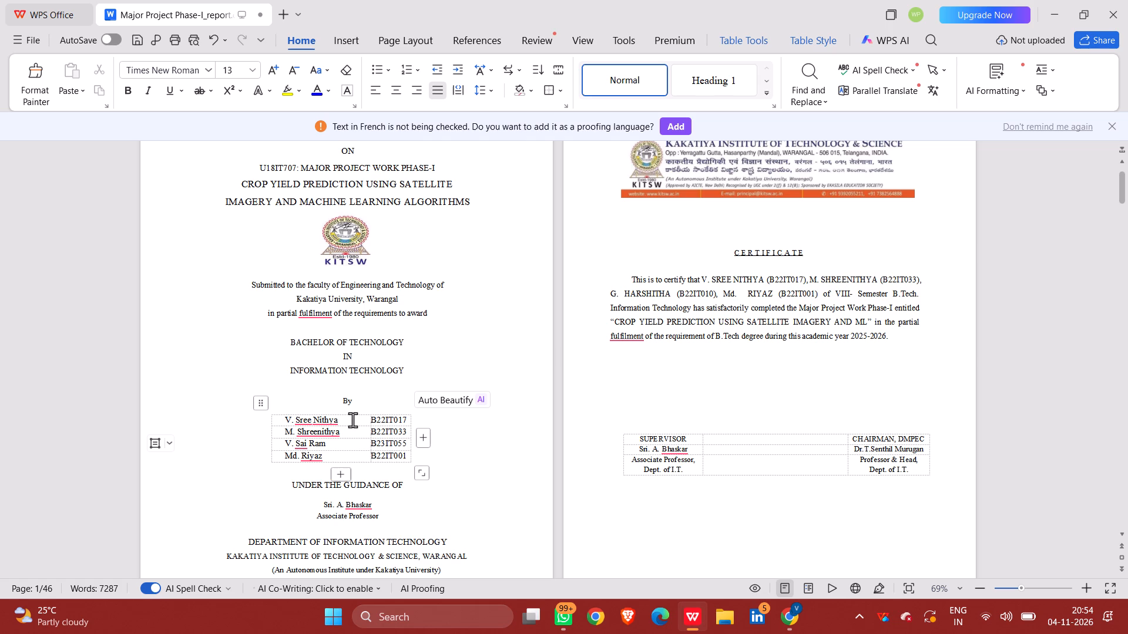
Replace the first student's given name in the cover page's student table with "Indu".
left_click(352, 420)
key("BackSpace")
key("BackSpace")
key("BackSpace")
key("BackSpace")
key("BackSpace")
key("BackSpace")
key("BackSpace")
key("BackSpace")
key("BackSpace")
key("BackSpace")
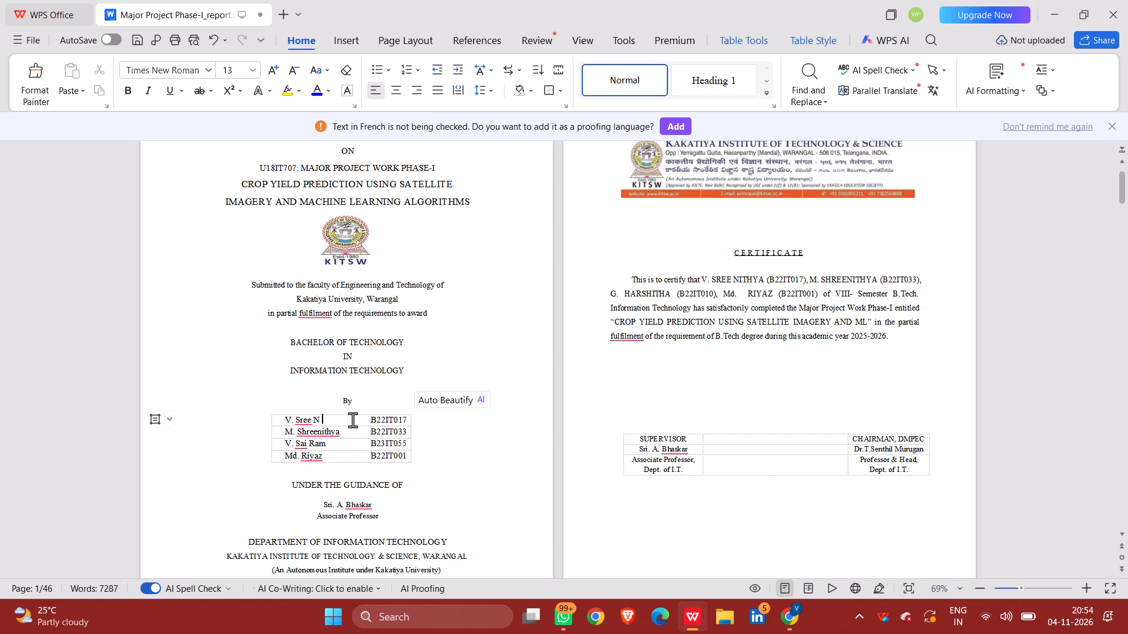
key("BackSpace")
key("BackSpace")
key("BackSpace")
key("BackSpace")
key("BackSpace")
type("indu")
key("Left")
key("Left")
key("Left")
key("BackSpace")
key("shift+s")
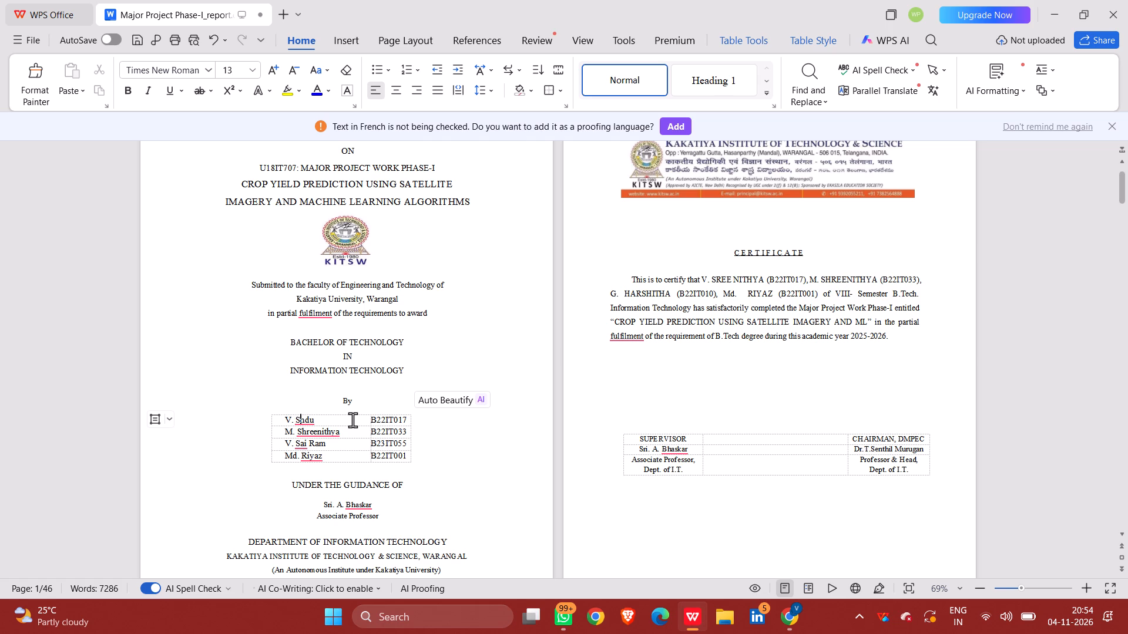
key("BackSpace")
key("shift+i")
Correct the flagged word "fulfilment" on the cover page to the suggested spelling "fulfillment".
scroll(352, 420, "down", 1)
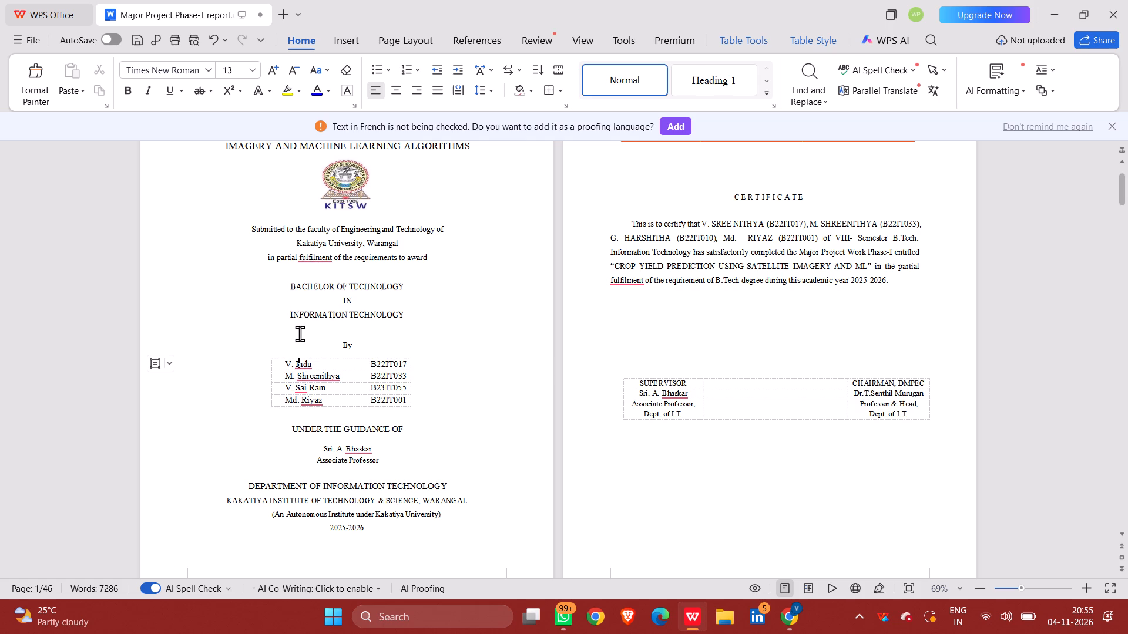
left_click(310, 254)
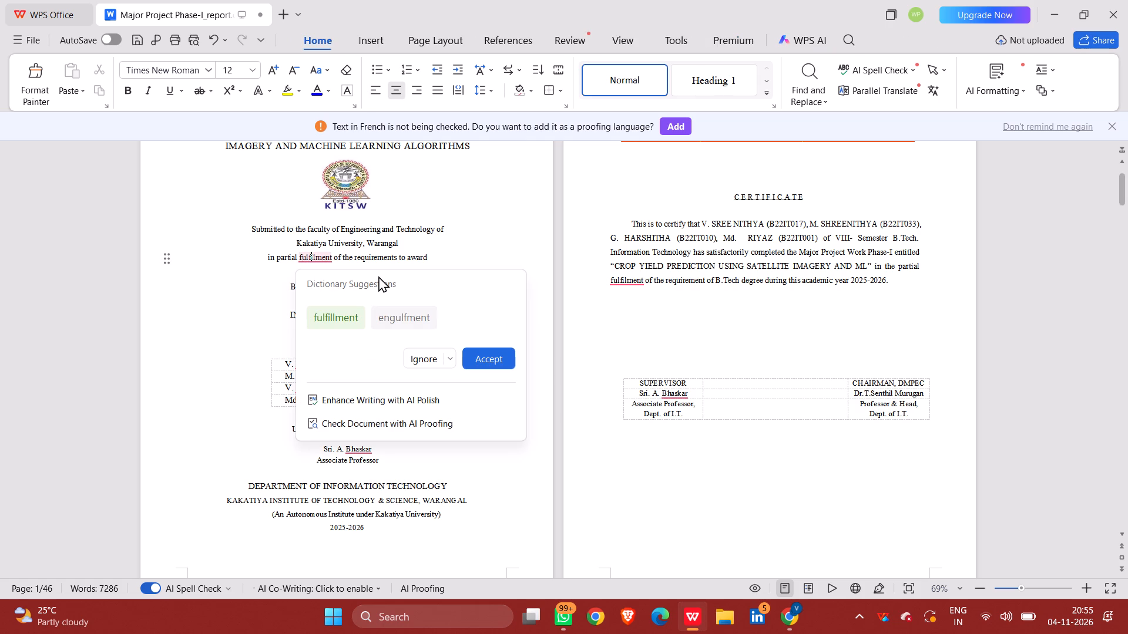
left_click(348, 310)
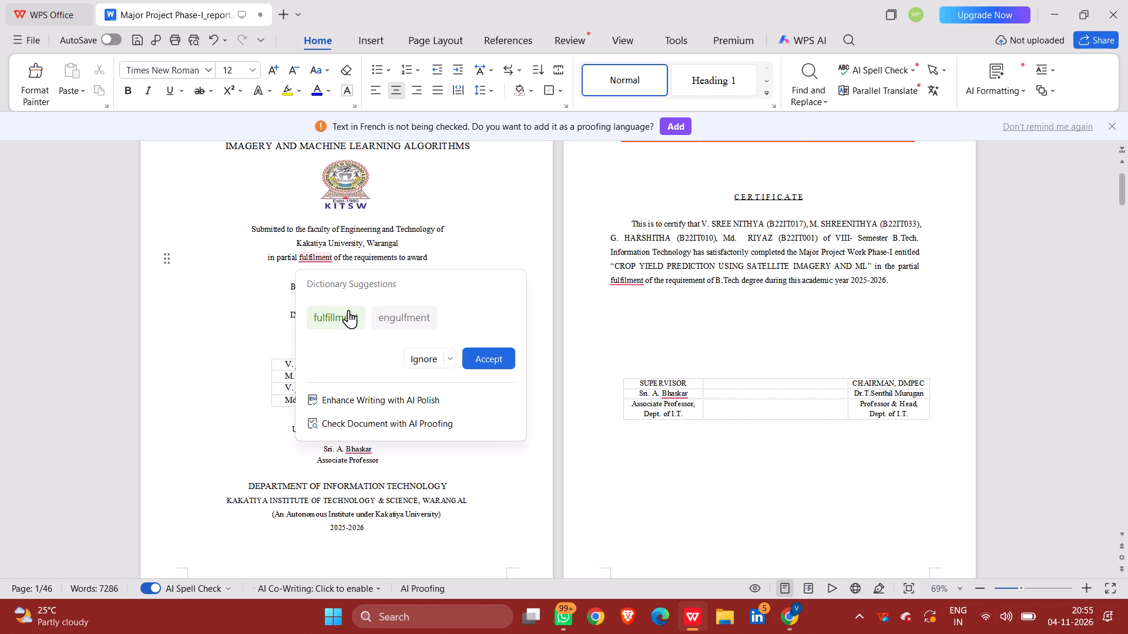
left_click(348, 310)
left_click(477, 353)
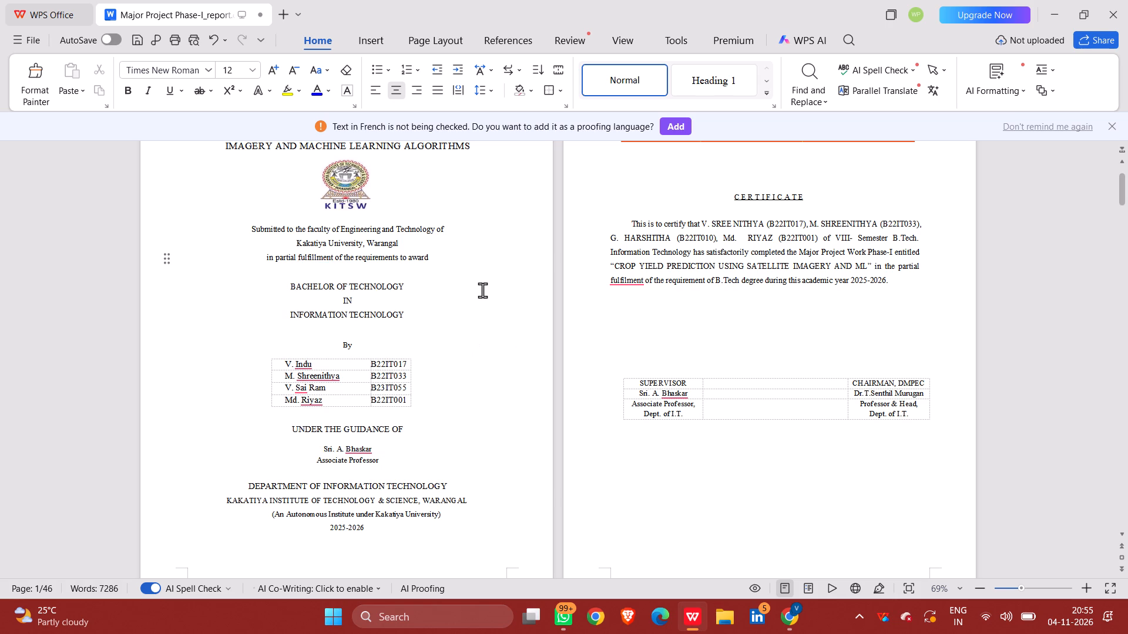
Change the first student's initial in the cover page's student table to C.
scroll(357, 439, "down", 1)
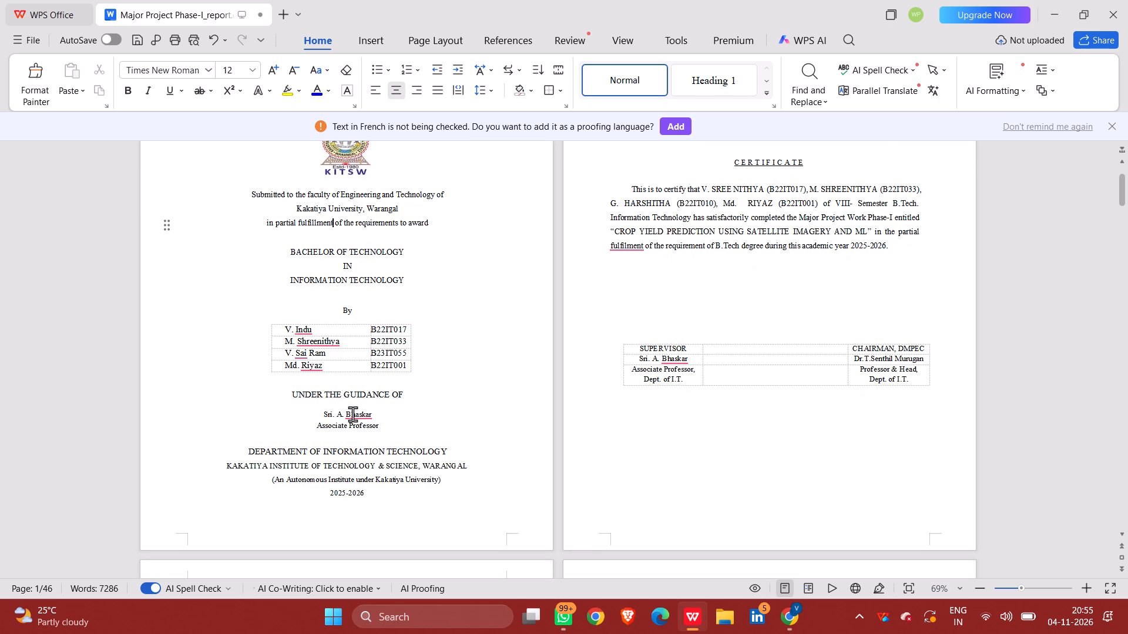
left_click(371, 415)
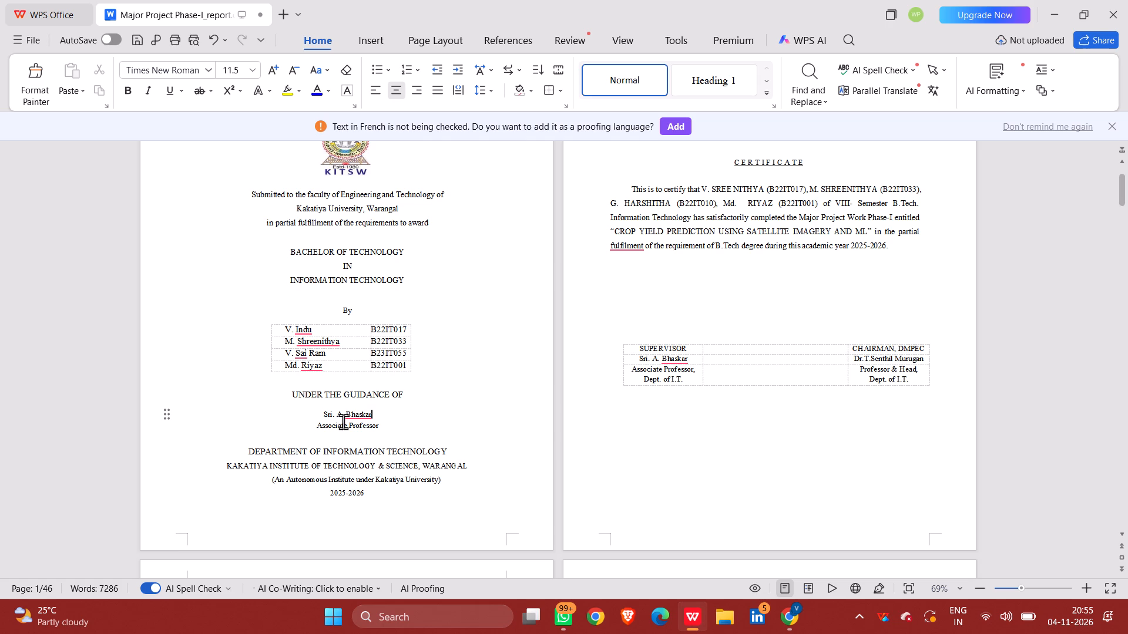
left_click(293, 331)
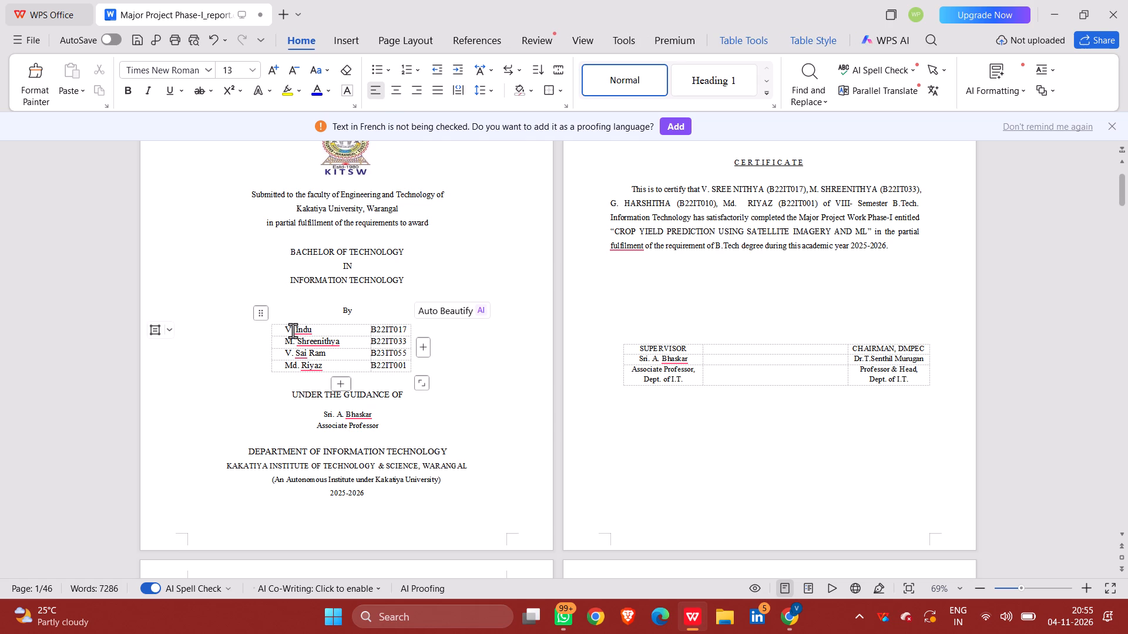
key("Left")
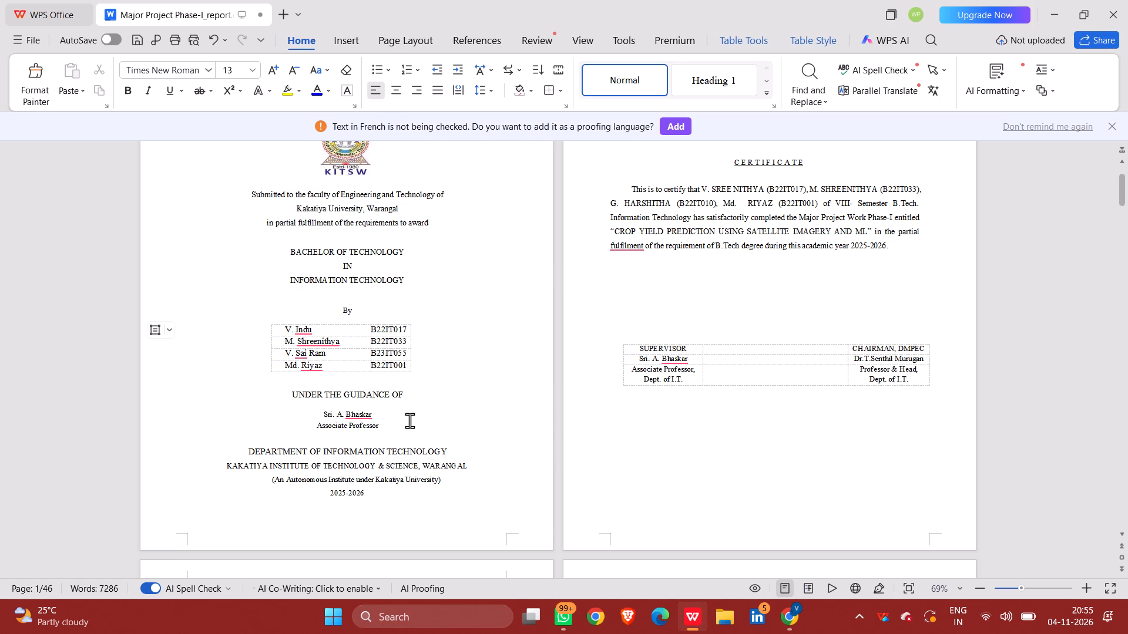
key("BackSpace")
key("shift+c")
Extend the first student's given name in the cover page's student table to "Indusri".
key("Right")
key("Right")
key("Right")
key("Right")
key("Right")
key("Right")
key("Right")
key("Left")
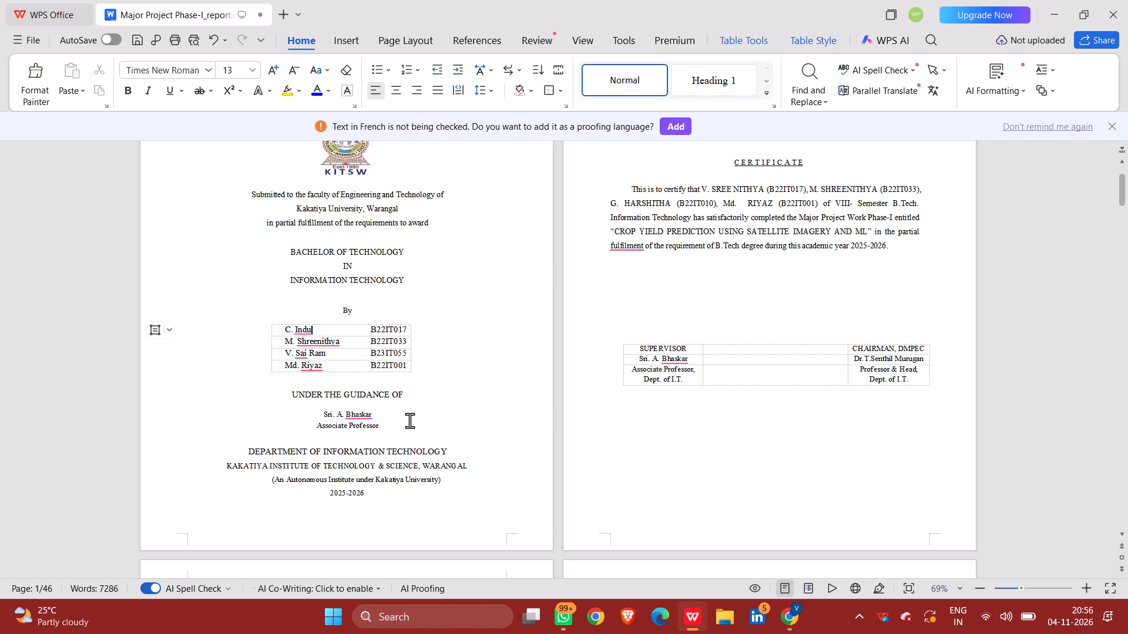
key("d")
key("BackSpace")
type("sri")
Update the first student's roll number in the cover page's student table to the new group member's number.
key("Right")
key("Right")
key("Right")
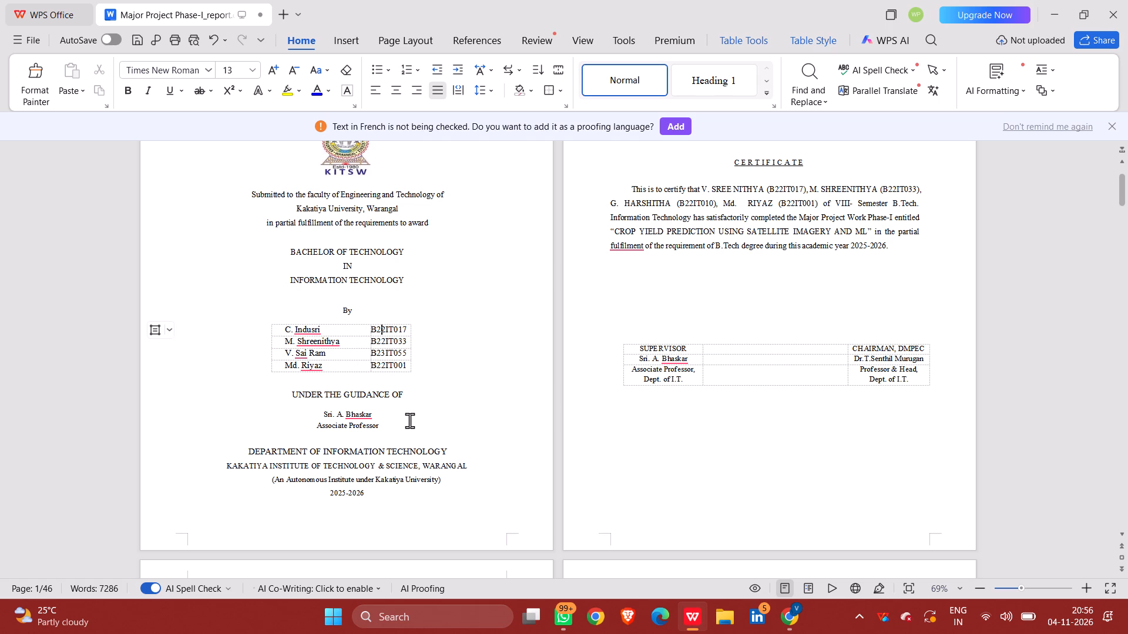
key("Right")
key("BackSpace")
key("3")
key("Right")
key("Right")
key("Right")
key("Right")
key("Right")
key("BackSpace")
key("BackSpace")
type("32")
Replace the last two digits of the second student's roll number in the cover page's student table with the new group member's digits.
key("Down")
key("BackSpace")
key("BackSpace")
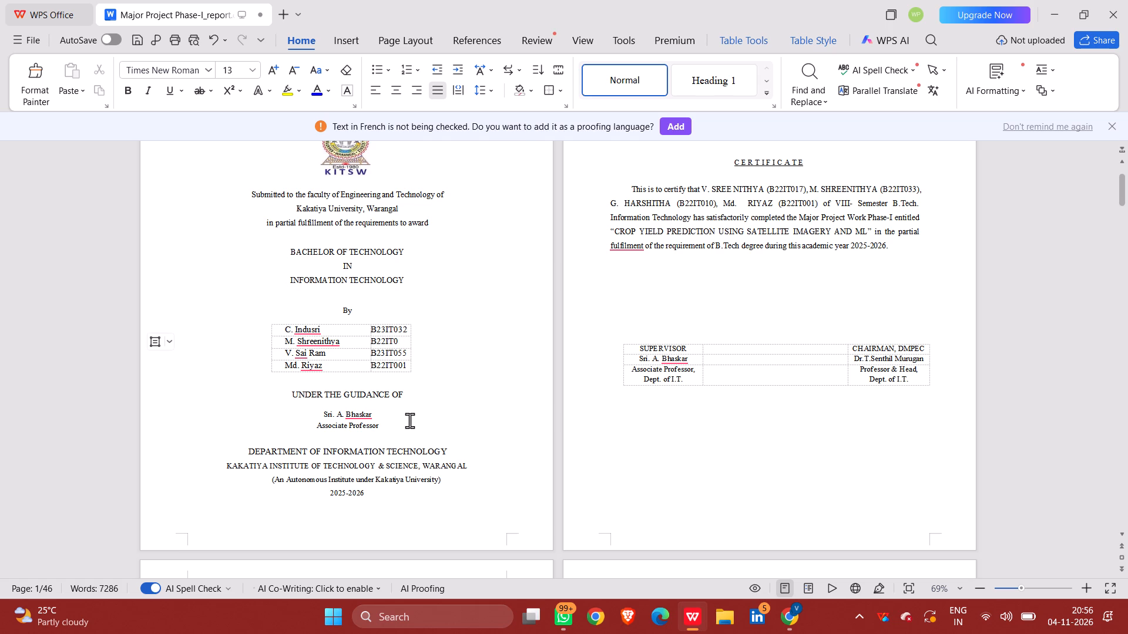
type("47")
Replace the second student's name in the cover page's student table with the new group member's initial and given name "Neha".
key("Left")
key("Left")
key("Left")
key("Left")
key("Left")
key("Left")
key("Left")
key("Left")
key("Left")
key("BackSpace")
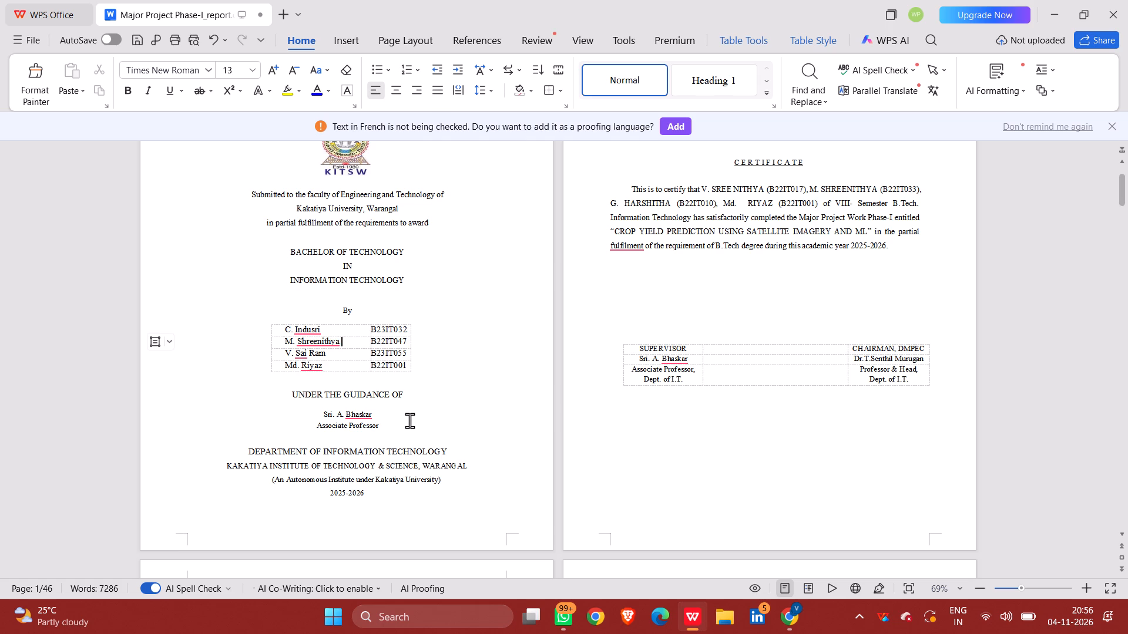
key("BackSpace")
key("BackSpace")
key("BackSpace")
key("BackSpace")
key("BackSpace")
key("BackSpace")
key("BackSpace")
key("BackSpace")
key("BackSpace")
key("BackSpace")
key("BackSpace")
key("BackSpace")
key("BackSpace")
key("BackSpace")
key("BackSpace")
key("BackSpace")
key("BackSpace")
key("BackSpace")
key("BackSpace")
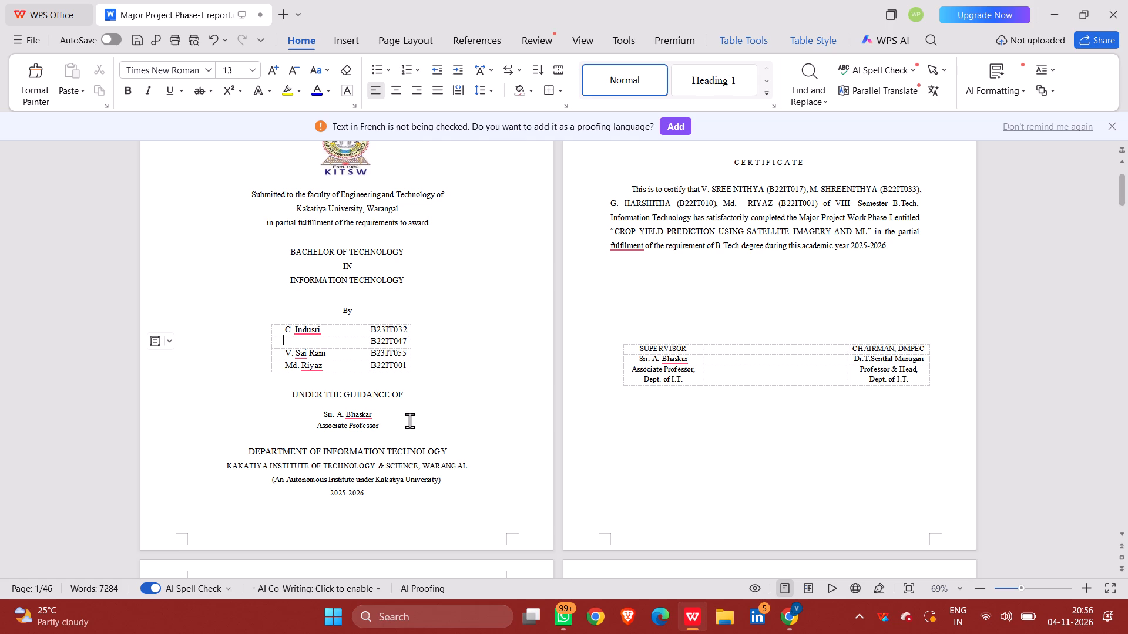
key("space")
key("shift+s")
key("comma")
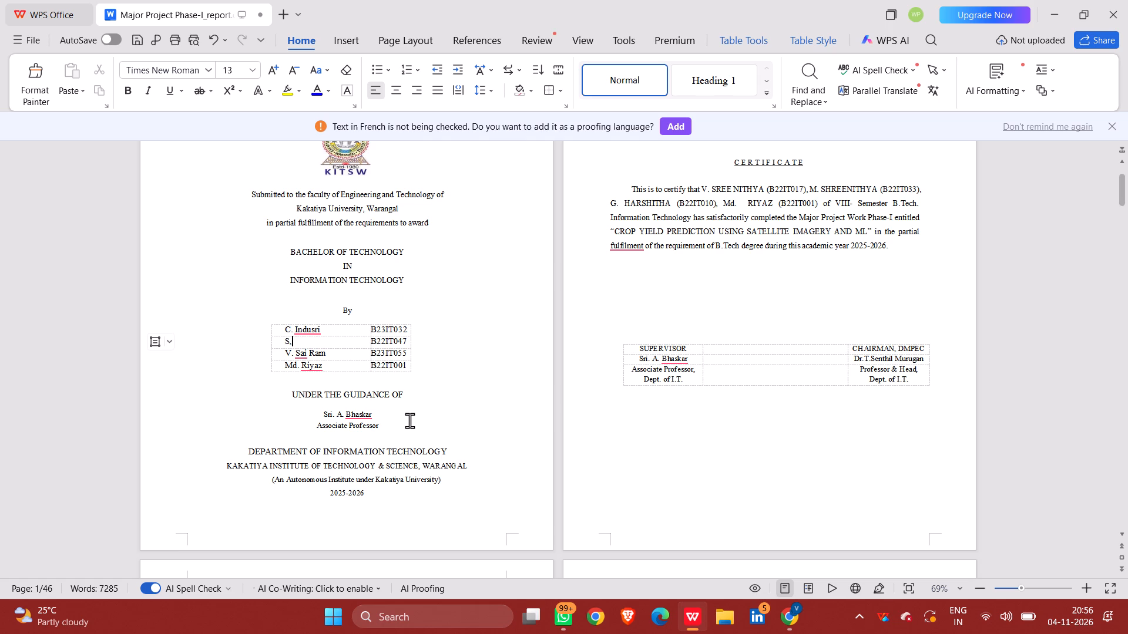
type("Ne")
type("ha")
Change the year digits in the second student's roll number in the cover page's student table to 23.
left_click(389, 334)
key("Down")
key("Left")
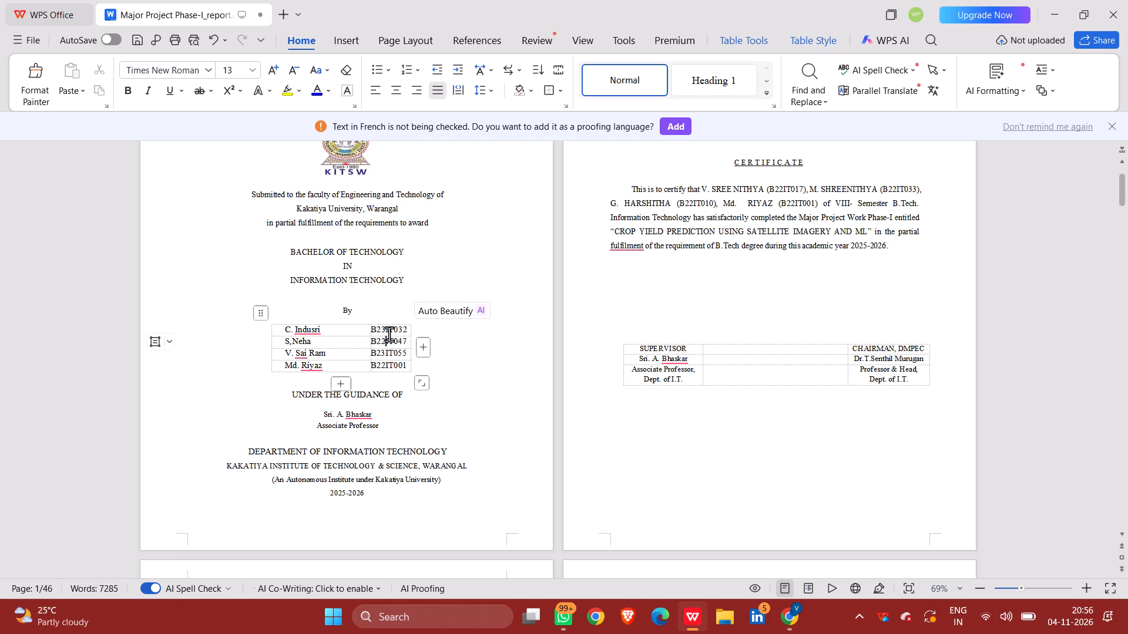
key("BackSpace")
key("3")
Update the fourth student's roll number in the cover page's student table to the new group member's number.
key("Down")
key("Down")
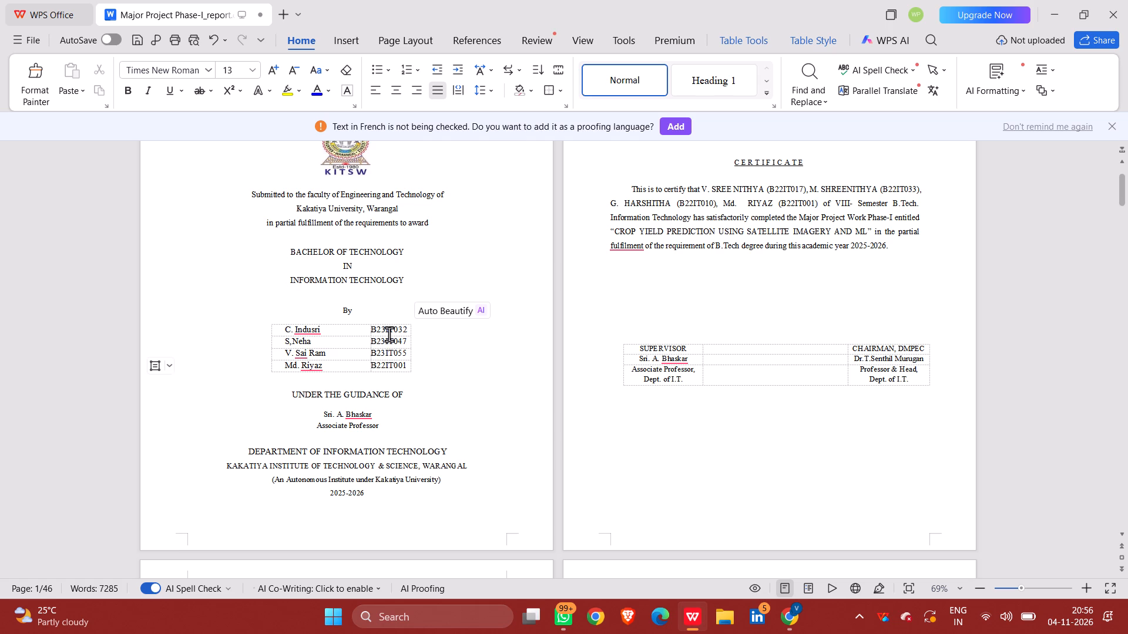
key("BackSpace")
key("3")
key("Right")
key("Right")
key("Right")
key("Right")
key("Right")
key("BackSpace")
key("BackSpace")
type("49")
Replace the fourth student's name in the cover page's student table with the new group member's initial "D." and name.
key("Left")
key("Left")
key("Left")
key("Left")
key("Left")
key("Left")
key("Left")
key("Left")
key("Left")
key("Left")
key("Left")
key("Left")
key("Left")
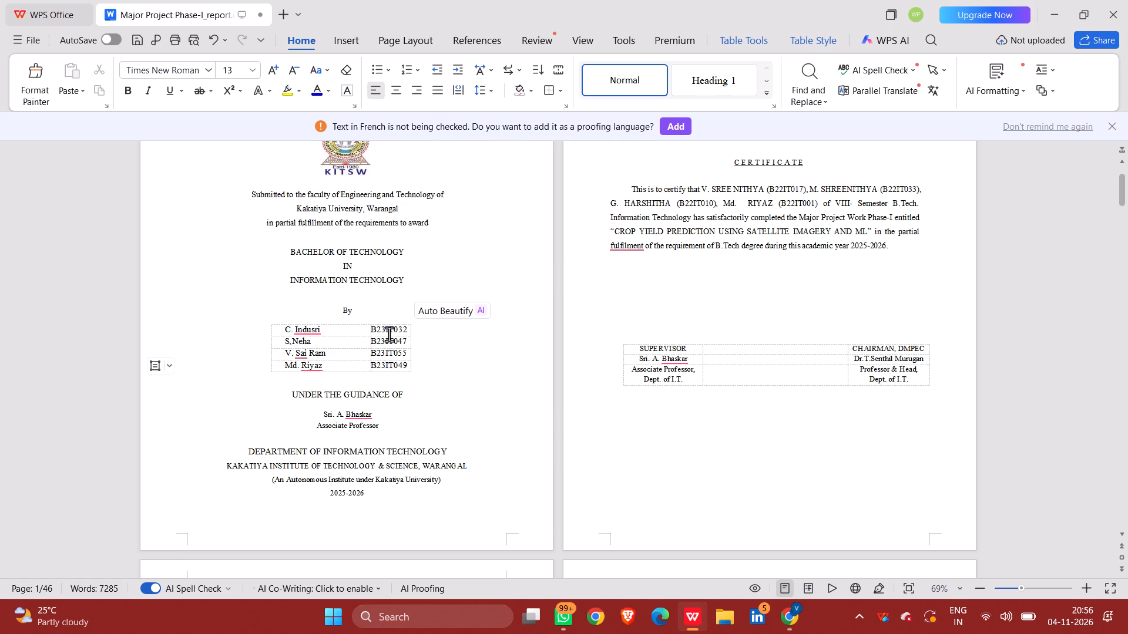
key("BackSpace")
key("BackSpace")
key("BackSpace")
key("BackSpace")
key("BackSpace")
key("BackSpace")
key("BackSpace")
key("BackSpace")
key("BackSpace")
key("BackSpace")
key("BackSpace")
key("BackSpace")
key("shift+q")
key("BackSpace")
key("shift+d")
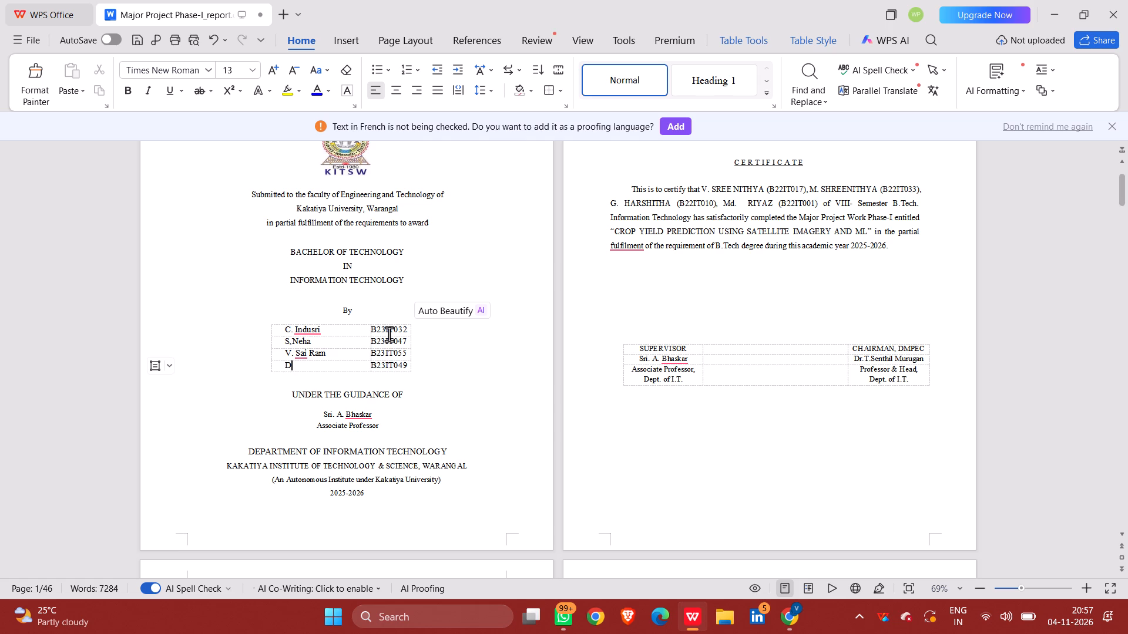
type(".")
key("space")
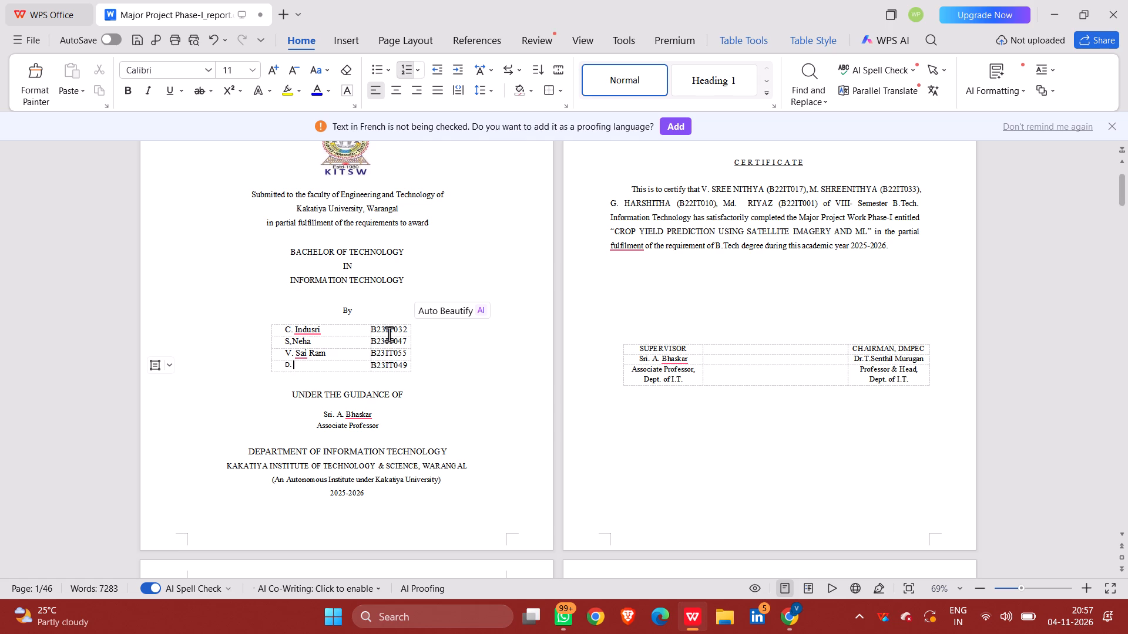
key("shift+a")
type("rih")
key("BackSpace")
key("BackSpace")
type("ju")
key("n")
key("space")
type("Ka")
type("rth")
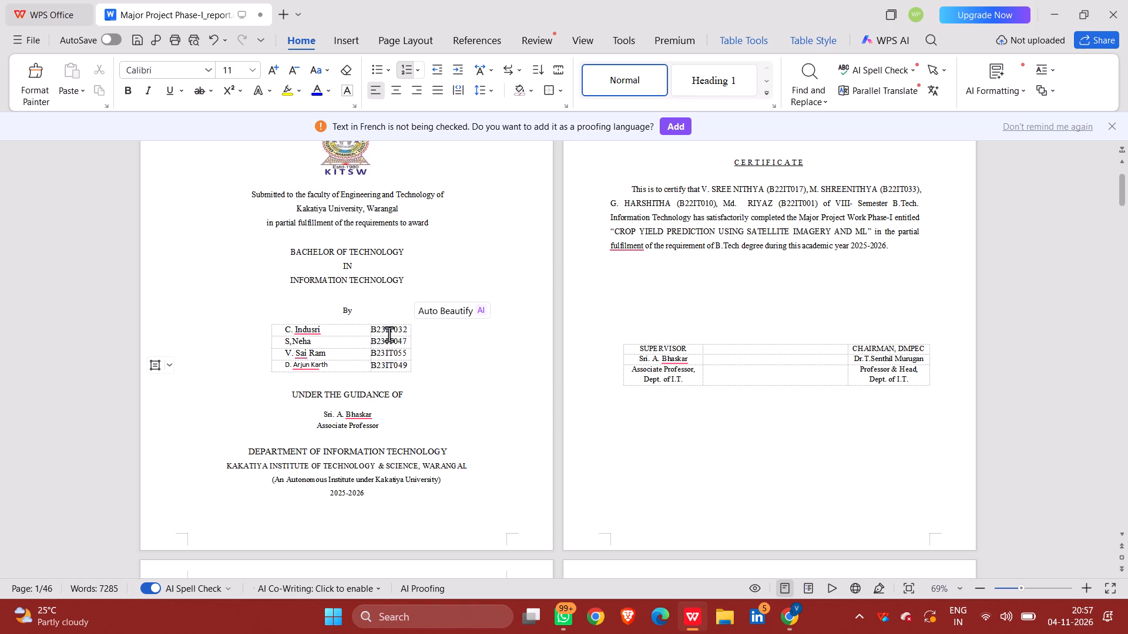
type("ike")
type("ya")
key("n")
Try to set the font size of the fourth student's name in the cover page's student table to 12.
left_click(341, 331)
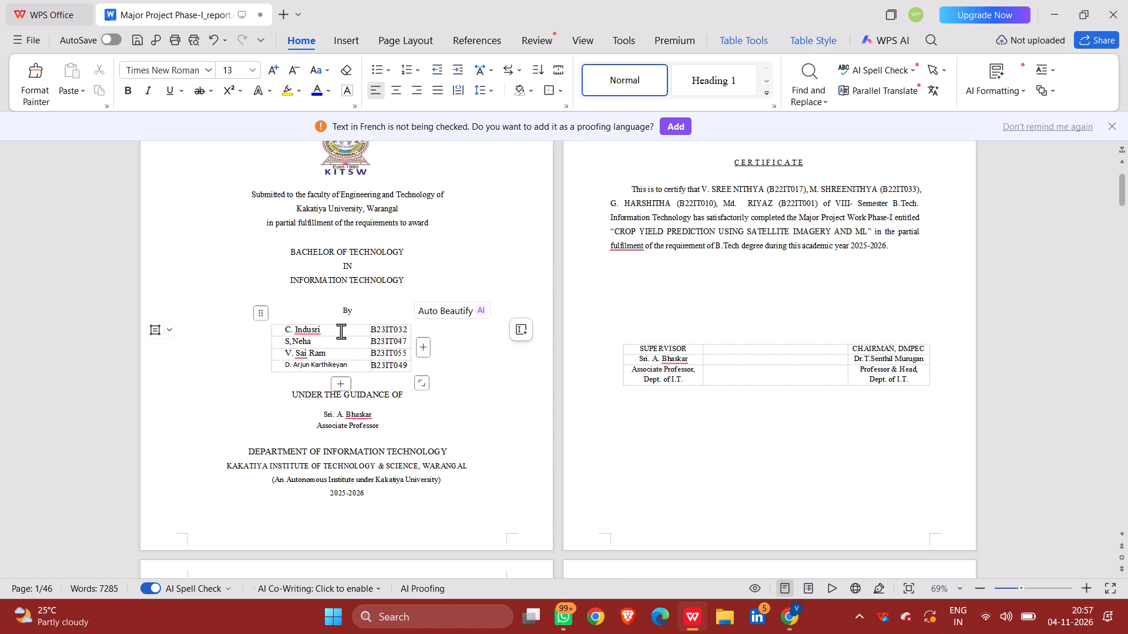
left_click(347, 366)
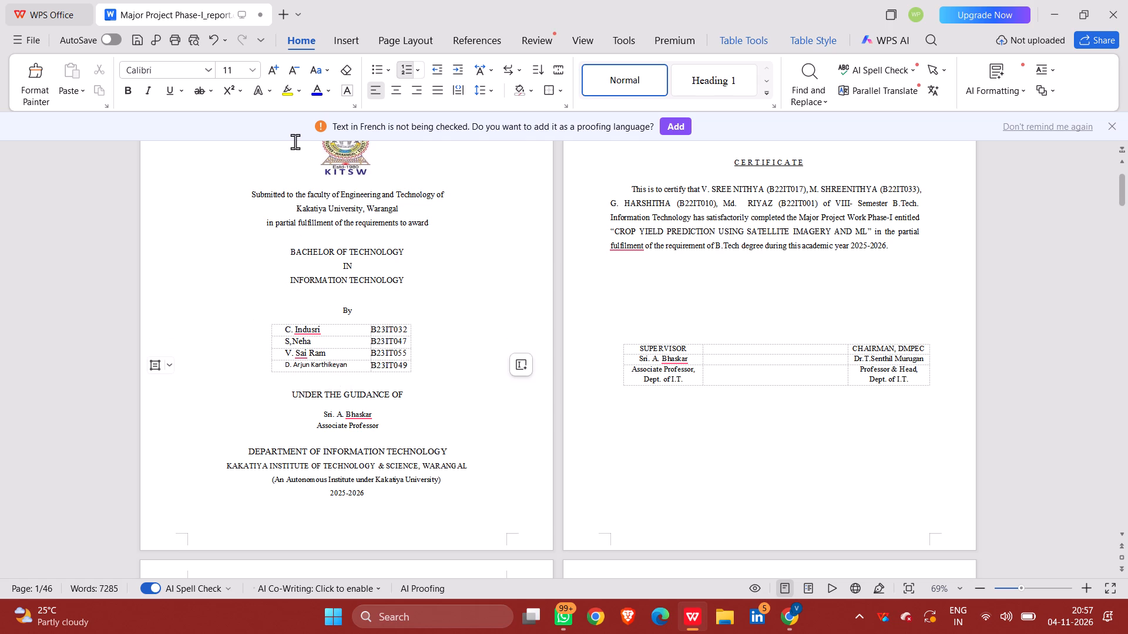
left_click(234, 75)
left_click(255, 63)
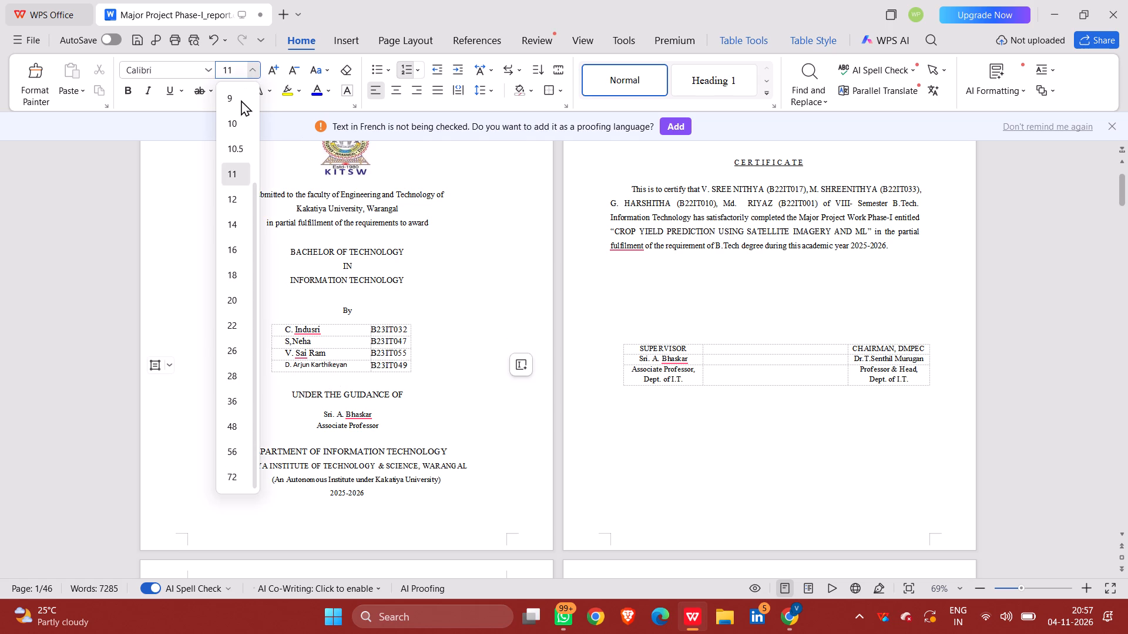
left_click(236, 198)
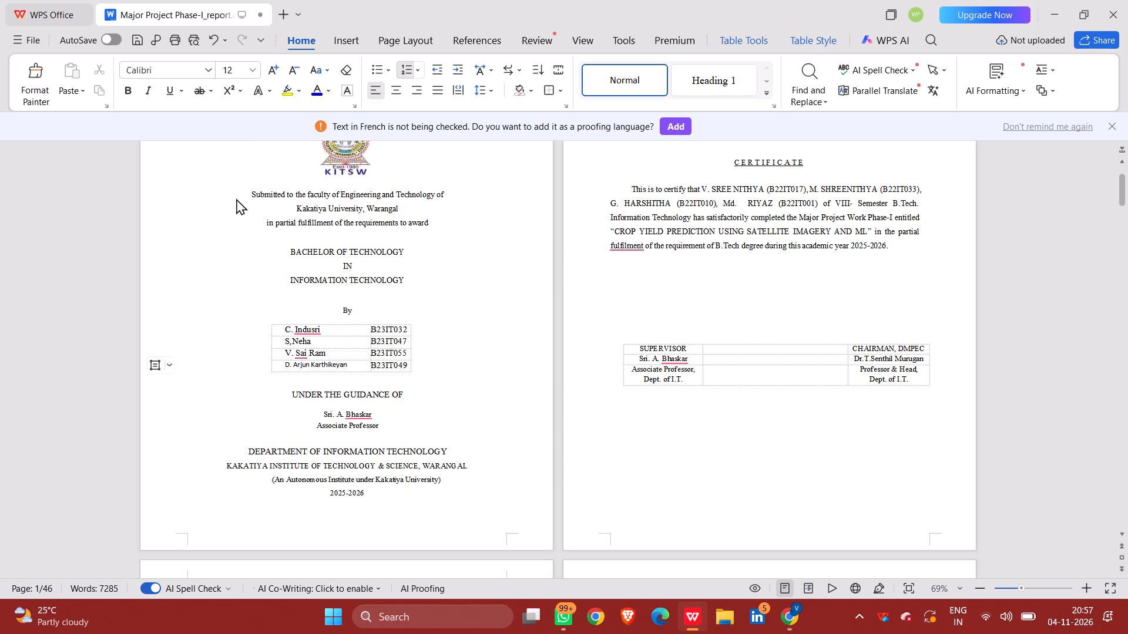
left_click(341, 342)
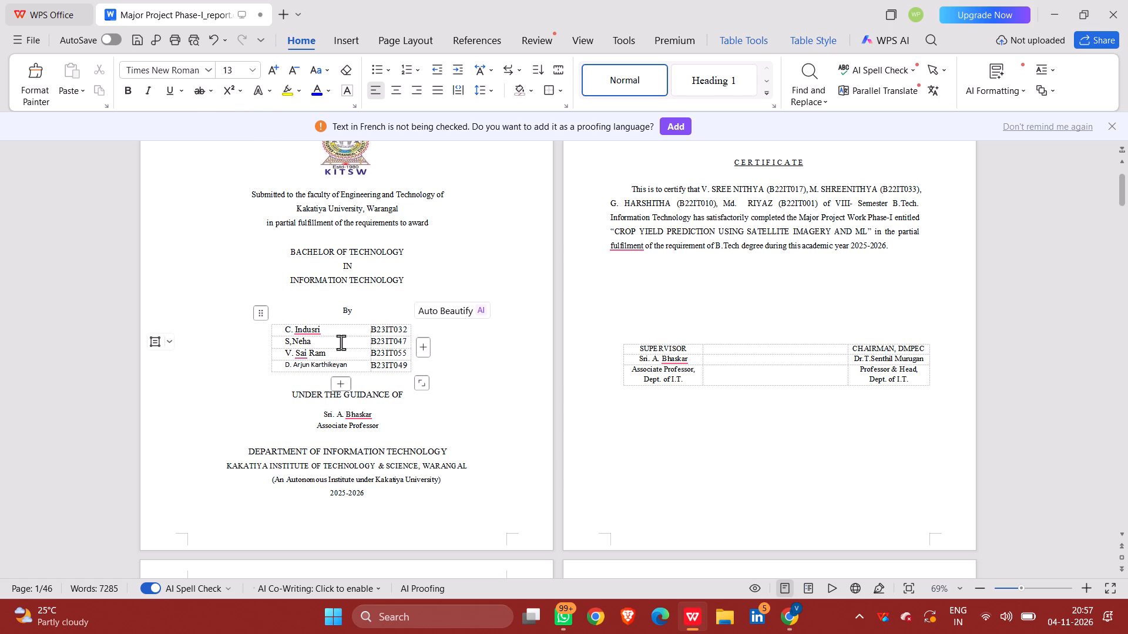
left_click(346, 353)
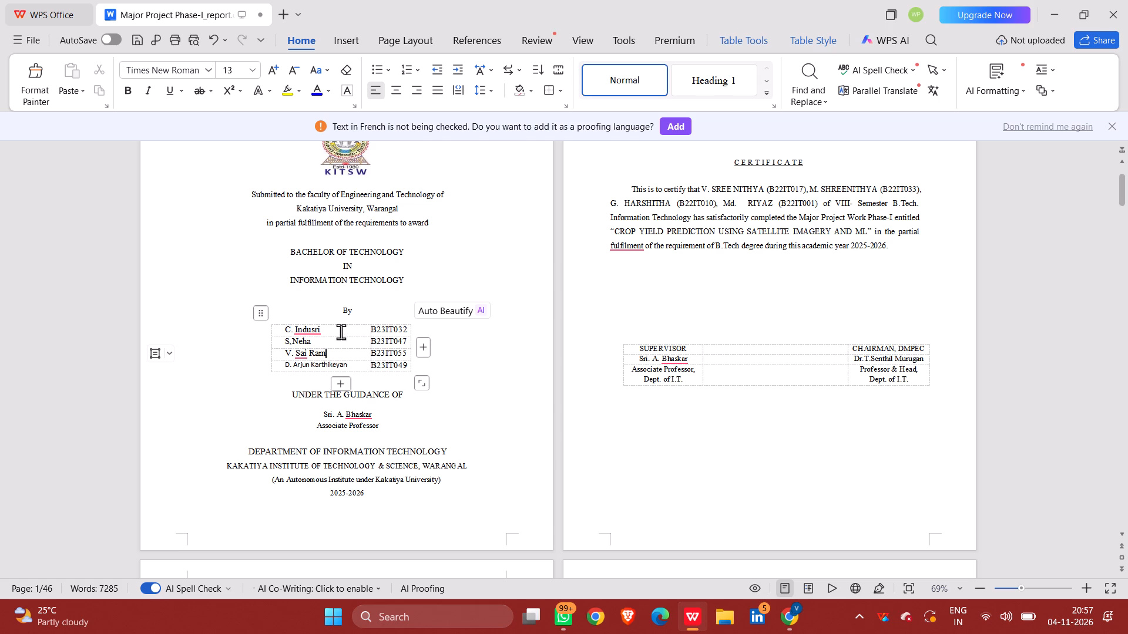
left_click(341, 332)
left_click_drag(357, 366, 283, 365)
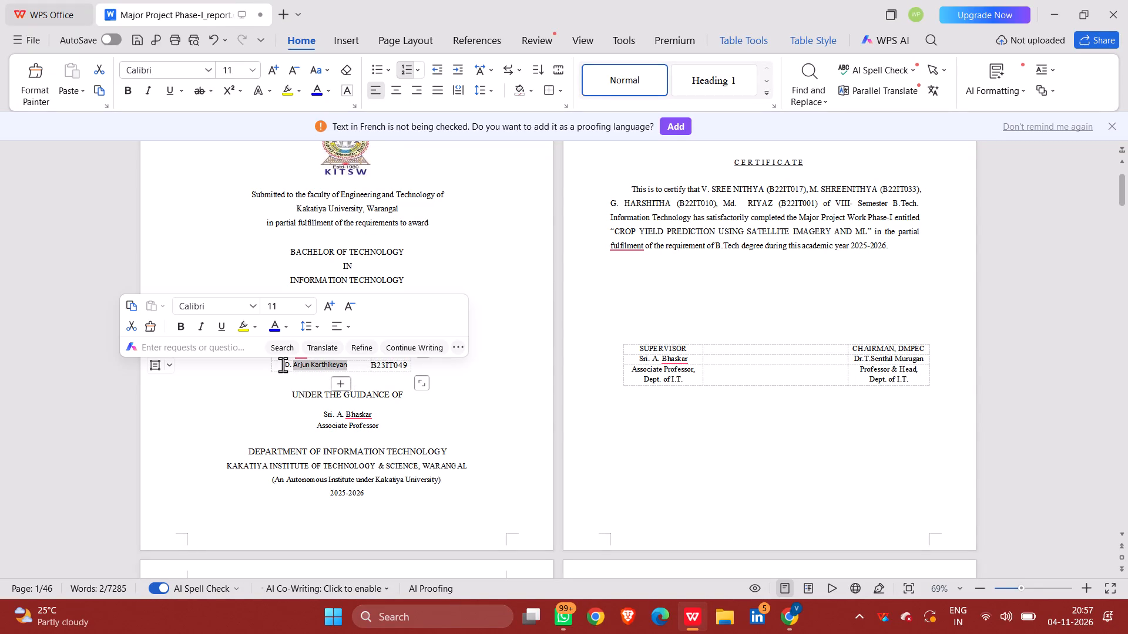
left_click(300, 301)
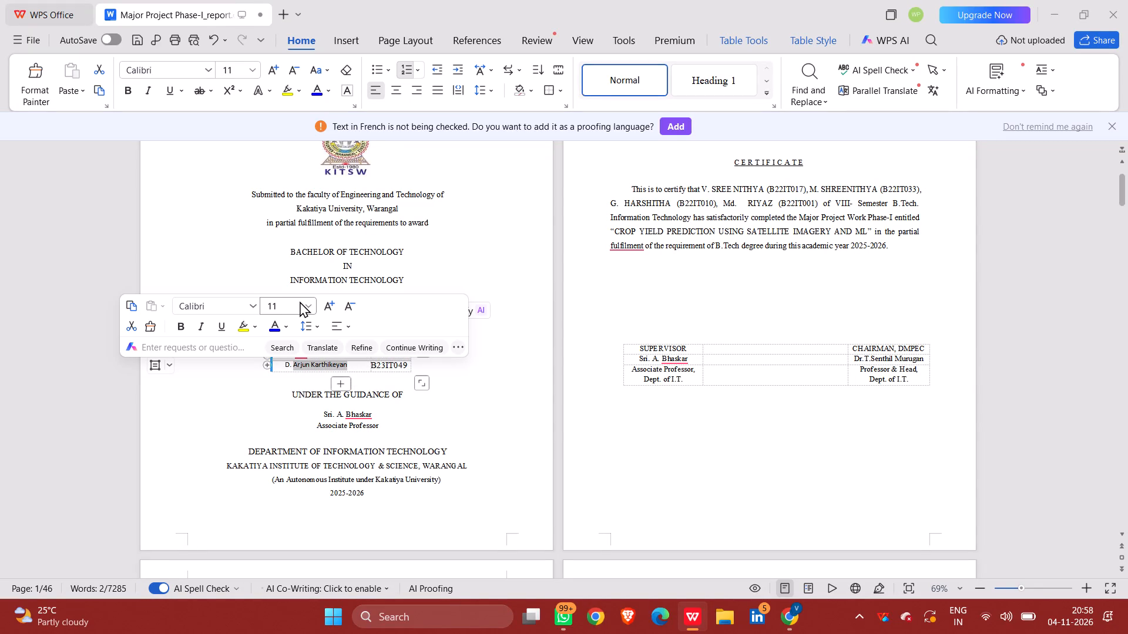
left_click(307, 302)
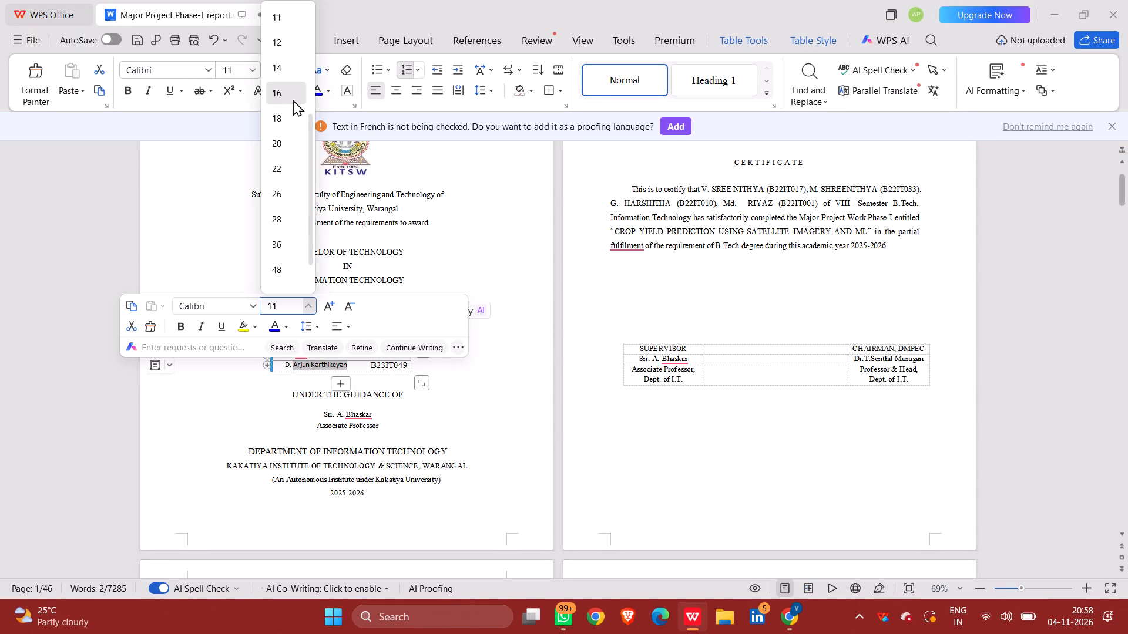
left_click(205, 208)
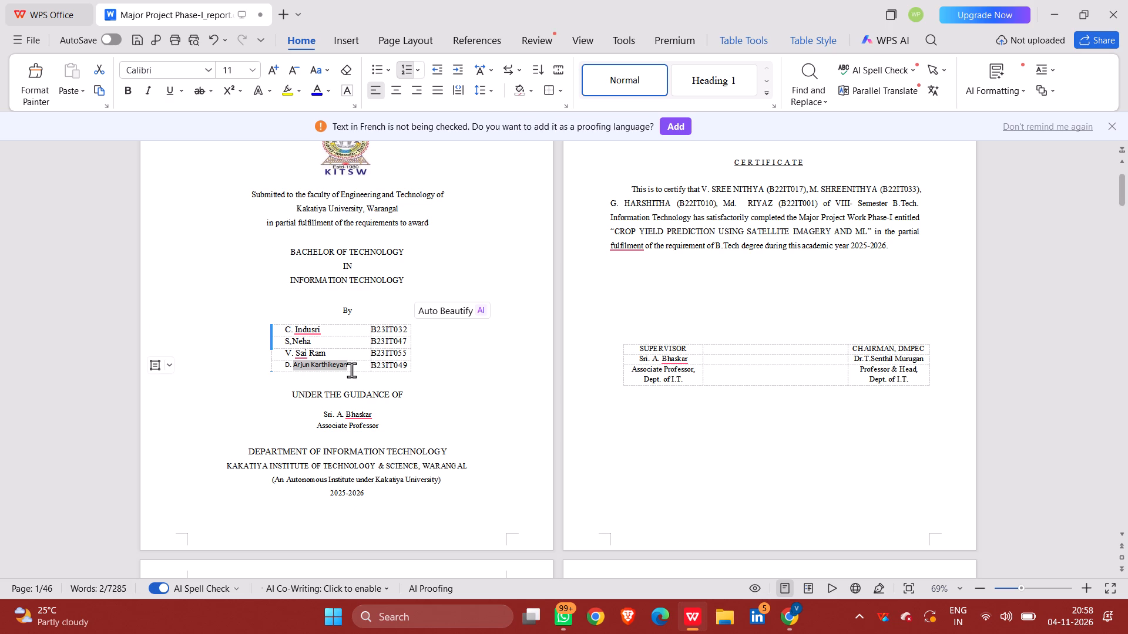
Copy the name following the initial "D." in the student table's fourth row and delete it from the cell.
left_click_drag(353, 369, 282, 369)
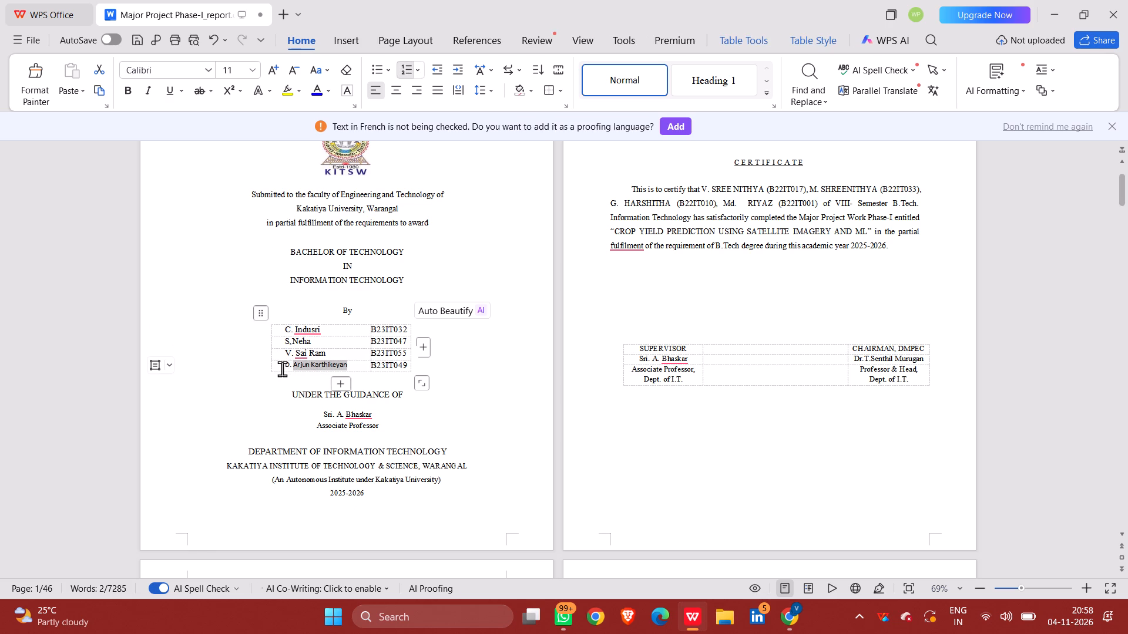
left_click_drag(282, 369, 255, 365)
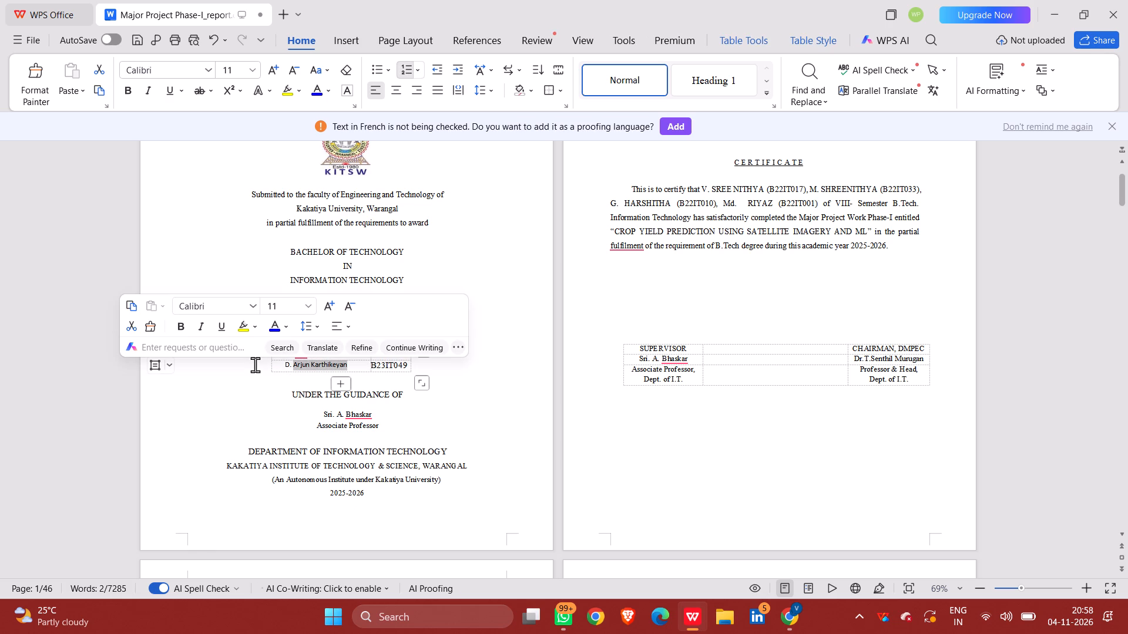
key("ctrl+c")
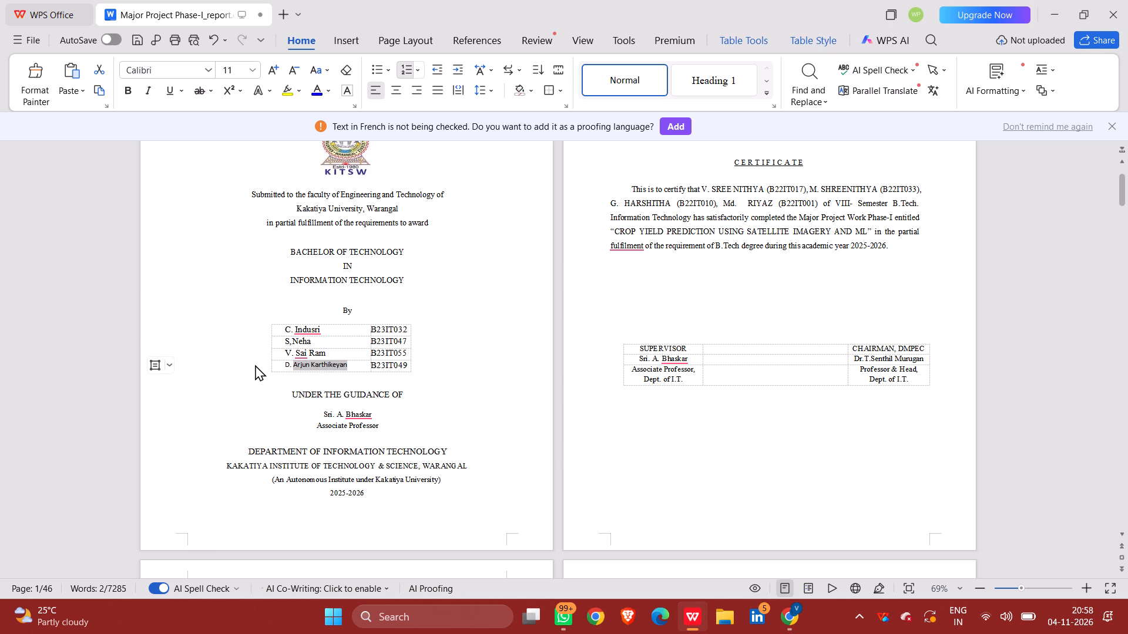
key("BackSpace")
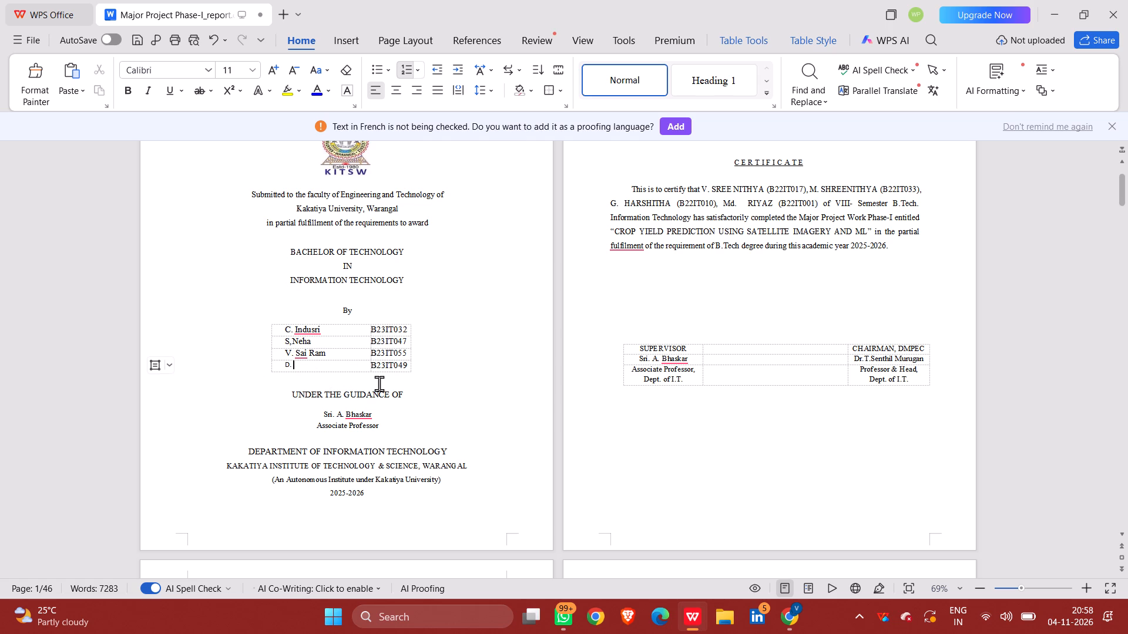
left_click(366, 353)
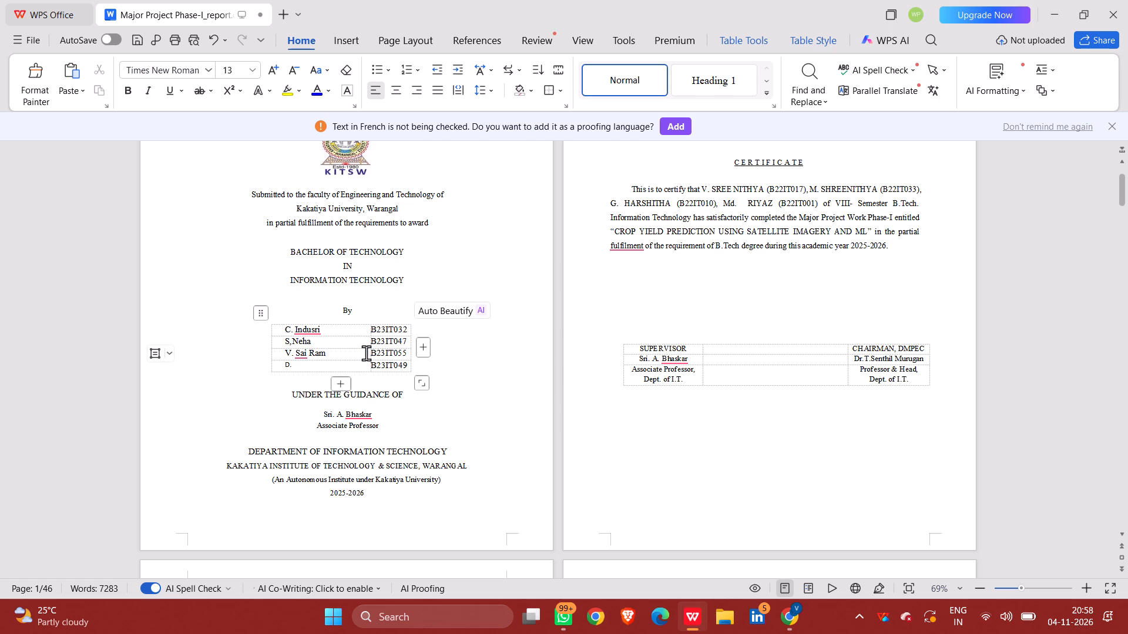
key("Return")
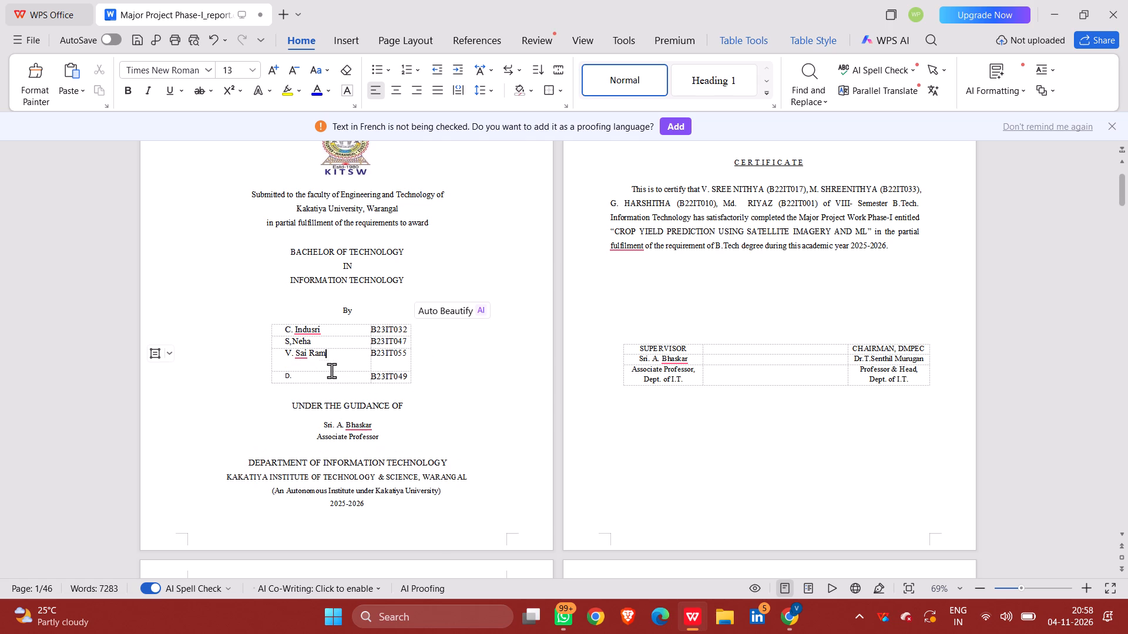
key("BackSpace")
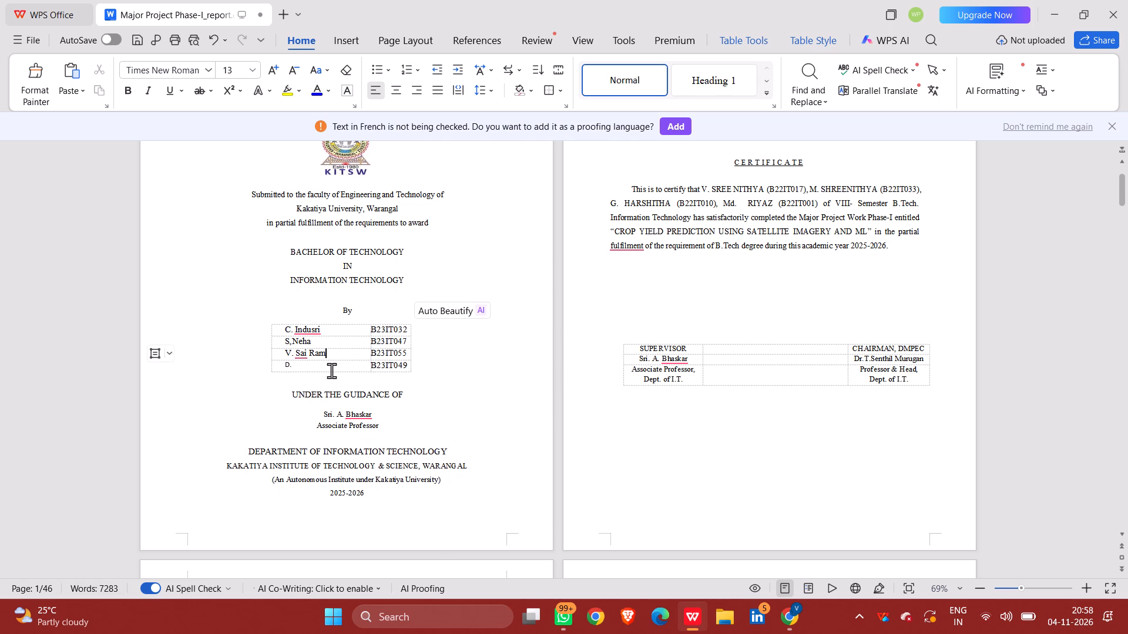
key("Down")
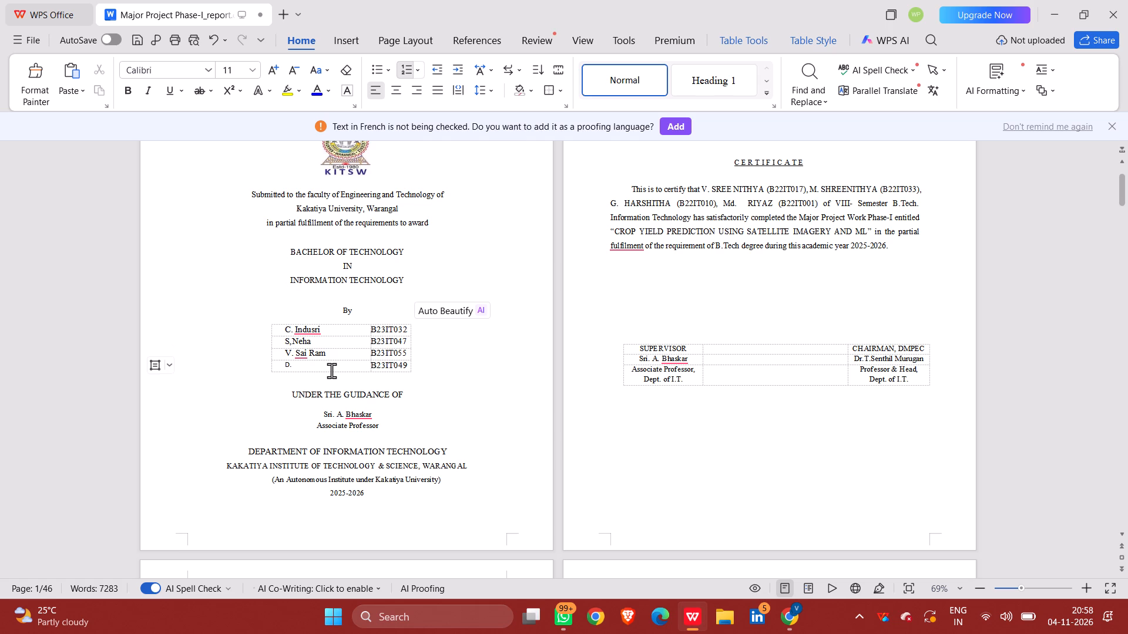
Re-enter the initial "D." in the student table's fourth row with font size 12 and paste the copied name after it.
key("BackSpace")
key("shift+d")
left_click(250, 73)
left_click(231, 204)
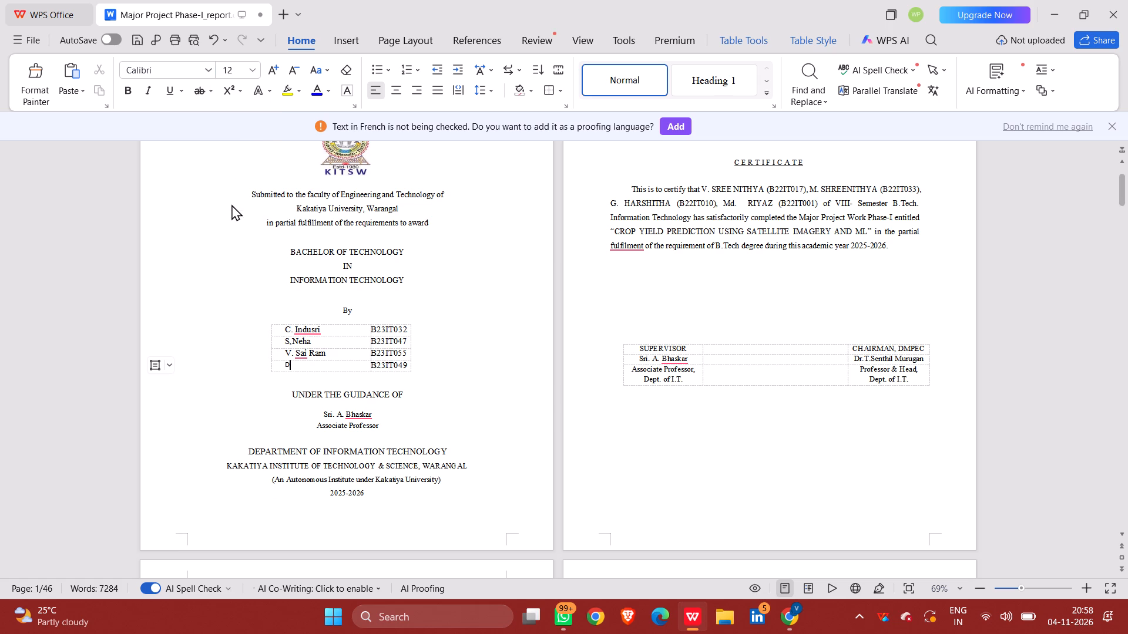
key("BackSpace")
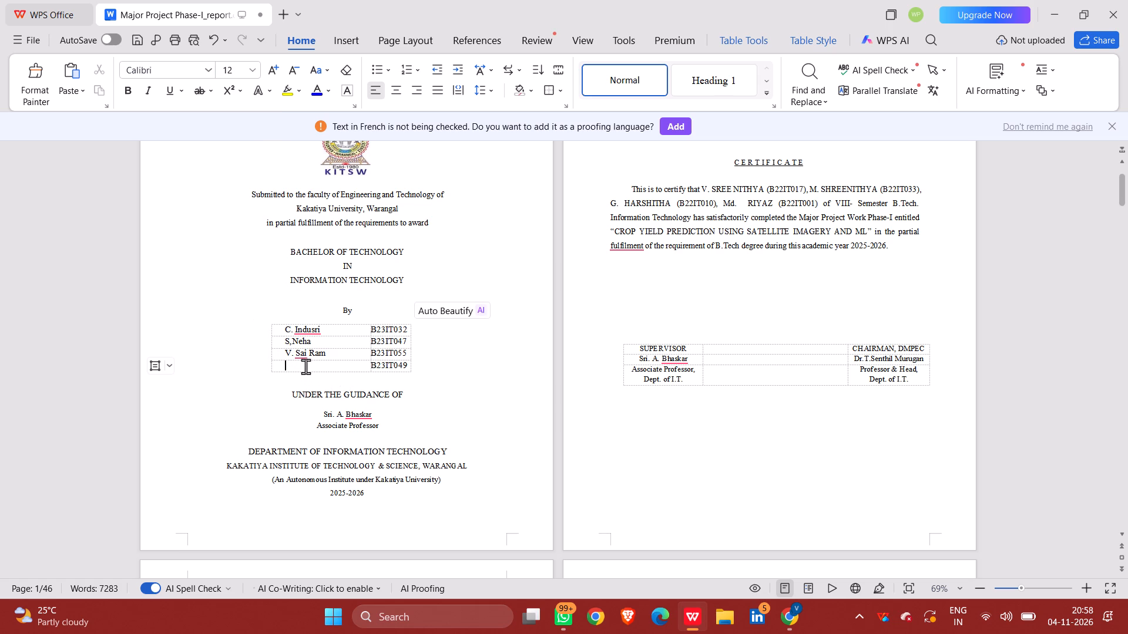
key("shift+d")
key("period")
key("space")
key("ctrl+v")
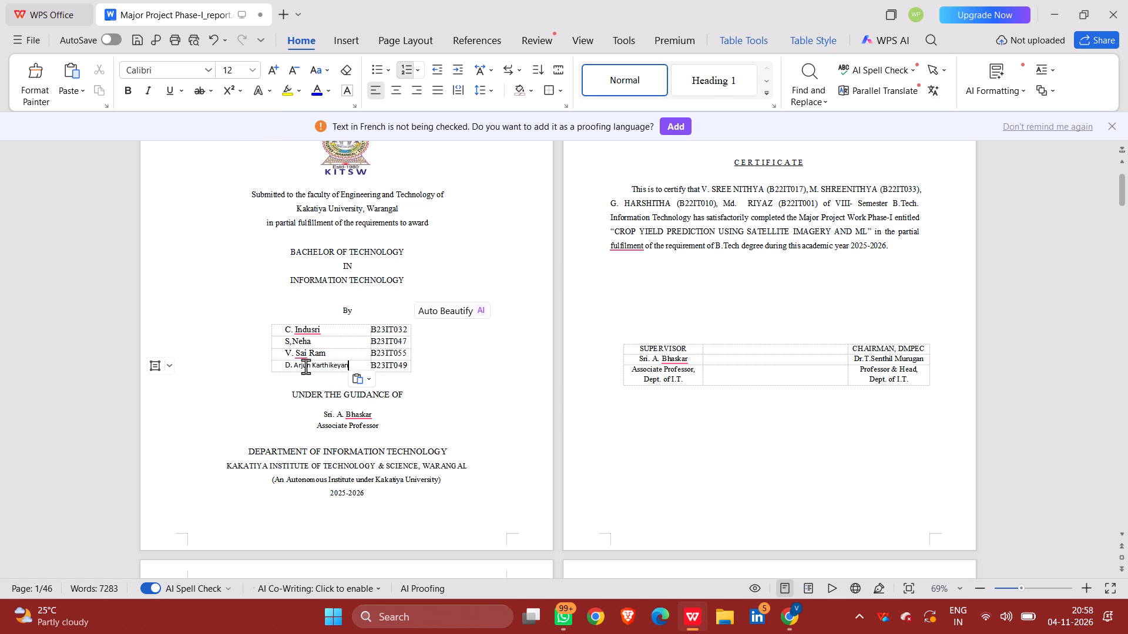
left_click(481, 372)
Select the first student's name in the cover page's student table to check its font and size.
left_click(328, 328)
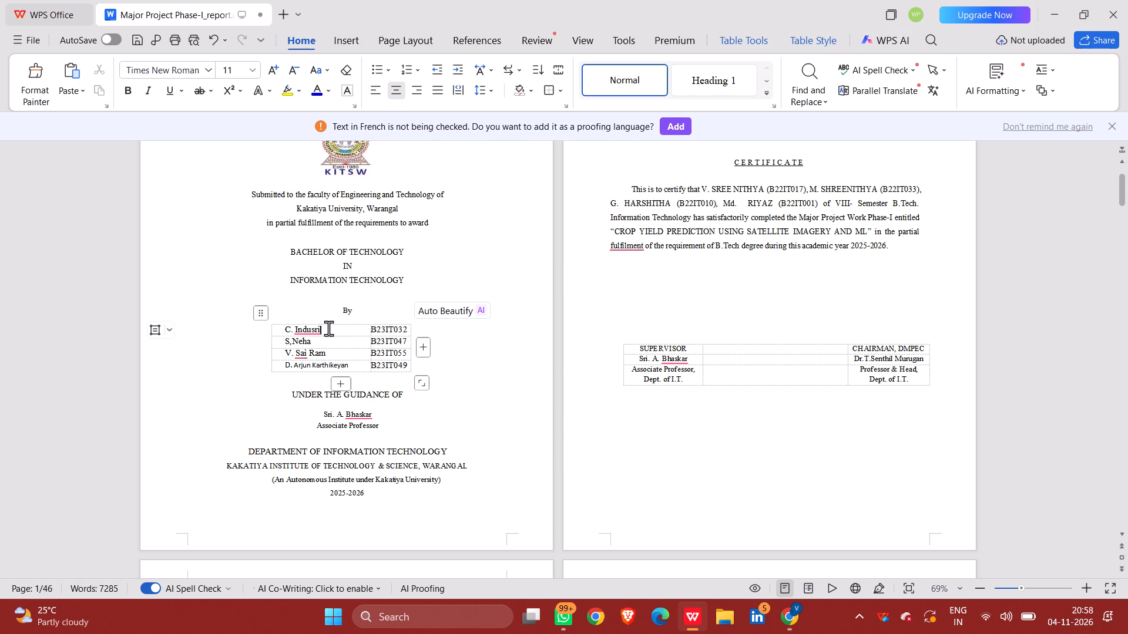
left_click_drag(328, 328, 278, 326)
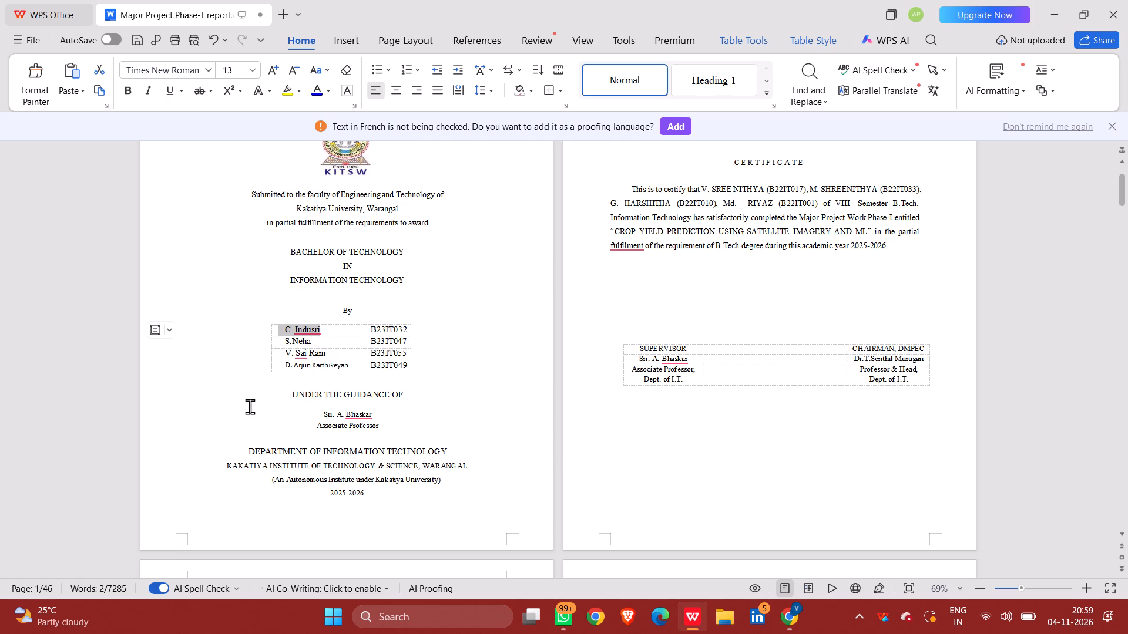
Check the font and size of the fourth student's name against the third student's name in the cover page's student table.
left_click(357, 365)
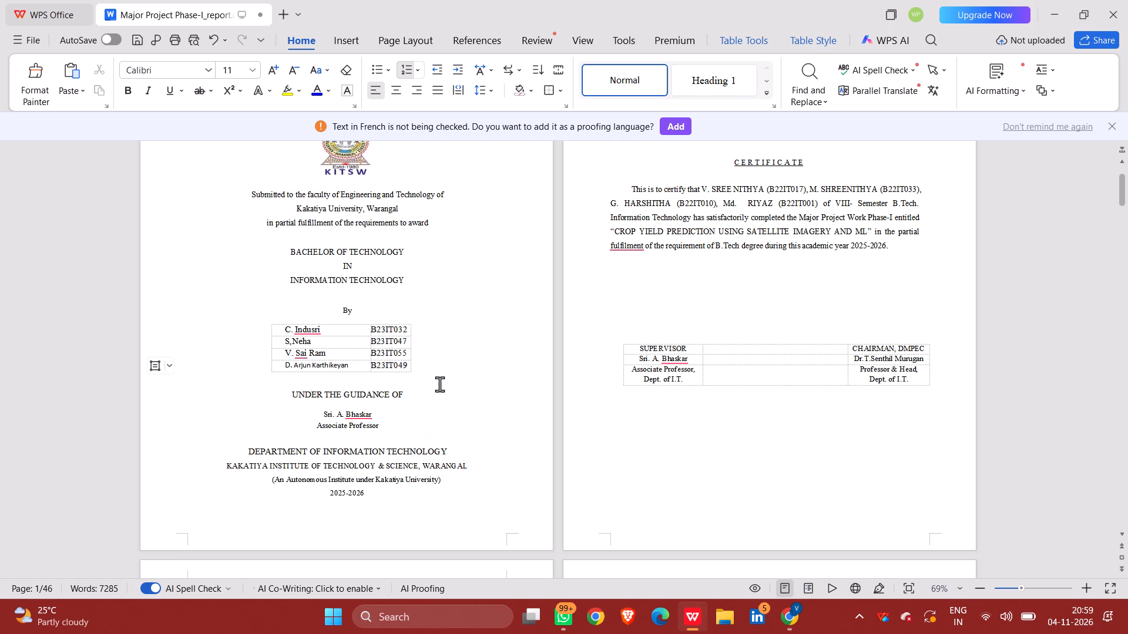
left_click(464, 360)
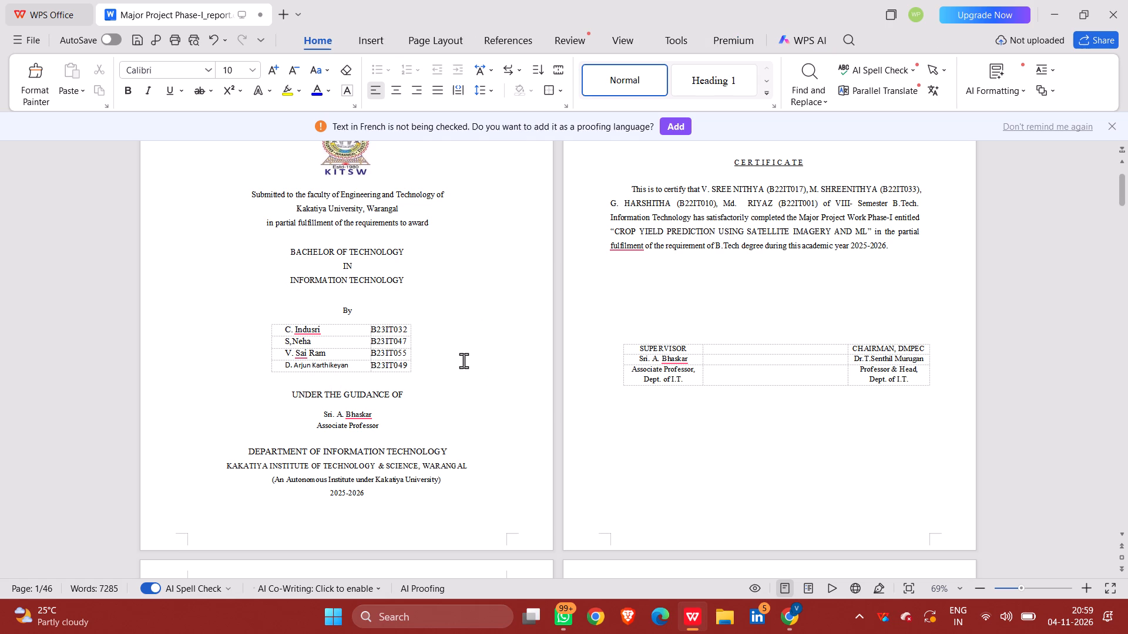
left_click(358, 367)
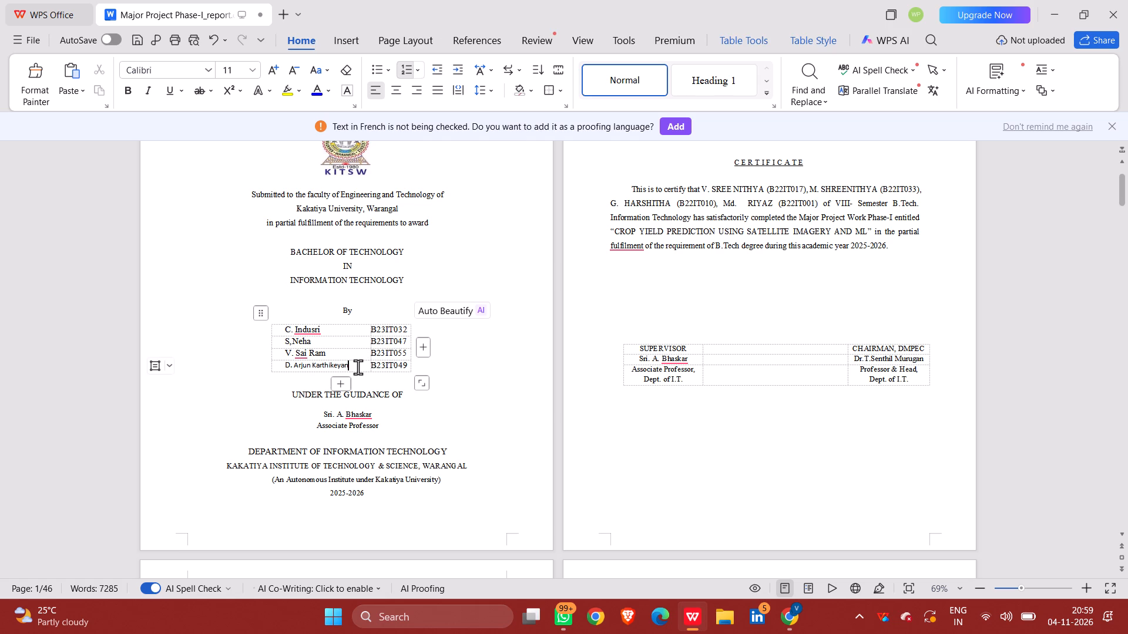
left_click(465, 360)
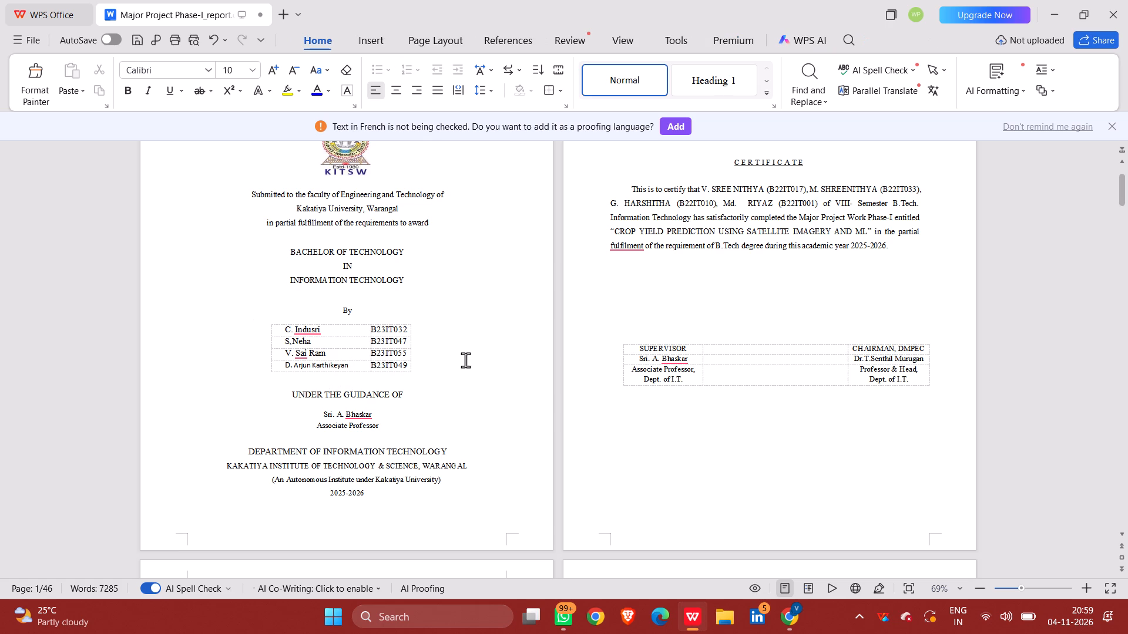
left_click(365, 355)
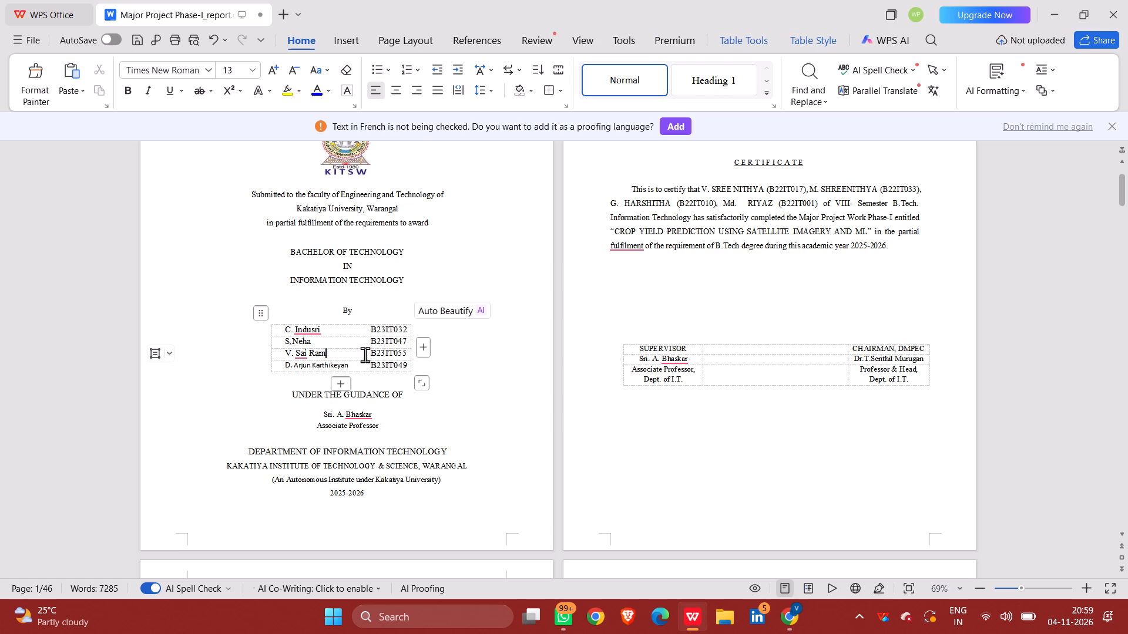
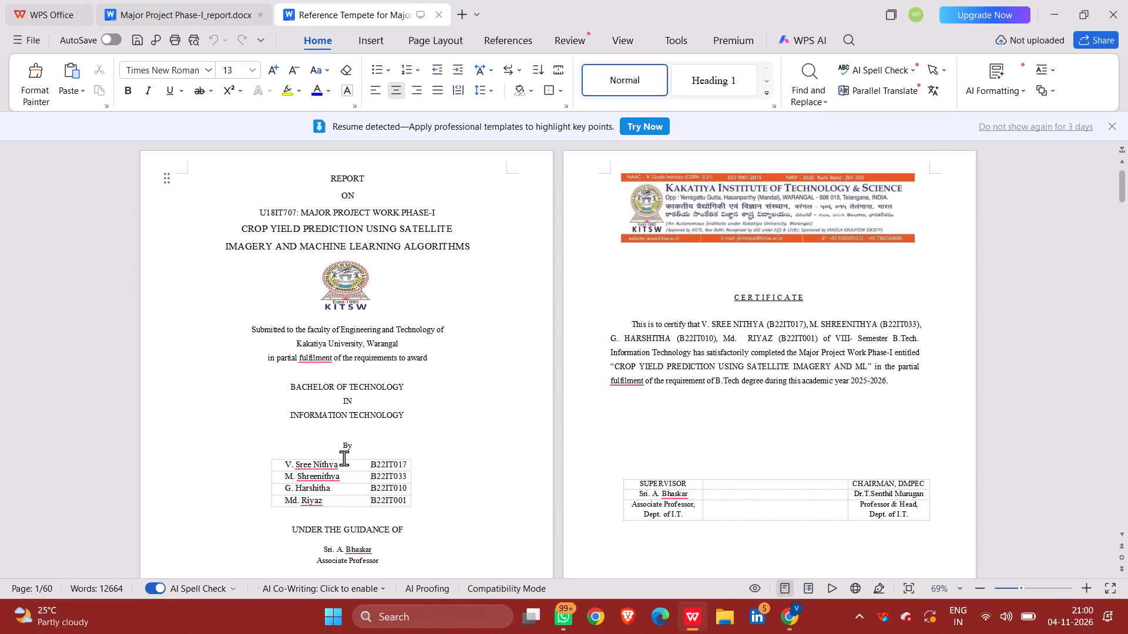
Check the font and size of the student names in the reference template's cover page table, and return to the Major Project Phase-I report.
left_click(344, 458)
left_click(350, 474)
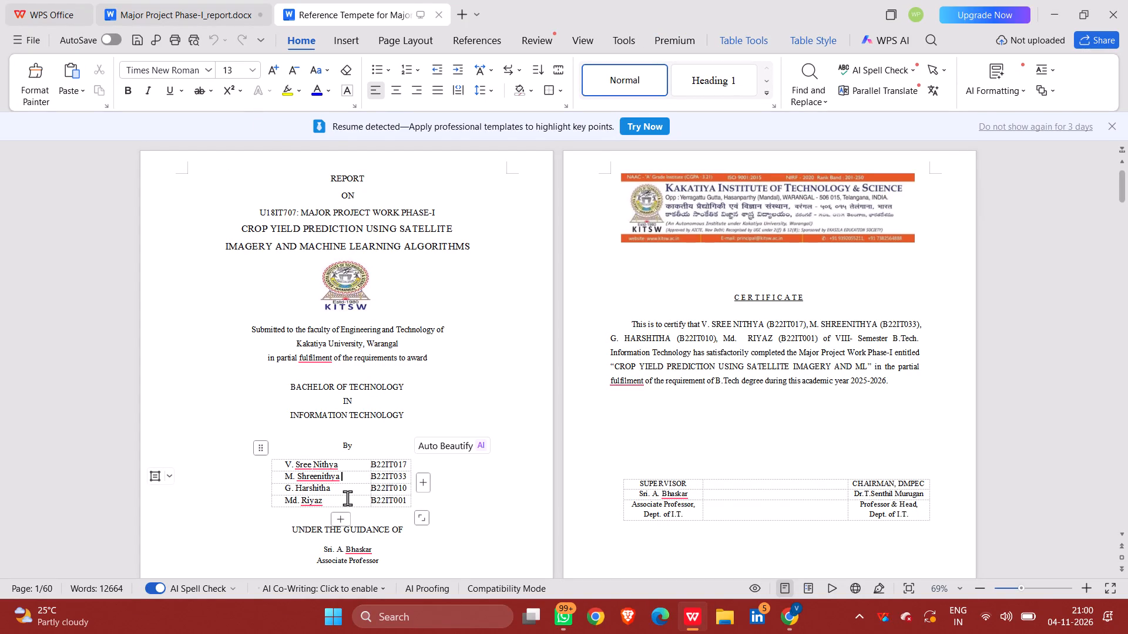
left_click(347, 498)
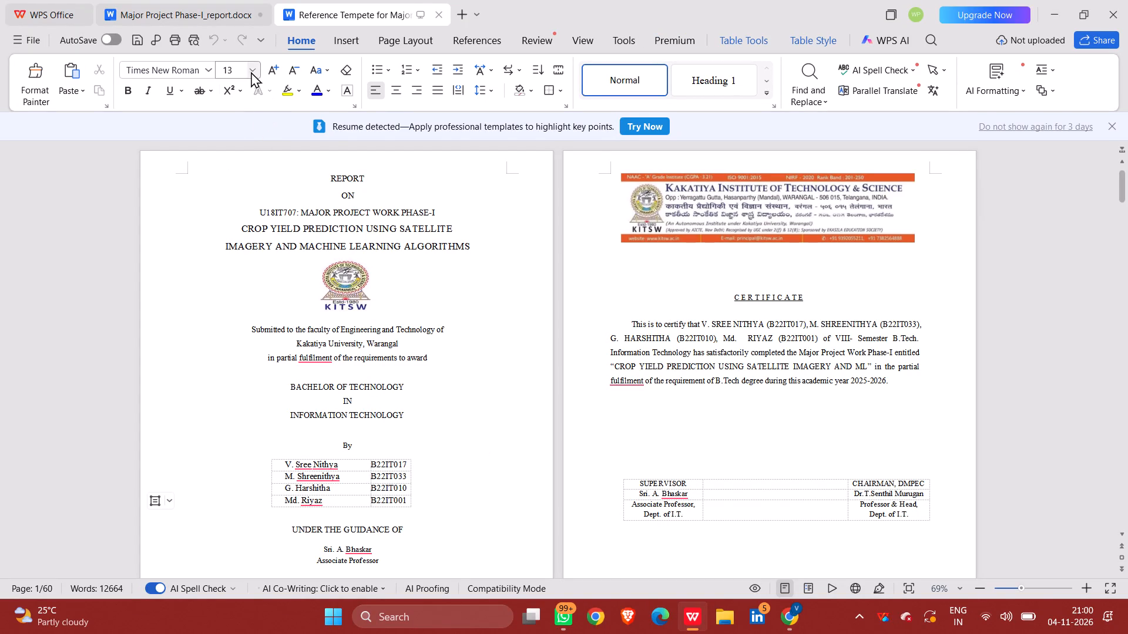
left_click(196, 8)
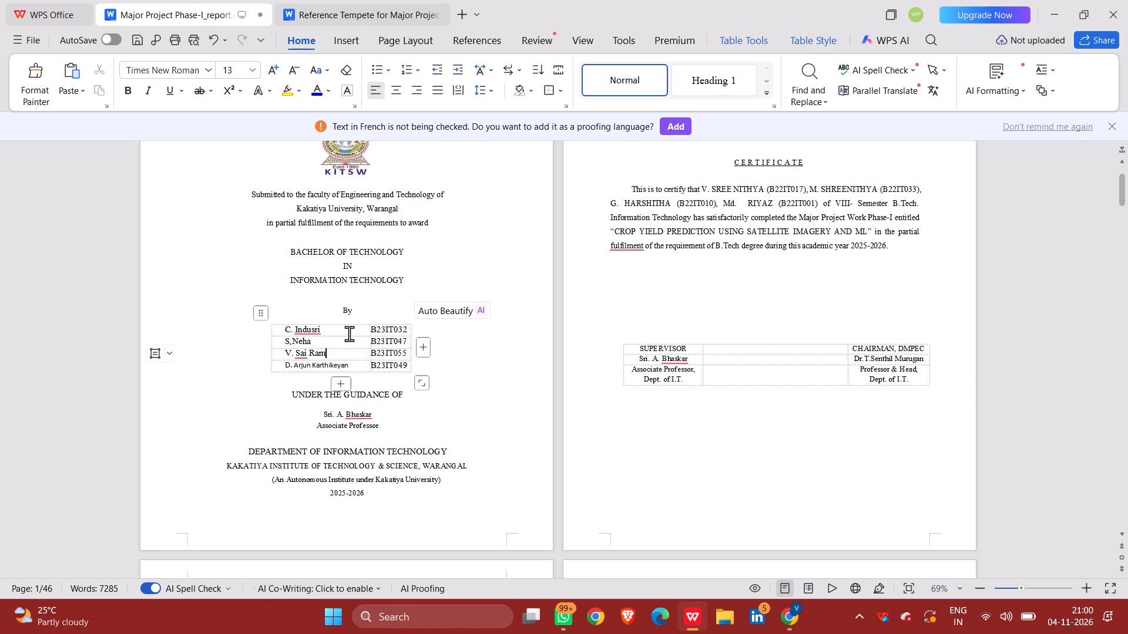
Compare the cover page's student table with the reference template's and check the font formatting in its first and third rows.
left_click(360, 0)
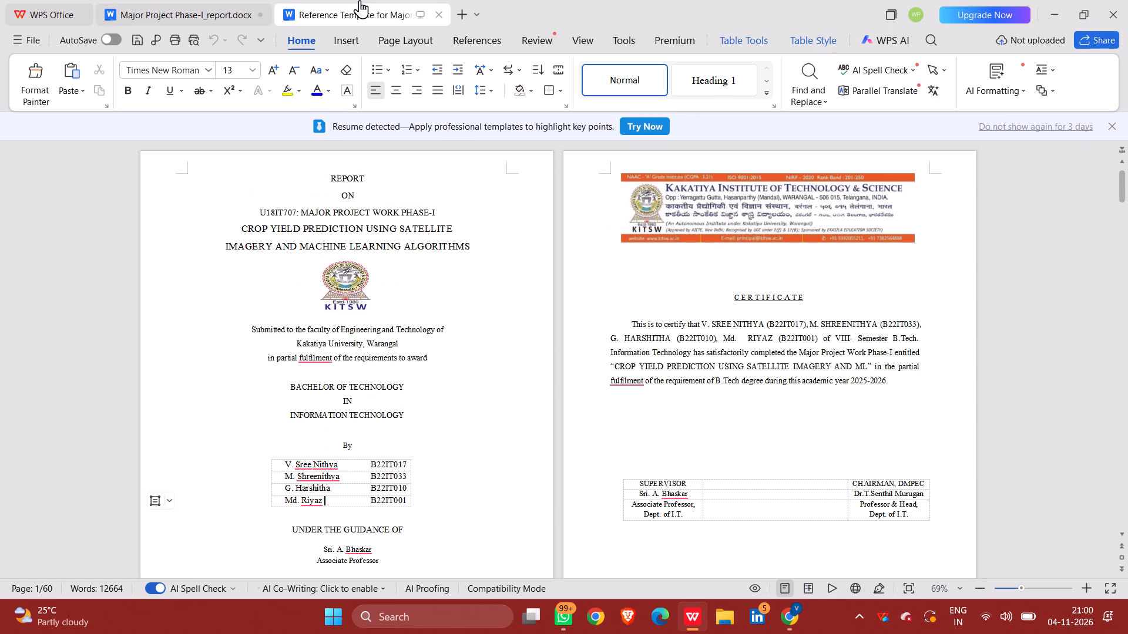
left_click(234, 0)
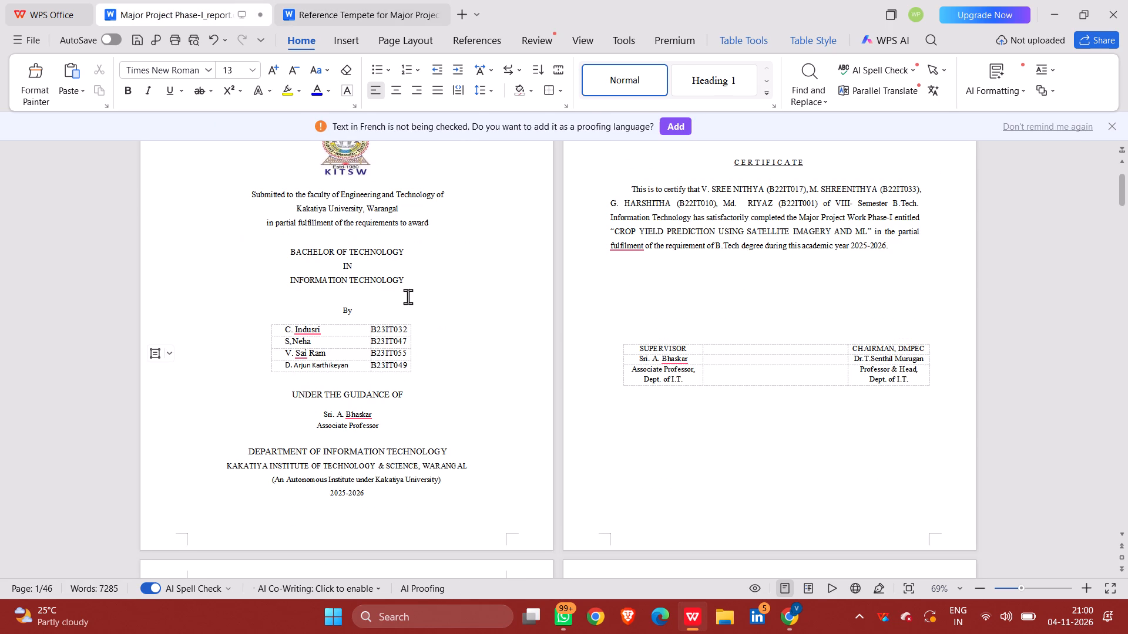
left_click(339, 329)
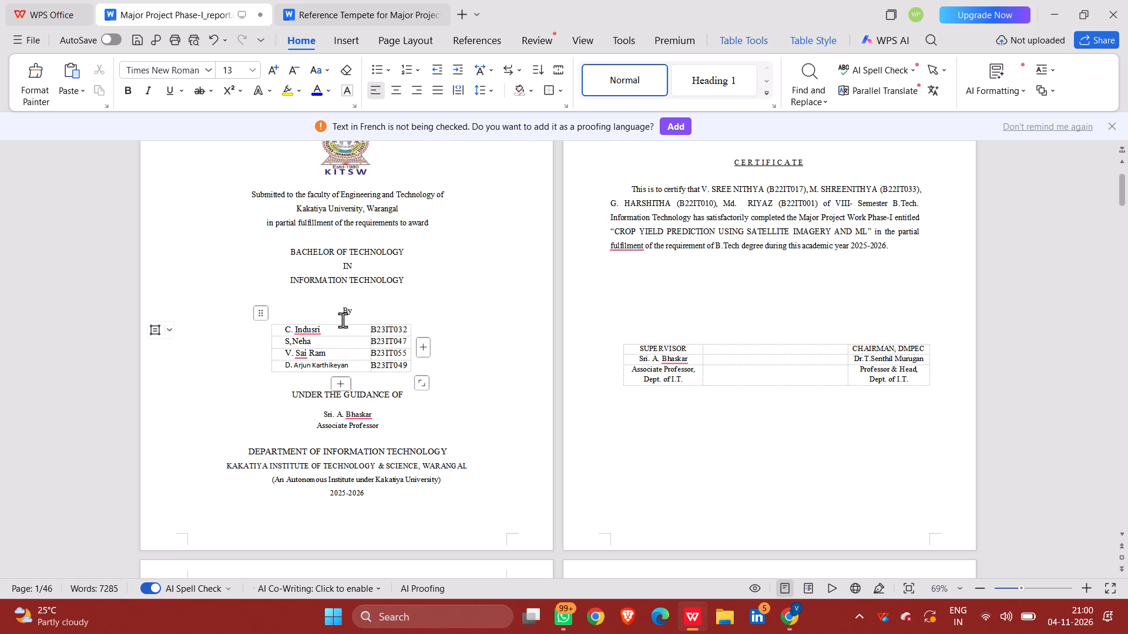
left_click(345, 356)
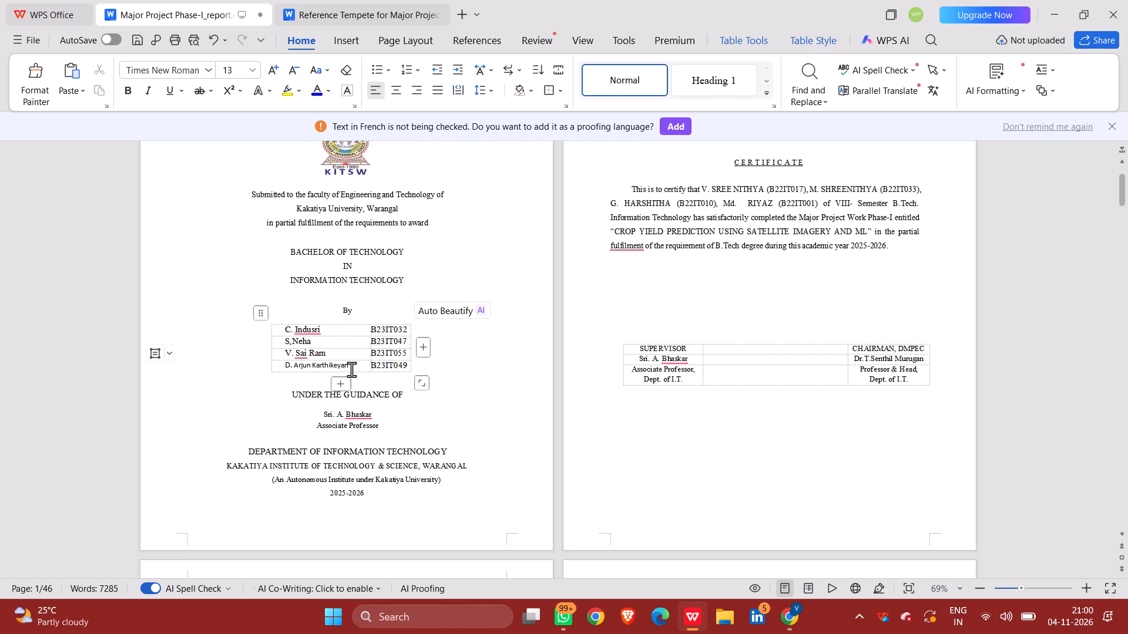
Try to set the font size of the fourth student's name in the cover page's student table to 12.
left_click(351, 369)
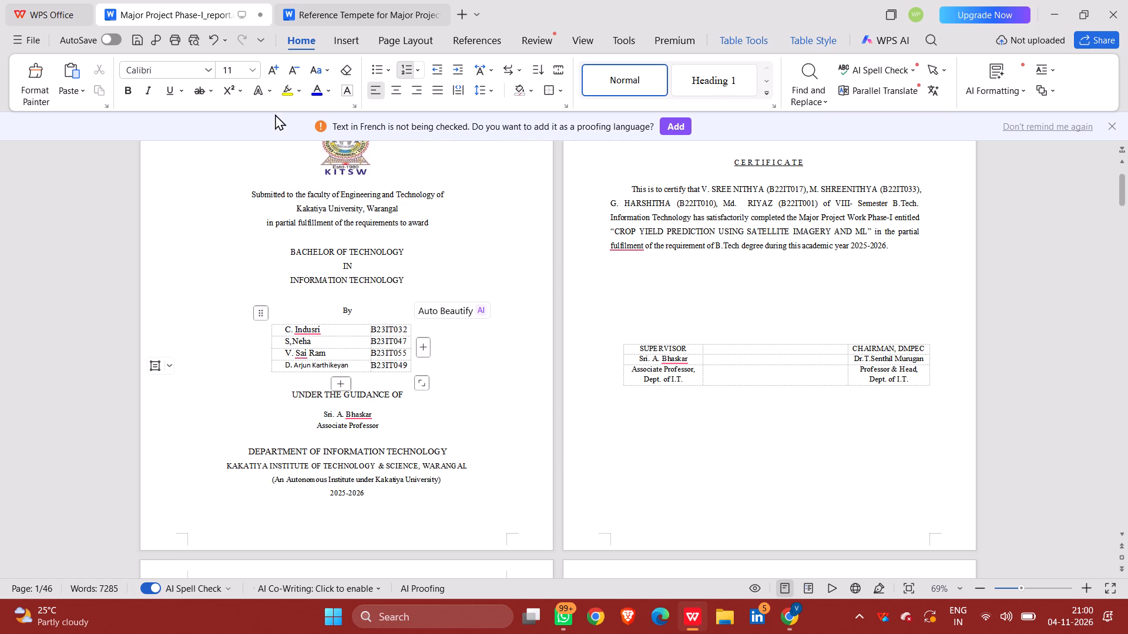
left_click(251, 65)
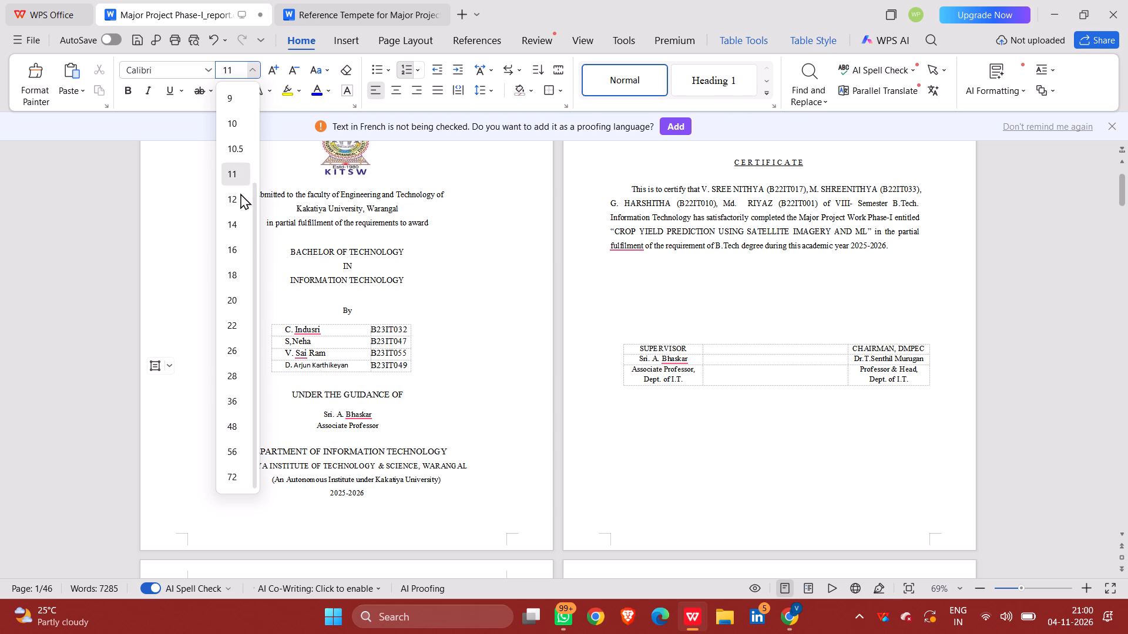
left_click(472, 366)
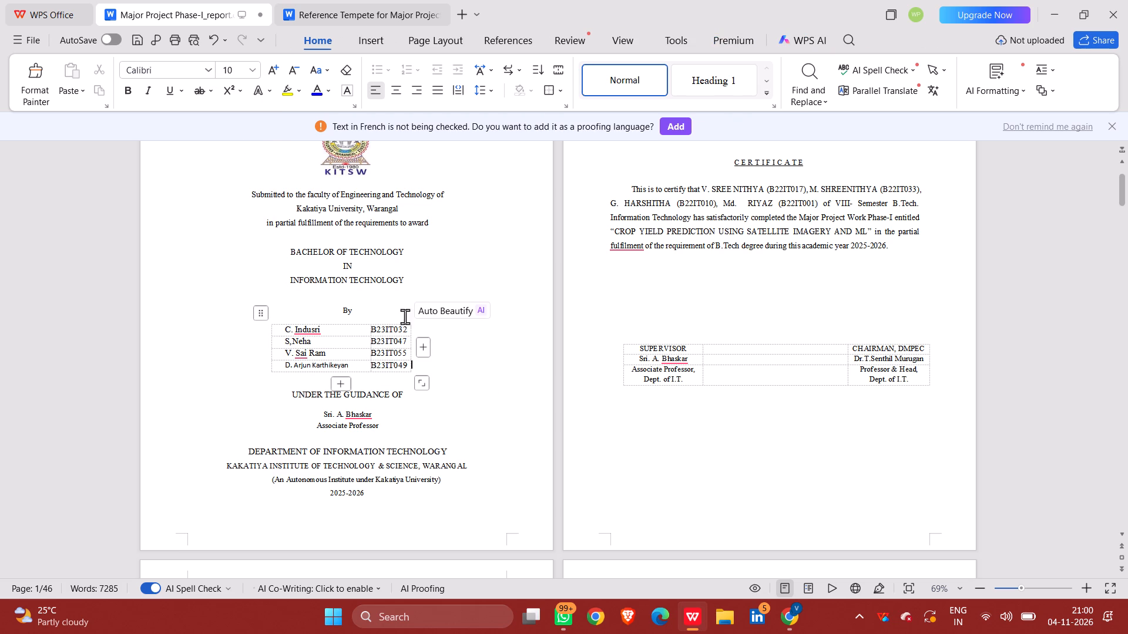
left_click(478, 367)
Look through the report from the acknowledgement and contents pages to the start of Chapter 4, Methodology and Implementation.
scroll(365, 367, "down", 7)
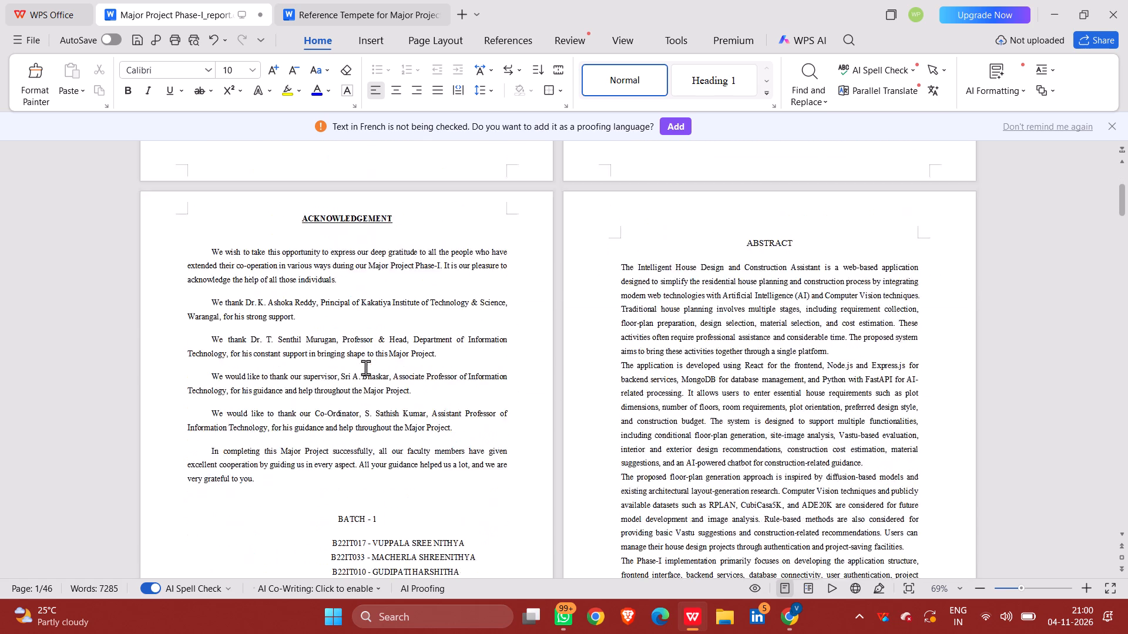
scroll(365, 367, "down", 9)
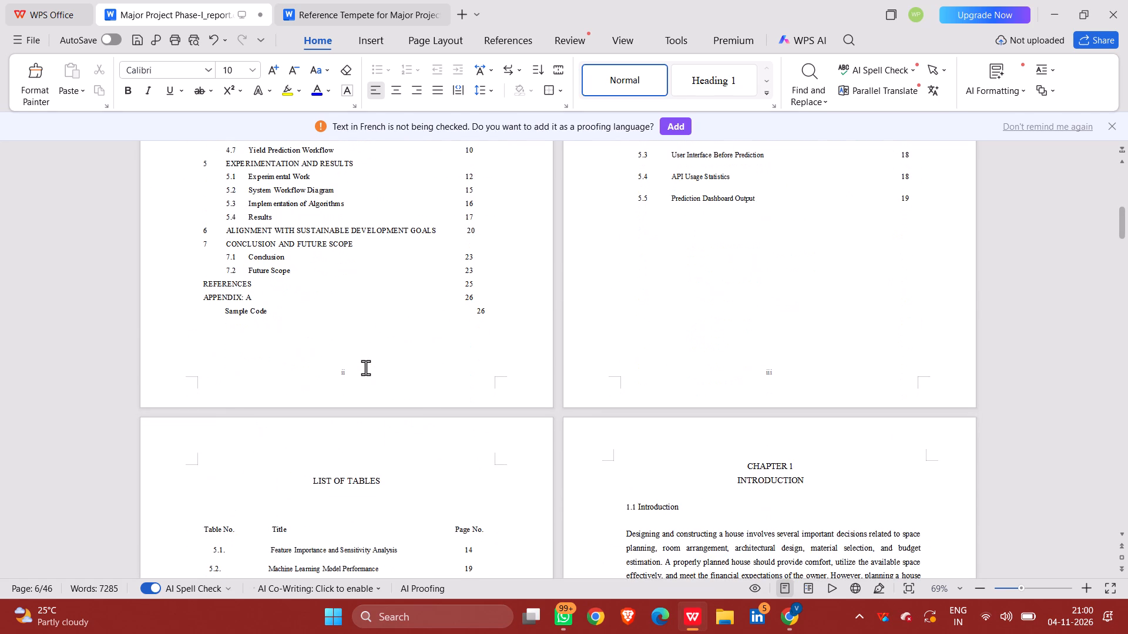
scroll(365, 367, "down", 9)
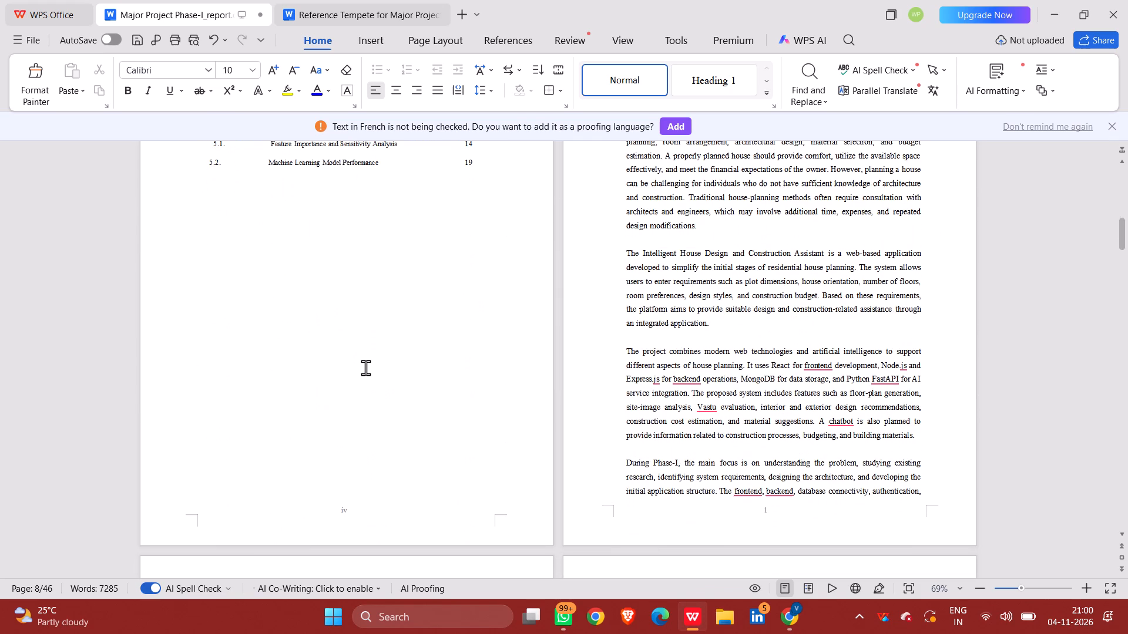
scroll(365, 367, "down", 5)
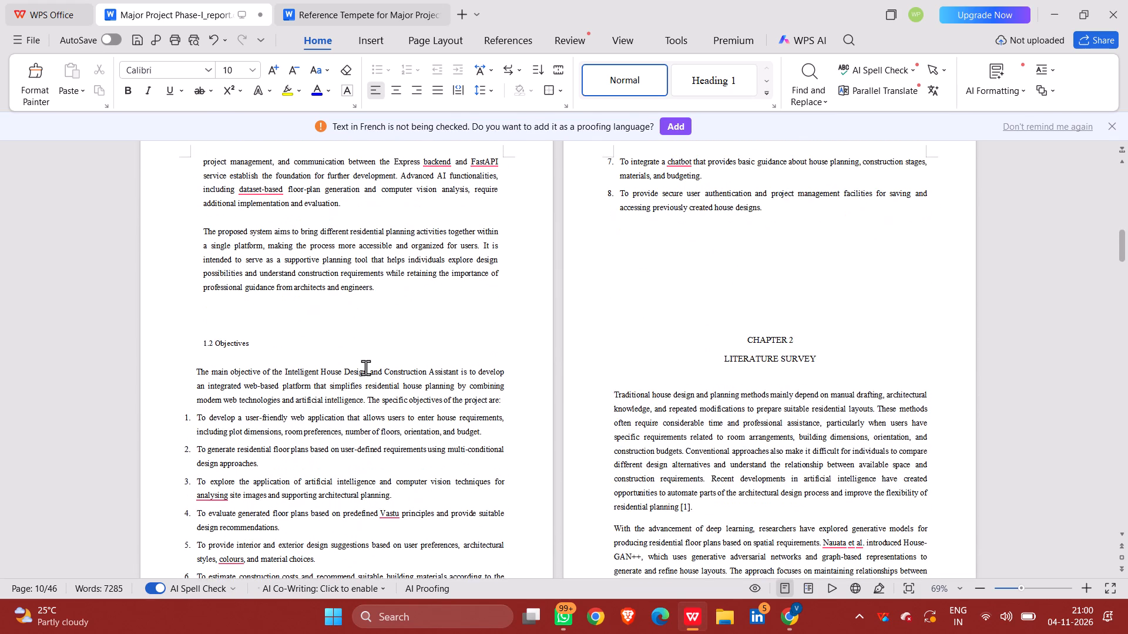
scroll(365, 367, "down", 5)
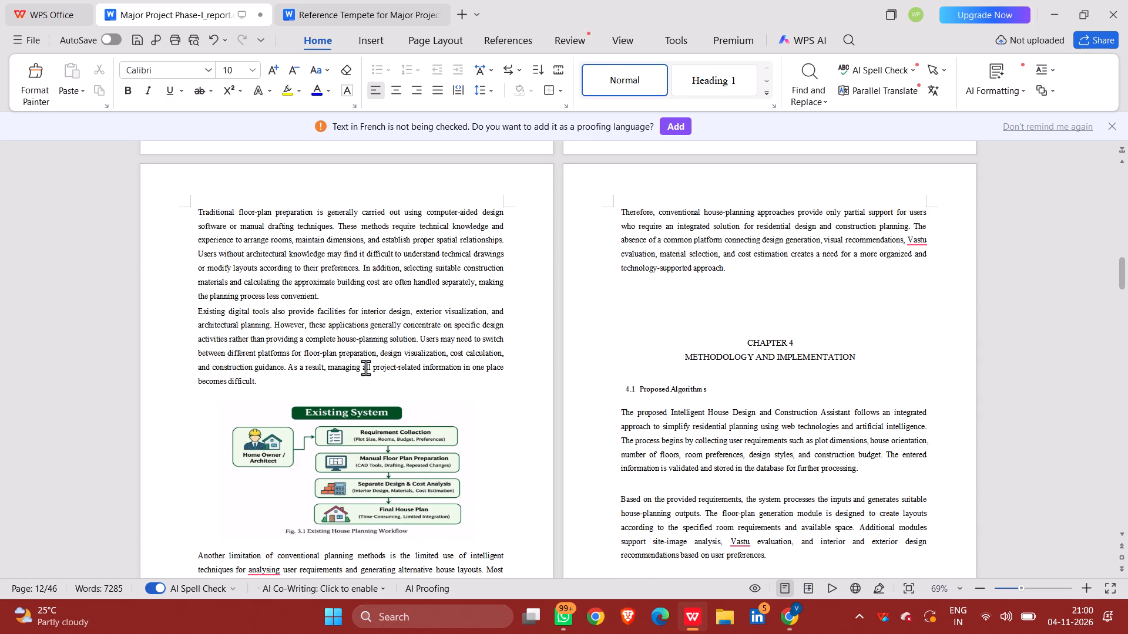
Review the Existing System figure and the surrounding Chapter 2 to 4 pages, and return to the cover page.
scroll(365, 367, "down", 1)
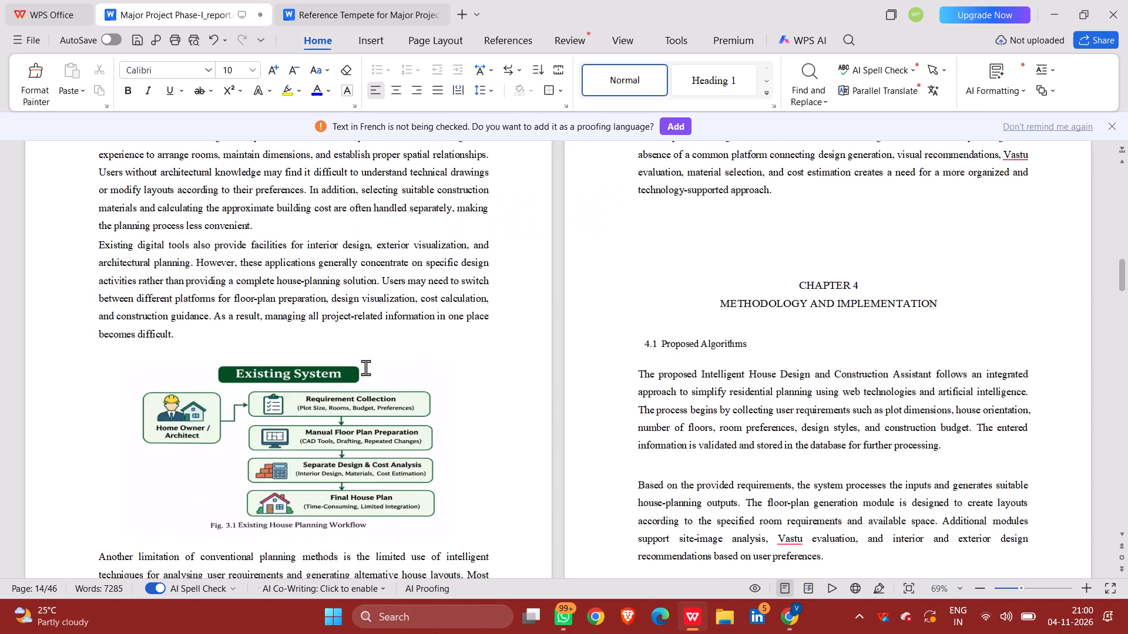
scroll(365, 367, "up", 4)
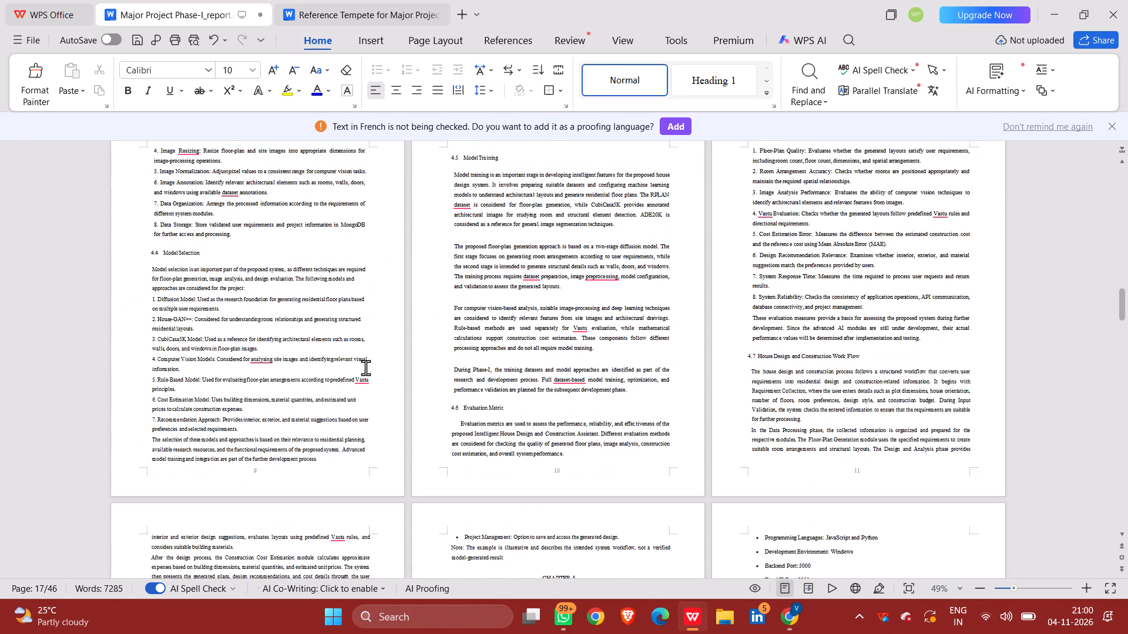
scroll(365, 367, "up", 3)
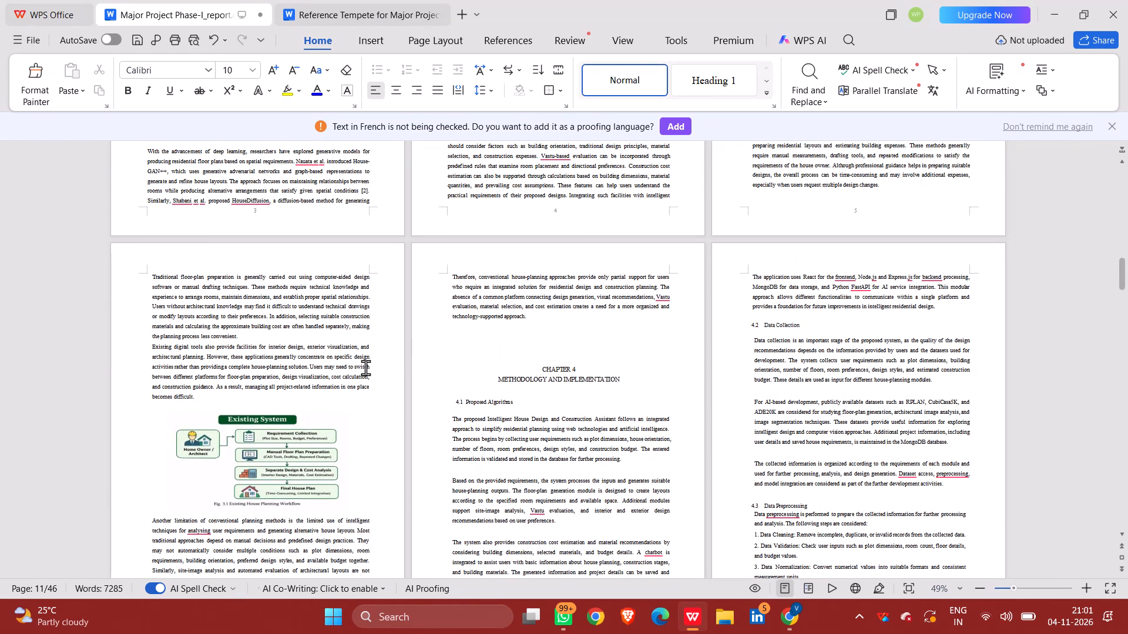
scroll(365, 367, "down", 7)
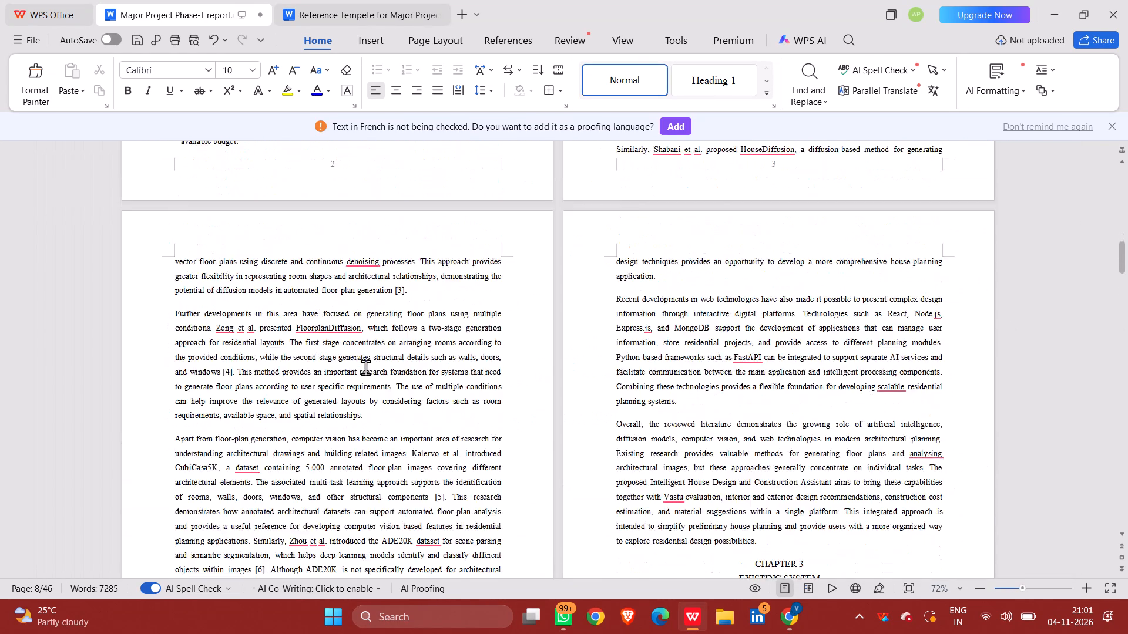
scroll(365, 367, "down", 4)
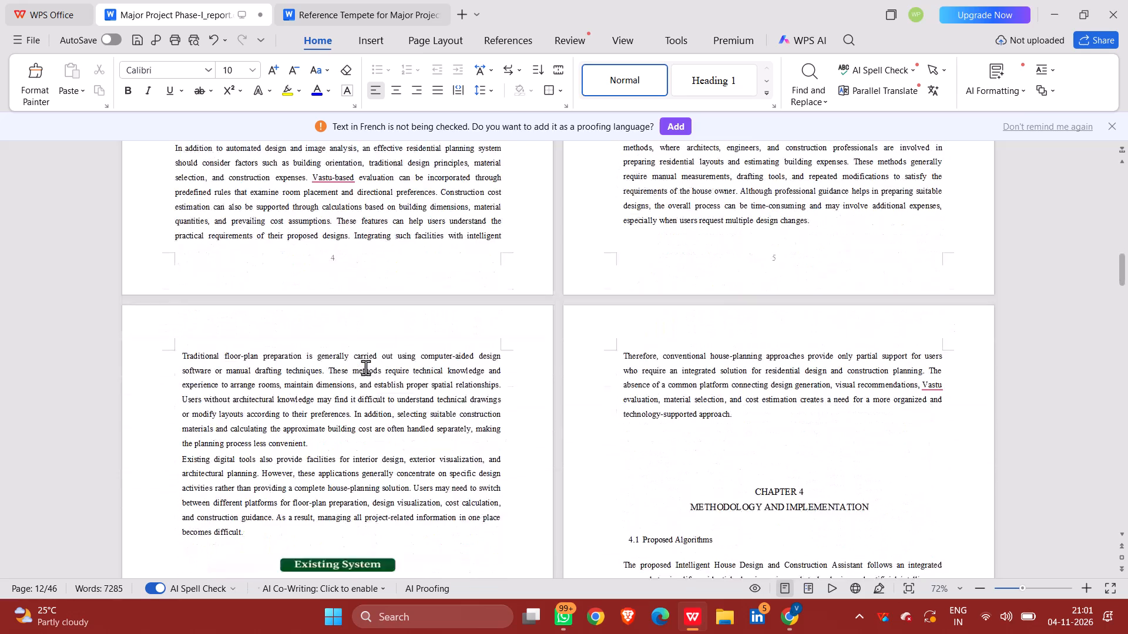
scroll(365, 367, "down", 4)
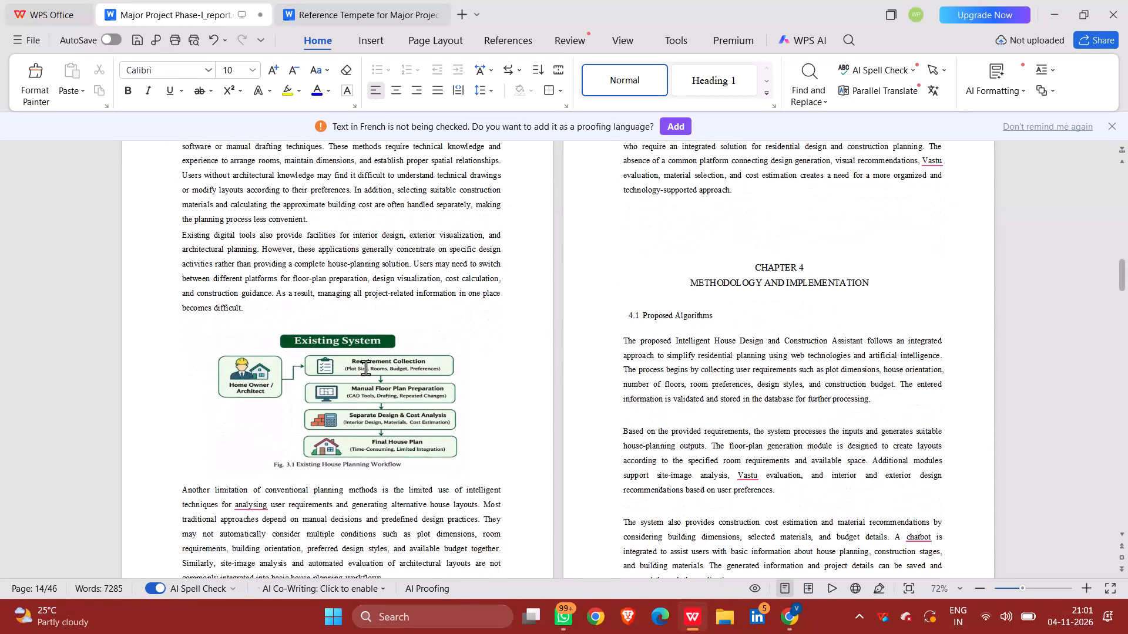
scroll(622, 517, "down", 5)
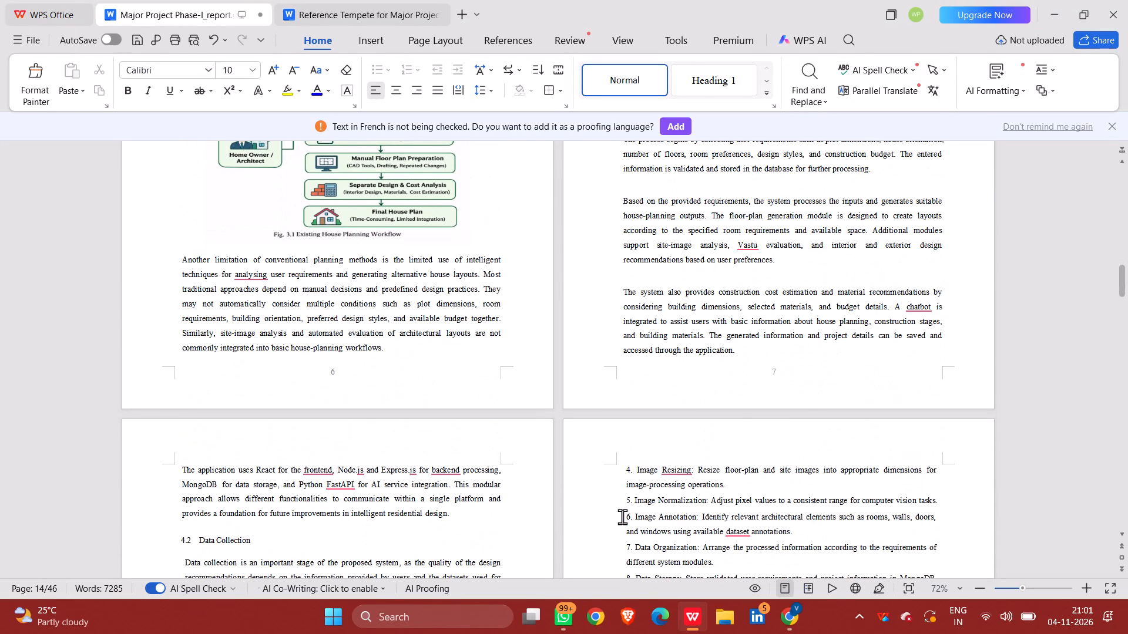
scroll(622, 517, "down", 5)
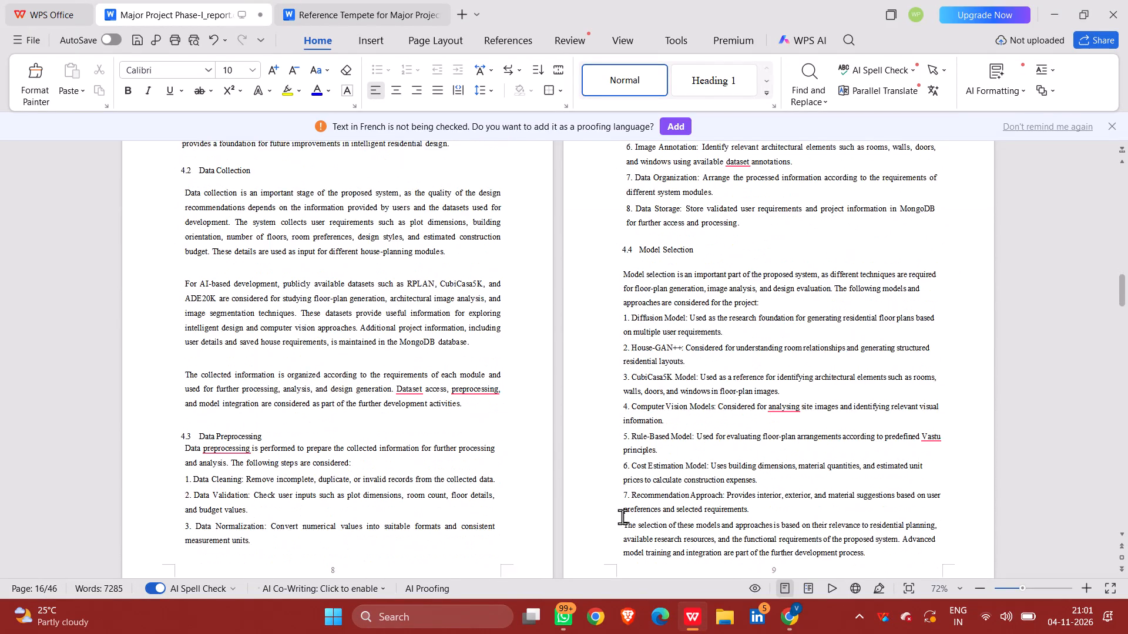
scroll(622, 517, "down", 5)
scroll(622, 517, "up", 7)
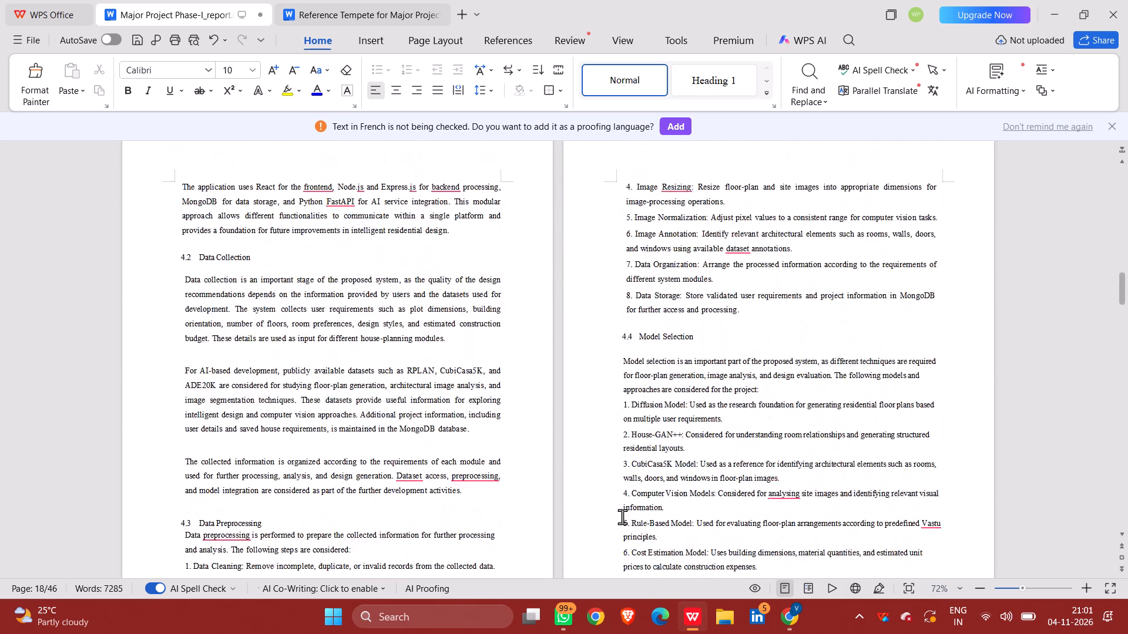
scroll(622, 517, "up", 6)
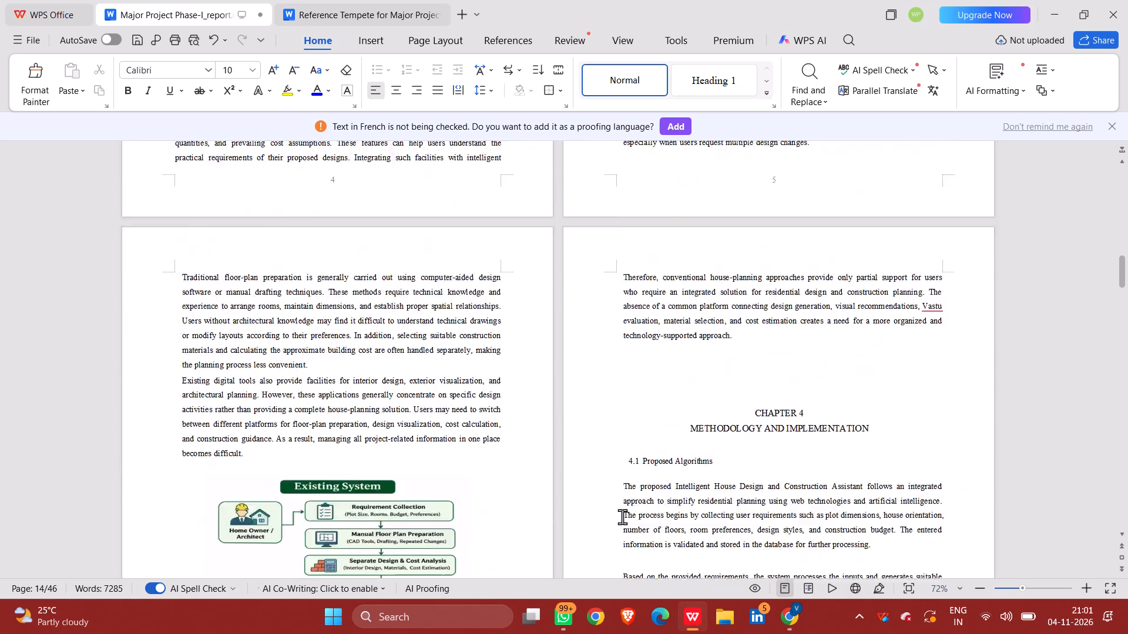
scroll(622, 517, "up", 14)
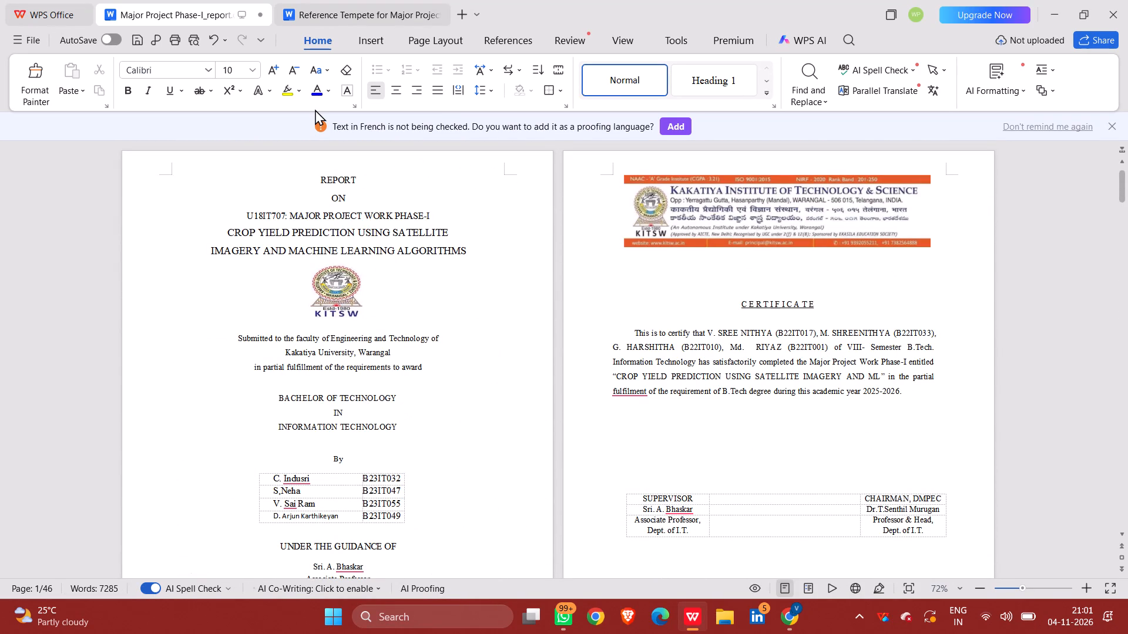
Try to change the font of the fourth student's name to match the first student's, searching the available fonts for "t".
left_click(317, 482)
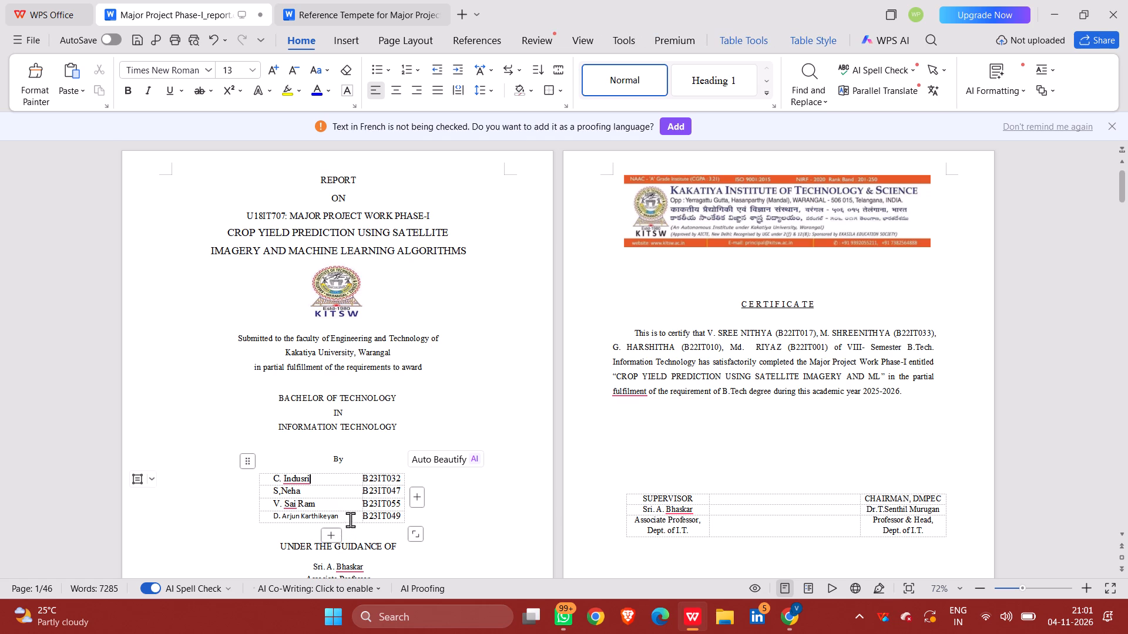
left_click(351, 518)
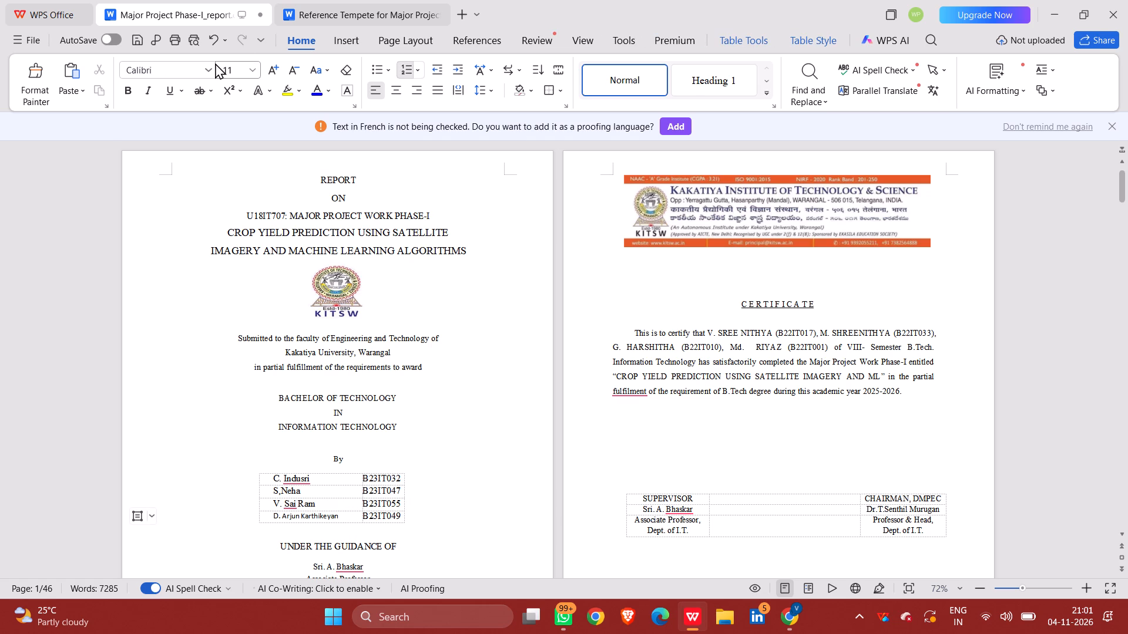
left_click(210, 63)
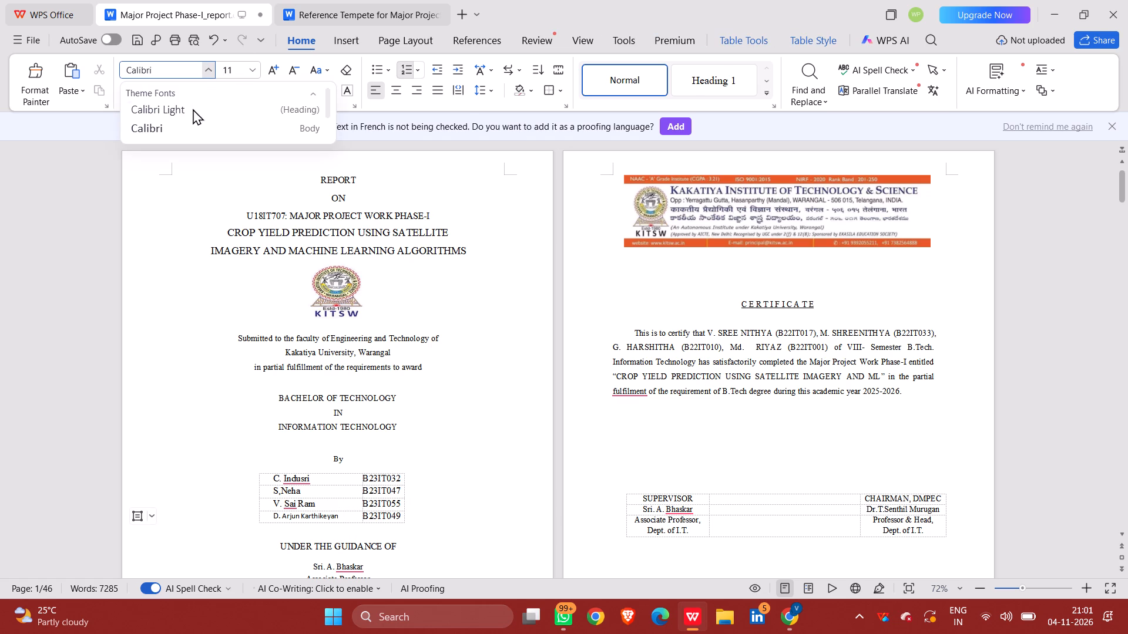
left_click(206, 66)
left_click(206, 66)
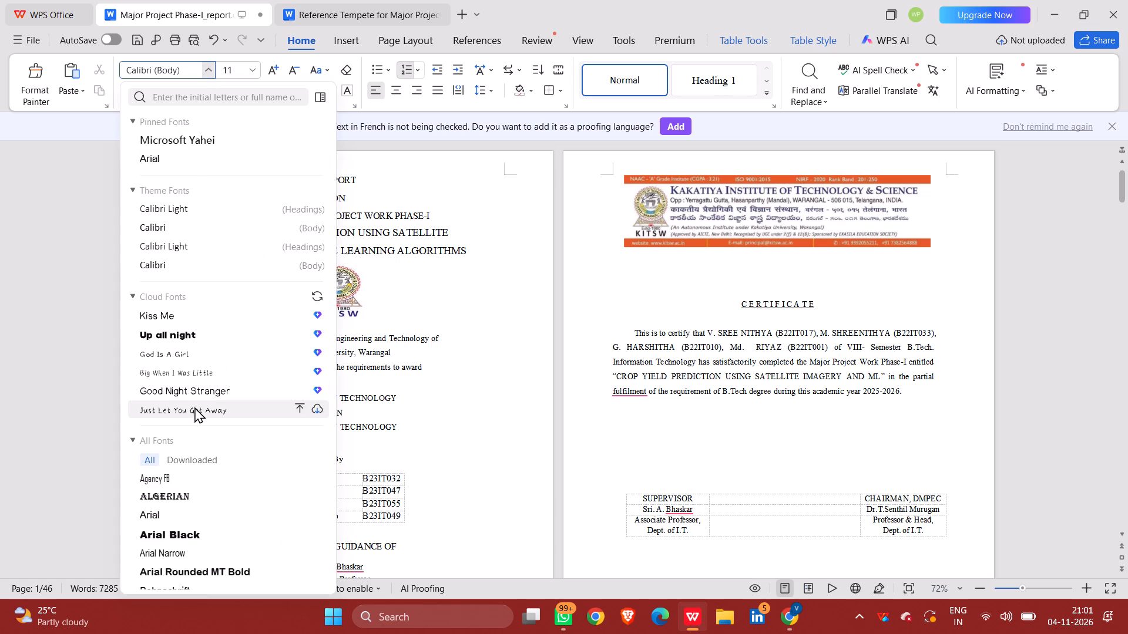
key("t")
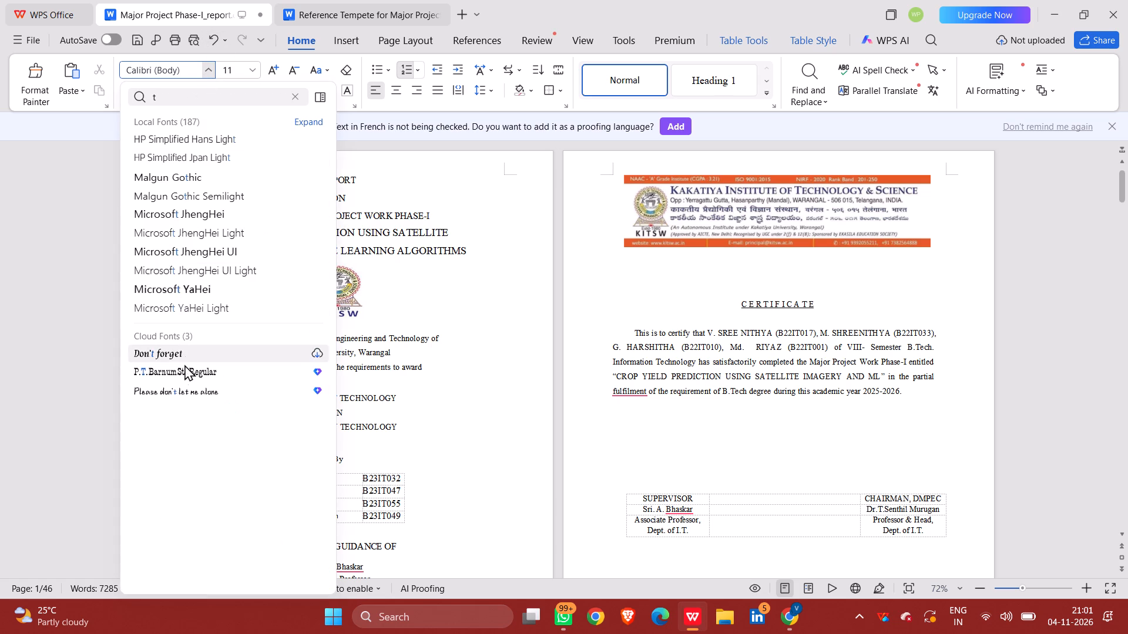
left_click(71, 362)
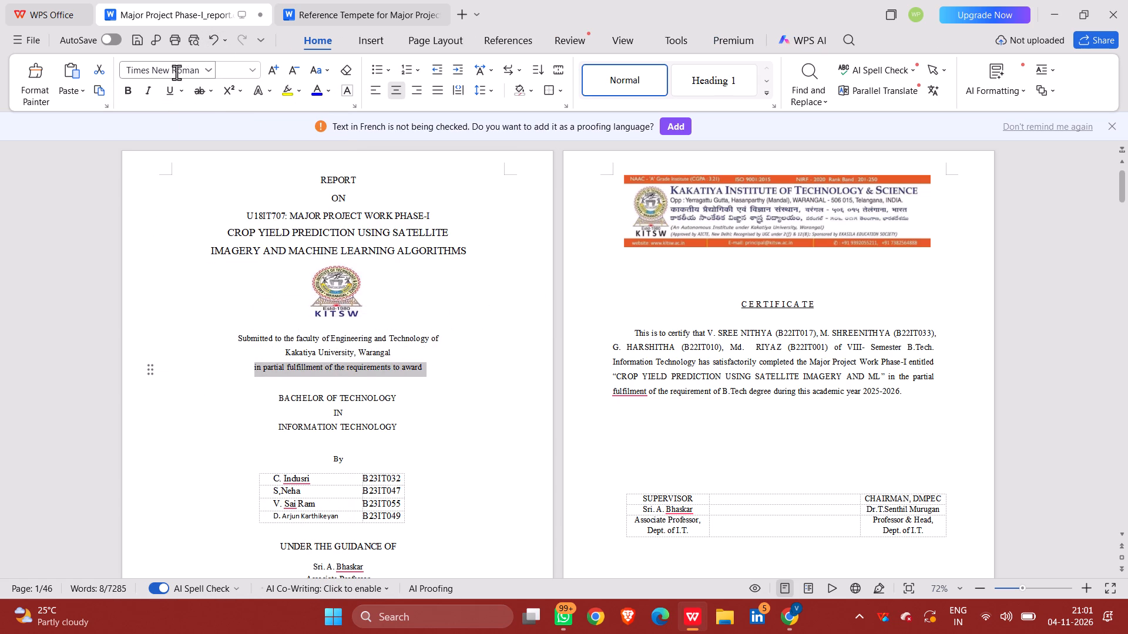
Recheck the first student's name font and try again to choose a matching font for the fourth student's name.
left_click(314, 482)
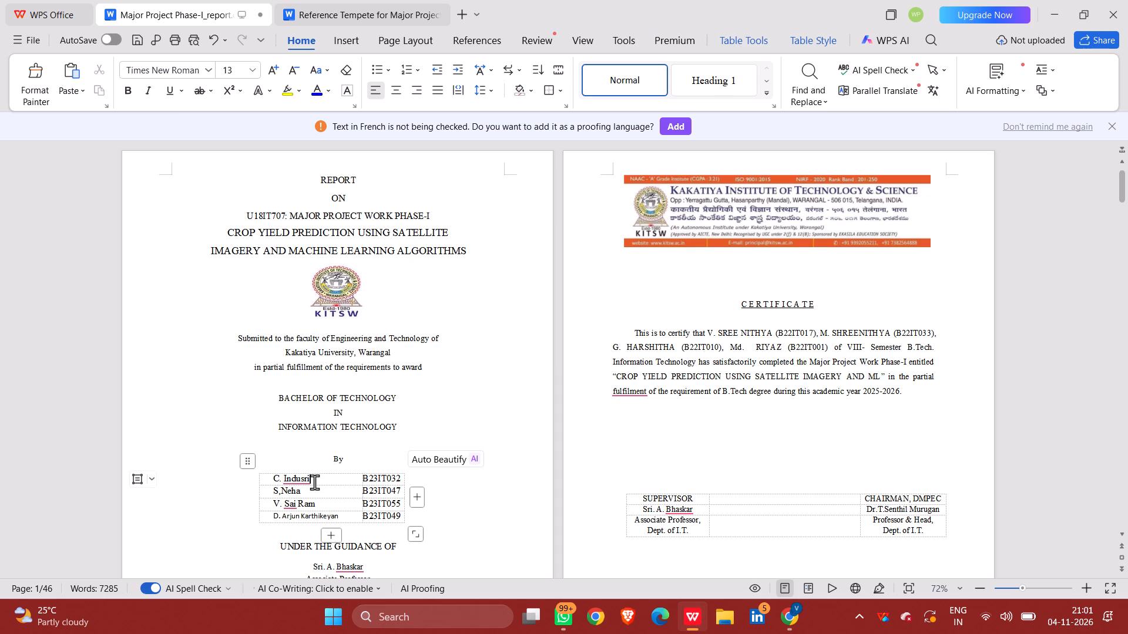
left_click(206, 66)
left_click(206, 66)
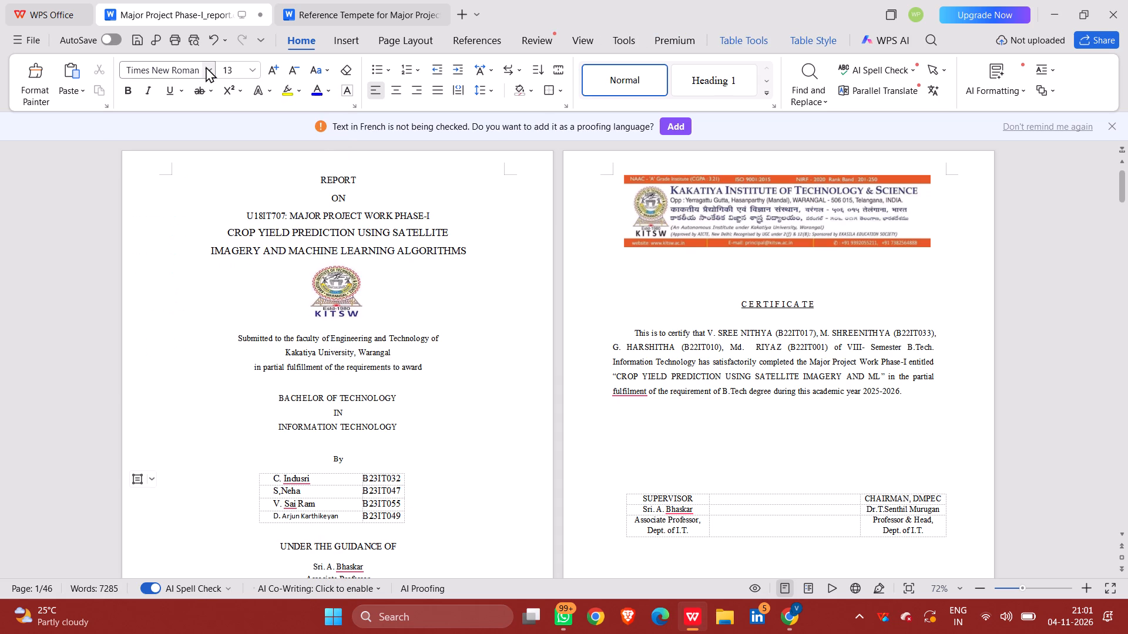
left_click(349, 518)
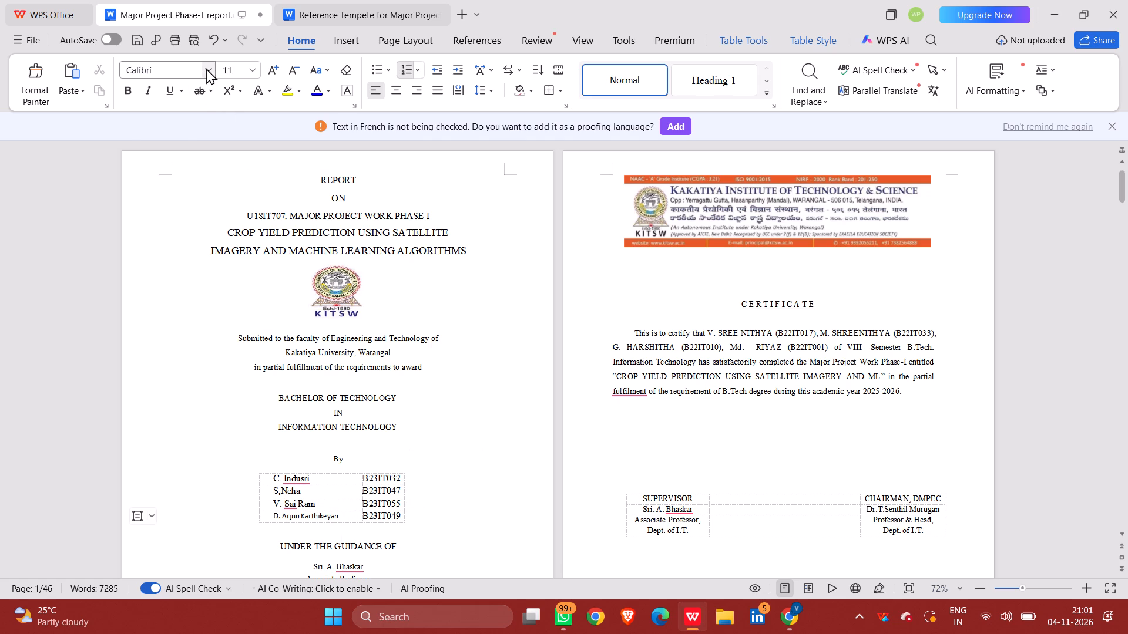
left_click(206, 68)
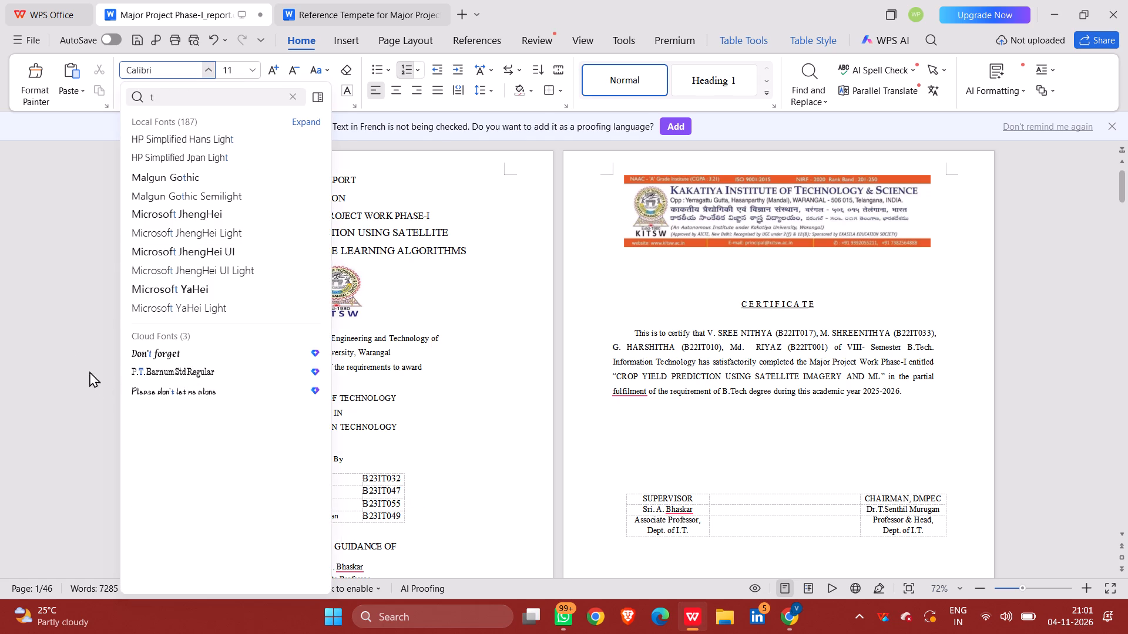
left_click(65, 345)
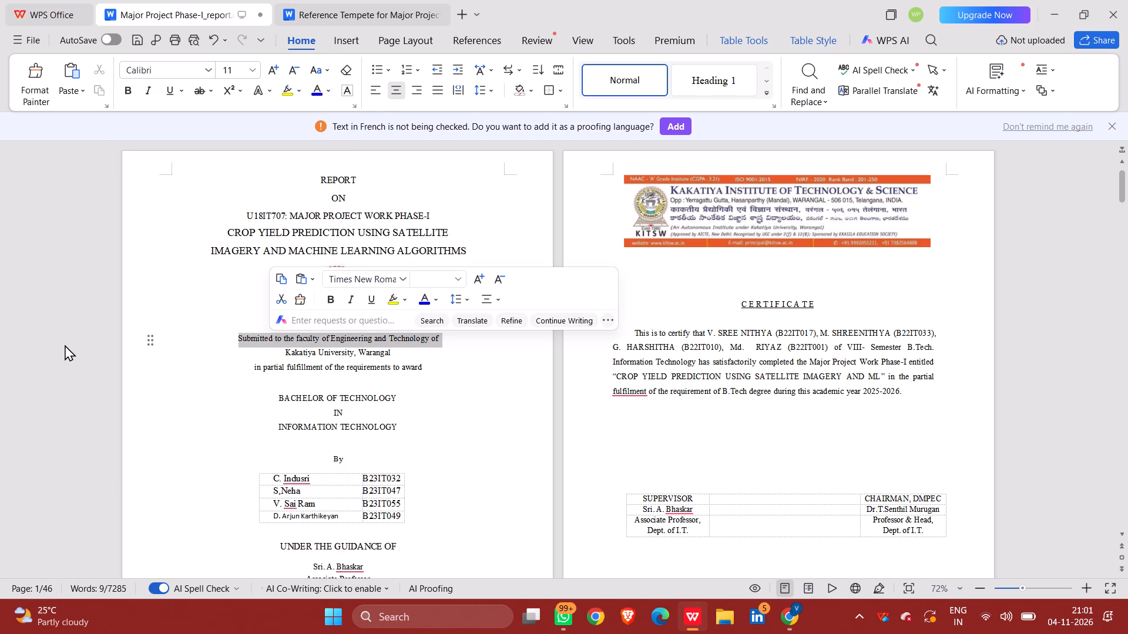
Undo the latest edits to the fourth student's name in the cover page's group member table.
left_click(210, 390)
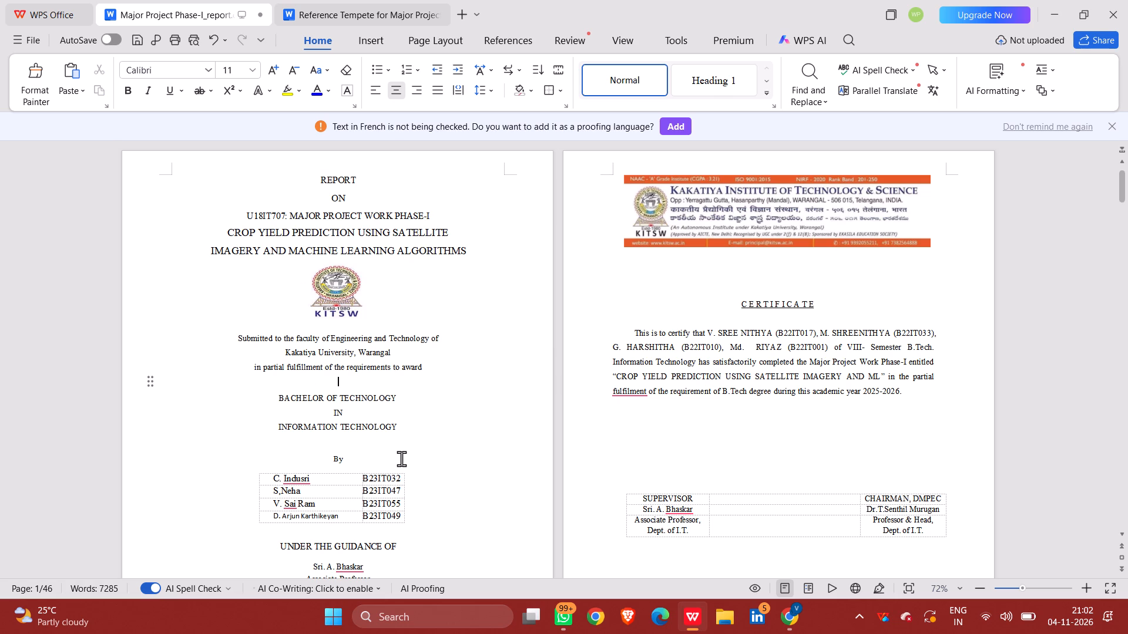
key("ctrl+z")
key("ctrl+z")
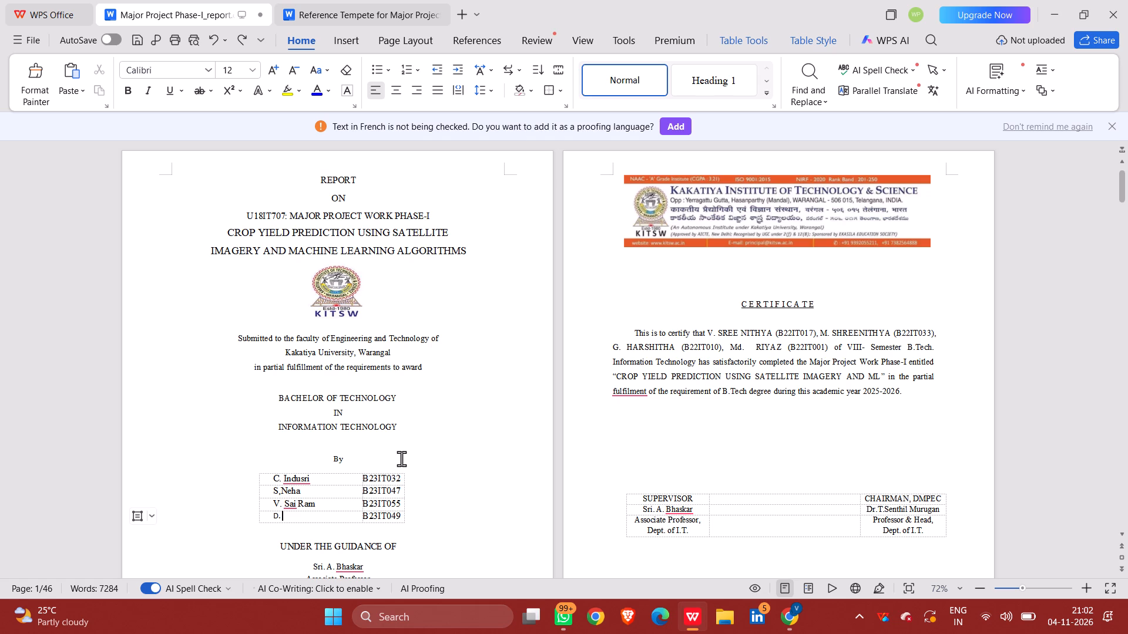
Look through the report's front pages, from the cover and acknowledgement through the contents and lists to the Chapter 1 introduction.
scroll(401, 458, "down", 6)
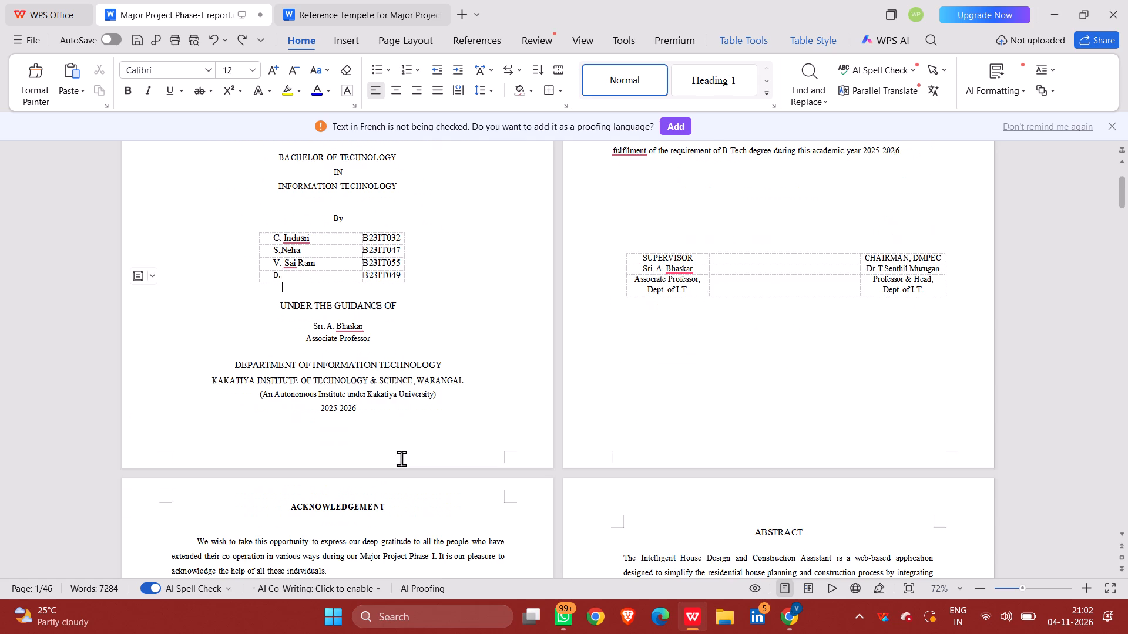
scroll(401, 458, "down", 2)
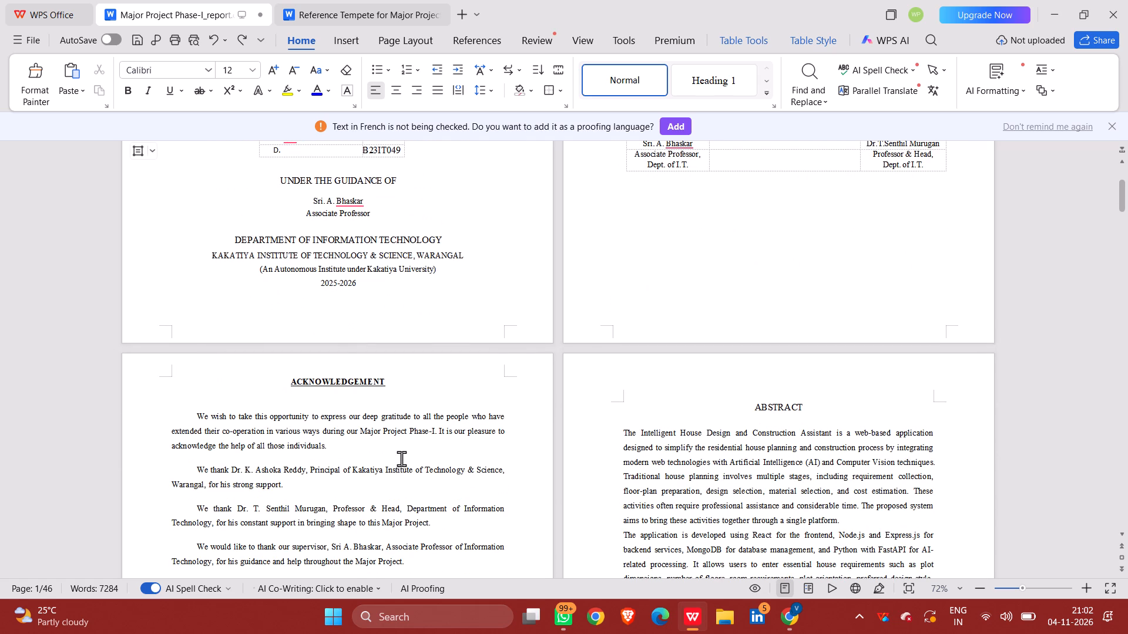
scroll(401, 458, "up", 4)
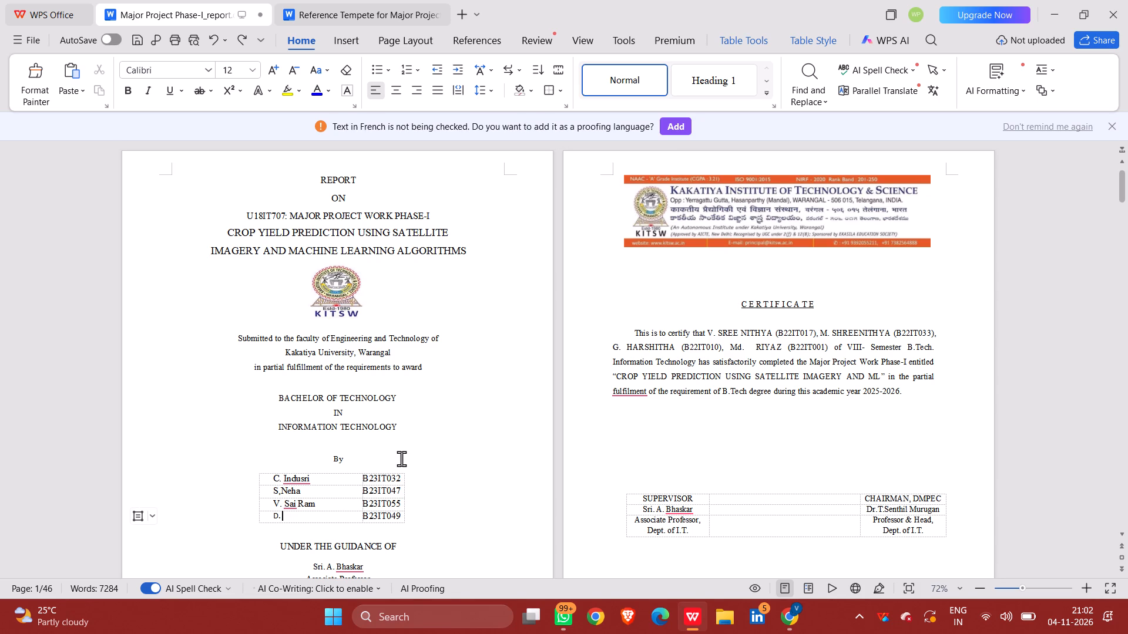
scroll(398, 484, "down", 1)
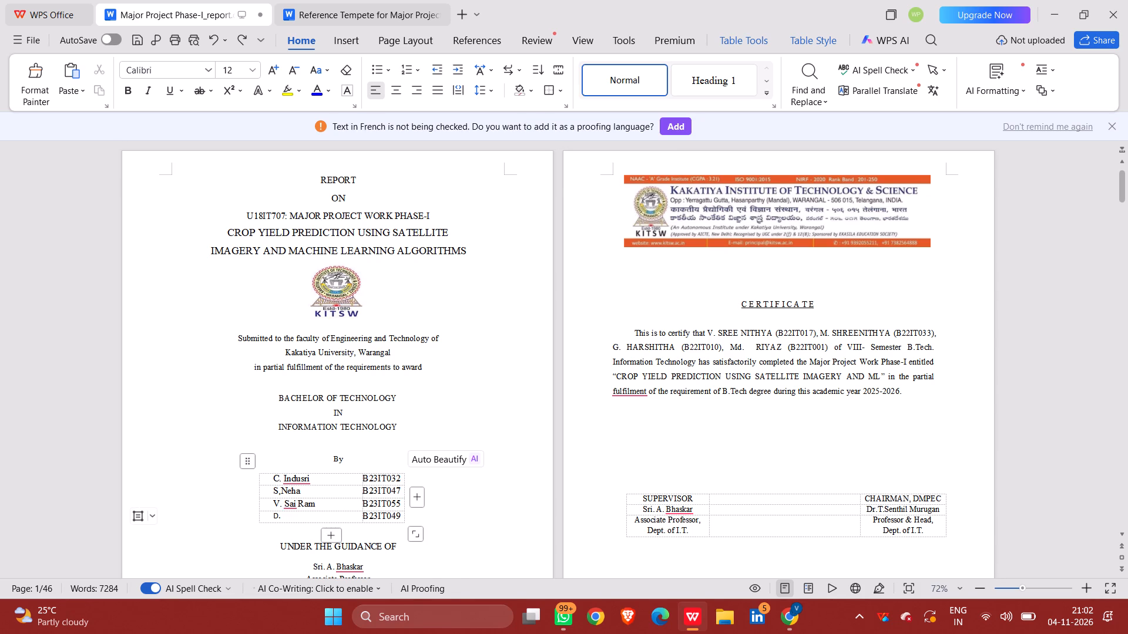
scroll(398, 484, "down", 10)
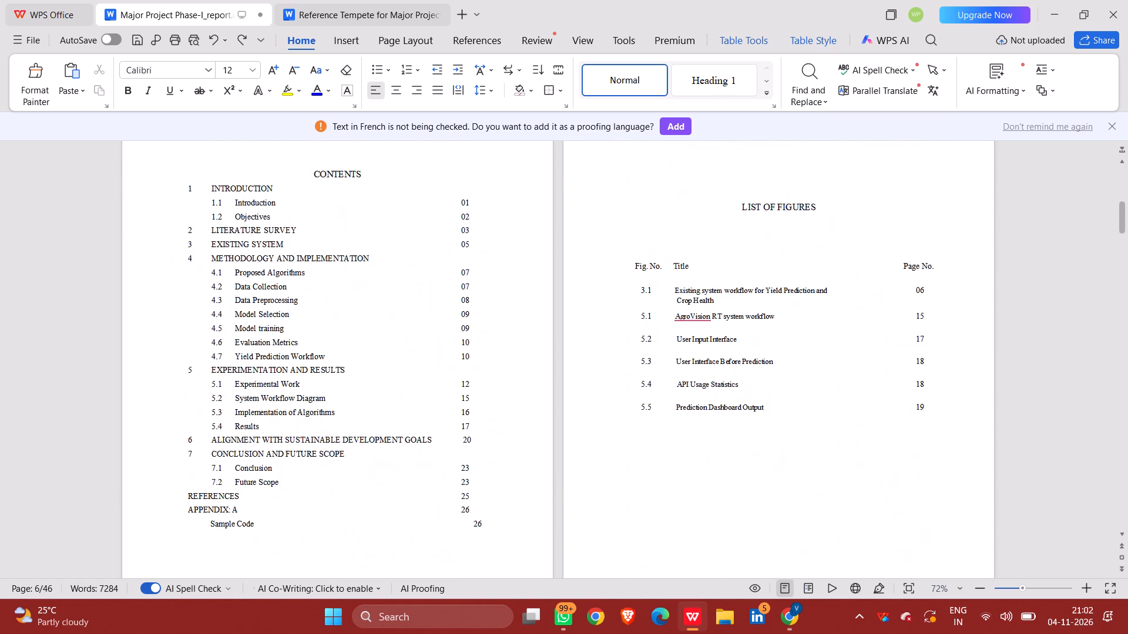
scroll(398, 484, "down", 4)
scroll(398, 484, "up", 3)
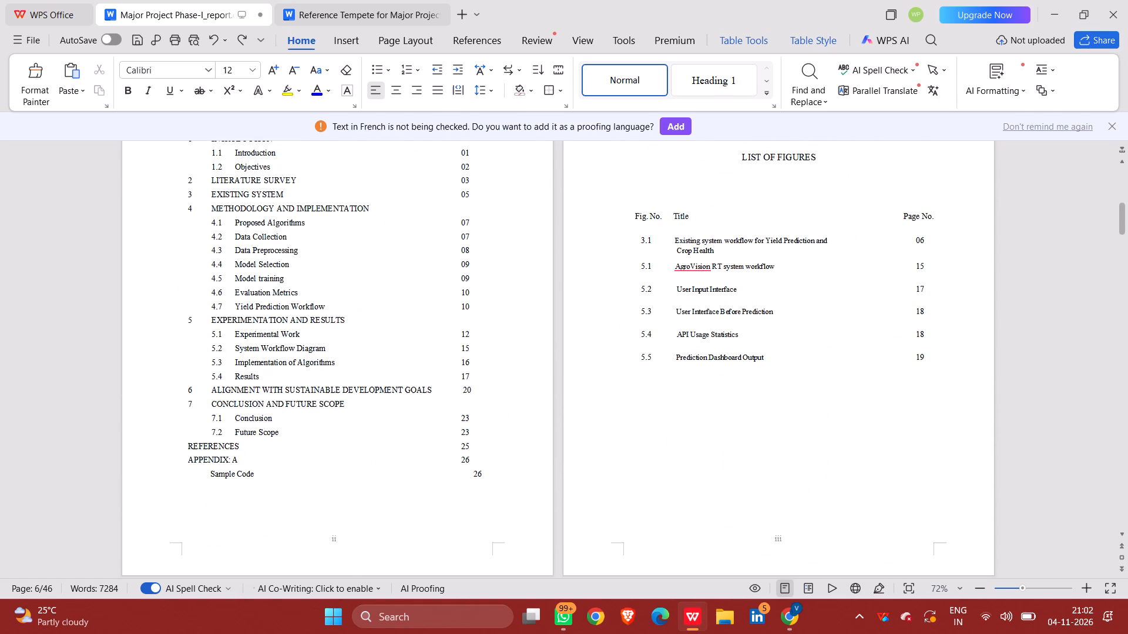
scroll(398, 484, "up", 7)
scroll(398, 484, "down", 2)
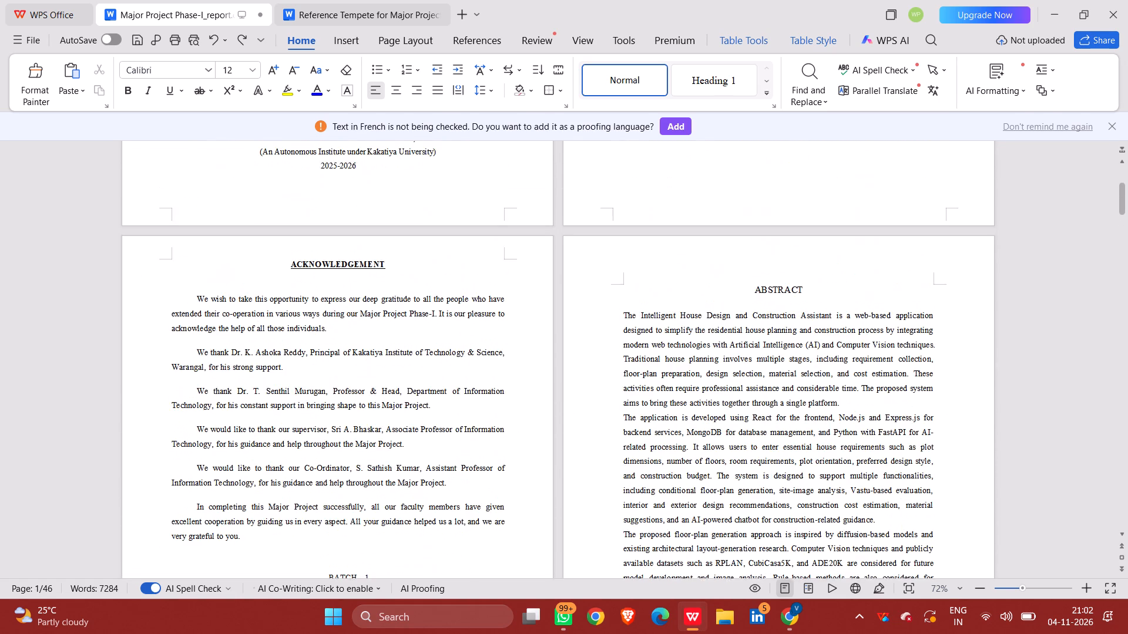
scroll(398, 484, "down", 8)
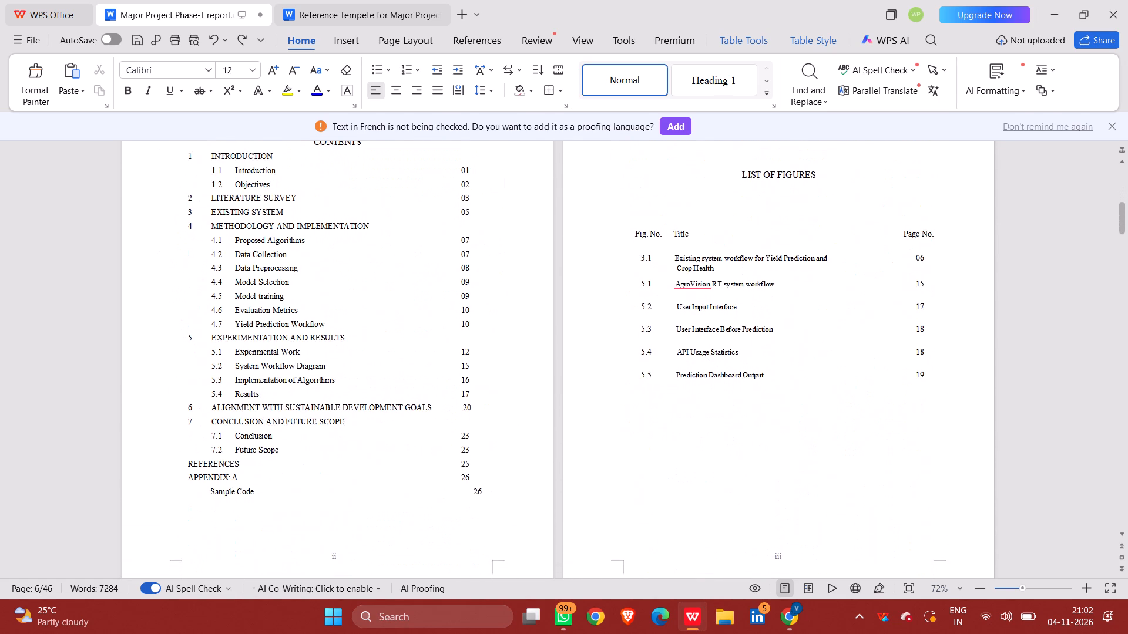
scroll(398, 484, "down", 6)
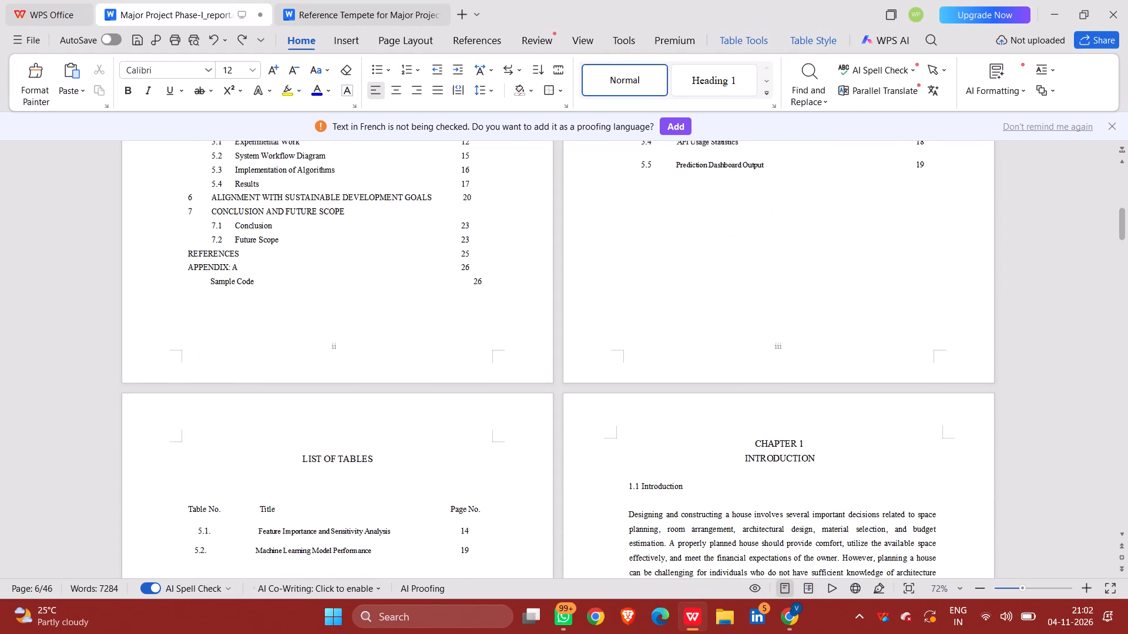
scroll(398, 484, "down", 6)
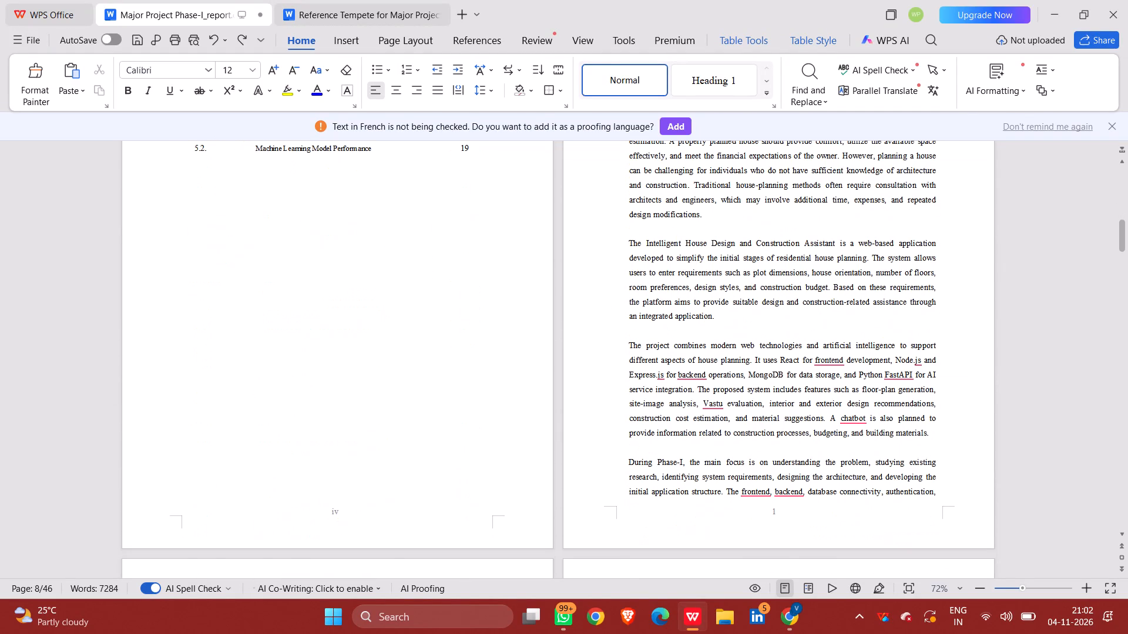
scroll(398, 484, "down", 2)
scroll(398, 484, "up", 4)
Switch briefly to the reference template document and return to the Major Project Phase-I report.
left_click(383, 0)
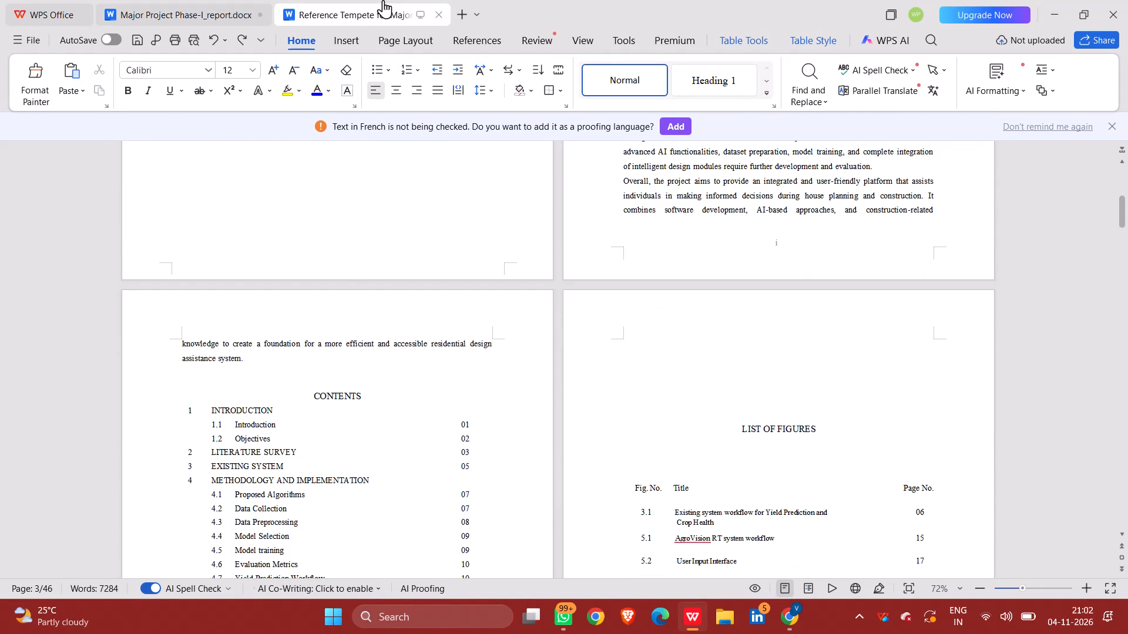
left_click(145, 0)
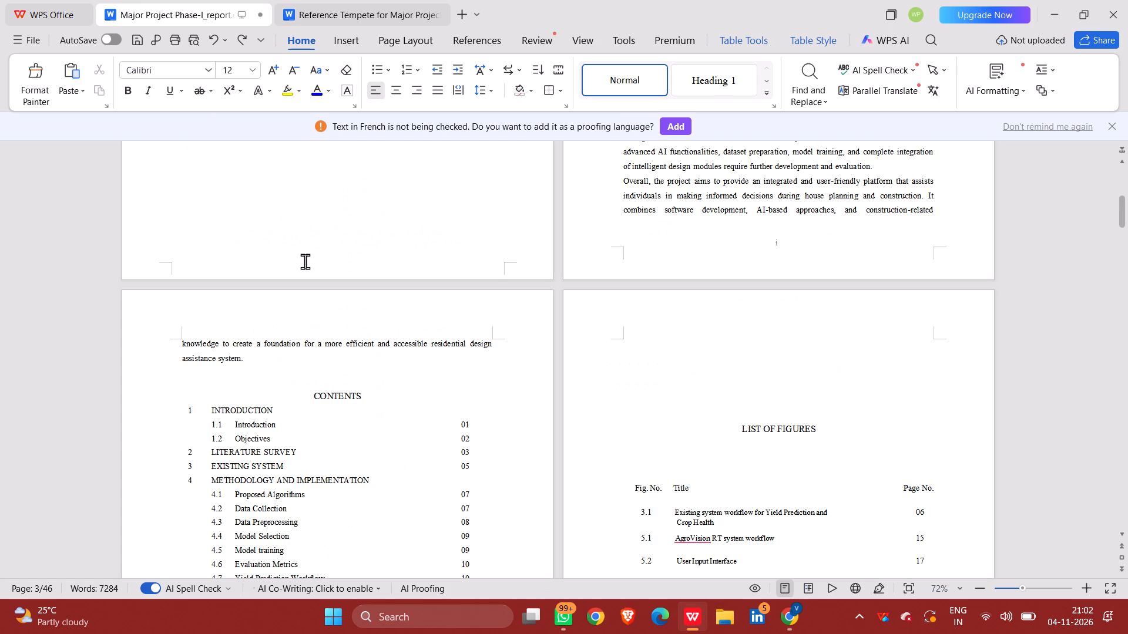
Look through the report from the contents page through the chapters and references to the Appendix A sample code.
scroll(356, 362, "down", 3)
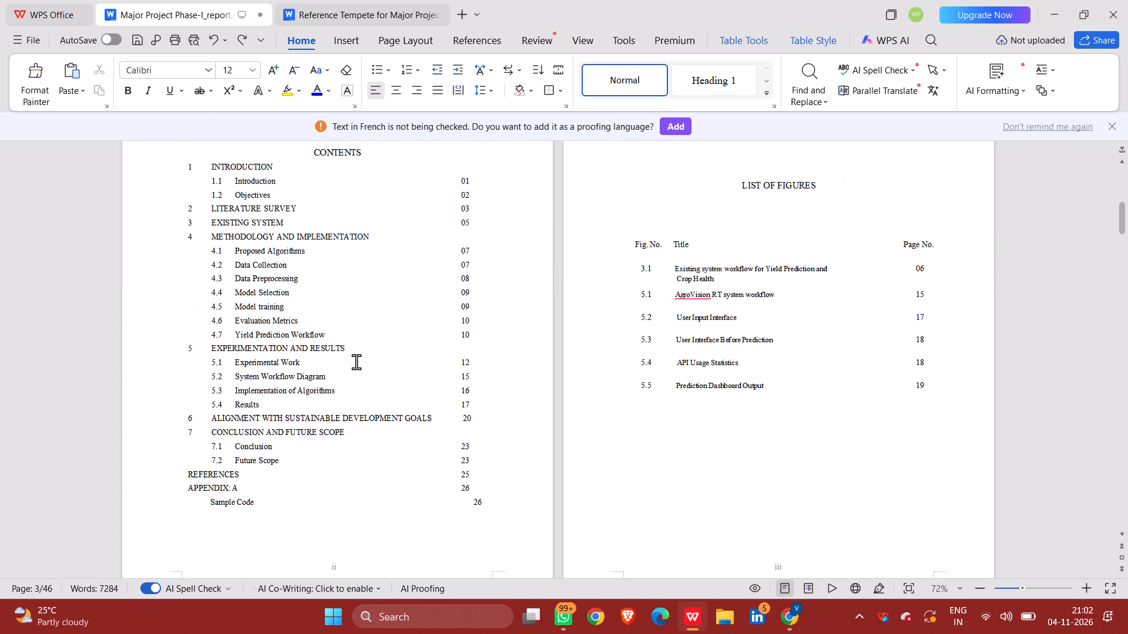
scroll(356, 362, "down", 4)
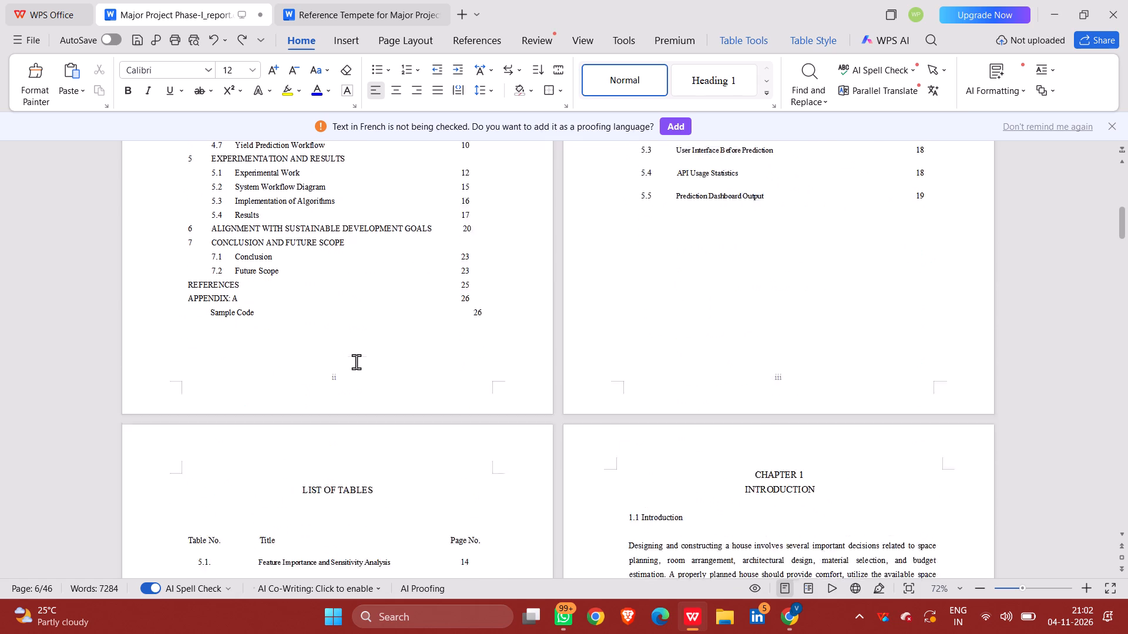
scroll(356, 362, "down", 3)
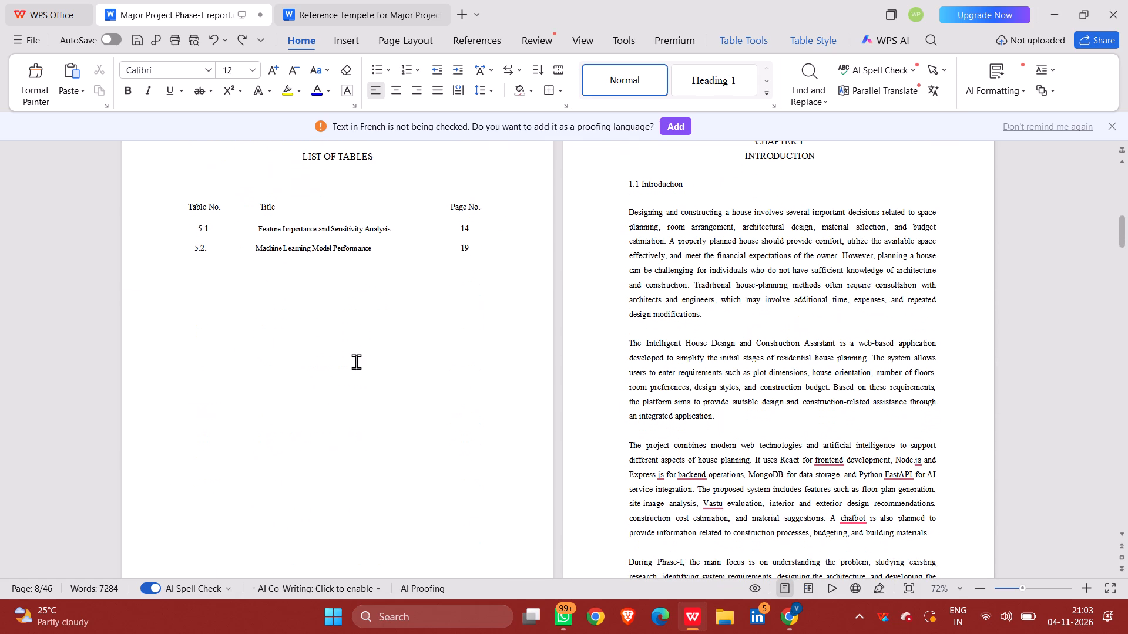
scroll(356, 362, "down", 4)
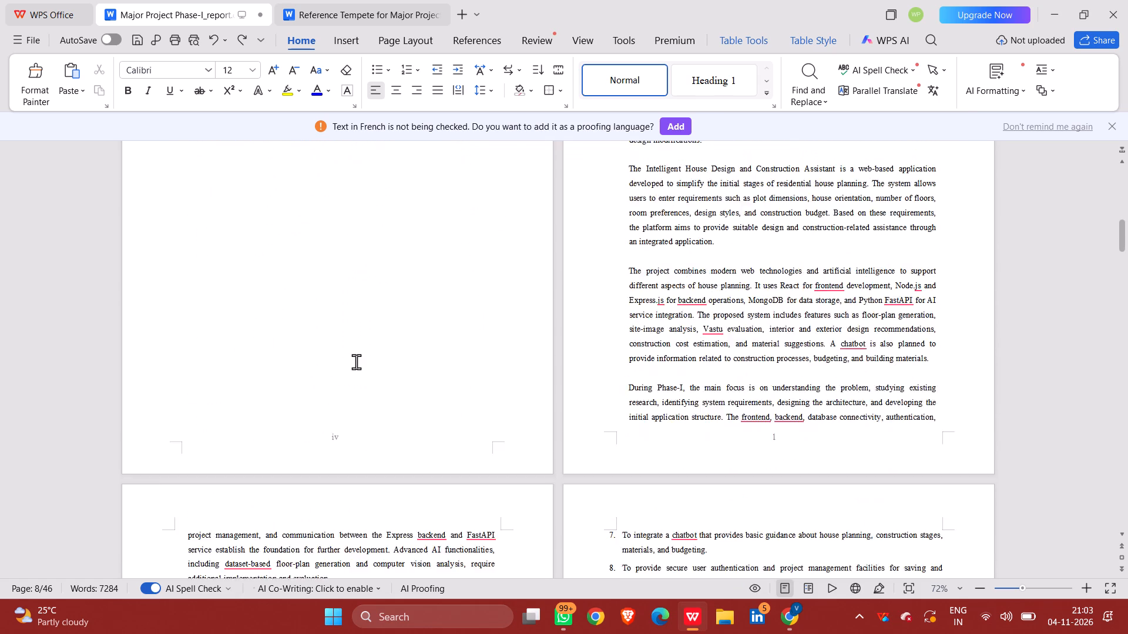
scroll(356, 362, "down", 14)
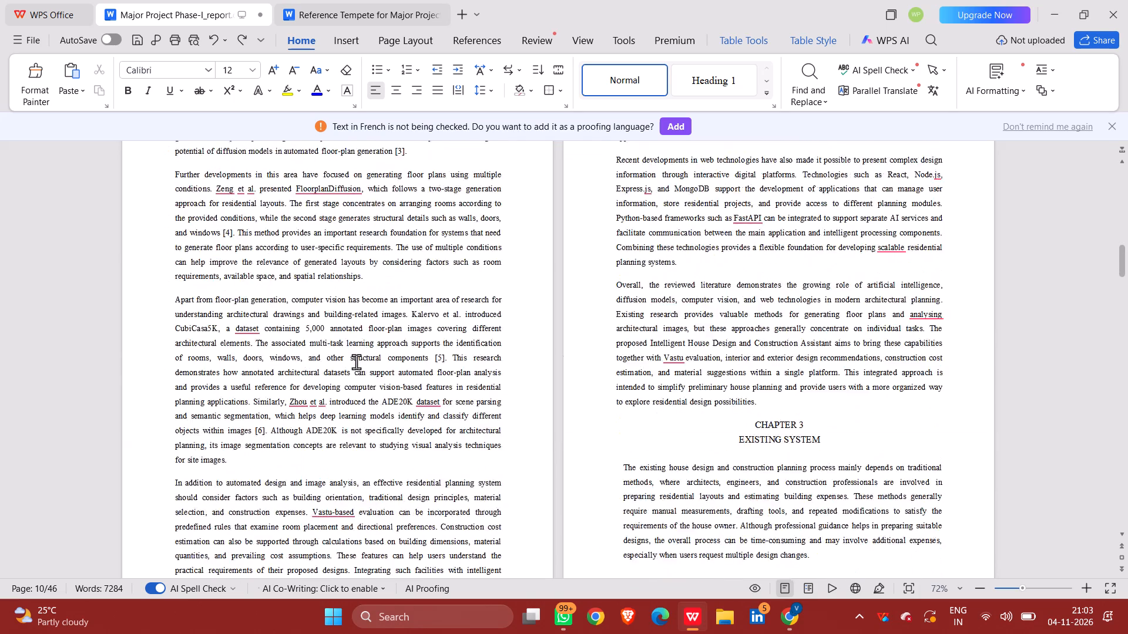
scroll(356, 362, "down", 12)
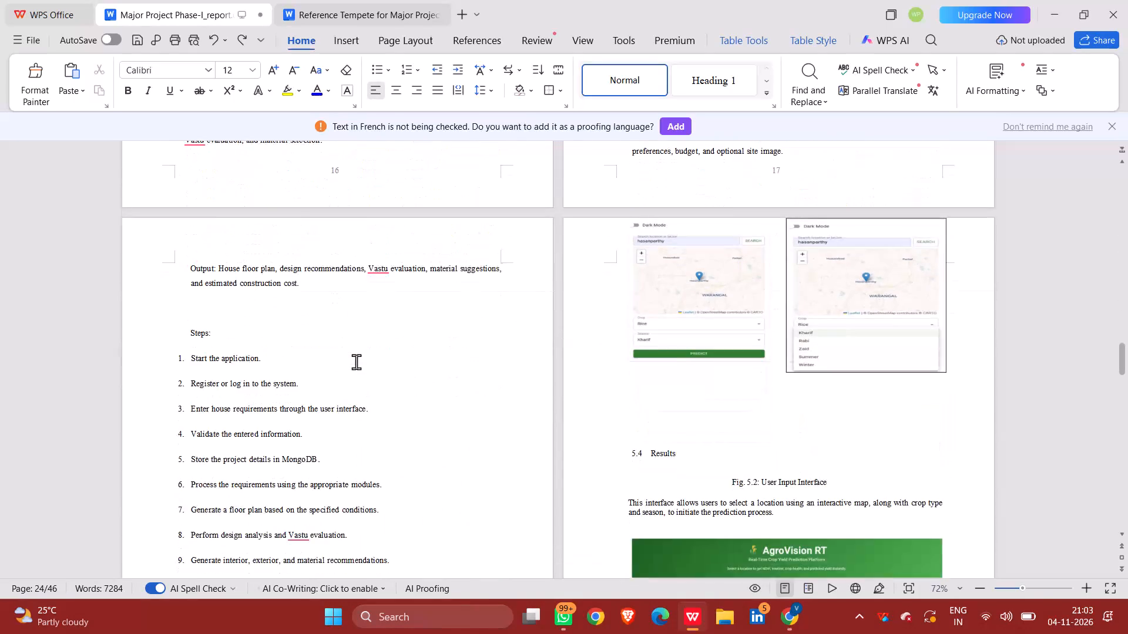
scroll(356, 362, "down", 10)
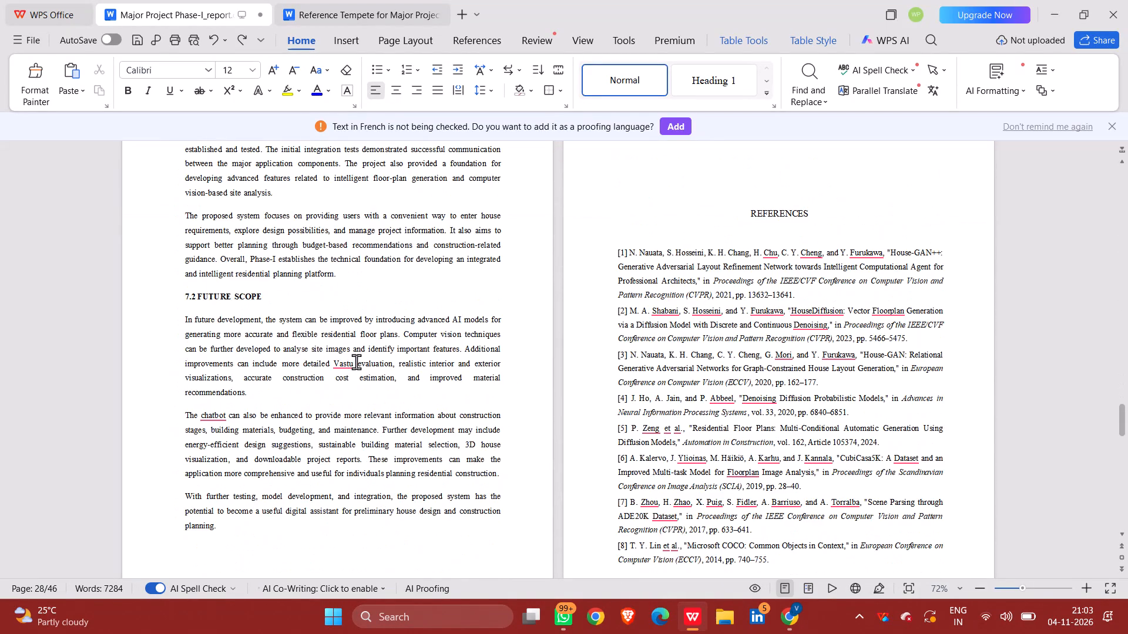
scroll(356, 362, "down", 4)
Review the Appendix A sample code and the reference list that precedes it.
scroll(356, 362, "up", 3)
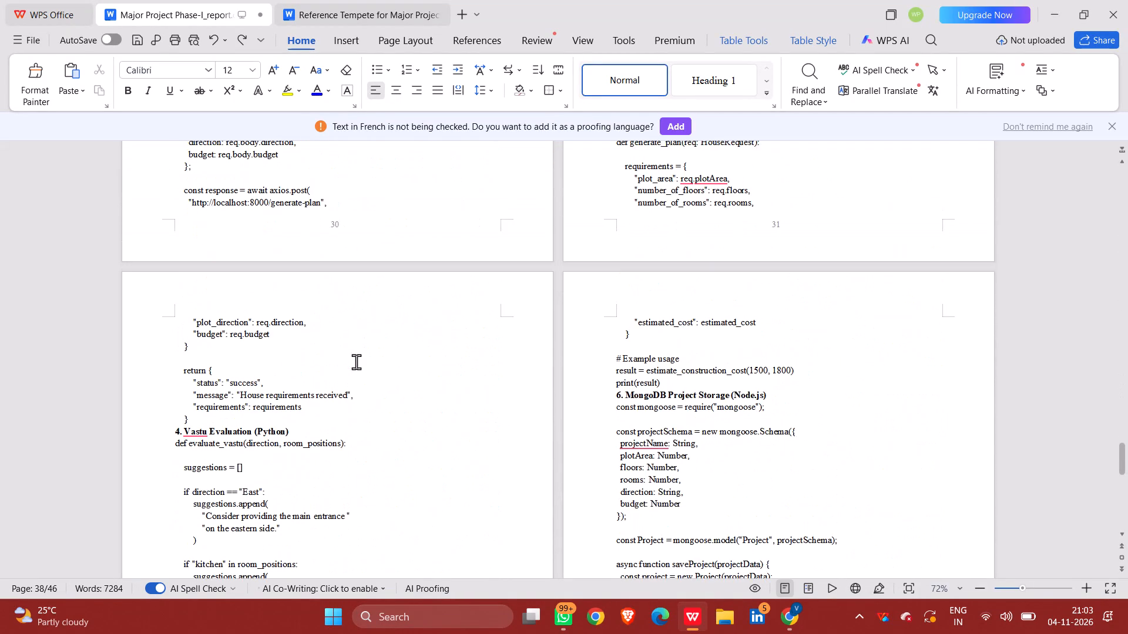
scroll(356, 362, "up", 8)
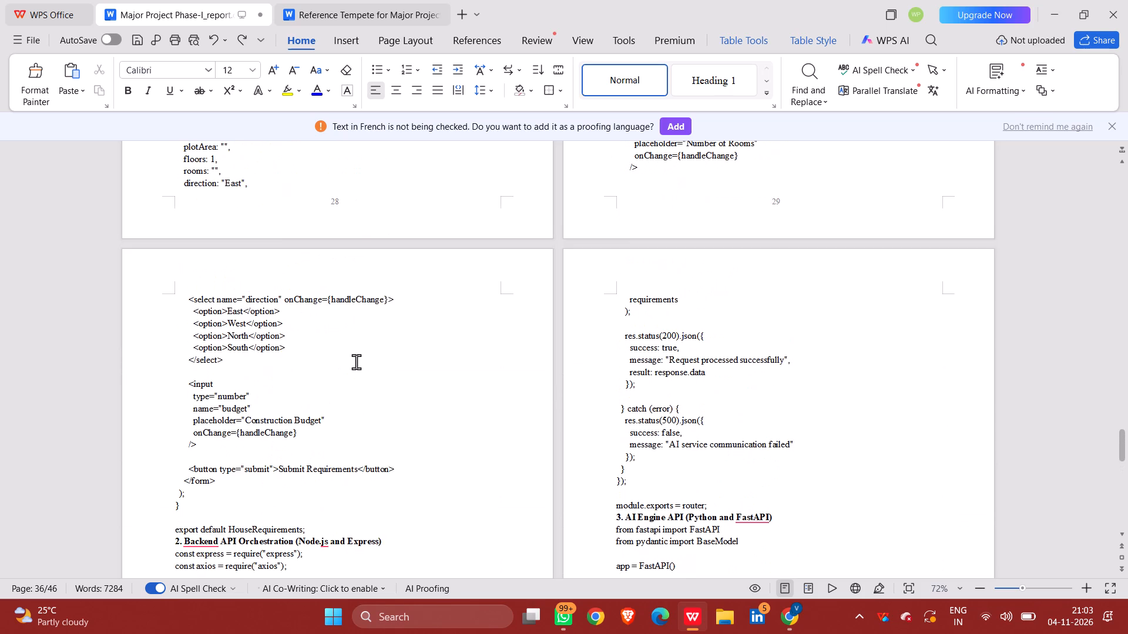
scroll(356, 362, "up", 7)
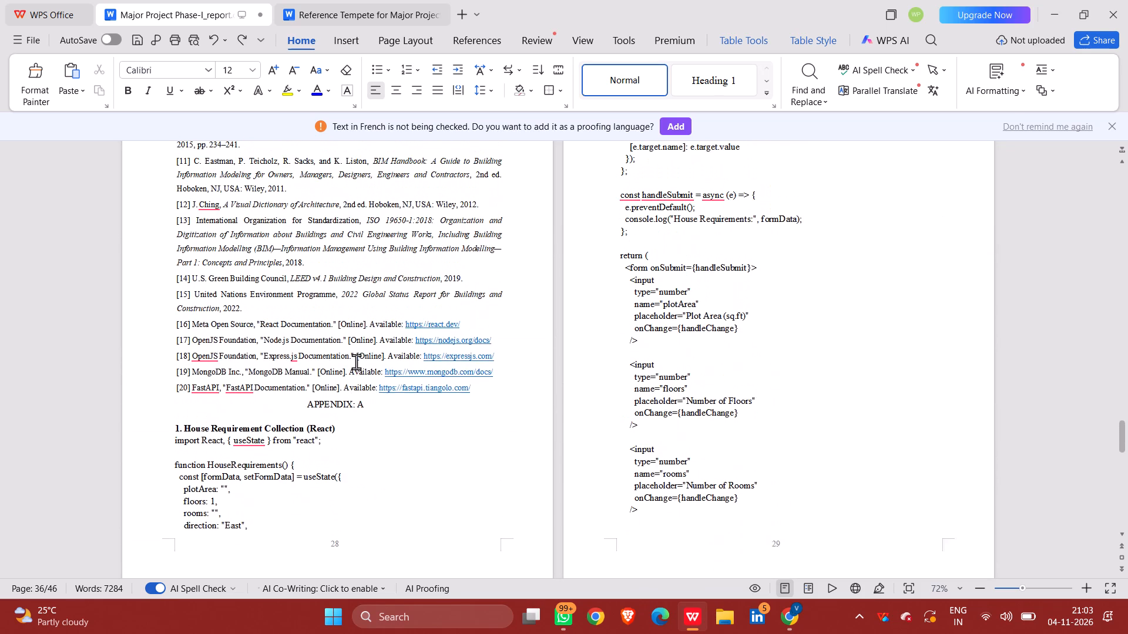
scroll(356, 362, "up", 3)
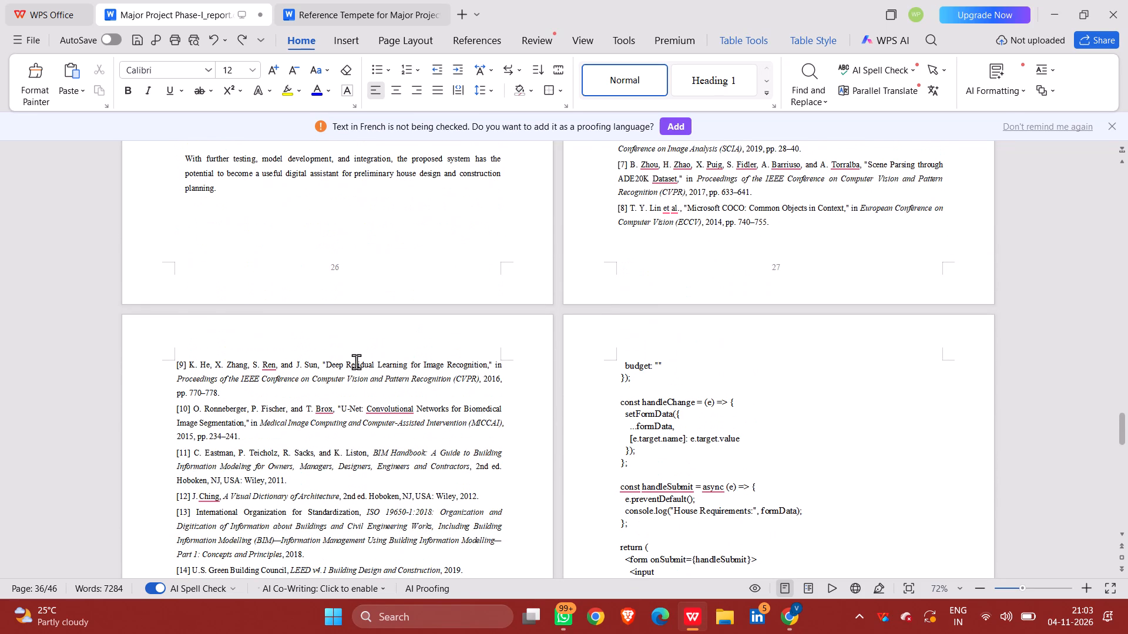
scroll(356, 362, "down", 3)
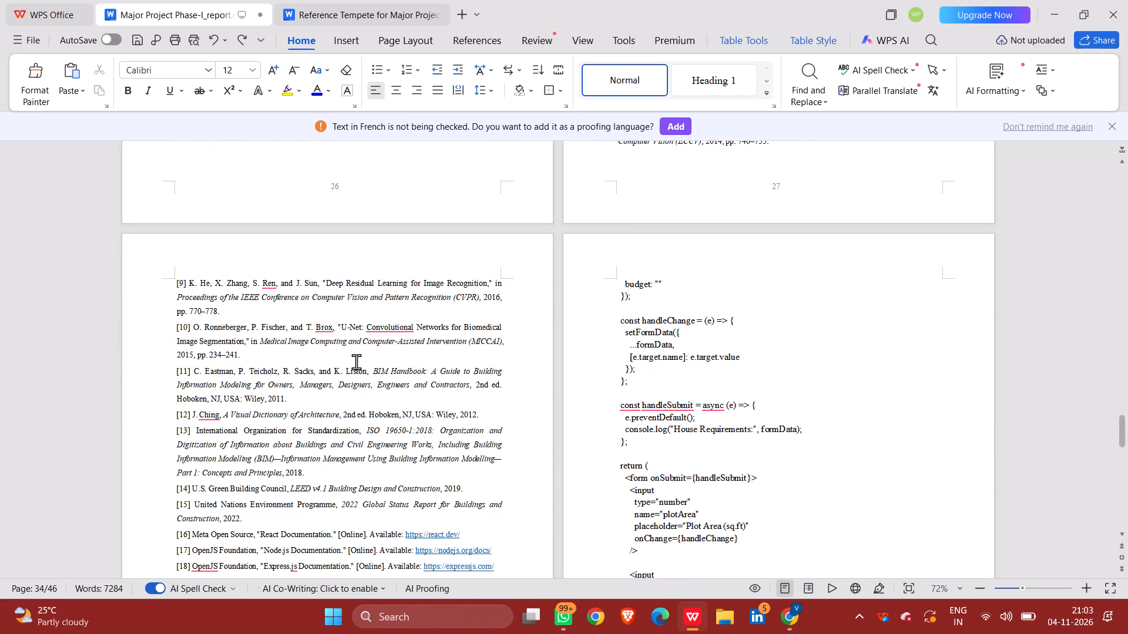
scroll(356, 362, "down", 3)
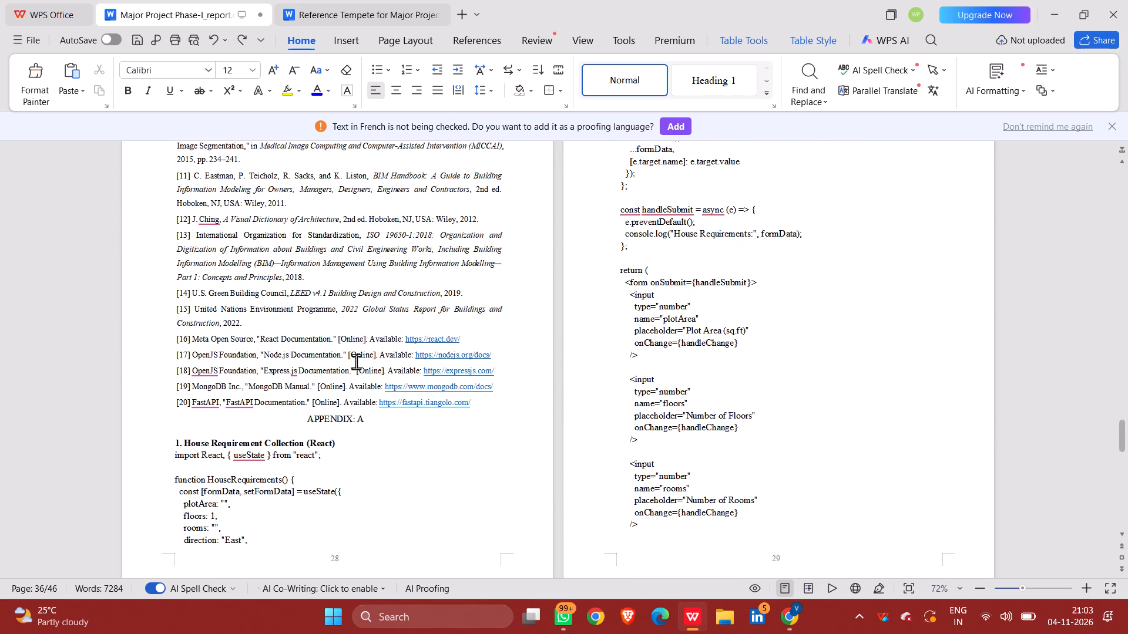
scroll(356, 362, "down", 1)
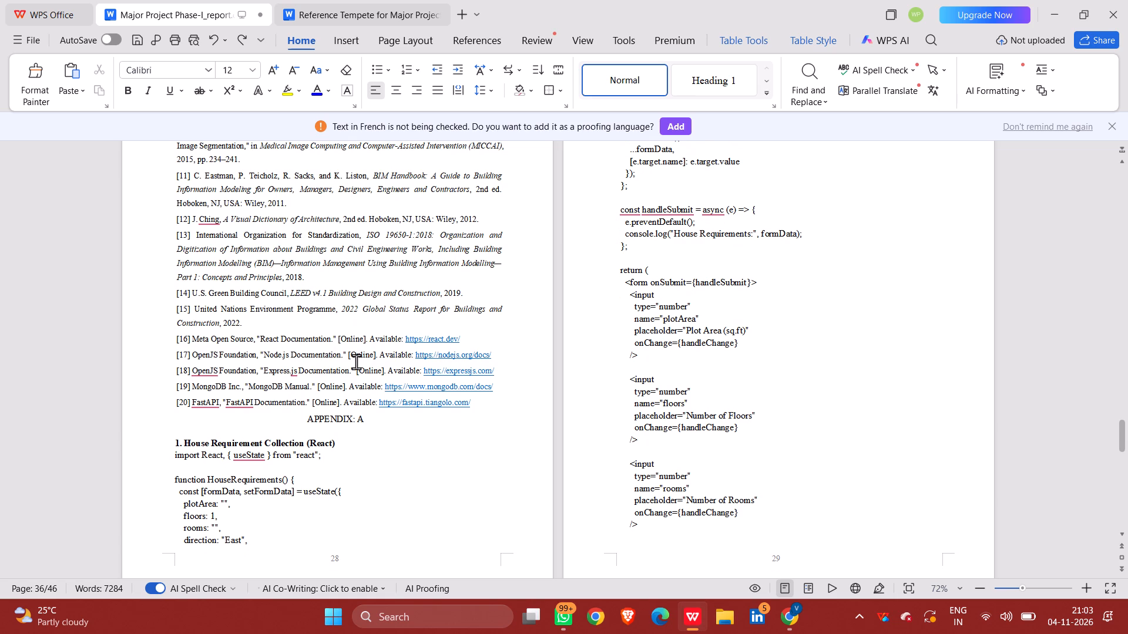
Review the Chapter 5 results figures and Chapter 4 sections while going back to the list of tables and Chapter 1.
scroll(356, 362, "up", 15)
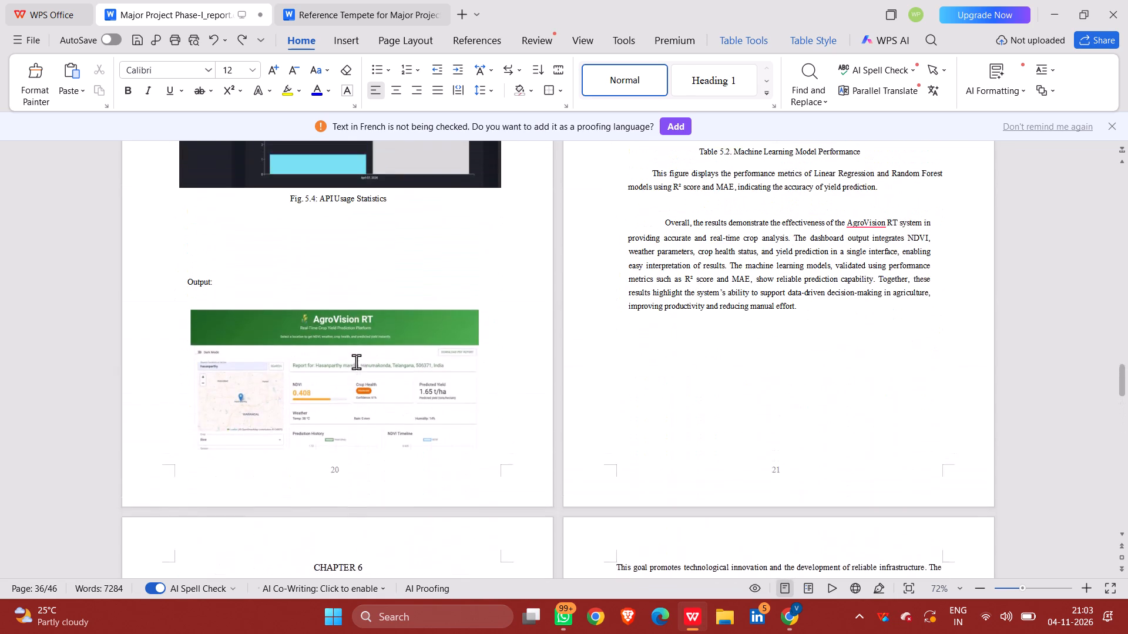
scroll(356, 362, "up", 3)
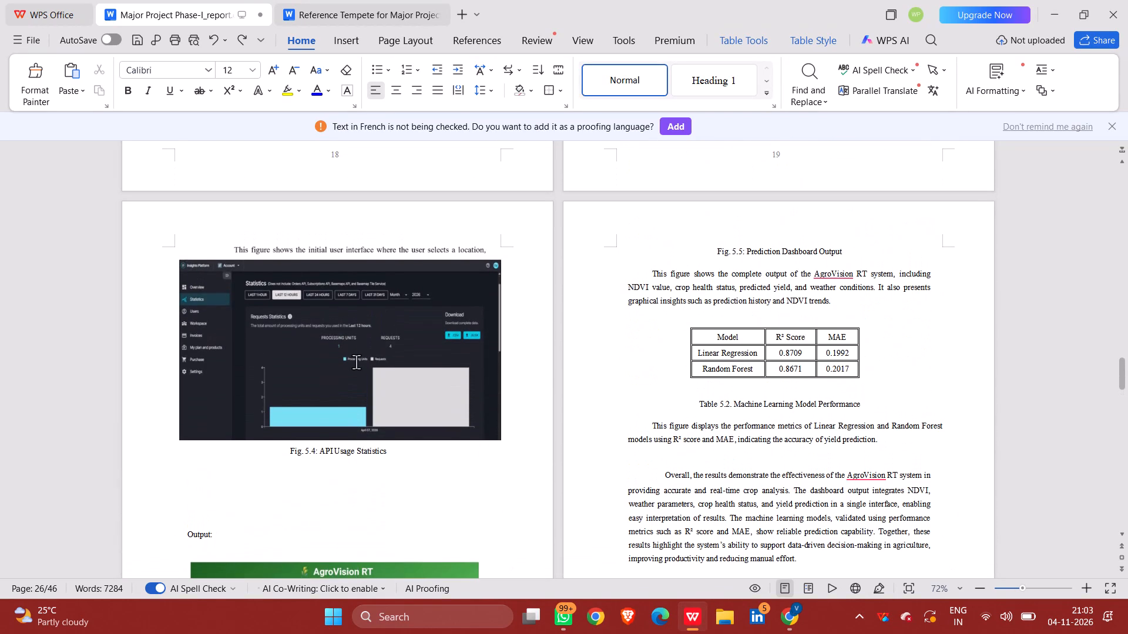
scroll(356, 362, "up", 2)
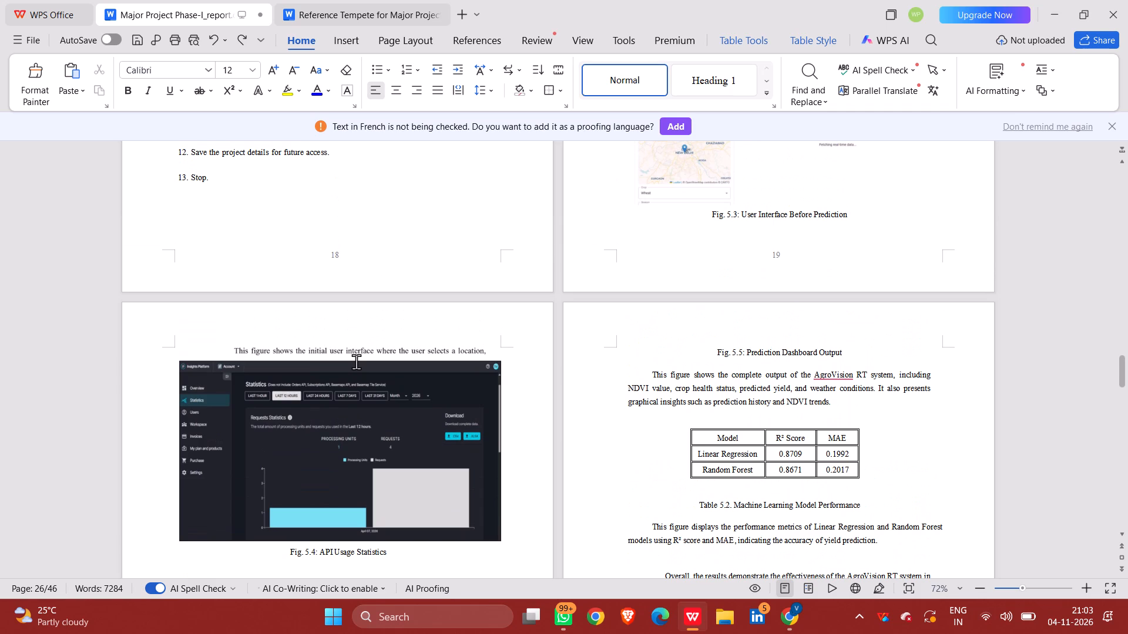
scroll(356, 362, "up", 4)
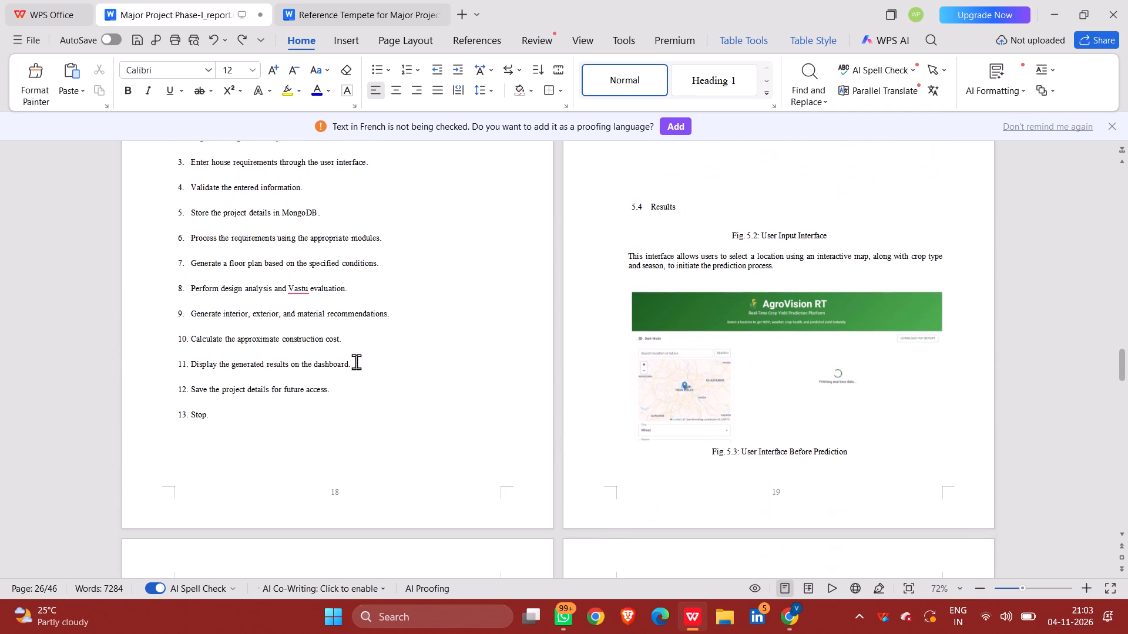
scroll(356, 362, "up", 11)
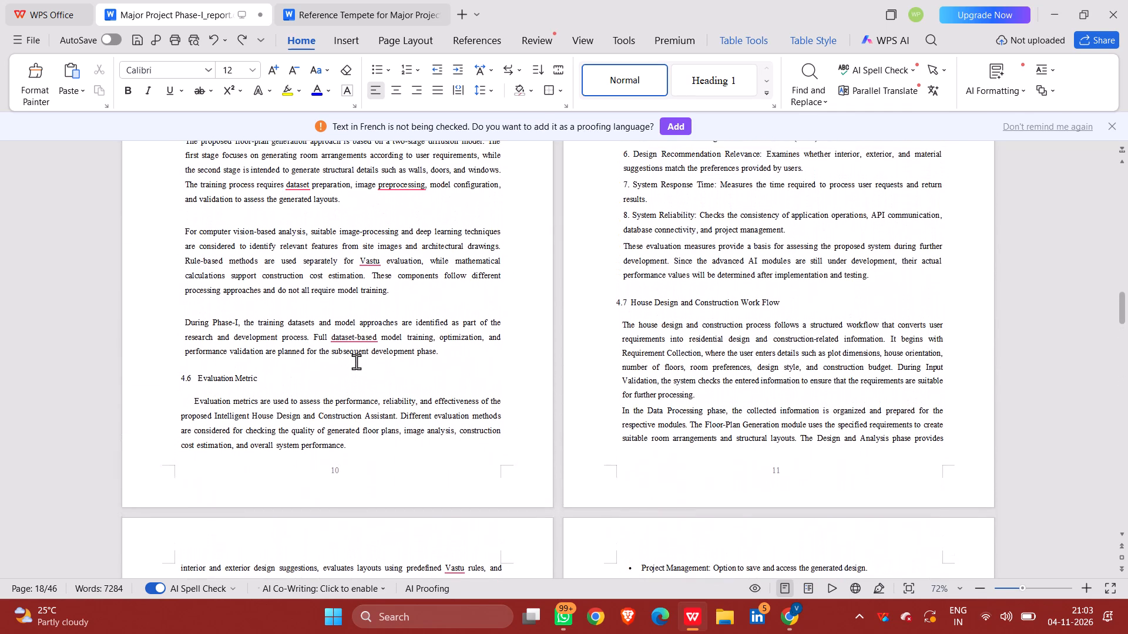
scroll(356, 362, "up", 7)
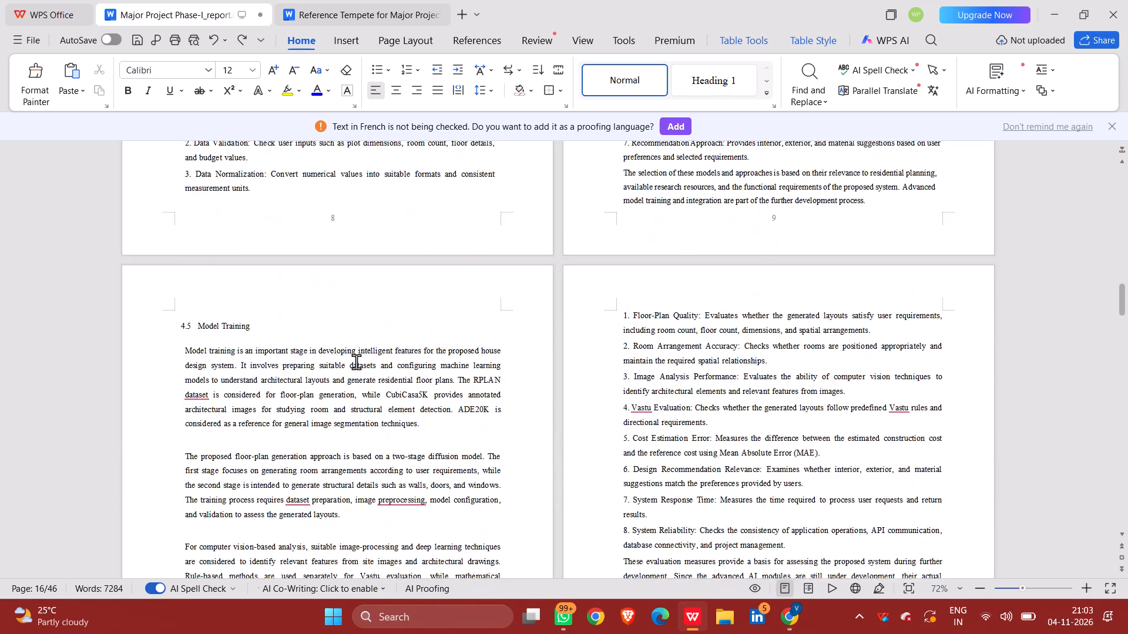
scroll(356, 362, "up", 10)
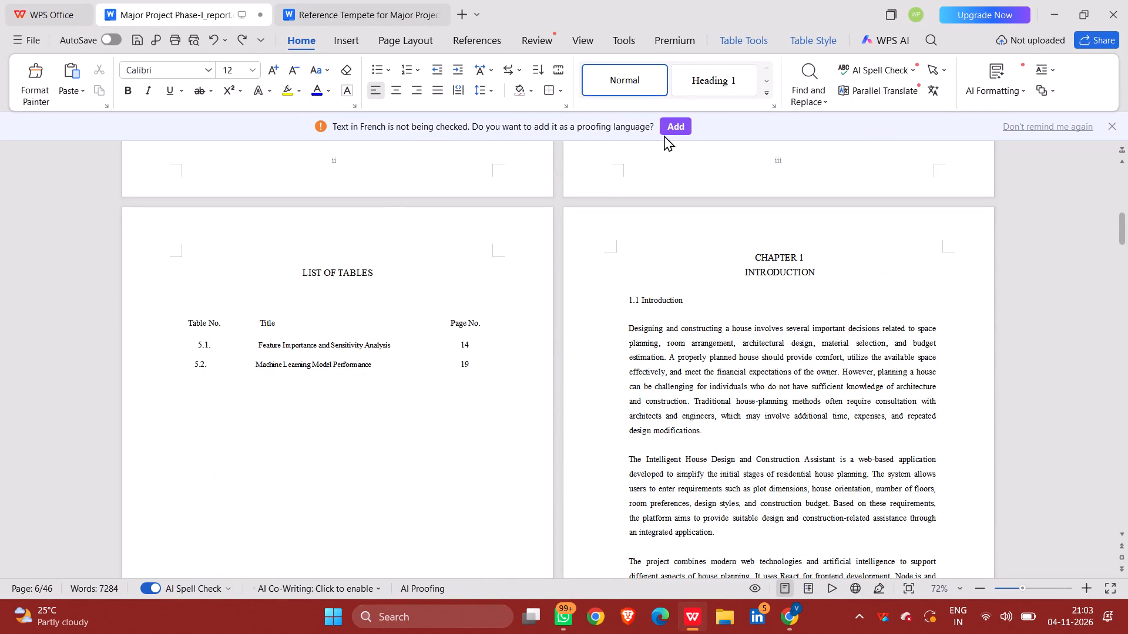
Insert blank lines above the Chapter 2 Literature Survey heading until the chapter starts at the top of a new page.
scroll(413, 477, "down", 2)
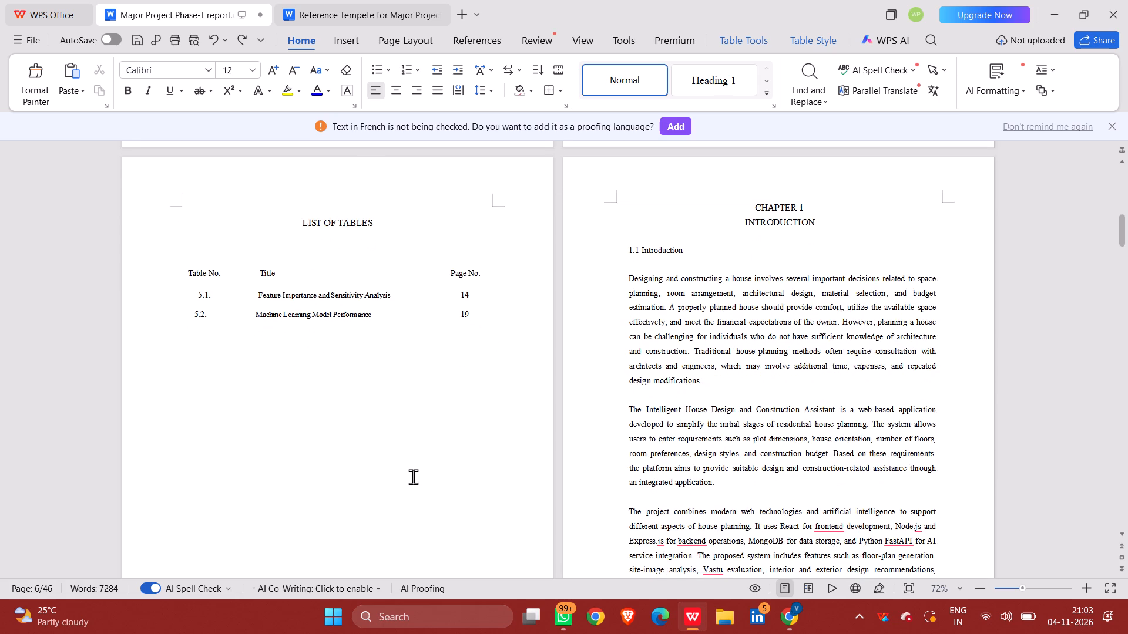
scroll(413, 477, "down", 4)
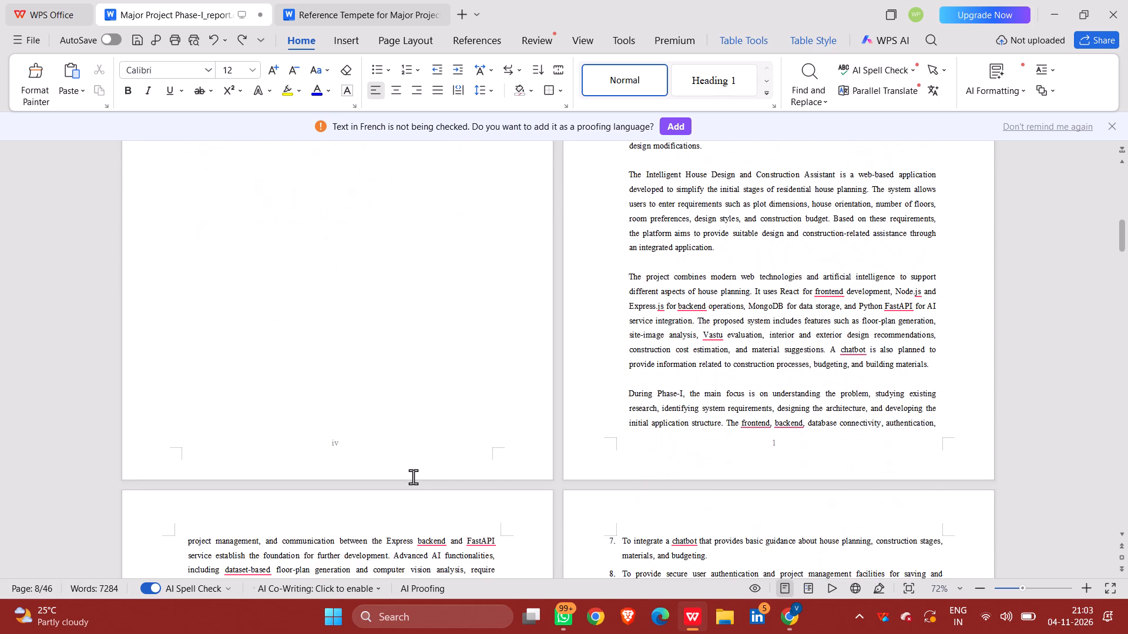
scroll(413, 477, "down", 6)
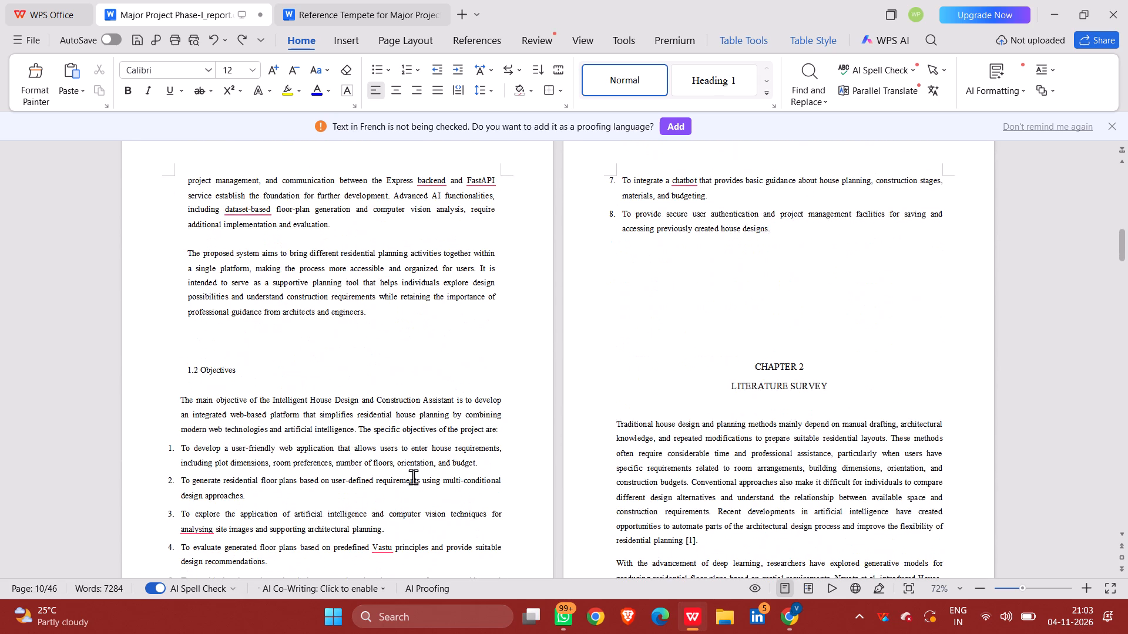
scroll(413, 477, "down", 1)
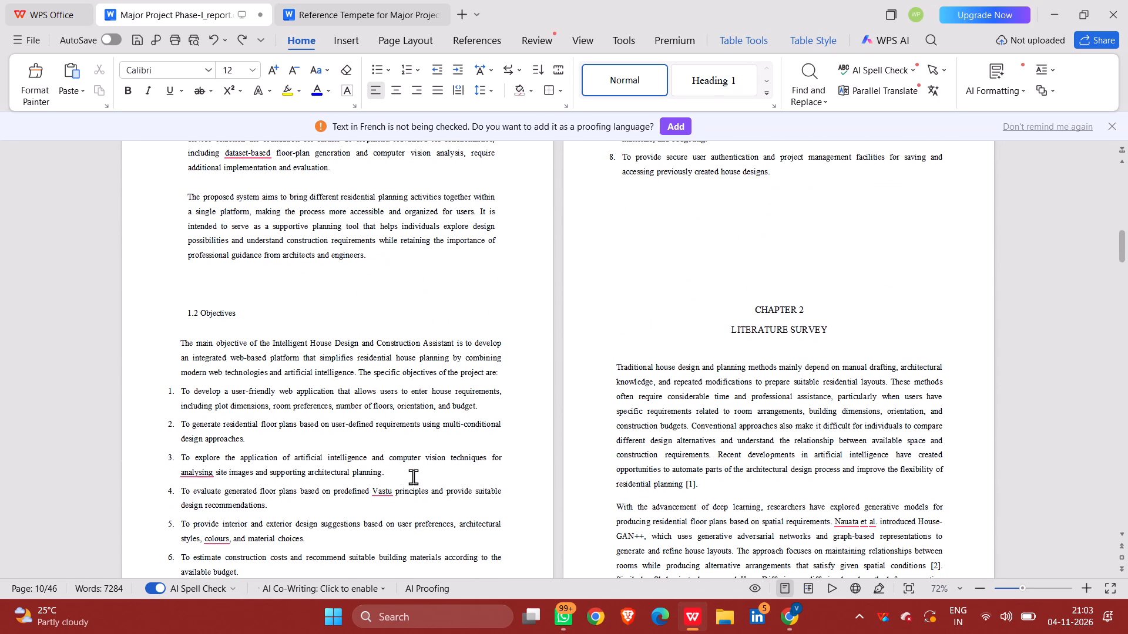
scroll(449, 421, "down", 1)
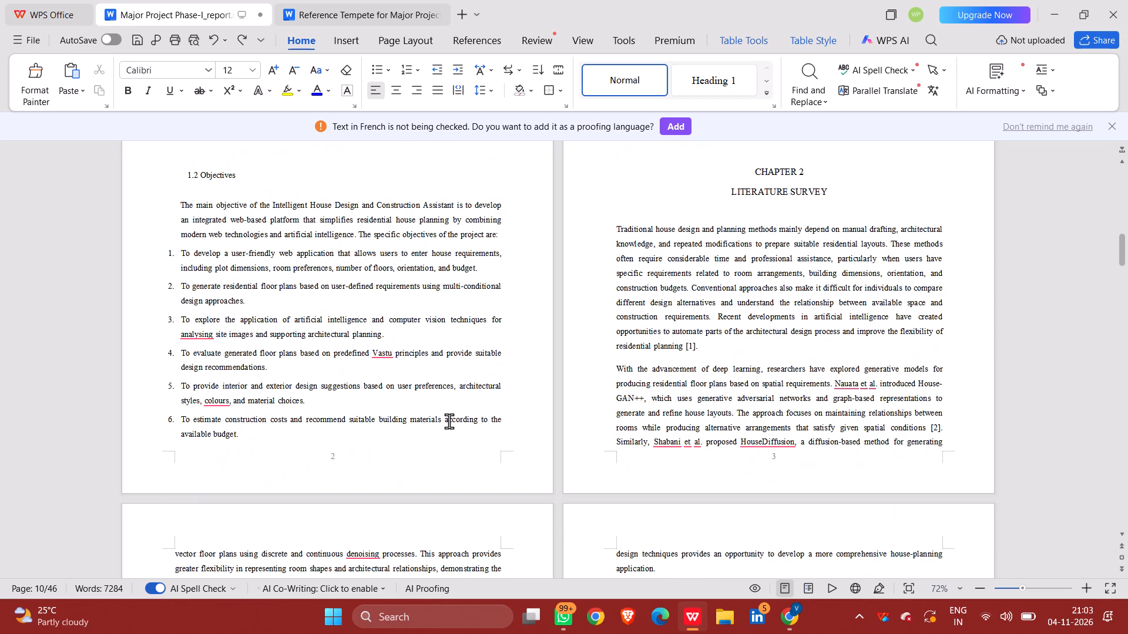
scroll(449, 421, "down", 1)
left_click(725, 179)
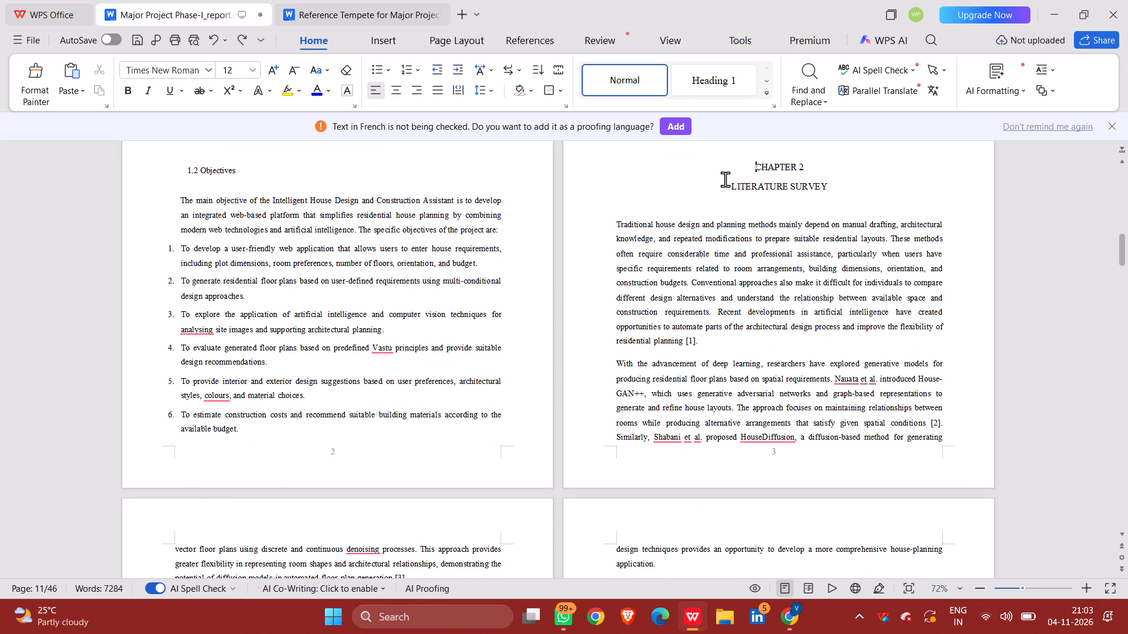
key("Return")
key("Return")
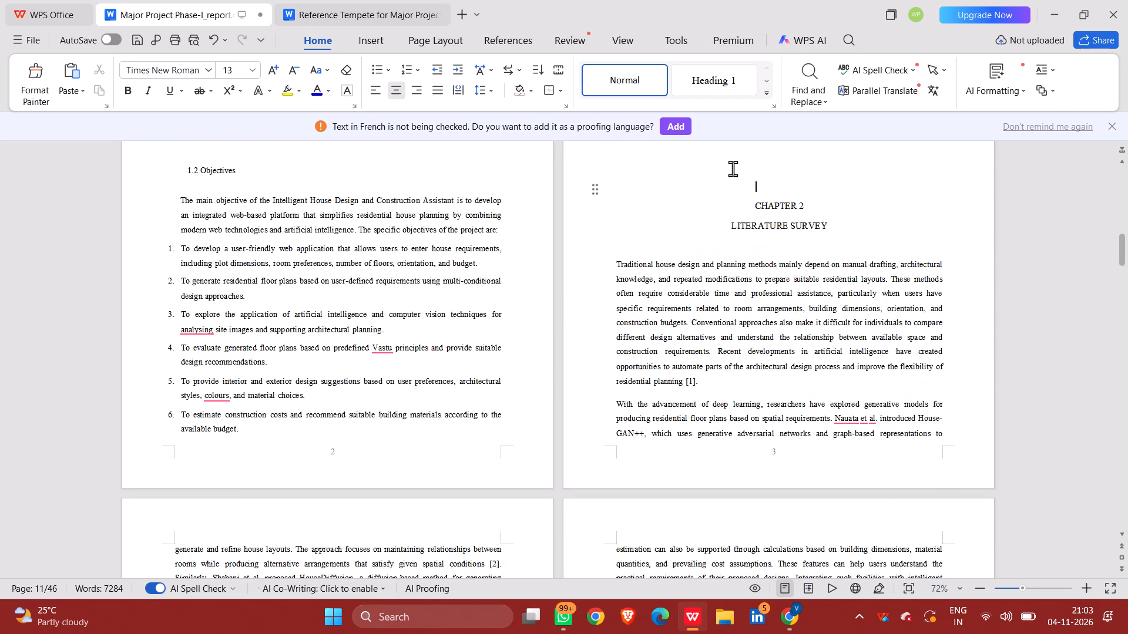
key("Return")
key("Return")
key("Return")
key("Return")
key("Return")
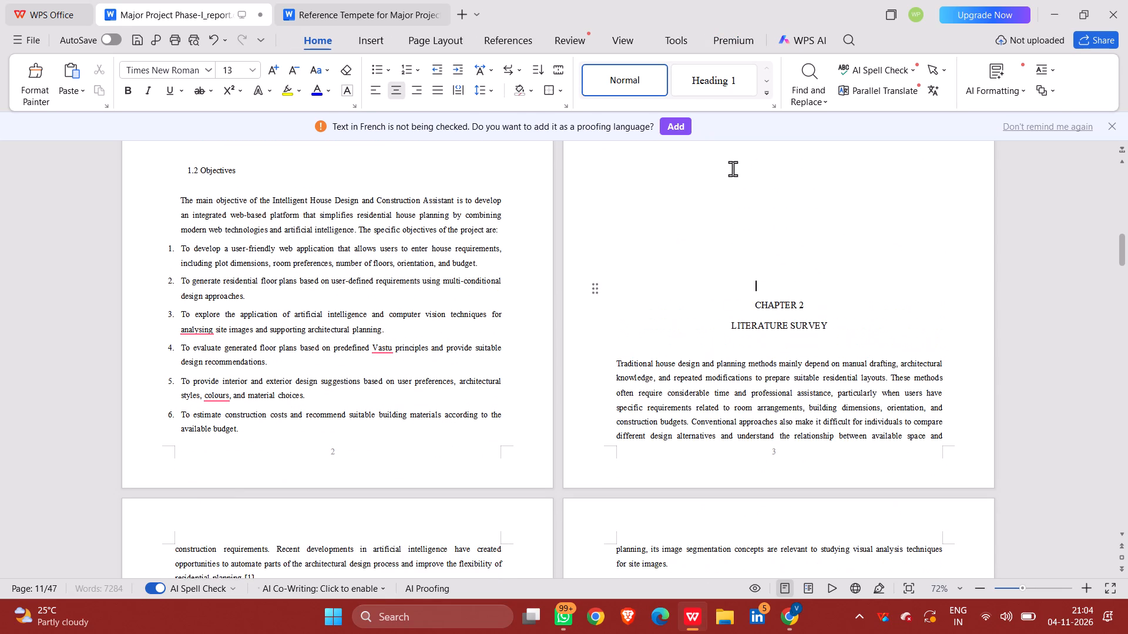
key("Return")
key("Return")
key("Return")
key("Return")
key("Return")
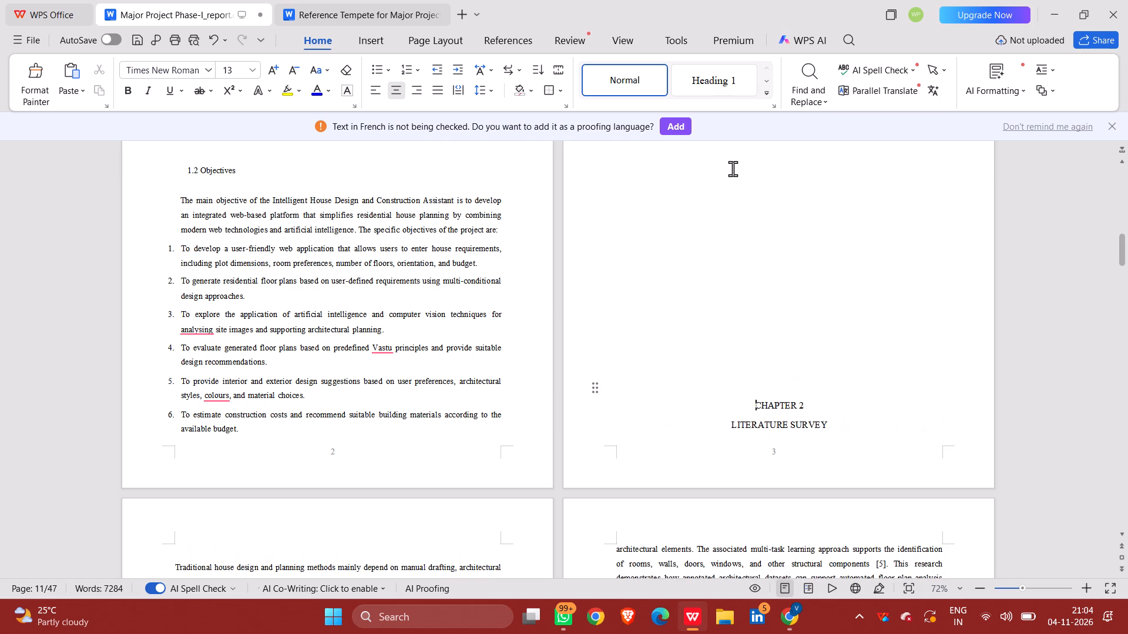
key("Return")
key("Return")
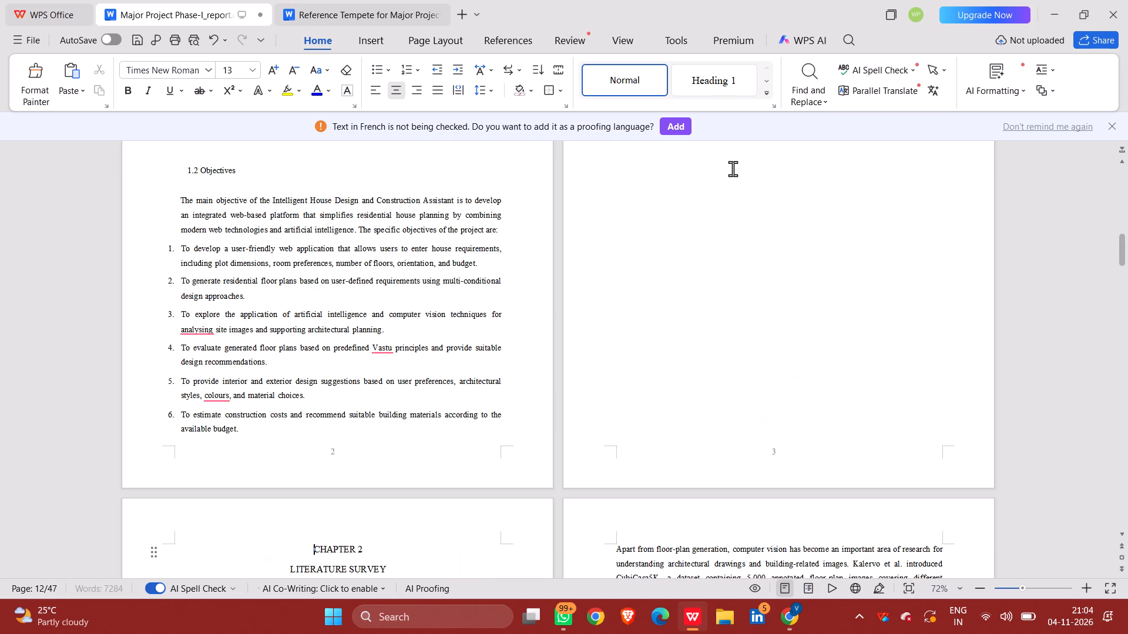
Check the page layout before Chapter 2, from the contents and lists through Chapter 1 to the 1.2 Objectives heading.
scroll(733, 168, "up", 10)
scroll(733, 168, "down", 1)
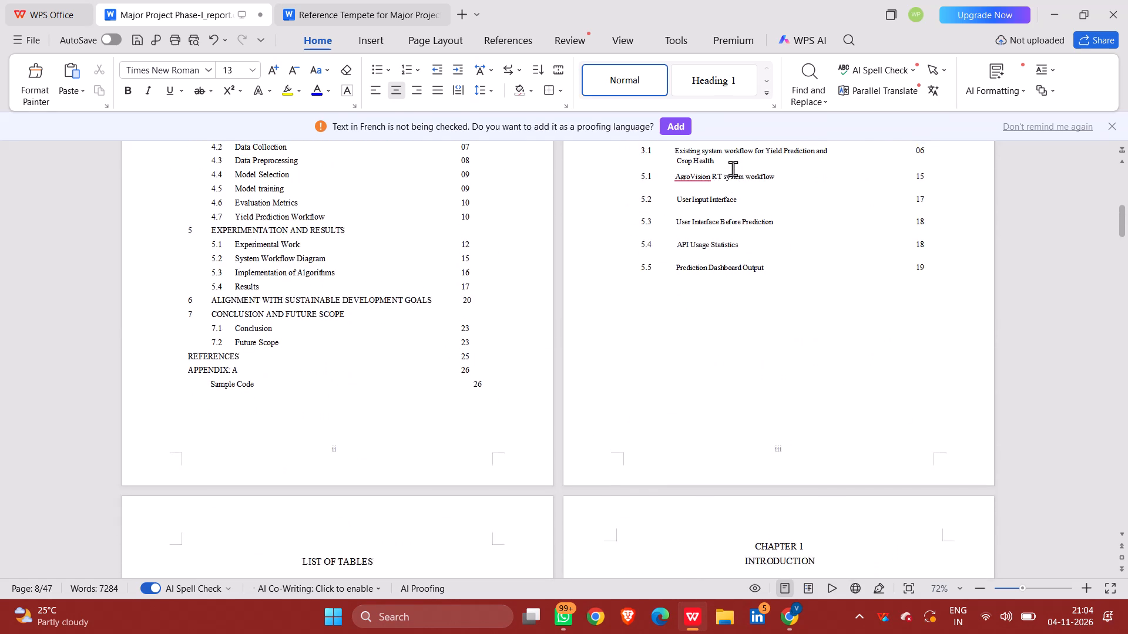
scroll(733, 168, "down", 2)
scroll(733, 168, "up", 1)
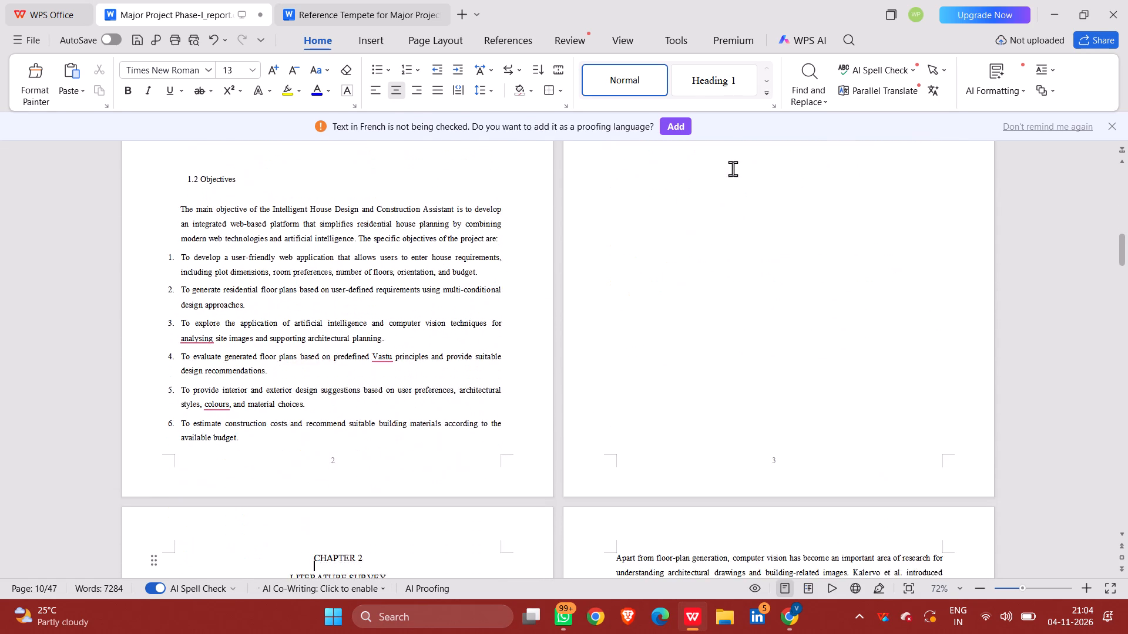
scroll(733, 168, "up", 2)
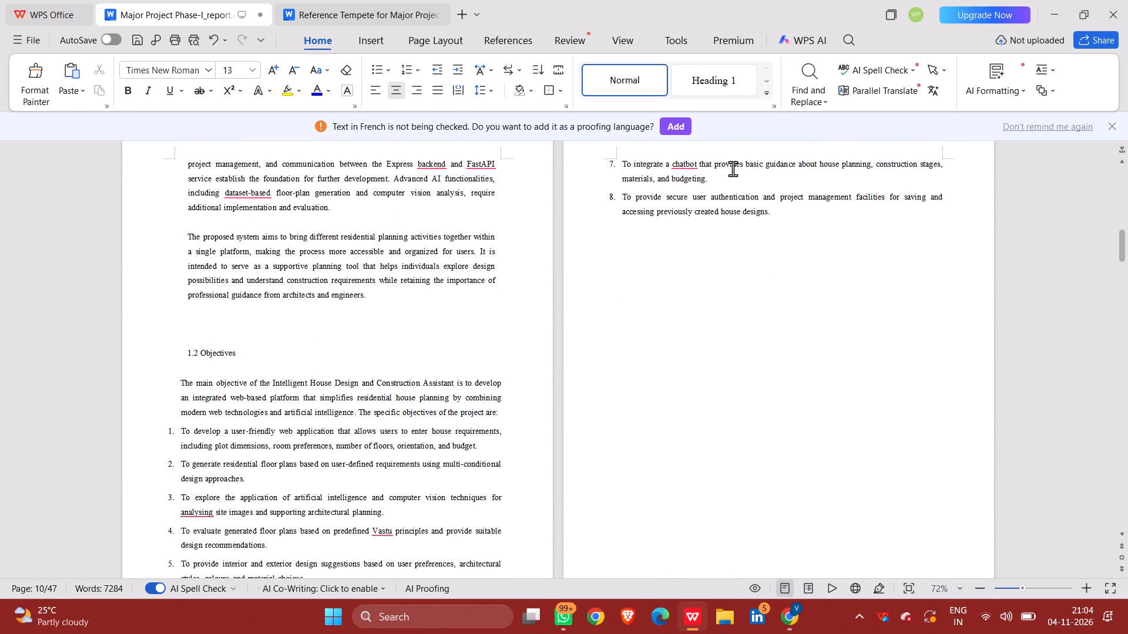
scroll(733, 168, "up", 1)
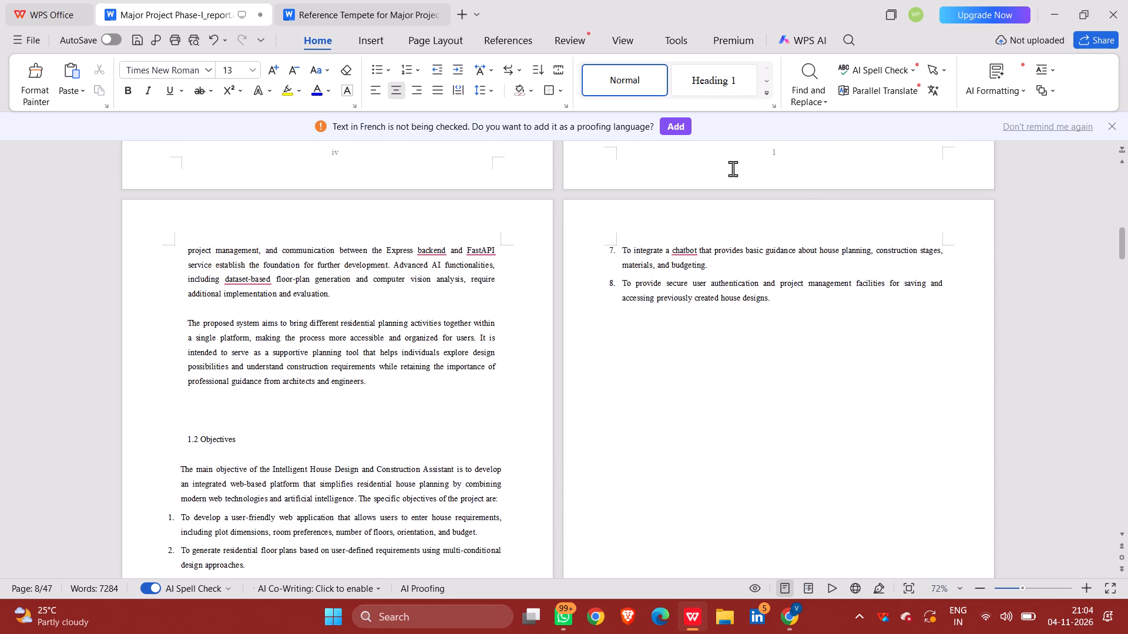
scroll(733, 168, "up", 3)
scroll(733, 168, "down", 1)
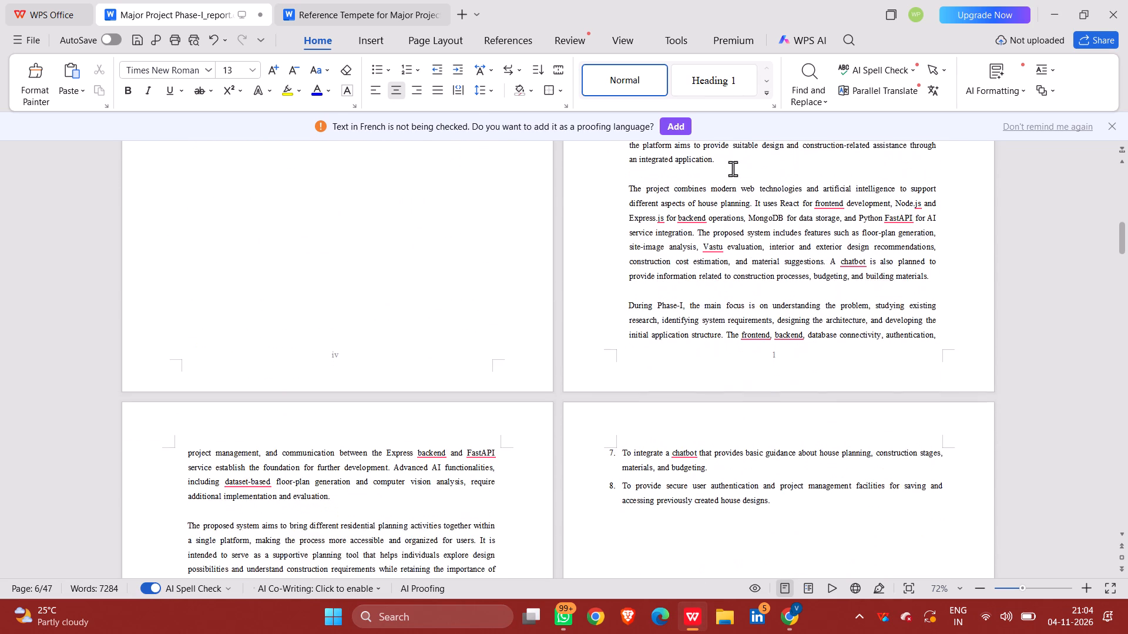
scroll(733, 168, "down", 2)
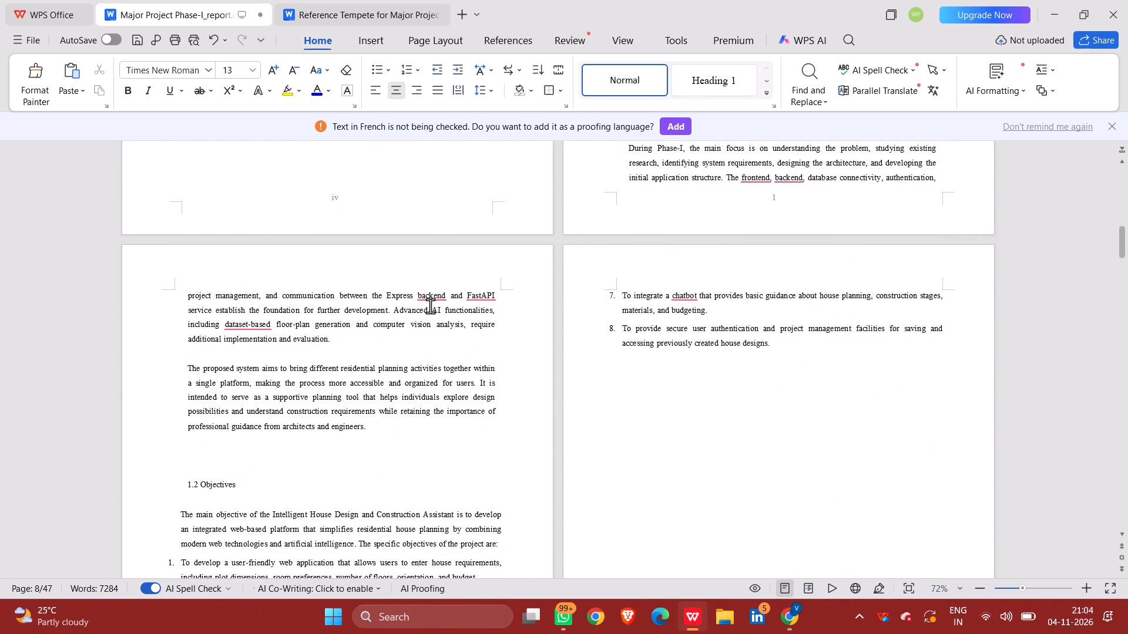
scroll(430, 306, "down", 1)
left_click(187, 403)
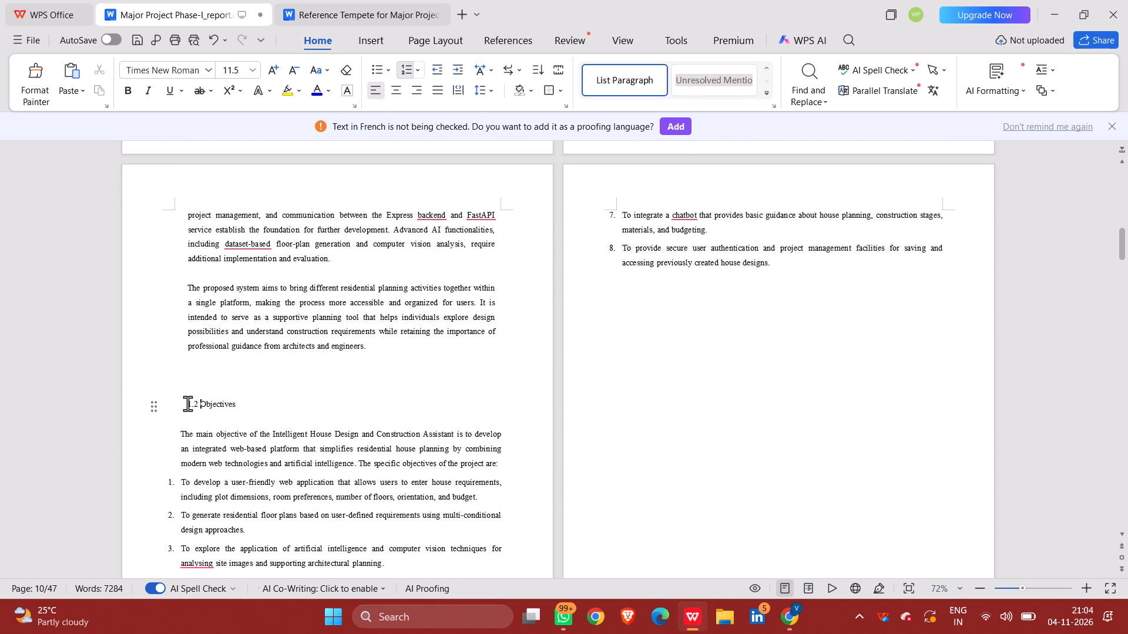
key("Left")
key("Left")
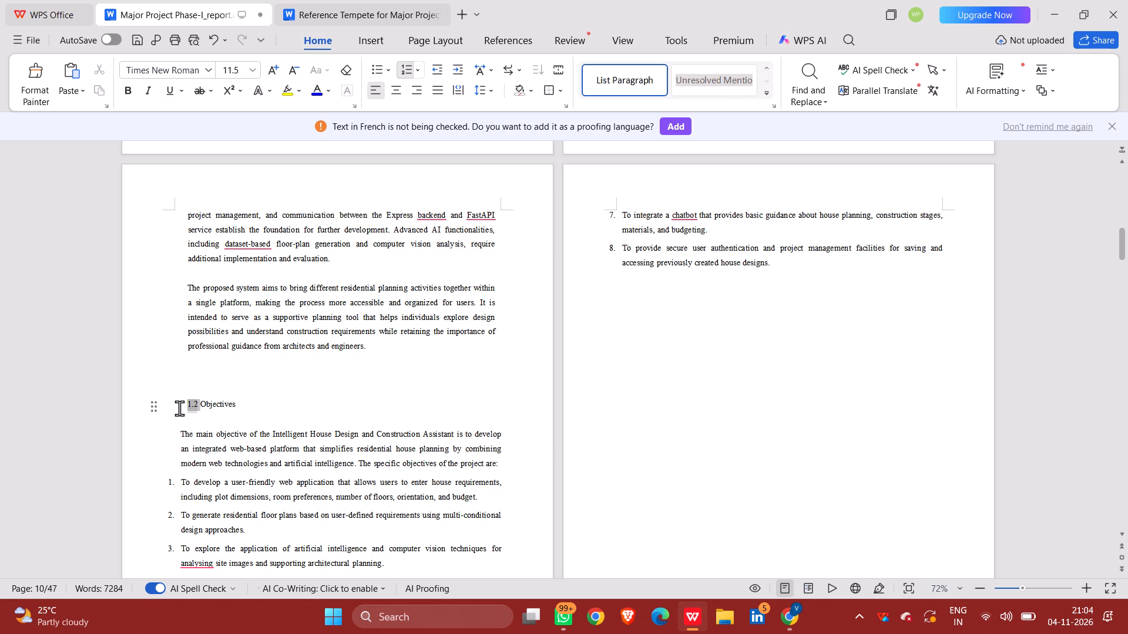
key("Down")
Examine in the reference template document how Chapters 1 to 4 are laid out across pages, and return to the Major Project Phase-I report.
left_click(419, 1)
scroll(409, 420, "down", 9)
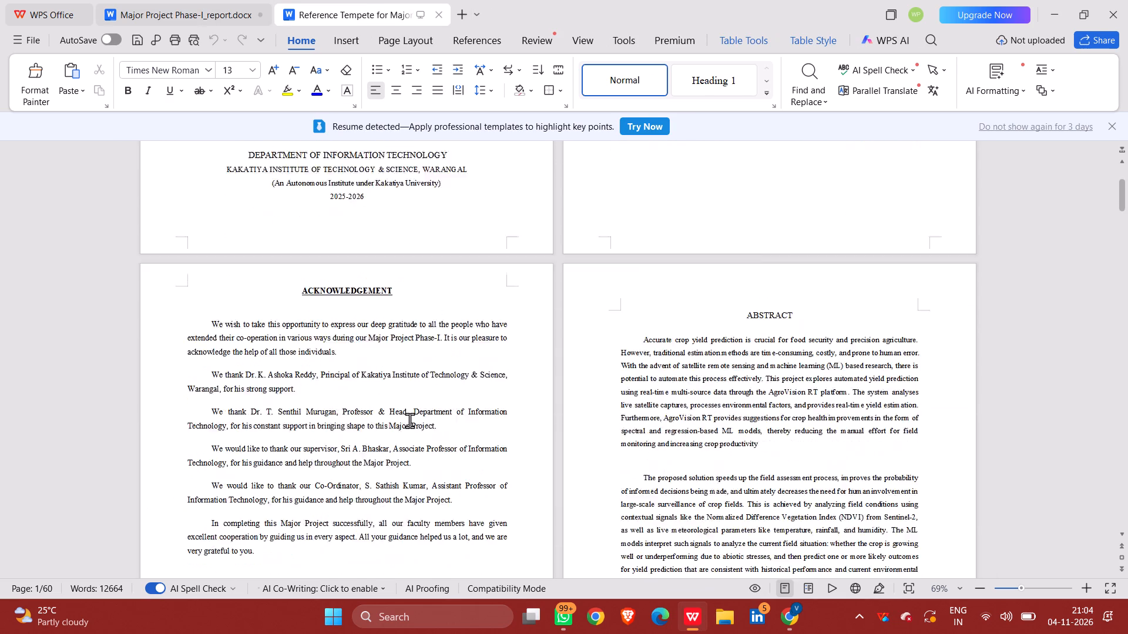
scroll(409, 420, "down", 8)
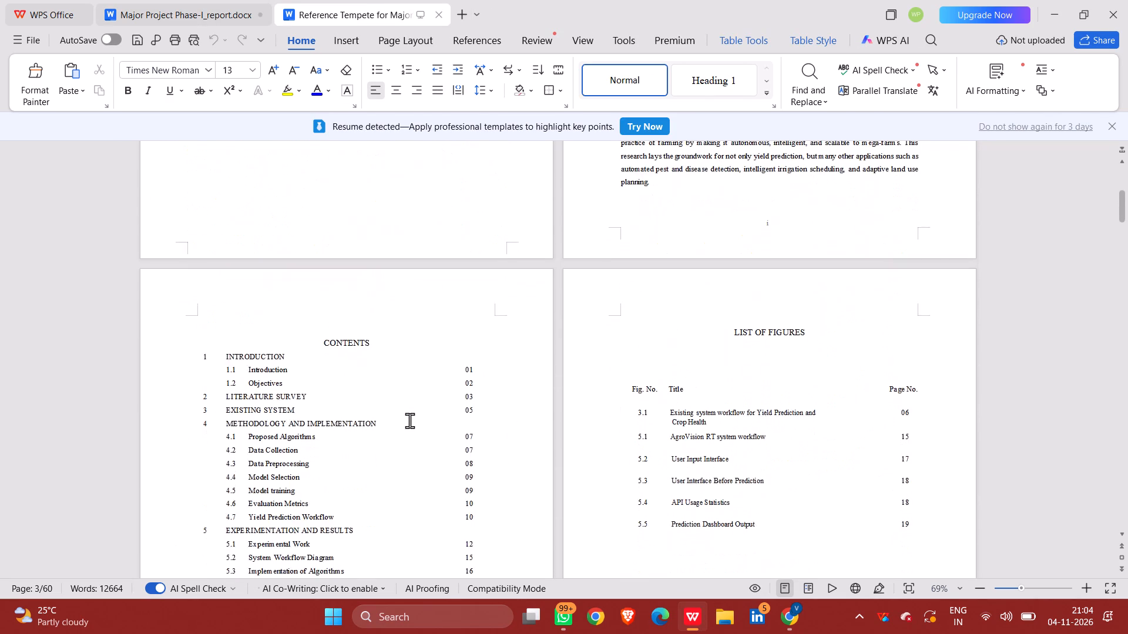
scroll(409, 420, "down", 7)
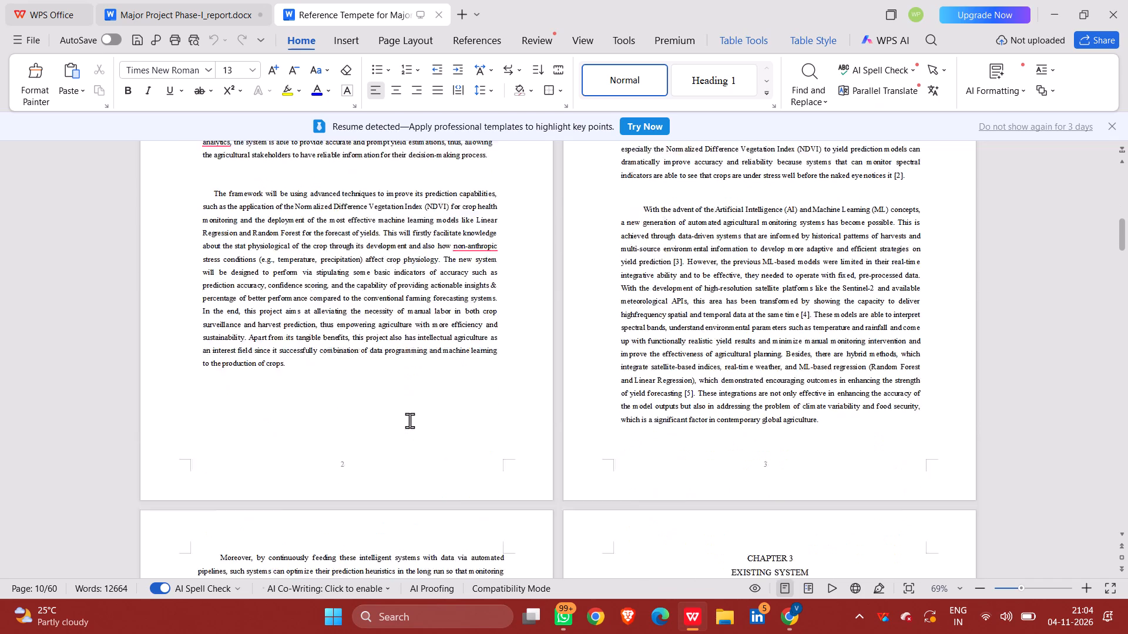
scroll(409, 420, "down", 4)
scroll(409, 420, "up", 2)
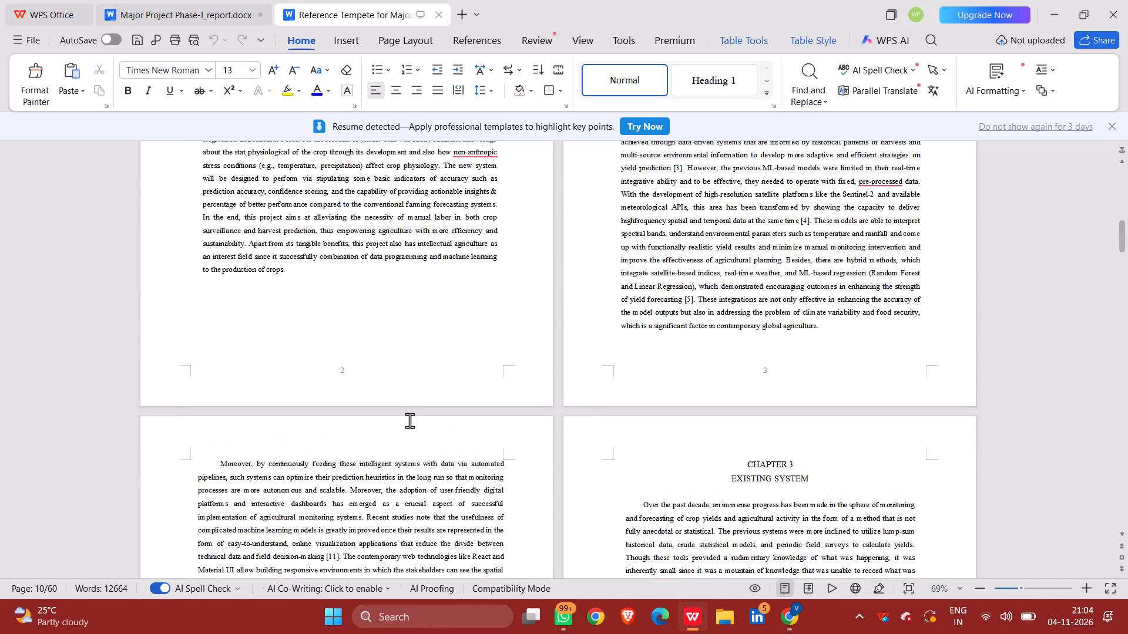
scroll(409, 420, "up", 4)
scroll(409, 420, "down", 6)
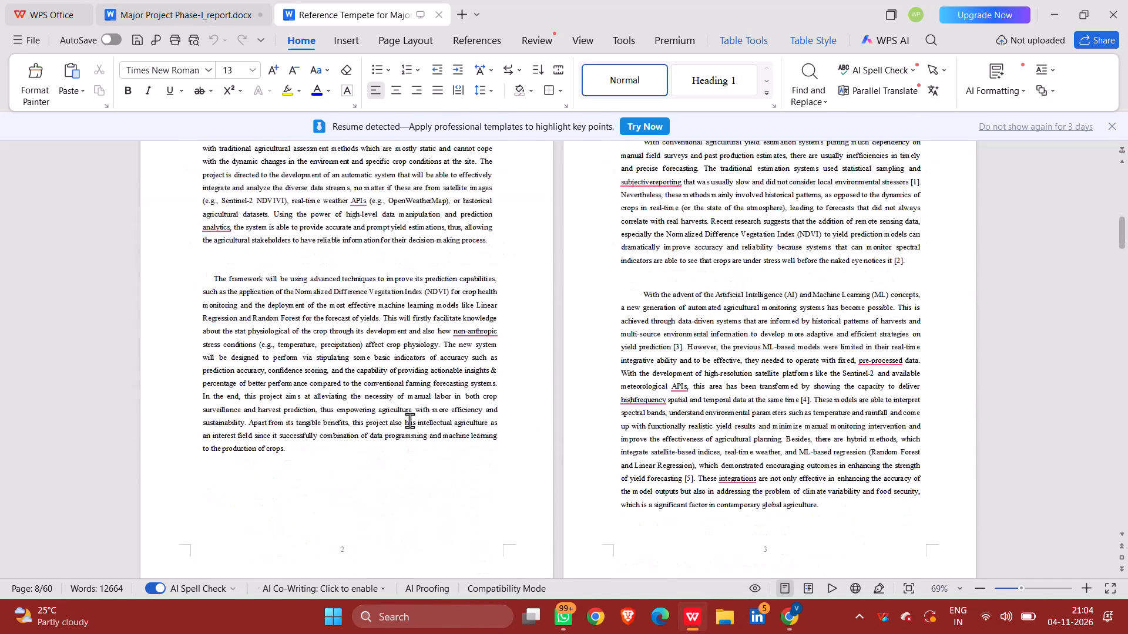
scroll(409, 420, "down", 11)
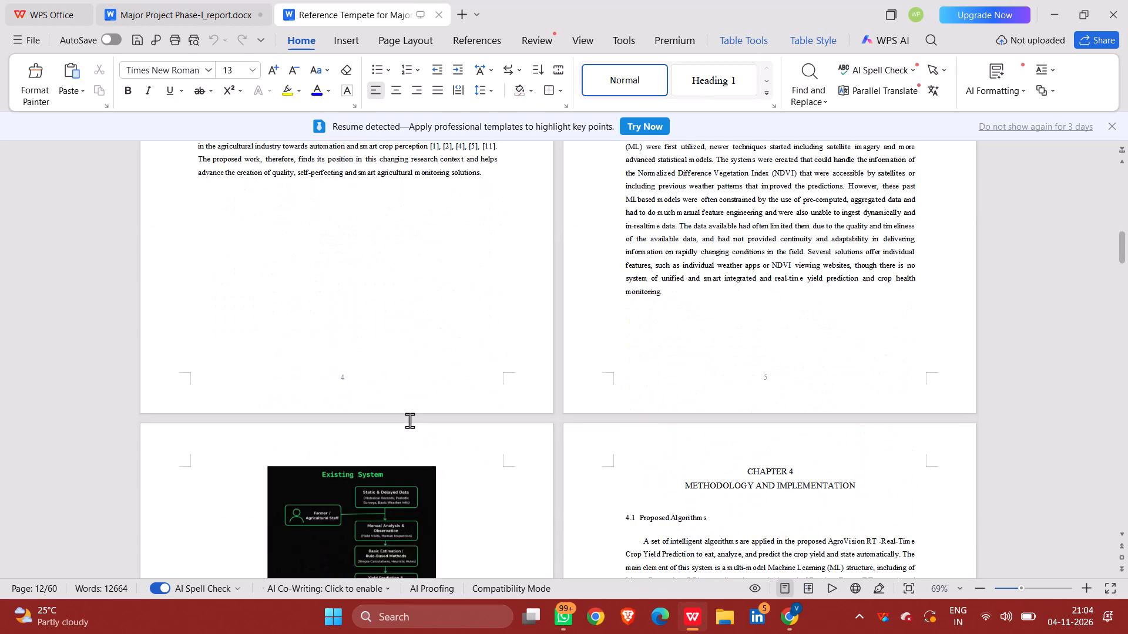
left_click(231, 8)
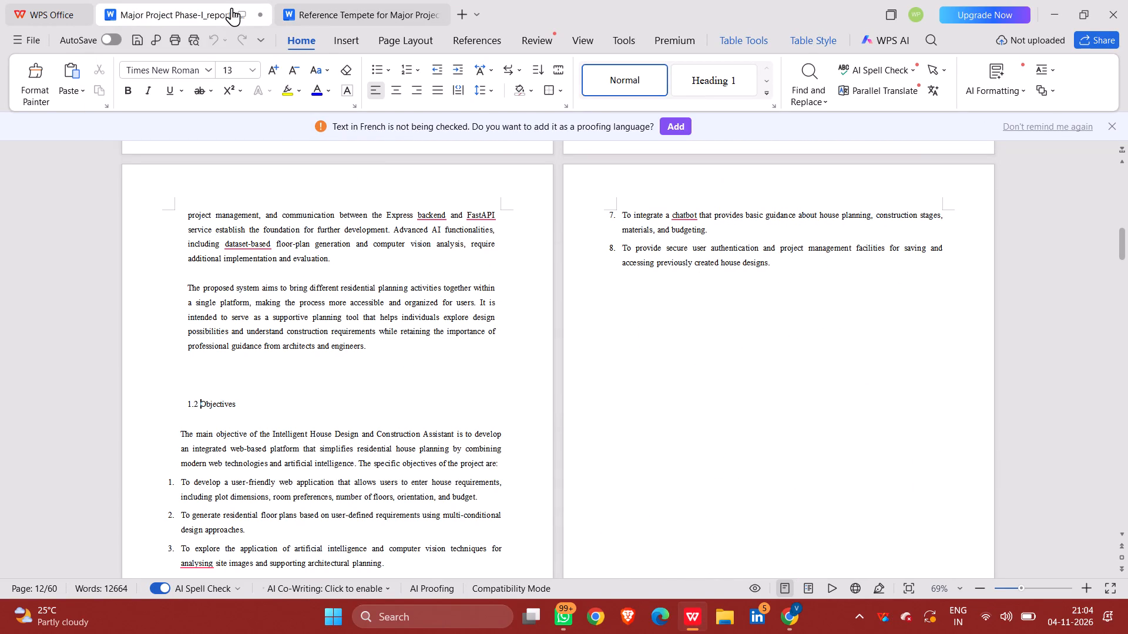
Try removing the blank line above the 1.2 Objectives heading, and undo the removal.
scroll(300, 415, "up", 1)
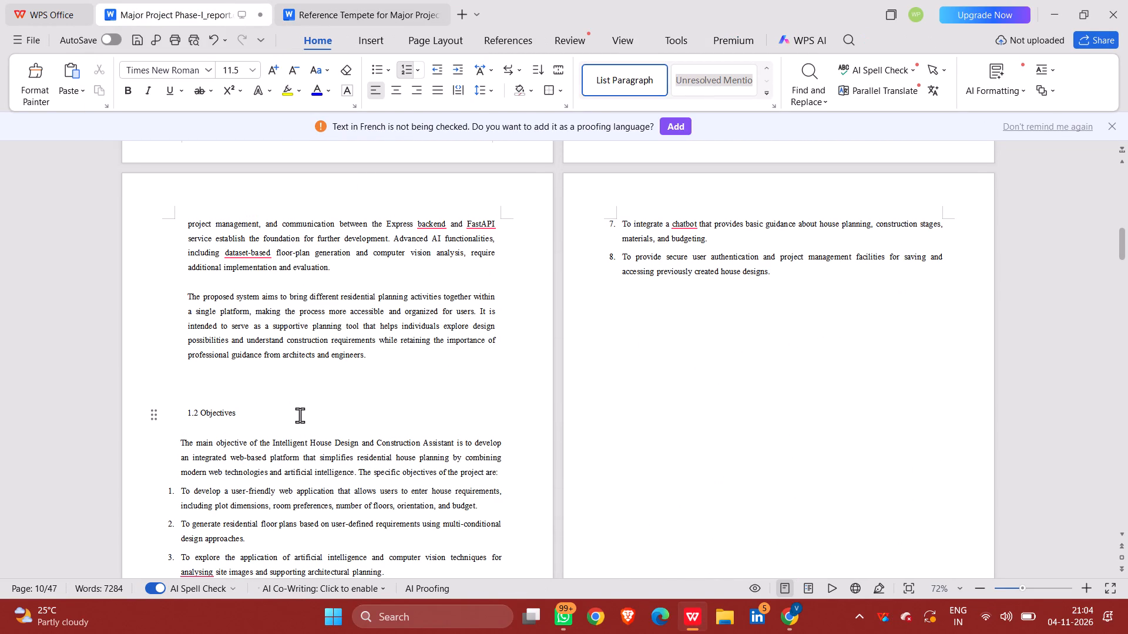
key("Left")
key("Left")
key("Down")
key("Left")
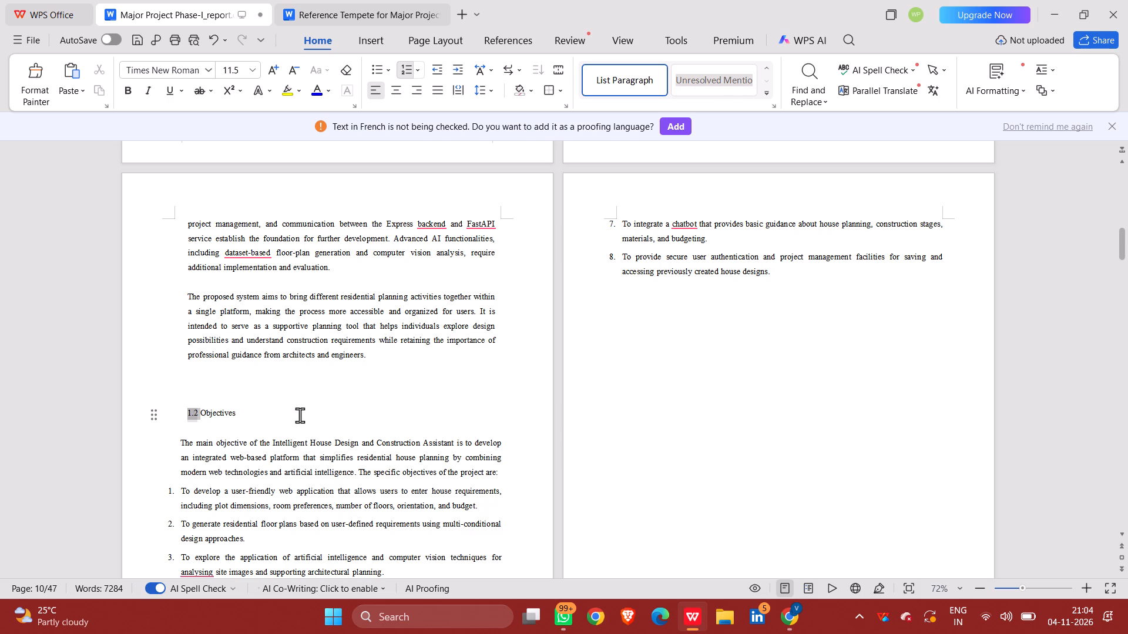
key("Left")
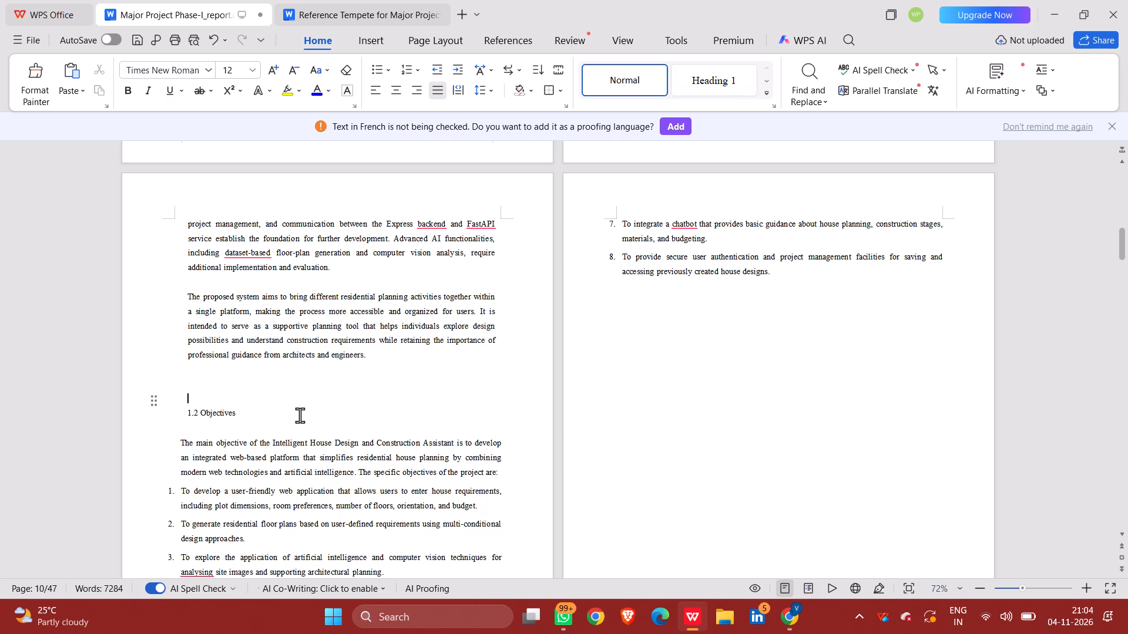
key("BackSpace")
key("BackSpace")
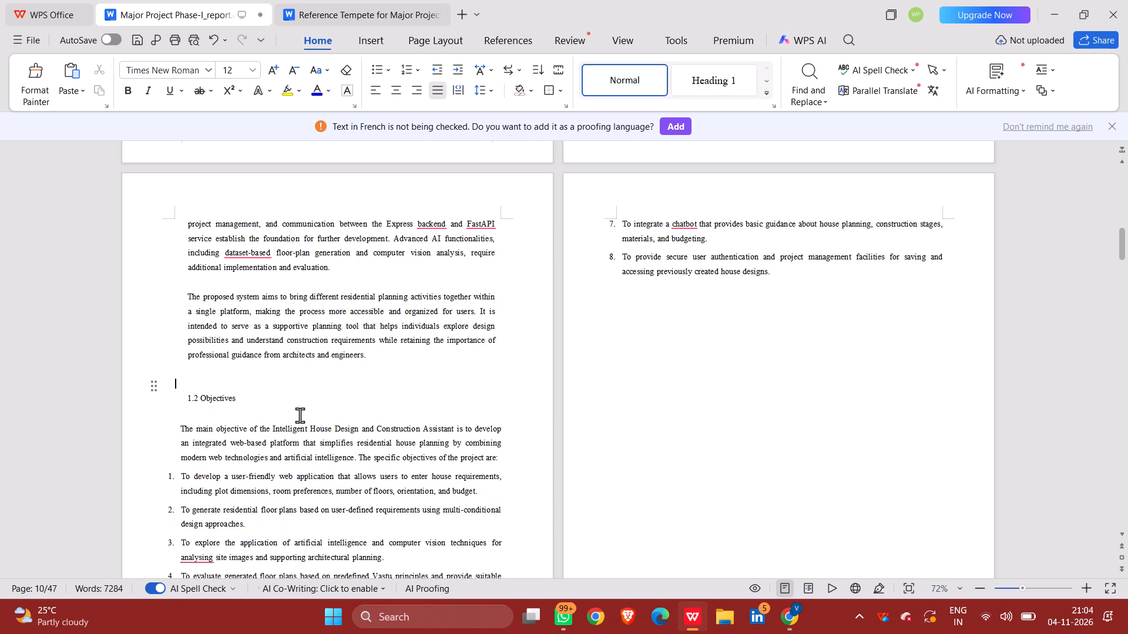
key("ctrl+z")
Insert blank lines above the Chapter 3 Existing System heading until the chapter starts at the top of a new page.
scroll(300, 415, "down", 2)
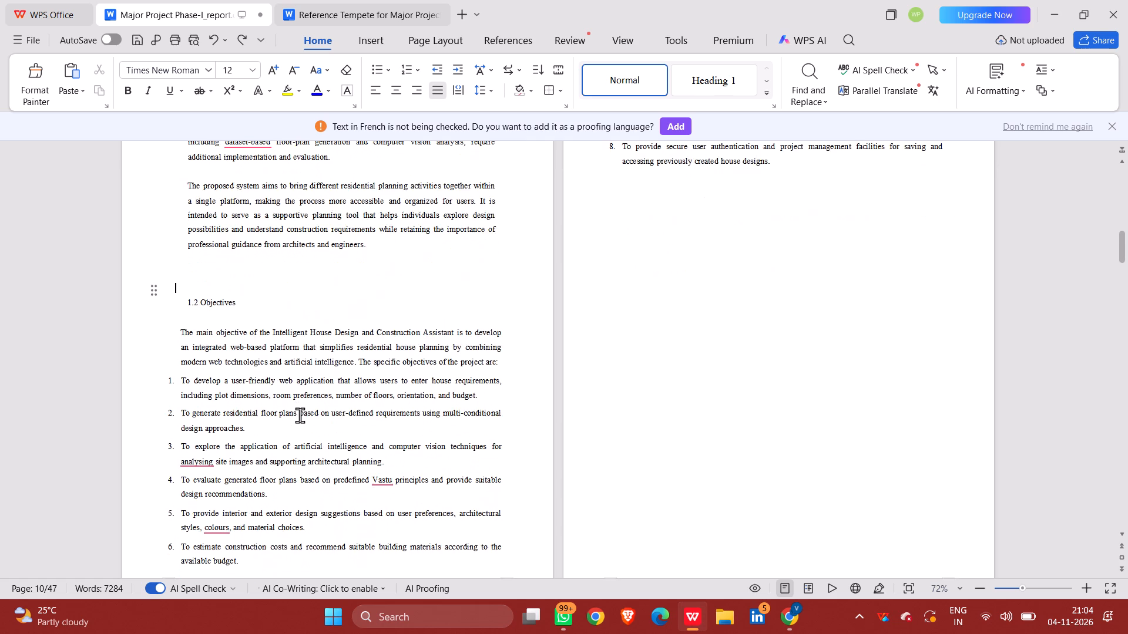
scroll(300, 415, "down", 4)
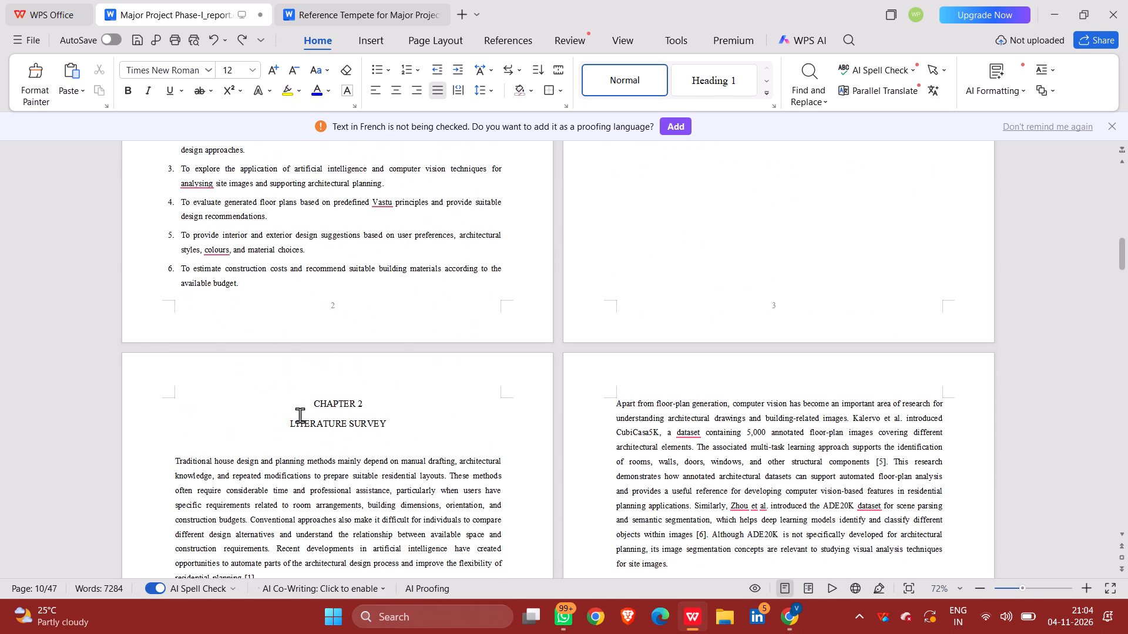
scroll(300, 415, "down", 5)
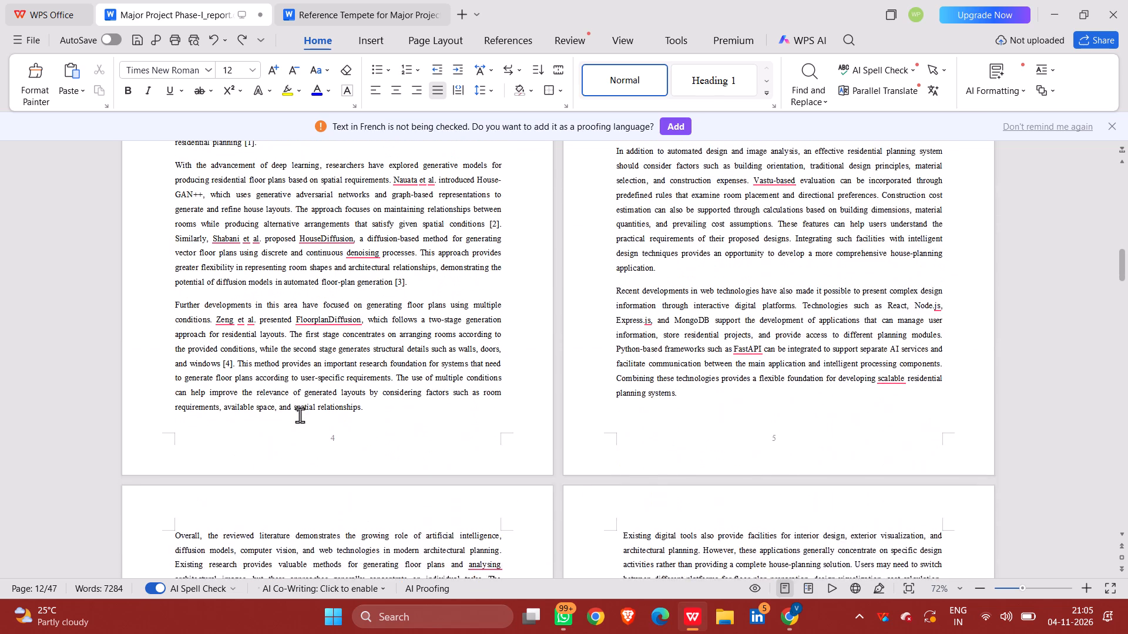
scroll(300, 415, "down", 4)
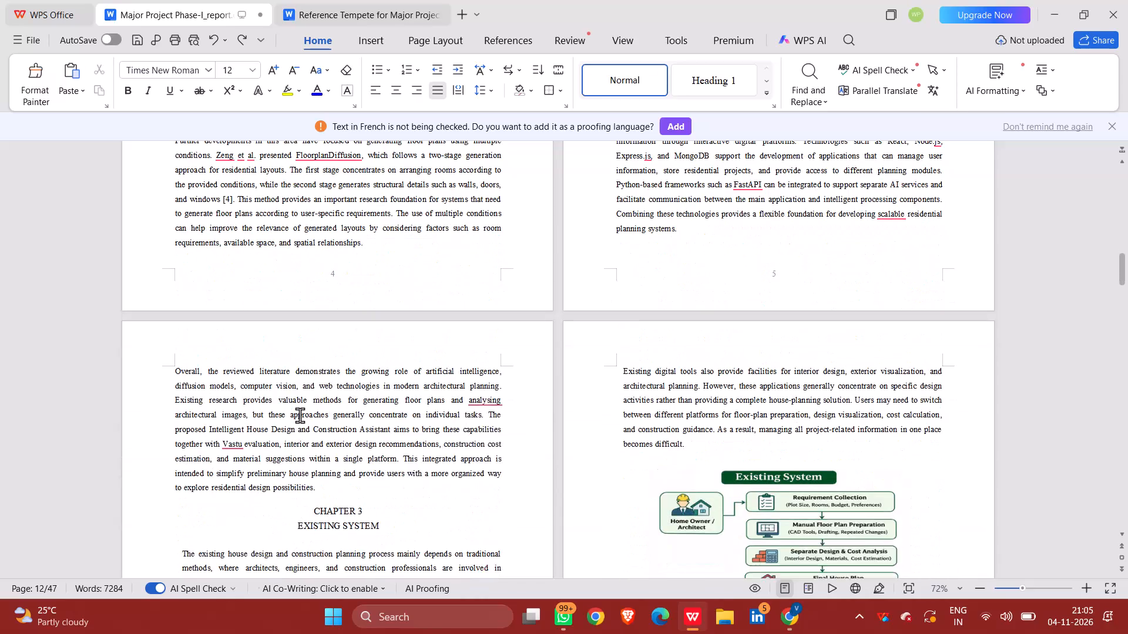
scroll(300, 415, "down", 4)
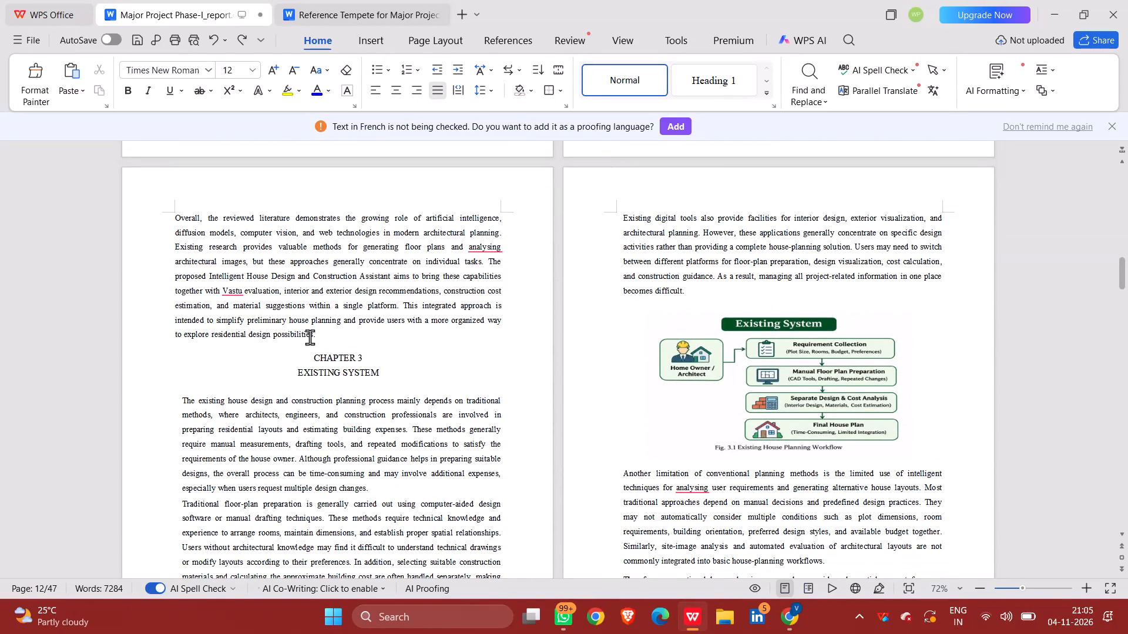
left_click(303, 358)
key("Return")
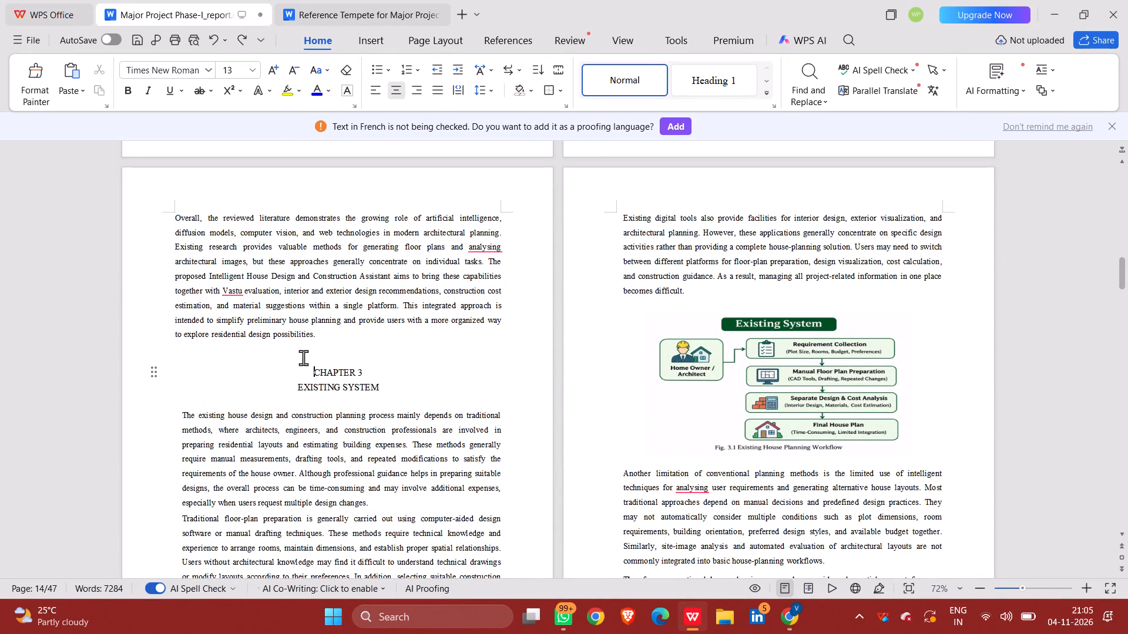
key("Return")
key("Return")
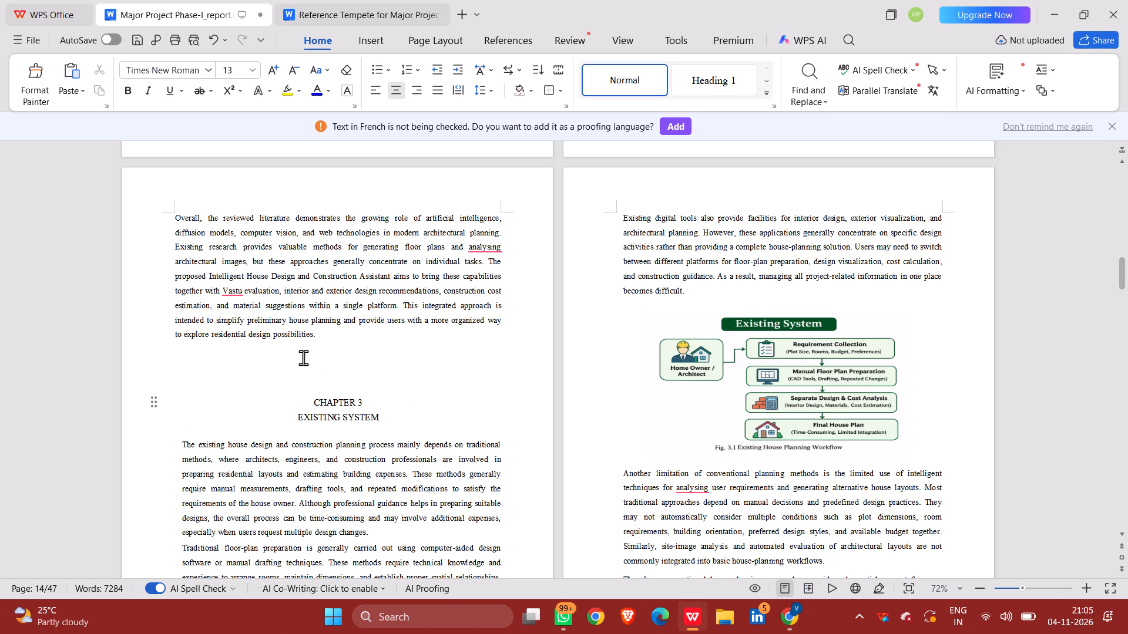
key("Return")
key("Return")
key("Return")
key("Return")
key("Return")
key("Return")
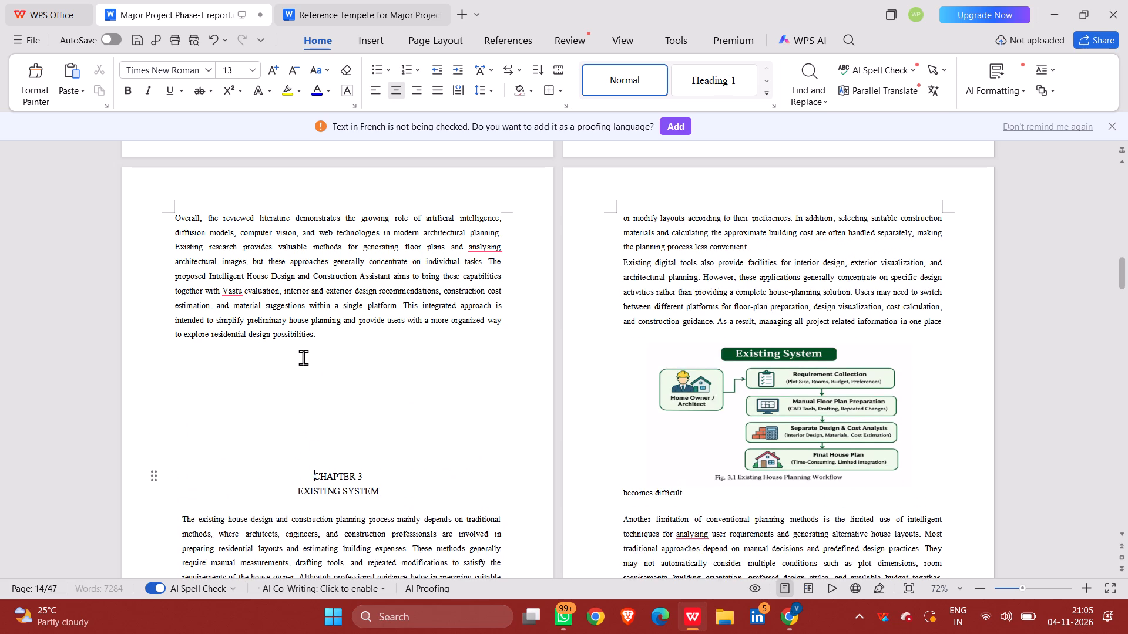
key("Return")
key("Return")
key("Return")
key("Return")
key("Return")
key("Return")
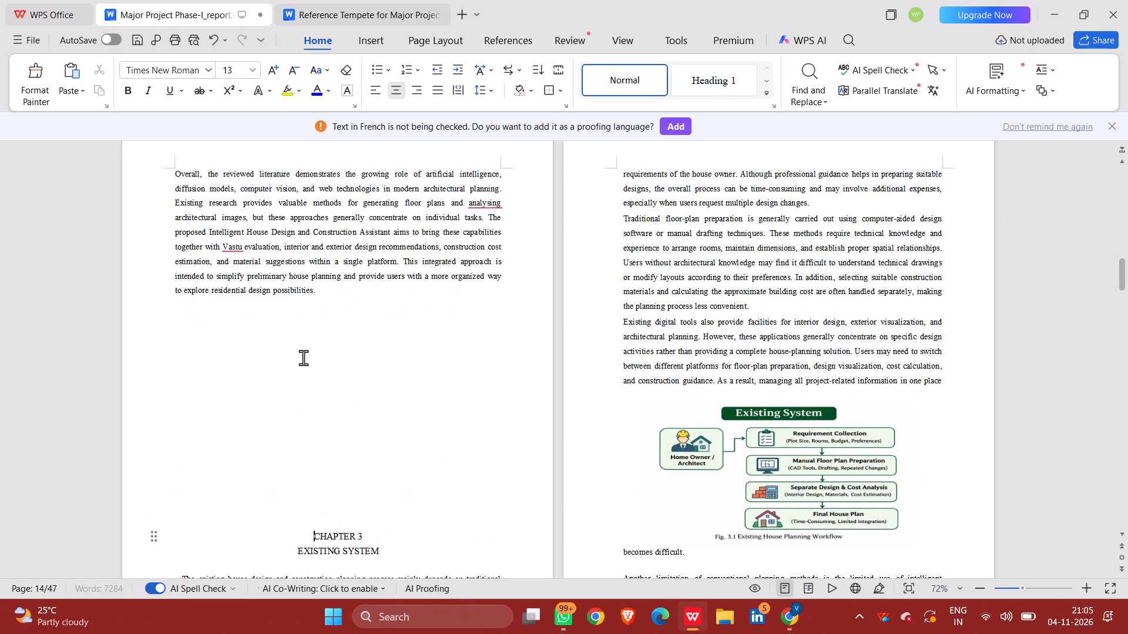
key("Return")
key("Return")
key("Return")
key("Return")
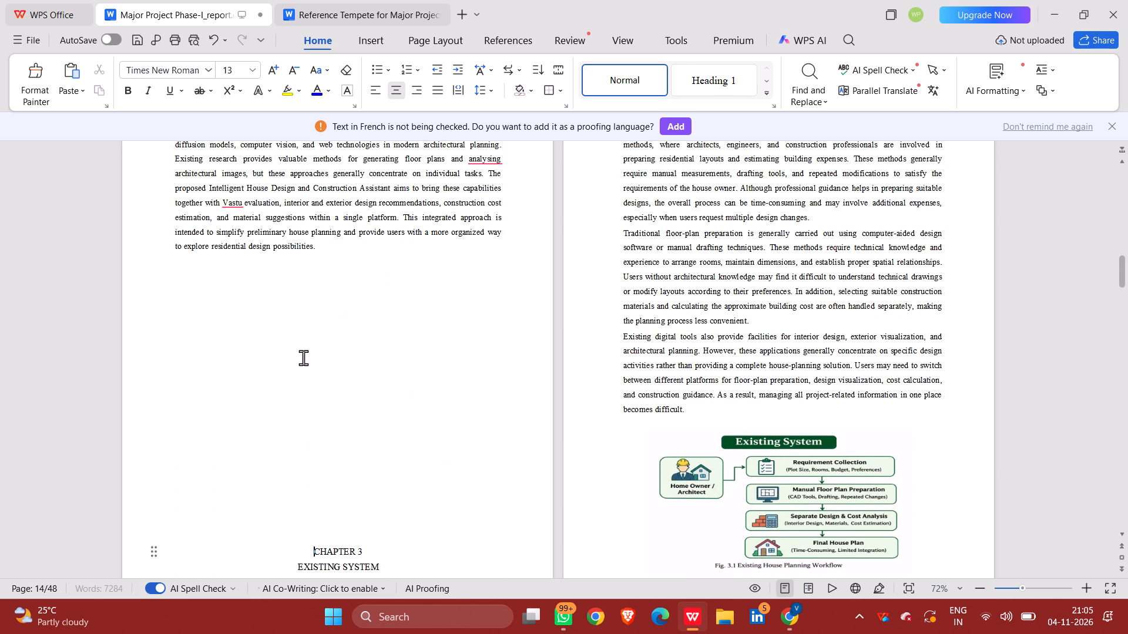
key("Return")
key("Return")
key("Return")
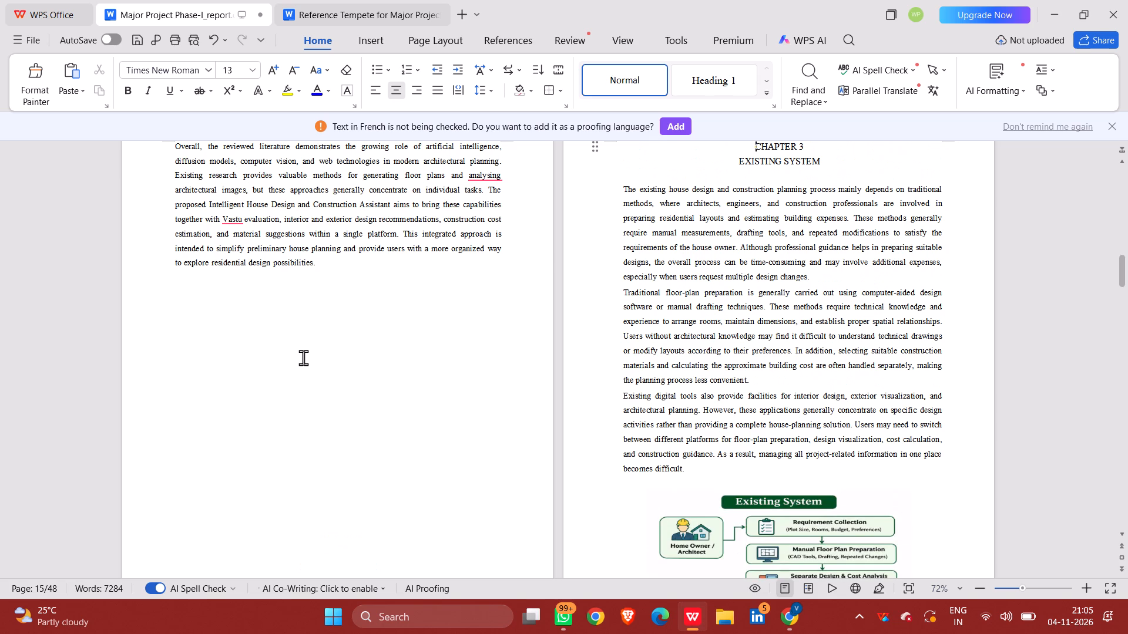
scroll(303, 358, "up", 1)
Insert blank lines above the Chapter 4 Methodology and Implementation heading until the chapter starts at the top of a new page.
scroll(303, 358, "down", 3)
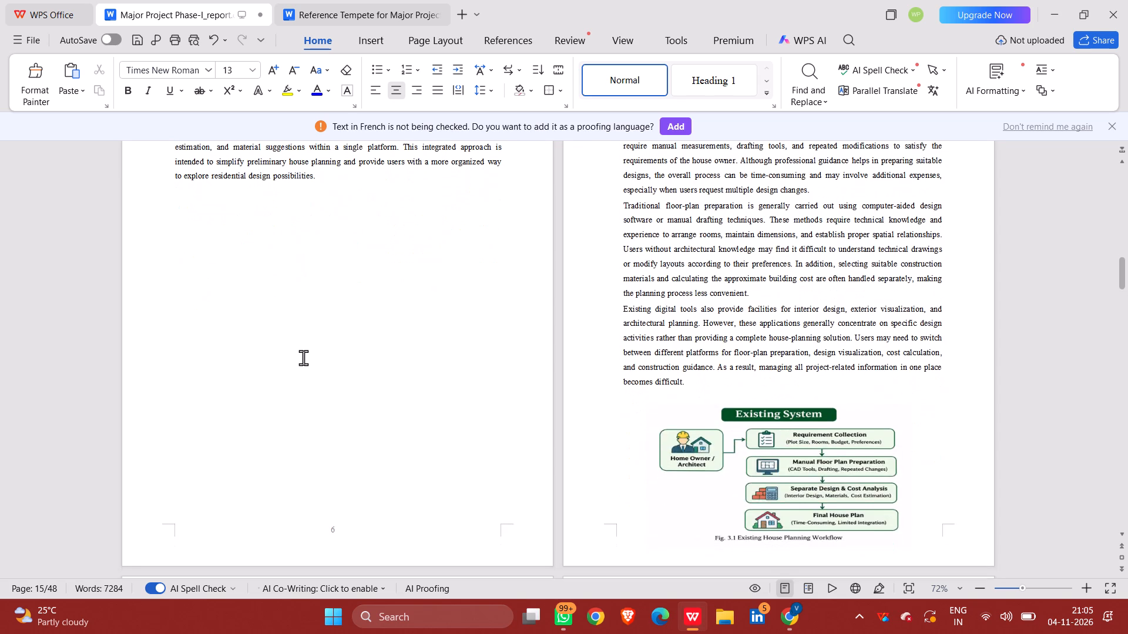
scroll(303, 358, "down", 5)
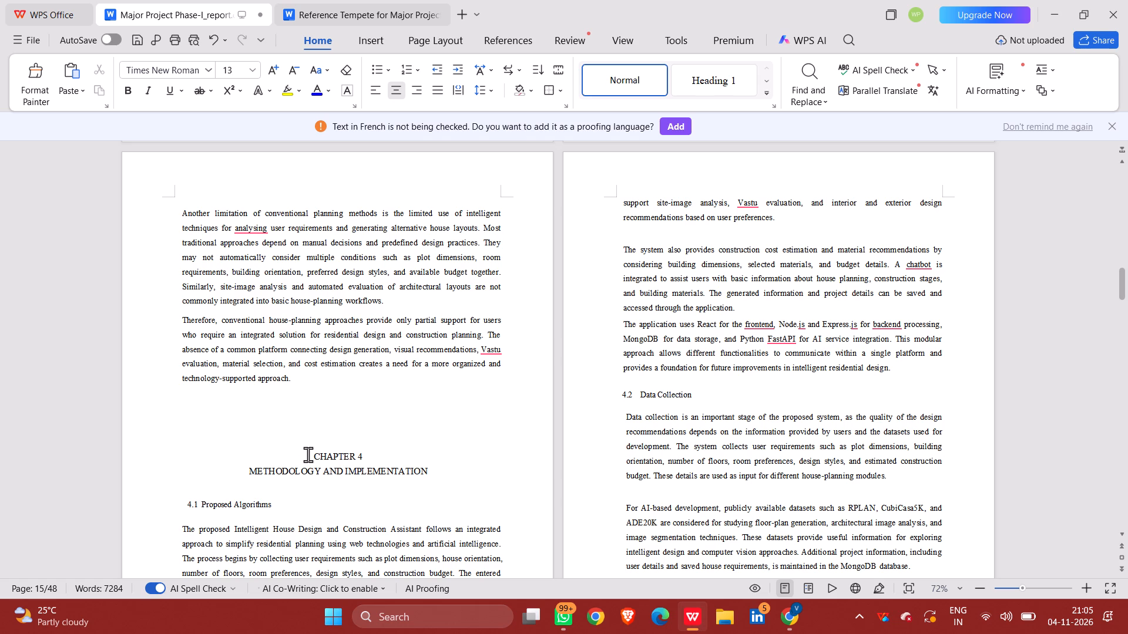
left_click(308, 454)
key("Return")
key("Return")
key("Return")
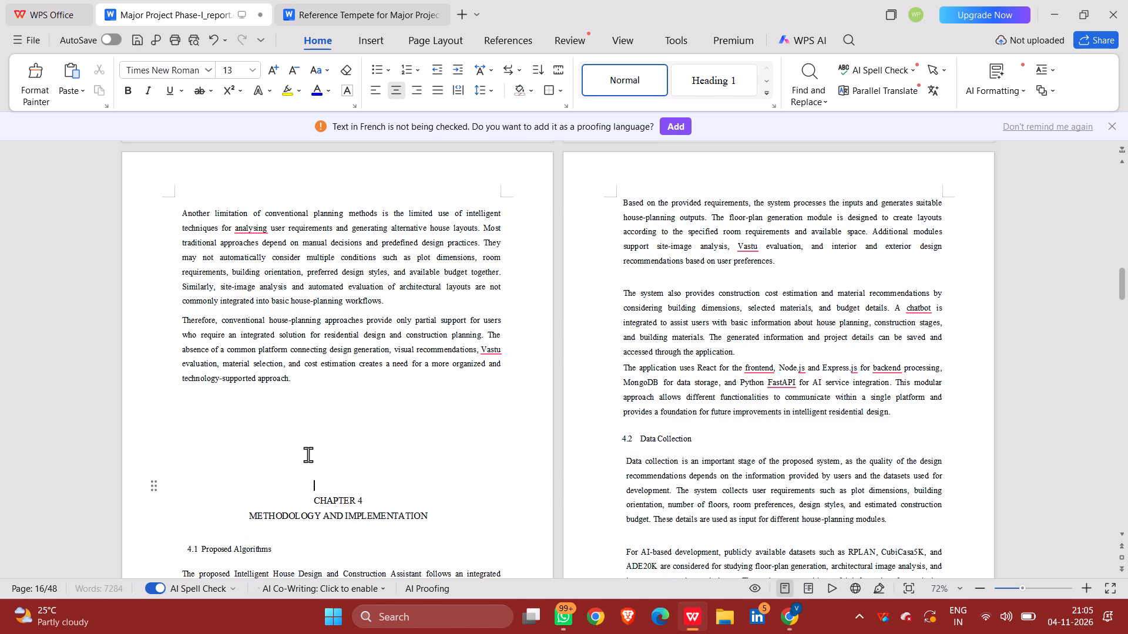
key("Return")
key("Return")
key("Return")
key("Return")
key("Return")
key("Return")
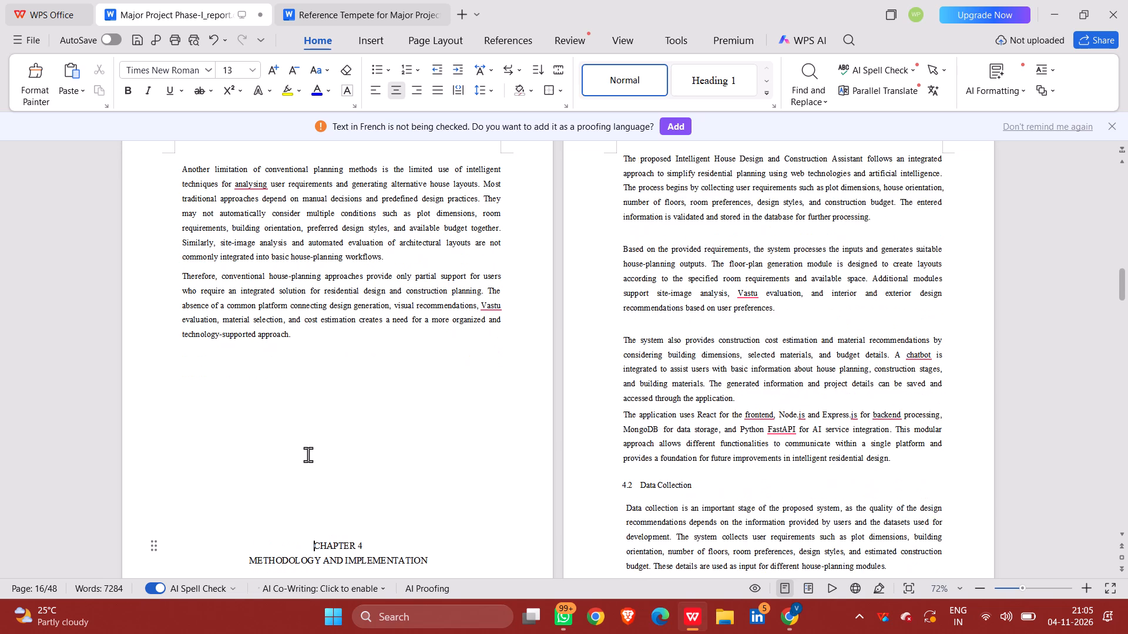
key("Return")
key("Return")
key("Return")
key("Return")
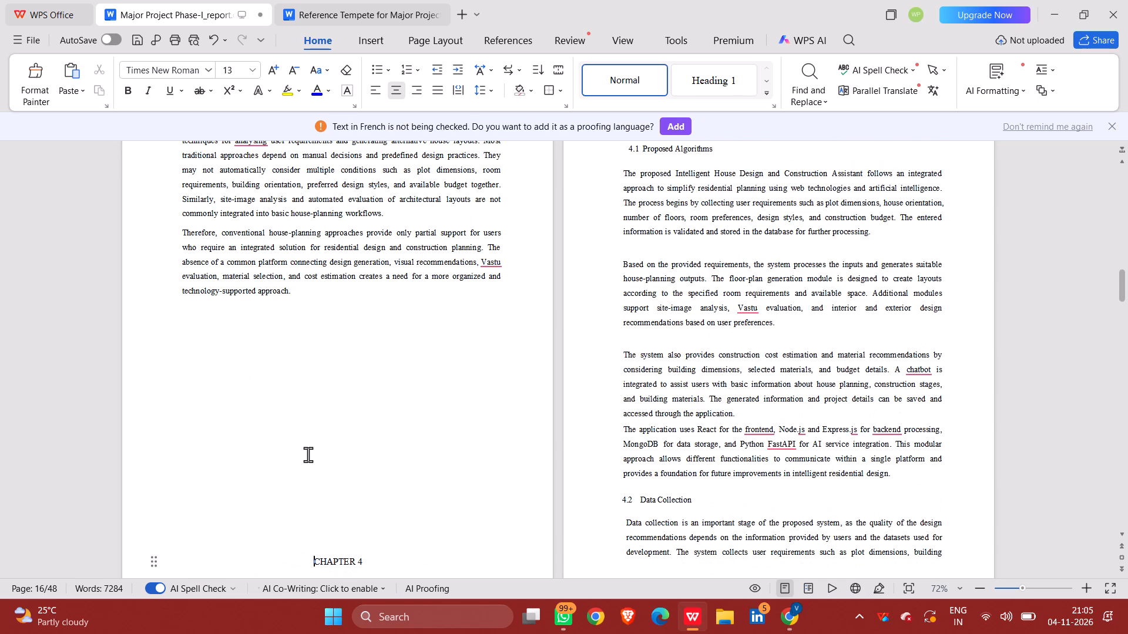
key("Return")
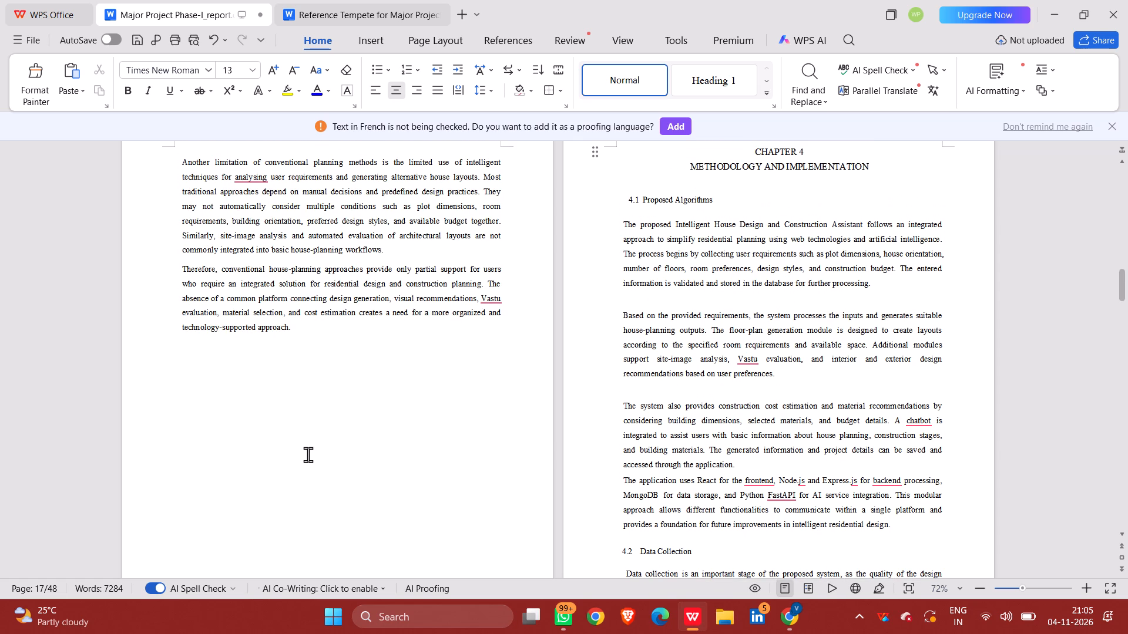
scroll(308, 454, "up", 2)
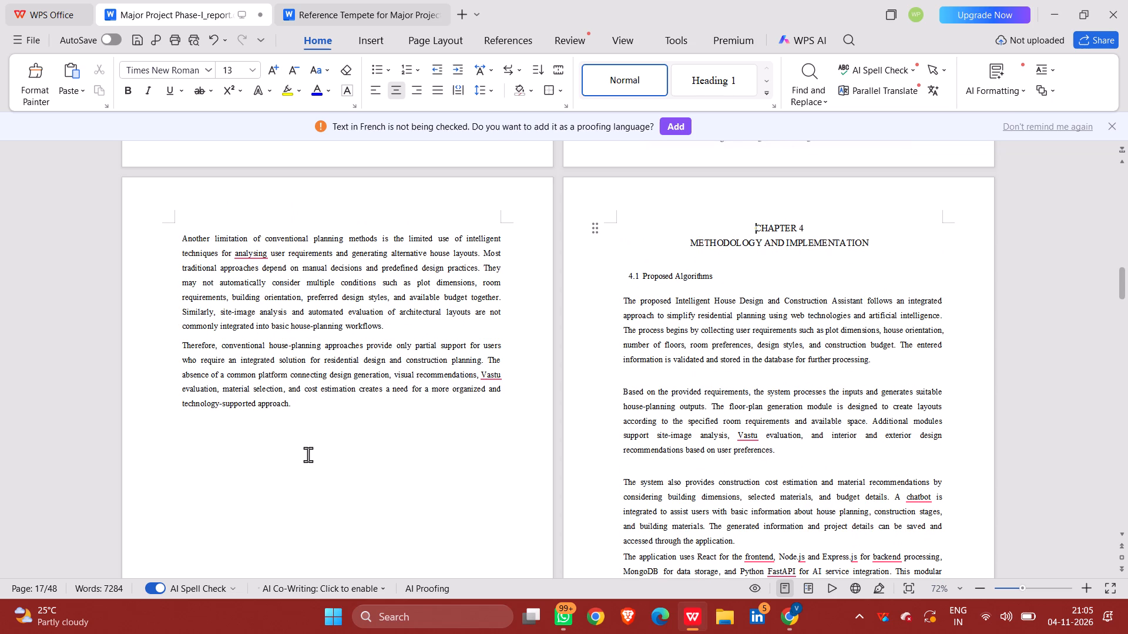
Check the page layout of Chapter 4, from 4.1 Proposed Algorithms through 4.7 House Design and Construction Work Flow to the Chapter 5 heading.
scroll(308, 454, "down", 7)
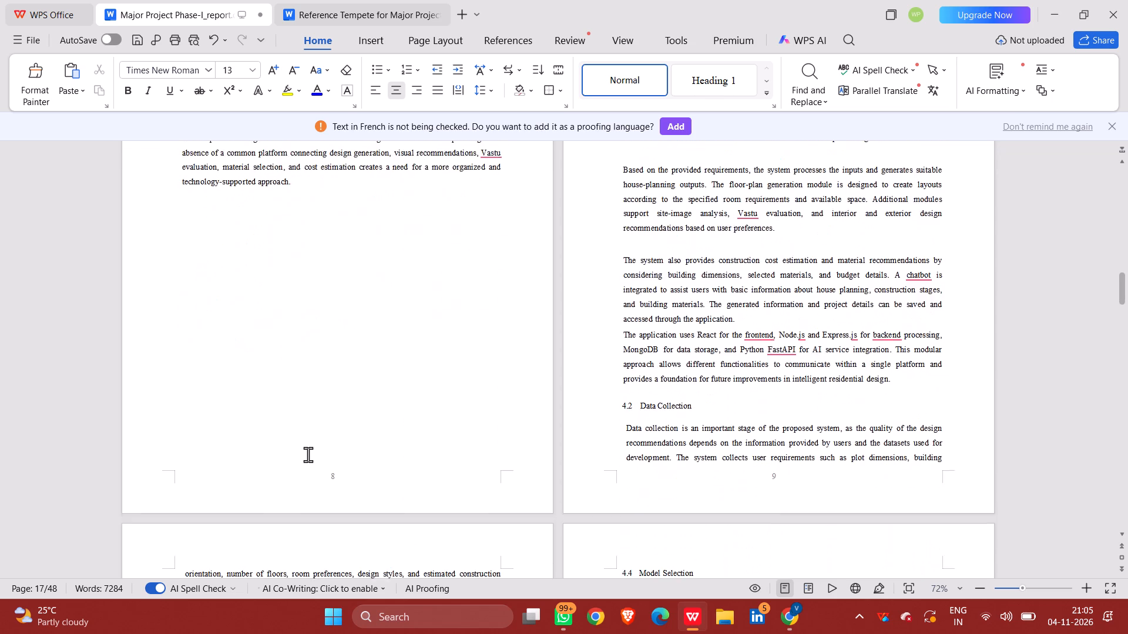
scroll(308, 454, "down", 5)
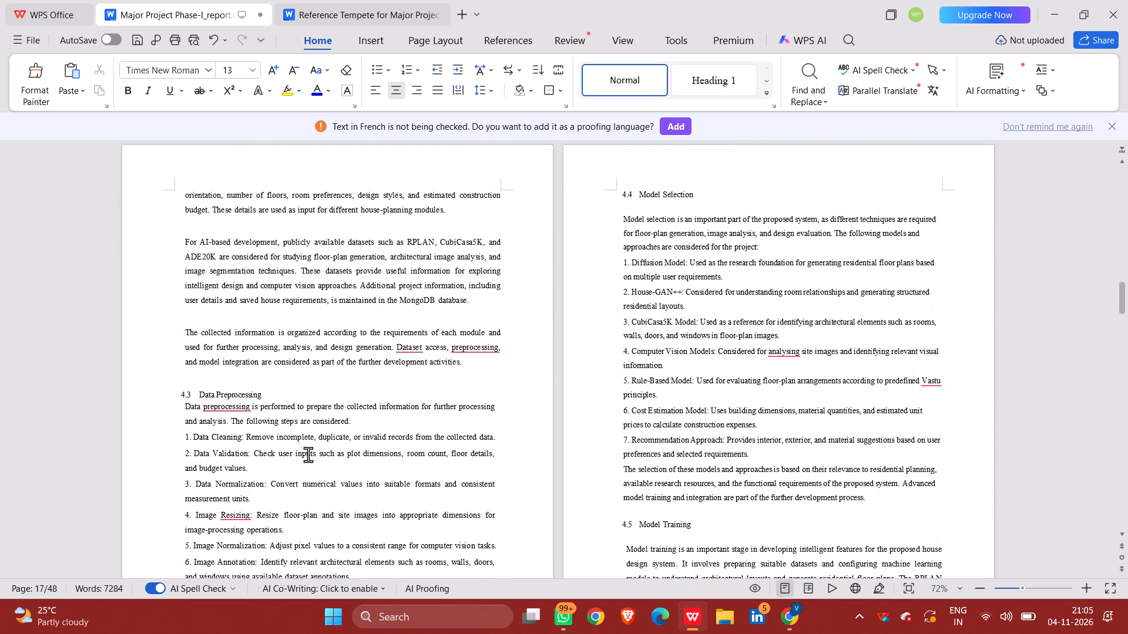
scroll(308, 454, "down", 4)
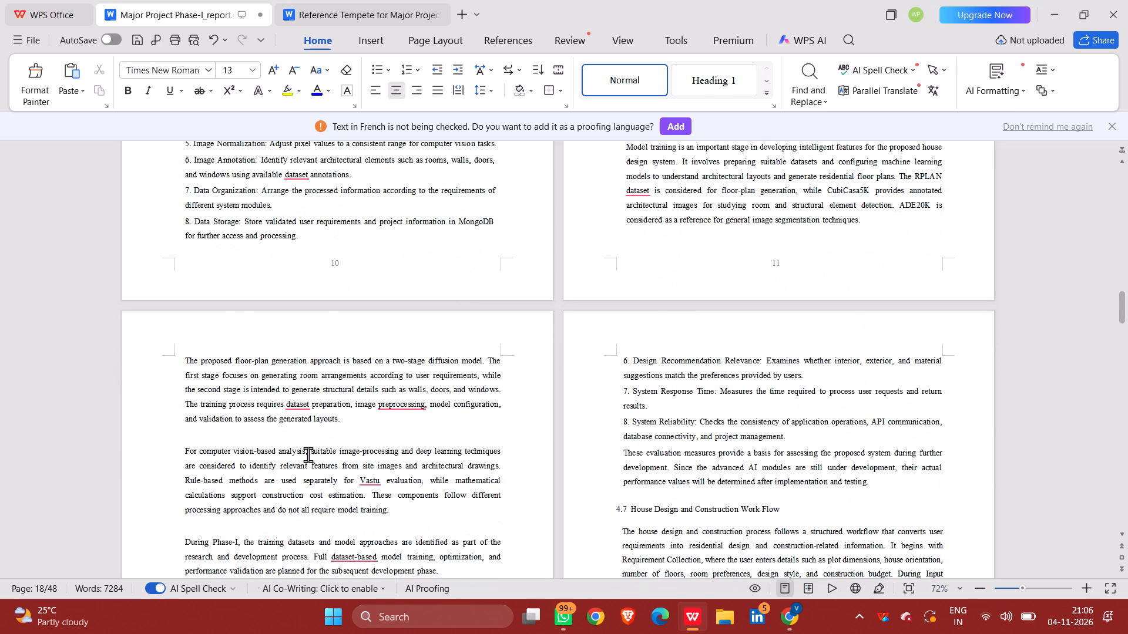
scroll(308, 454, "down", 1)
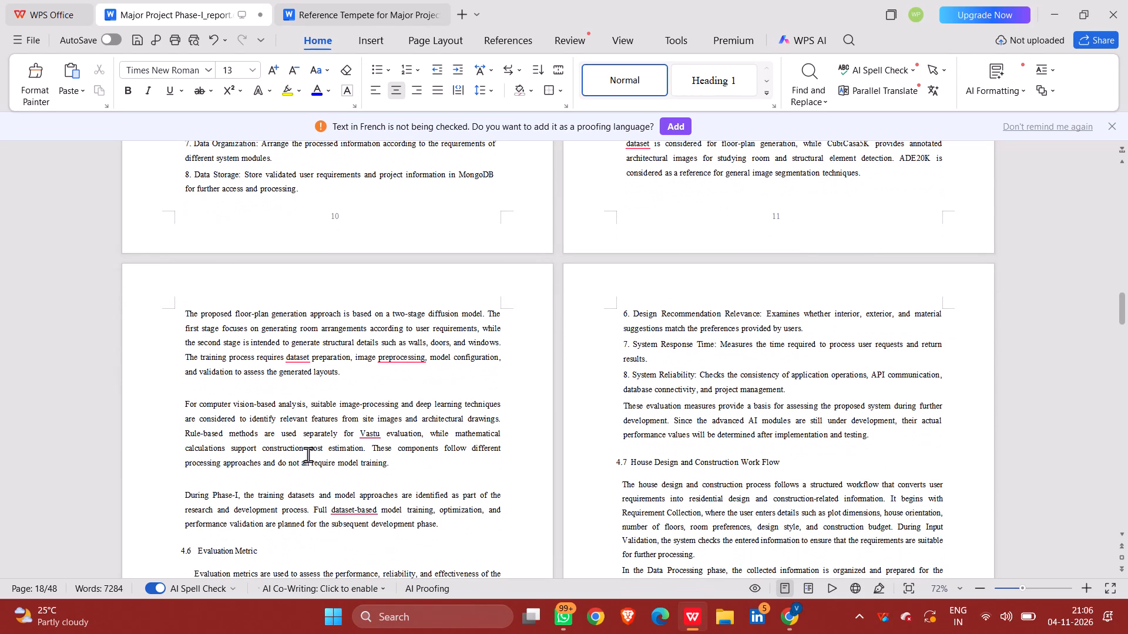
scroll(308, 454, "down", 4)
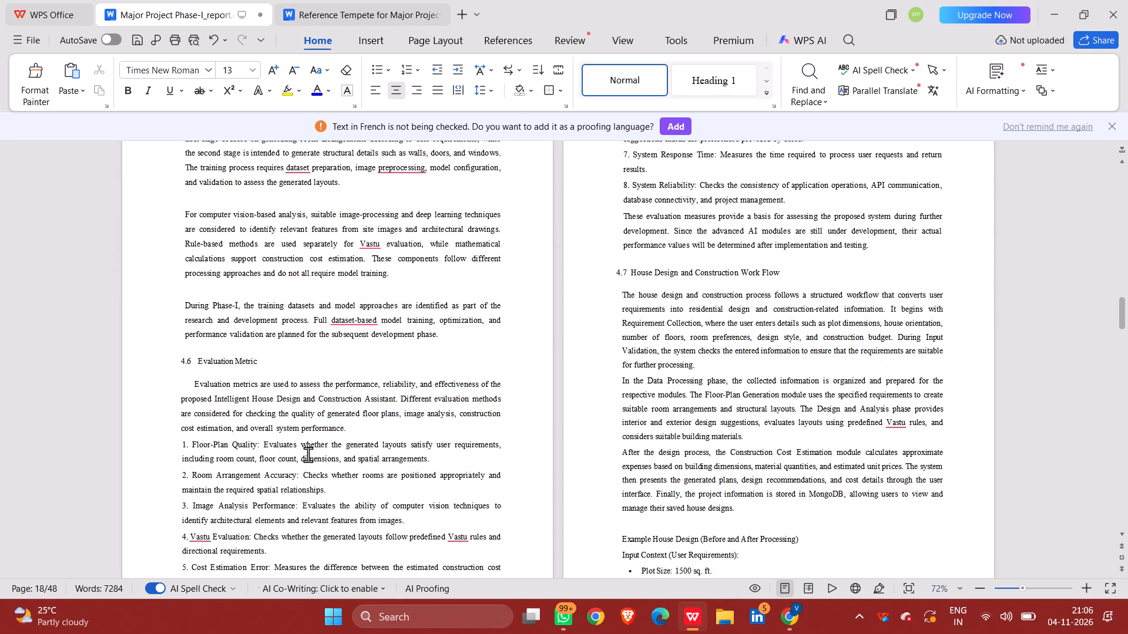
scroll(308, 454, "down", 4)
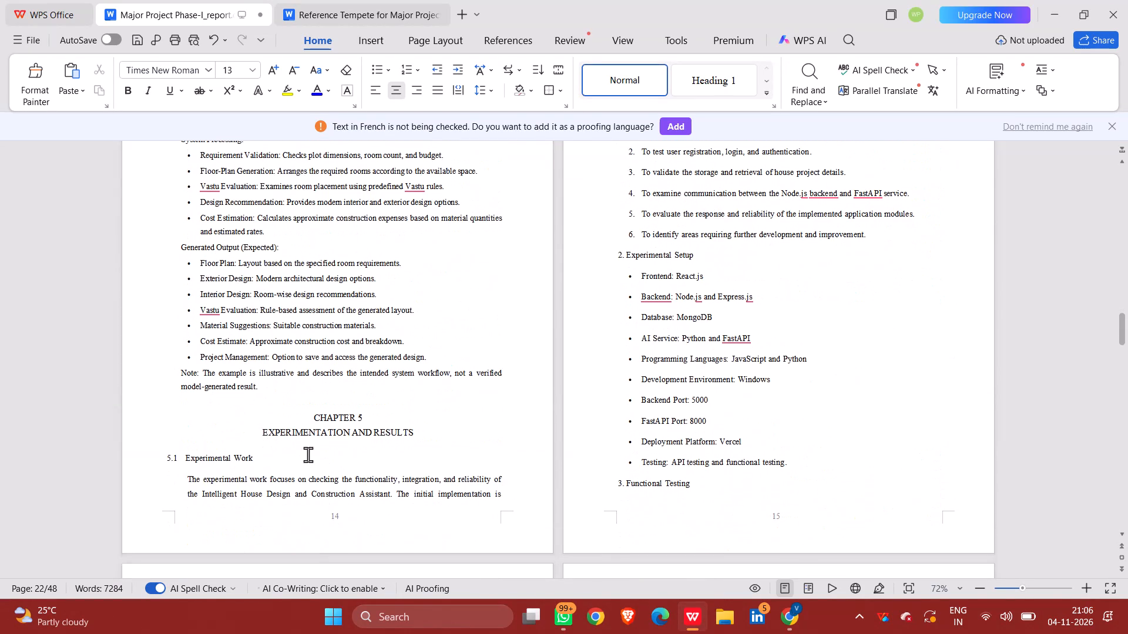
scroll(295, 528, "up", 8)
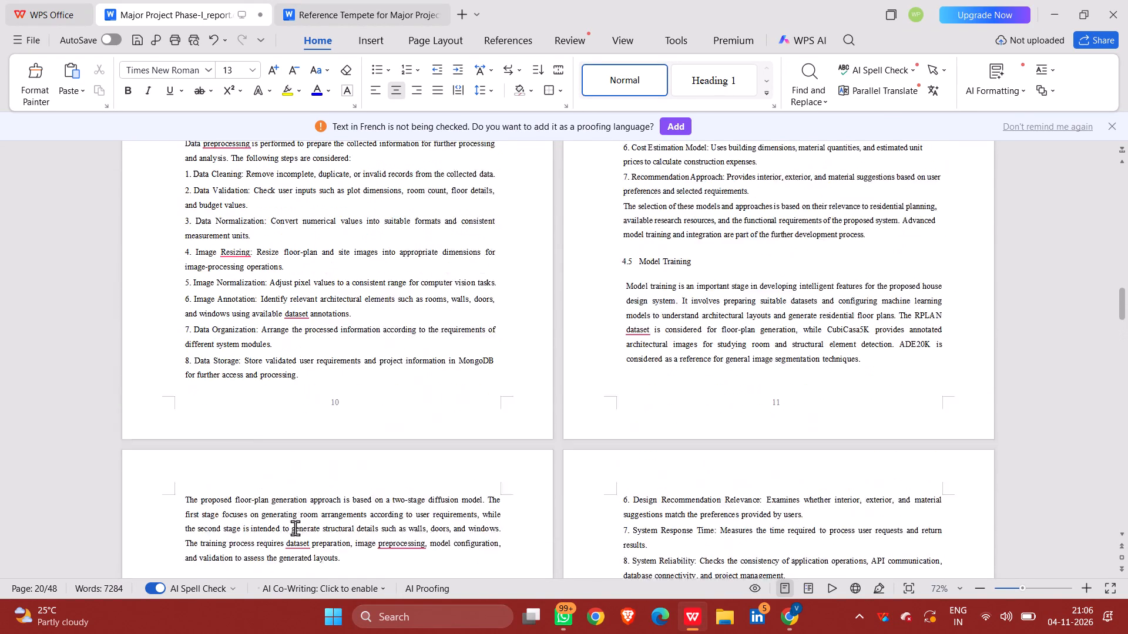
scroll(295, 528, "up", 2)
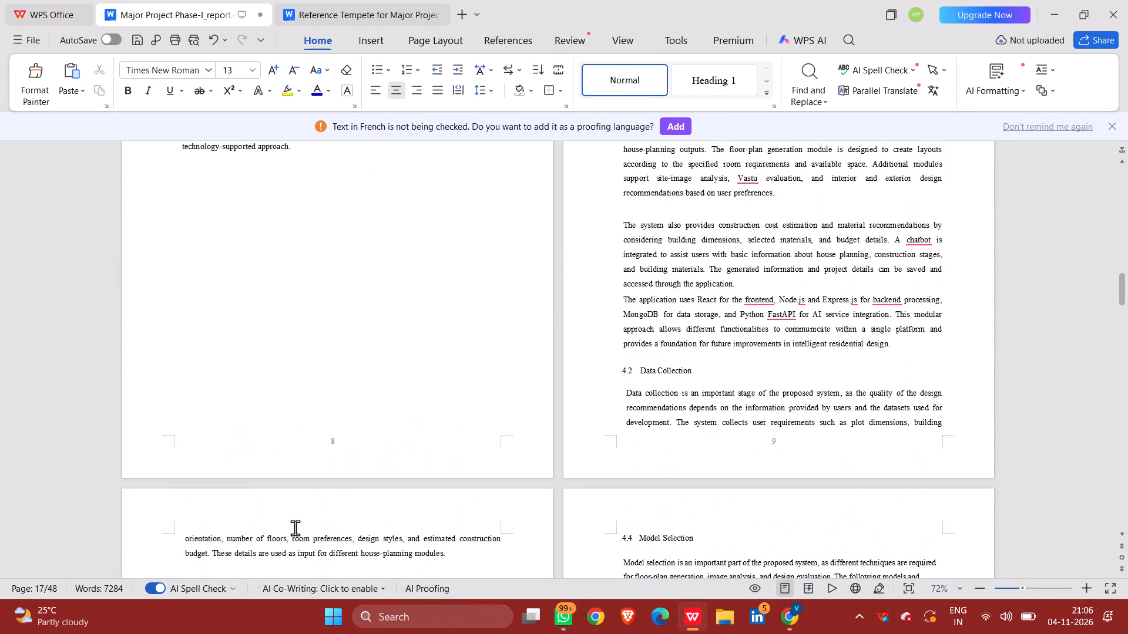
scroll(295, 528, "up", 4)
Insert blank lines above the Chapter 5 Experimentation and Results heading until the chapter starts at the top of a new page.
scroll(295, 528, "down", 6)
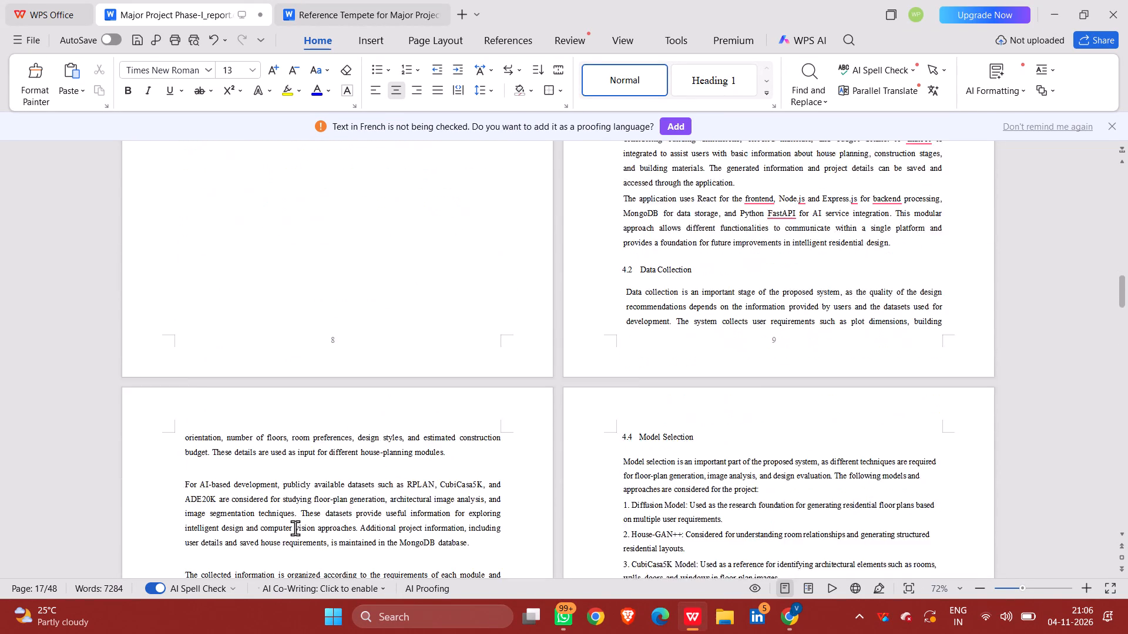
scroll(295, 528, "down", 7)
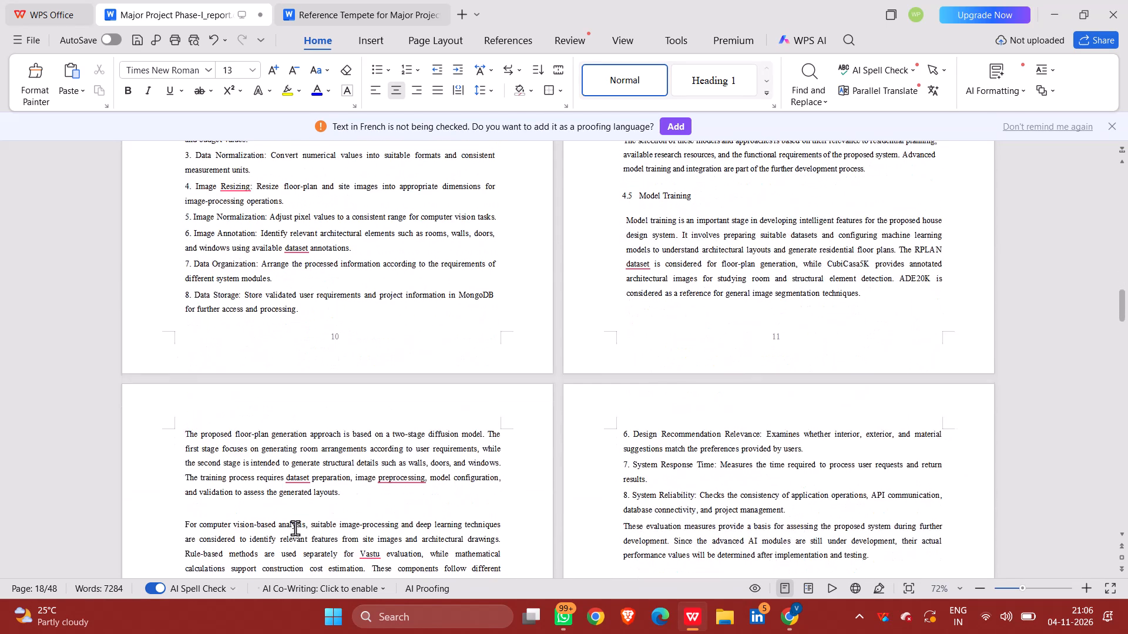
scroll(295, 528, "down", 9)
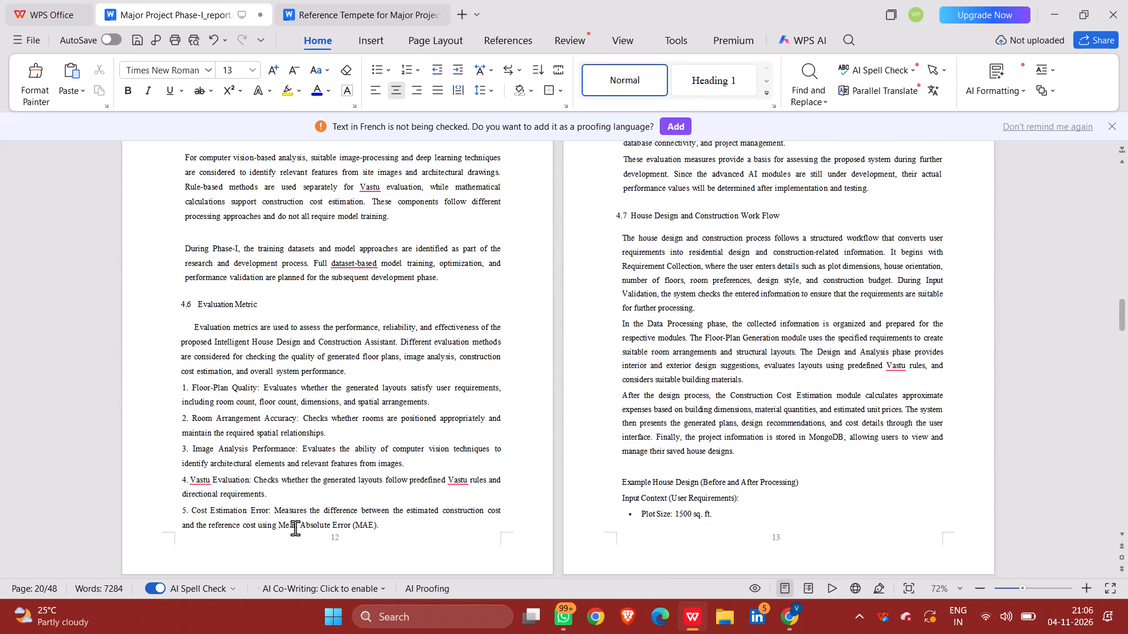
scroll(295, 528, "down", 9)
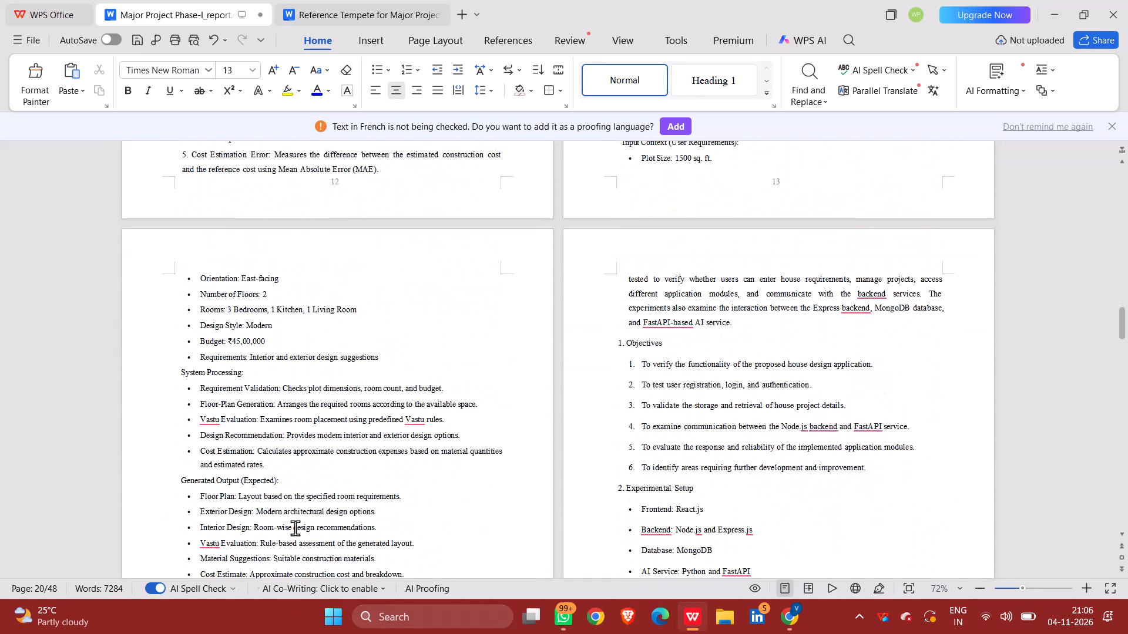
scroll(295, 528, "down", 3)
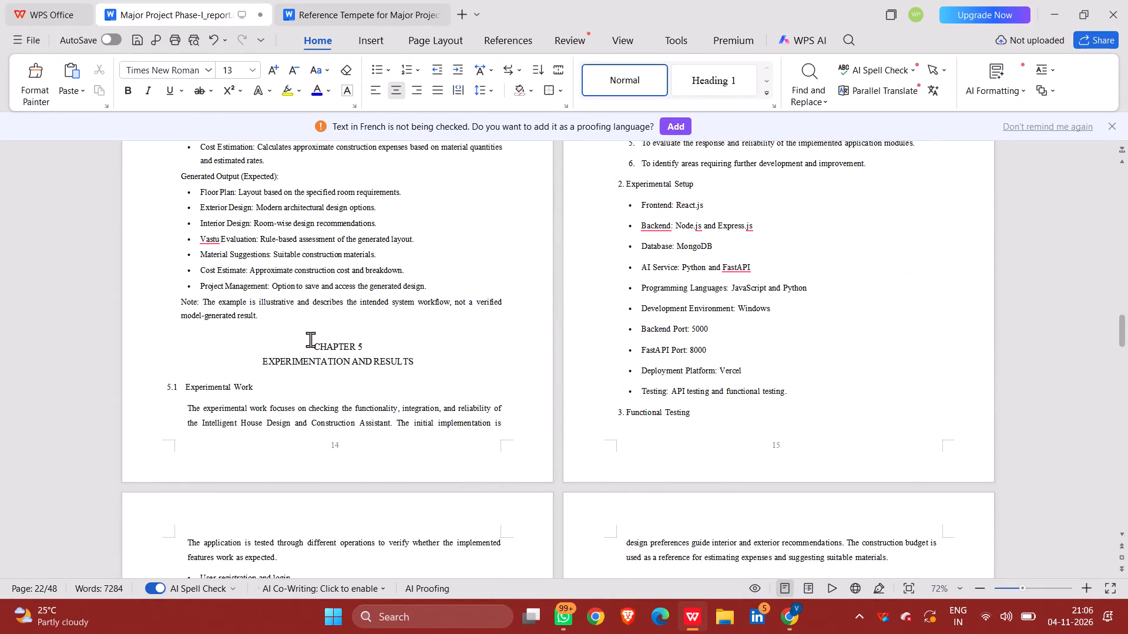
left_click(310, 339)
key("Down")
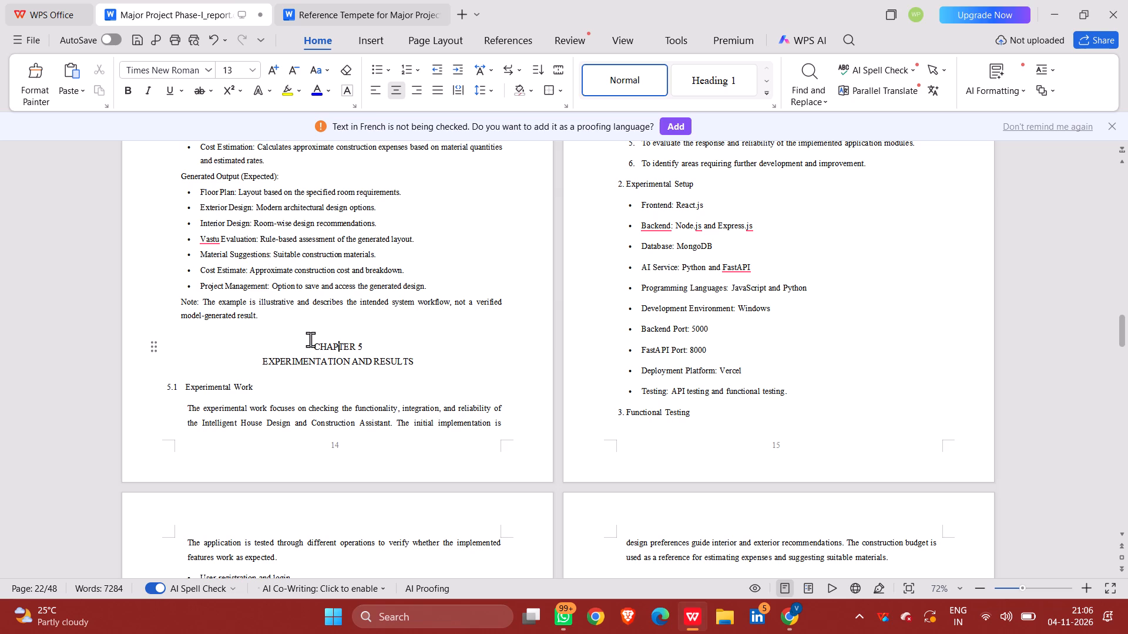
key("Left")
key("Left")
key("Left")
key("Left")
key("Return")
key("Return")
key("Return")
key("Return")
key("Return")
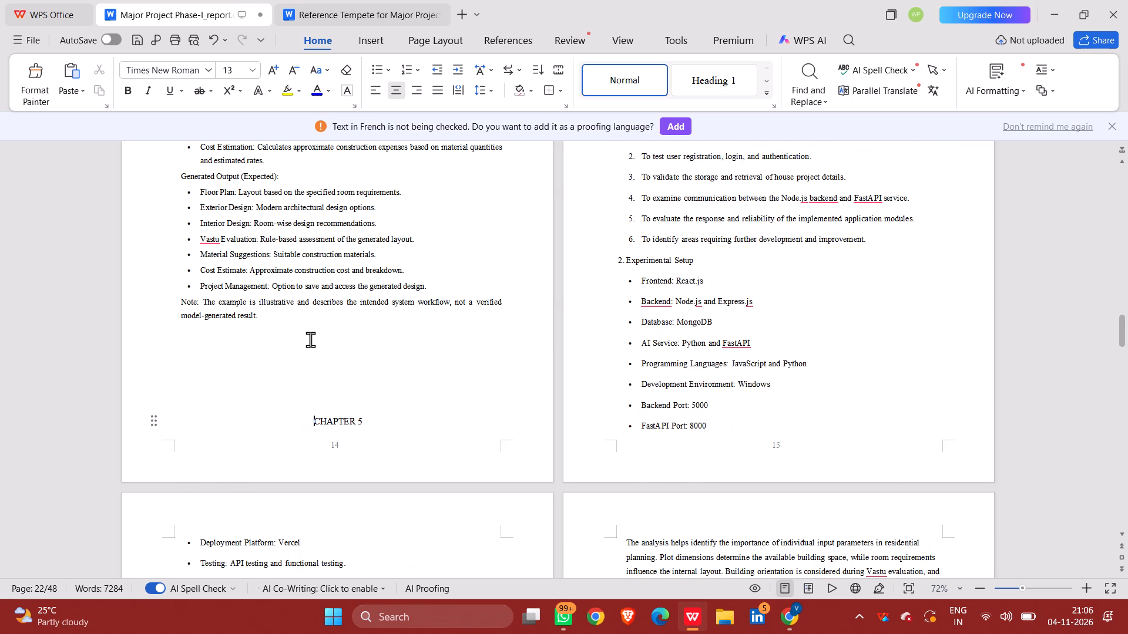
key("Return")
scroll(310, 339, "up", 1)
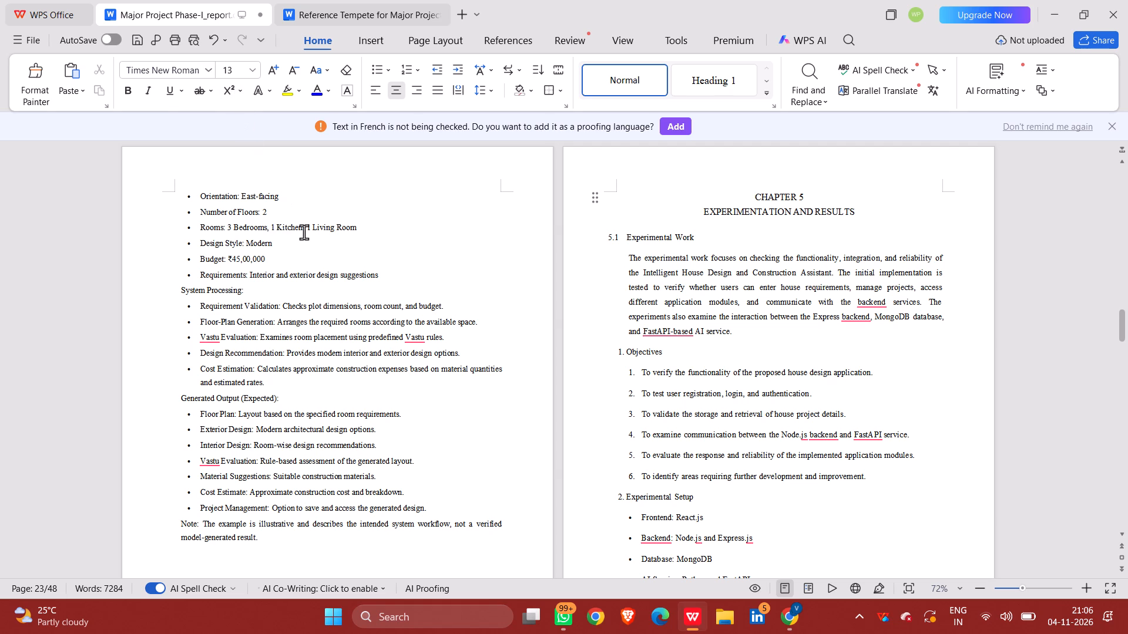
Copy part of the first student's name on the cover page into the fourth student's name cell to carry over its font formatting.
scroll(304, 232, "up", 8)
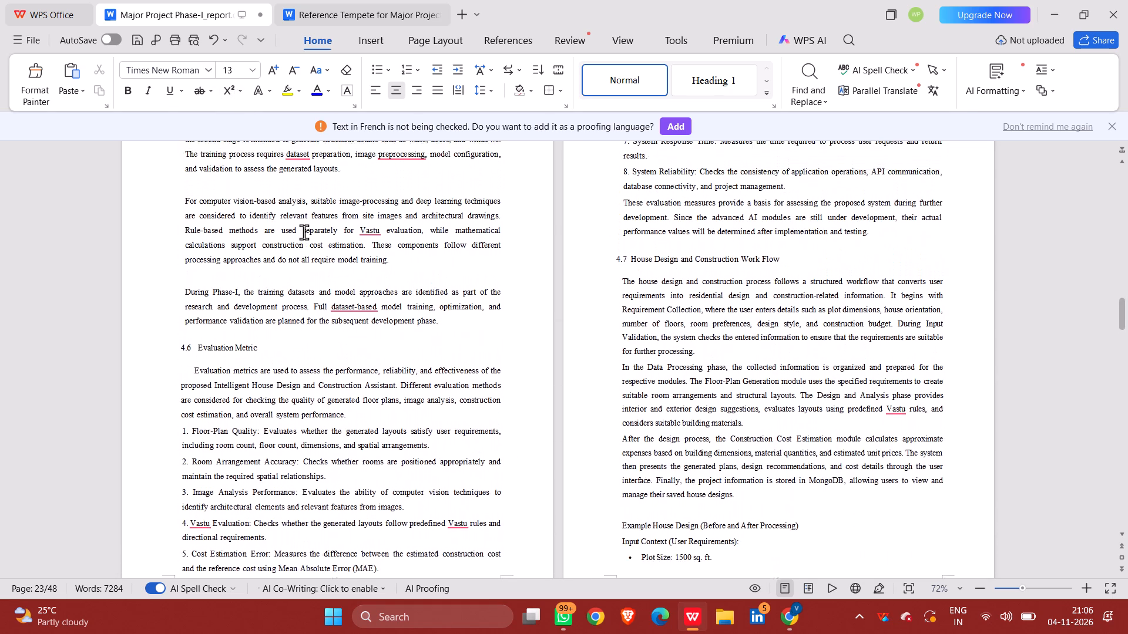
scroll(304, 232, "up", 15)
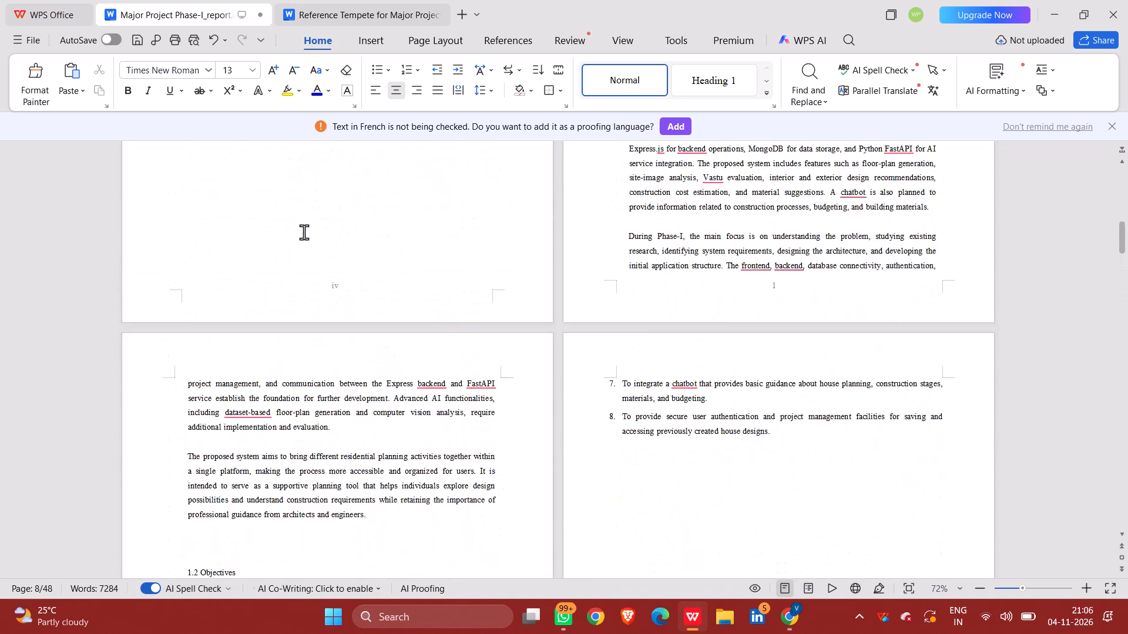
scroll(304, 232, "up", 13)
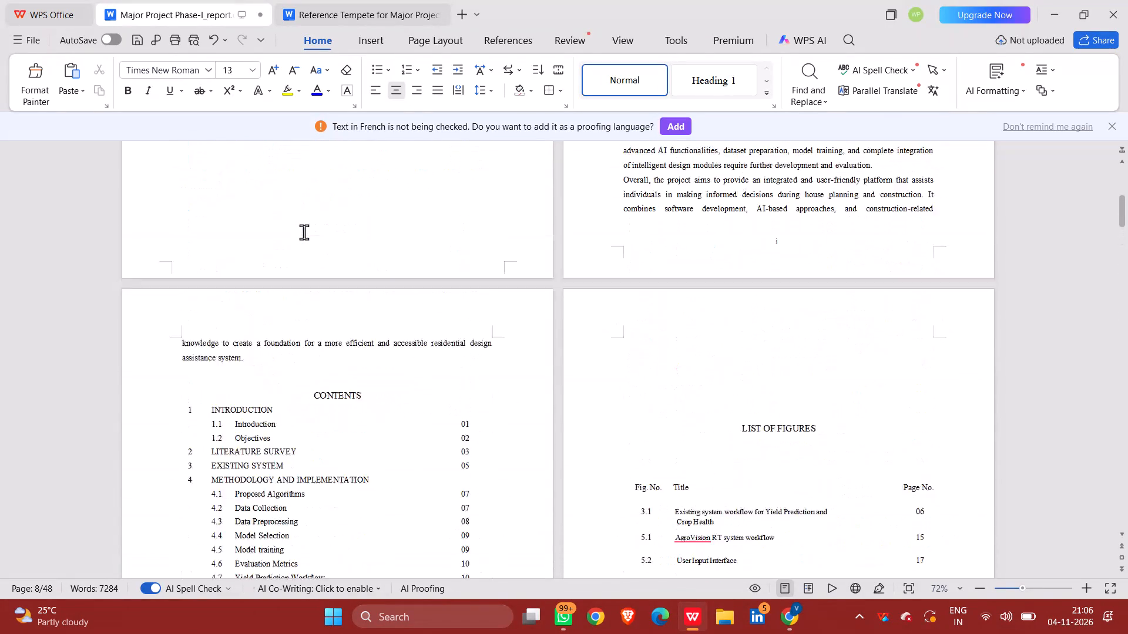
scroll(304, 232, "up", 5)
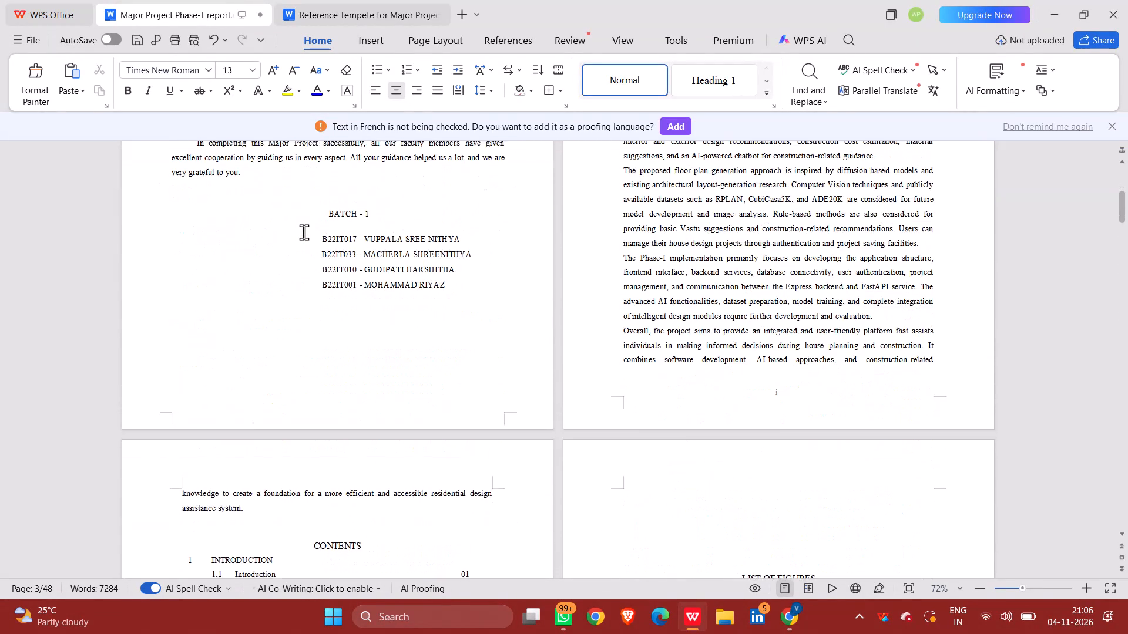
scroll(304, 232, "up", 3)
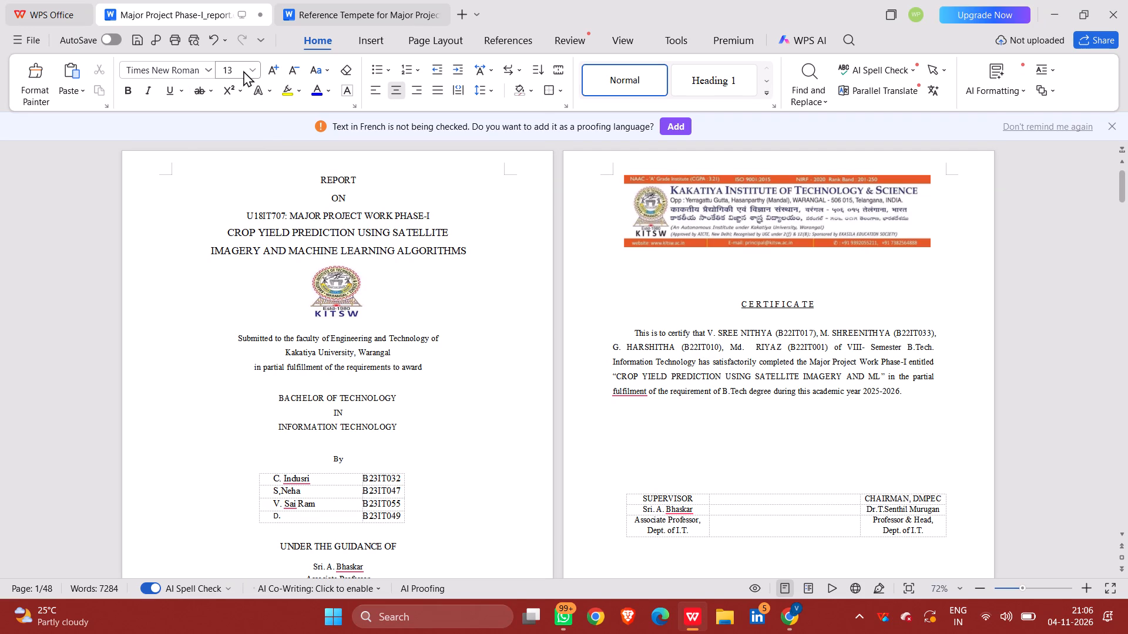
left_click(328, 515)
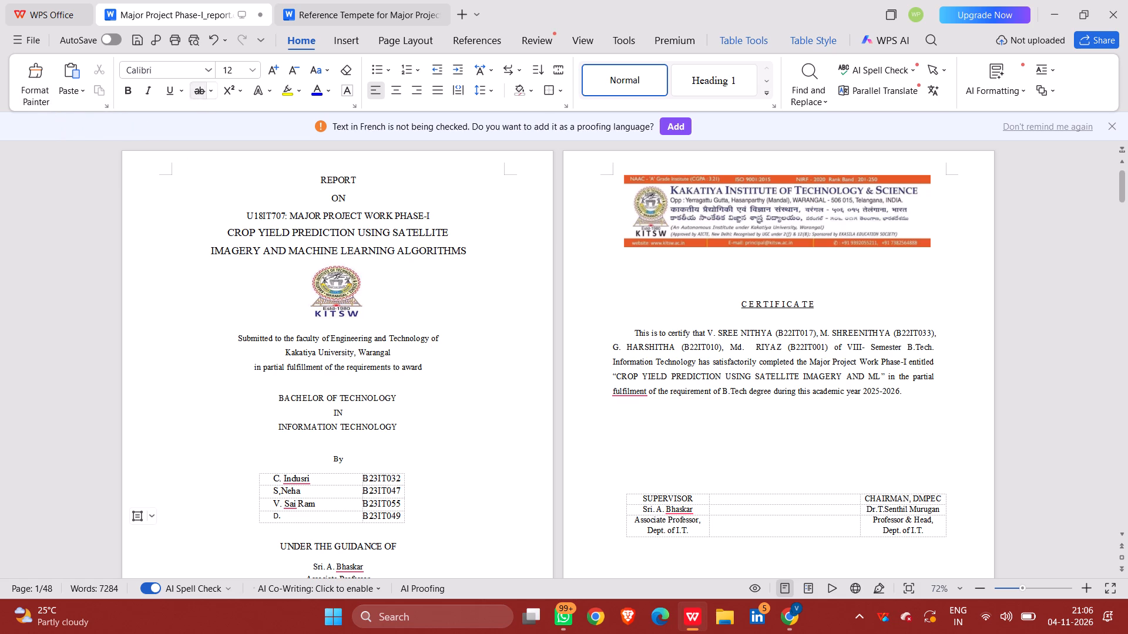
left_click(318, 492)
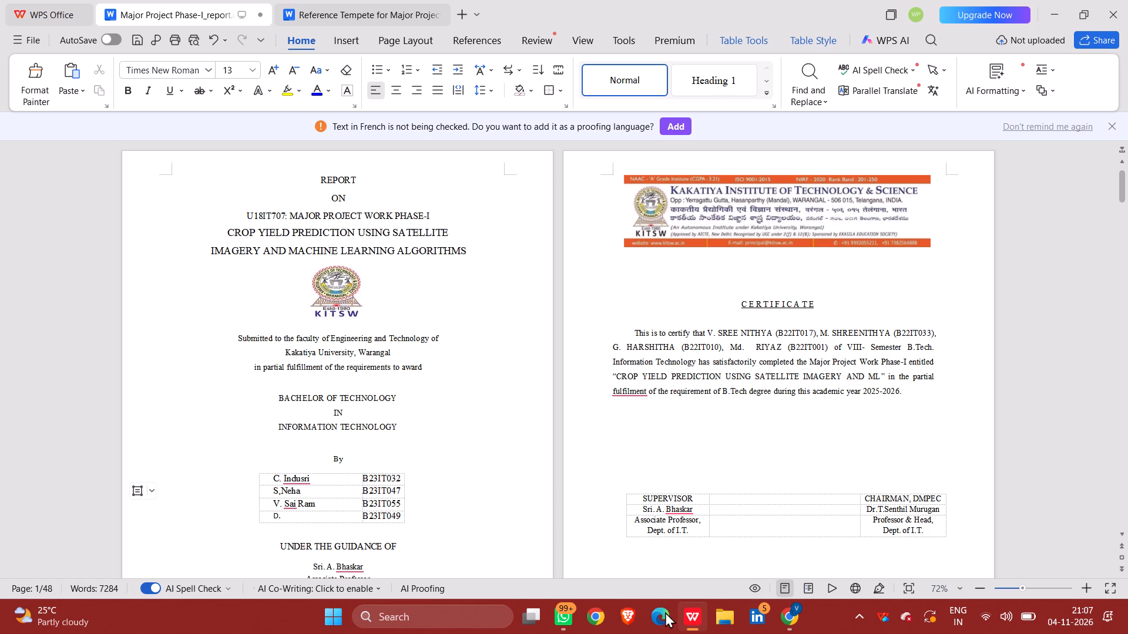
left_click(325, 484)
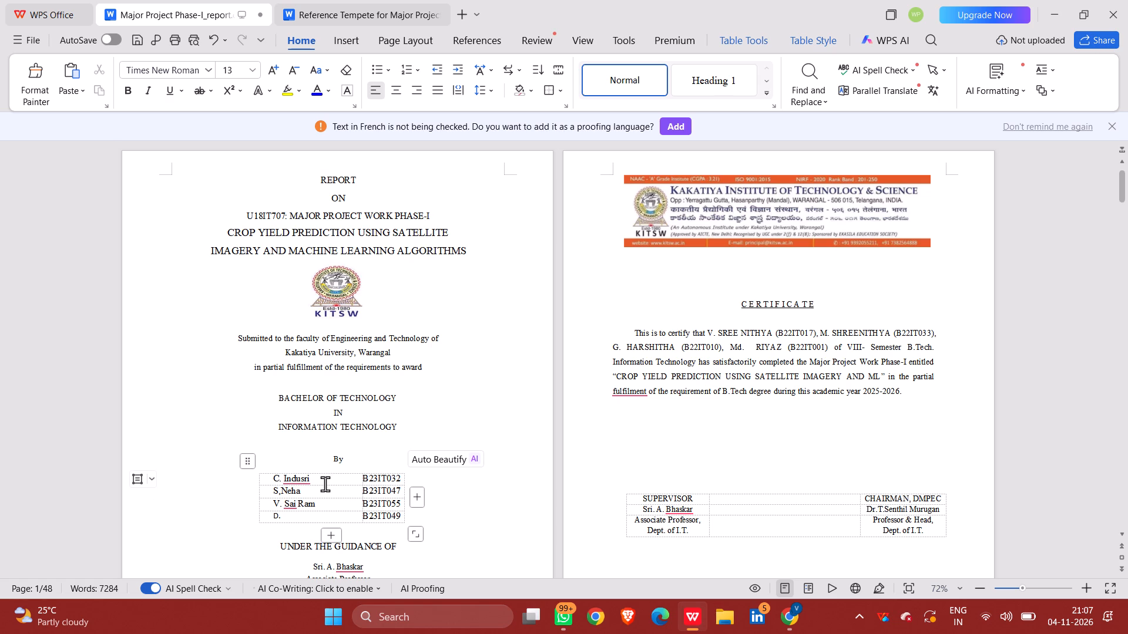
key("ctrl+a")
left_click(325, 484)
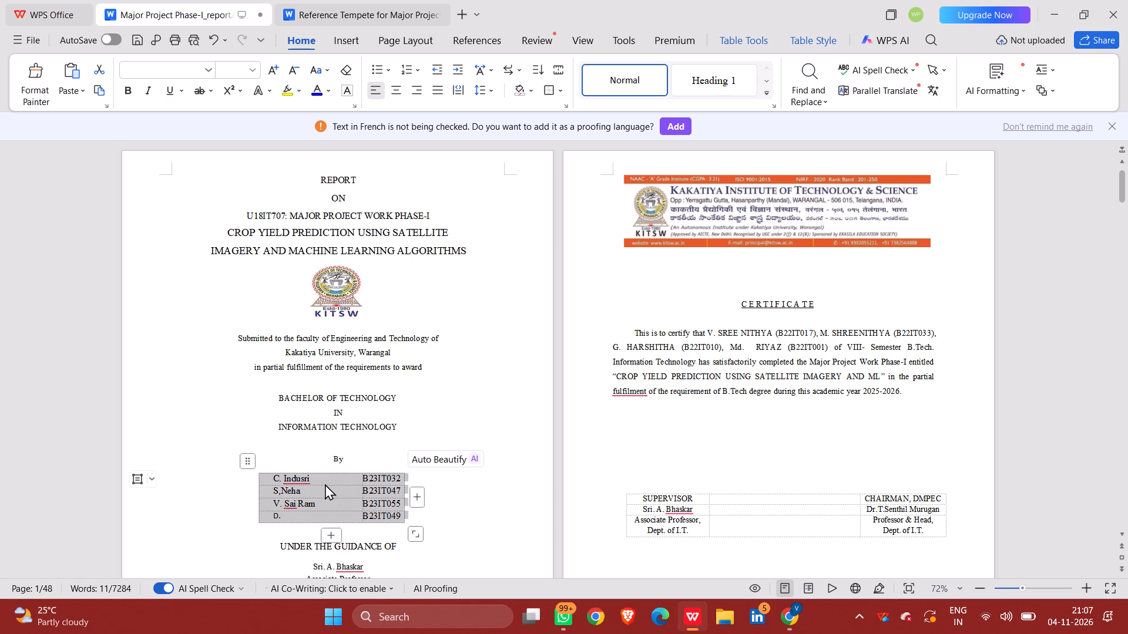
left_click_drag(343, 480, 304, 475)
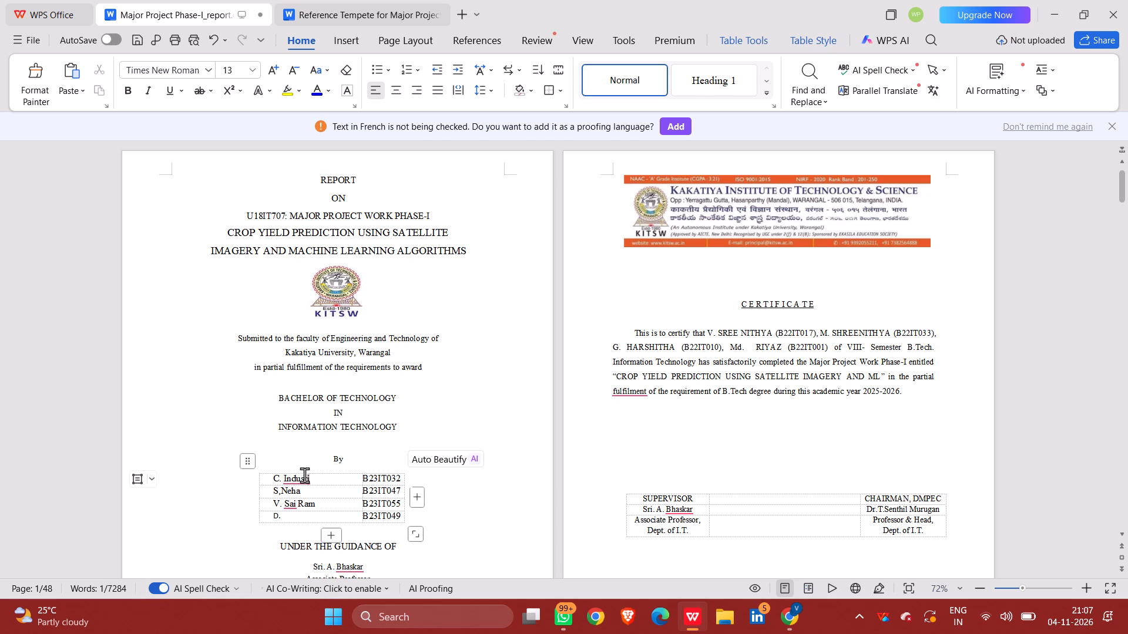
left_click_drag(304, 475, 295, 479)
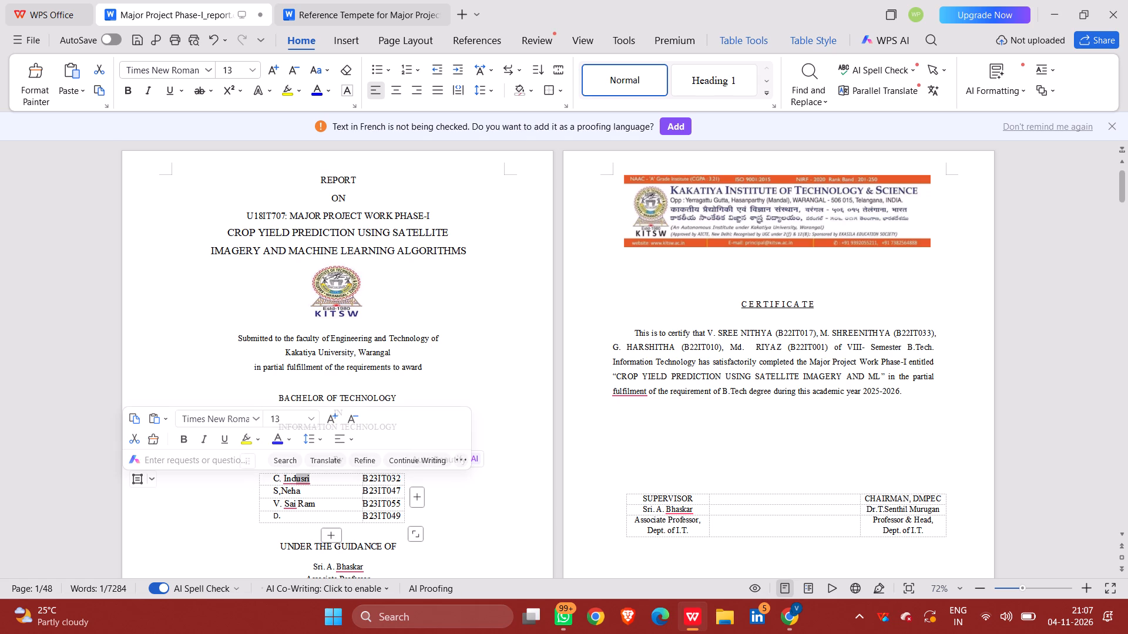
key("ctrl+c")
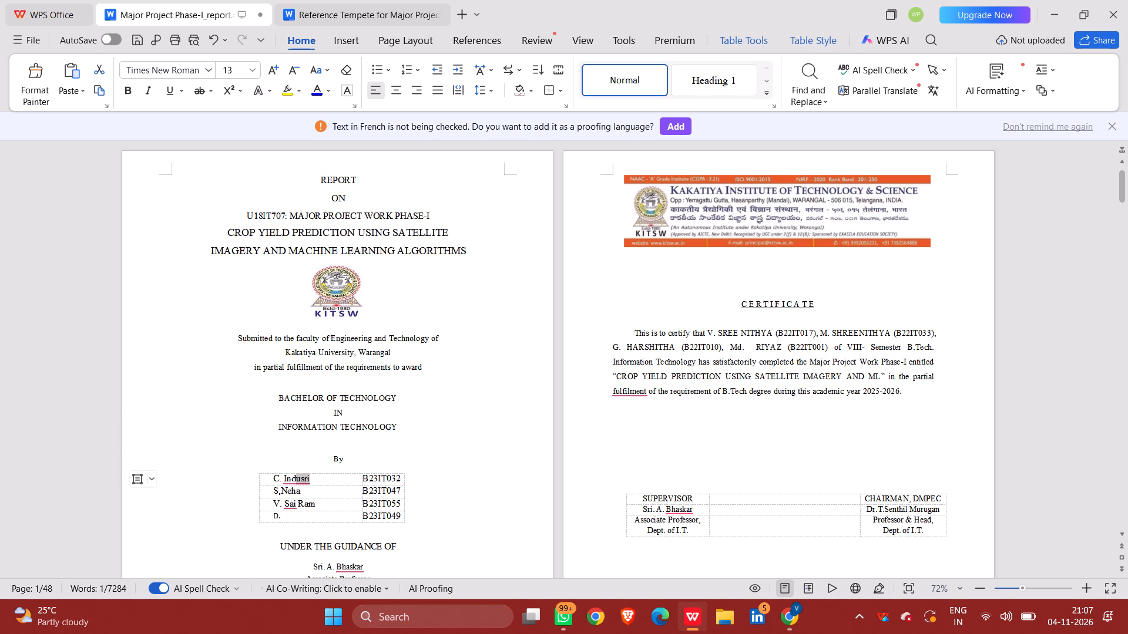
left_click(308, 518)
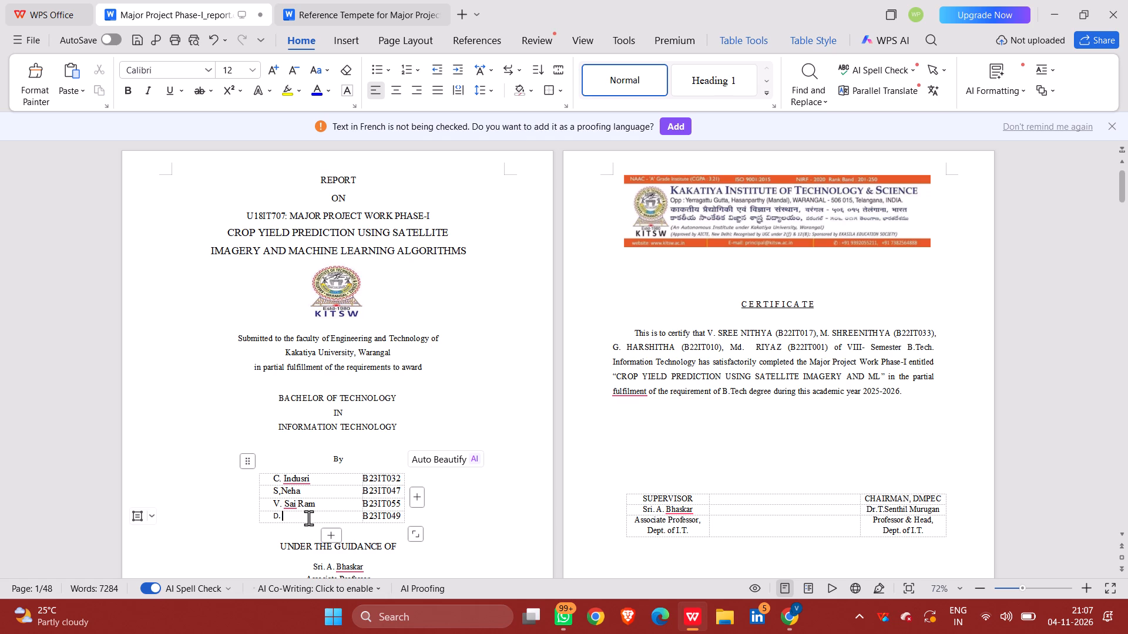
key("ctrl+v")
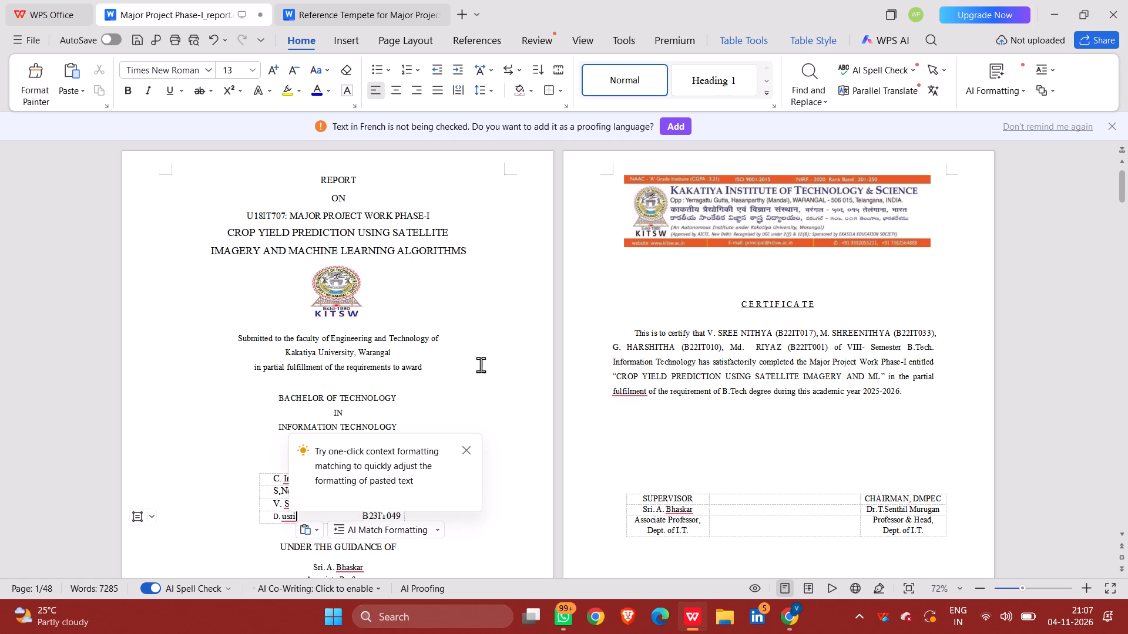
left_click(493, 508)
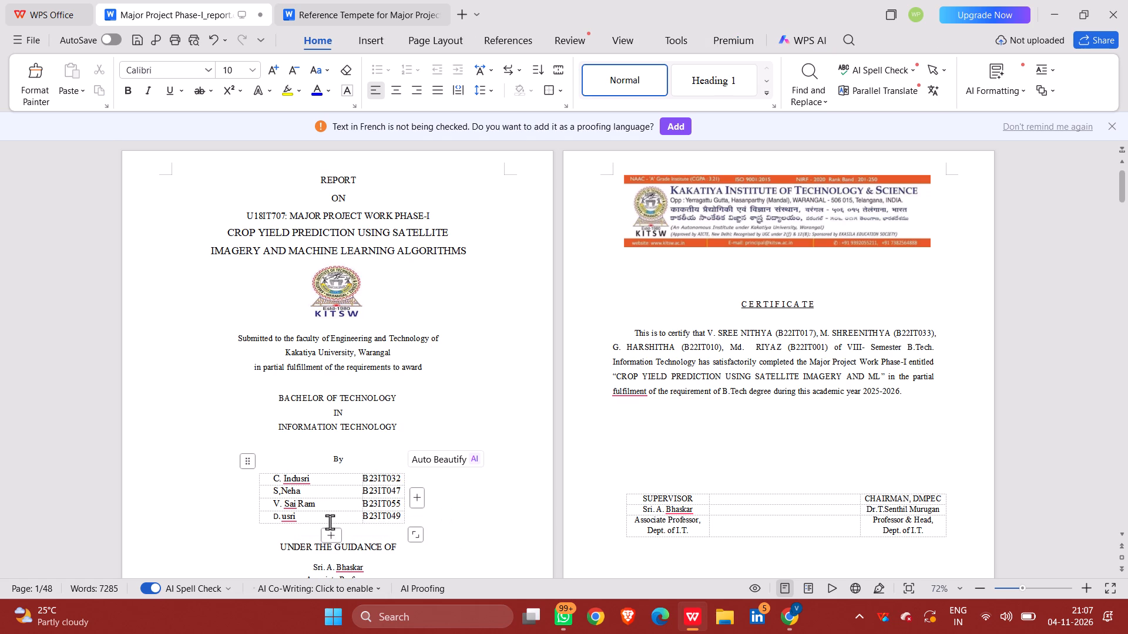
Enter the fourth student's given names after the pasted fragment in the last row of the cover page's student table.
left_click(330, 522)
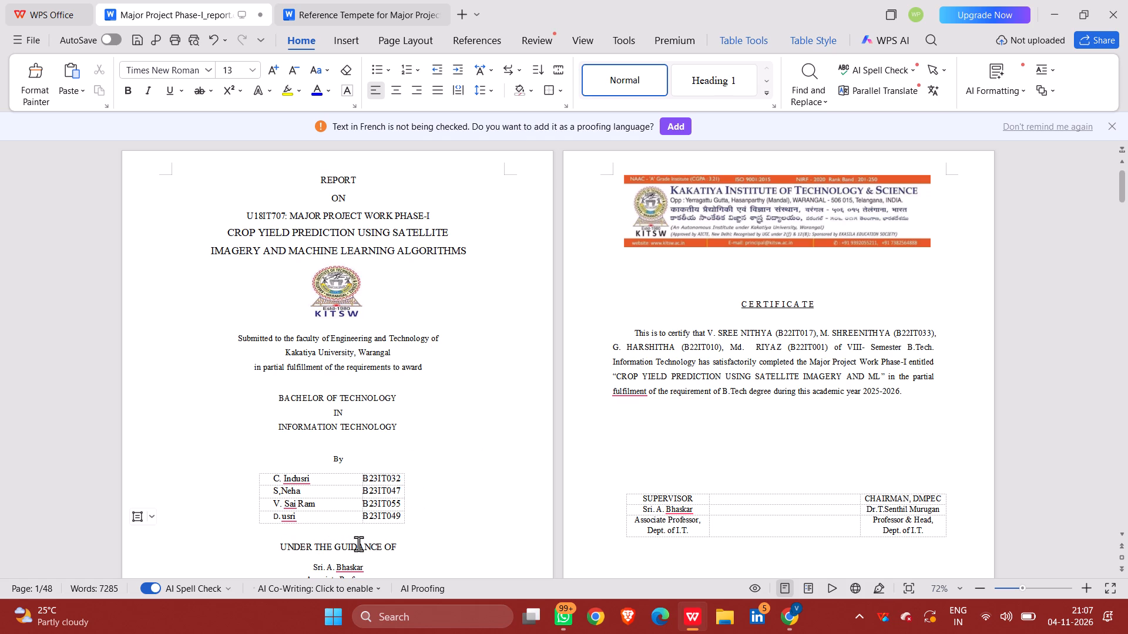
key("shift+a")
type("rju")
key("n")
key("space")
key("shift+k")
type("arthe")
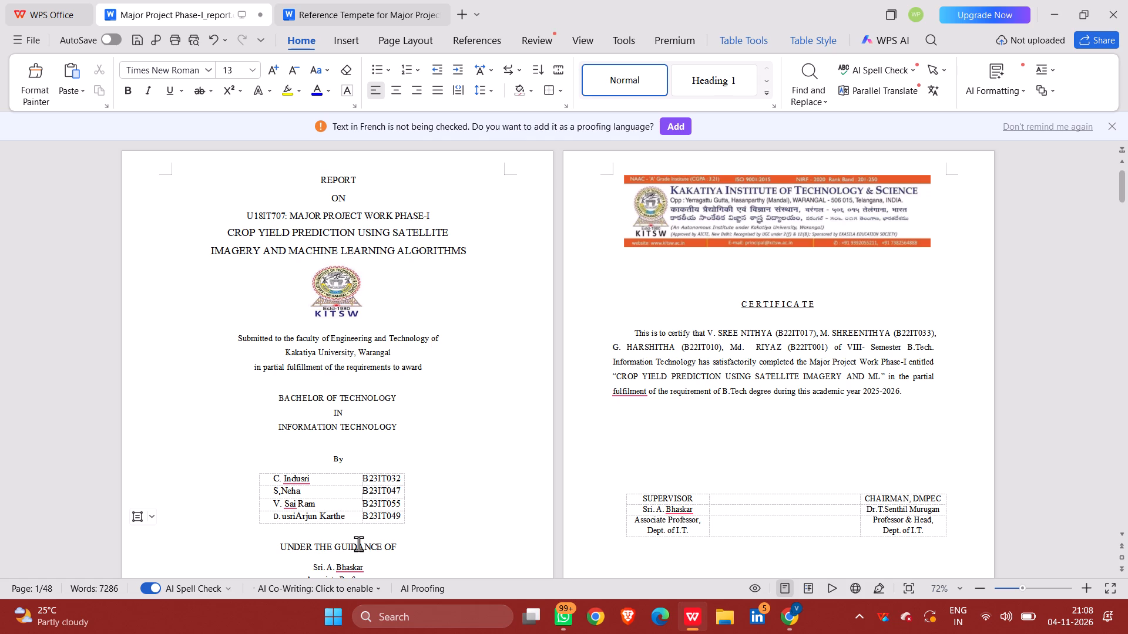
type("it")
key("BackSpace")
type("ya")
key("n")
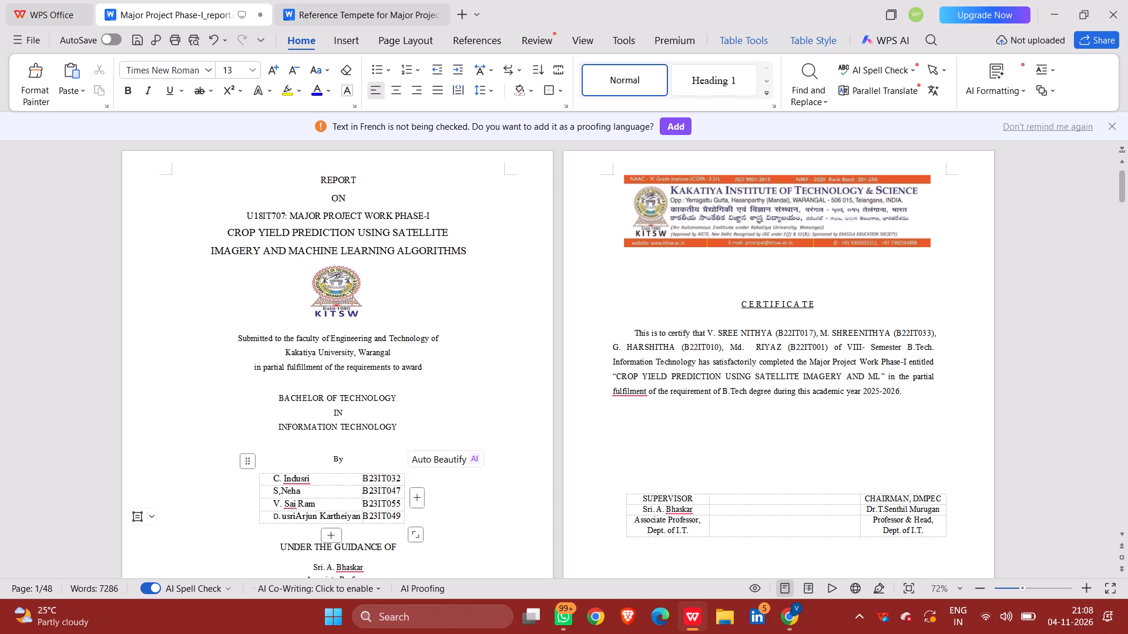
Remove the pasted fragment and the old initial before the fourth student's name, and re-enter the initial "D." in the matching font.
left_click(298, 513)
key("BackSpace")
key("BackSpace")
key("BackSpace")
key("BackSpace")
key("BackSpace")
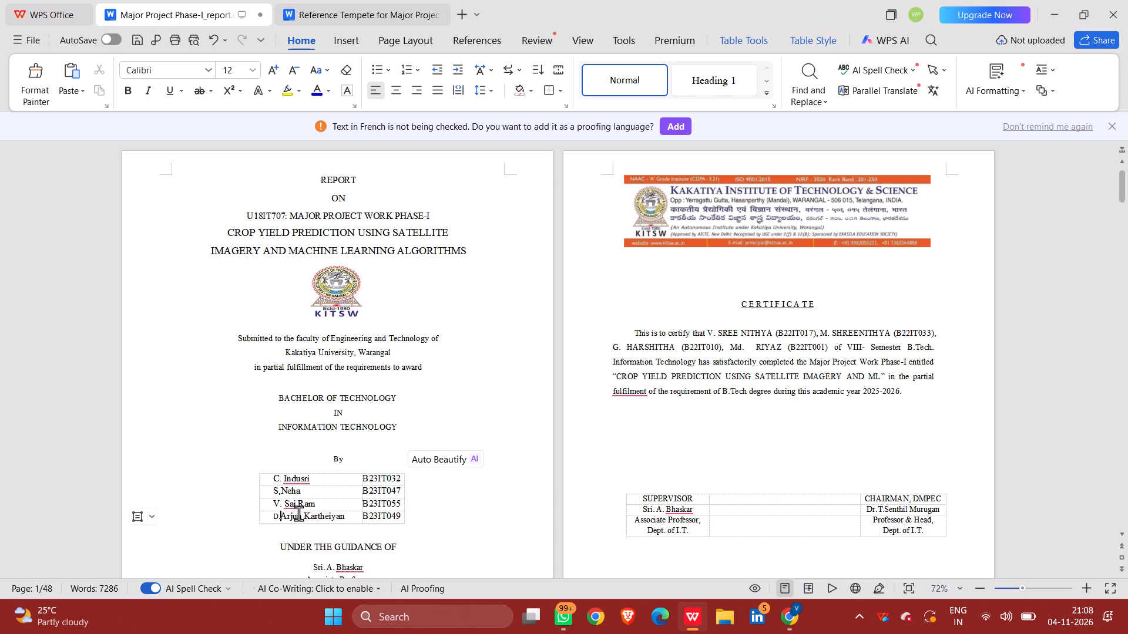
key("BackSpace")
key("BackSpace")
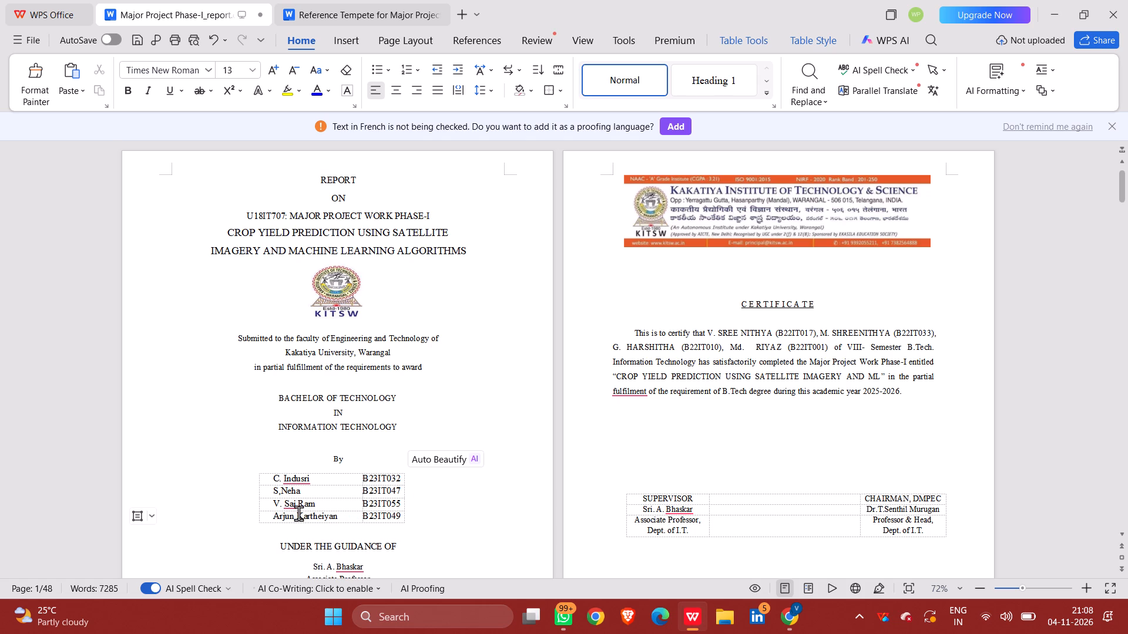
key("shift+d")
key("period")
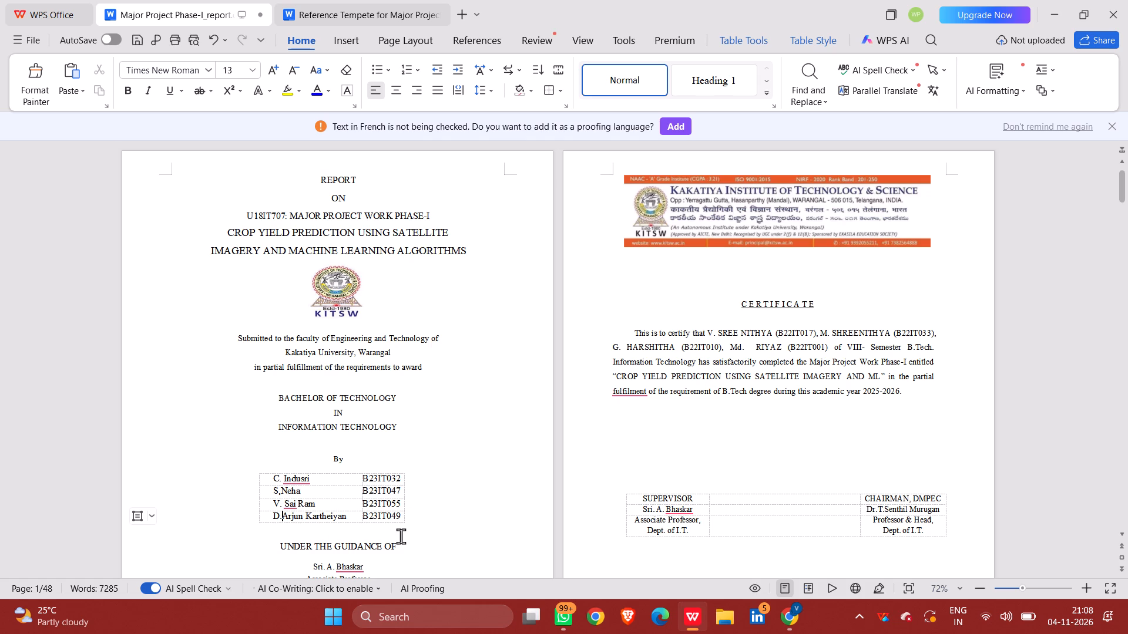
Correct the spelling of the last word of the fourth student's name in the cover page's student table.
left_click(340, 520)
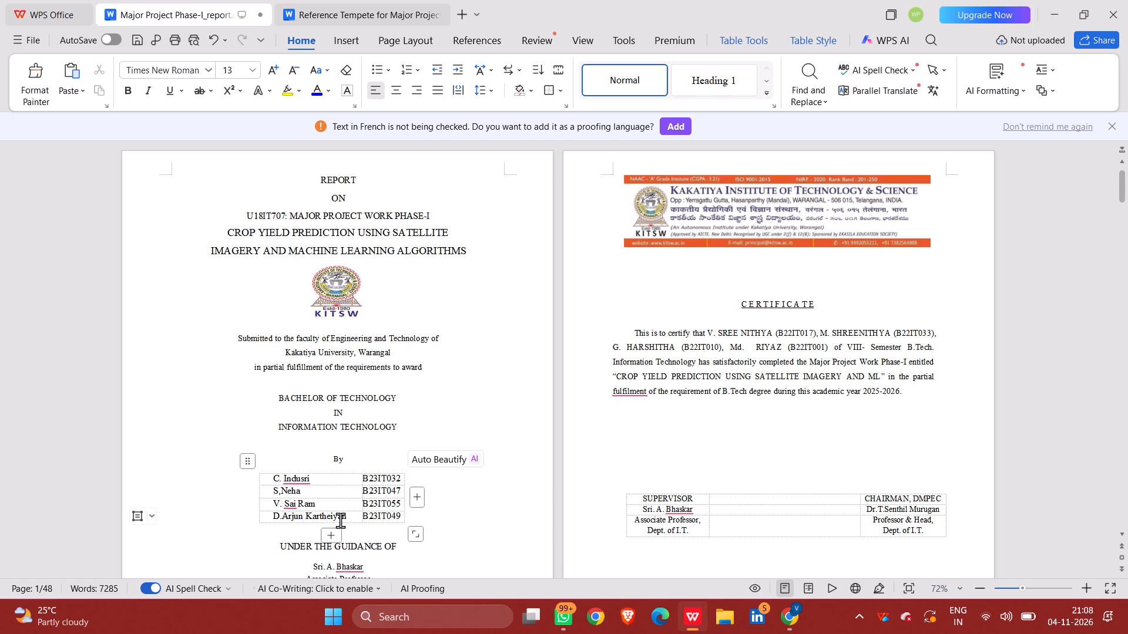
key("Left")
key("Left")
key("BackSpace")
key("BackSpace")
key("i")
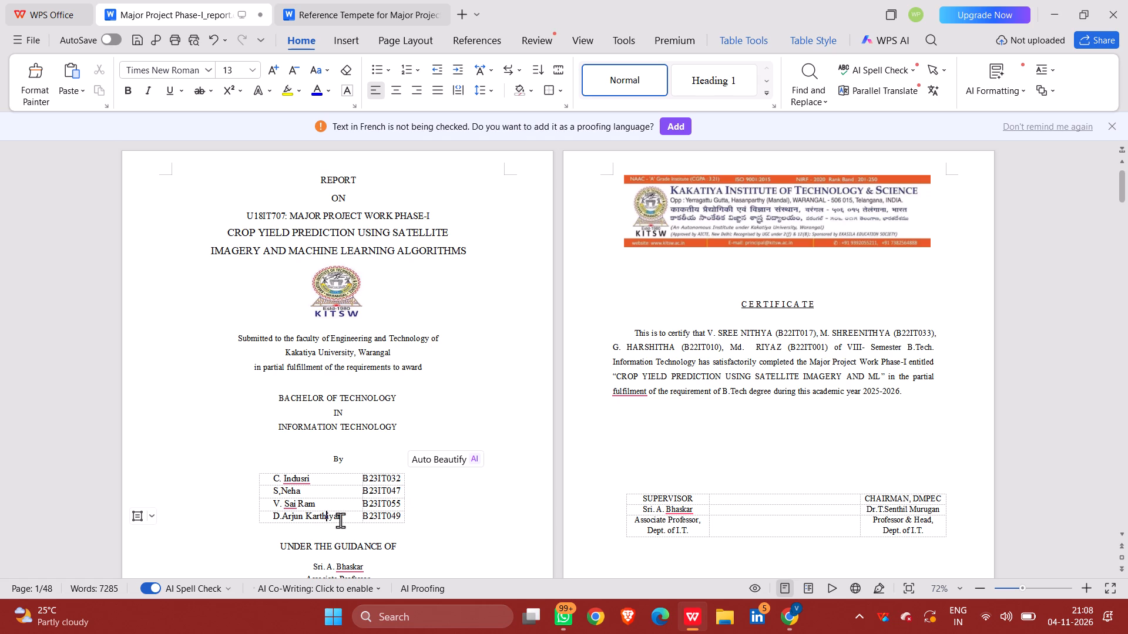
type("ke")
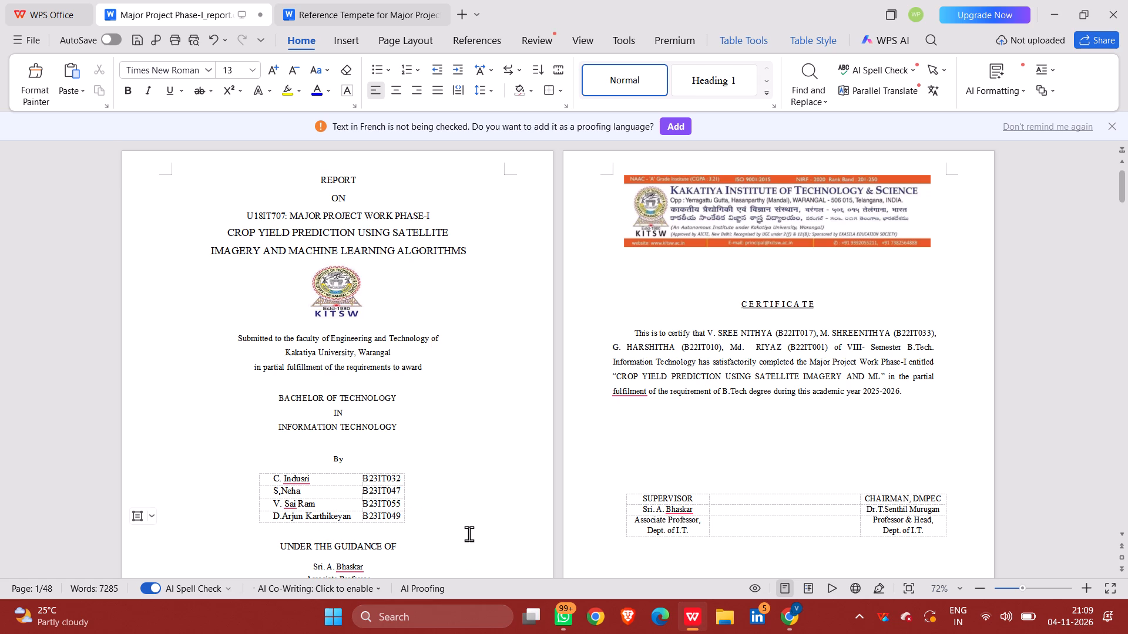
left_click(469, 534)
Change the supervisor's initial to "K" in the certificate page's signature table.
scroll(469, 534, "down", 1)
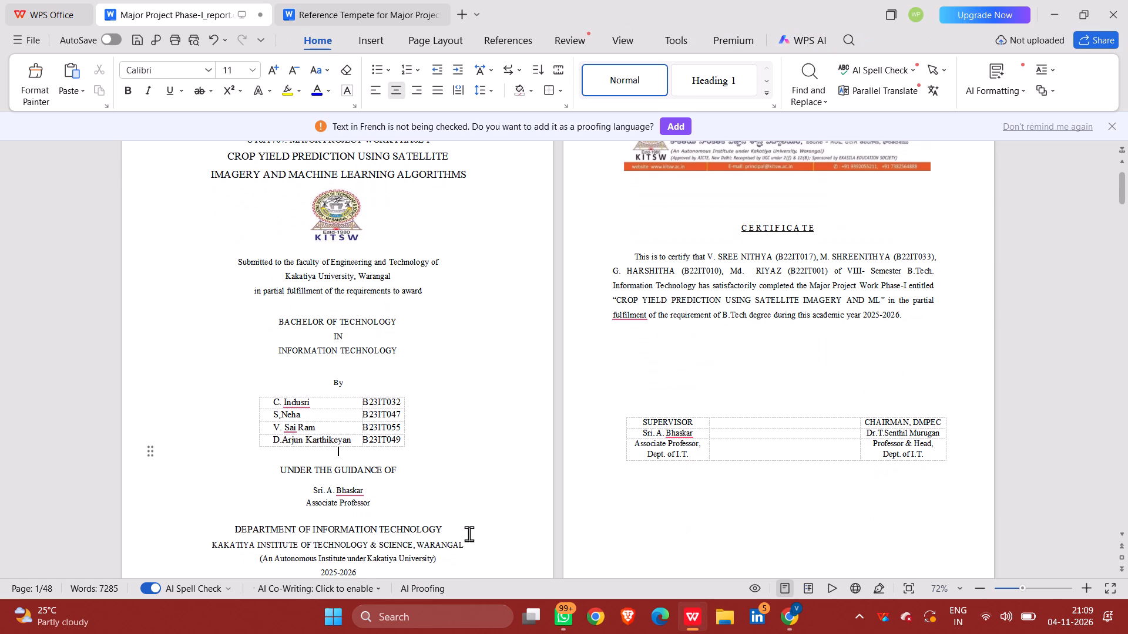
scroll(469, 534, "down", 1)
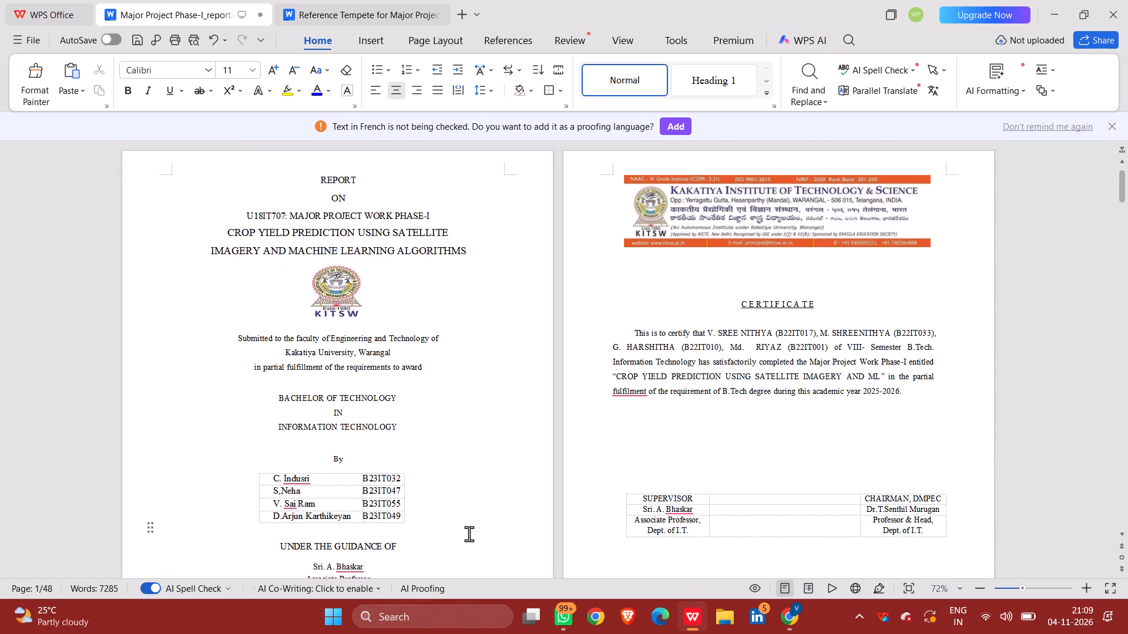
scroll(469, 534, "down", 1)
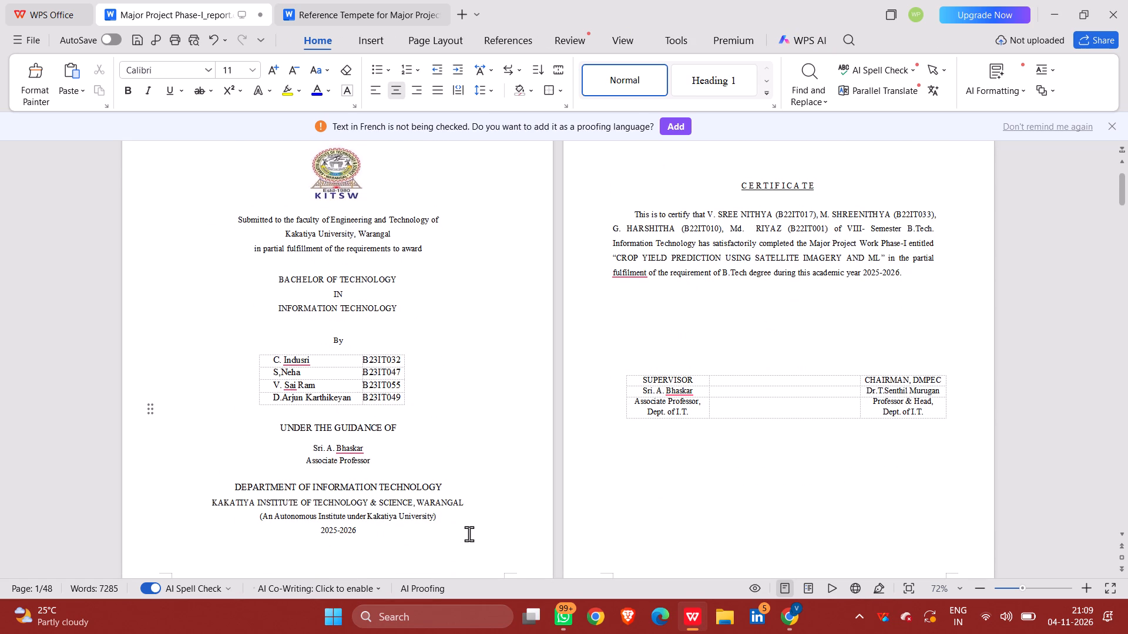
scroll(469, 534, "down", 1)
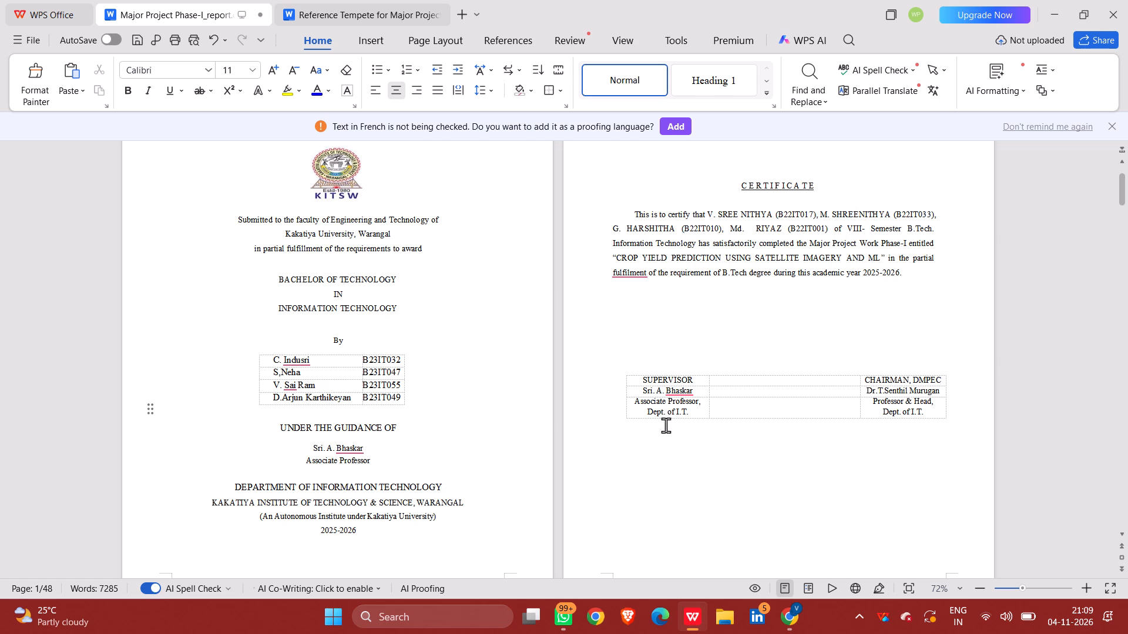
left_click(663, 390)
key("BackSpace")
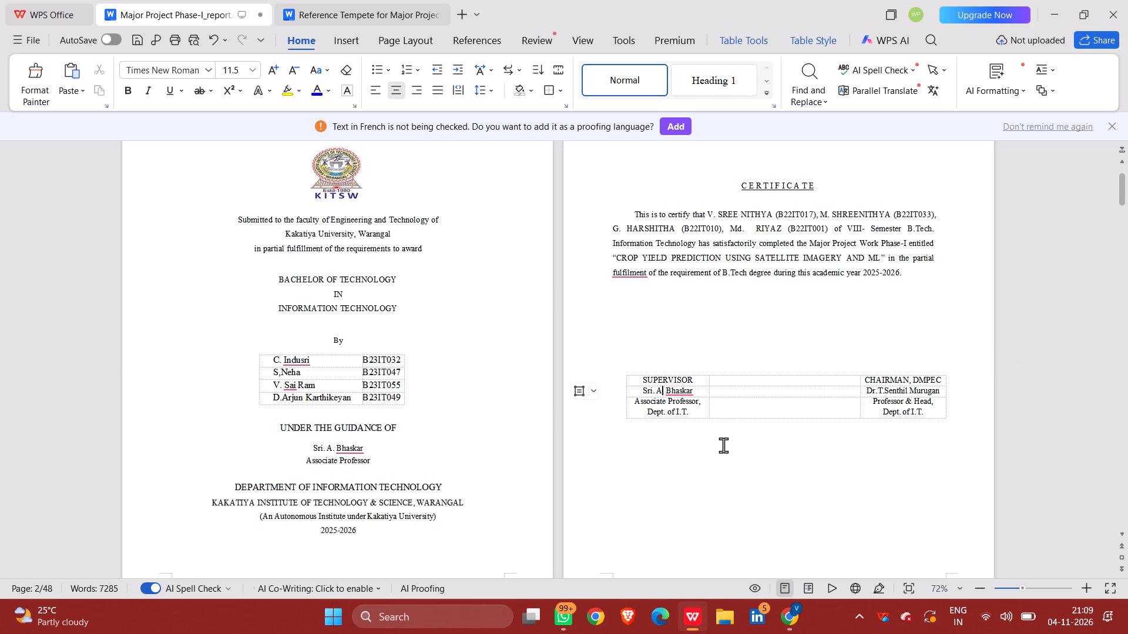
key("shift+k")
Replace the rest of the supervisor's name after the initial in the certificate's signature table with the new supervisor's two names.
key("Right")
key("Right")
key("Right")
key("Right")
key("Right")
key("Right")
key("Right")
key("Right")
key("Right")
key("BackSpace")
key("BackSpace")
key("BackSpace")
key("BackSpace")
key("BackSpace")
key("BackSpace")
key("BackSpace")
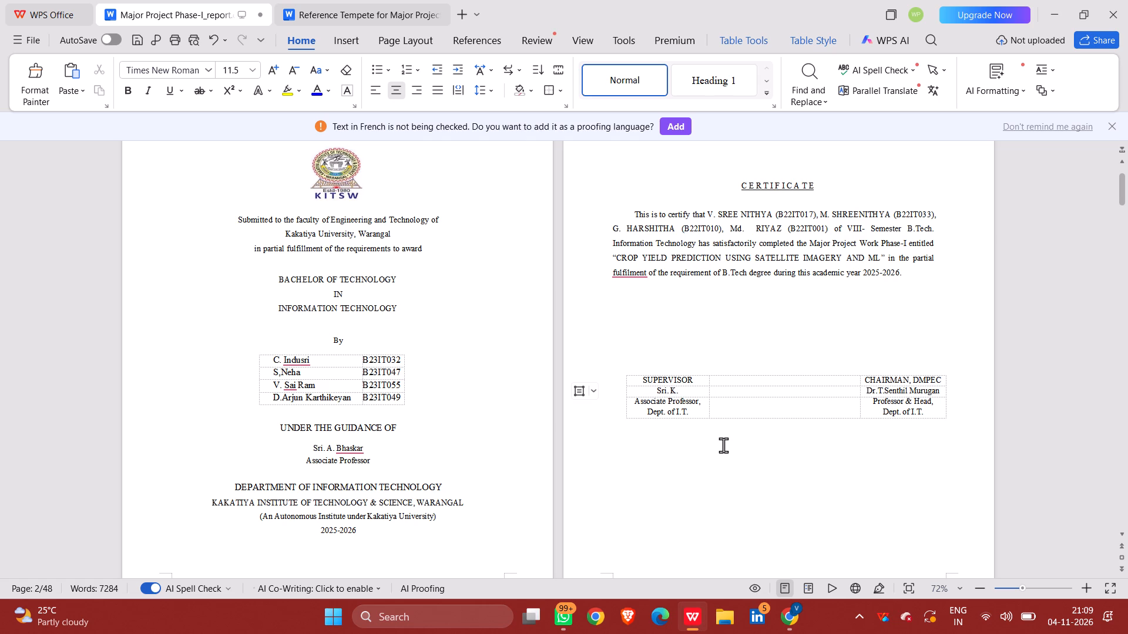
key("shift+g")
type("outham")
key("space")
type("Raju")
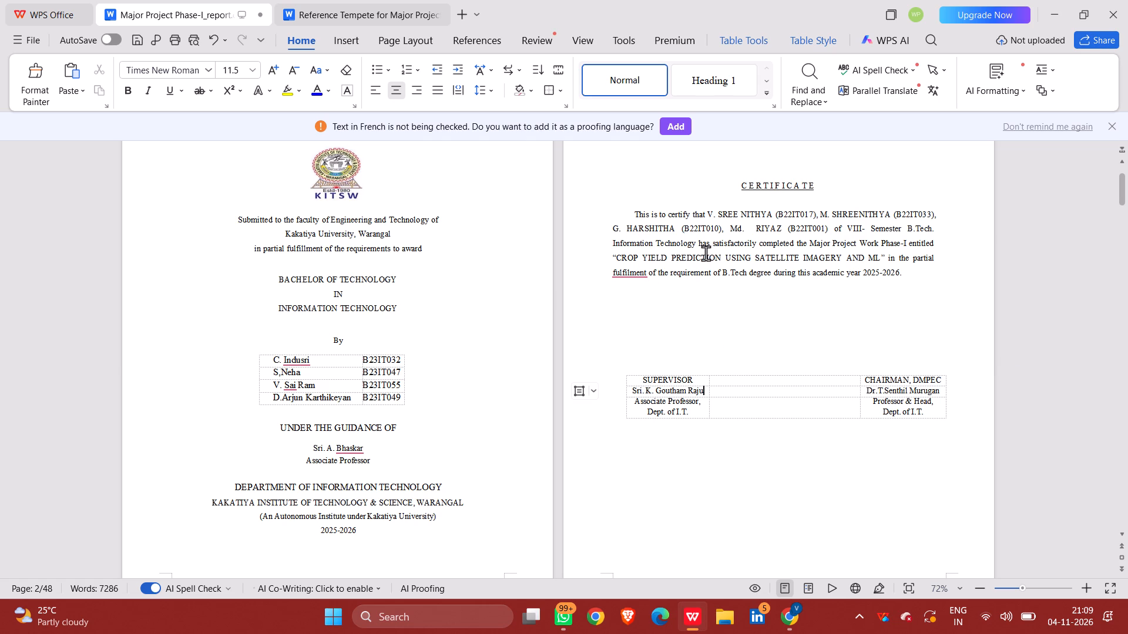
Replace the first student's name in the certificate paragraph with the cover page's first student, initial included, in capitals.
left_click(773, 211)
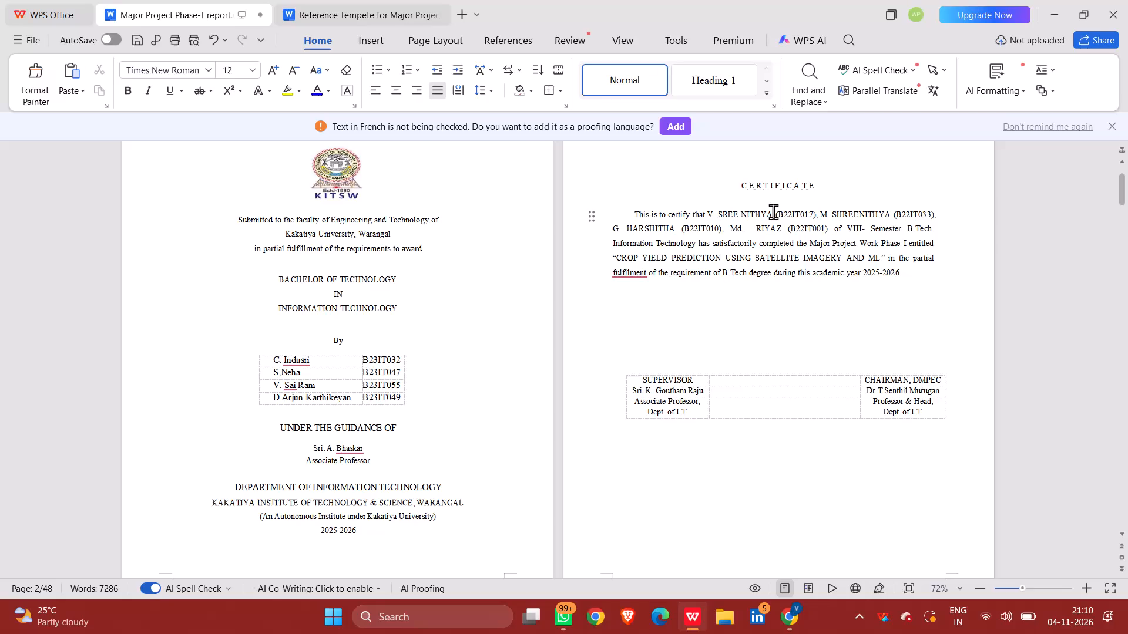
key("BackSpace")
key("BackSpace")
key("BackSpace")
key("BackSpace")
key("BackSpace")
key("BackSpace")
key("BackSpace")
key("BackSpace")
key("BackSpace")
key("BackSpace")
key("BackSpace")
key("BackSpace")
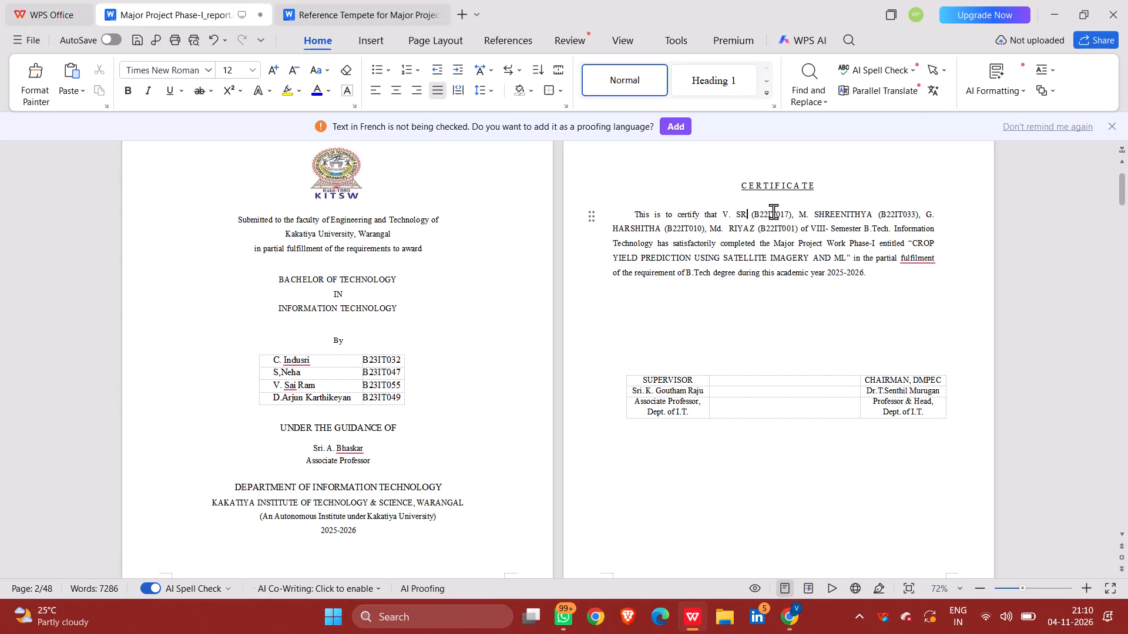
key("BackSpace")
key("BackSpace")
key("BackSpace")
key("BackSpace")
key("BackSpace")
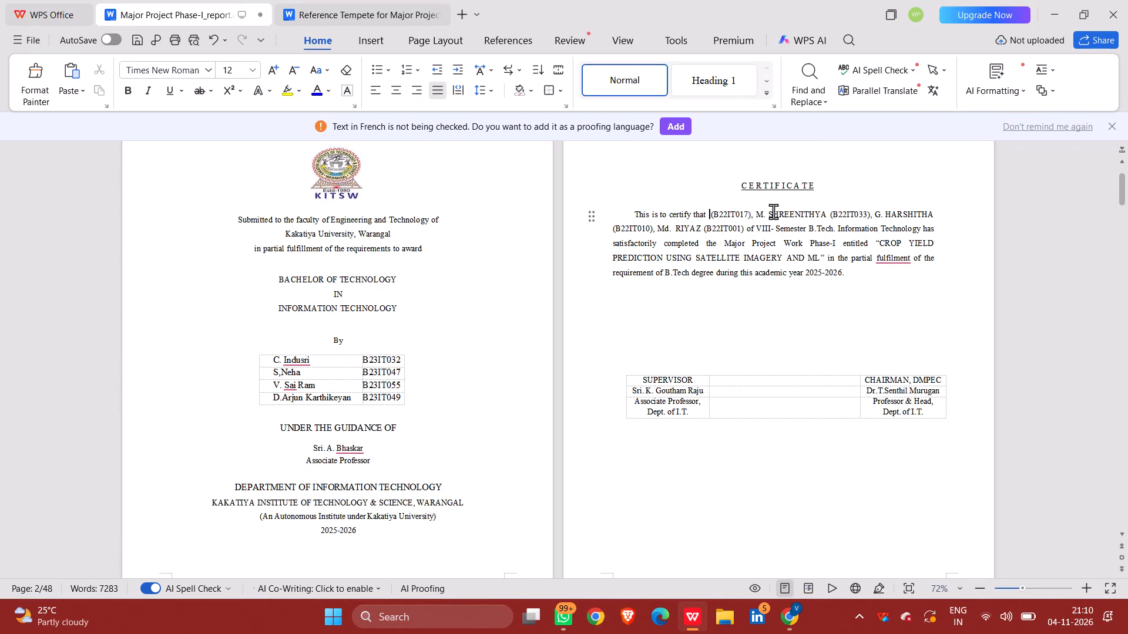
key("Tab")
key("BackSpace")
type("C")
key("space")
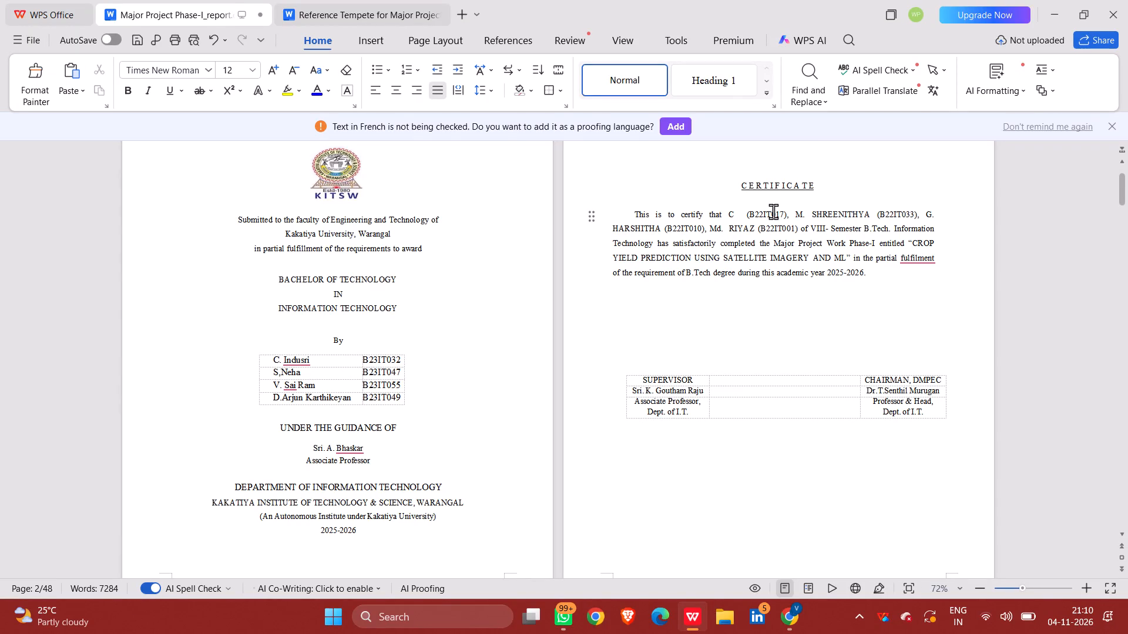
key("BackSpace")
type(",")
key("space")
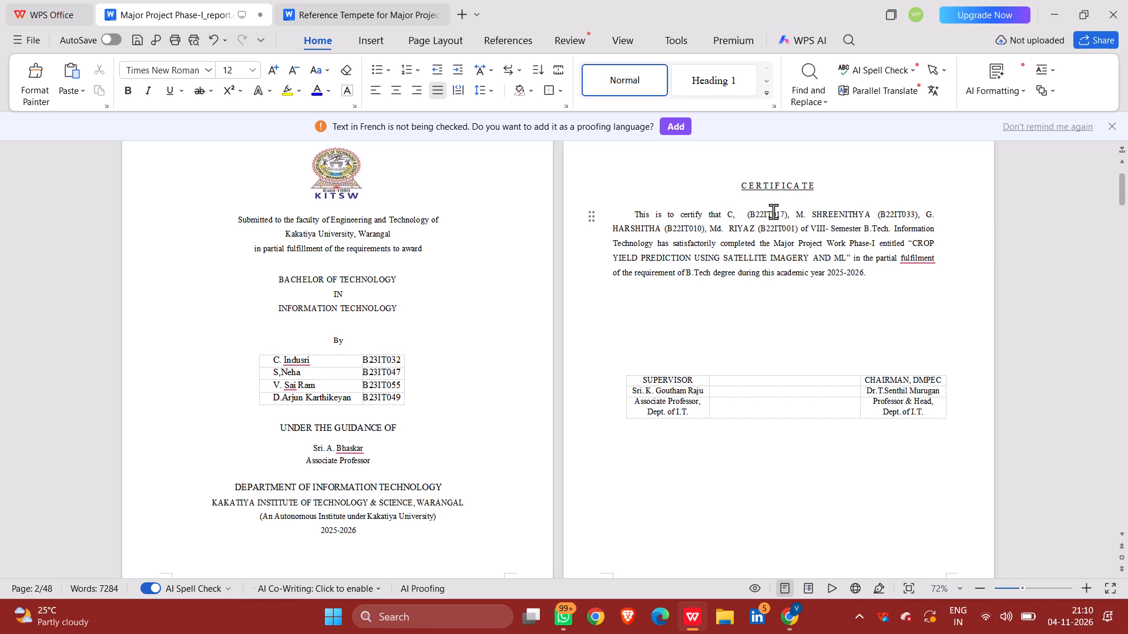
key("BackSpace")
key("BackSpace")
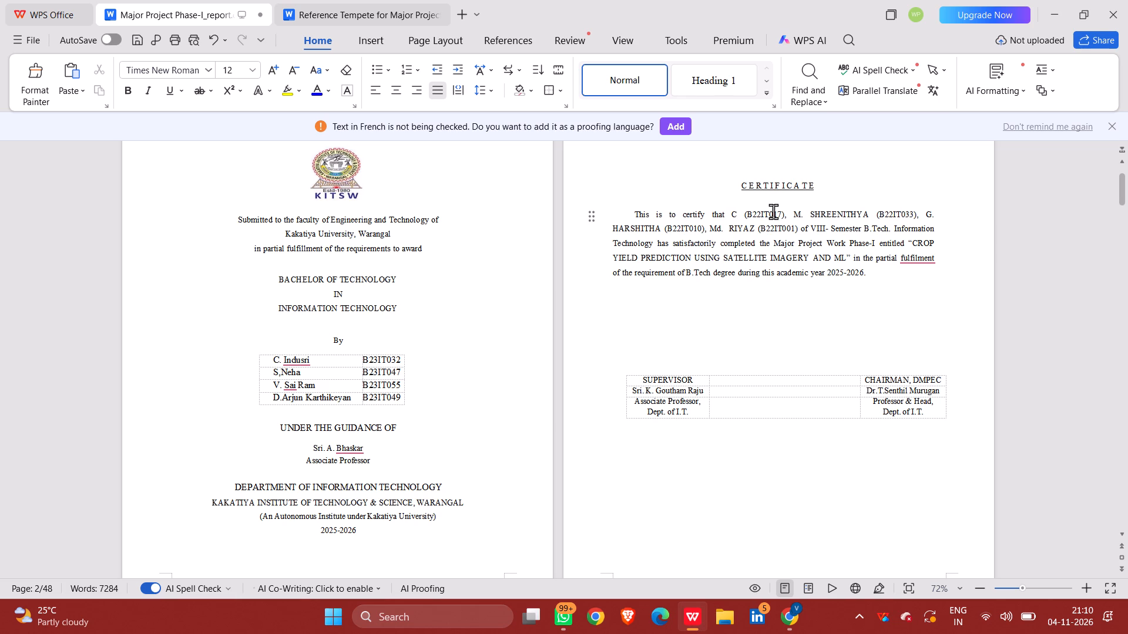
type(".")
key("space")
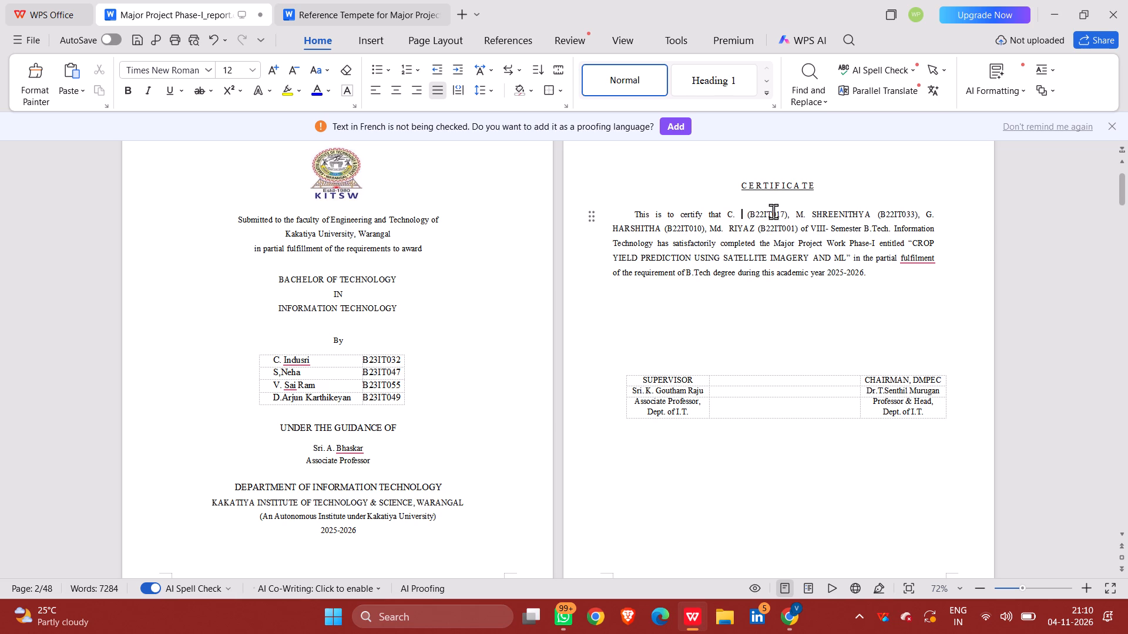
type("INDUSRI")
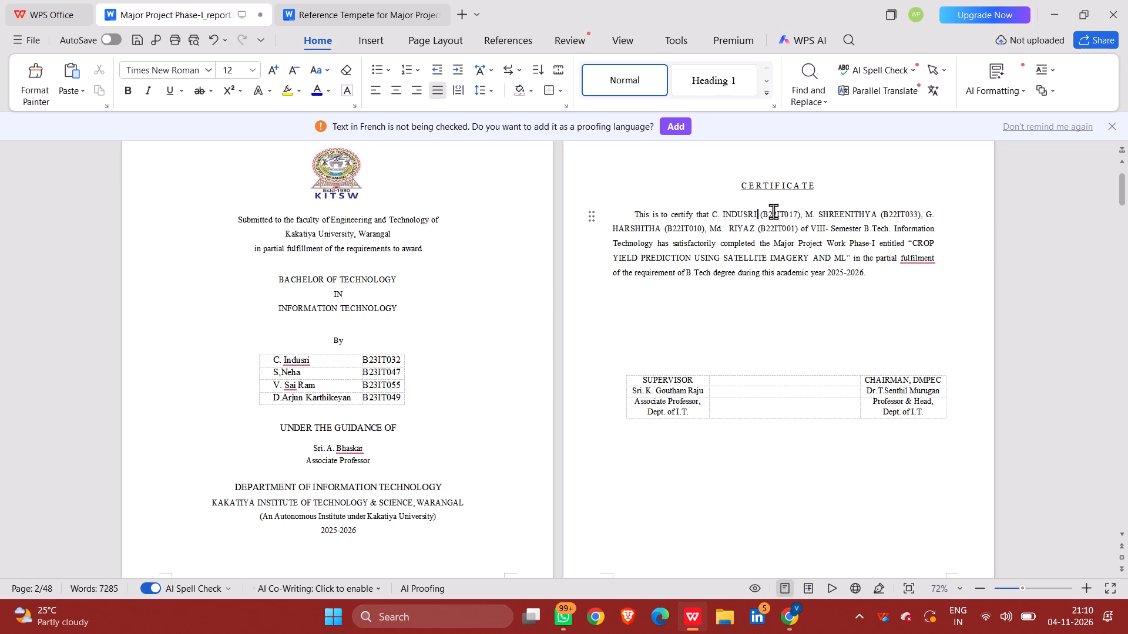
Update the first student's roll number in the certificate paragraph to match the first row of the cover page's student table.
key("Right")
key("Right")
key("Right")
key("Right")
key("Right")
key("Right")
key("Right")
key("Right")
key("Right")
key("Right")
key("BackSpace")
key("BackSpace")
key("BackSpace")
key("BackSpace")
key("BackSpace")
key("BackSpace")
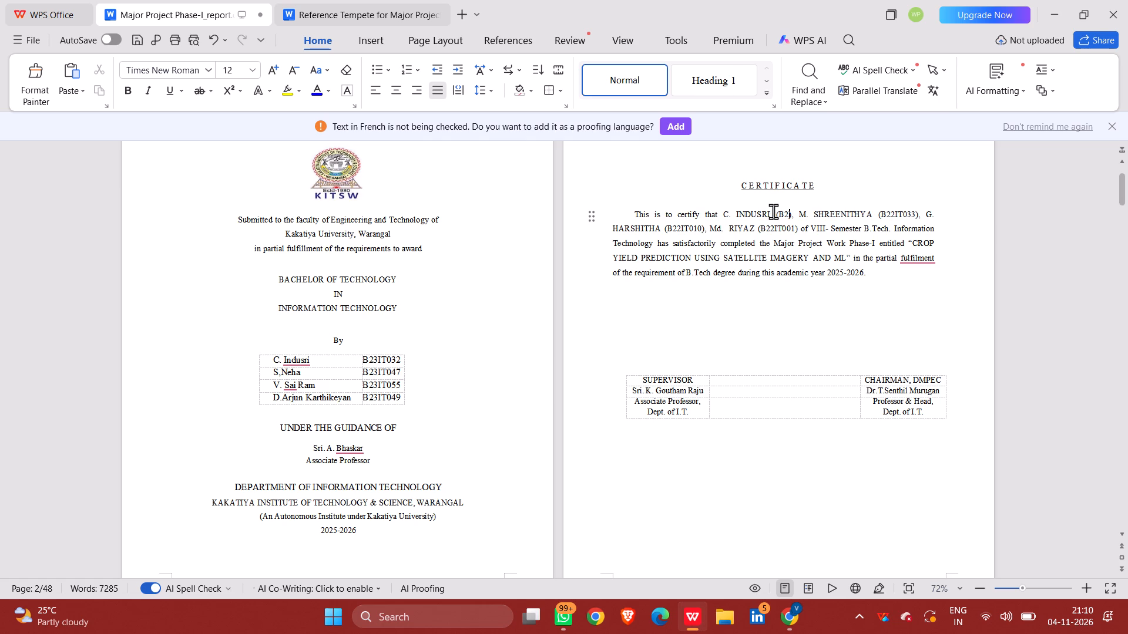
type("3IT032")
Replace the second student's name in the certificate paragraph with the cover page's second student, initial included, in capitals.
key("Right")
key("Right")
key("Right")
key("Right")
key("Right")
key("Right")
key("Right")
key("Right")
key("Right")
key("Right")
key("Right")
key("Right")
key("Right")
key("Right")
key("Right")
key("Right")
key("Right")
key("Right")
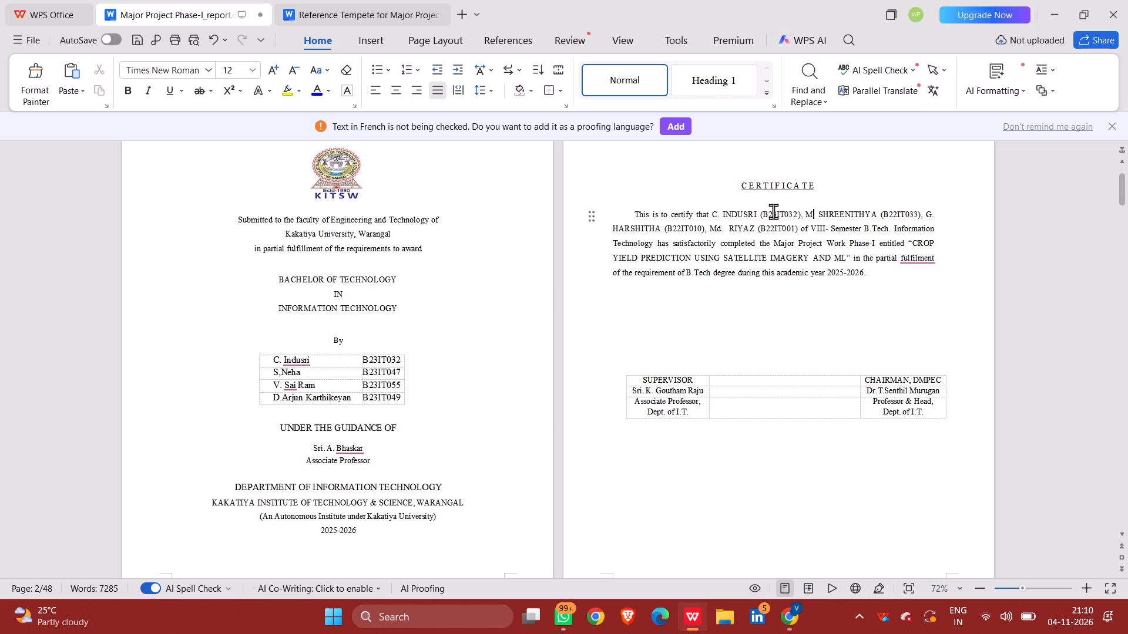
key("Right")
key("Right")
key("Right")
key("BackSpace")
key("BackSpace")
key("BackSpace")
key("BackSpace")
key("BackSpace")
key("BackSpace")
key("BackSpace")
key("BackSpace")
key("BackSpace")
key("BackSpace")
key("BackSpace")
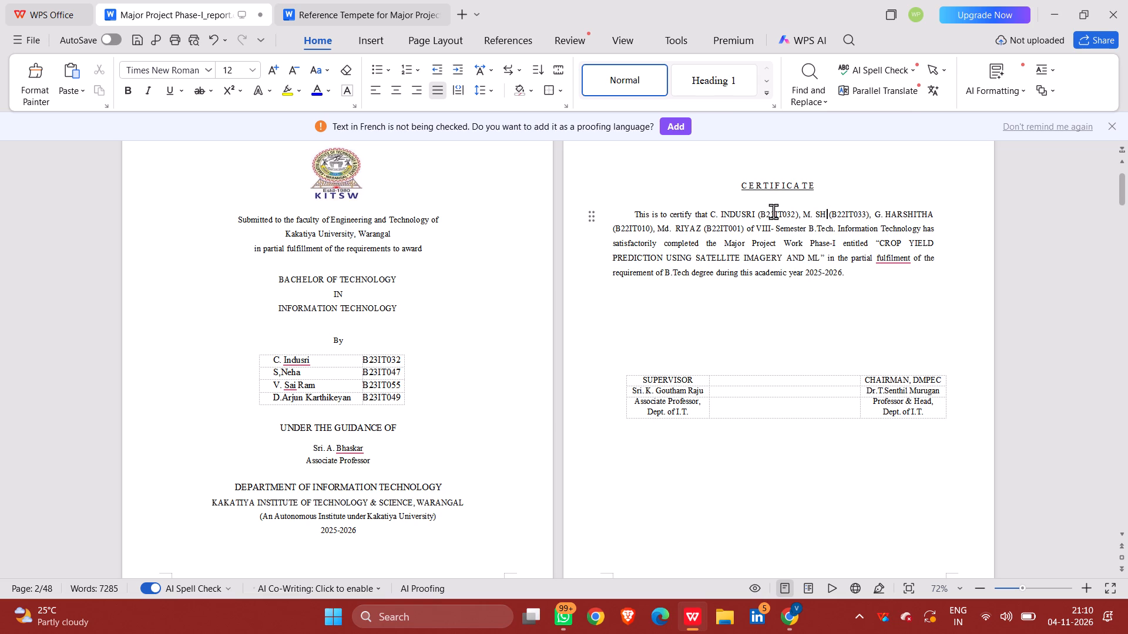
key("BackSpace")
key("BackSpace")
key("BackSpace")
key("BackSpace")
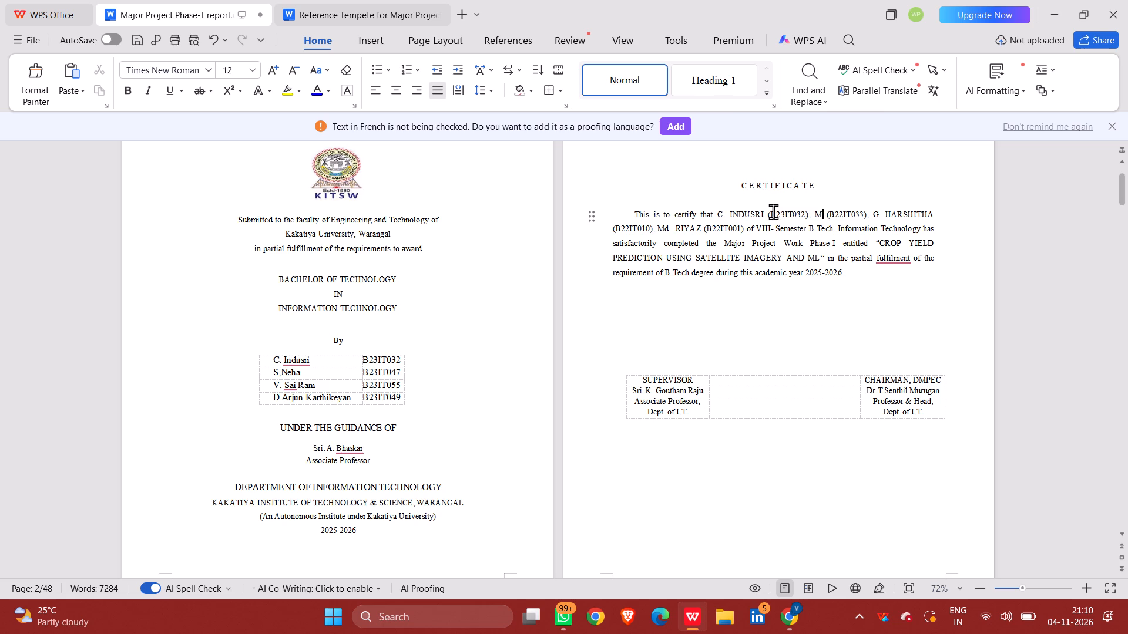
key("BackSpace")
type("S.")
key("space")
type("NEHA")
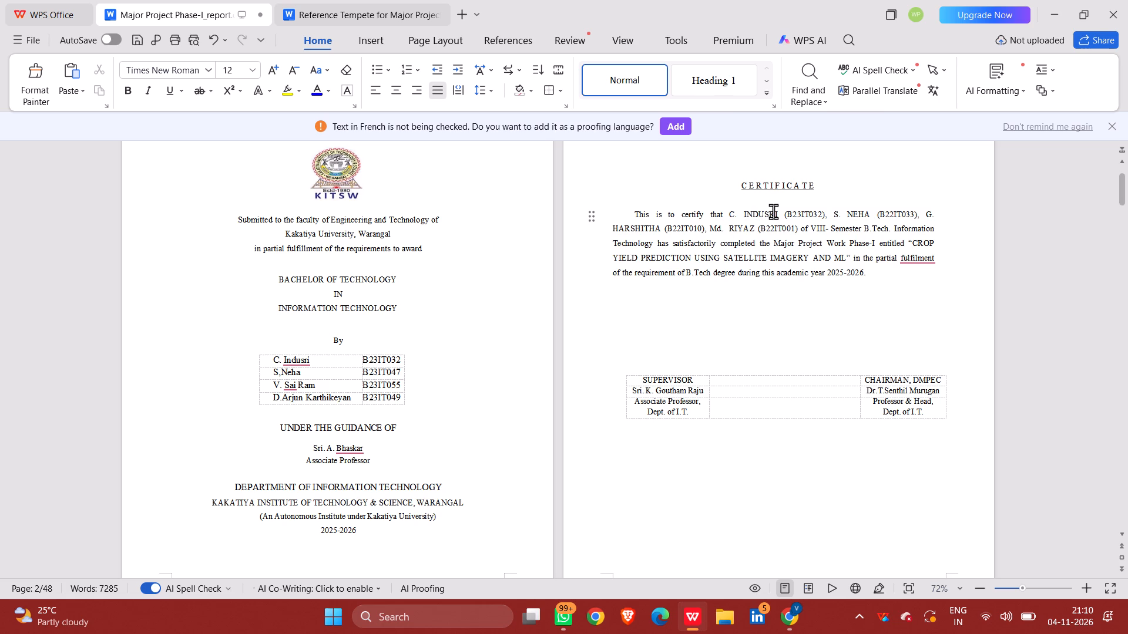
Update the second student's roll number in the certificate paragraph to match the second row of the cover page's student table.
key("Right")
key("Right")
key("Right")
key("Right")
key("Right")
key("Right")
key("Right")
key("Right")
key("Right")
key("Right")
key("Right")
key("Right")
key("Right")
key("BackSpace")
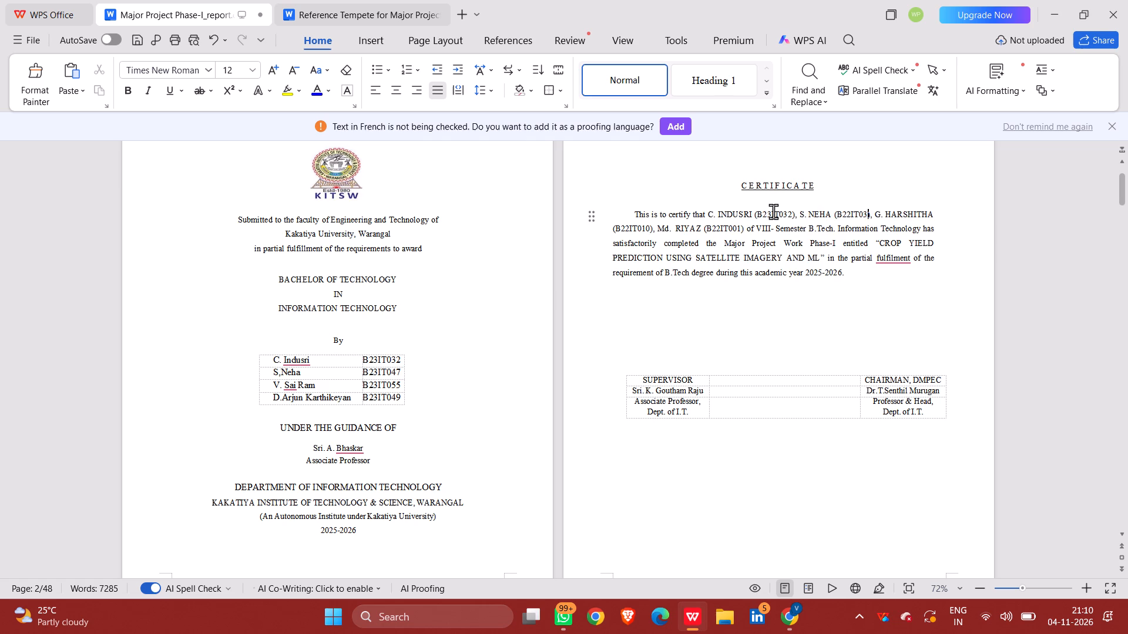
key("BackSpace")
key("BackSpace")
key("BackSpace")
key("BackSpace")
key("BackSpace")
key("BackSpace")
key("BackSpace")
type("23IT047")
Replace the third student's name in the certificate paragraph with the cover page's third student, initial included, in capitals.
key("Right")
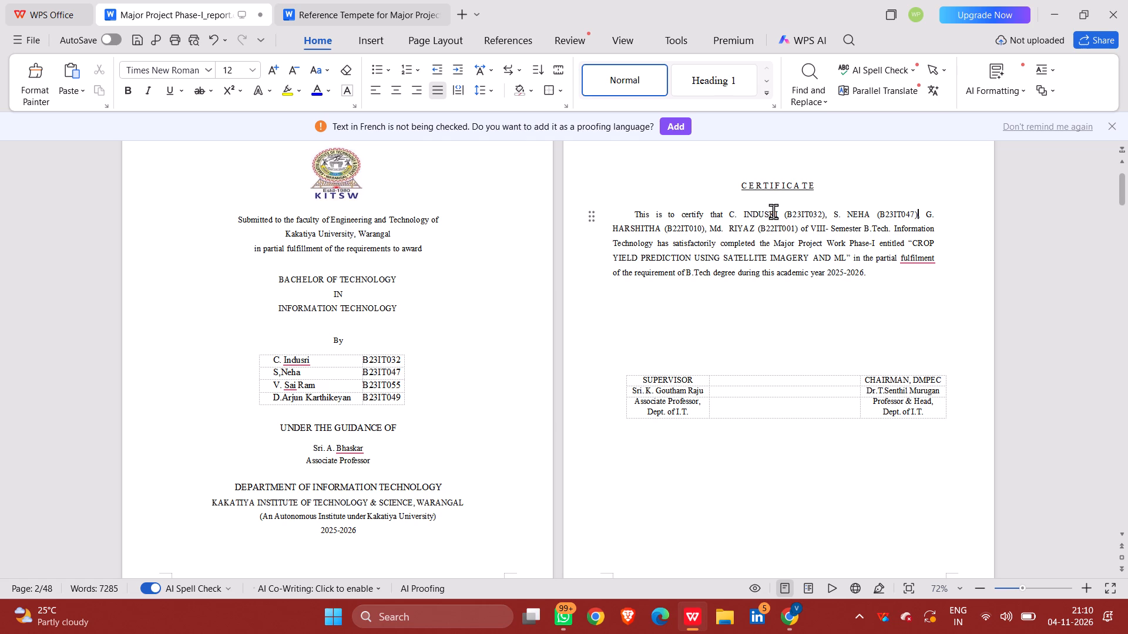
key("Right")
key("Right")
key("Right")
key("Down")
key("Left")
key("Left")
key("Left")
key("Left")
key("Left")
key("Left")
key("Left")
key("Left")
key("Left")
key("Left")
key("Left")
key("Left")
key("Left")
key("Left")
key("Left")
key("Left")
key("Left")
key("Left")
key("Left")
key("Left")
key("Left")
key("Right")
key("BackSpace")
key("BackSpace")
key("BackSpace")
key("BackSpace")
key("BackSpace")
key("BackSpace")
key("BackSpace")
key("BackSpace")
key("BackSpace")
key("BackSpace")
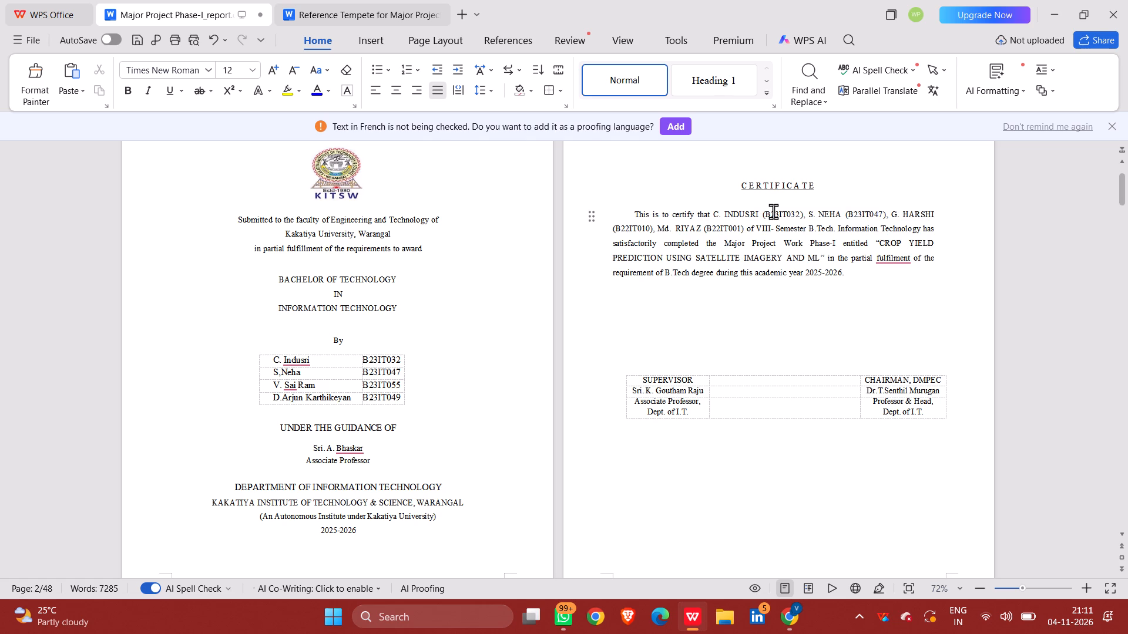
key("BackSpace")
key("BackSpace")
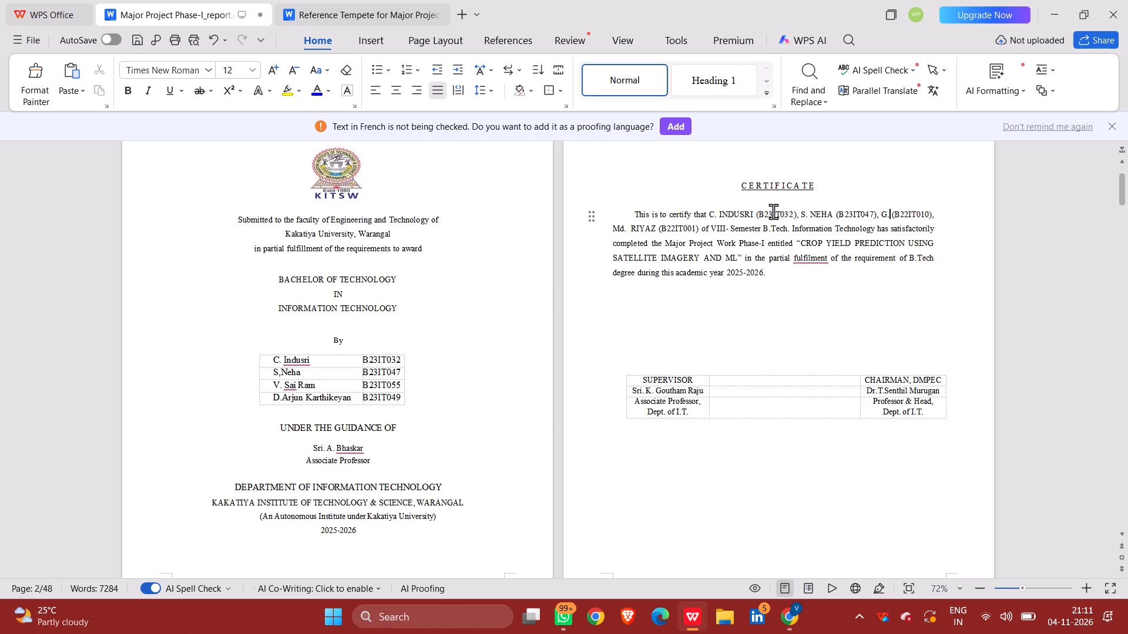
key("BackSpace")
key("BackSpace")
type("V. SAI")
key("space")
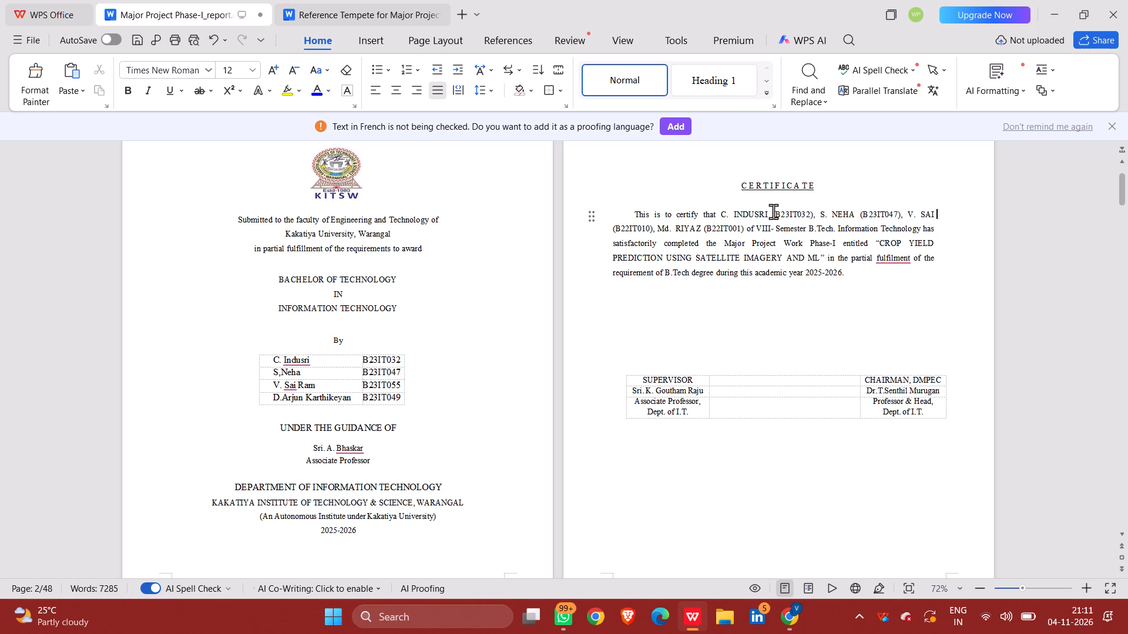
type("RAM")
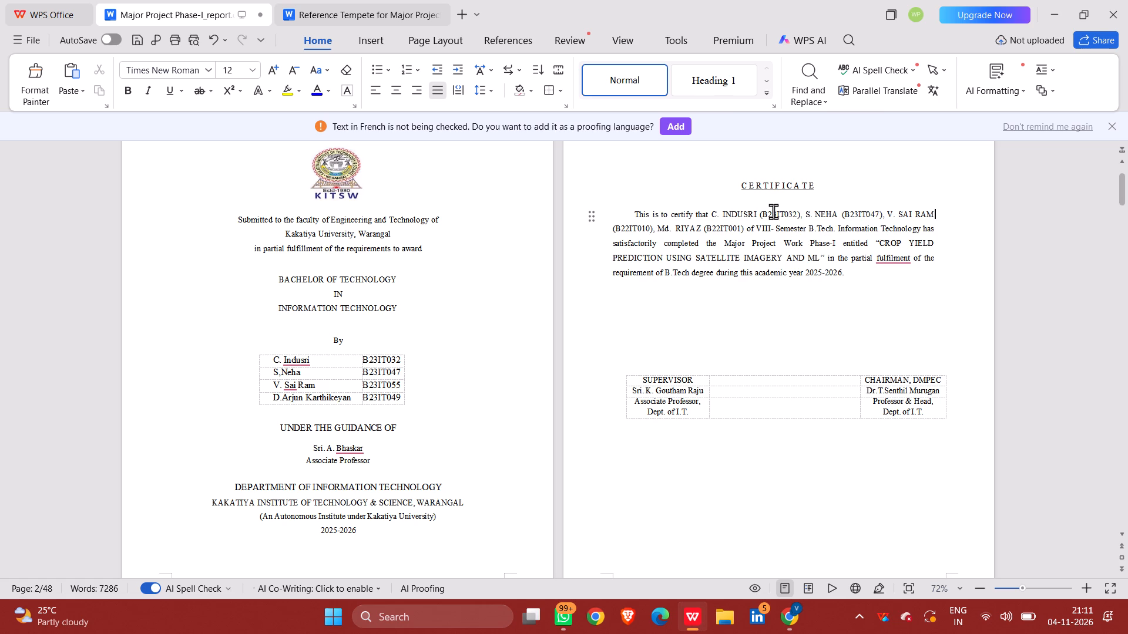
Update the third student's roll number in the certificate paragraph to match the third row of the cover page's student table.
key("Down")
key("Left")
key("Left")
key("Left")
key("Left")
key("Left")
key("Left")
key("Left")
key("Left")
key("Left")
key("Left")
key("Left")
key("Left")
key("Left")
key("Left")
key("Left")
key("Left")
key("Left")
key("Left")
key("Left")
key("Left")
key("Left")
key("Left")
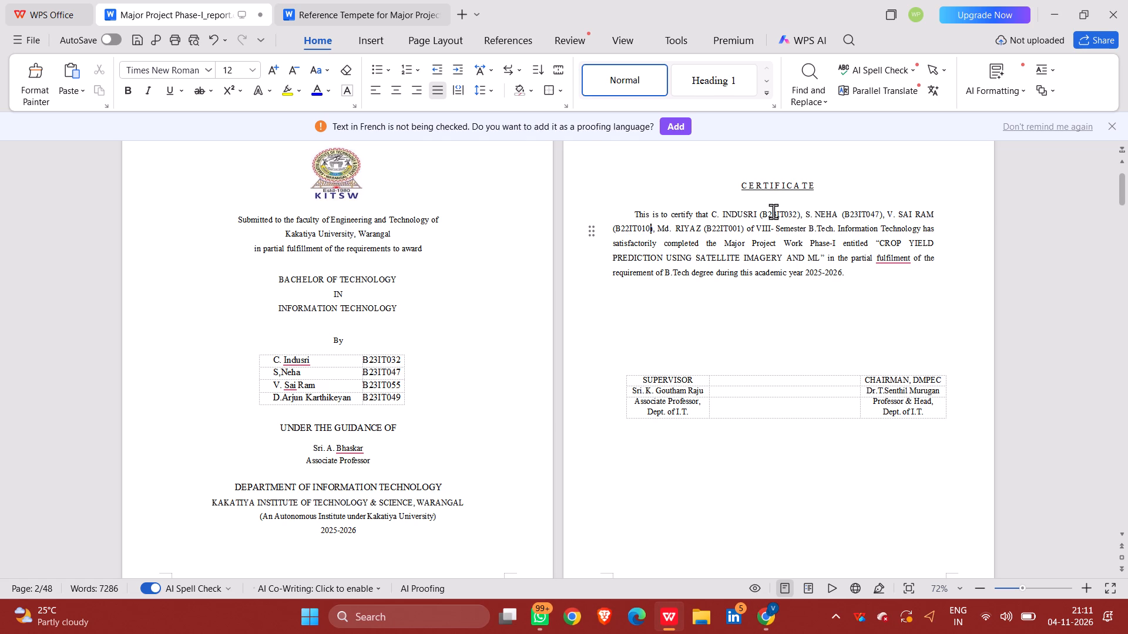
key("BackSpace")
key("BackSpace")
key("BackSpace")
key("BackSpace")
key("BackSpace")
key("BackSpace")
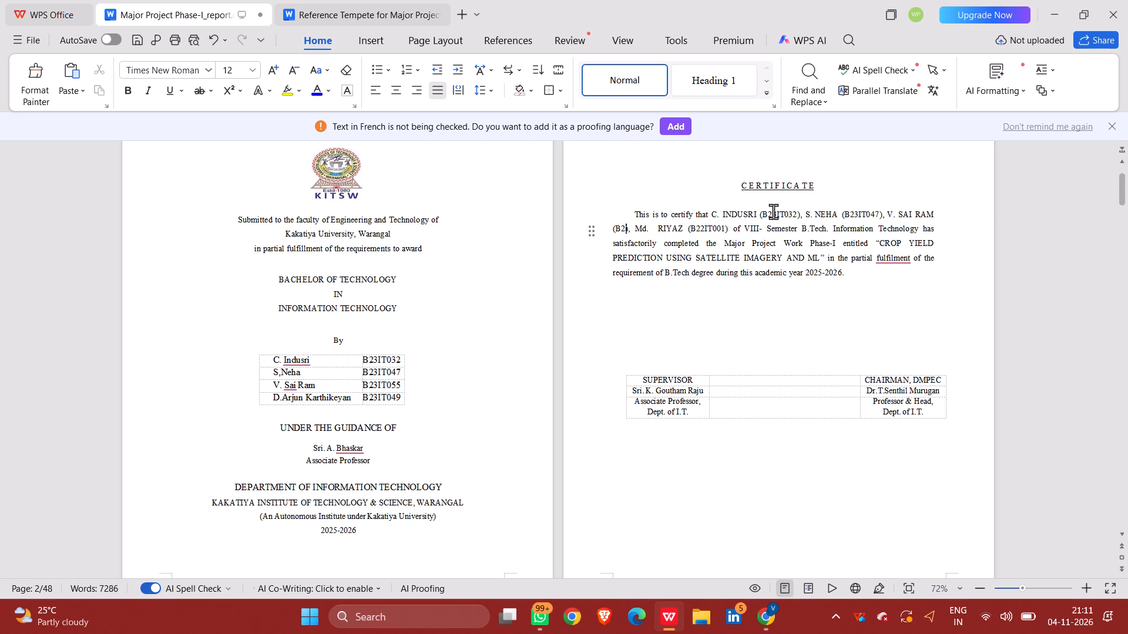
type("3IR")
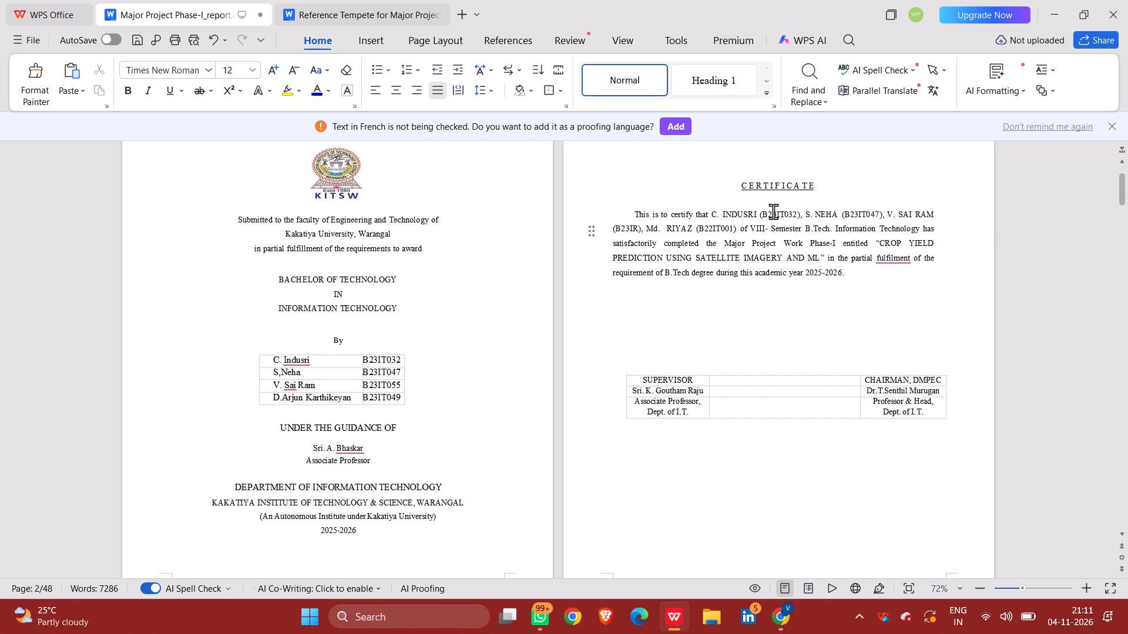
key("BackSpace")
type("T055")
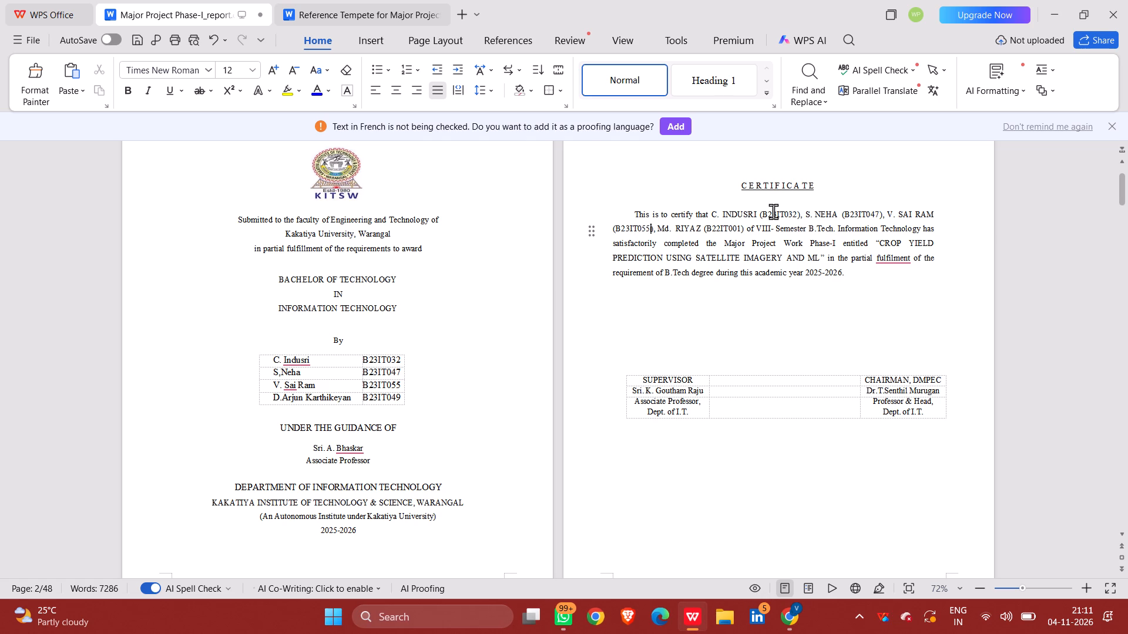
Replace the fourth student's name in the certificate paragraph with the cover page's fourth student, initial included, in capitals.
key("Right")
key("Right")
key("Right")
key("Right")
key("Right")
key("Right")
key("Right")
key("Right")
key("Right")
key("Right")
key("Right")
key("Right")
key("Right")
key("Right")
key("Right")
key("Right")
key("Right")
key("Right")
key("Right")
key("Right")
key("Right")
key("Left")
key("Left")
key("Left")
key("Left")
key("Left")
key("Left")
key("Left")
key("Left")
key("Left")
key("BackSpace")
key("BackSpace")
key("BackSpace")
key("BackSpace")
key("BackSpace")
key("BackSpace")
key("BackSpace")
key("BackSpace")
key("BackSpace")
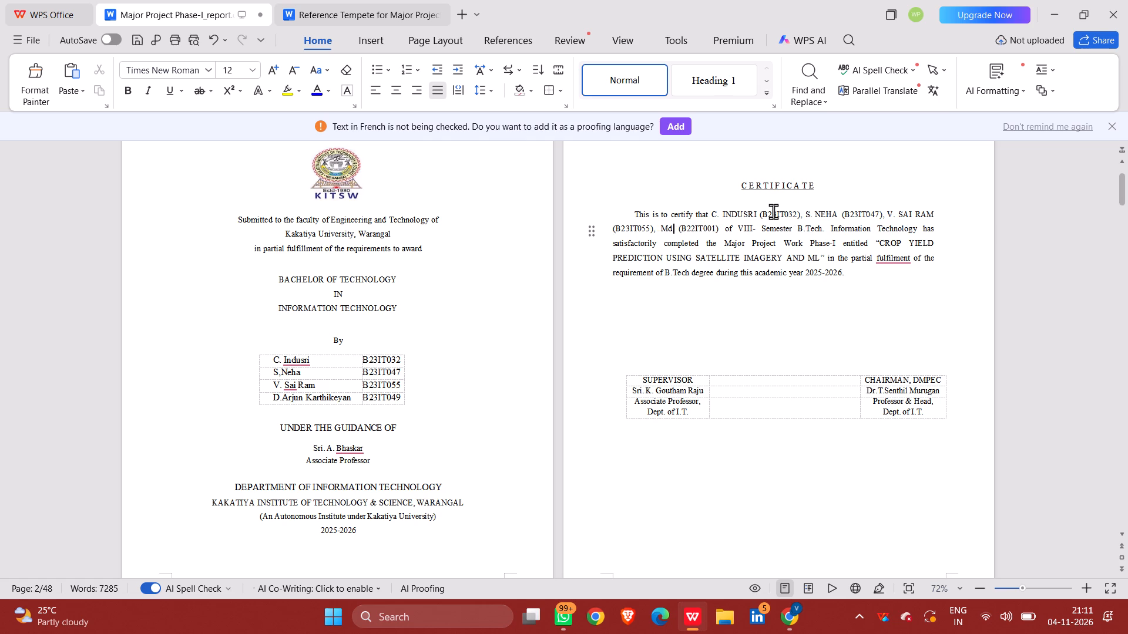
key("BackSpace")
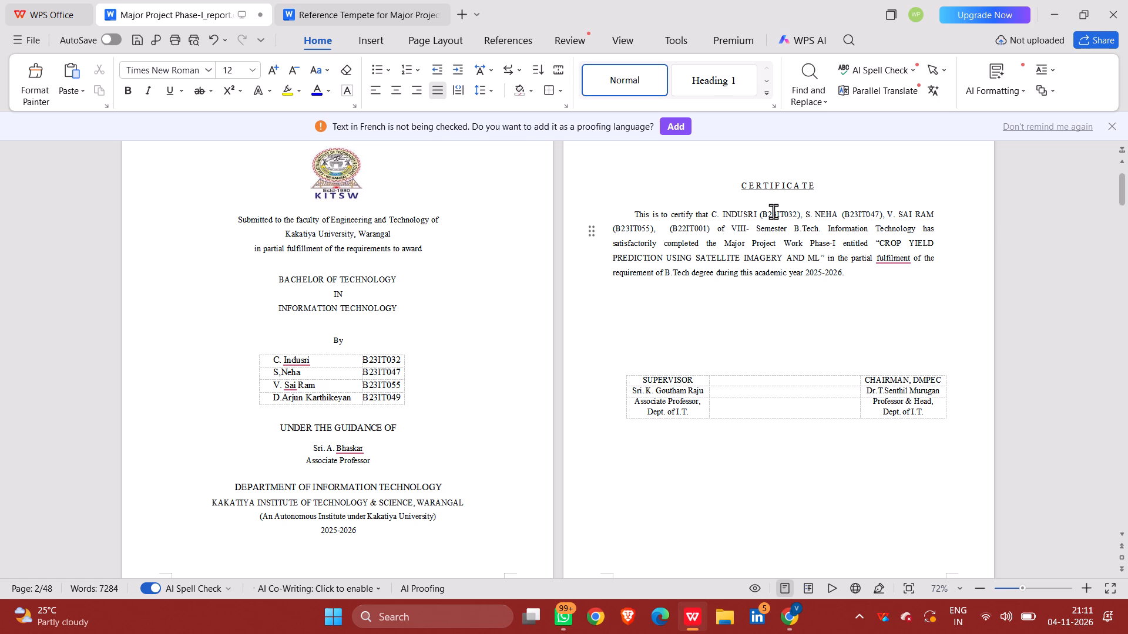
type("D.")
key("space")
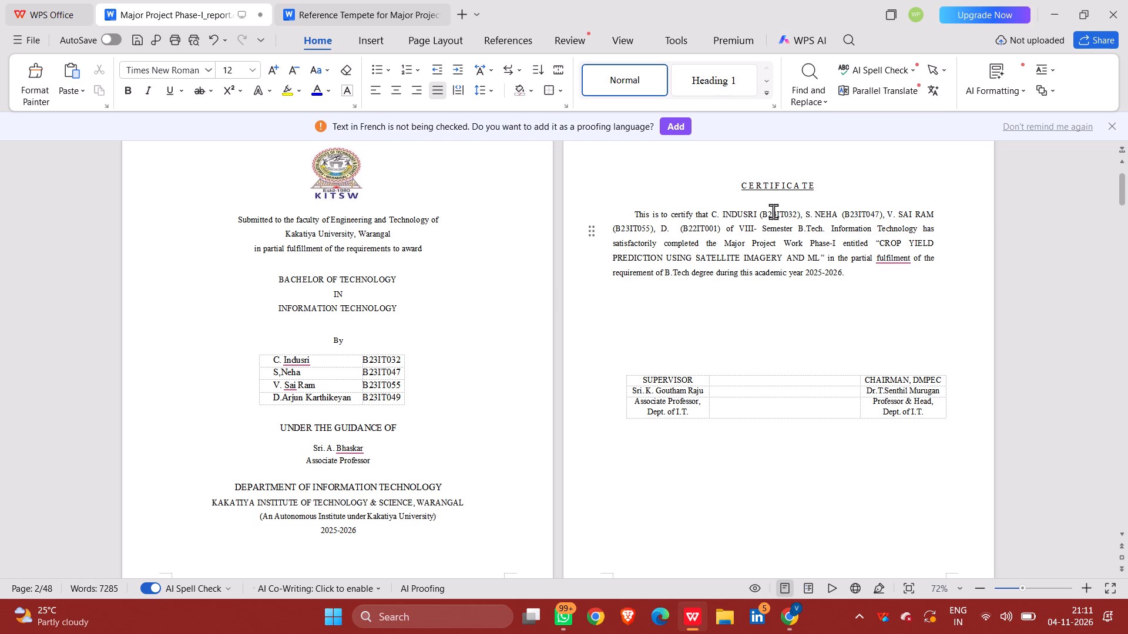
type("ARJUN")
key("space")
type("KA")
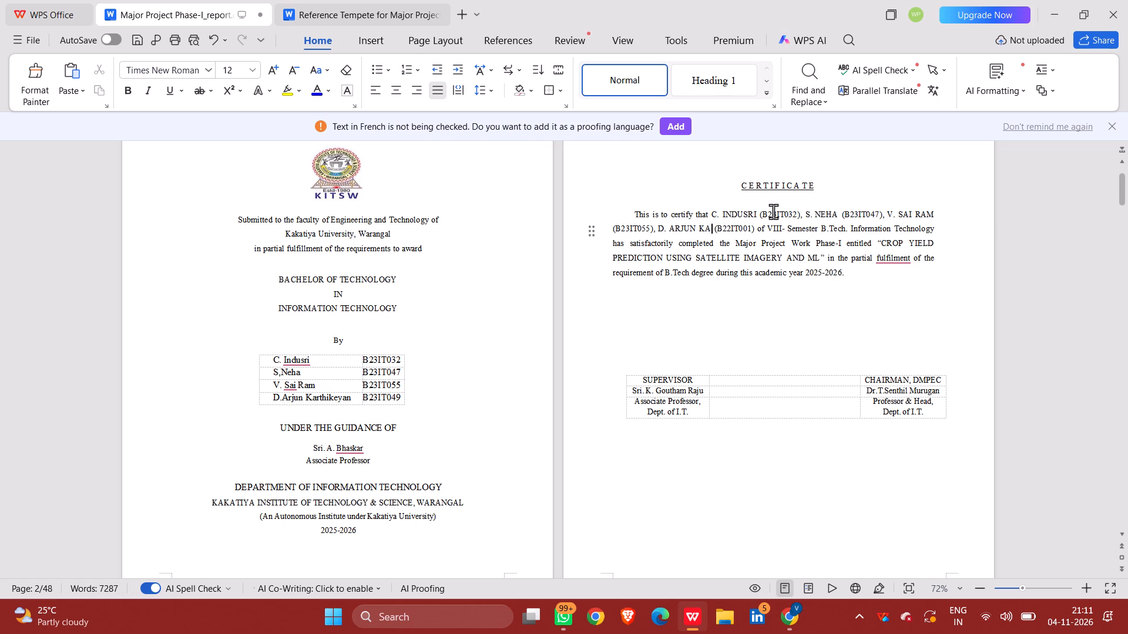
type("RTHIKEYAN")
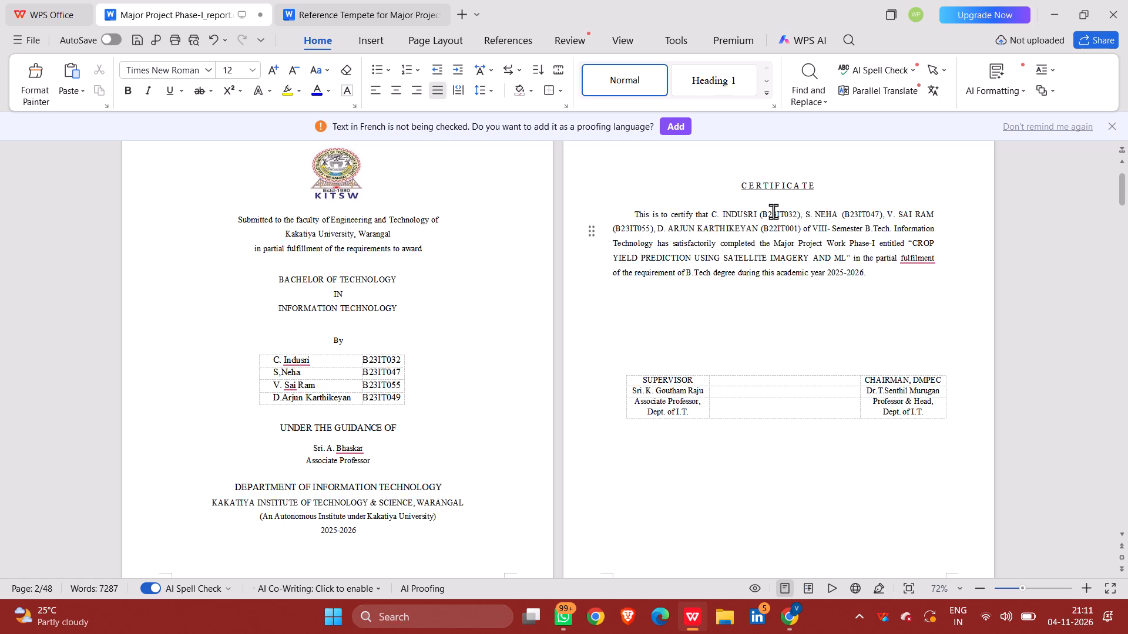
Update the fourth student's roll number in the certificate paragraph to match the fourth row of the cover page's student table.
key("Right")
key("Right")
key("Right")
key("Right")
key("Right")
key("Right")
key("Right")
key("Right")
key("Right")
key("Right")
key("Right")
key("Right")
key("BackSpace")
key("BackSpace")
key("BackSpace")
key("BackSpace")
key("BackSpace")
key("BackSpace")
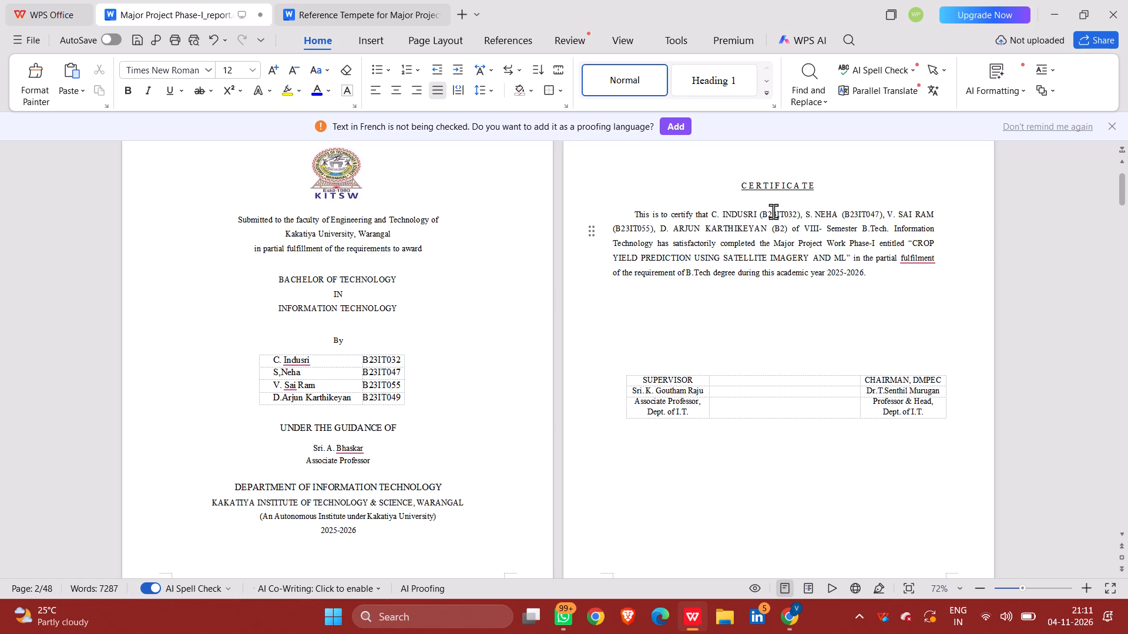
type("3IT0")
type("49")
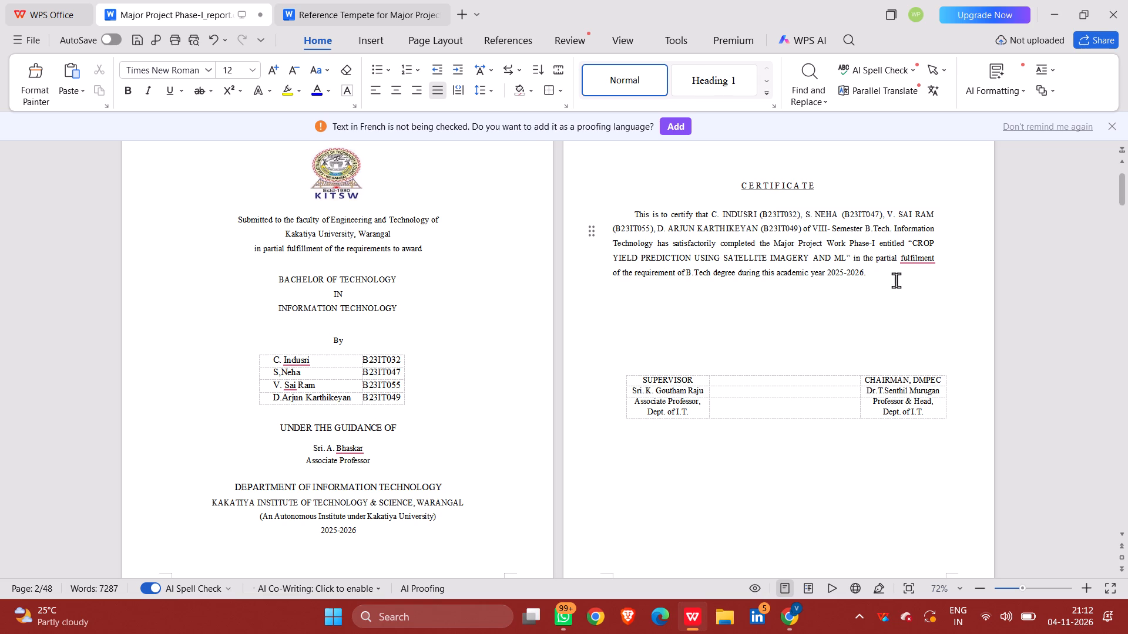
Change the semester in the certificate paragraph to VII.
left_click(830, 227)
key("Left")
key("BackSpace")
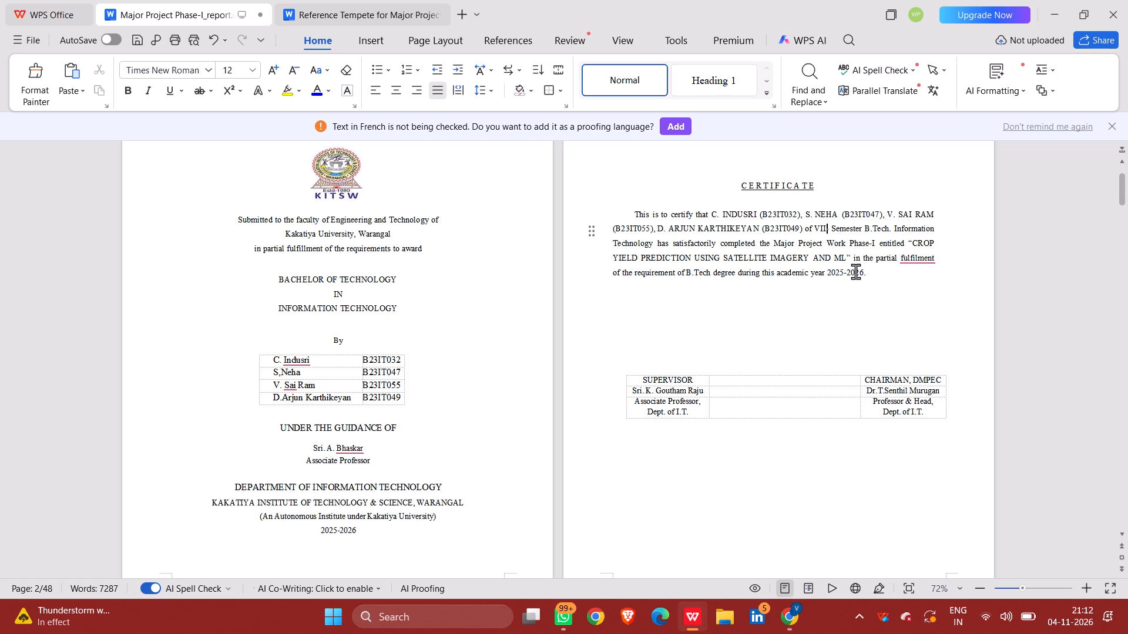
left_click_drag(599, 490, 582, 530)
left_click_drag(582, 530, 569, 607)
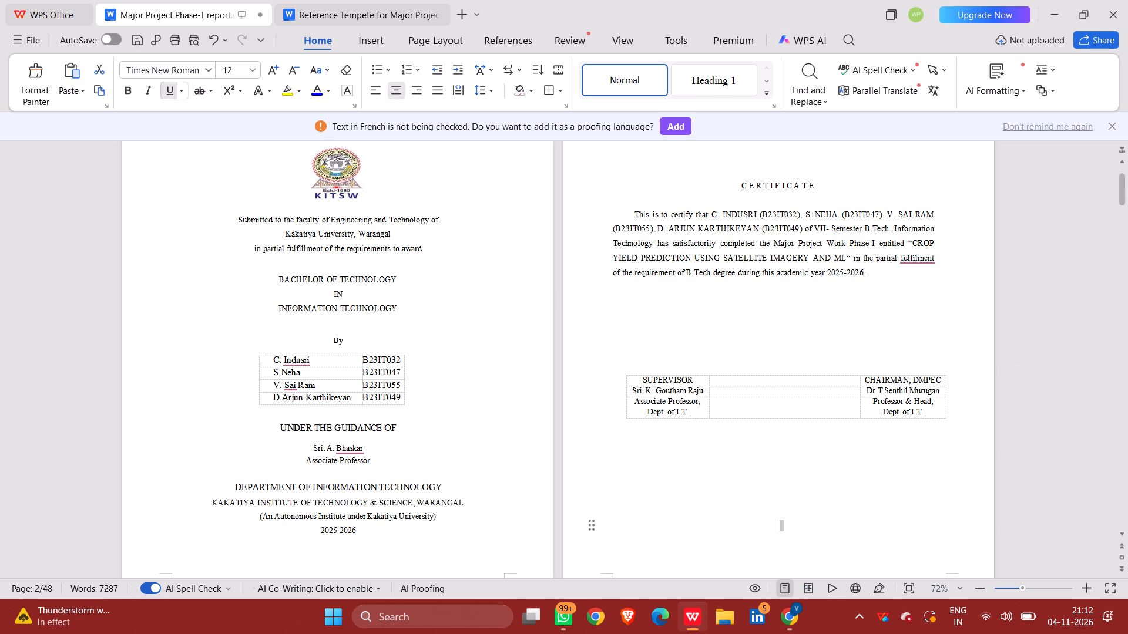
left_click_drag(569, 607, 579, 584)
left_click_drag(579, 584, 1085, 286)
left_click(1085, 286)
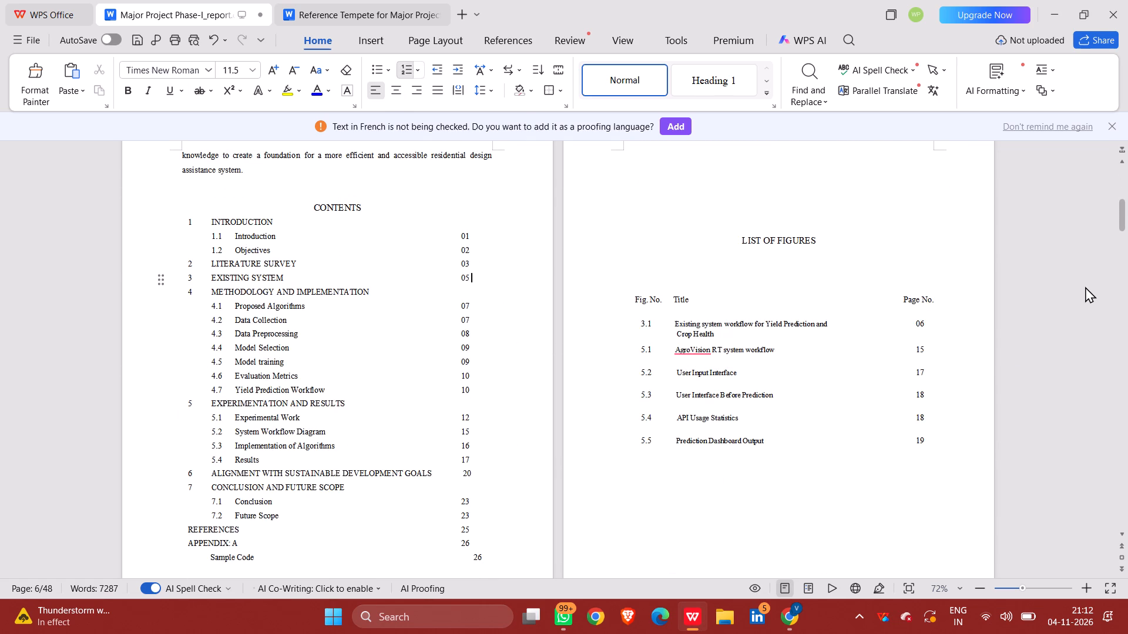
Review the report's front matter from the contents and list of figures back to the cover and certificate pages.
left_click_drag(1085, 286, 764, 465)
left_click_drag(764, 465, 1038, 345)
left_click(1038, 345)
scroll(1038, 345, "up", 8)
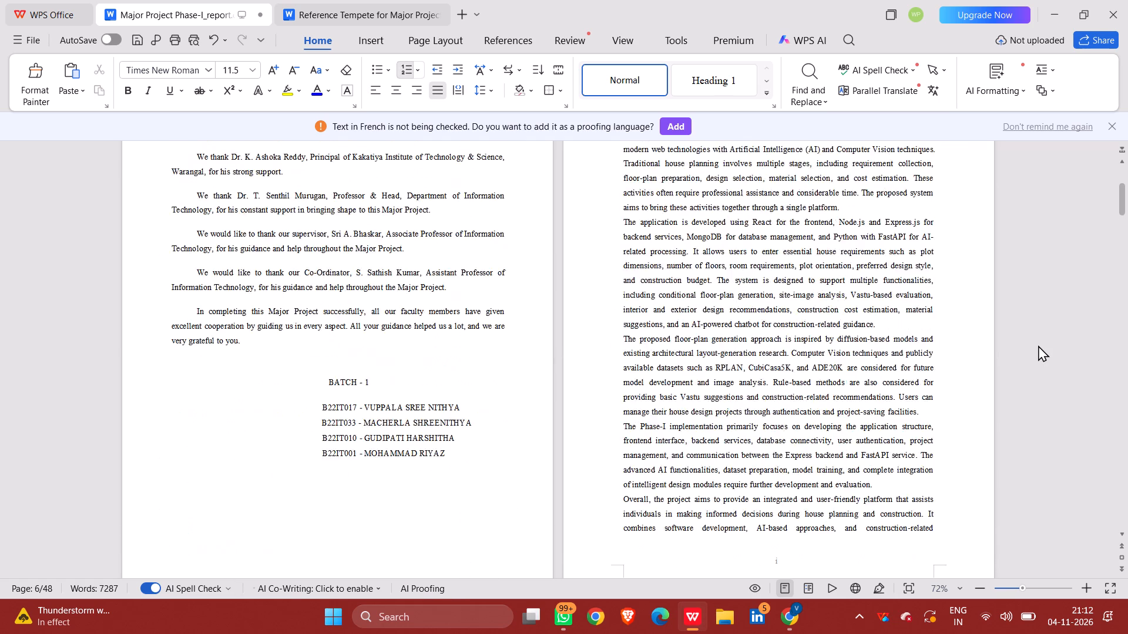
scroll(1038, 345, "up", 8)
scroll(1038, 345, "down", 1)
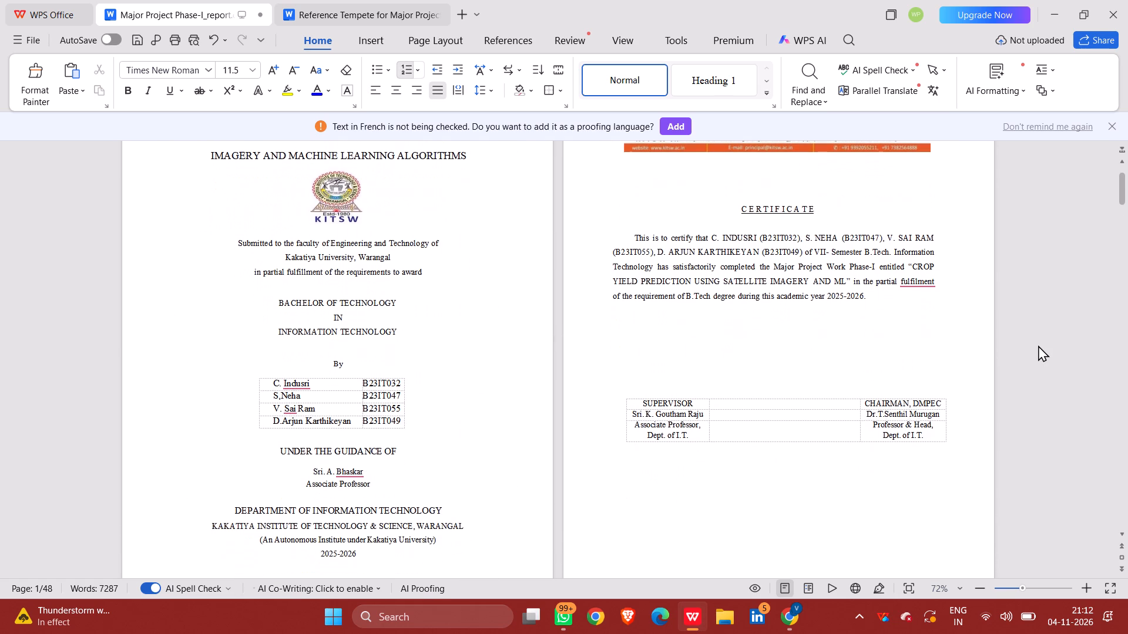
scroll(1038, 345, "down", 1)
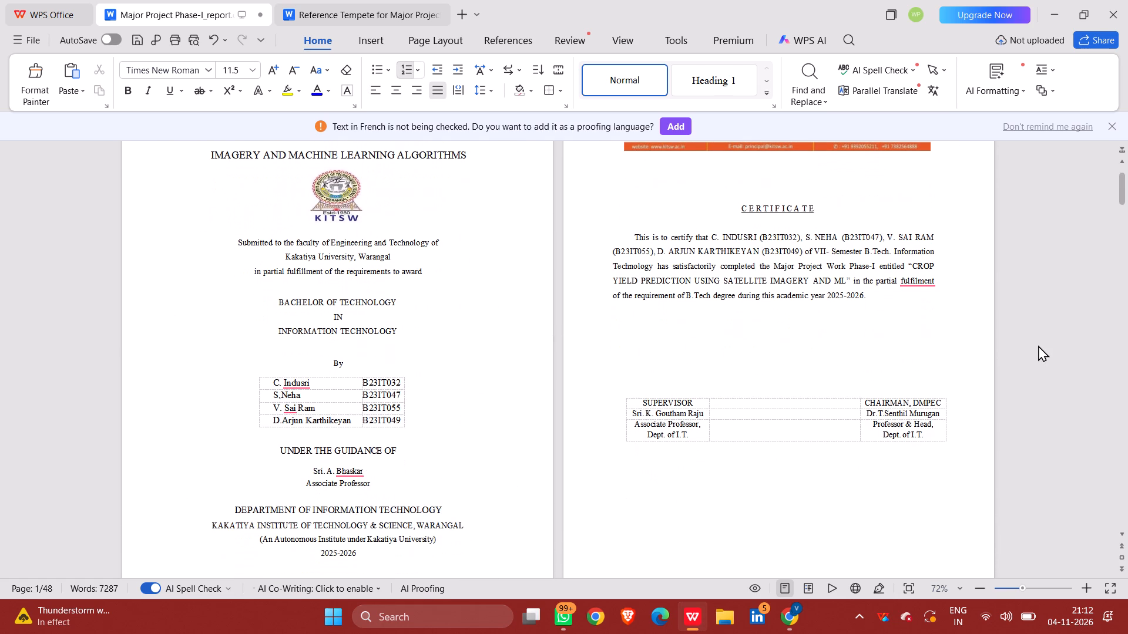
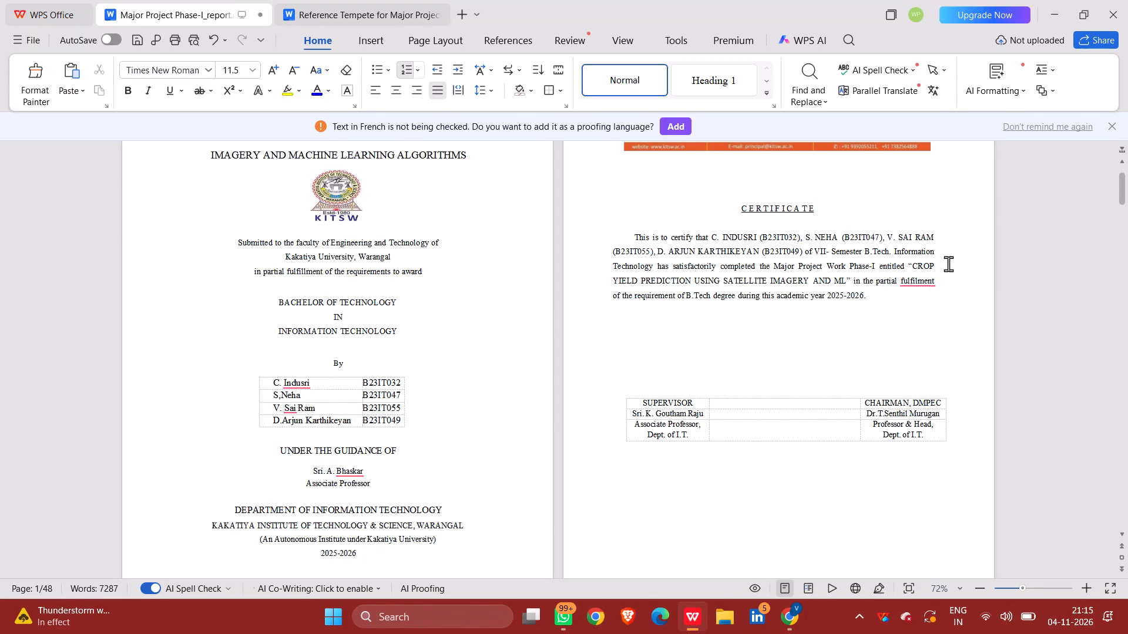
Delete the crop yield project title between the quotation marks in the certificate paragraph.
left_click(939, 262)
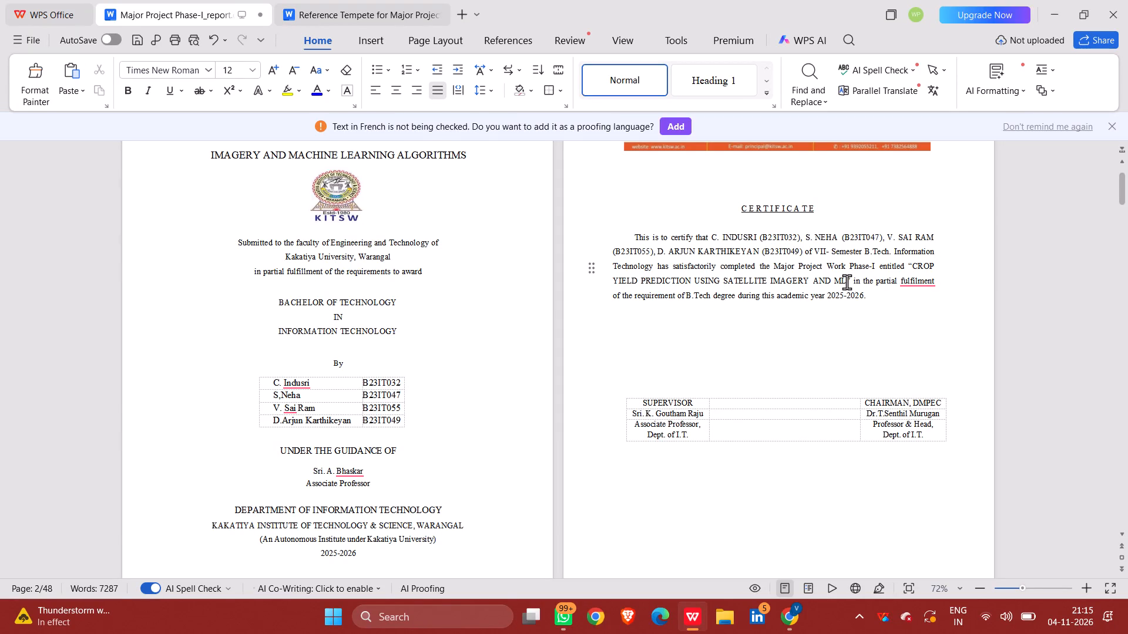
left_click(847, 282)
key("Left")
key("Right")
key("BackSpace")
key("BackSpace")
key("BackSpace")
key("BackSpace")
key("BackSpace")
key("BackSpace")
key("BackSpace")
key("BackSpace")
key("BackSpace")
key("BackSpace")
key("BackSpace")
key("BackSpace")
key("BackSpace")
key("BackSpace")
key("BackSpace")
key("BackSpace")
key("BackSpace")
key("BackSpace")
key("BackSpace")
key("BackSpace")
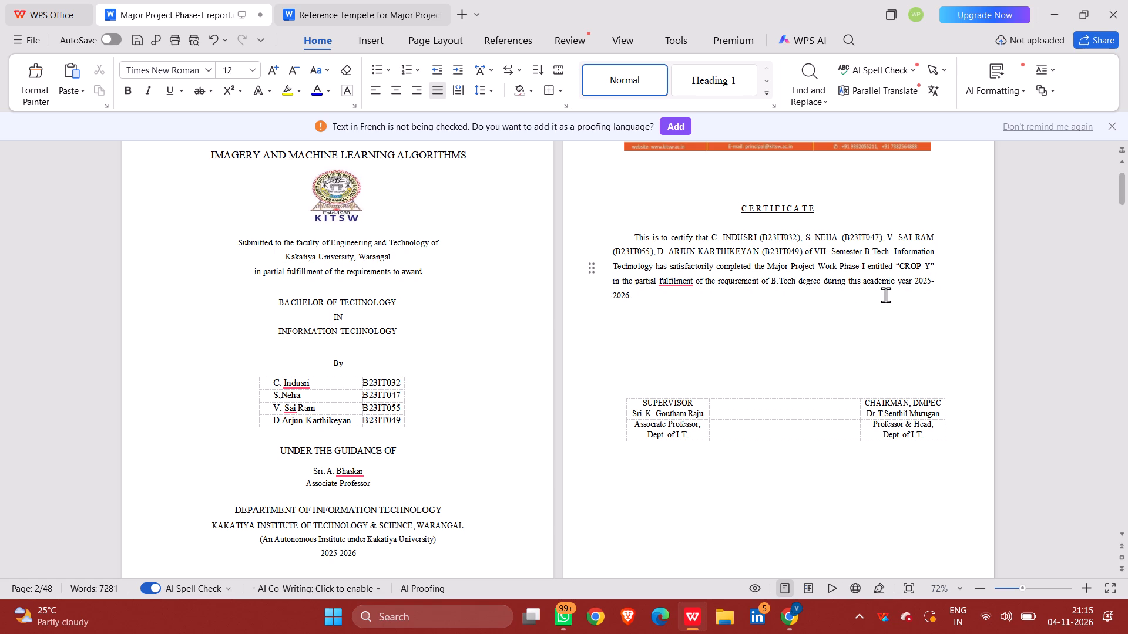
key("BackSpace")
key("BackSpace")
key("BackSpace")
key("BackSpace")
key("BackSpace")
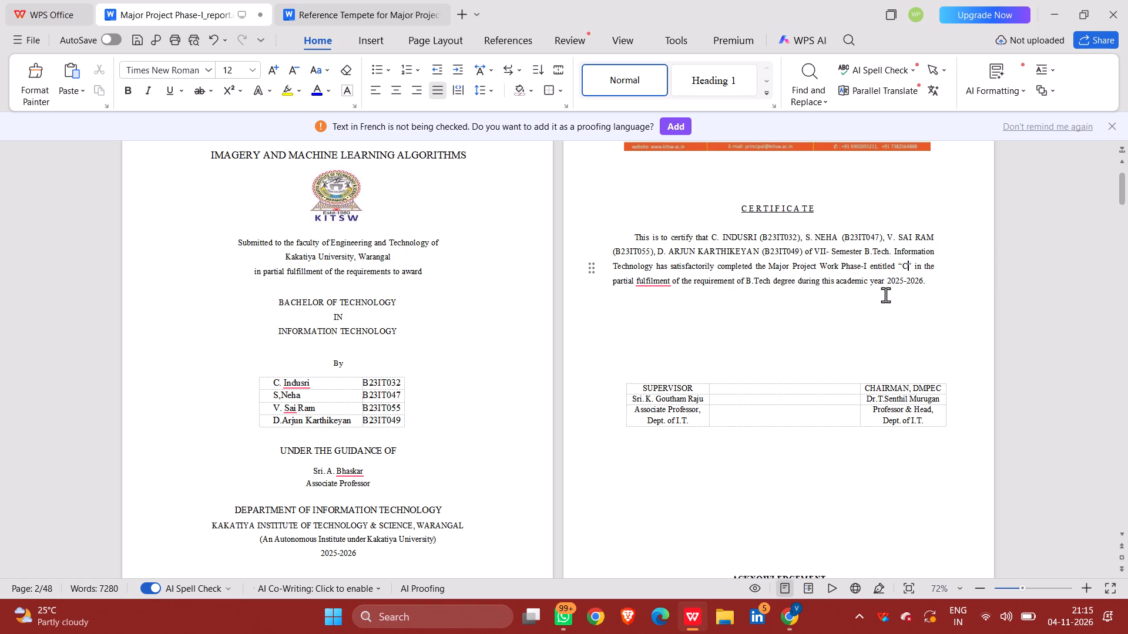
key("BackSpace")
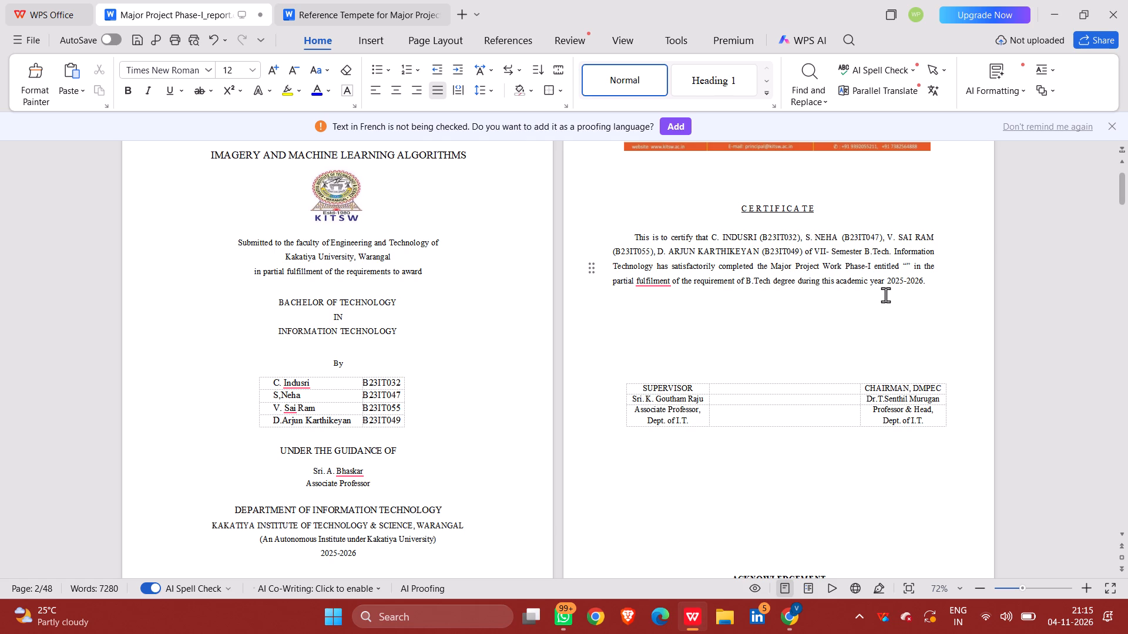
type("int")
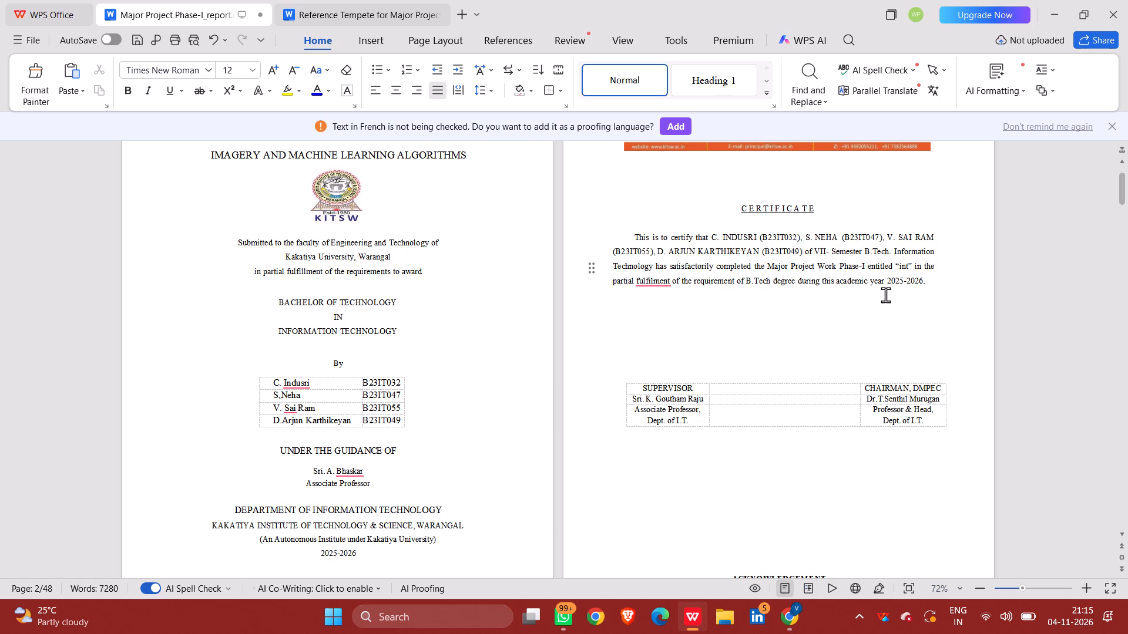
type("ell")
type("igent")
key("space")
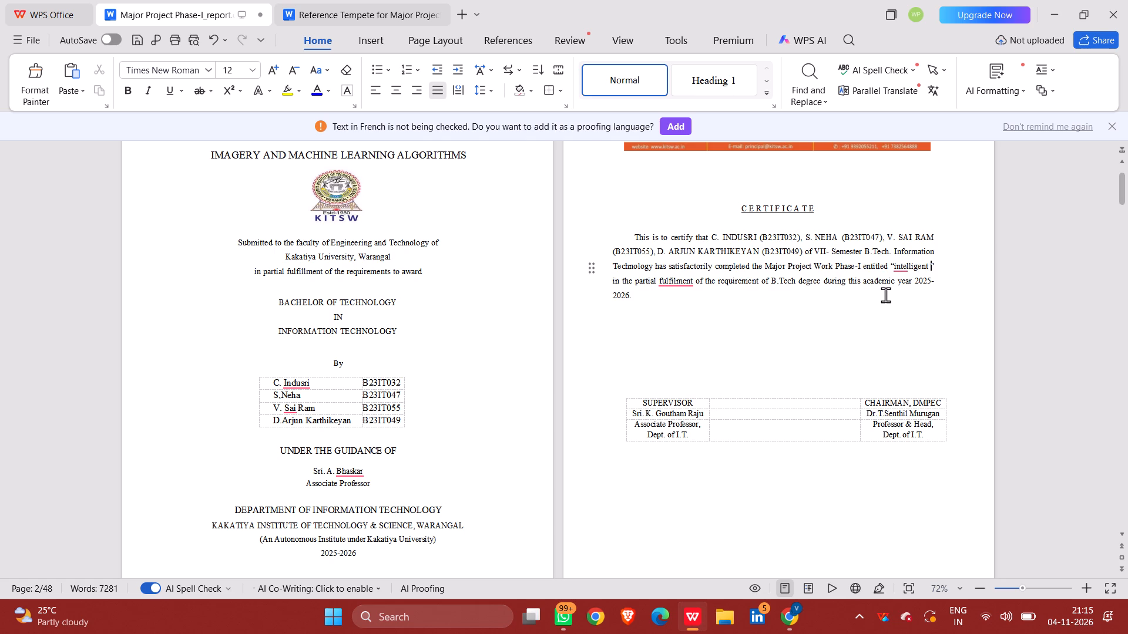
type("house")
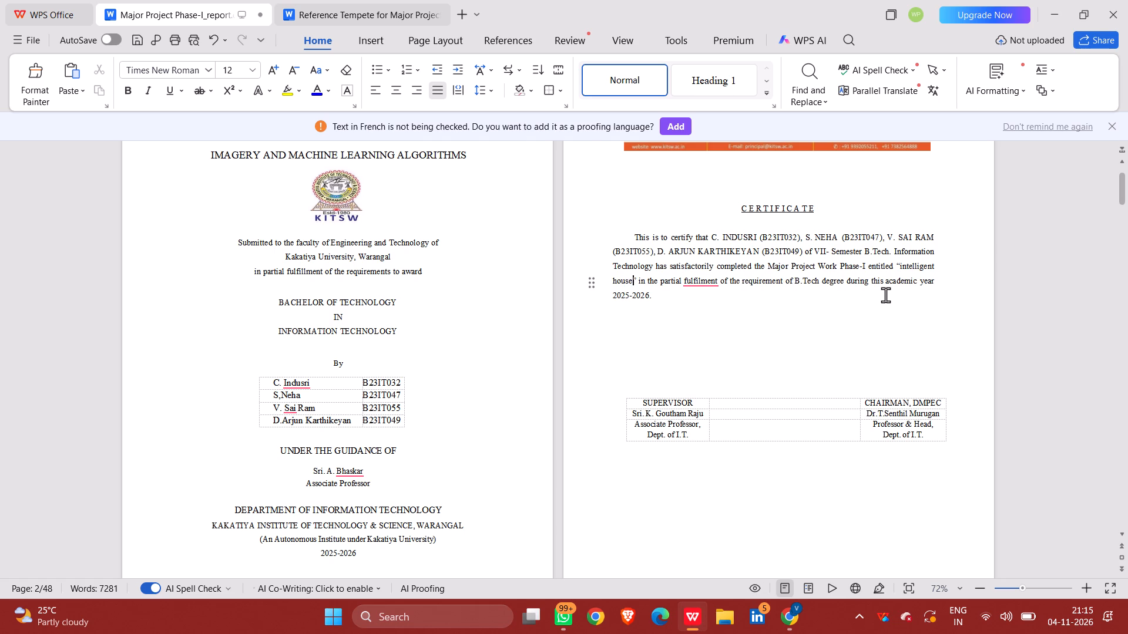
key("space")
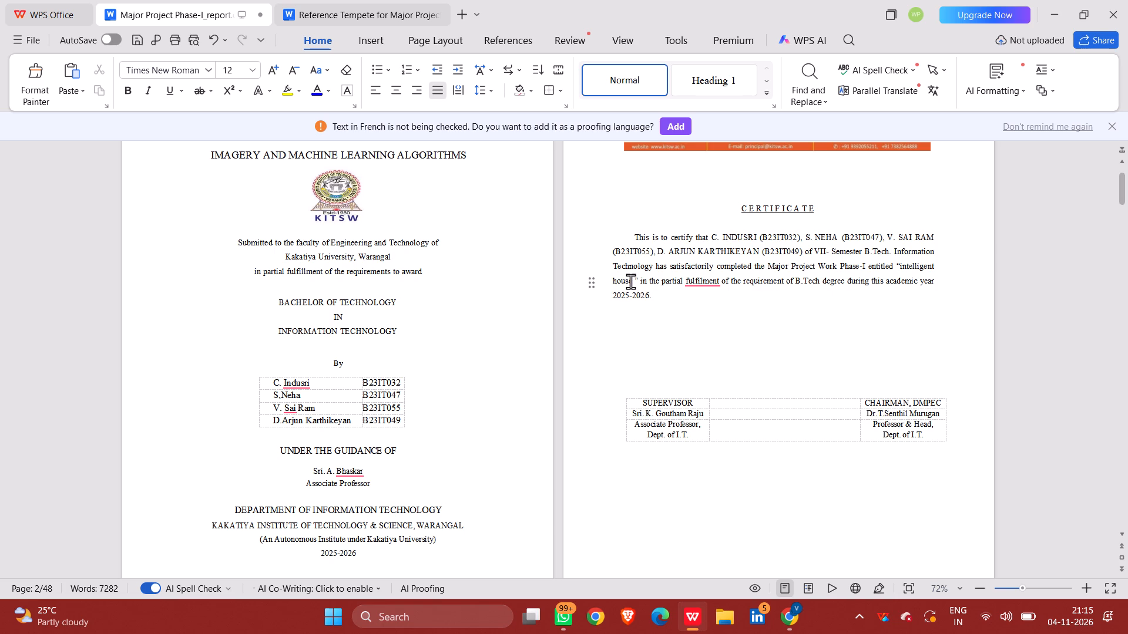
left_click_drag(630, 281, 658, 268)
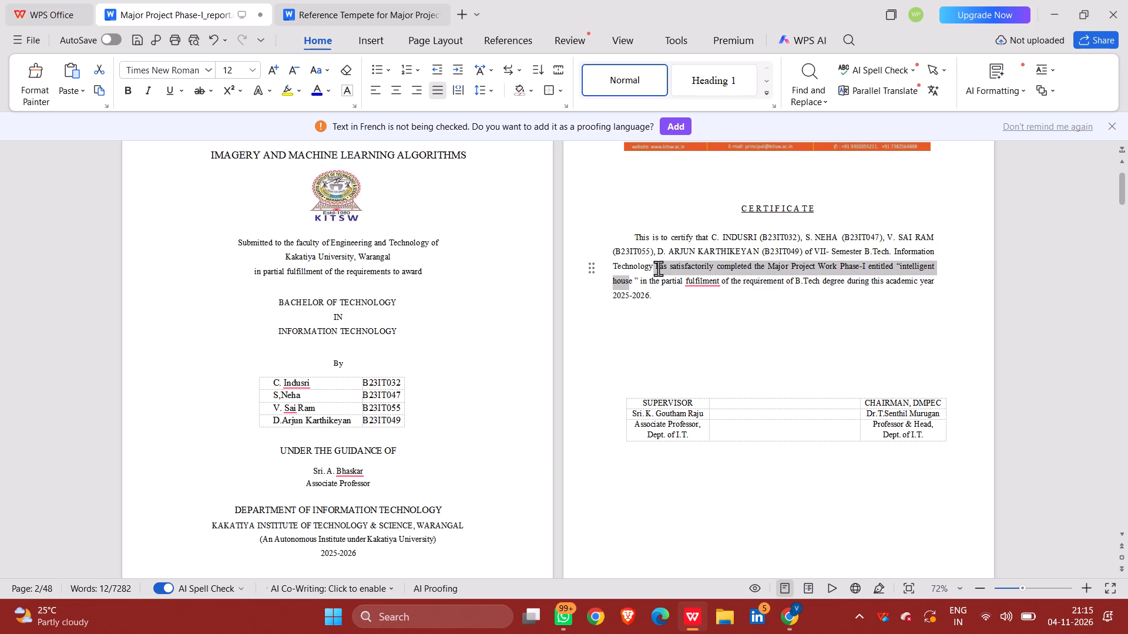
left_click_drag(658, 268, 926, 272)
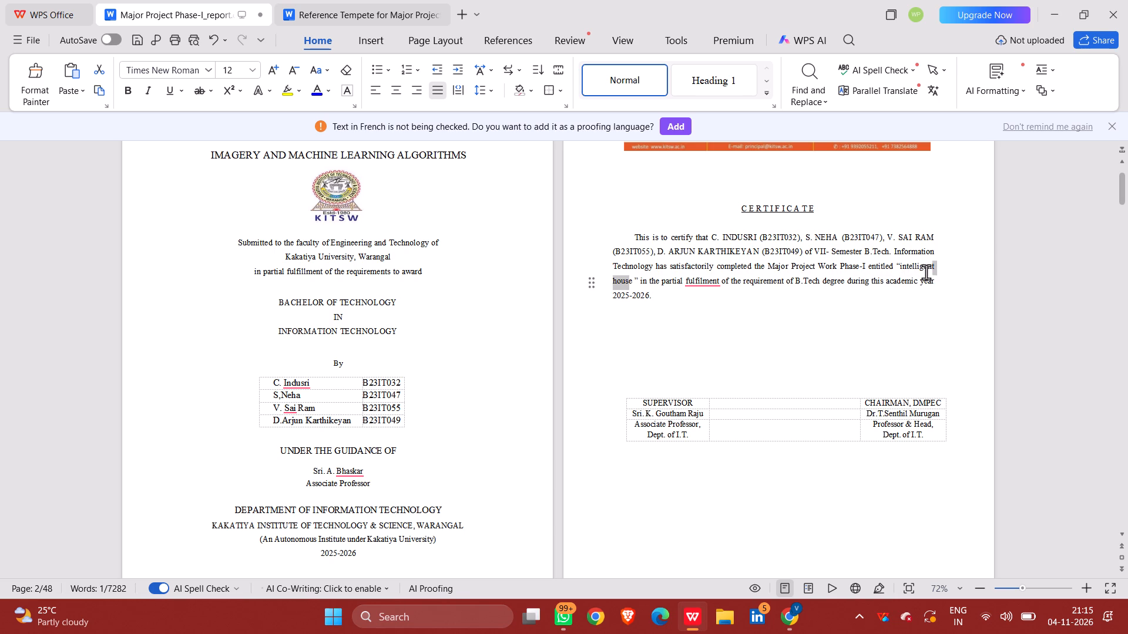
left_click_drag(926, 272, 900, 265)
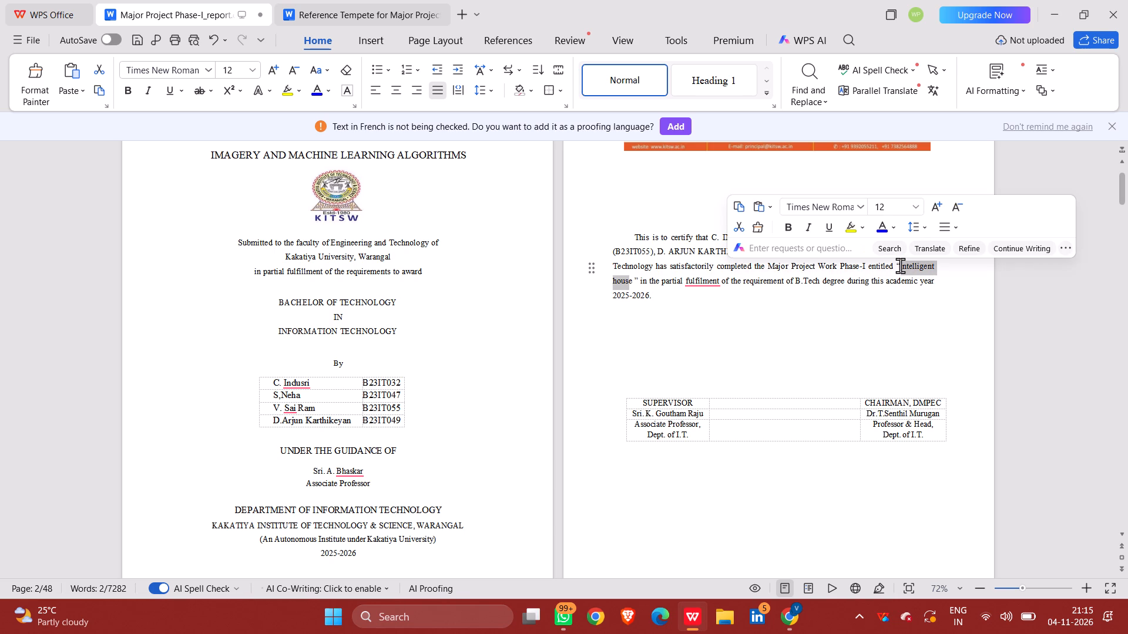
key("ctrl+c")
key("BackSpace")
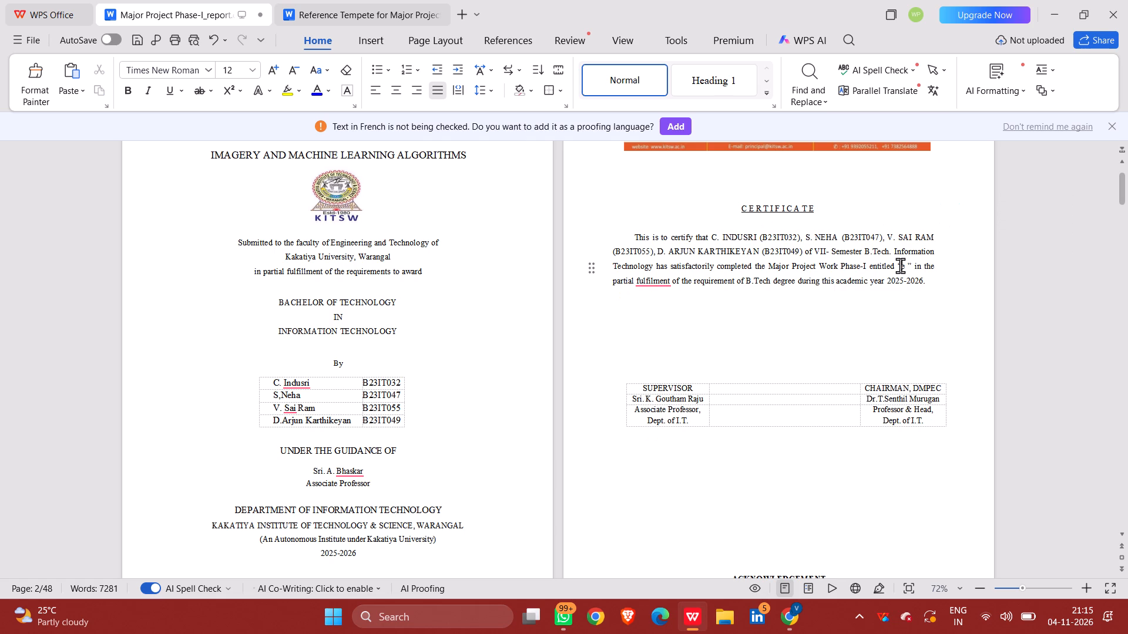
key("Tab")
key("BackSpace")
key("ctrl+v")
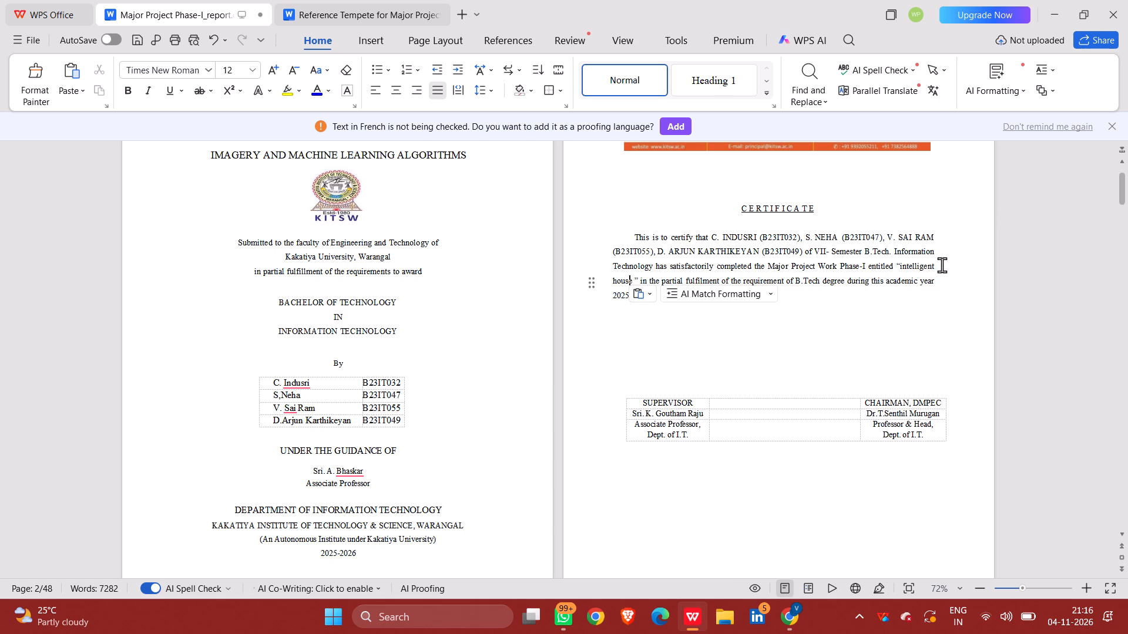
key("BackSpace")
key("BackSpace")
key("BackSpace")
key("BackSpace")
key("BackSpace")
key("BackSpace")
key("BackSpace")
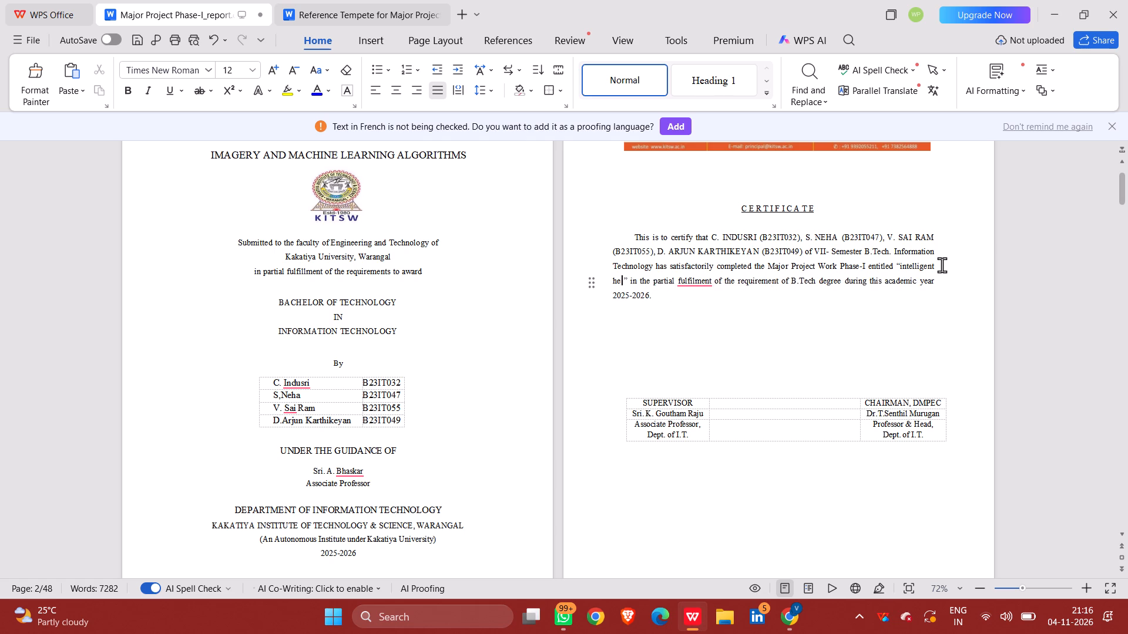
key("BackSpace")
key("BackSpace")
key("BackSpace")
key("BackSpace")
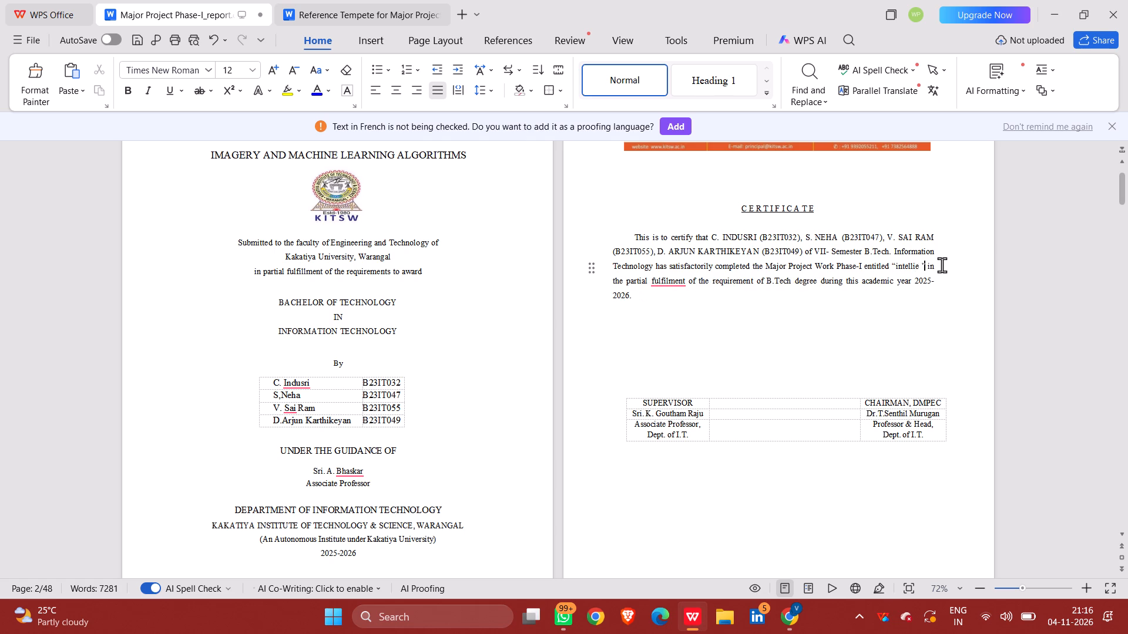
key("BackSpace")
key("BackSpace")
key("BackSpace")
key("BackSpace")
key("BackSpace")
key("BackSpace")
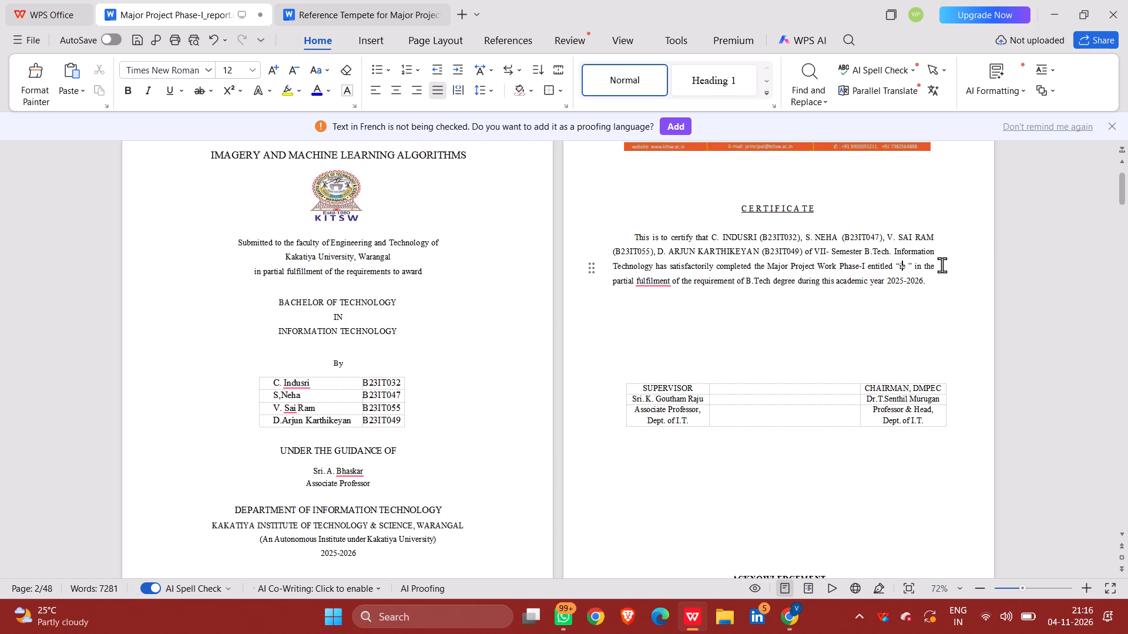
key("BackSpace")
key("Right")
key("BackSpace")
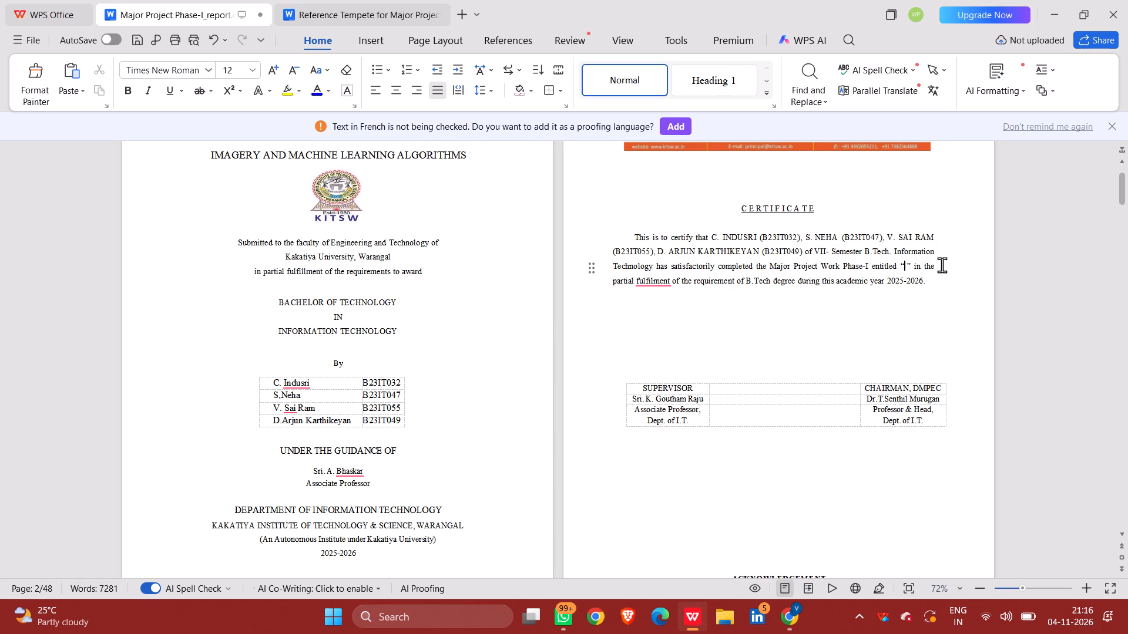
Enter the project title INTELLIGENT HOUSE DESIGN AND CONSTRUCTION ASSISTANT in capitals between the certificate paragraph's quotation marks.
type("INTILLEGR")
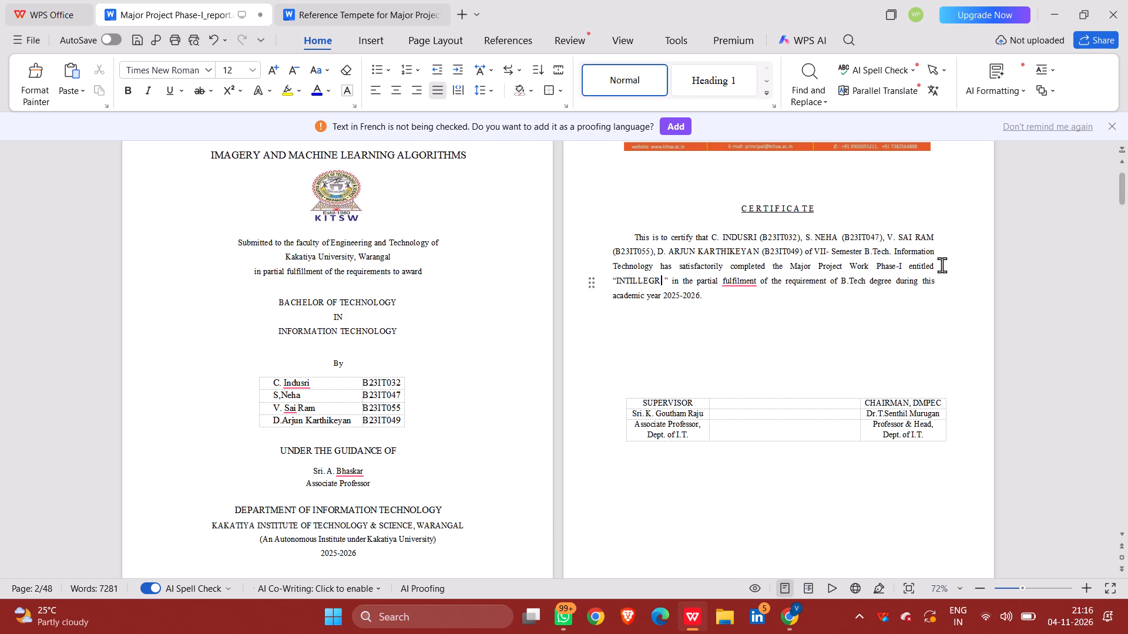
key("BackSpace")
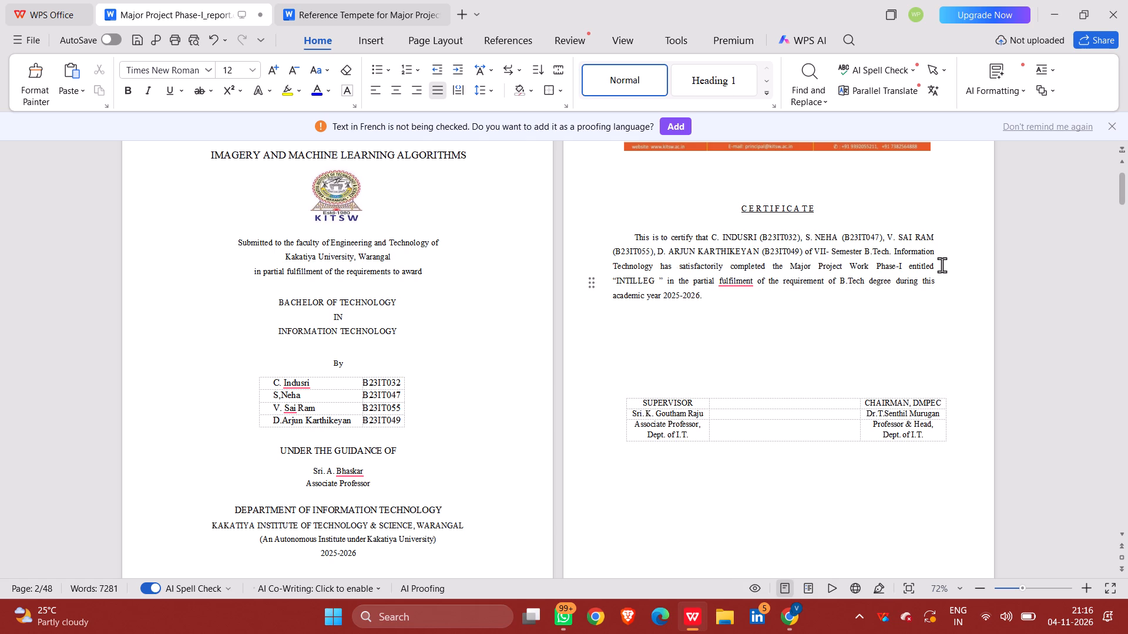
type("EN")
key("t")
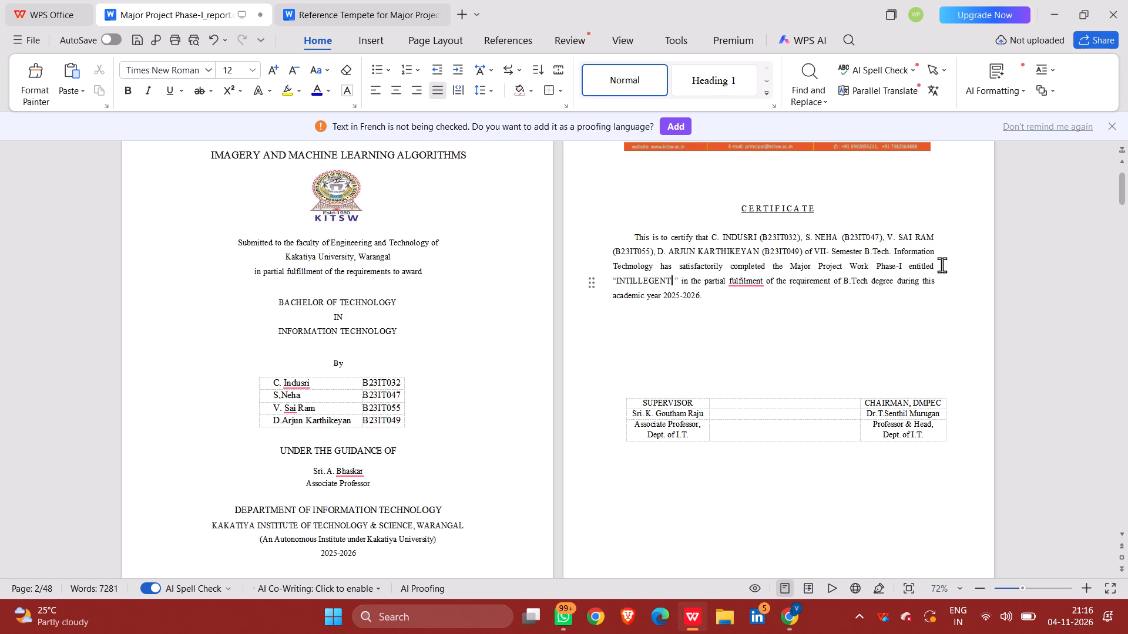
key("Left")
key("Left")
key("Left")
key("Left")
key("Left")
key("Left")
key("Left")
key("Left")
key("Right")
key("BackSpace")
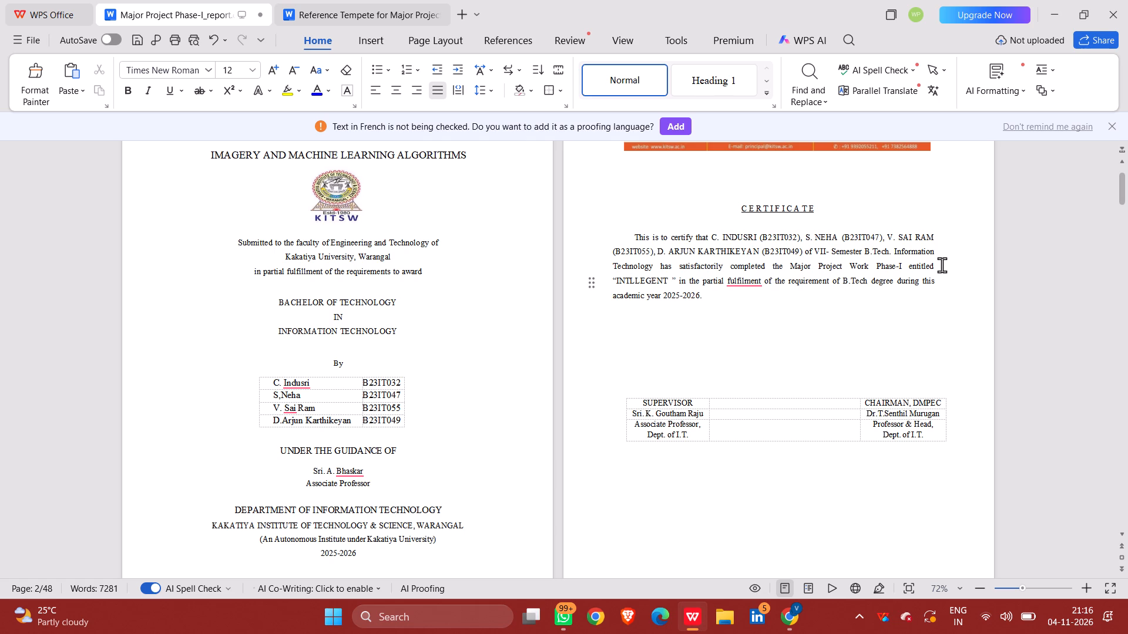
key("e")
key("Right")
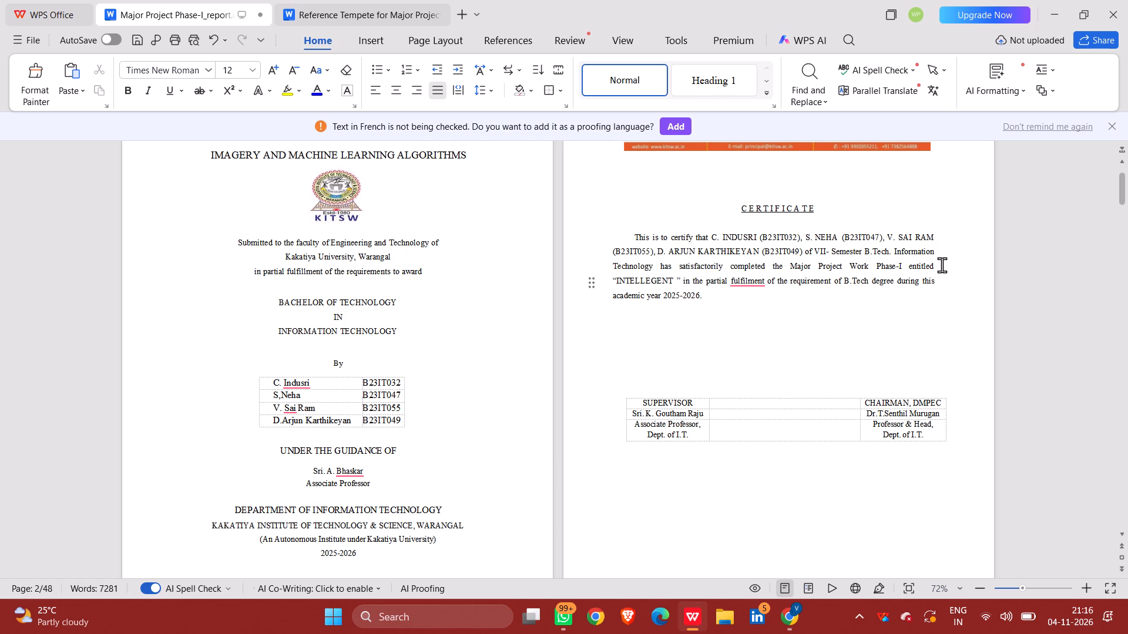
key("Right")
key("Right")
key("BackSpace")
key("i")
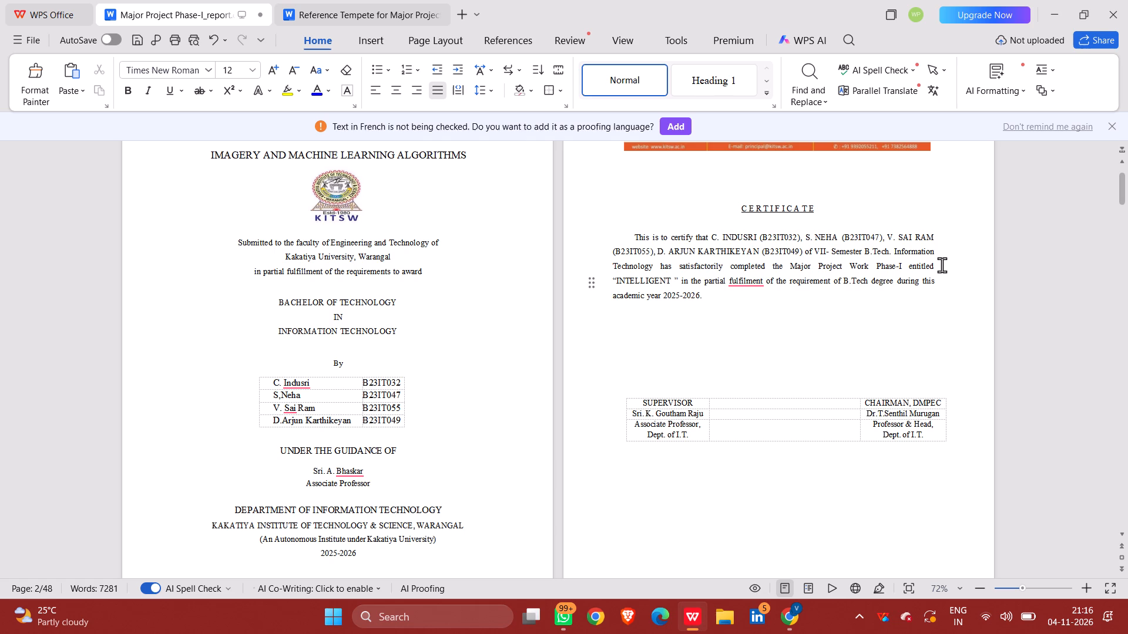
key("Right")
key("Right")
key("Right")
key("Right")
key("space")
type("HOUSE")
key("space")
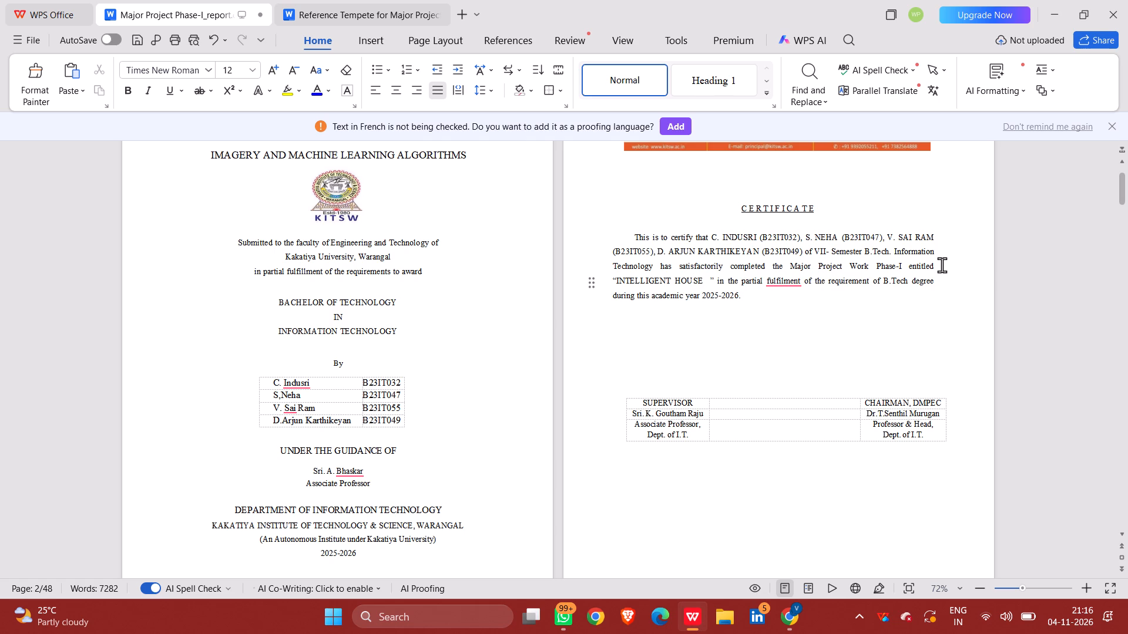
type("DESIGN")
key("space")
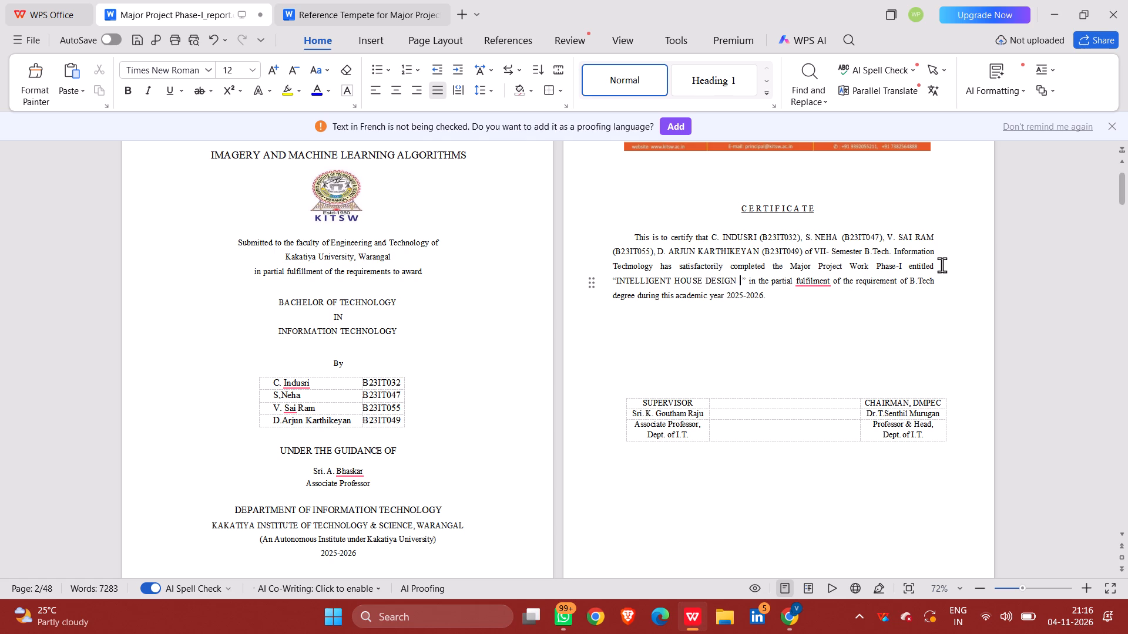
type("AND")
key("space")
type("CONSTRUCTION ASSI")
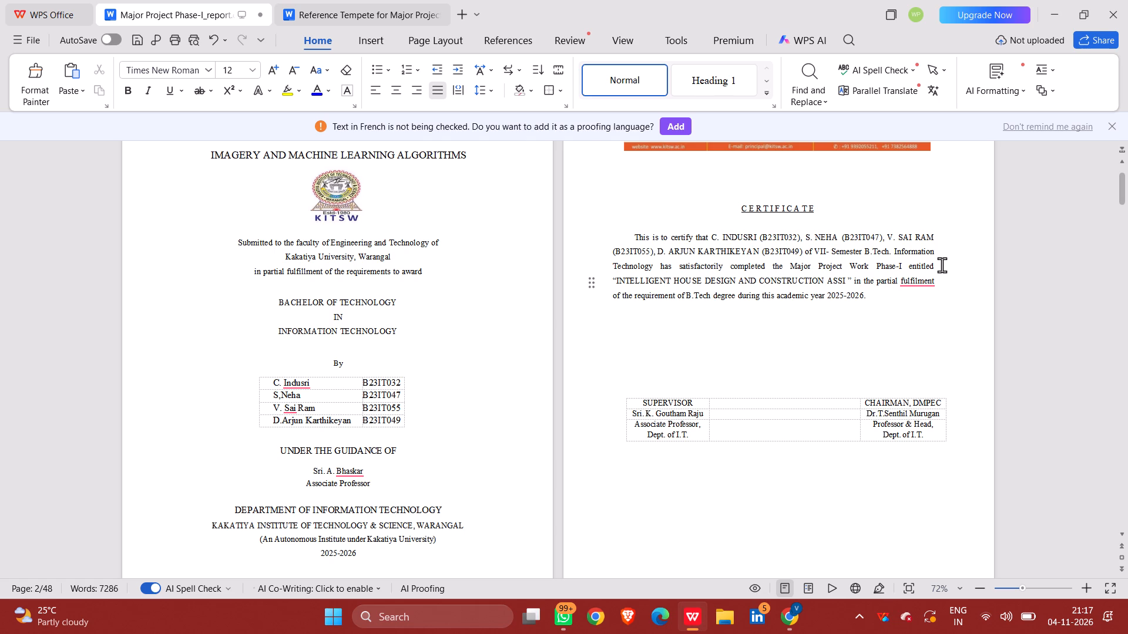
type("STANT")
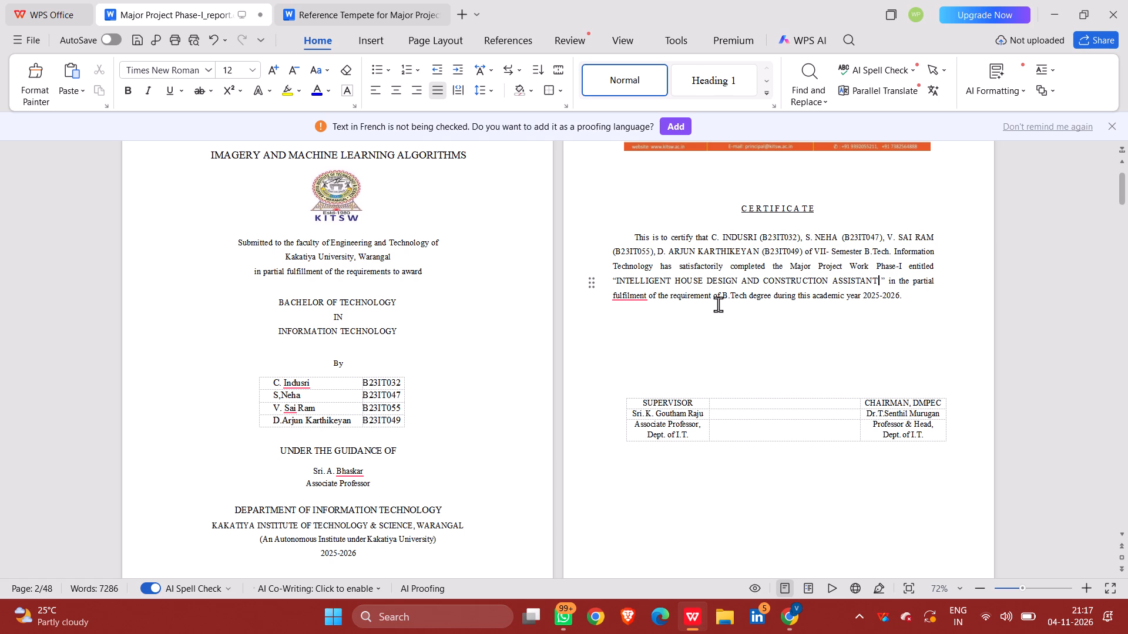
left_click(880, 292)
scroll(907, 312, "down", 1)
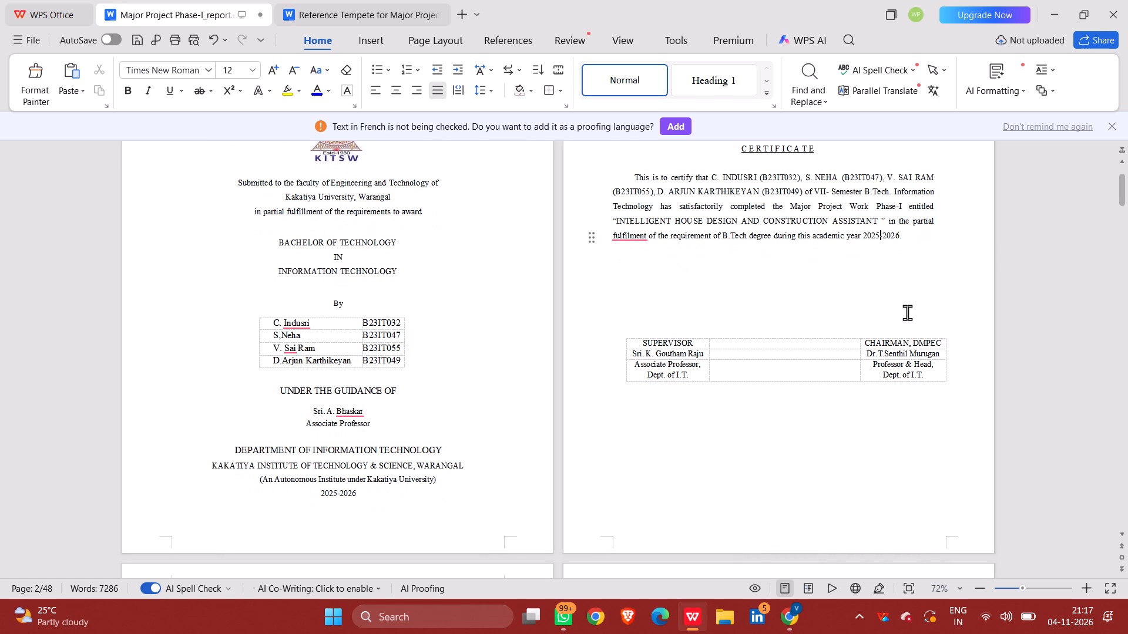
Replace the supervisor's name in the Acknowledgement paragraph with the supervisor named in the certificate's signature table, keeping the title Sri.
scroll(907, 312, "down", 3)
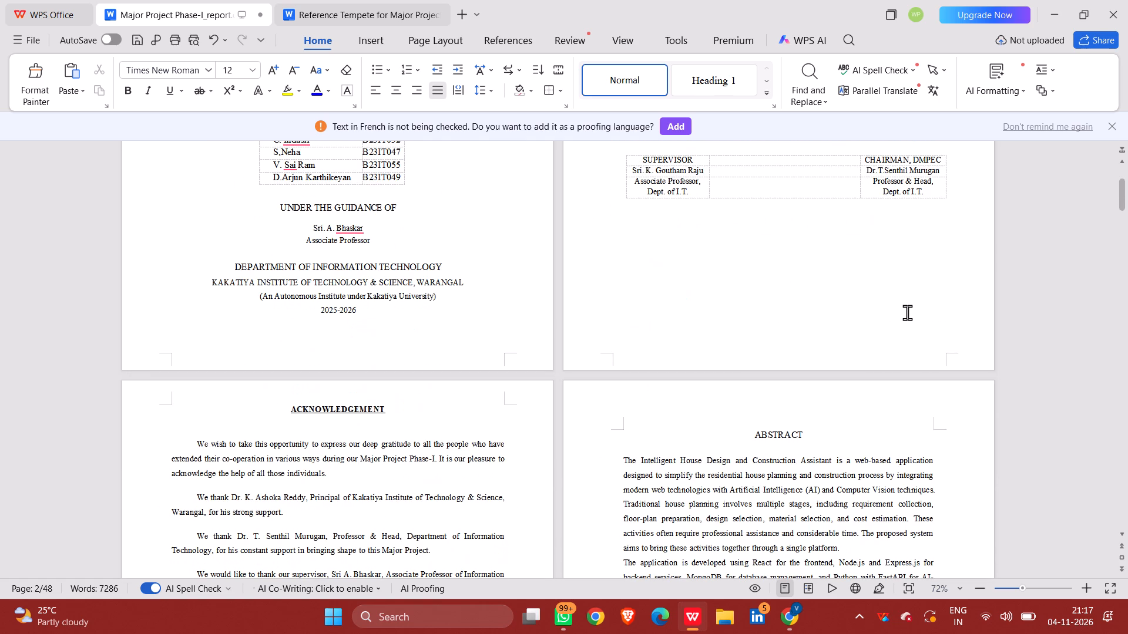
scroll(907, 312, "down", 2)
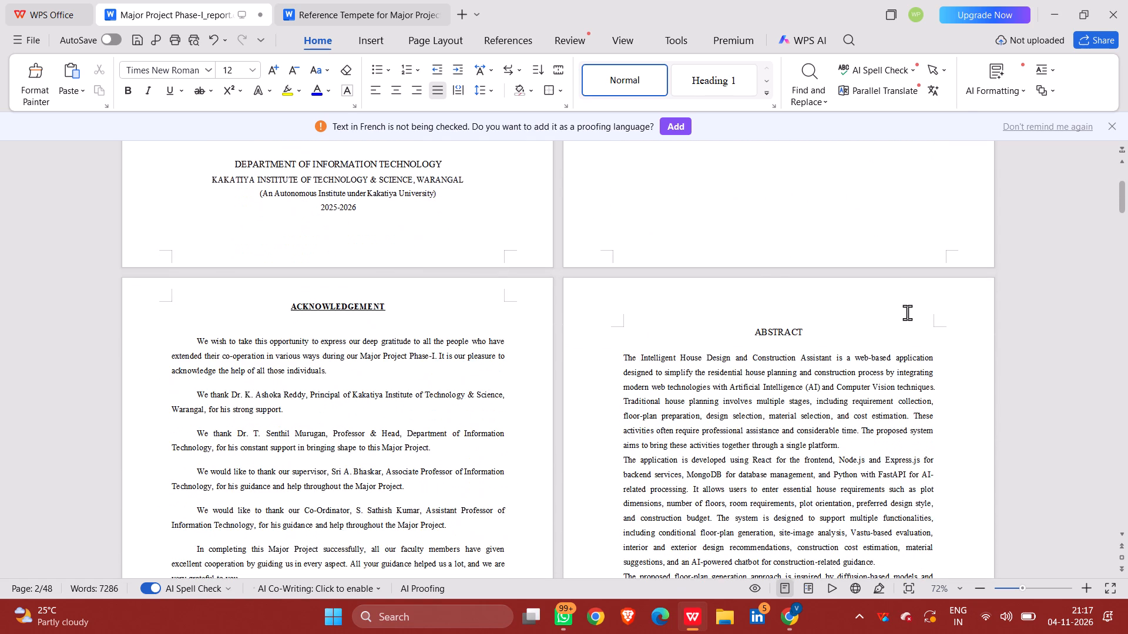
scroll(907, 312, "down", 1)
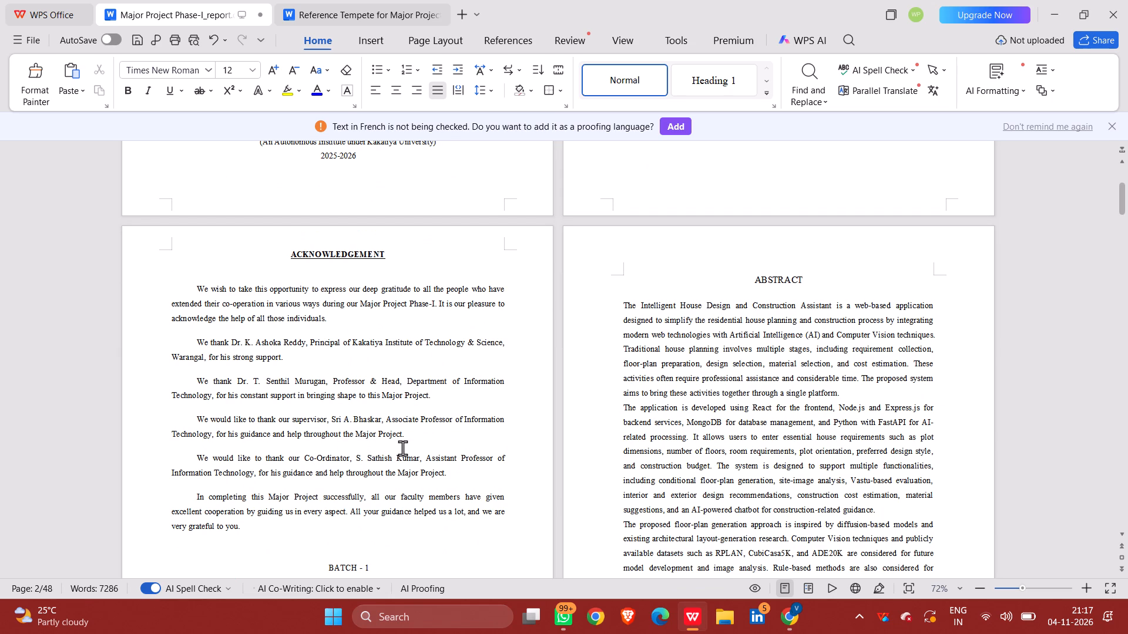
left_click(382, 420)
key("BackSpace")
key("BackSpace")
key("BackSpace")
key("BackSpace")
key("BackSpace")
key("BackSpace")
key("BackSpace")
key("BackSpace")
key("BackSpace")
key("BackSpace")
key("BackSpace")
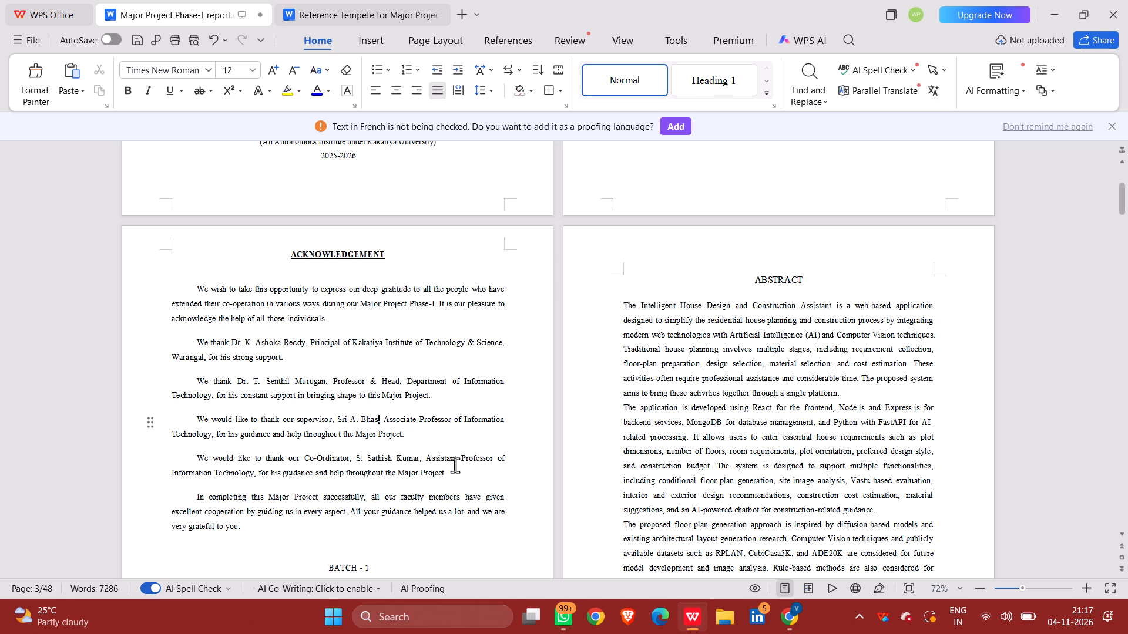
key("BackSpace")
key("BackSpace")
key("BackSpace")
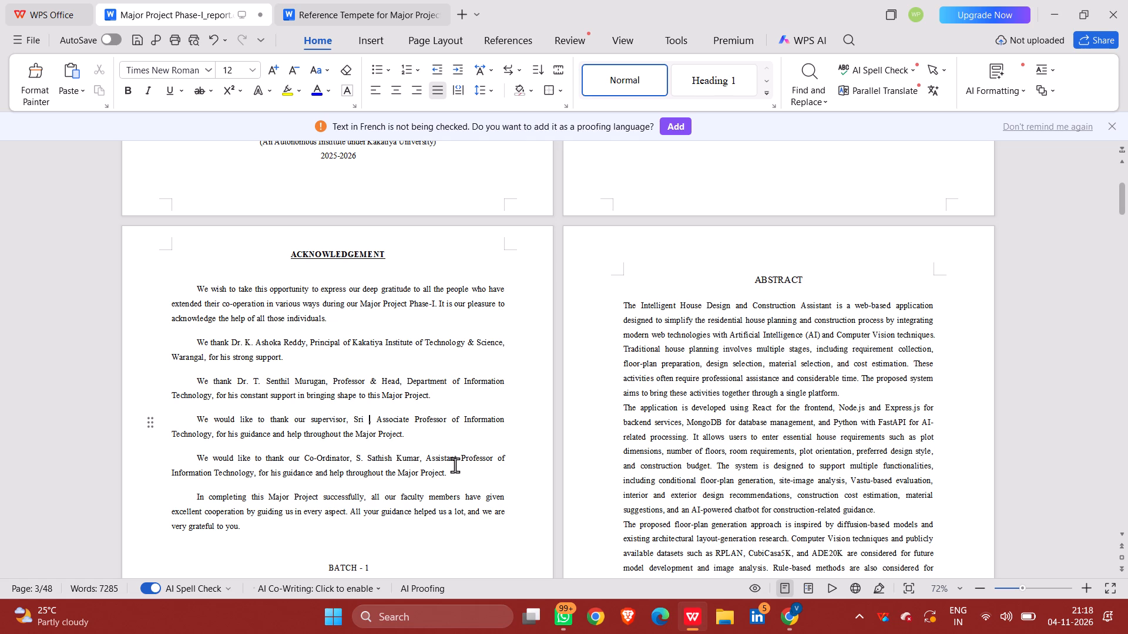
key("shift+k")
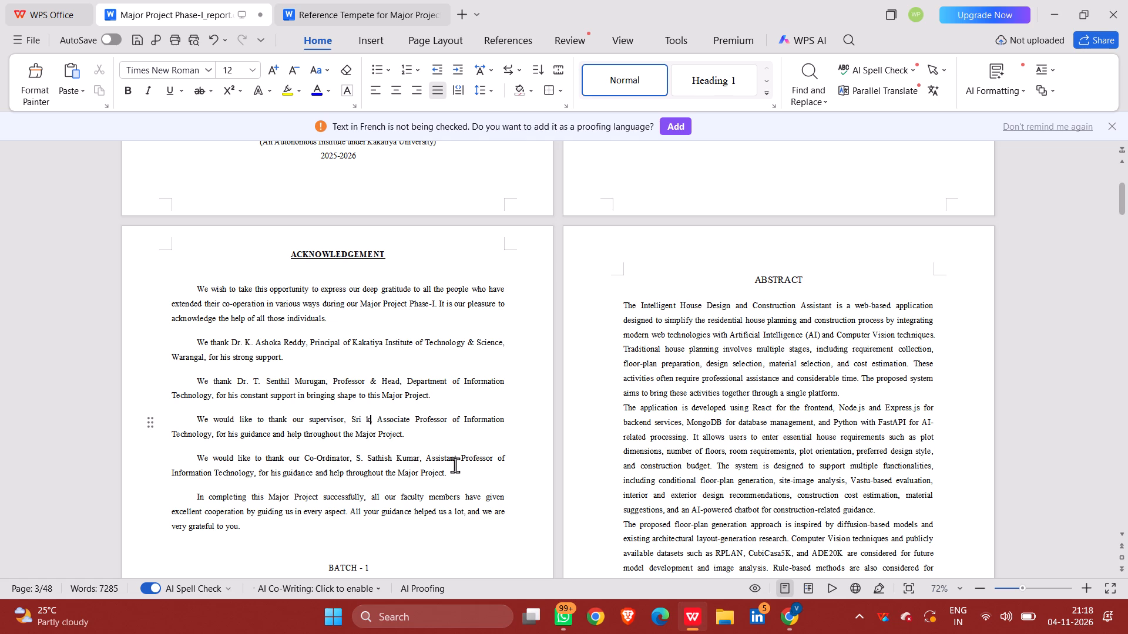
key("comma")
key("BackSpace")
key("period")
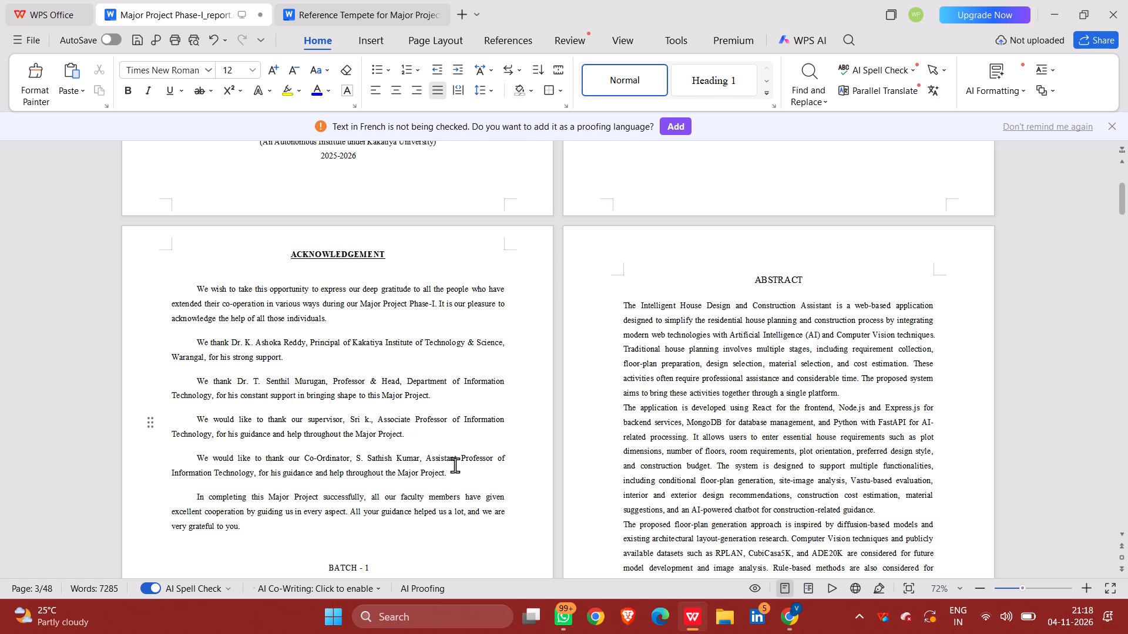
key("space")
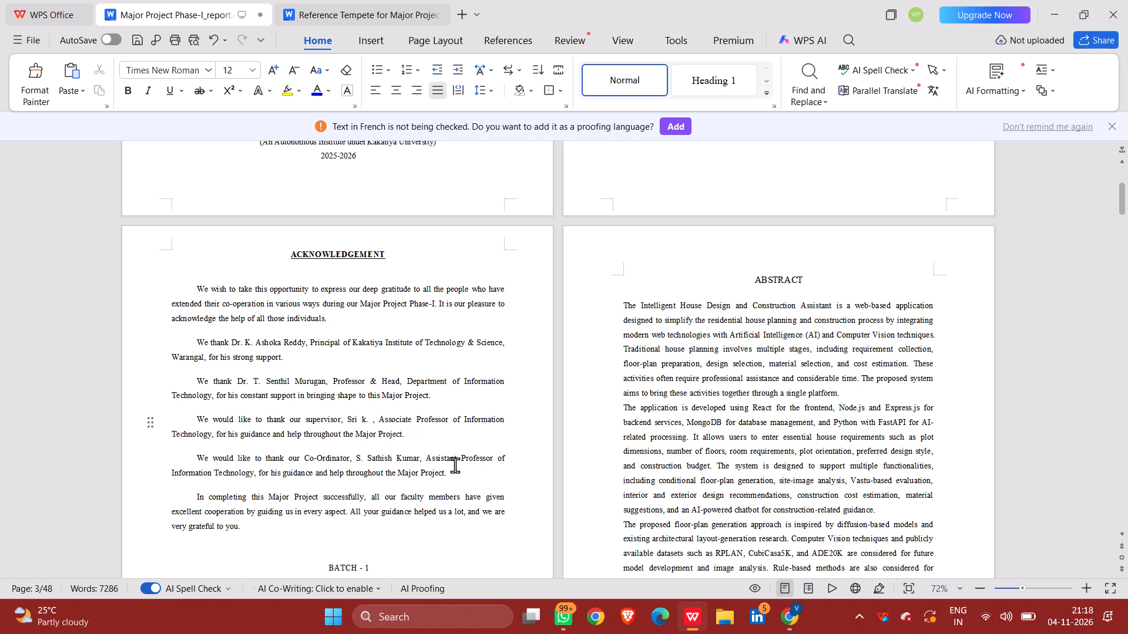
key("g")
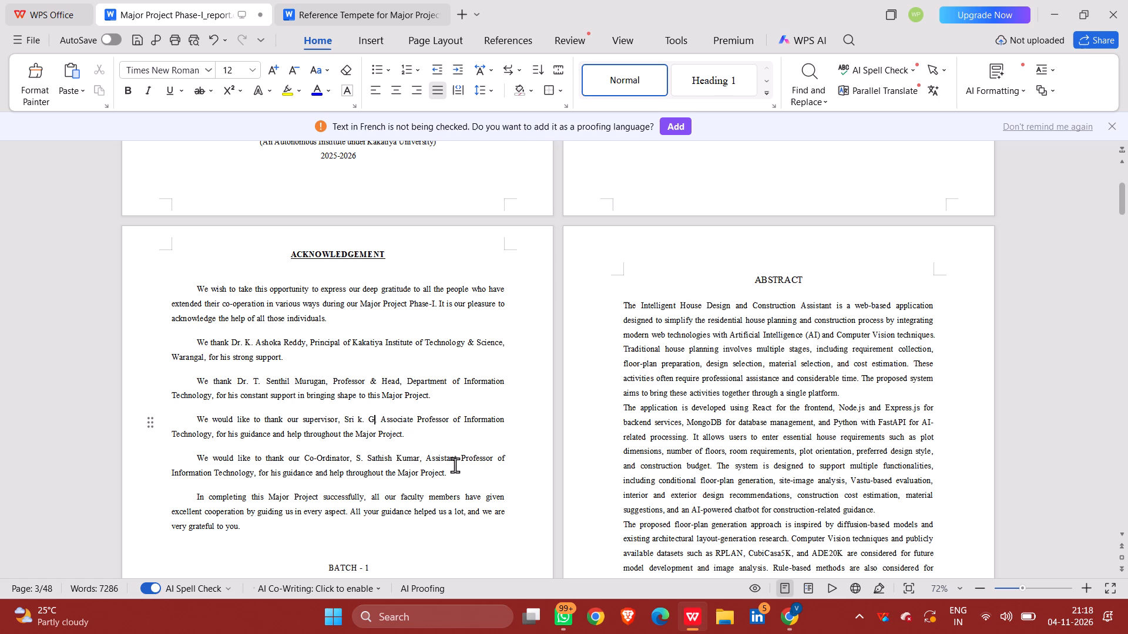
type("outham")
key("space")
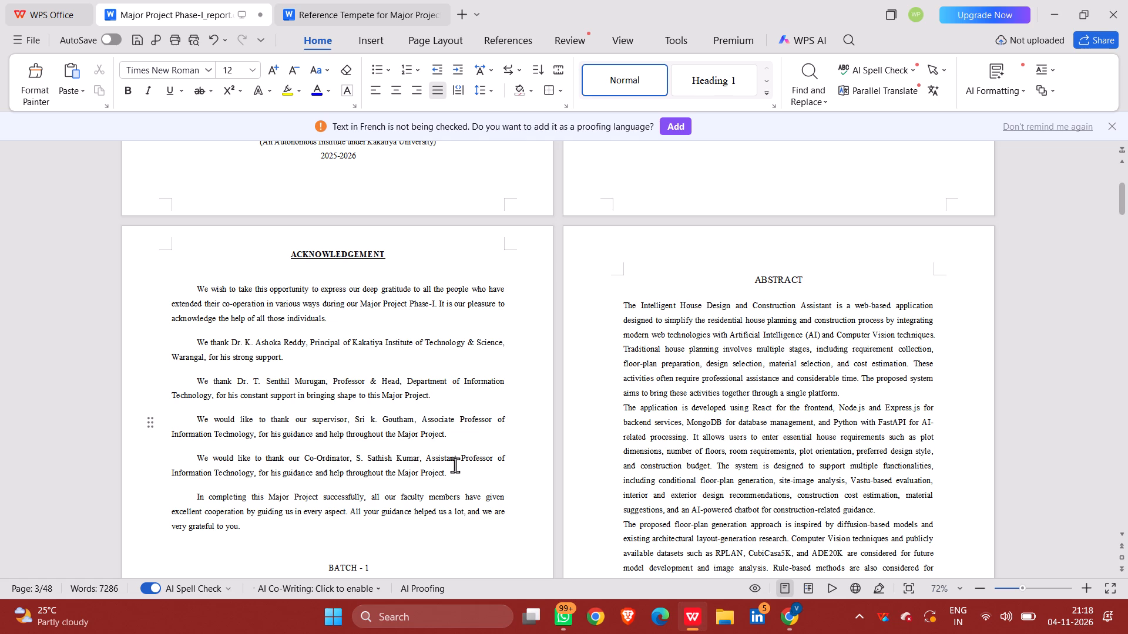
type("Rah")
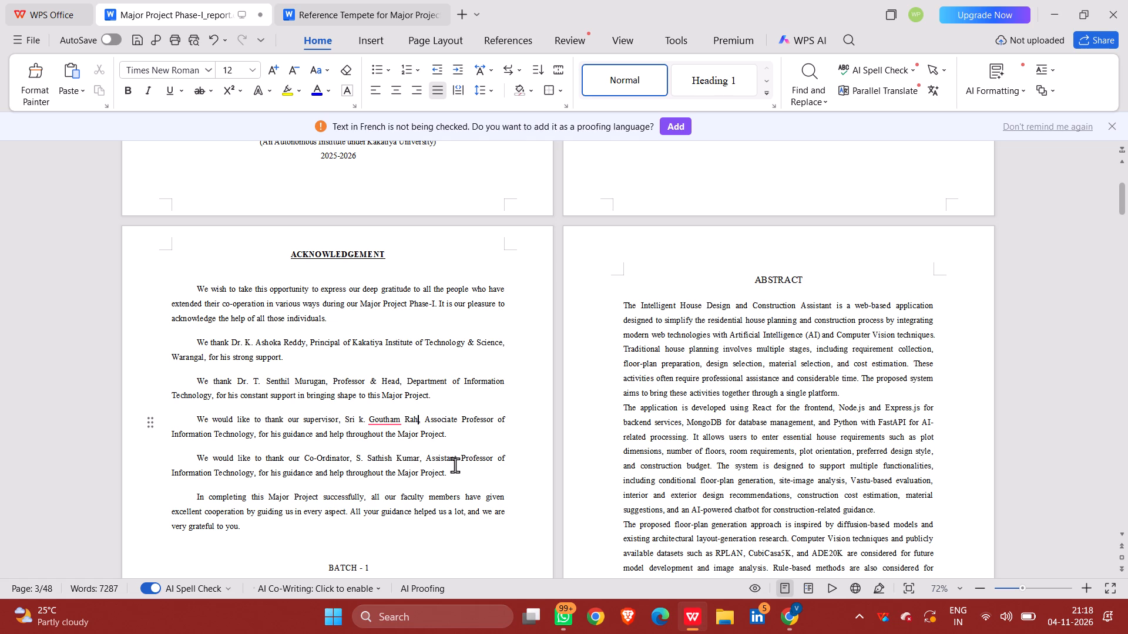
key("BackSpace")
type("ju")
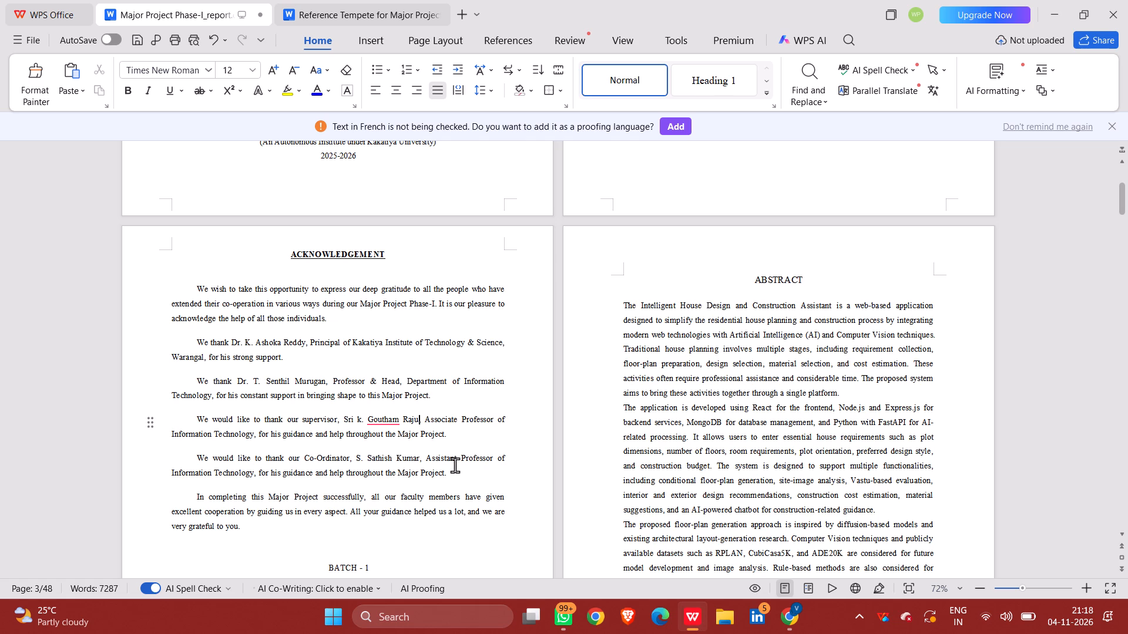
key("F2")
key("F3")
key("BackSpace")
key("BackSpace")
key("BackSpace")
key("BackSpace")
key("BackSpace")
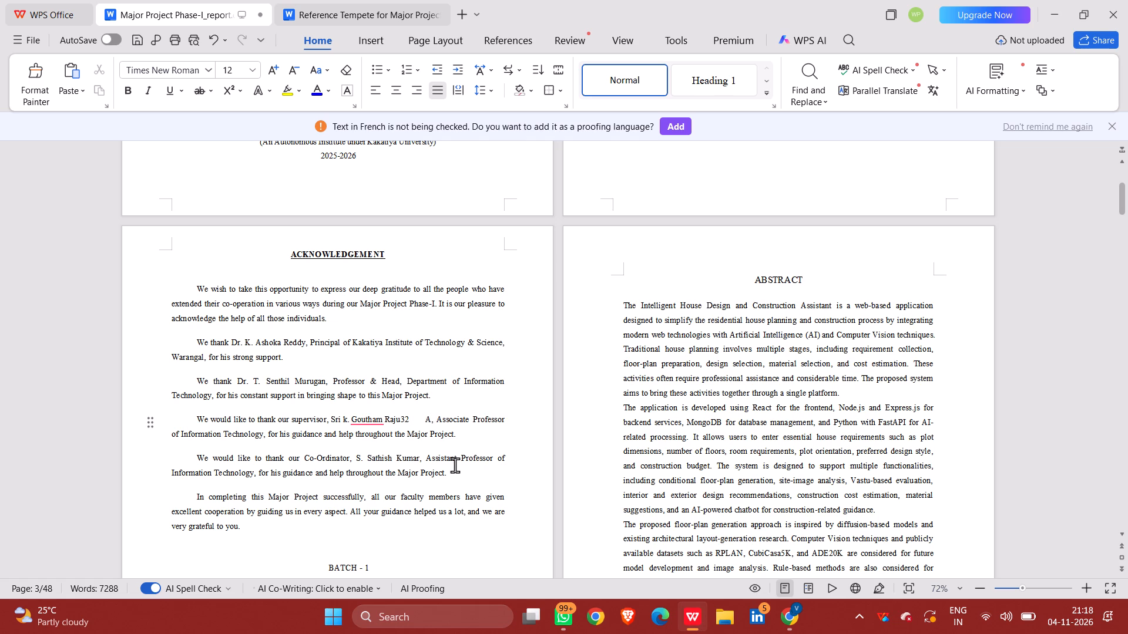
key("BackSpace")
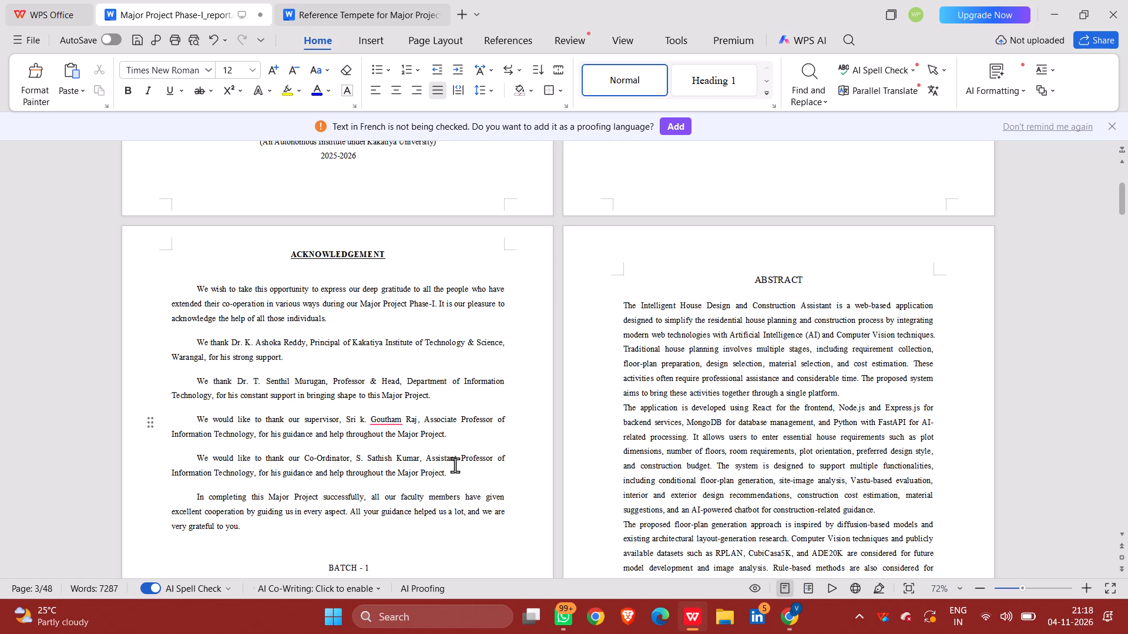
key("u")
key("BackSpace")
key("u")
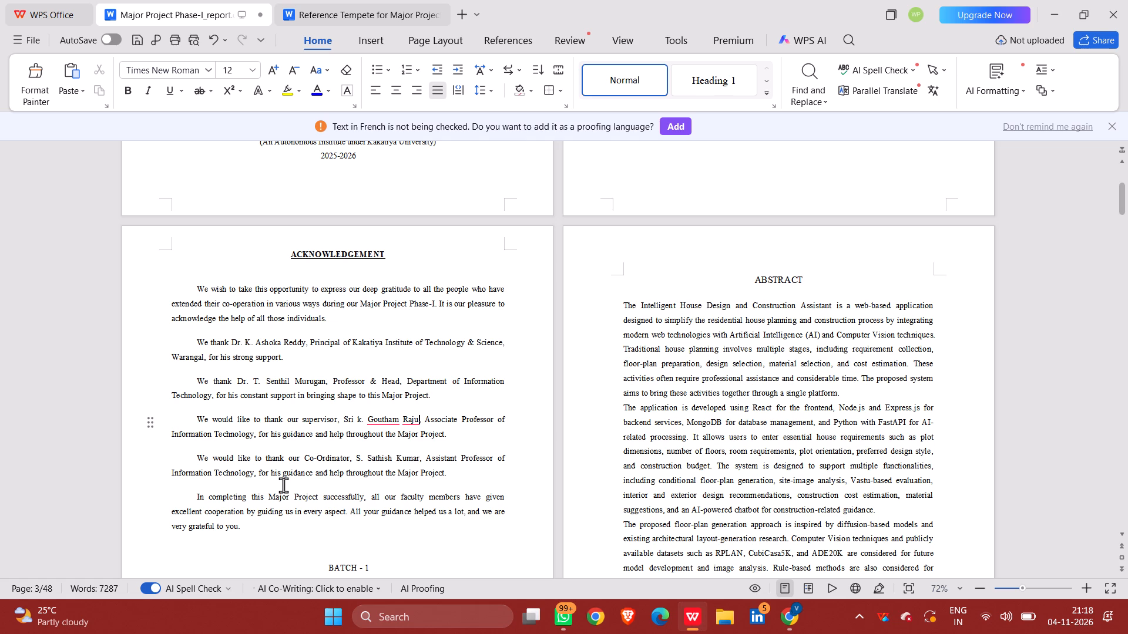
Change the batch number below the acknowledgement text to 10.
scroll(283, 485, "down", 2)
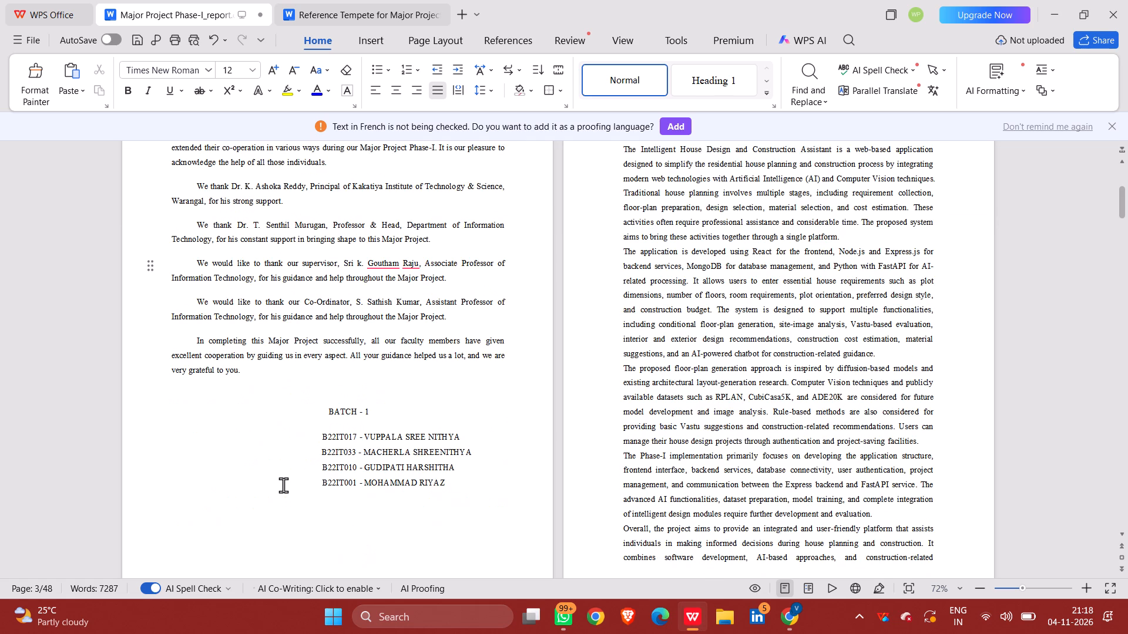
scroll(283, 485, "down", 2)
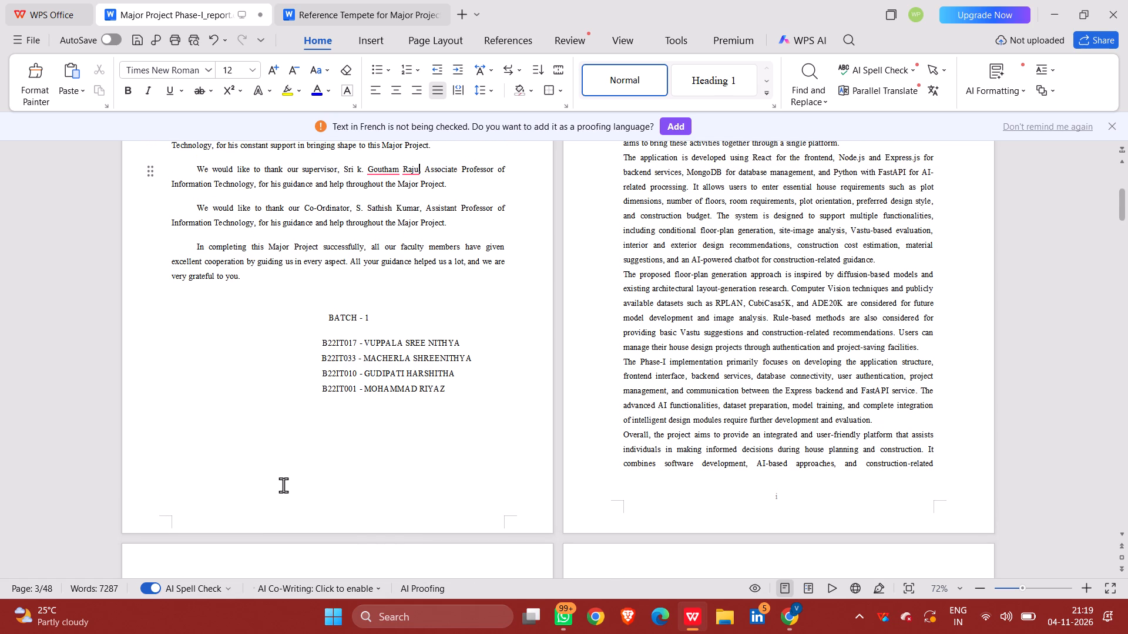
left_click(395, 321)
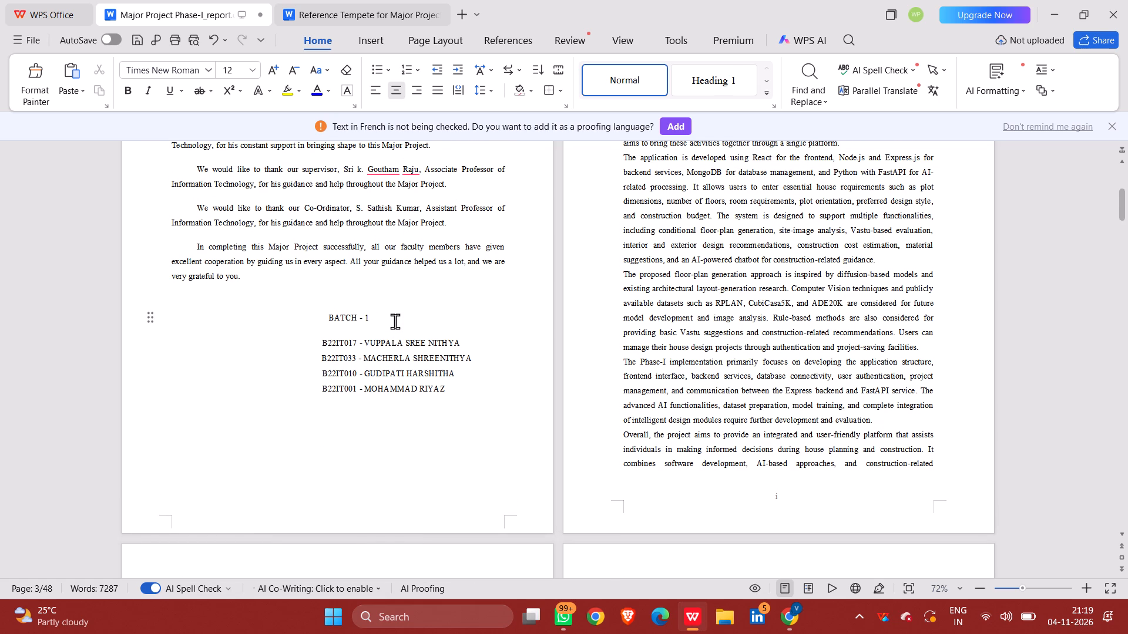
key("BackSpace")
key("BackSpace")
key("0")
Replace the first roll number in the acknowledgement's batch list with the first team member's roll number from the cover, using capital letters.
key("Down")
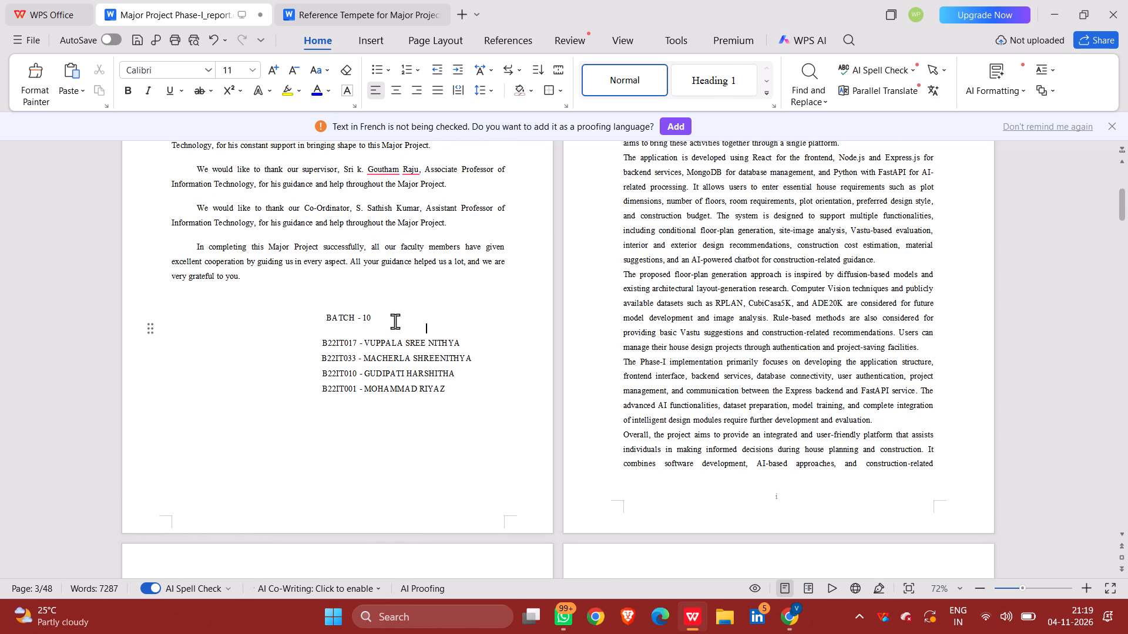
key("Down")
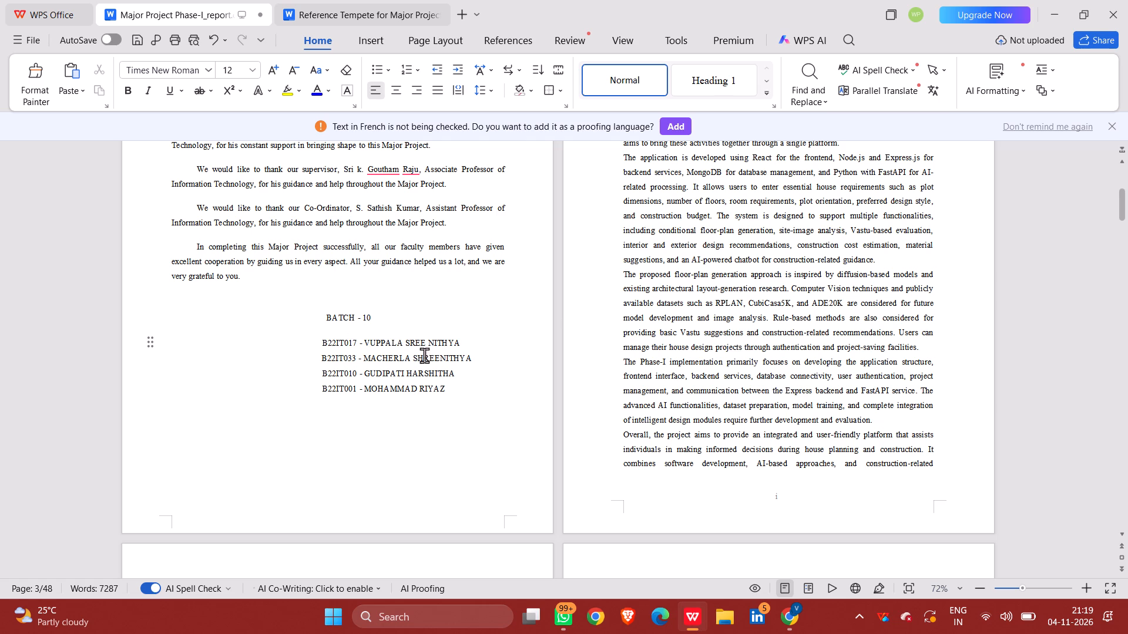
left_click(356, 339)
key("BackSpace")
key("BackSpace")
key("BackSpace")
key("BackSpace")
key("BackSpace")
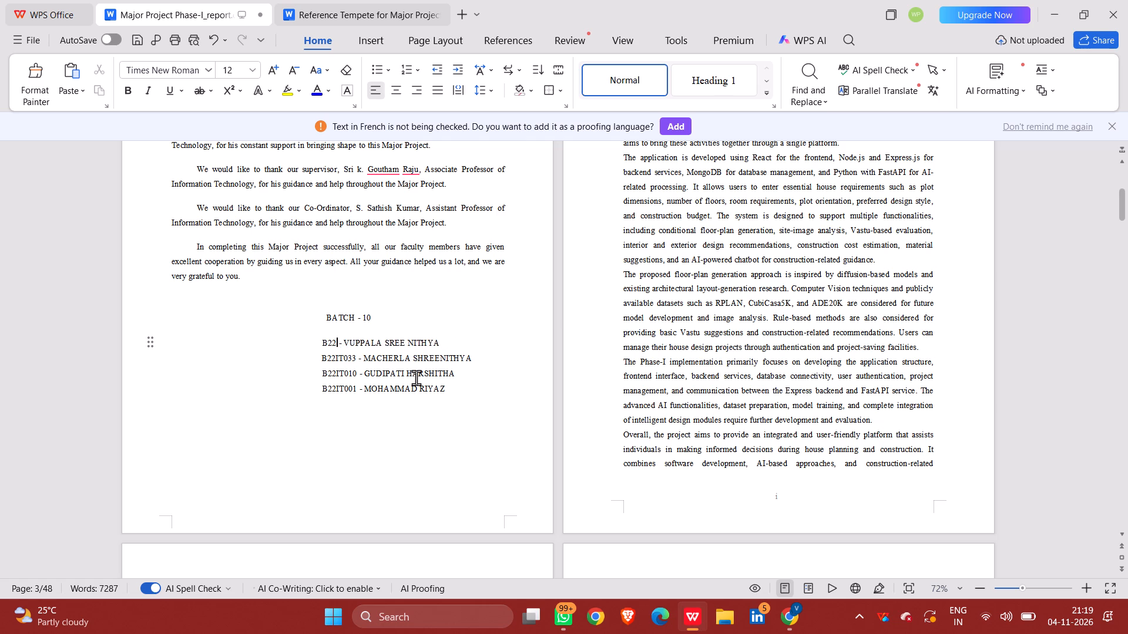
key("BackSpace")
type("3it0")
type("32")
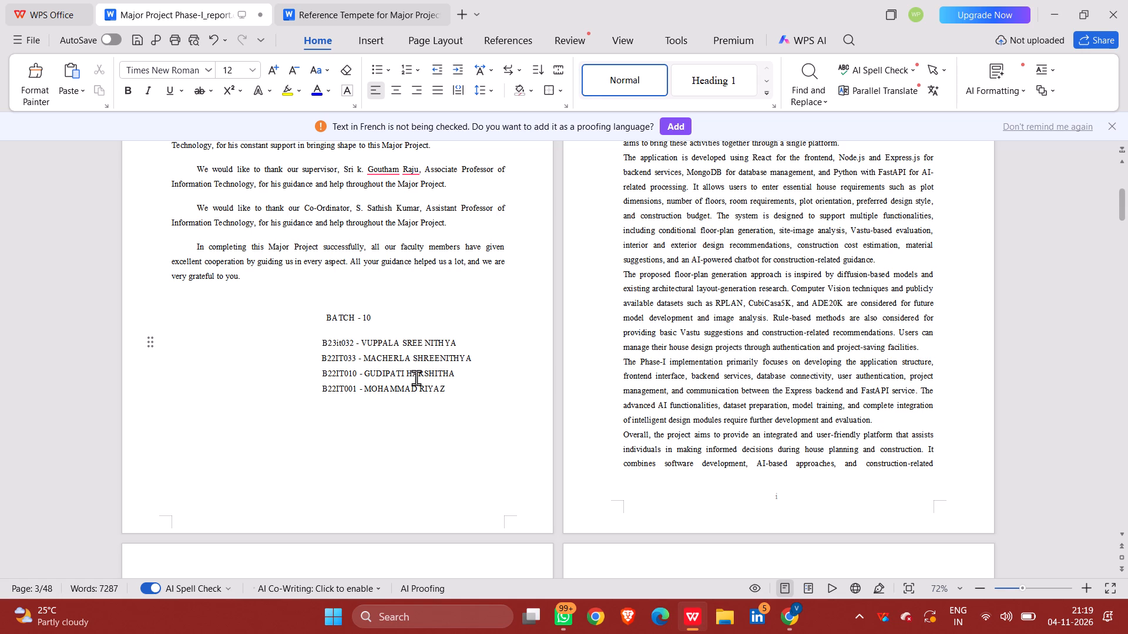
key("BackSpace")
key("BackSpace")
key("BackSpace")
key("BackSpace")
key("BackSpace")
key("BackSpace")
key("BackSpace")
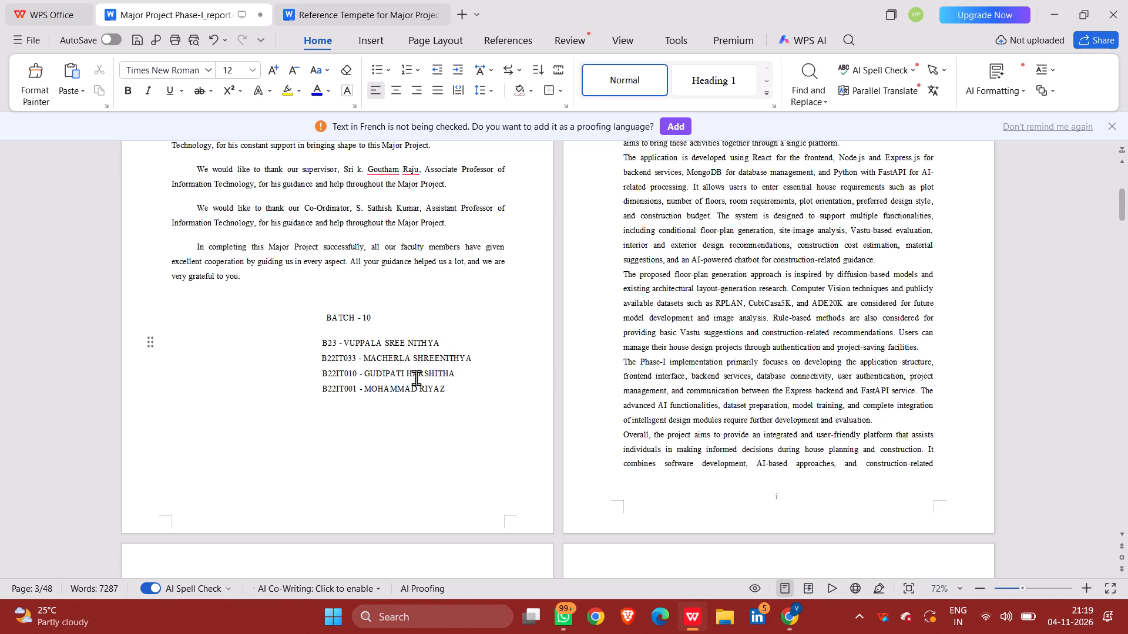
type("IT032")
Replace the second roll number in the acknowledgement's batch list with the second team member's roll number from the cover page.
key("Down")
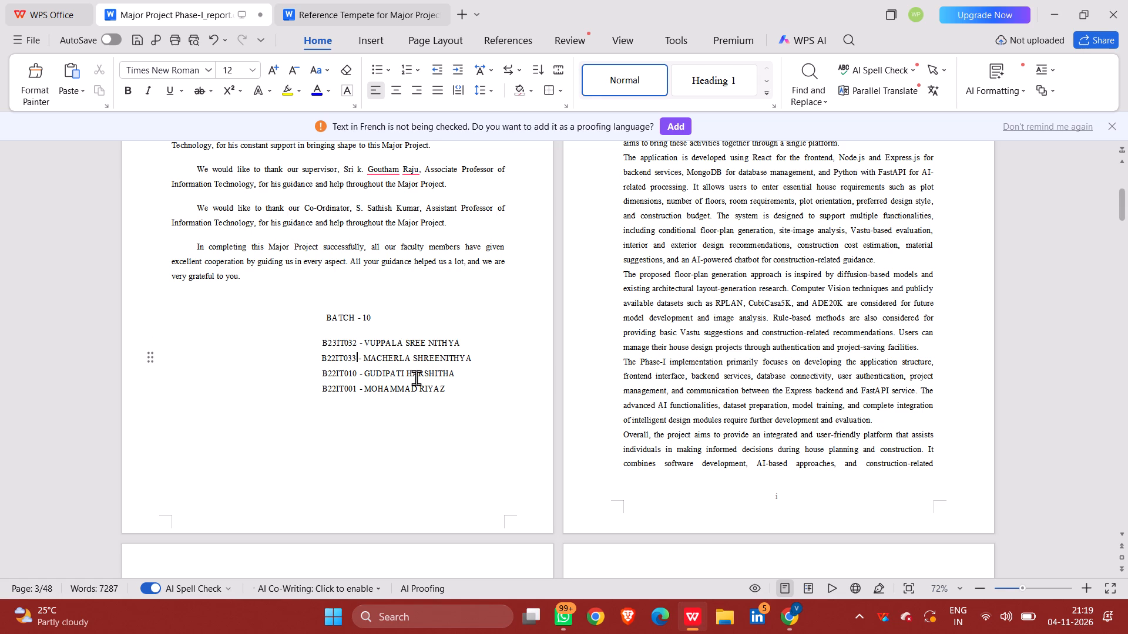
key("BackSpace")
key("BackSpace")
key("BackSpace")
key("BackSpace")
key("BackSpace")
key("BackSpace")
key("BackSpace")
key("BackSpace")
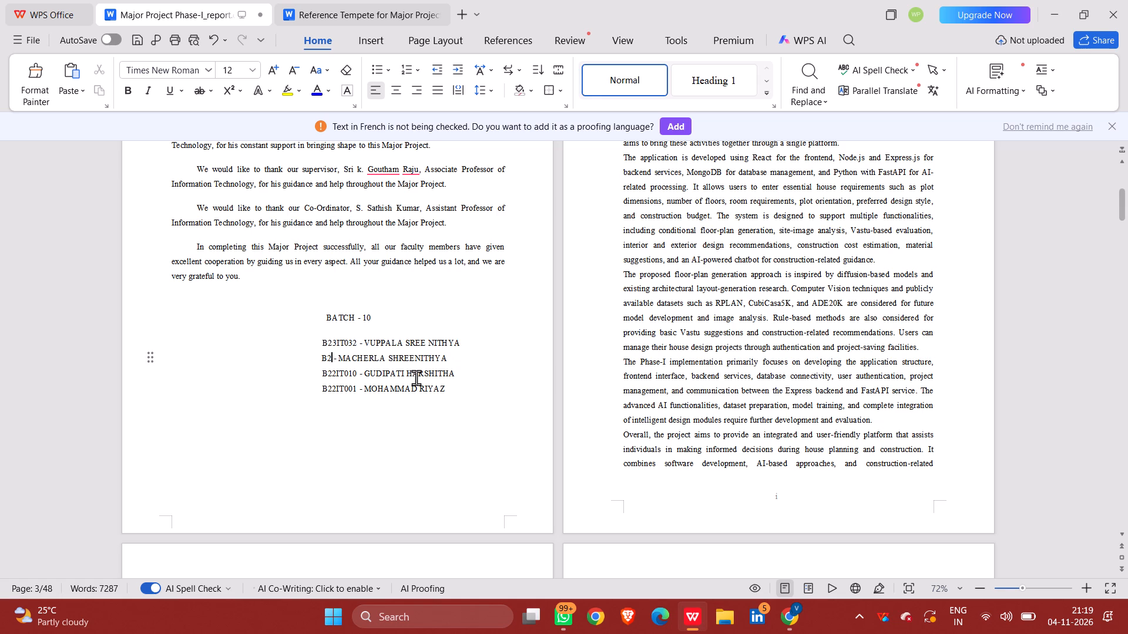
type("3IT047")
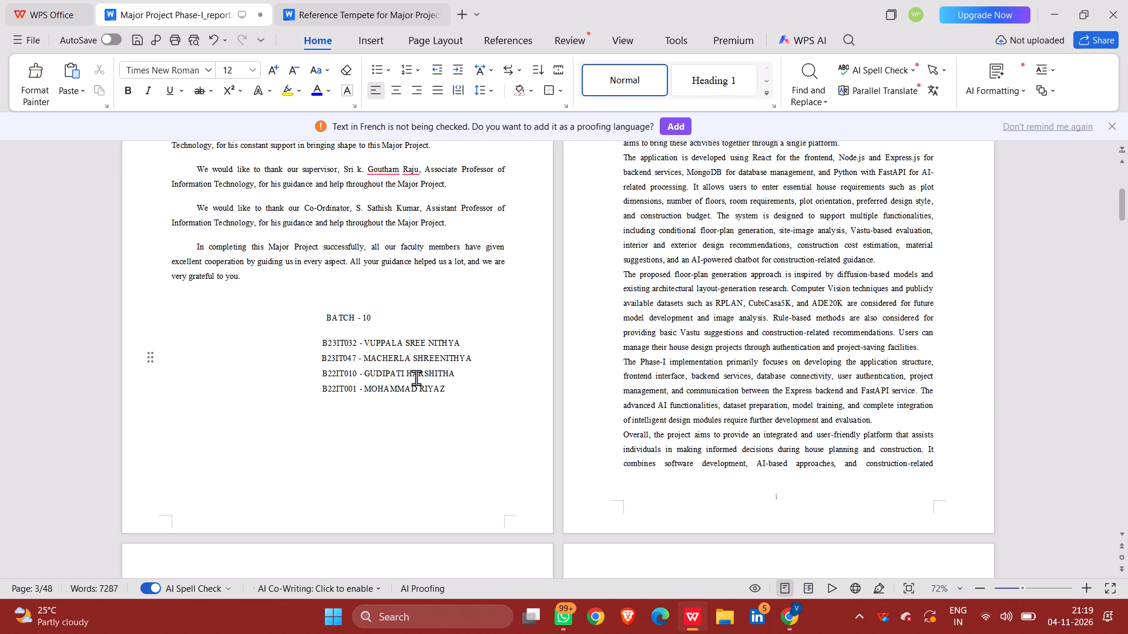
Replace the third roll number in the acknowledgement's batch list with the third team member's roll number from the cover page.
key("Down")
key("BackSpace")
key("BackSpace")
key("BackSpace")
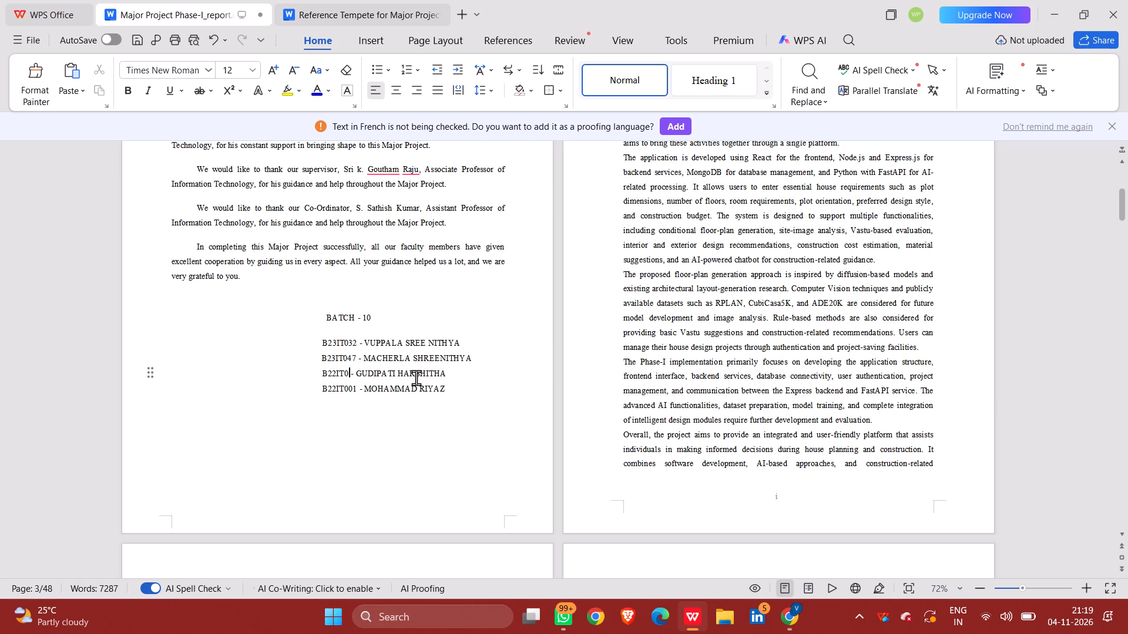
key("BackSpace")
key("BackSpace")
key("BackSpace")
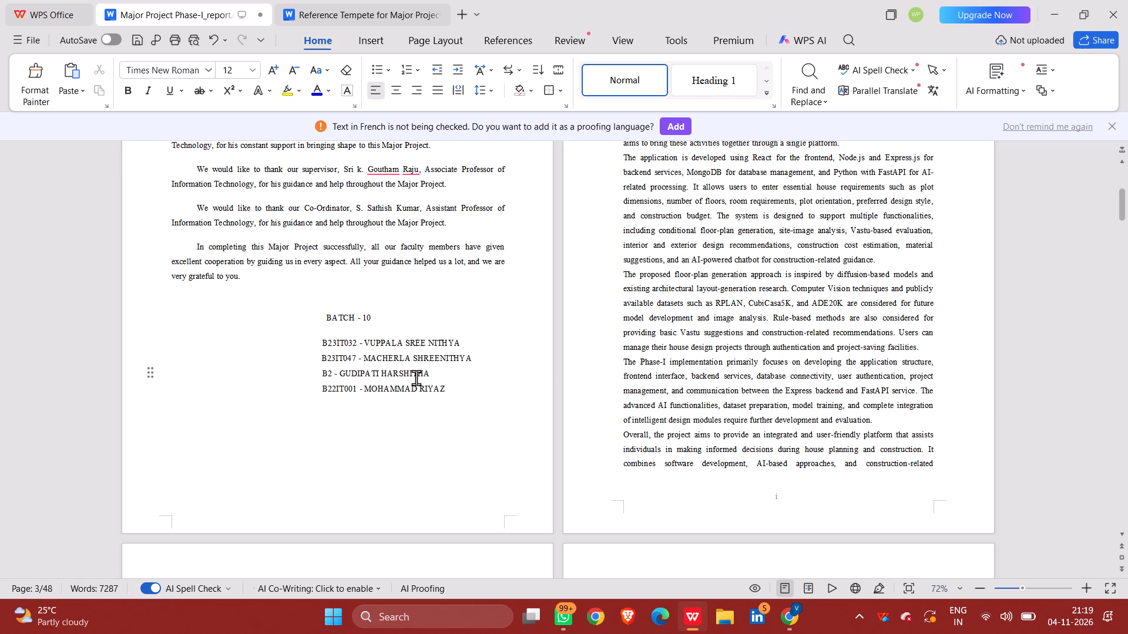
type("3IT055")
Replace the fourth roll number in the acknowledgement's batch list with the fourth team member's roll number from the cover page.
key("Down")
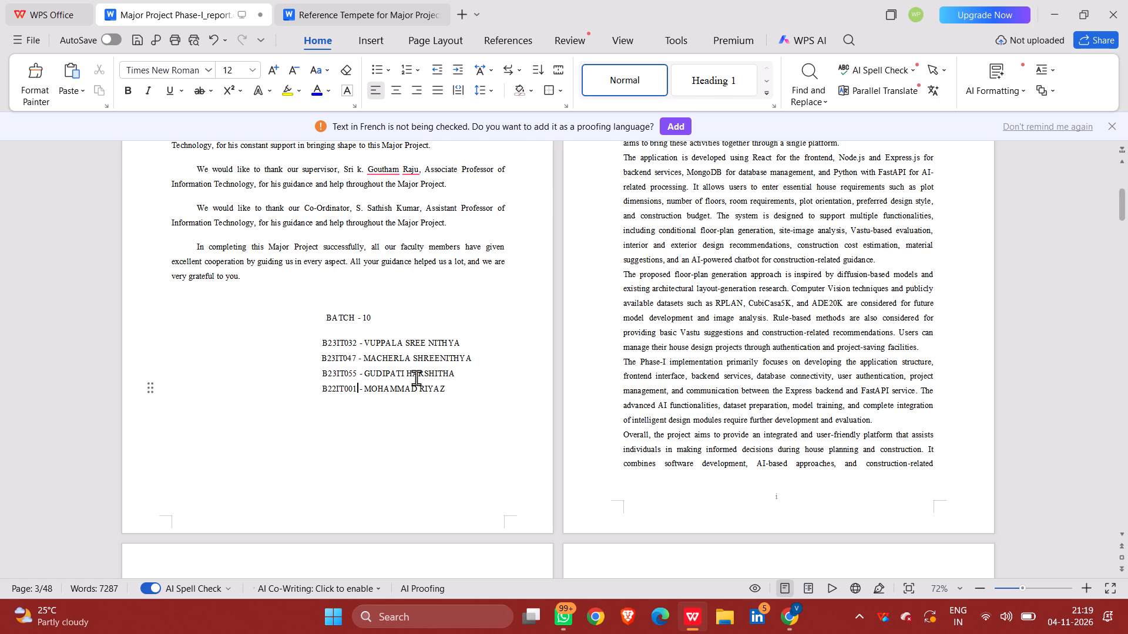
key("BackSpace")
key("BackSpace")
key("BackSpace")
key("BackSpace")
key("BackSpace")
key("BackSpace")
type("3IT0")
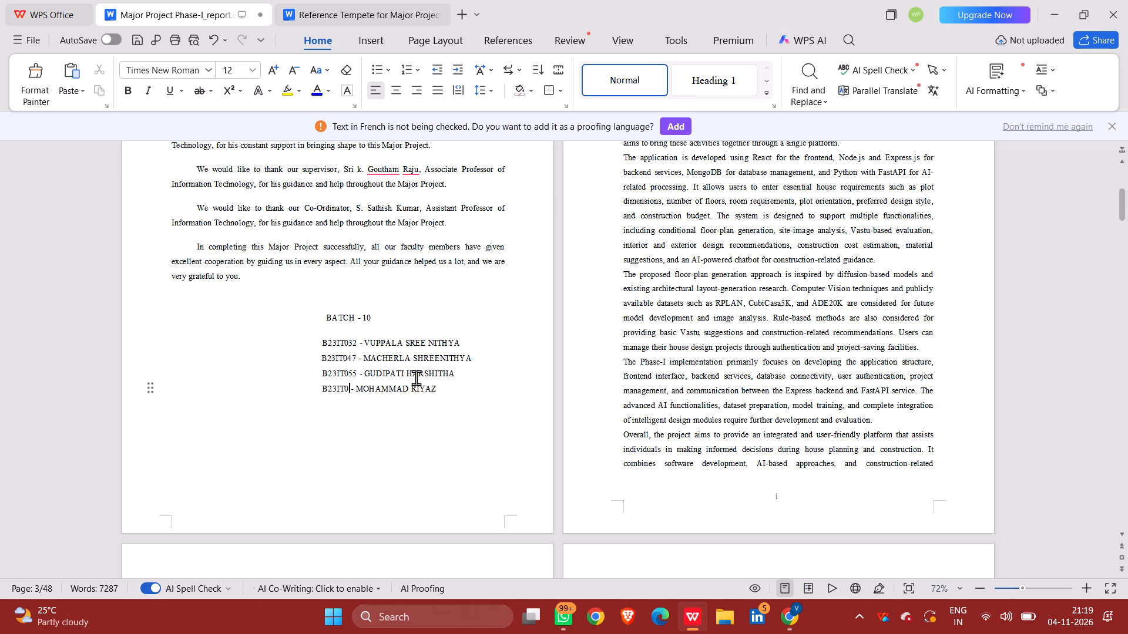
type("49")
Replace the name beside the first roll number in the acknowledgement's batch list with the first team member's name, in capital letters.
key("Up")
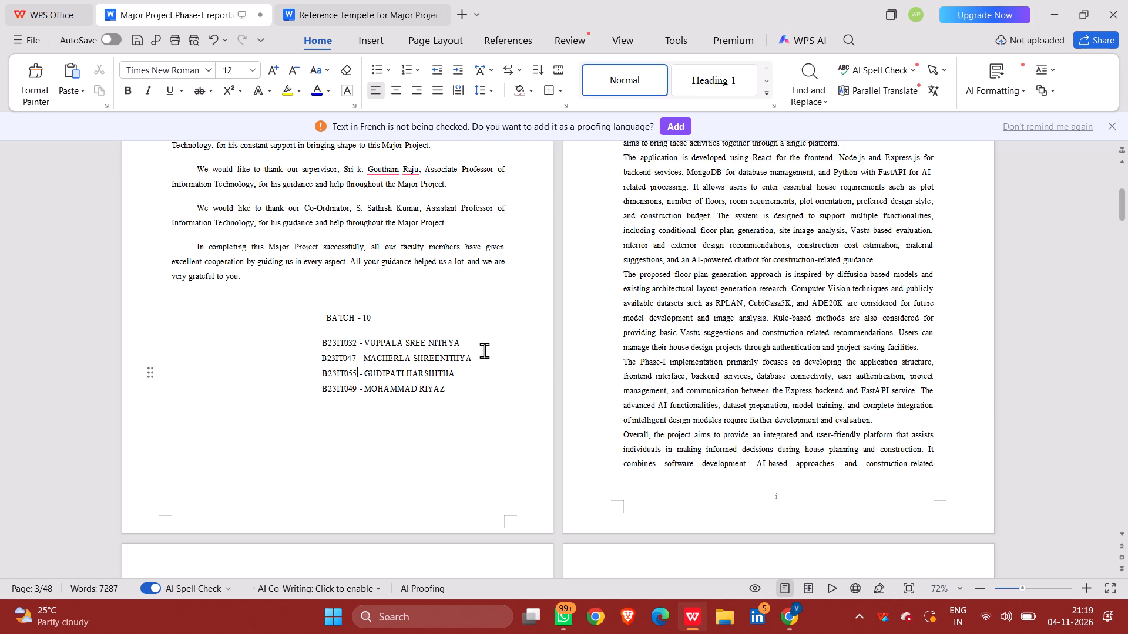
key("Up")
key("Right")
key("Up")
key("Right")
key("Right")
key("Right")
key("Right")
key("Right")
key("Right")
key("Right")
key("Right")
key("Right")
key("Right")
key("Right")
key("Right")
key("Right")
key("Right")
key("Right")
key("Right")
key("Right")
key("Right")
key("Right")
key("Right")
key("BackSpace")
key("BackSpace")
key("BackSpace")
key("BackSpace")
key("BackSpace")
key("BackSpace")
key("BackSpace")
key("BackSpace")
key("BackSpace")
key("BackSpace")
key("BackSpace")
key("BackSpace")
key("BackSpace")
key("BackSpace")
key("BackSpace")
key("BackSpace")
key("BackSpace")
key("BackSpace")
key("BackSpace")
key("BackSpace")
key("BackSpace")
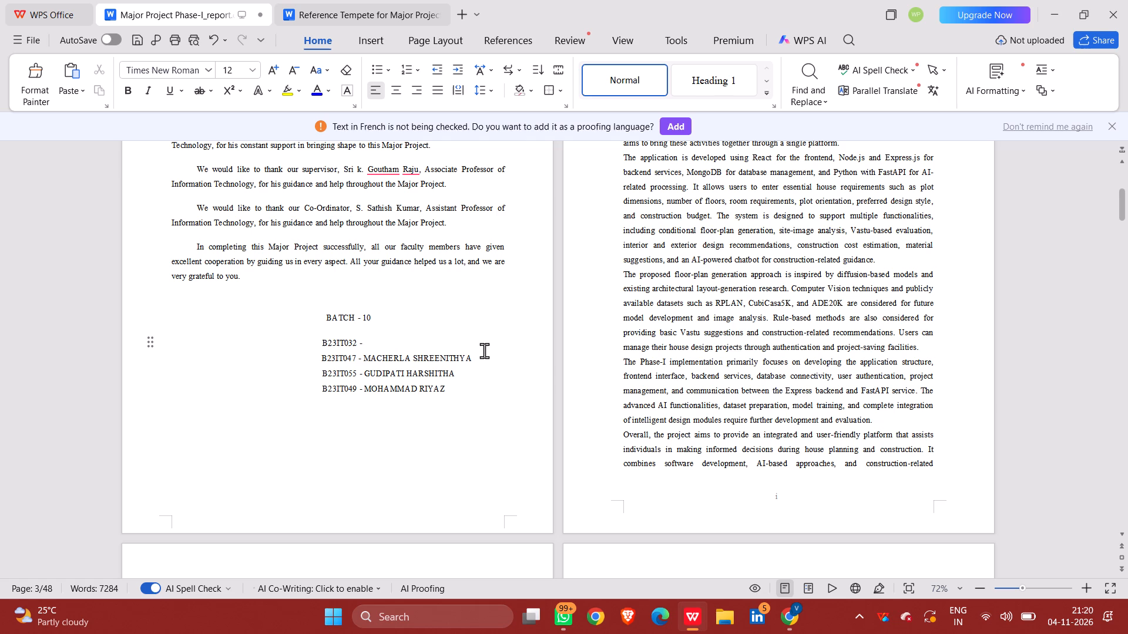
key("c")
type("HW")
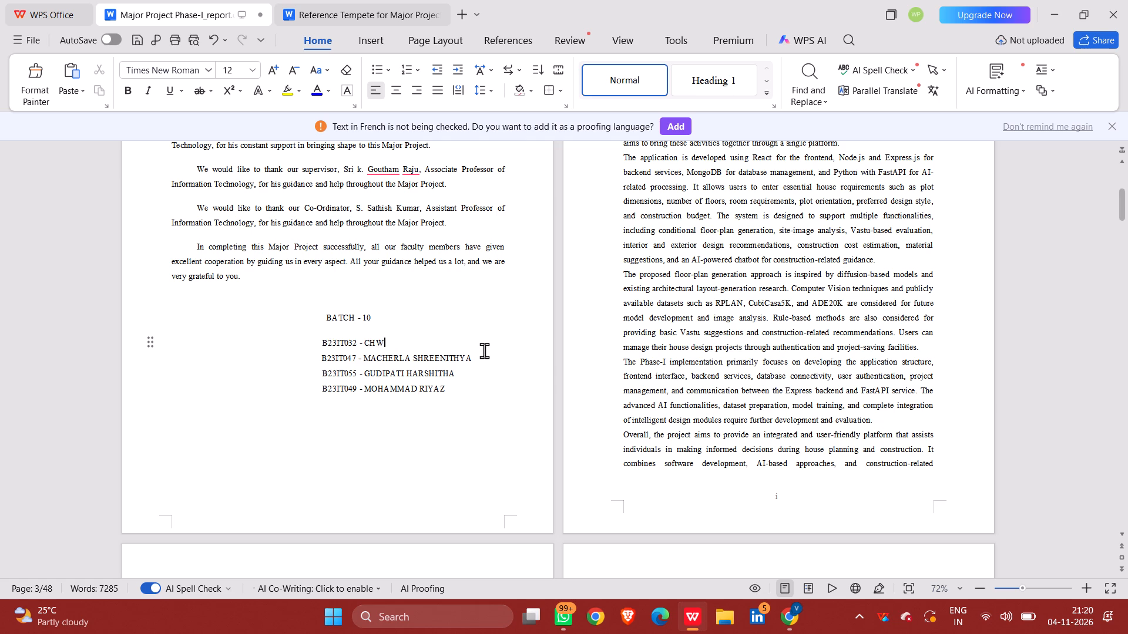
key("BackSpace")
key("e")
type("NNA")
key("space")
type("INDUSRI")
Replace the name beside the second roll number in the acknowledgement's batch list with the second team member's name, in capital letters.
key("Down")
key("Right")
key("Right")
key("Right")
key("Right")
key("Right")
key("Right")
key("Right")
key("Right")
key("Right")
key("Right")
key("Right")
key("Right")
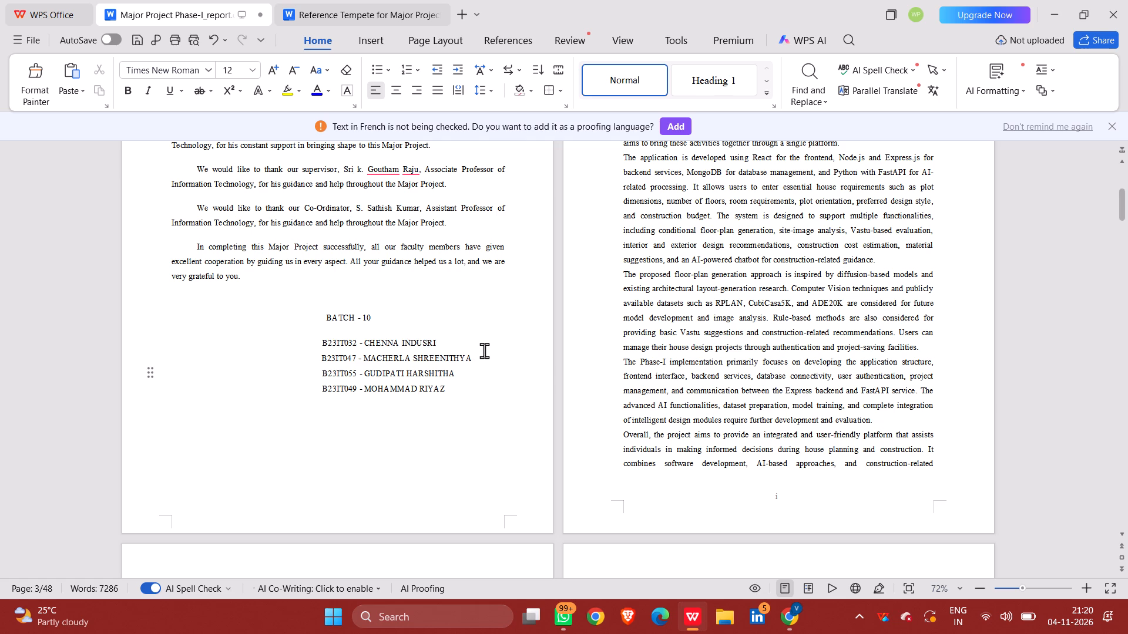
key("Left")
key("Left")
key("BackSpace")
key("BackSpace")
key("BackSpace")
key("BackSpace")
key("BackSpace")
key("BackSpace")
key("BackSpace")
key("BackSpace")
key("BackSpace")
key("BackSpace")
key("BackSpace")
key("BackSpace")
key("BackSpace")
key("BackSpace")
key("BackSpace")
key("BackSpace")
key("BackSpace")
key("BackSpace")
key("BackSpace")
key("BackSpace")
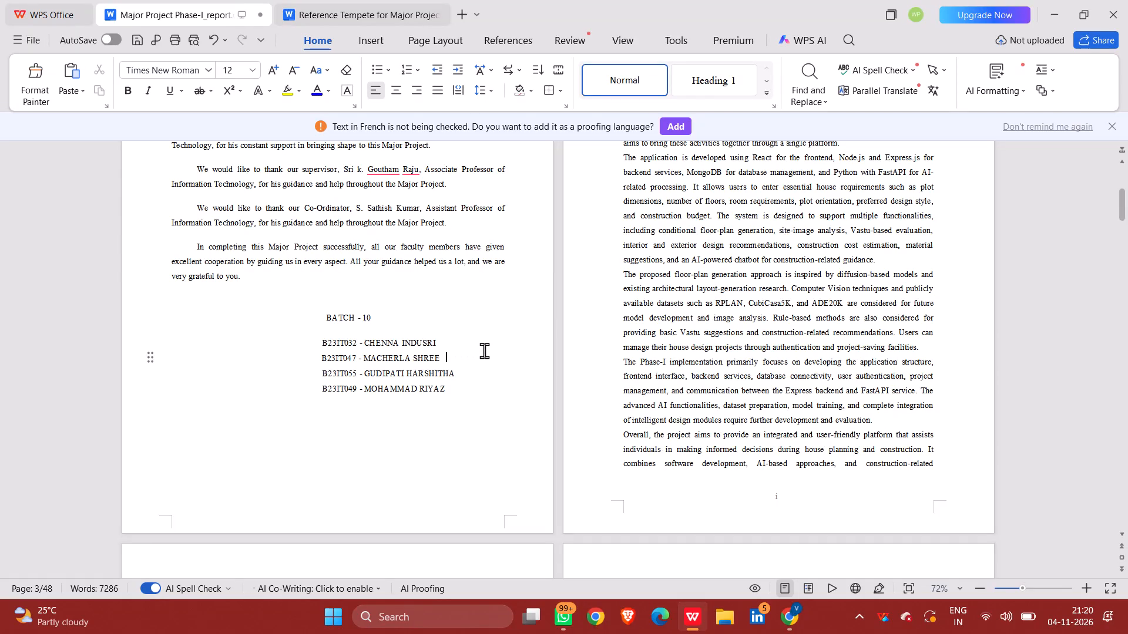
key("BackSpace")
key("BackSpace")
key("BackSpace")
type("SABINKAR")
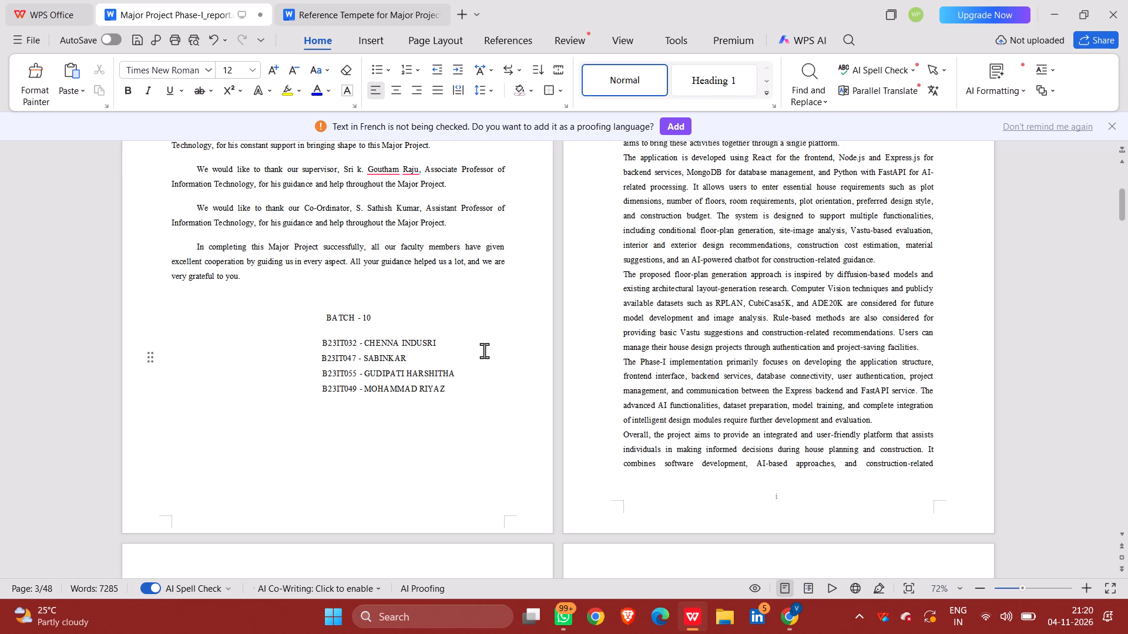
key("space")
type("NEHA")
Replace the name beside the third roll number in the acknowledgement's batch list with the third team member's name, in capital letters.
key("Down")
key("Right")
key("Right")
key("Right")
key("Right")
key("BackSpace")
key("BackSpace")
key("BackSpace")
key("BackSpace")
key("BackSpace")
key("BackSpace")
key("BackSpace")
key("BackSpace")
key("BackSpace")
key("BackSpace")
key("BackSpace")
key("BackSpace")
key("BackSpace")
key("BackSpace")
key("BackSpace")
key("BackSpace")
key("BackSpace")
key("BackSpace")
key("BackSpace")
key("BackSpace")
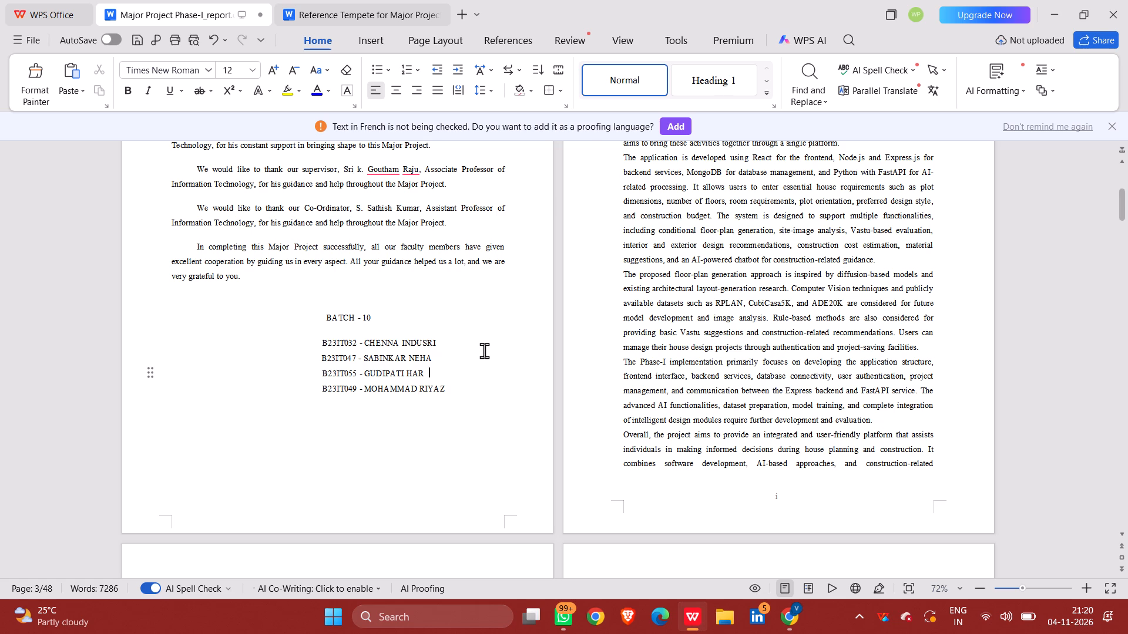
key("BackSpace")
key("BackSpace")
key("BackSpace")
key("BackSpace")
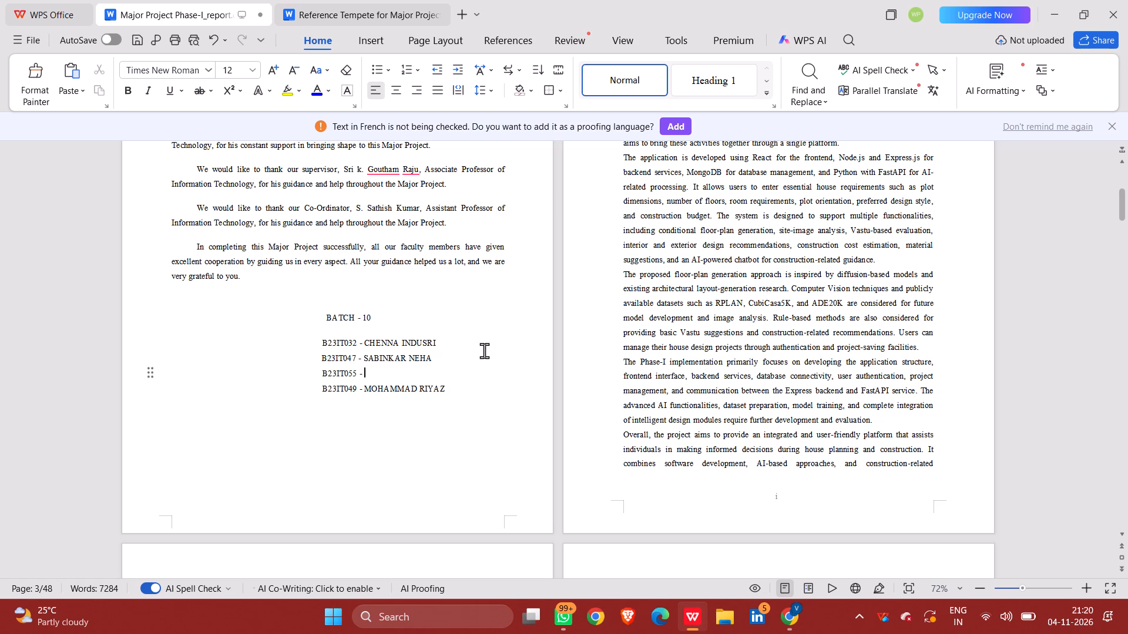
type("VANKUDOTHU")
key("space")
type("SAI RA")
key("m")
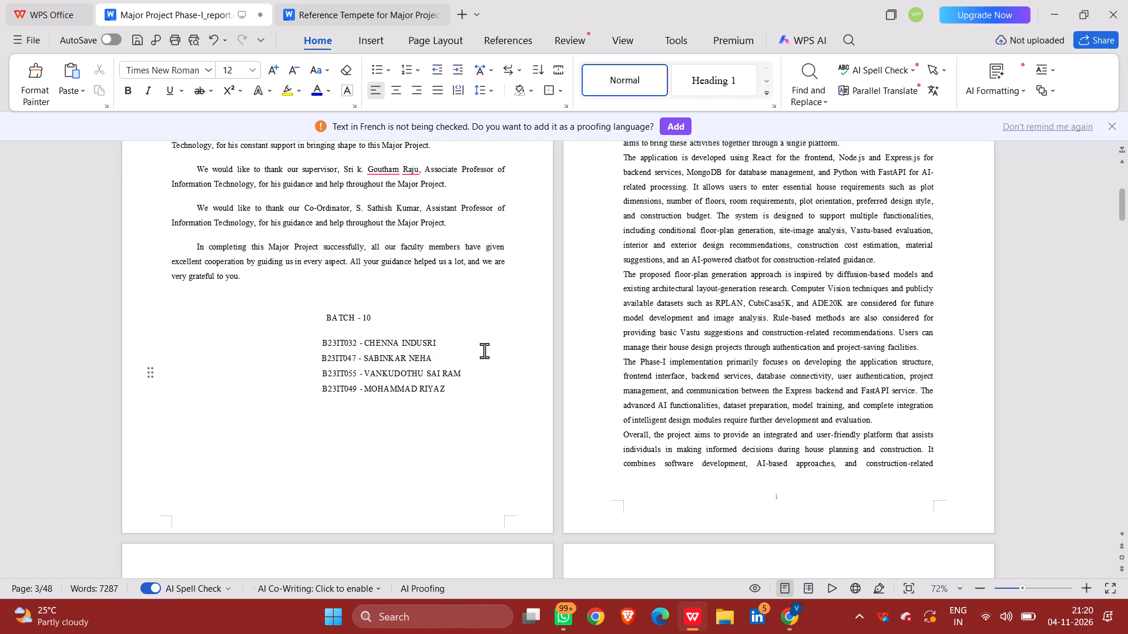
Replace the name beside the fourth roll number in the acknowledgement's batch list with the fourth team member's full name, in capital letters.
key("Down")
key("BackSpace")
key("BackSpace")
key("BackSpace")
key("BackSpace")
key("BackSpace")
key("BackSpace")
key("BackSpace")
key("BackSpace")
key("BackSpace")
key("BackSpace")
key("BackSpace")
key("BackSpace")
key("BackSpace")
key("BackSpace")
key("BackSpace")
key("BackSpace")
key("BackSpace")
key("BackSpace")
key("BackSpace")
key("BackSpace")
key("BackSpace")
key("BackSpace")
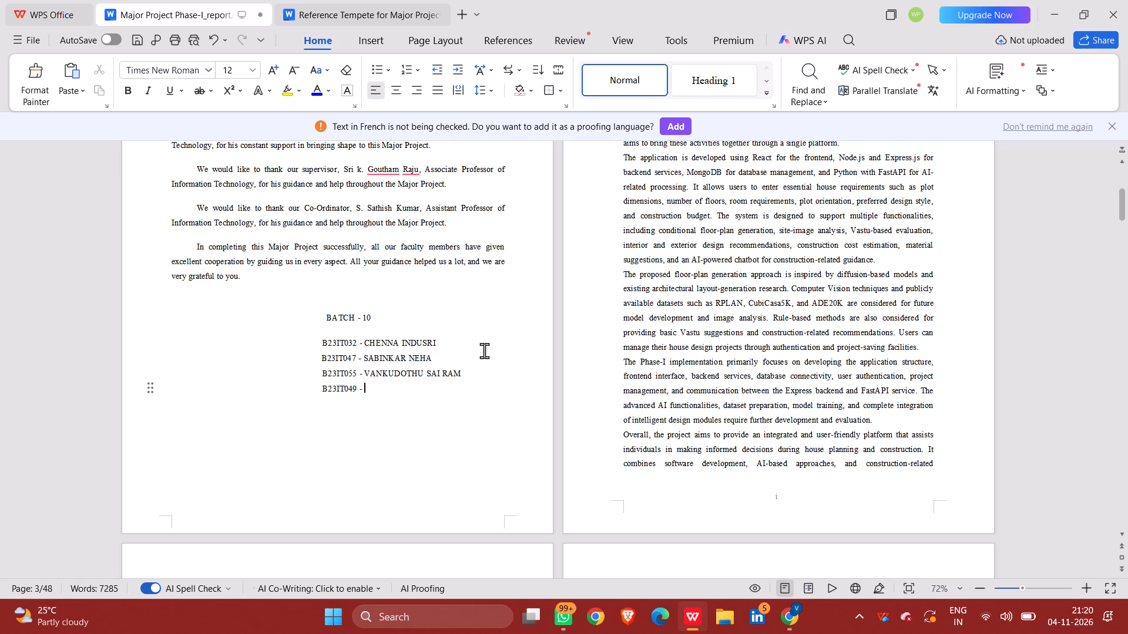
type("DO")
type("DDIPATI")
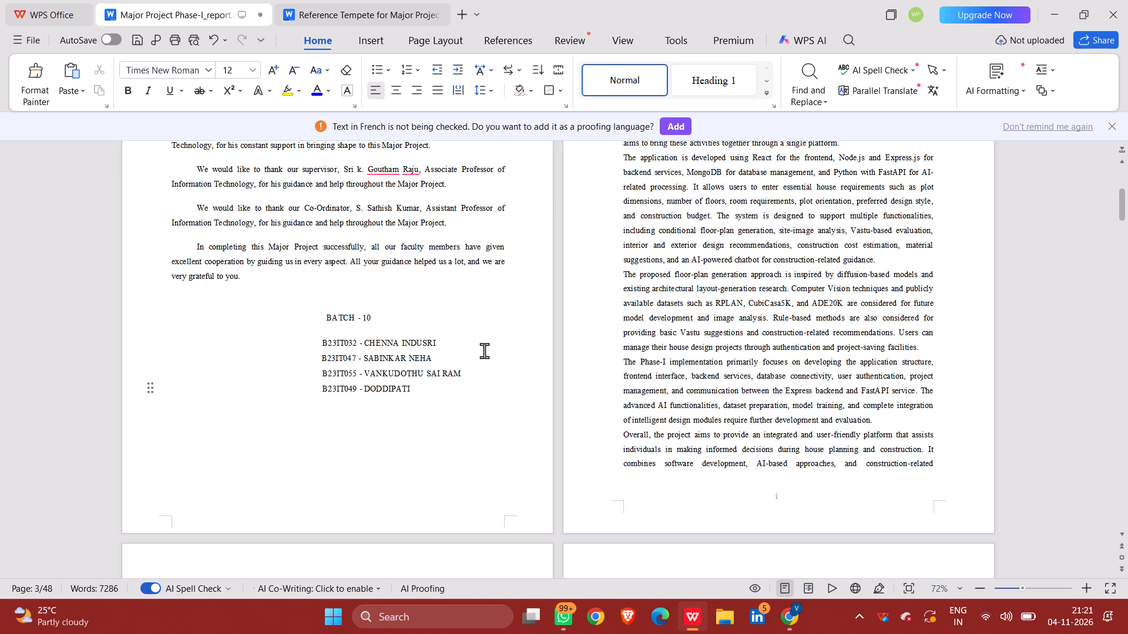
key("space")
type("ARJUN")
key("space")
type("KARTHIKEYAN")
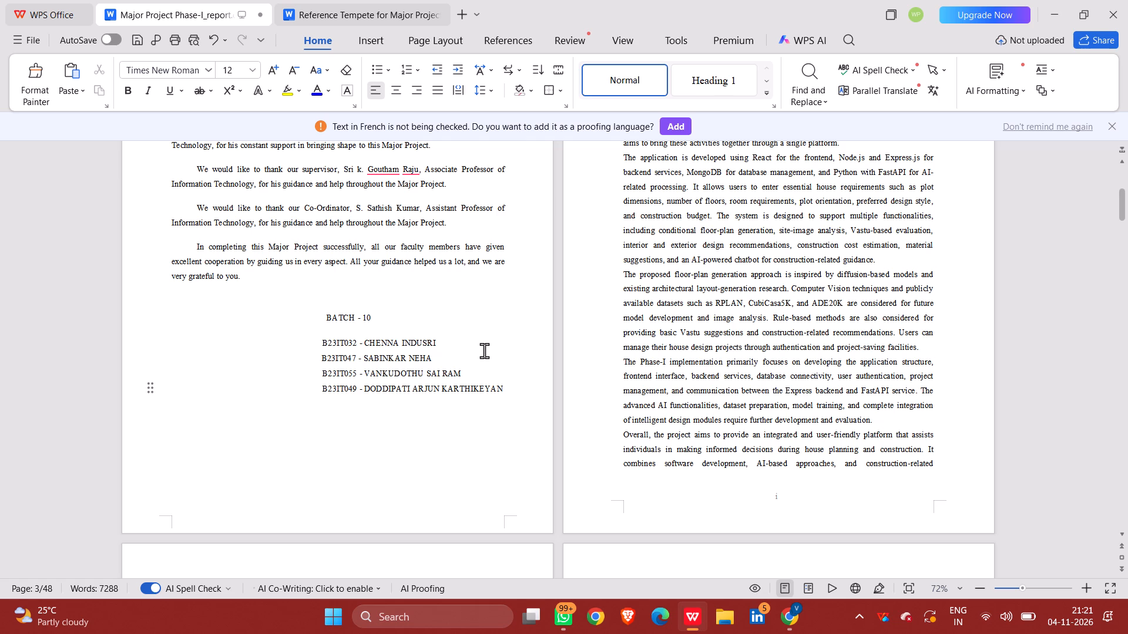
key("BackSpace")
Delete the final "n" from the fourth team member's name in the cover page's student table.
scroll(484, 350, "up", 4)
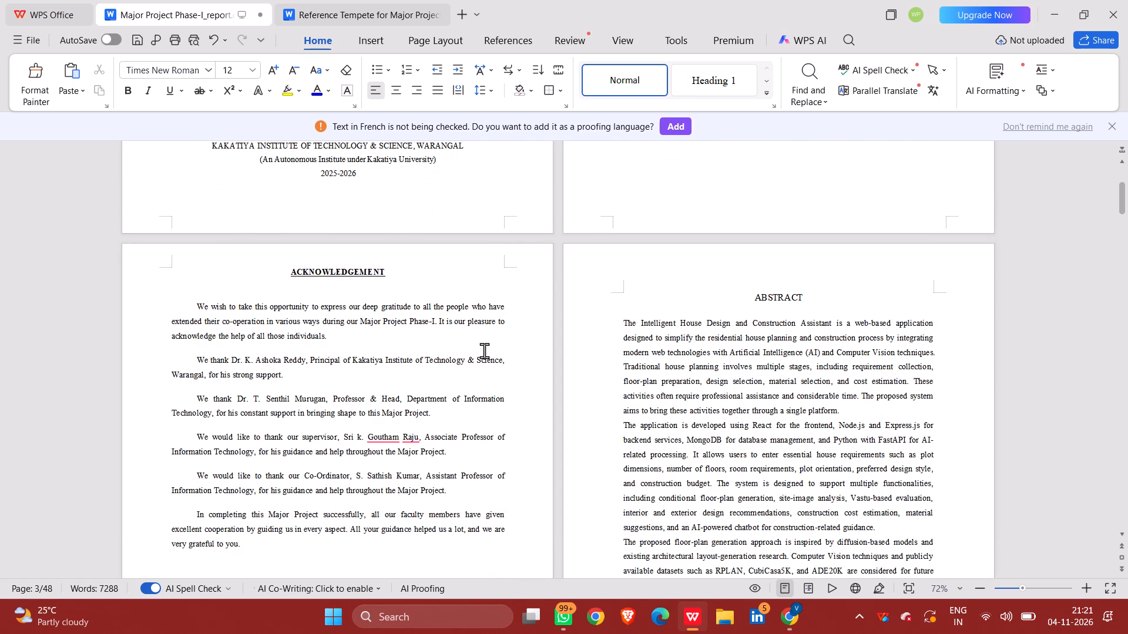
scroll(484, 350, "up", 4)
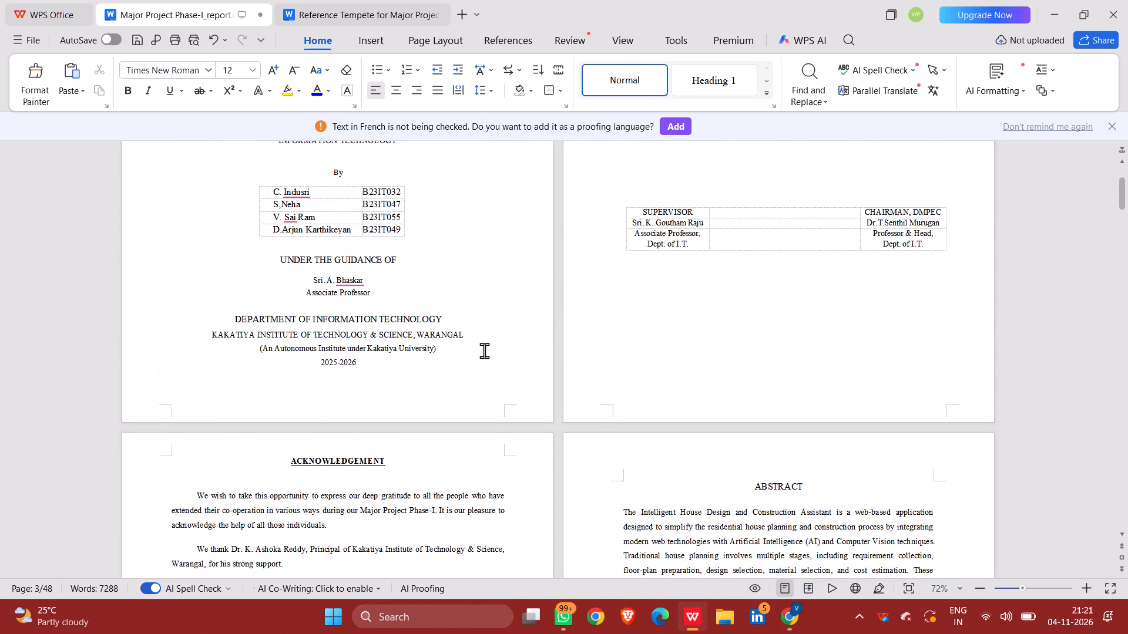
scroll(484, 350, "up", 1)
left_click(352, 242)
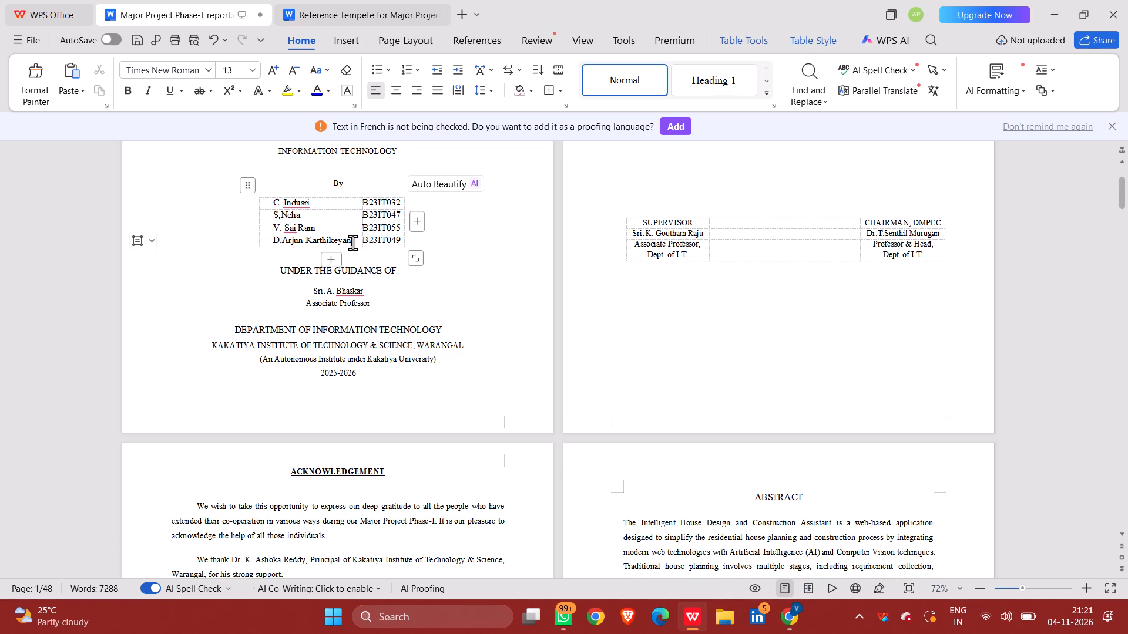
key("BackSpace")
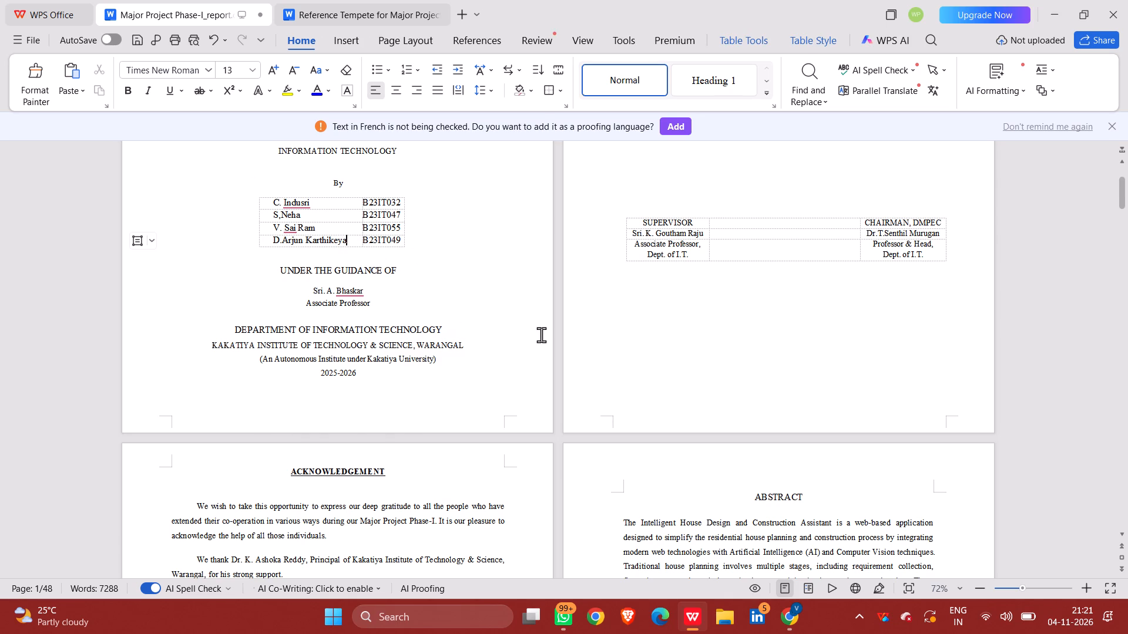
Delete the final "N" from the fourth team member's name in the certificate paragraph.
scroll(541, 335, "up", 3)
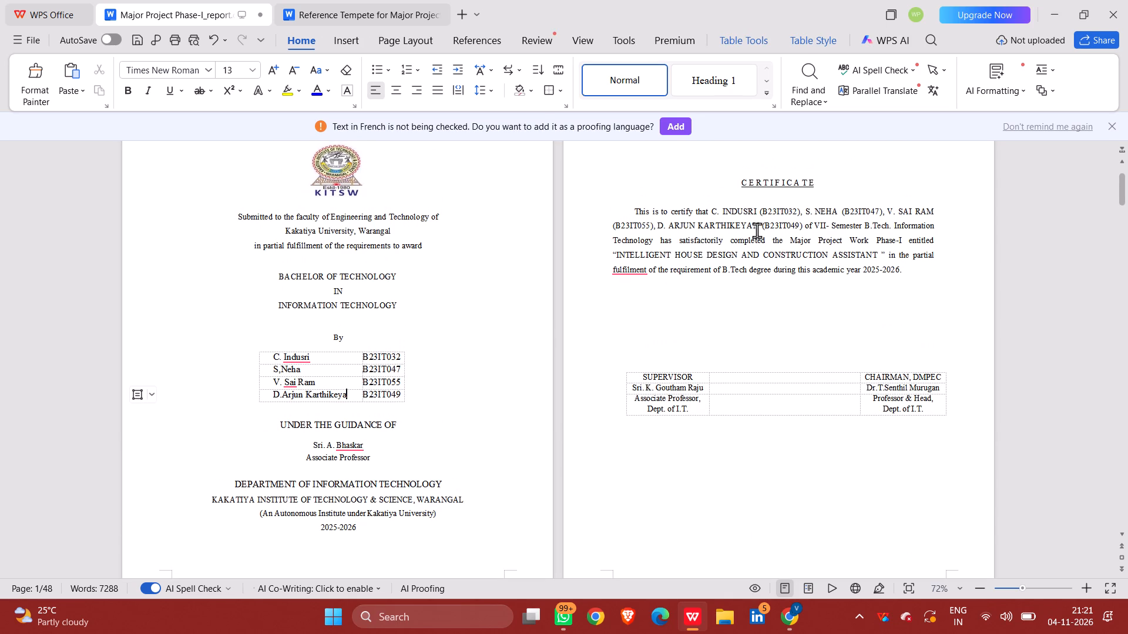
left_click(761, 225)
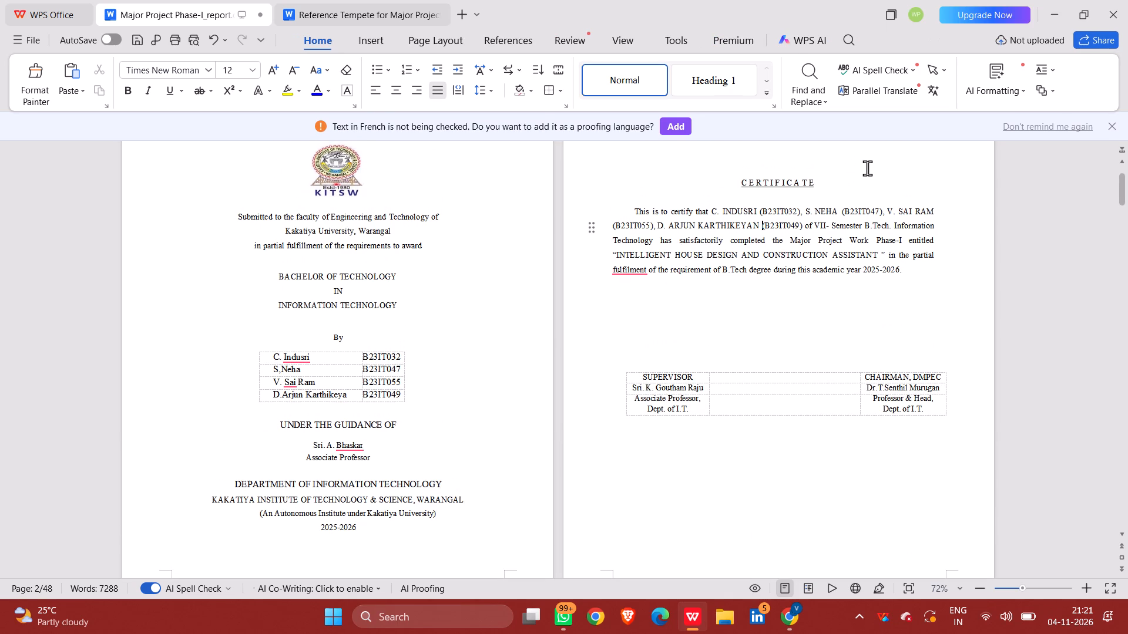
key("Left")
key("BackSpace")
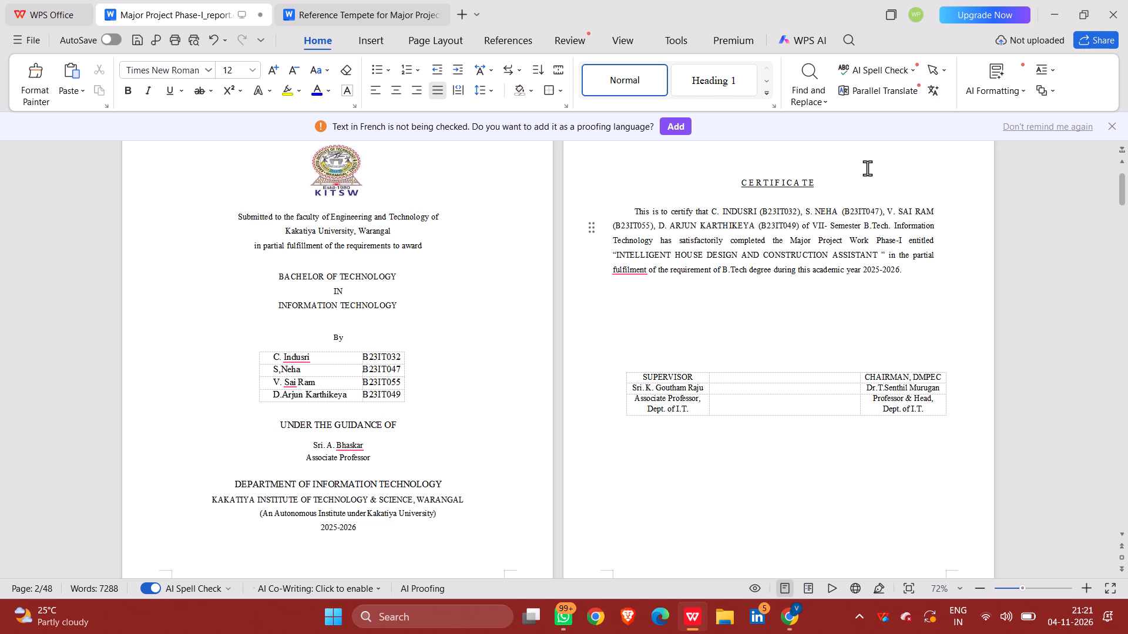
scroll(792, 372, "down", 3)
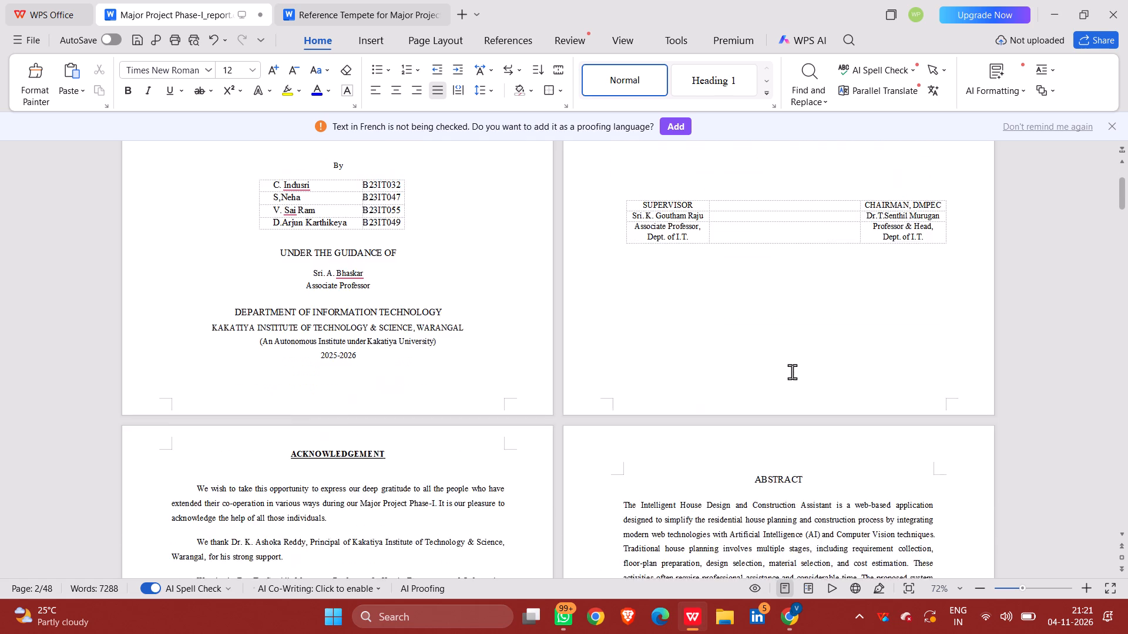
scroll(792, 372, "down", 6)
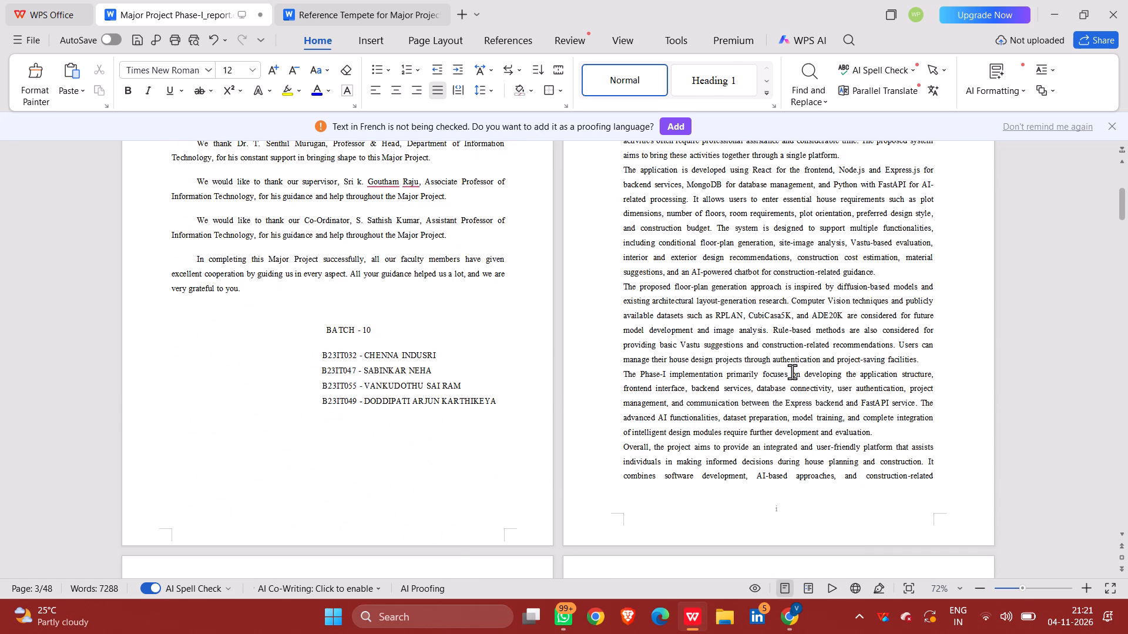
Select the abstract's body text, starting at "The Intelligent House Design and Construction Assistant" and extending down through the following paragraphs.
scroll(792, 372, "down", 1)
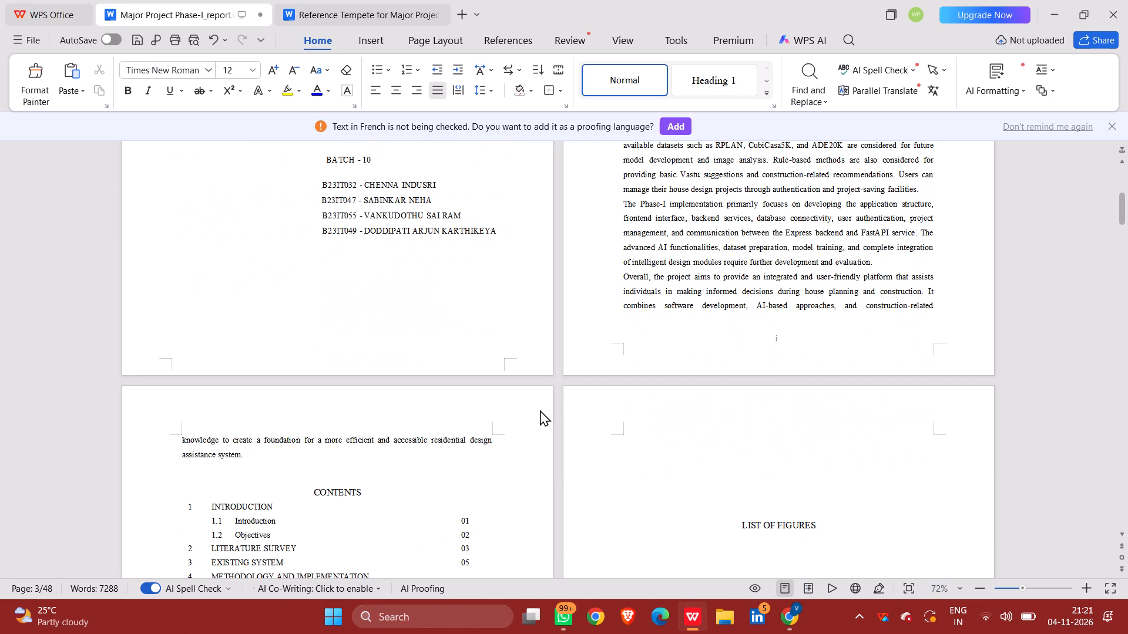
scroll(667, 400, "up", 1)
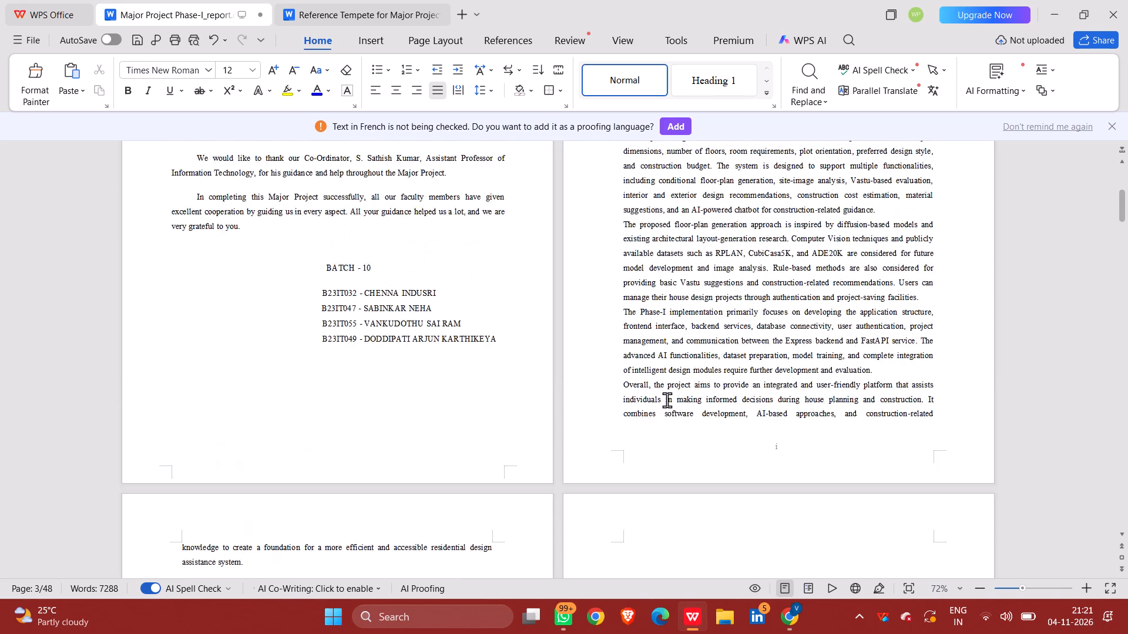
scroll(667, 400, "up", 5)
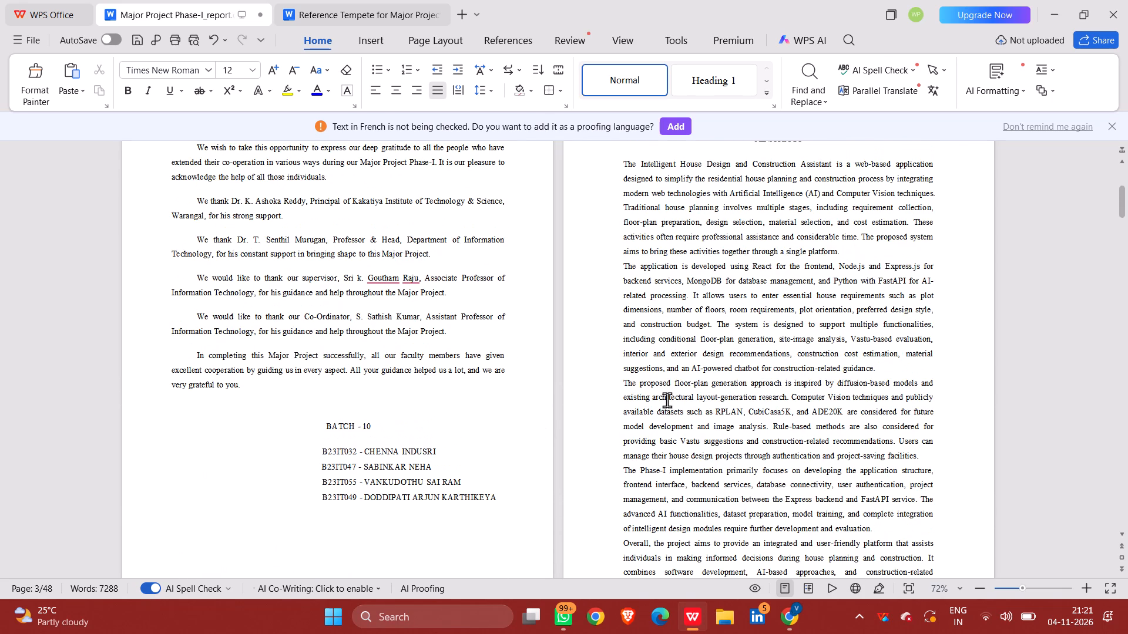
scroll(667, 400, "up", 1)
scroll(667, 400, "down", 1)
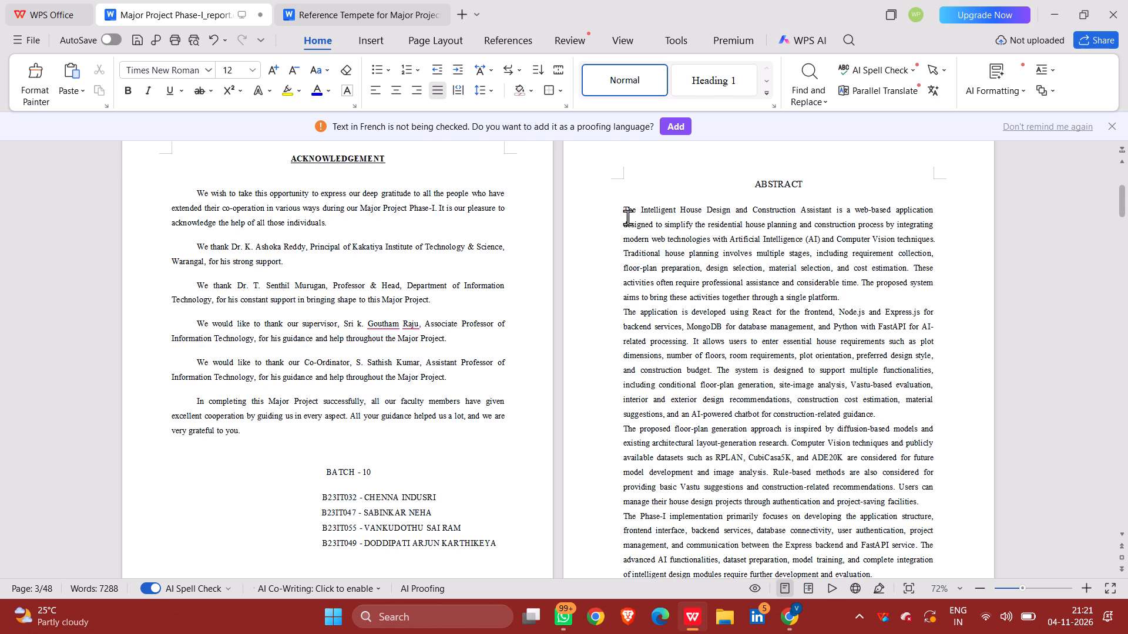
left_click_drag(623, 207, 668, 367)
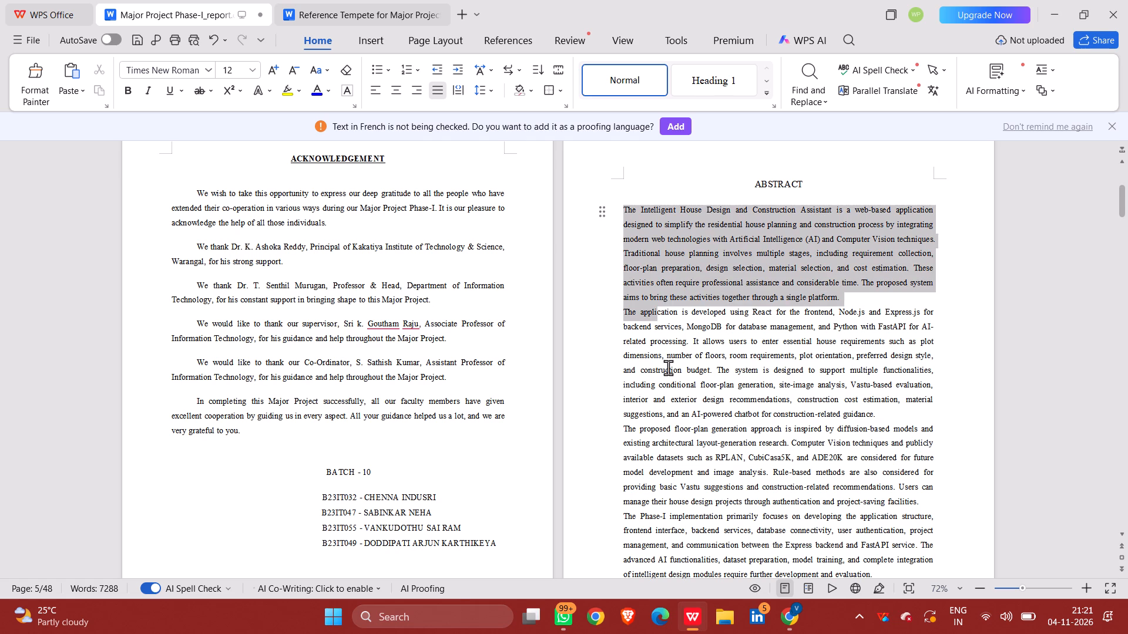
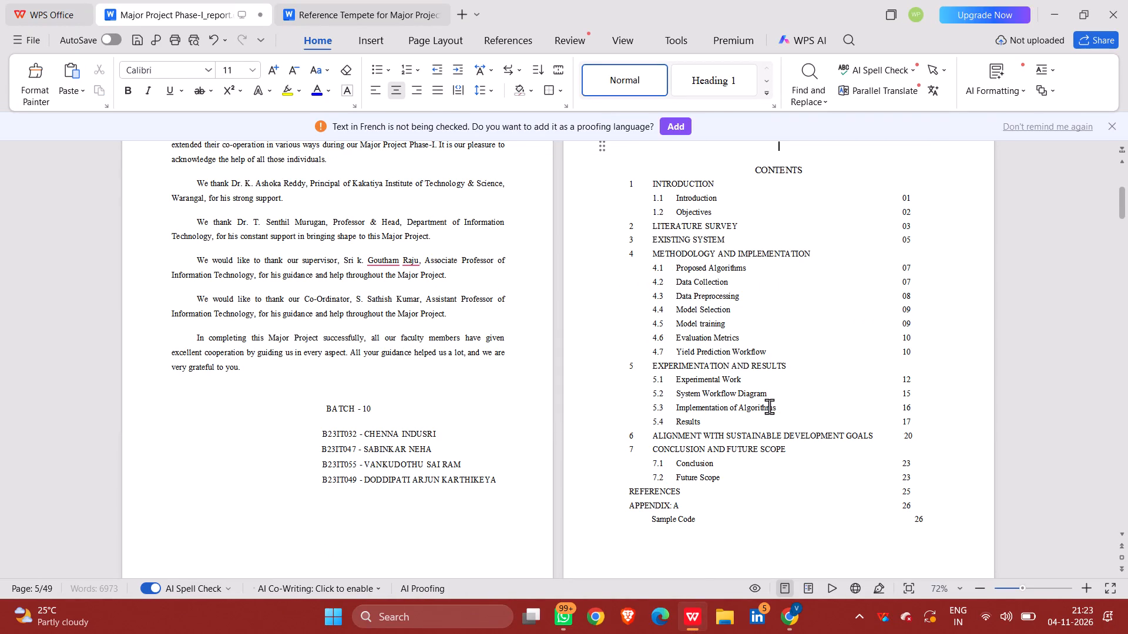
key("ctrl+v")
scroll(769, 406, "up", 1)
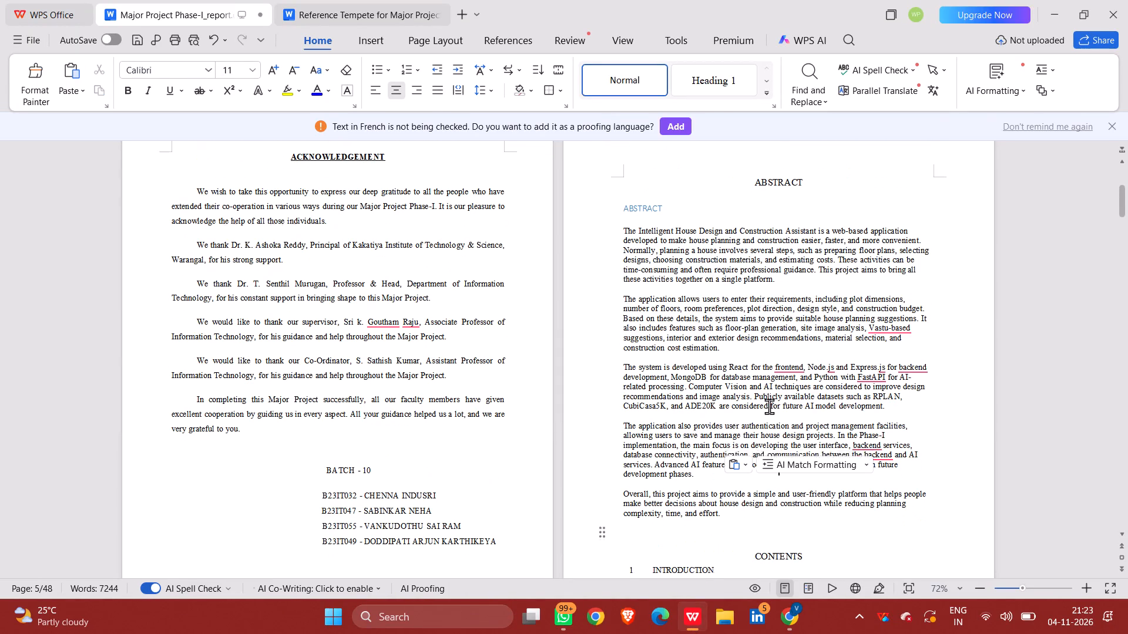
scroll(769, 406, "up", 1)
scroll(769, 406, "down", 2)
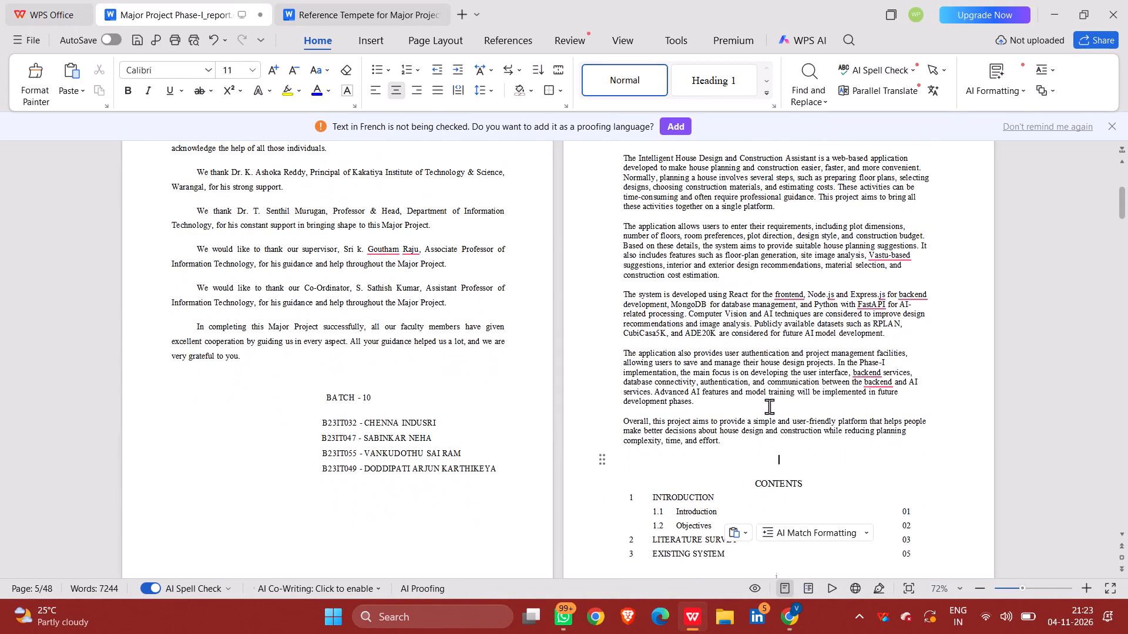
Insert blank lines before the CONTENTS heading to push the table of contents onto the page after the abstract.
scroll(769, 406, "down", 1)
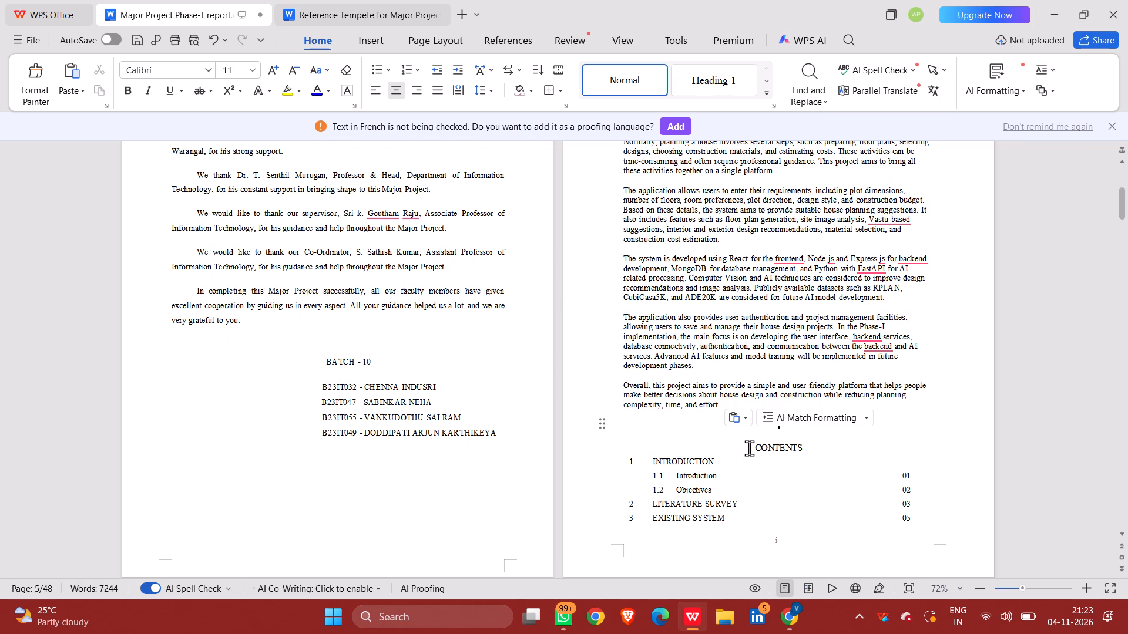
left_click(749, 448)
key("Return")
key("Return")
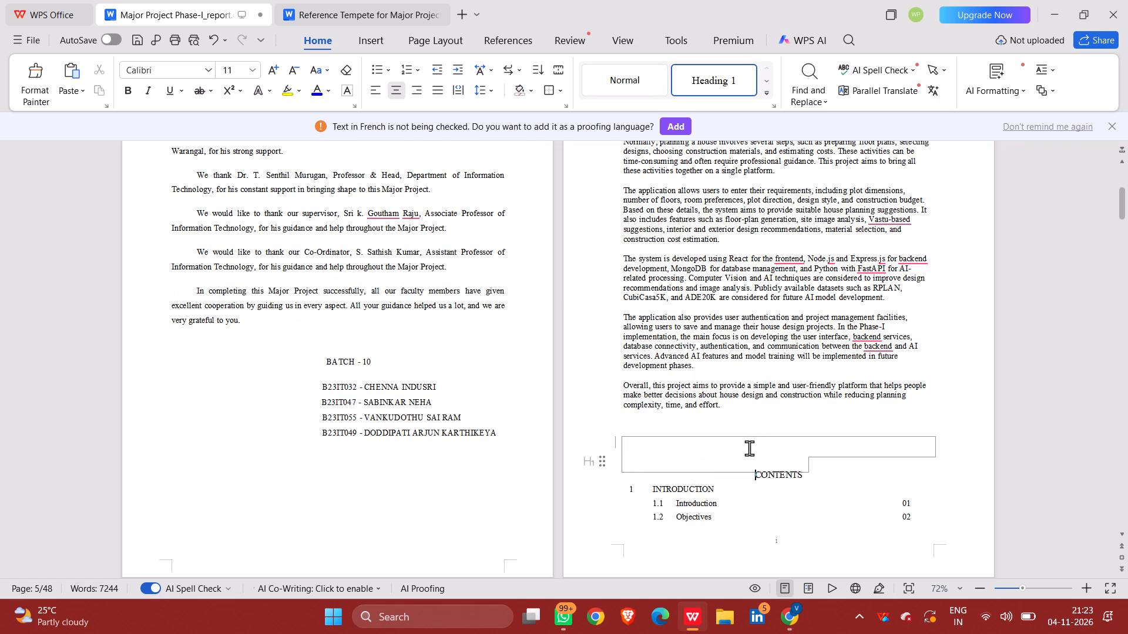
key("Return")
key("Return")
key("Return")
key("Return")
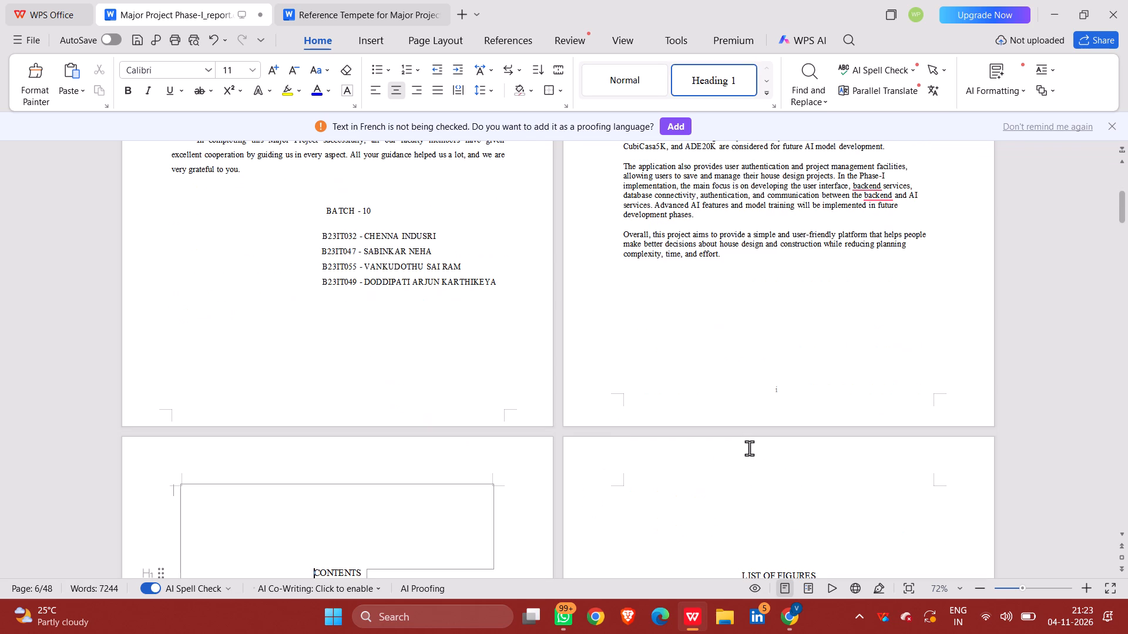
key("Return")
key("BackSpace")
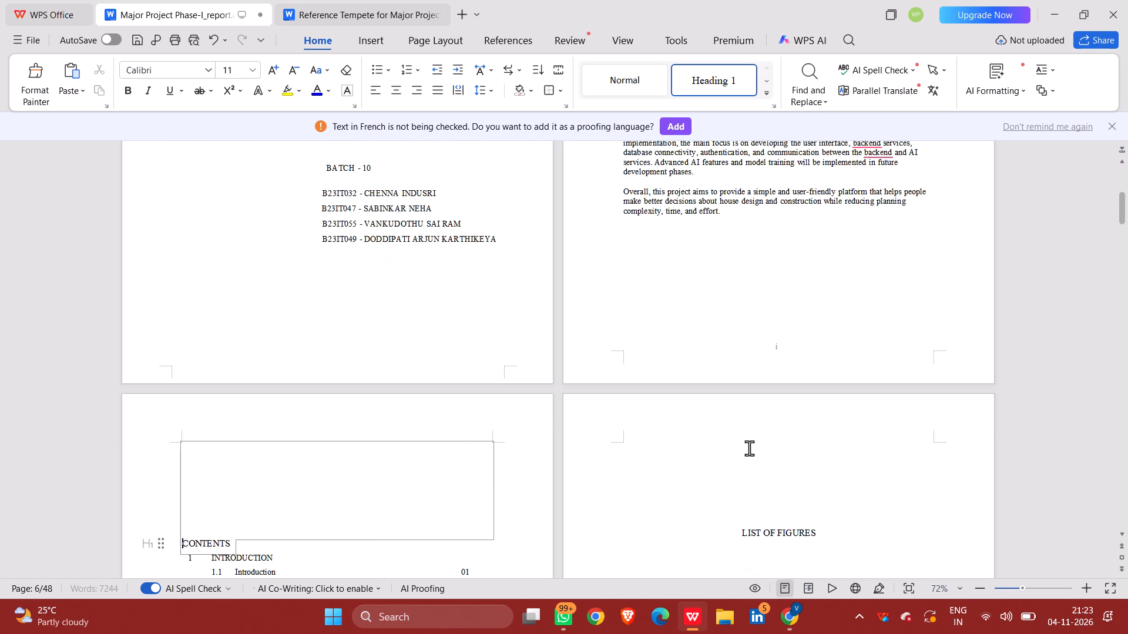
left_click(522, 446)
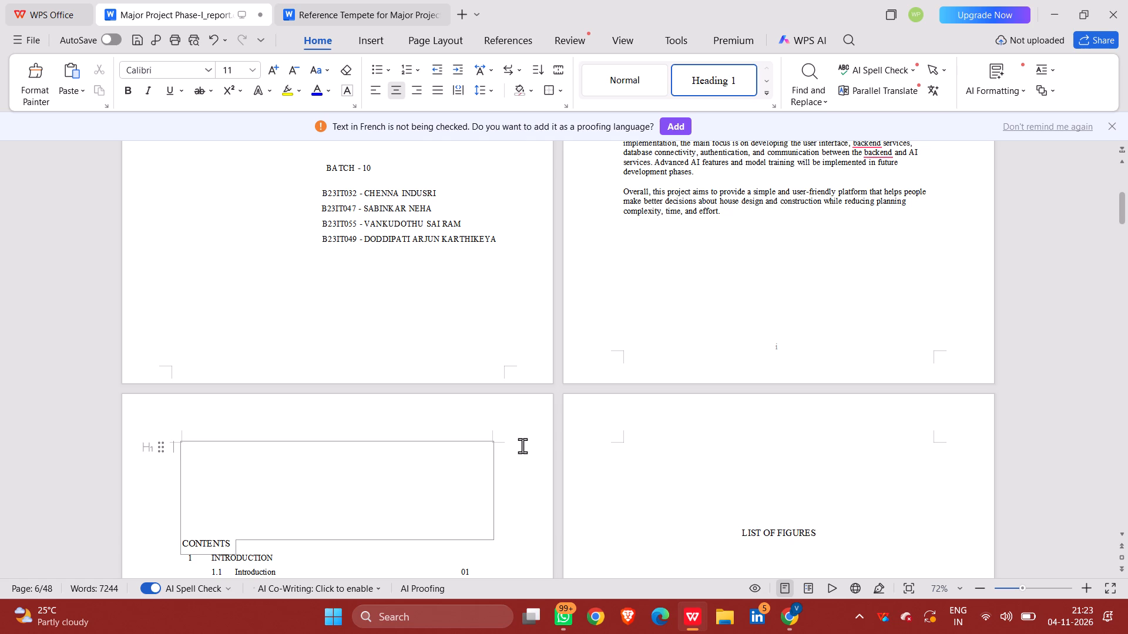
left_click(153, 486)
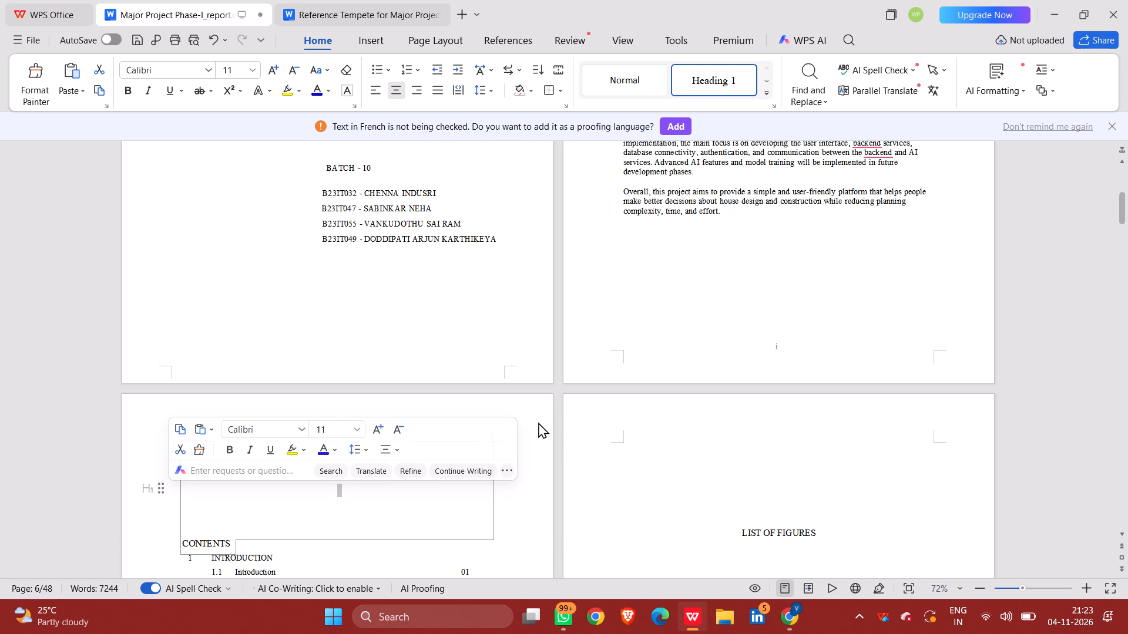
Review the pasted abstract's text and layout alongside the acknowledgement page.
left_click(481, 327)
scroll(481, 327, "up", 3)
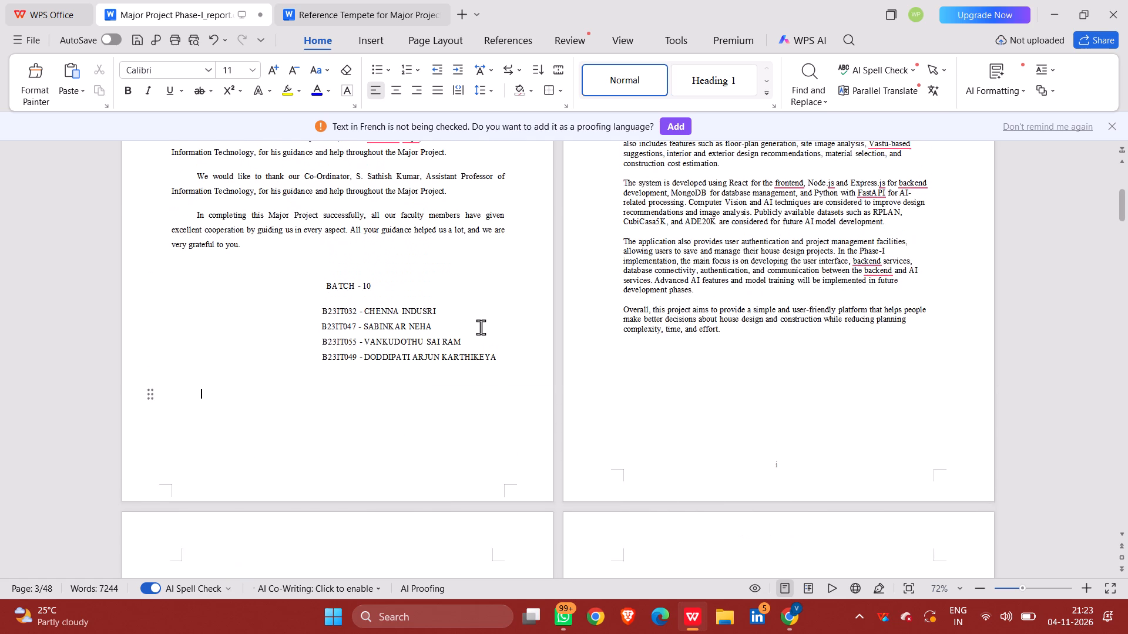
scroll(481, 327, "up", 3)
scroll(481, 327, "down", 2)
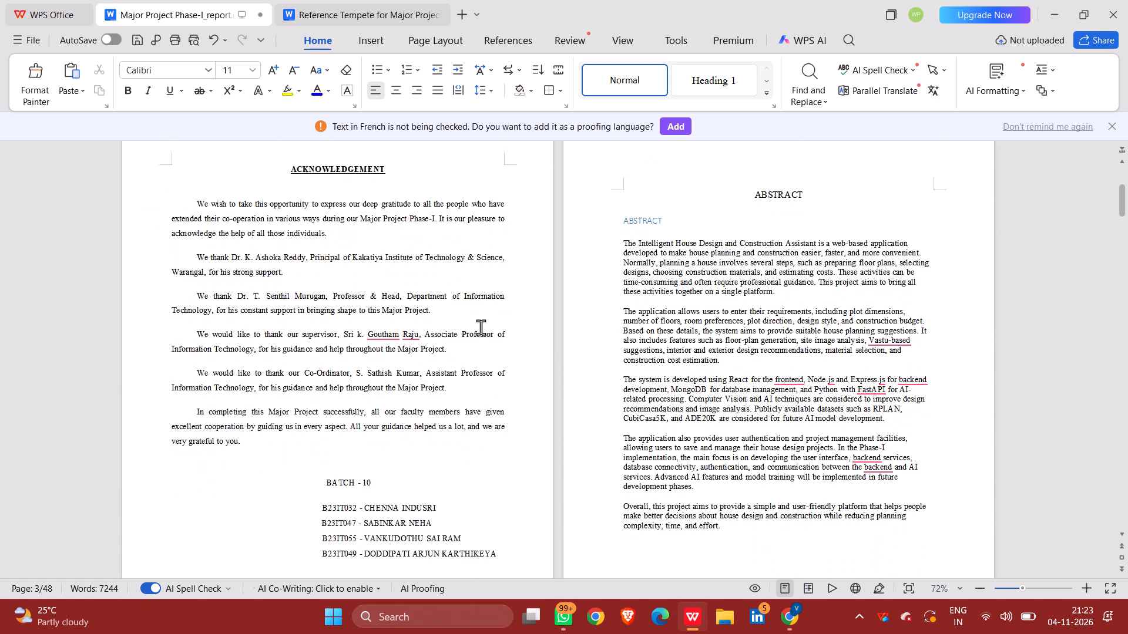
scroll(481, 327, "down", 1)
scroll(697, 328, "left", 1)
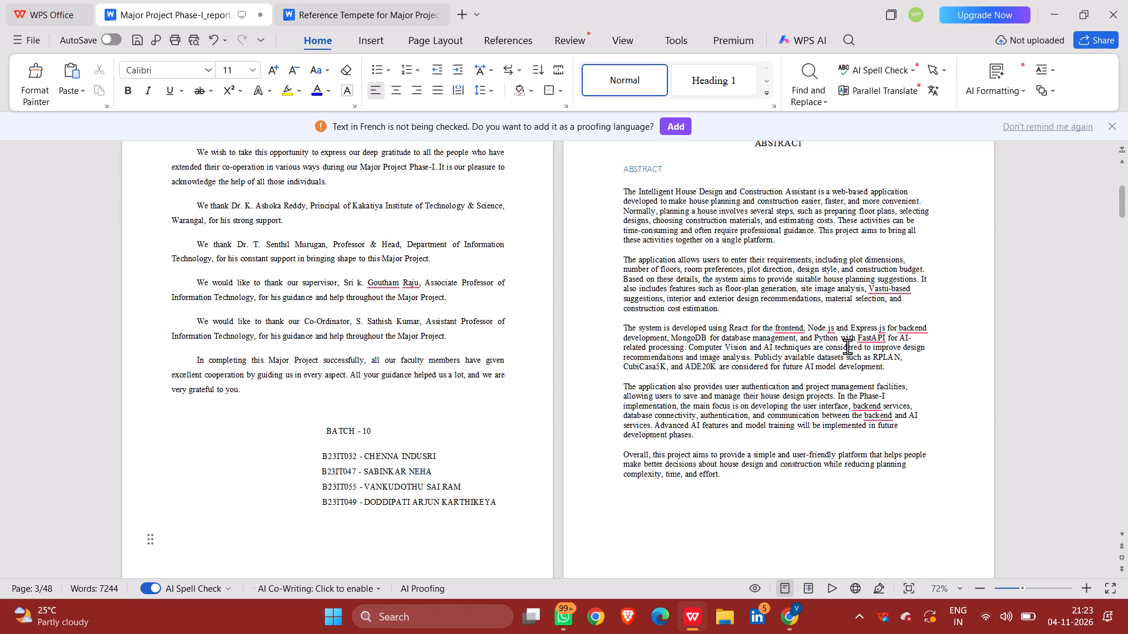
left_click(852, 406)
left_click(952, 424)
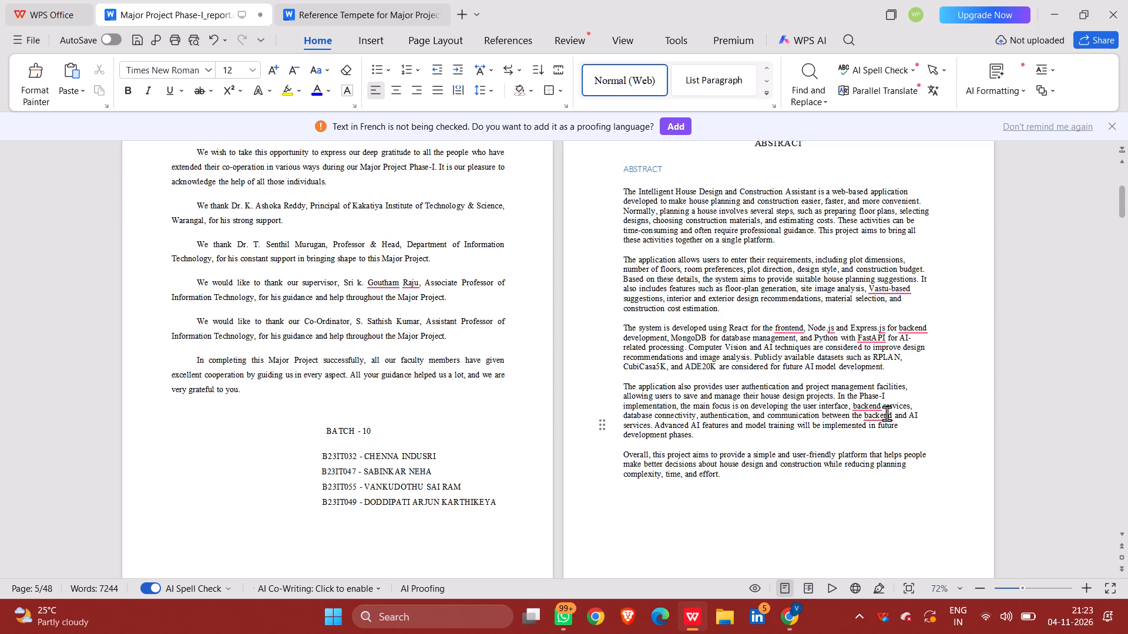
left_click(852, 406)
key("space")
key("BackSpace")
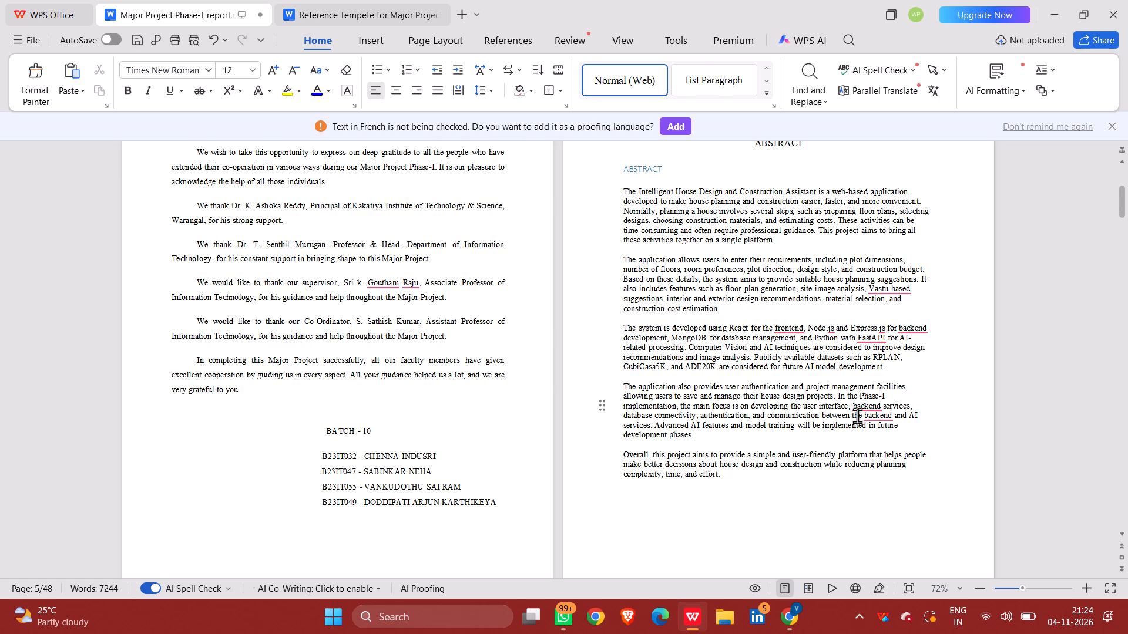
scroll(857, 416, "up", 2)
Examine the contents page, the lists of figures and tables, and Chapter 1 with its objectives.
scroll(857, 416, "down", 4)
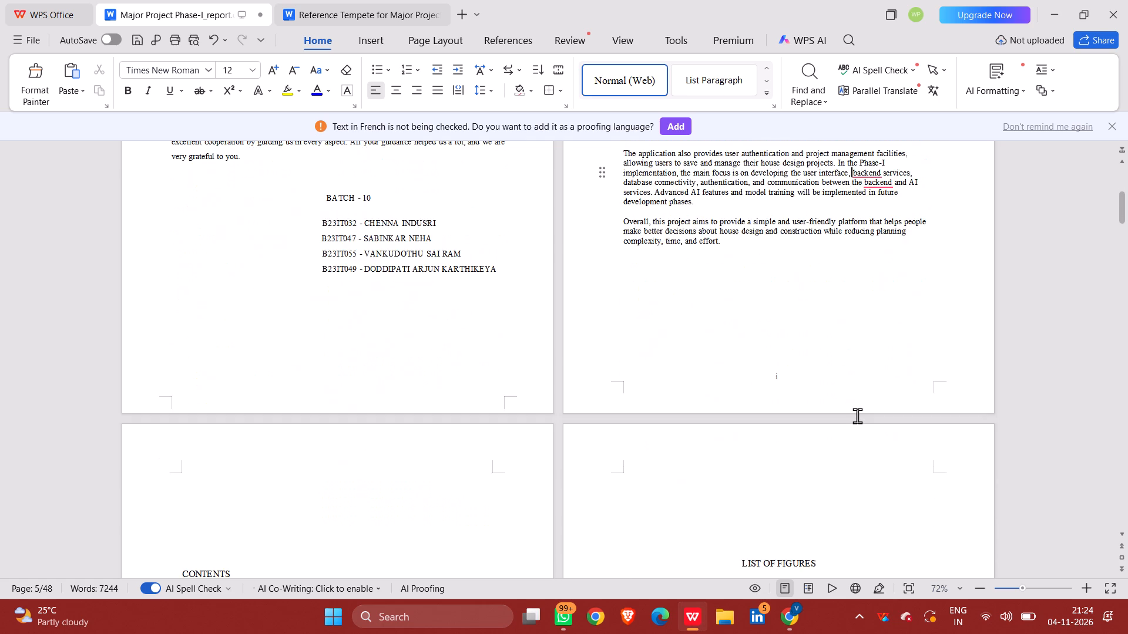
scroll(857, 416, "down", 5)
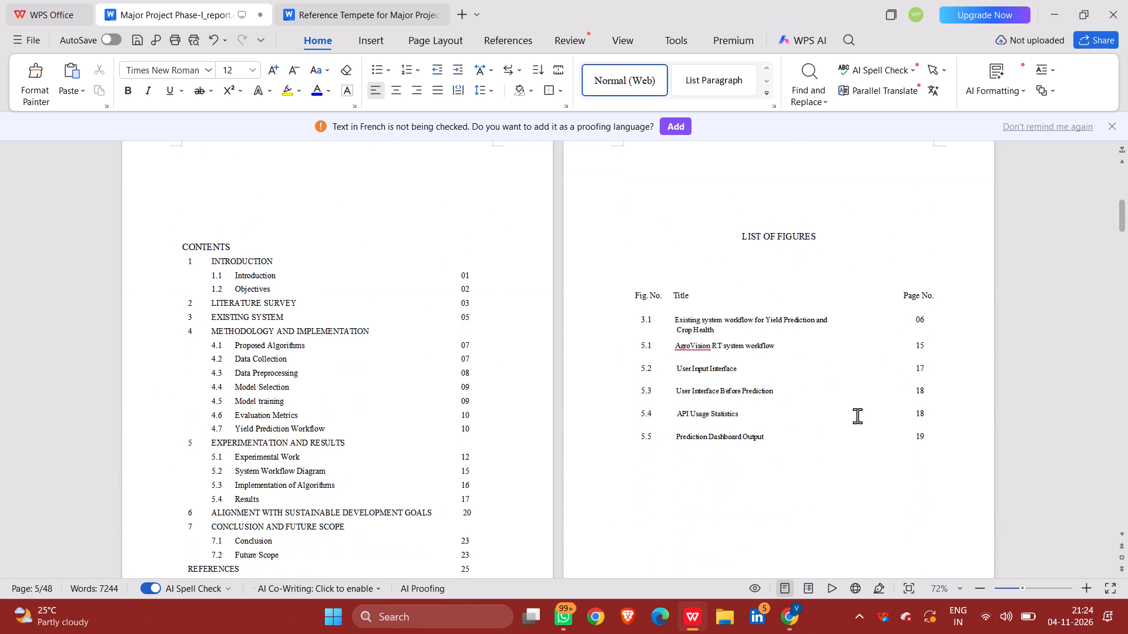
scroll(857, 416, "down", 7)
scroll(857, 416, "up", 1)
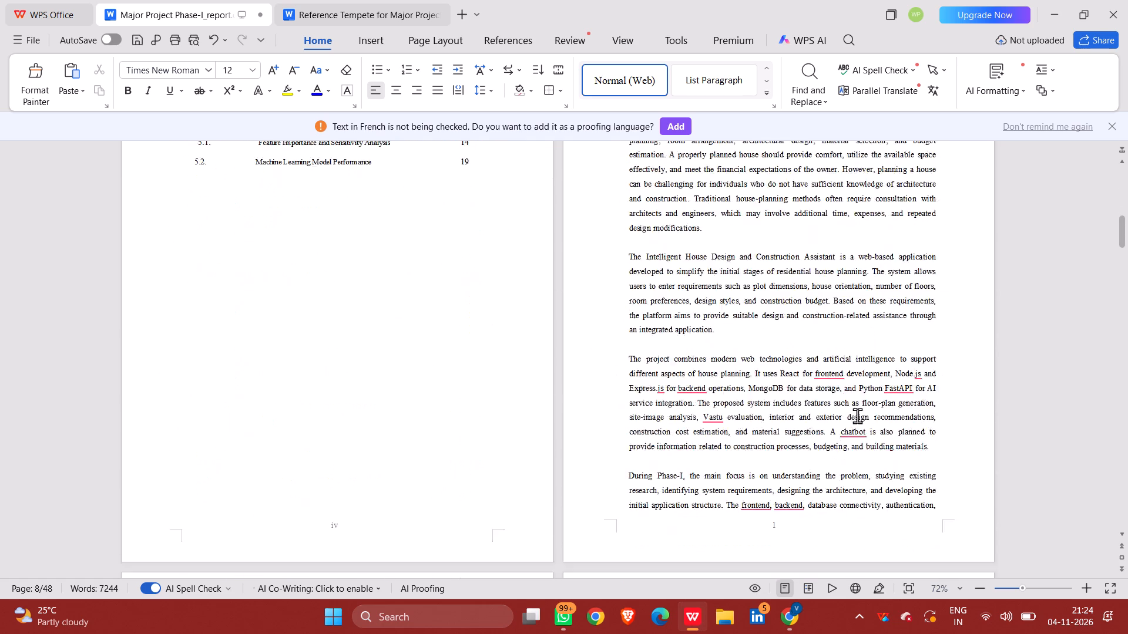
scroll(857, 416, "up", 2)
scroll(857, 416, "down", 3)
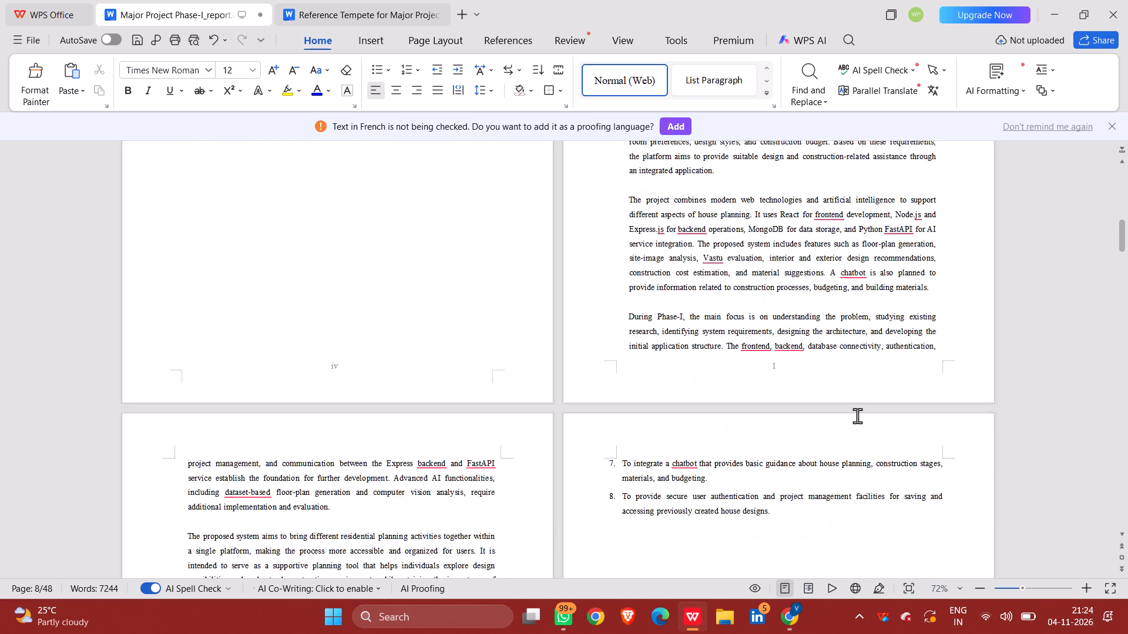
scroll(857, 416, "down", 5)
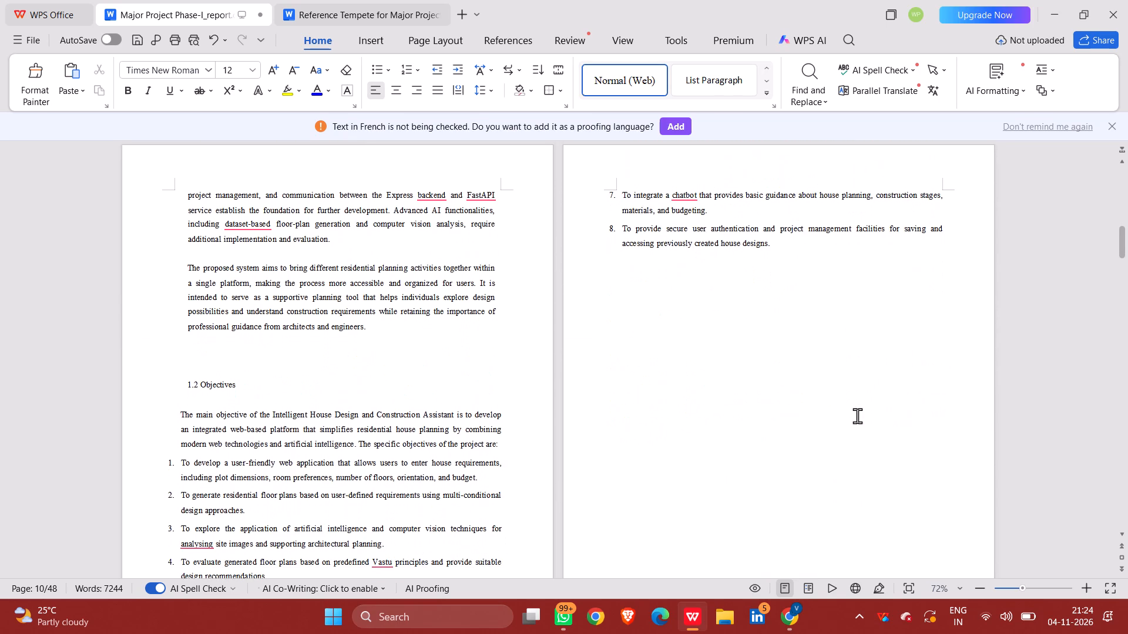
scroll(857, 416, "down", 5)
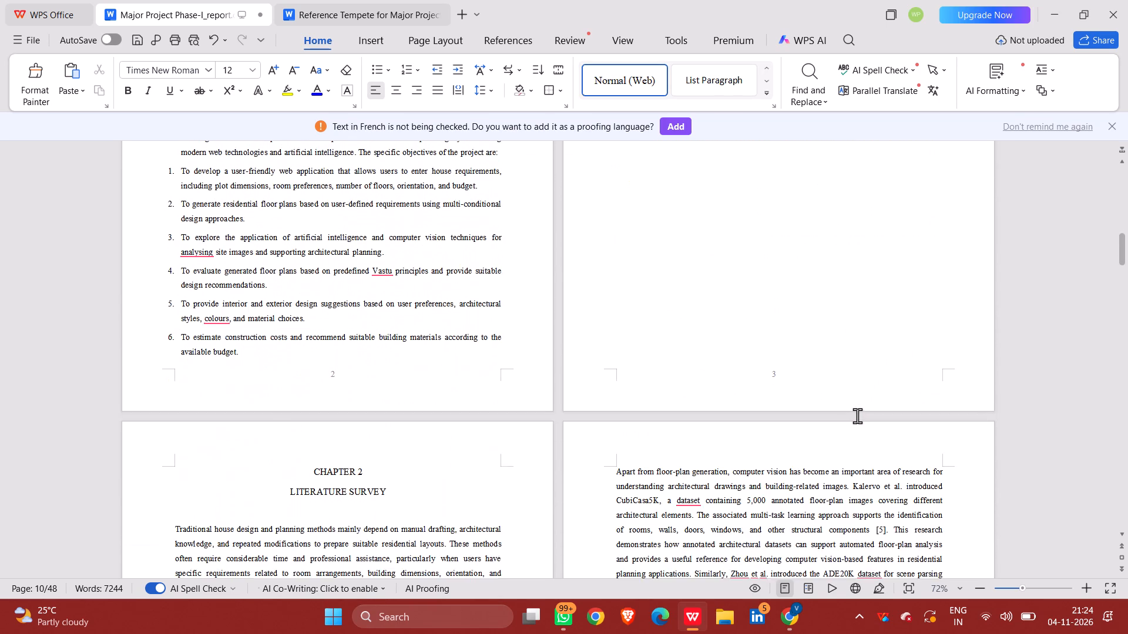
Examine the literature survey, existing system, and methodology and implementation chapters, including their figures and page breaks.
scroll(857, 416, "down", 9)
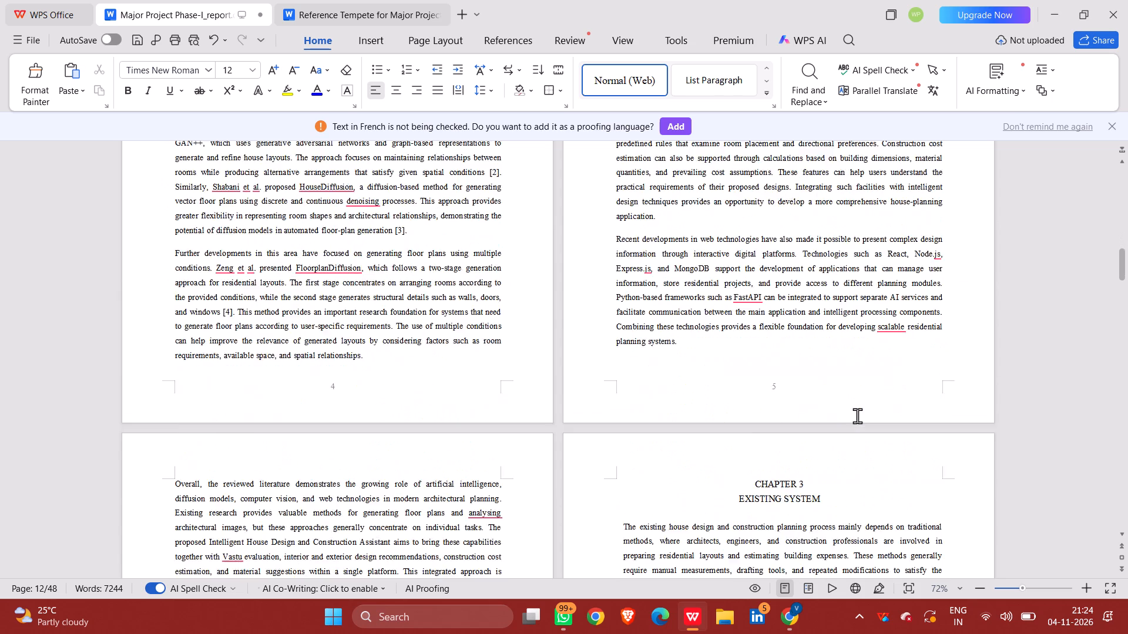
scroll(857, 416, "down", 8)
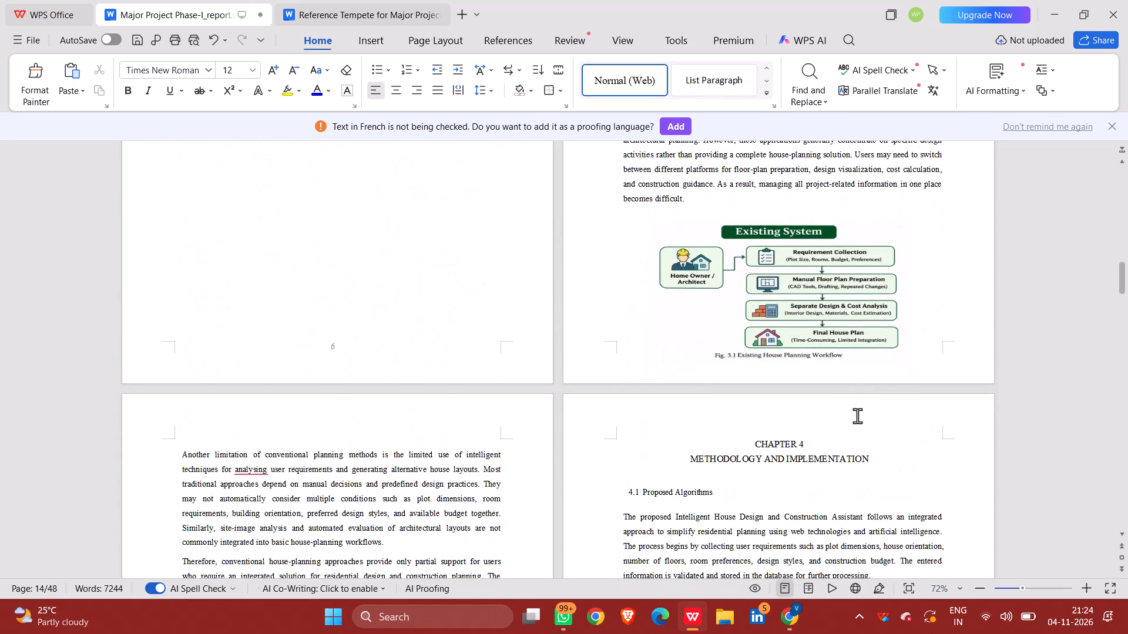
scroll(857, 416, "down", 9)
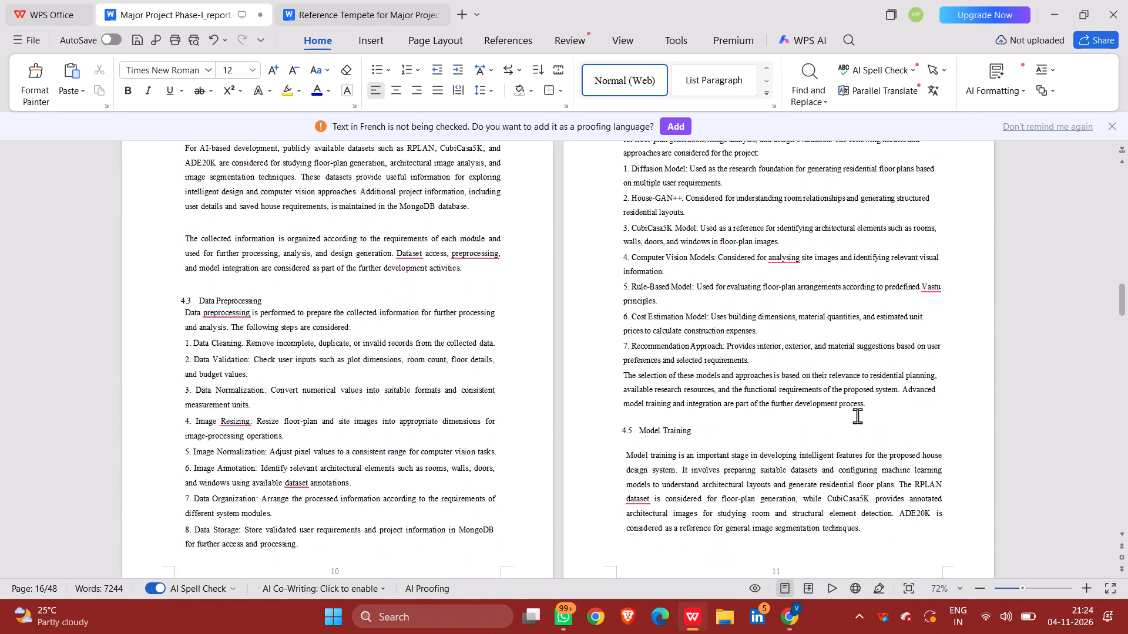
scroll(857, 416, "up", 2)
scroll(857, 416, "down", 4)
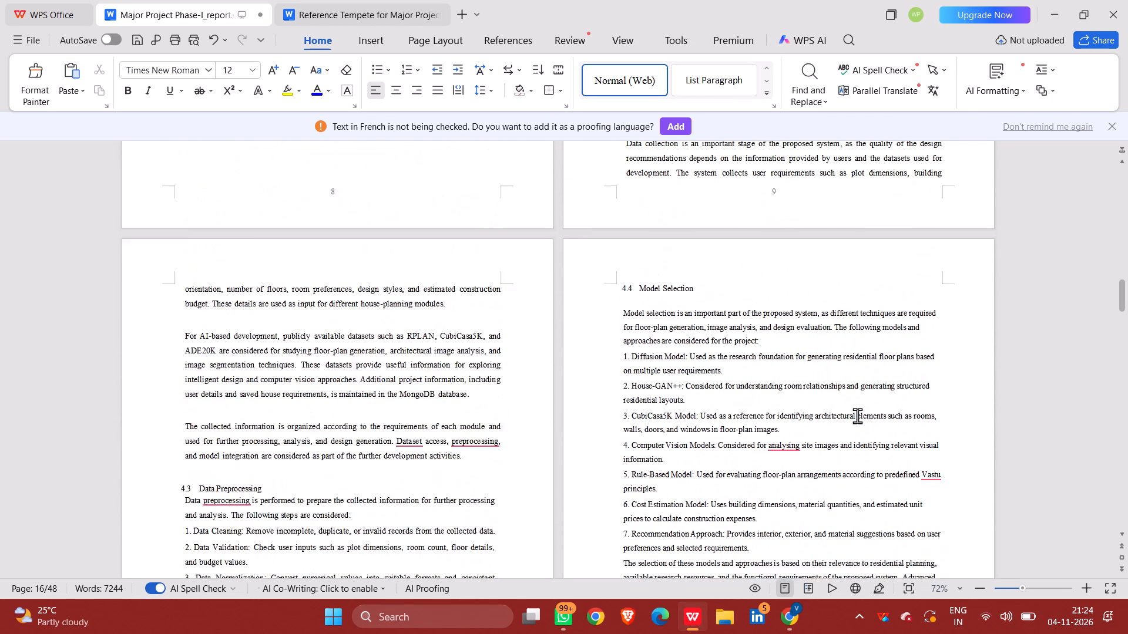
scroll(857, 416, "down", 7)
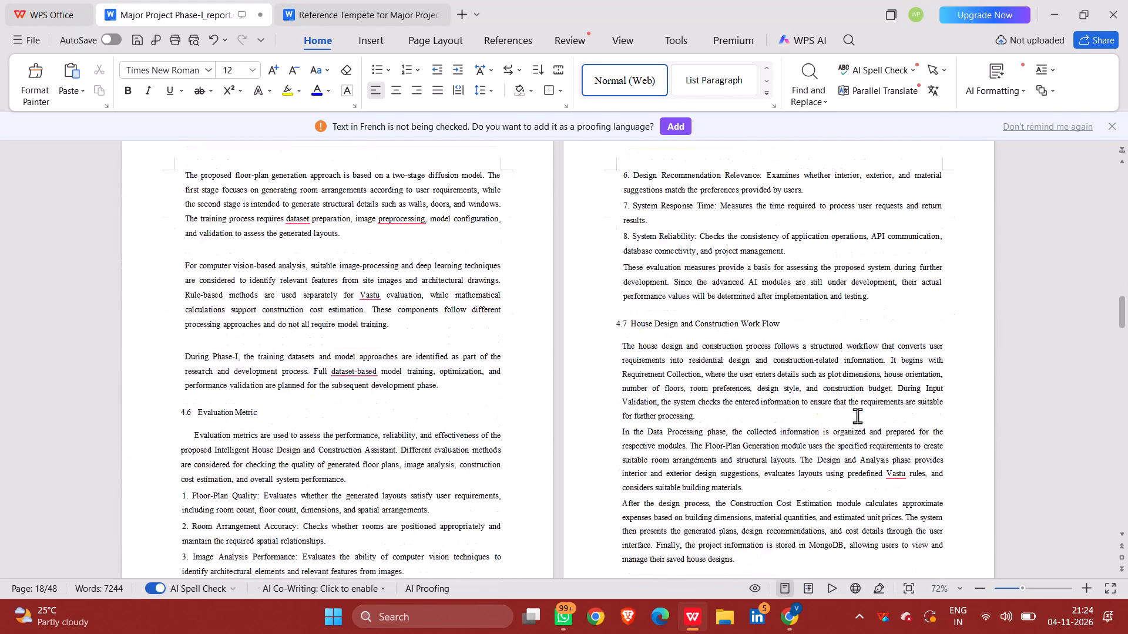
scroll(857, 416, "down", 7)
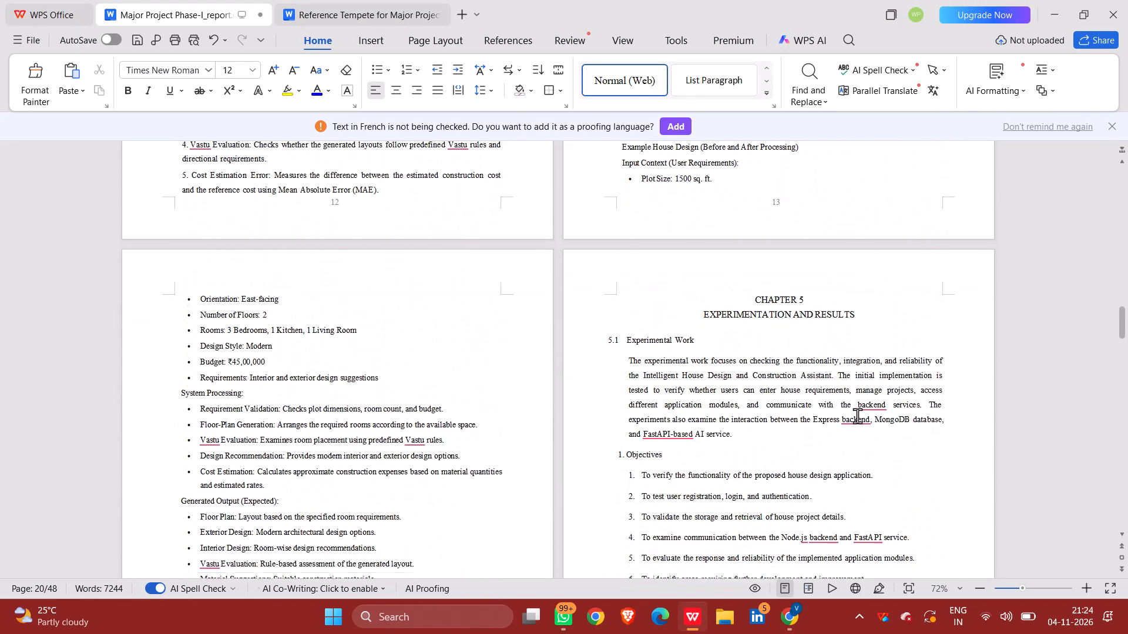
Examine Chapter 5's experimental work, workflow diagram and results figures, and Chapter 6 on the Sustainable Development Goals.
scroll(857, 416, "down", 8)
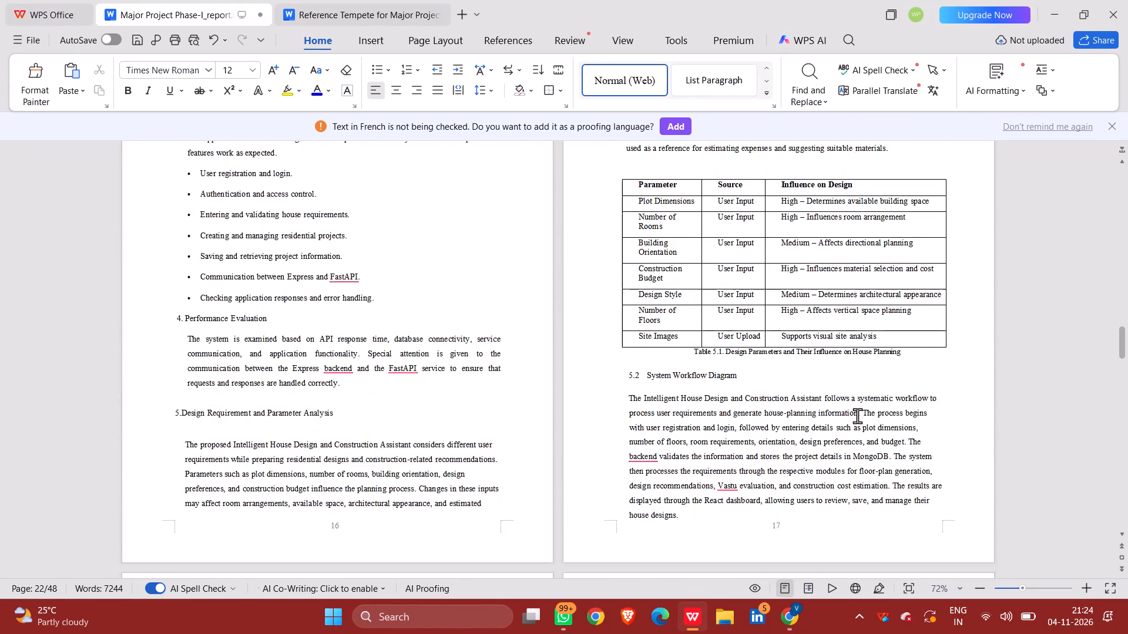
scroll(857, 416, "down", 7)
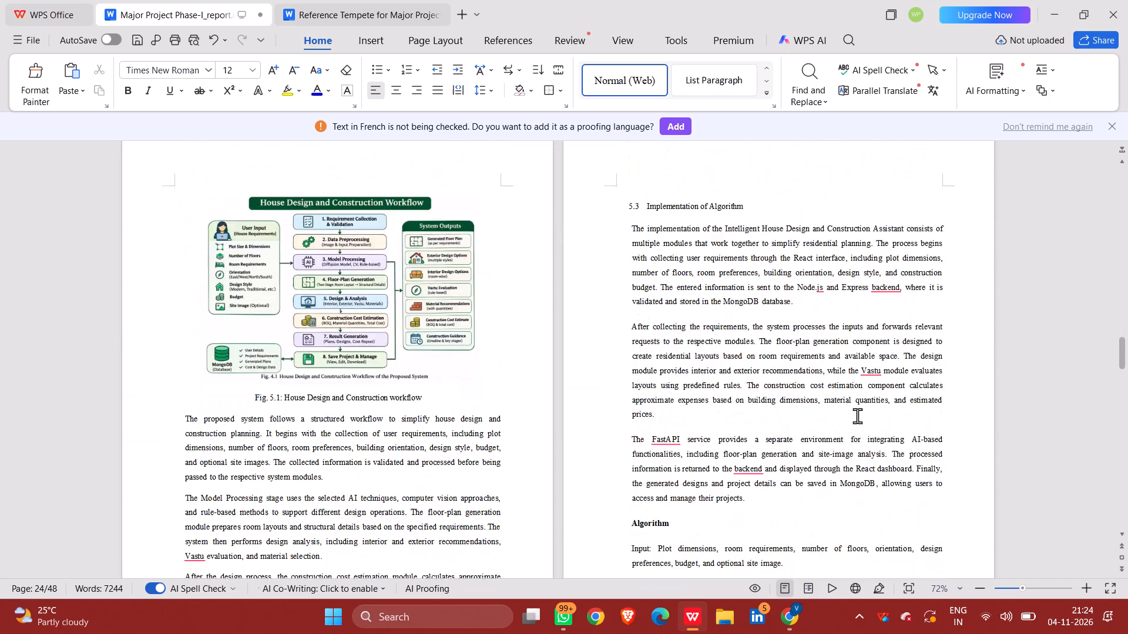
scroll(857, 416, "down", 5)
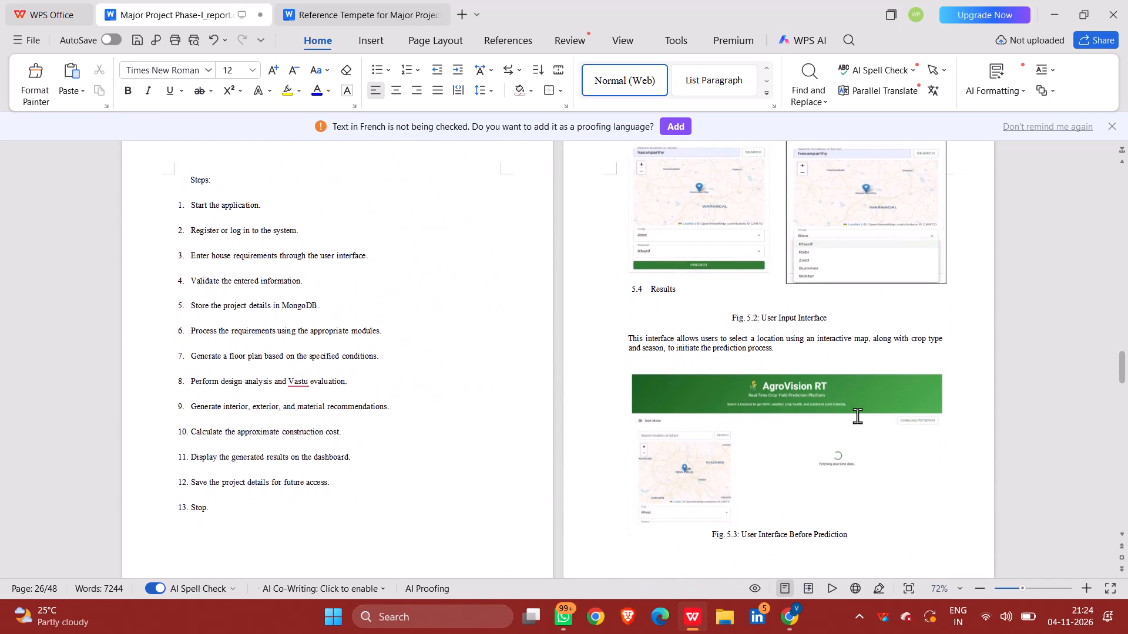
scroll(857, 416, "down", 7)
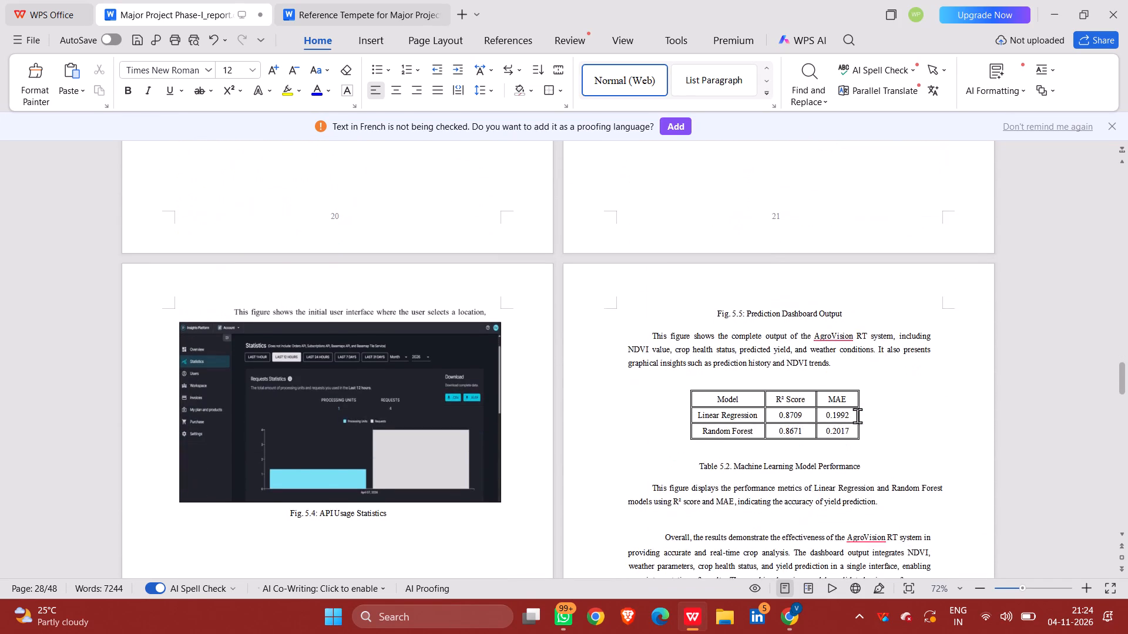
scroll(857, 416, "down", 6)
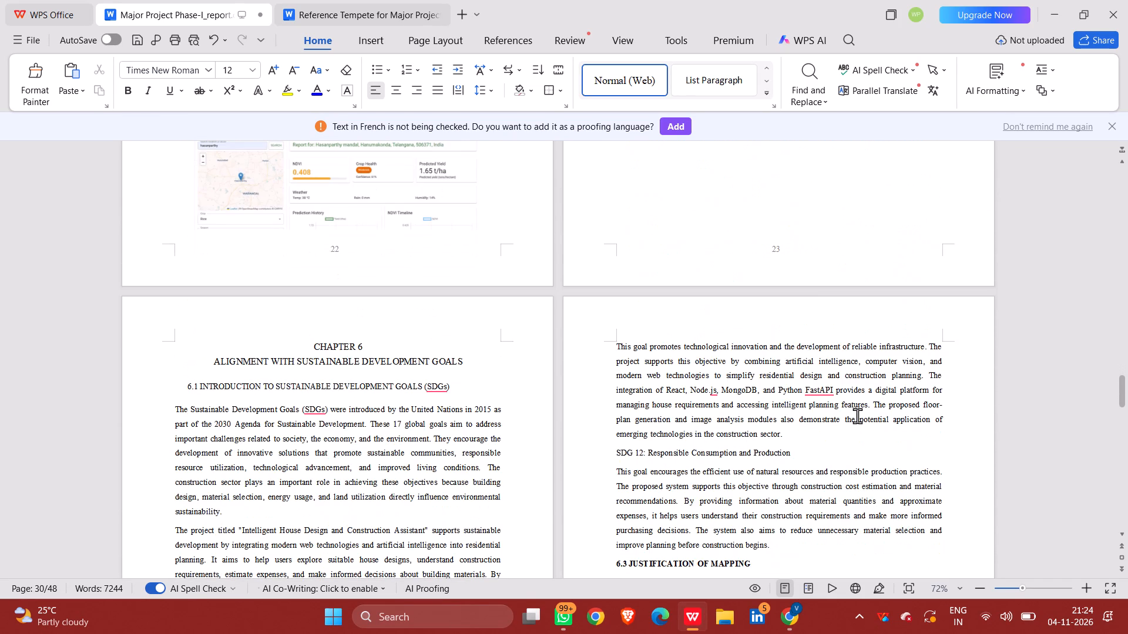
scroll(857, 416, "down", 11)
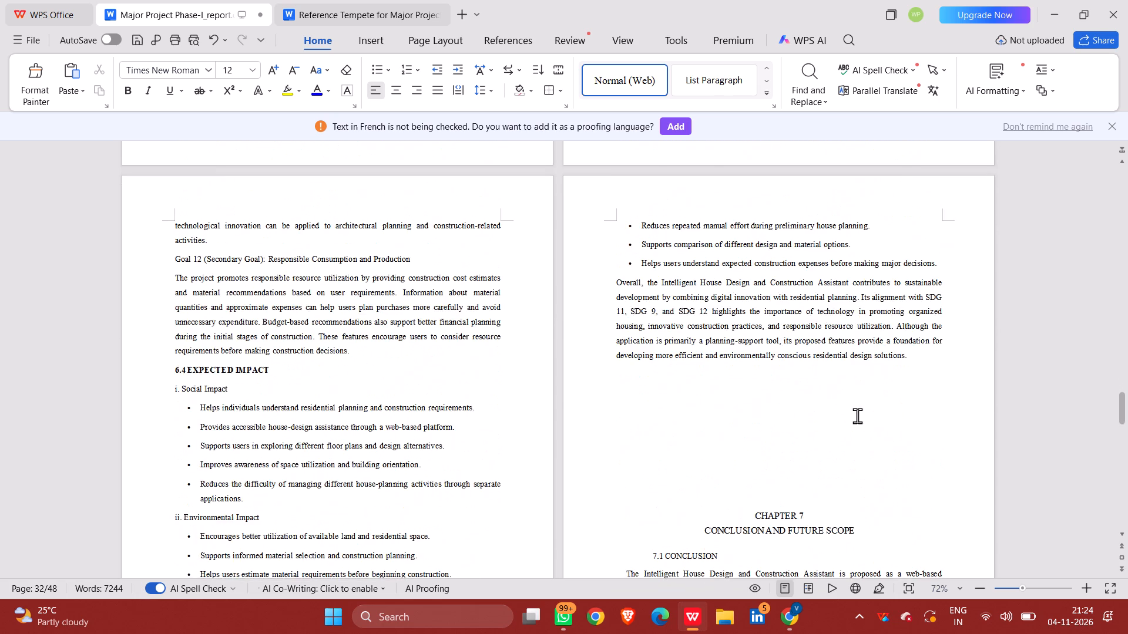
Push the Chapter 7 Conclusion and Future Scope heading onto a new page by adding blank lines above it.
scroll(857, 416, "down", 2)
left_click(748, 340)
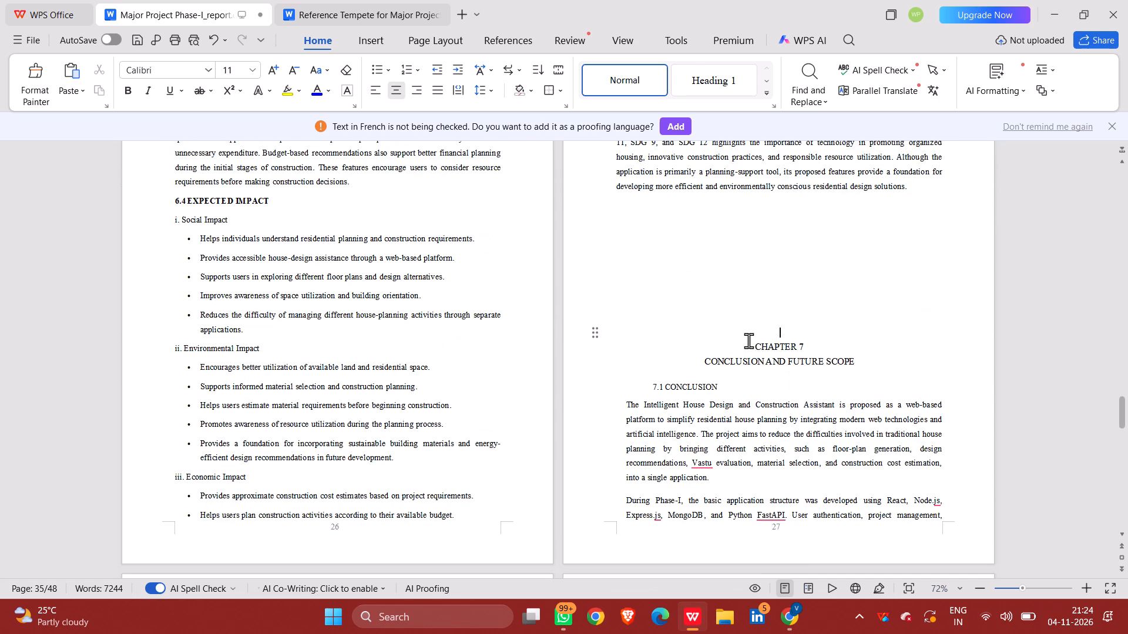
key("Return")
key("Return")
key("Return")
key("Return")
key("Return")
key("Return")
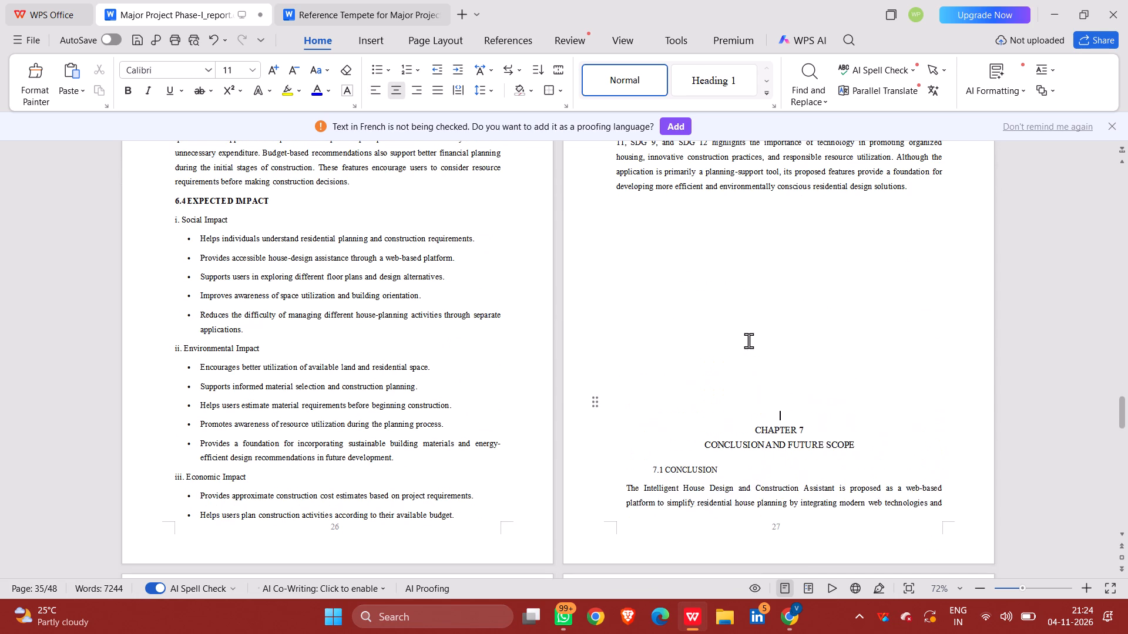
key("Return")
key("Return")
key("Return")
key("Return")
key("Return")
key("Return")
key("Return")
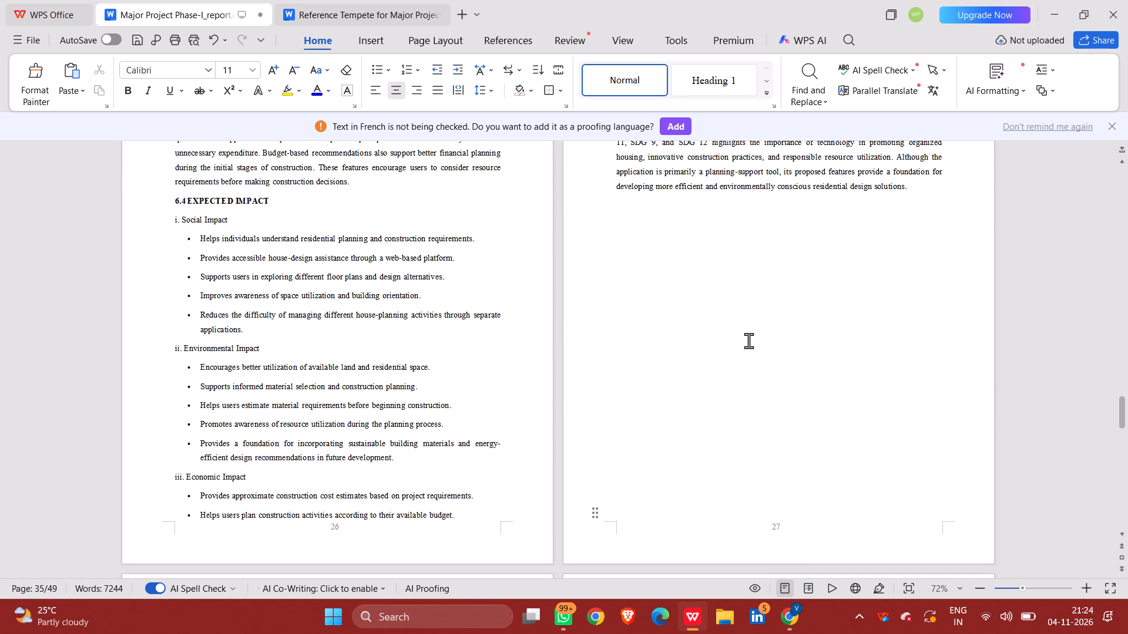
Push the REFERENCES heading and its list onto a new page by adding blank lines above the heading.
scroll(748, 340, "down", 8)
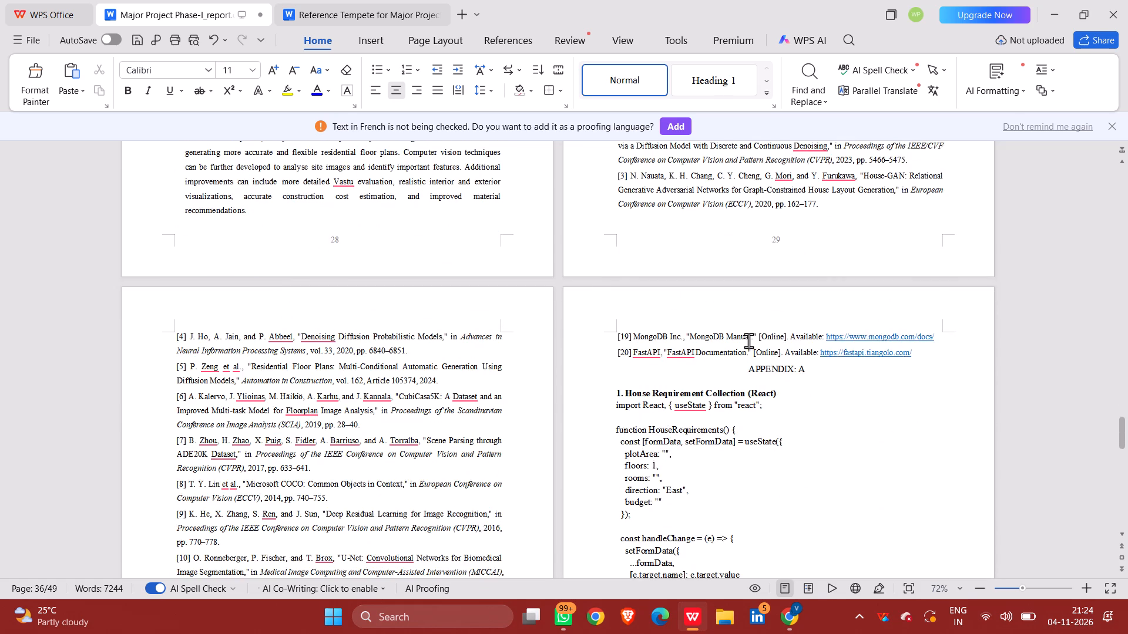
left_click(748, 355)
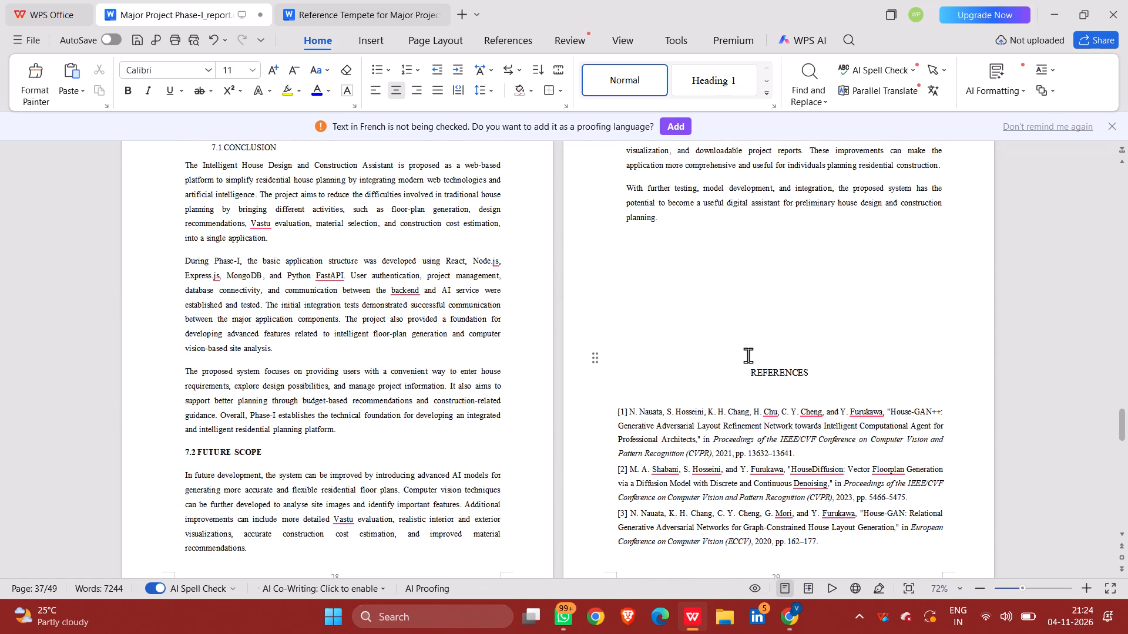
key("Return")
key("Return")
key("Return")
key("Return")
key("Return")
key("Return")
key("Return")
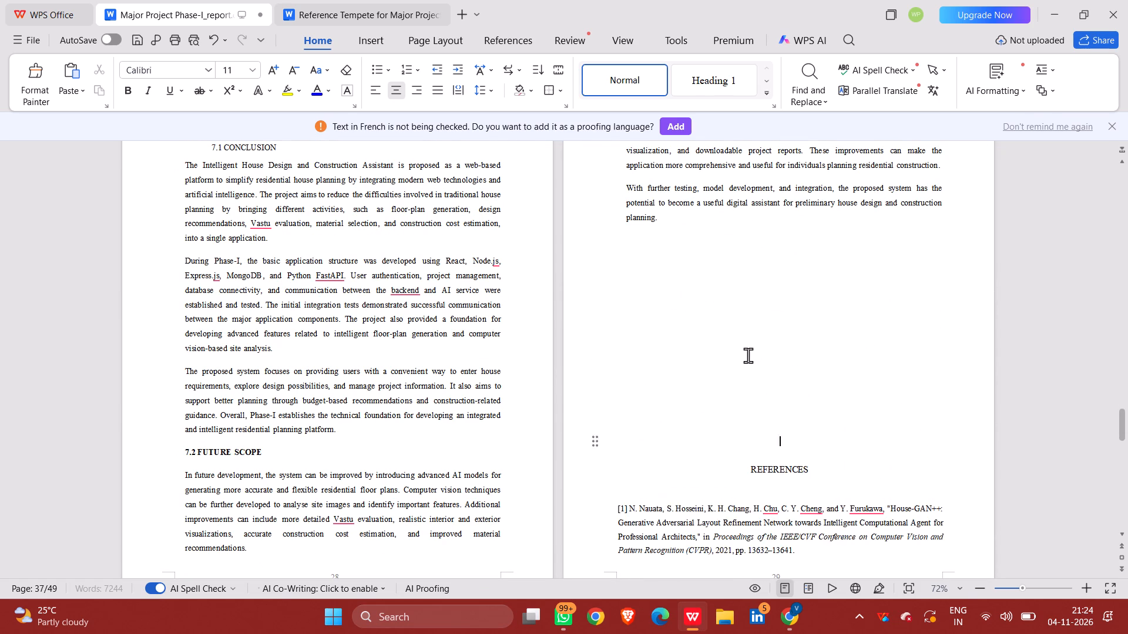
key("Return")
key("Return")
key("Return")
key("Return")
key("Return")
key("Return")
key("Return")
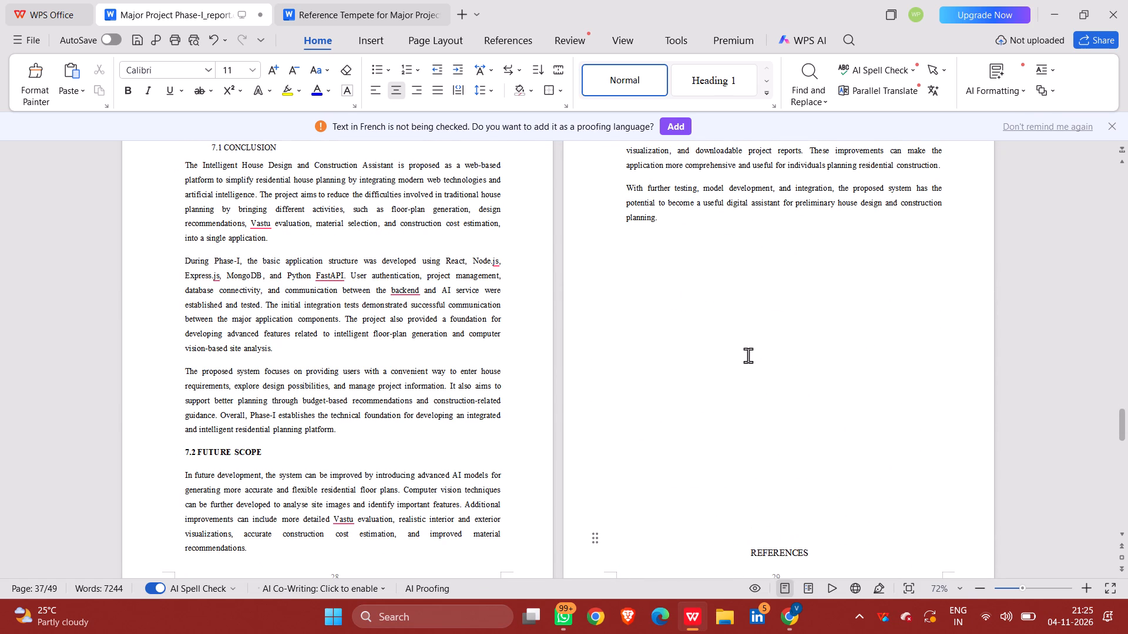
key("Return")
Add blank lines below APPENDIX: A so the House Requirement Collection (React) code starts on the next page.
scroll(748, 355, "down", 9)
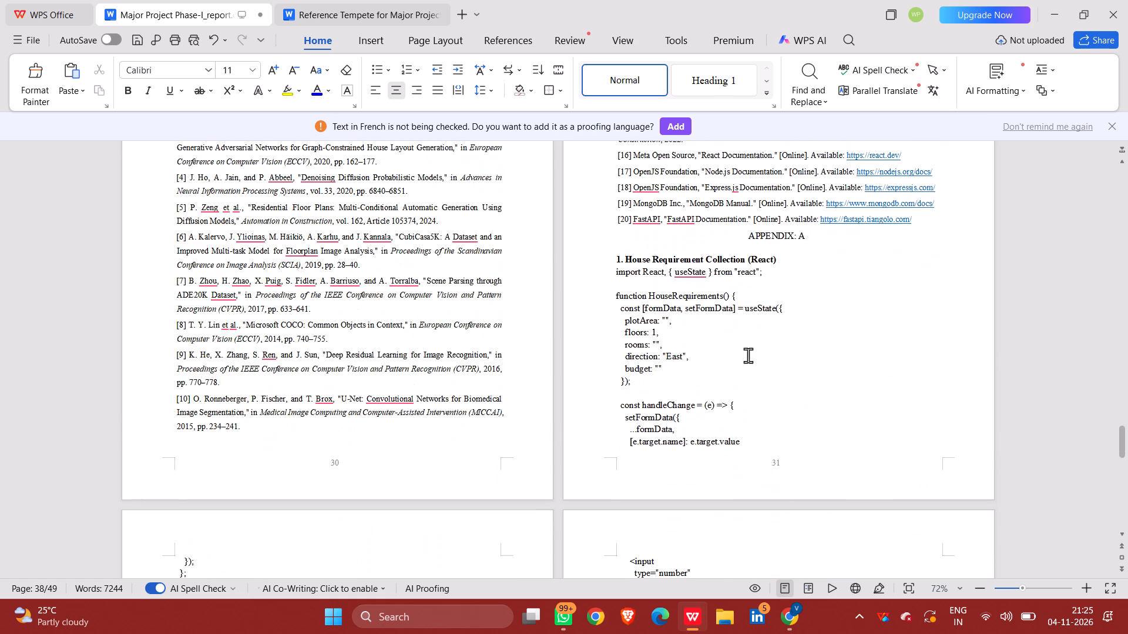
scroll(748, 355, "up", 1)
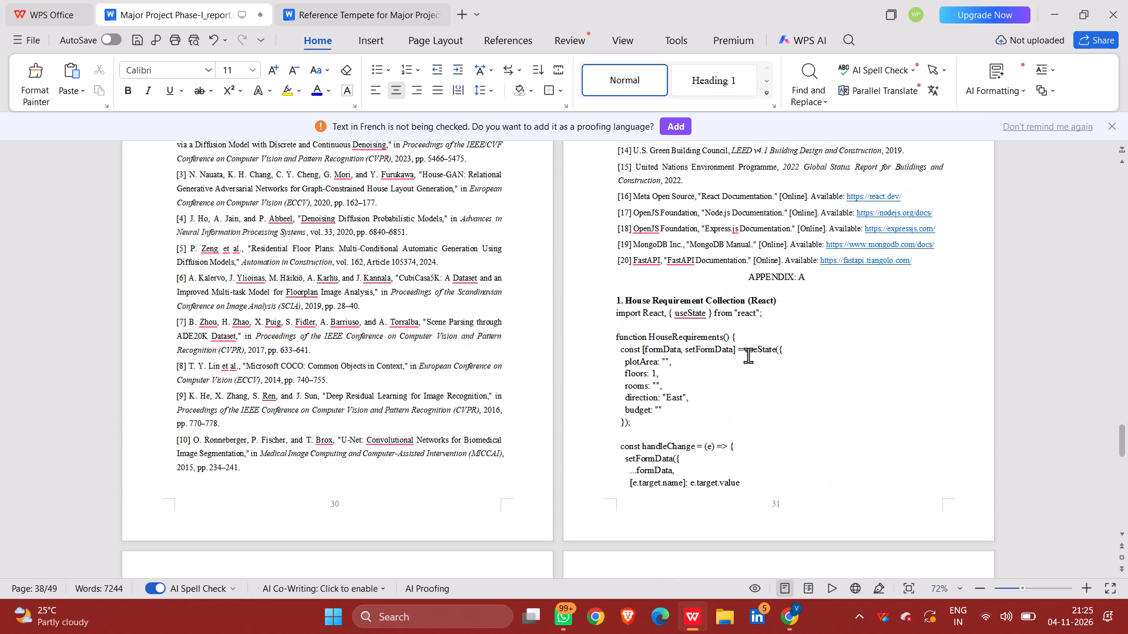
scroll(748, 355, "up", 1)
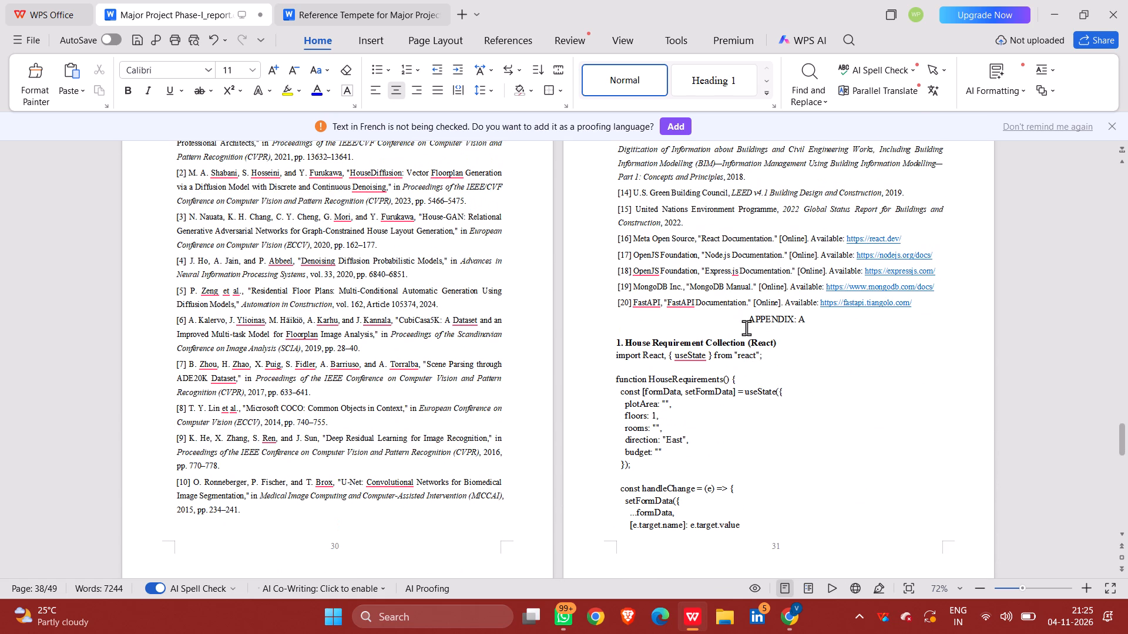
left_click(746, 328)
left_click(746, 328)
key("Return")
key("Return")
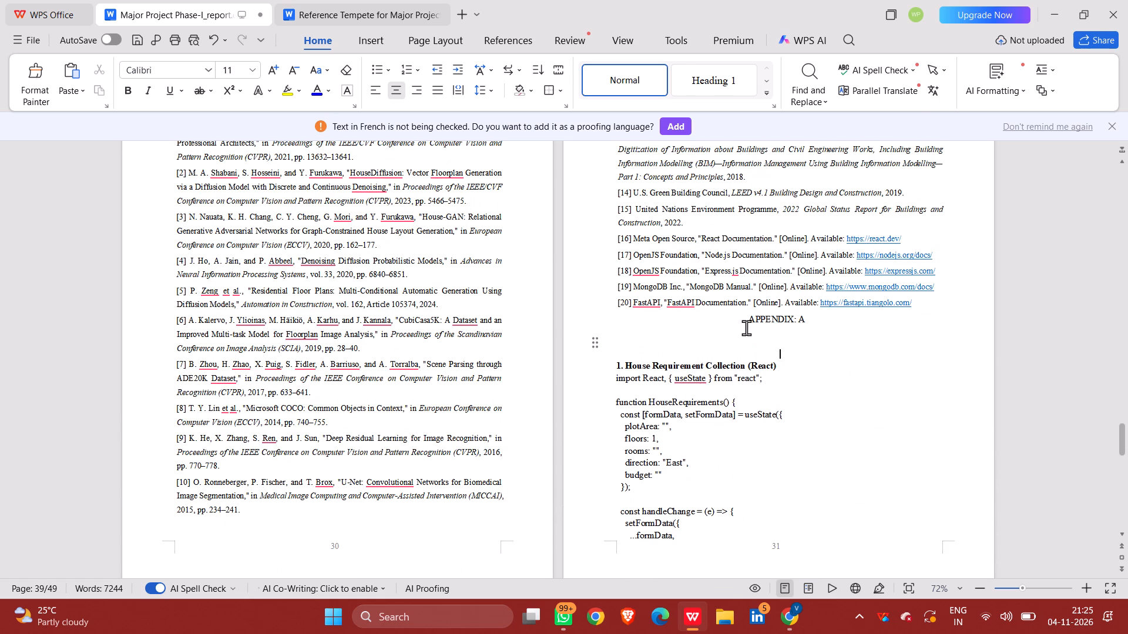
key("Return")
key("Return")
key("Return")
key("Return")
key("Return")
key("Return")
key("Return")
key("Return")
key("Return")
key("Return")
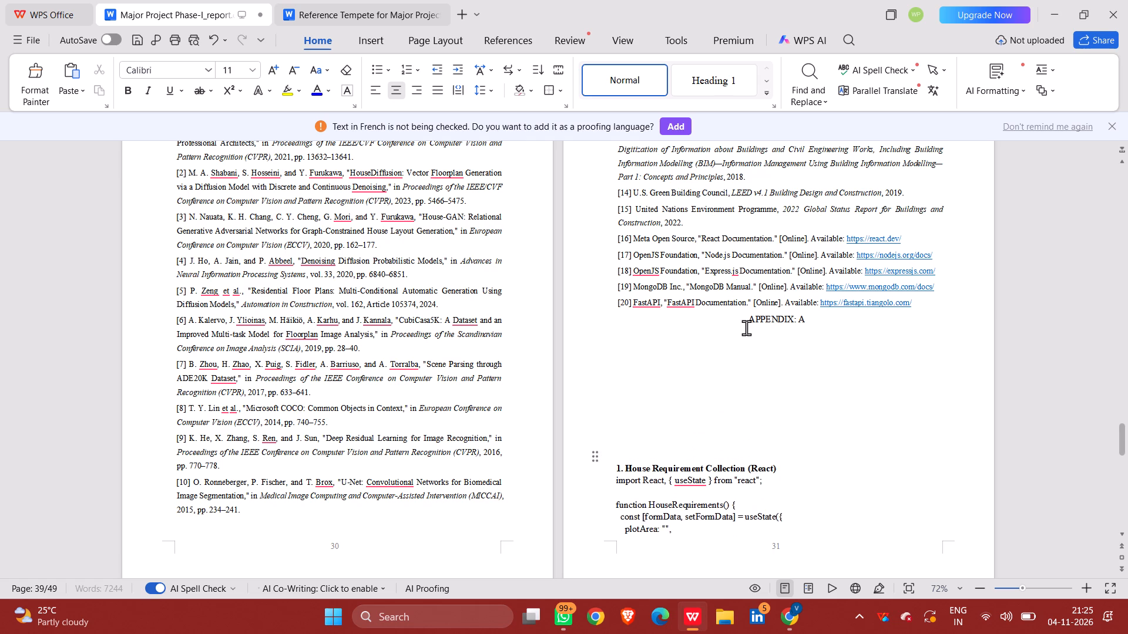
key("Return")
key("Return")
key("Return")
key("Return")
key("Return")
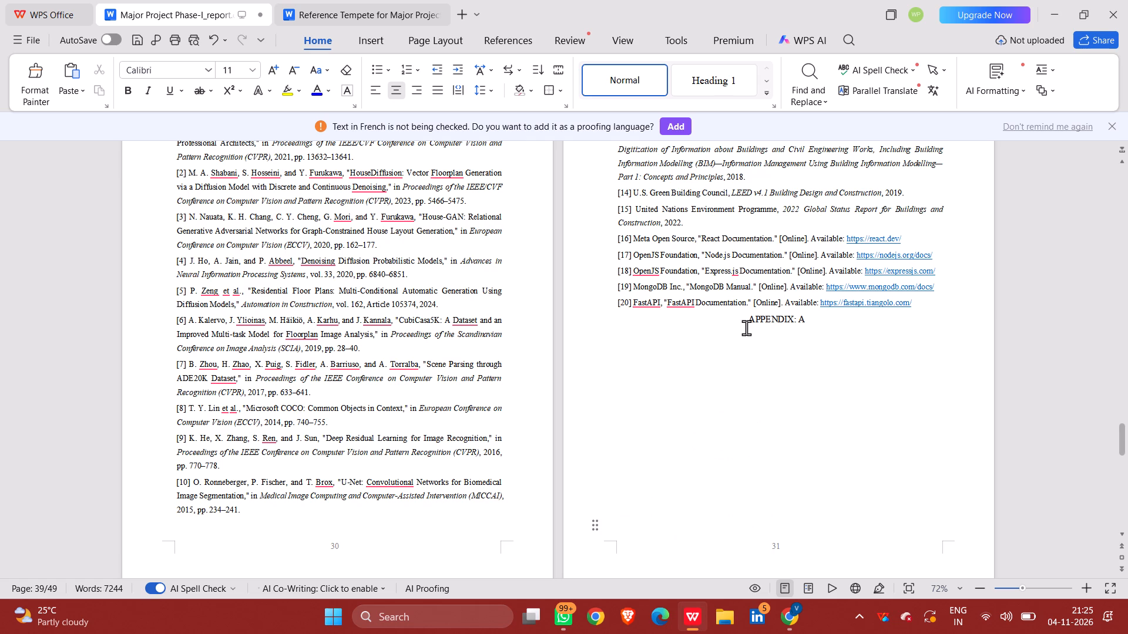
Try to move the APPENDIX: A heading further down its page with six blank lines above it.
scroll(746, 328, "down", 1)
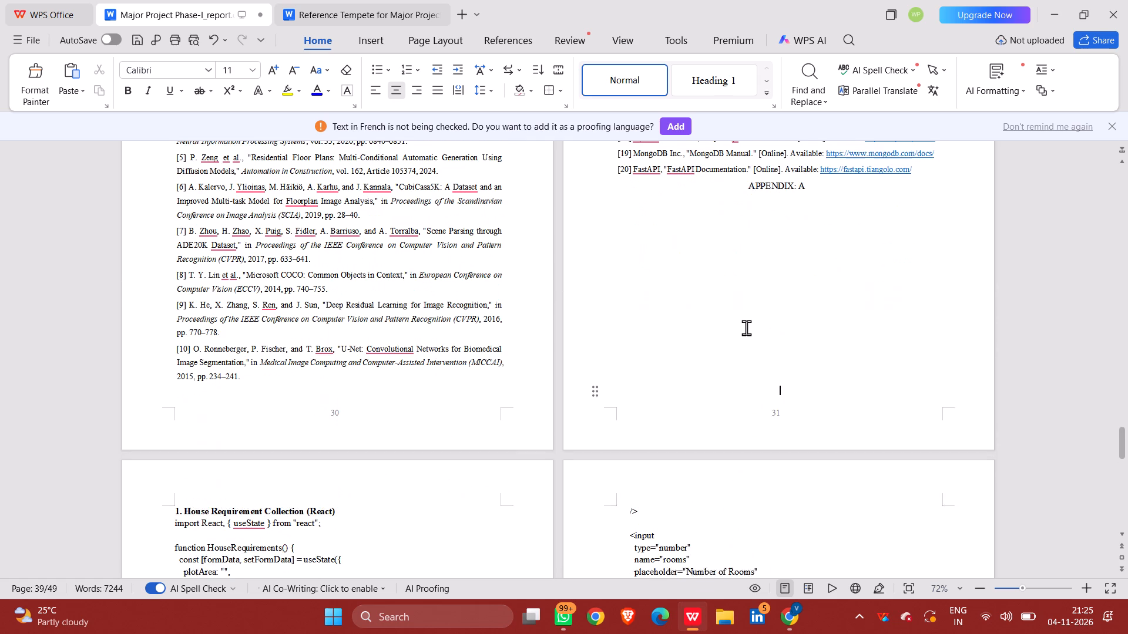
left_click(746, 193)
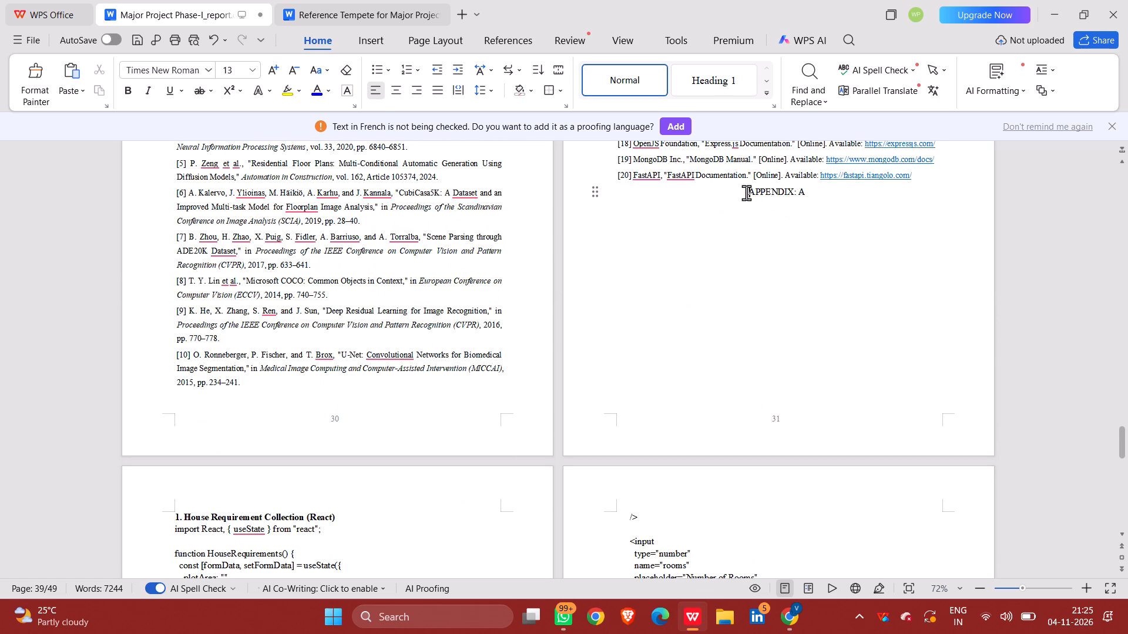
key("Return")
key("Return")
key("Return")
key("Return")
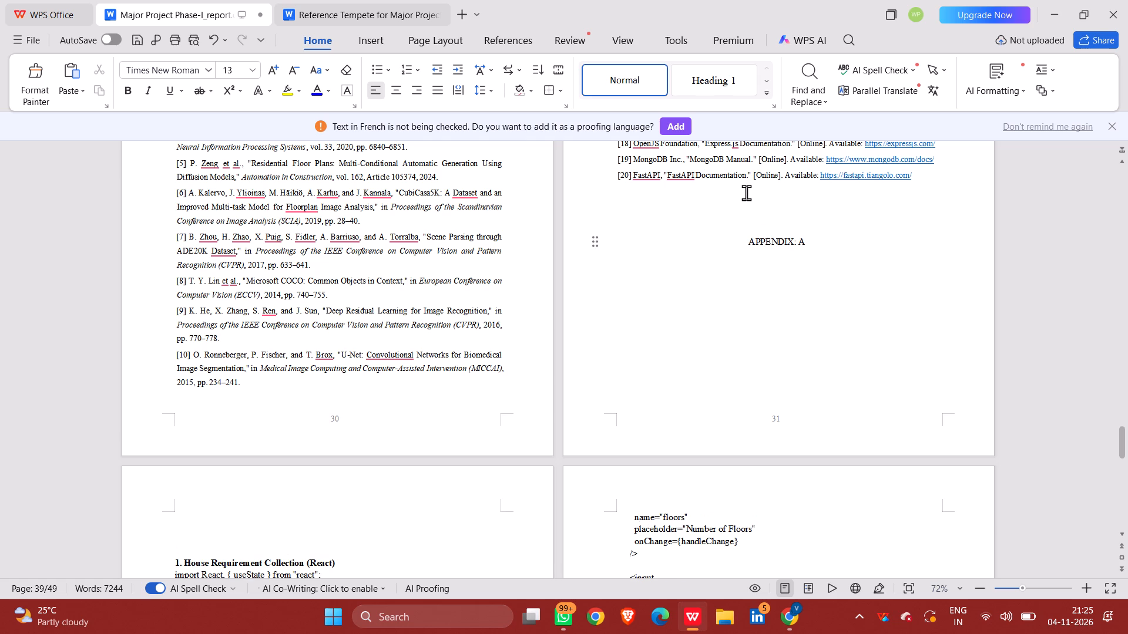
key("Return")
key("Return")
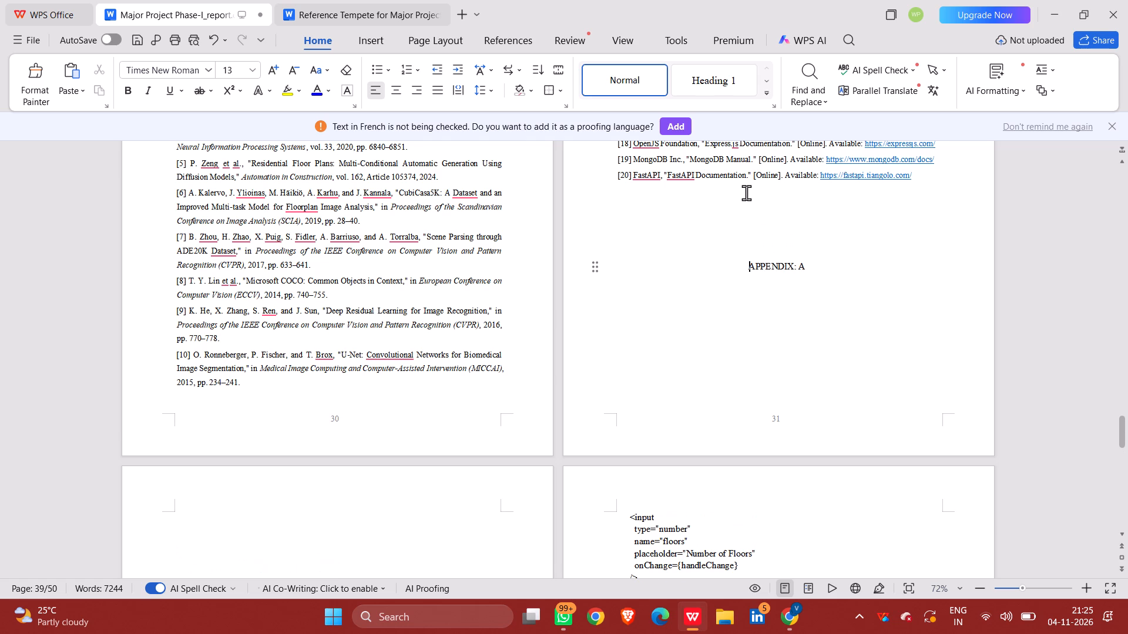
Remove the blank lines and centring before APPENDIX: A, leaving it left-aligned one blank line below reference [20].
scroll(746, 193, "down", 1)
key("BackSpace")
key("BackSpace")
key("BackSpace")
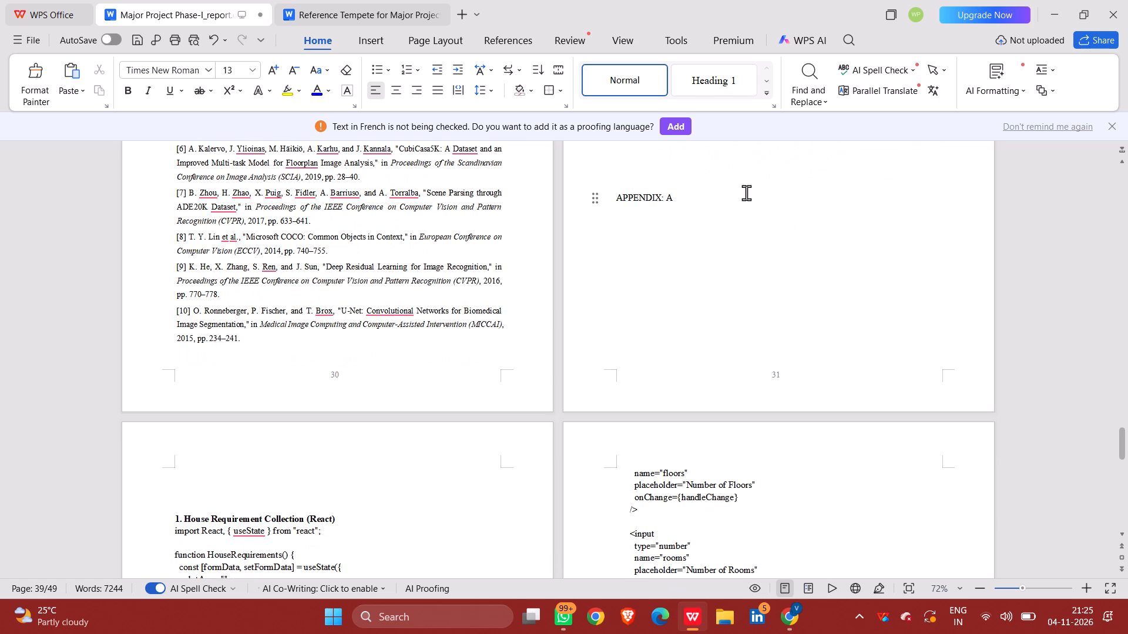
key("BackSpace")
key("BackSpace")
key("BackSpace")
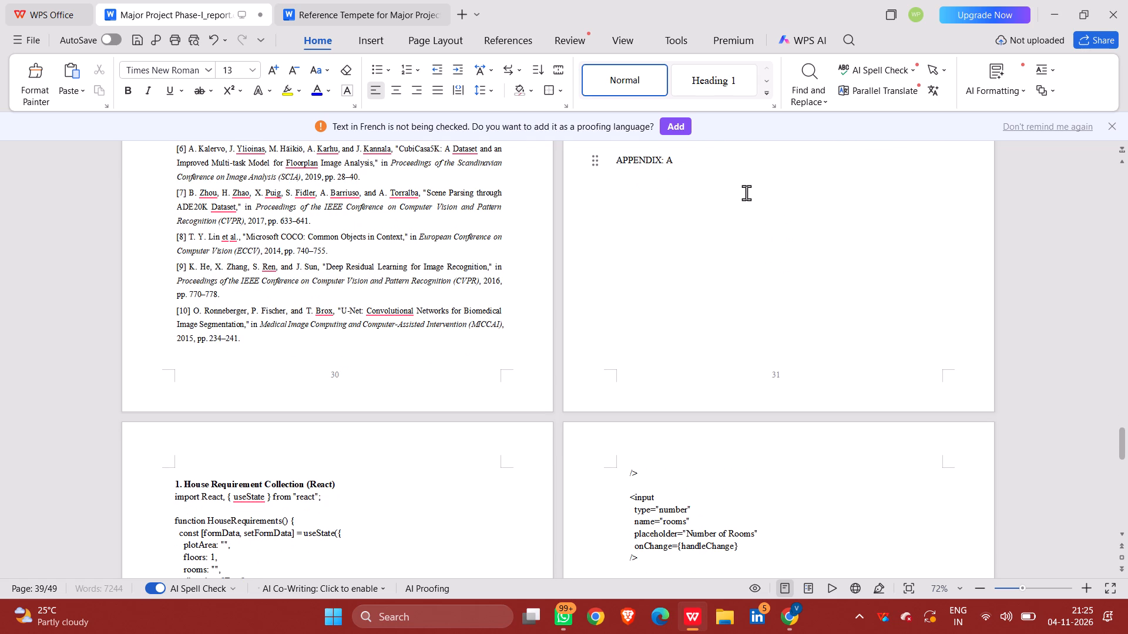
key("BackSpace")
key("BackSpace")
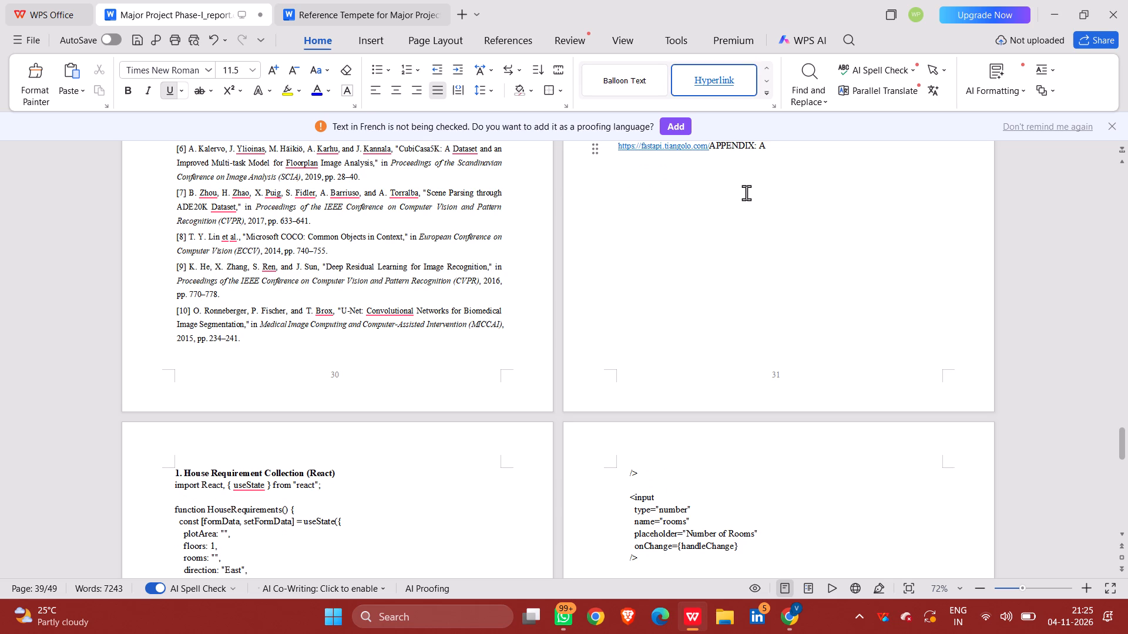
key("Return")
scroll(746, 193, "up", 4)
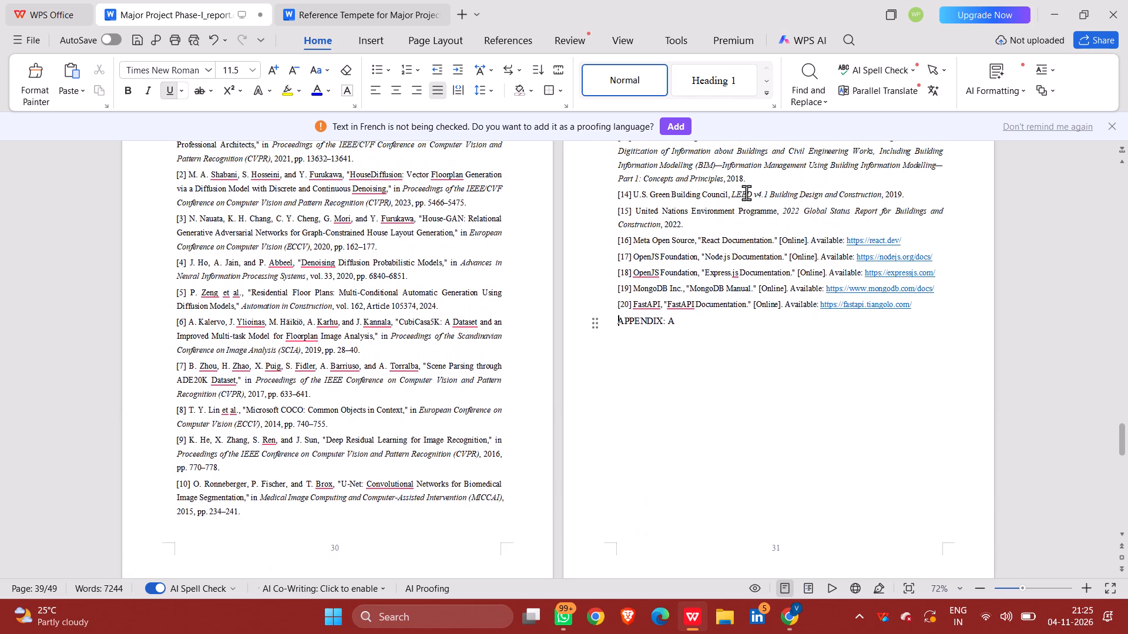
key("Return")
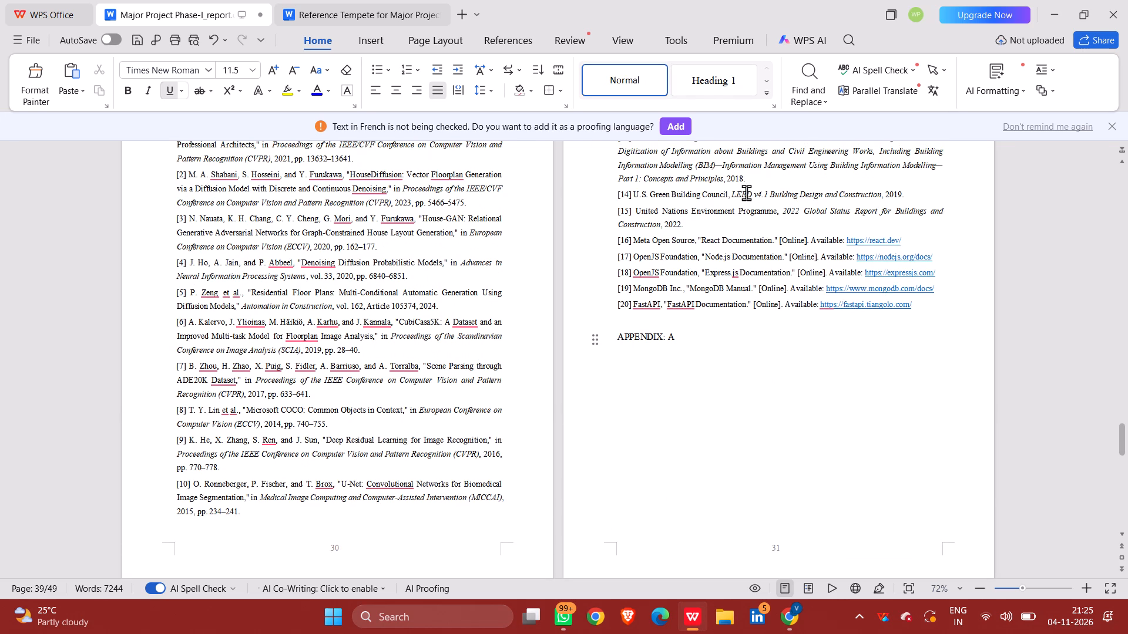
key("Tab")
Review the report backwards from the appendix to the Existing System chapter, checking where the chapters and pages start.
scroll(746, 193, "up", 12)
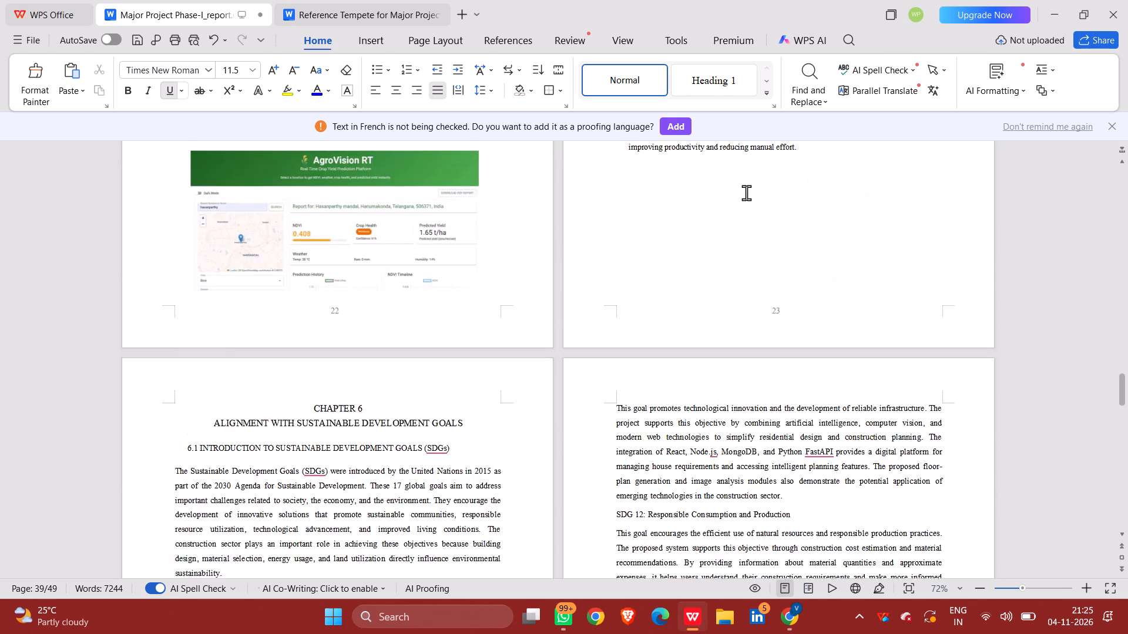
scroll(746, 193, "up", 10)
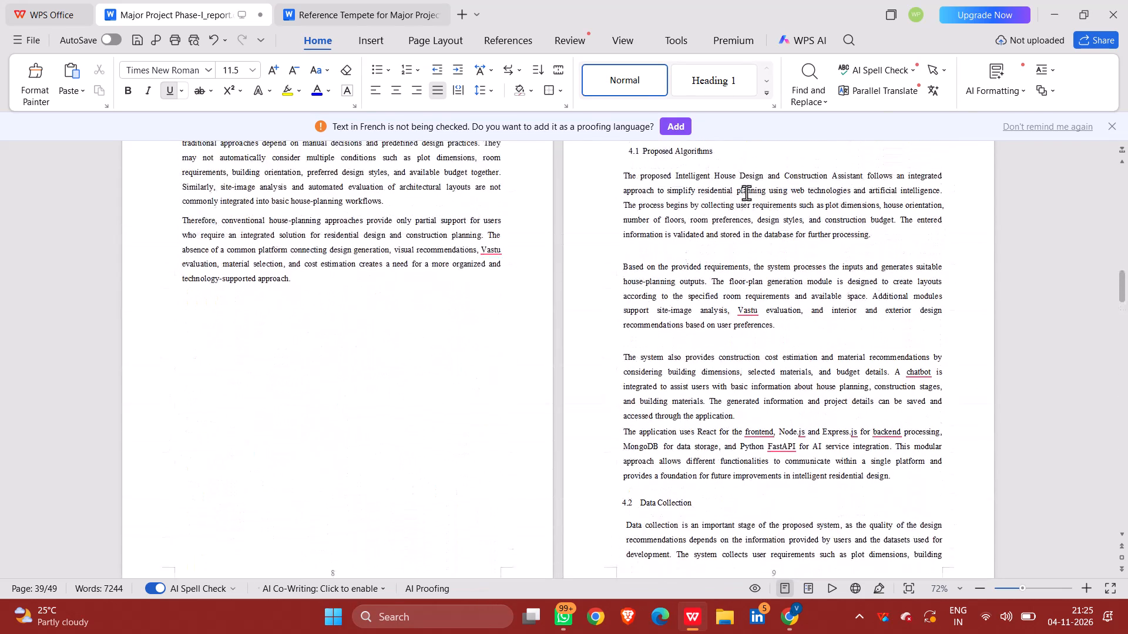
scroll(746, 193, "up", 7)
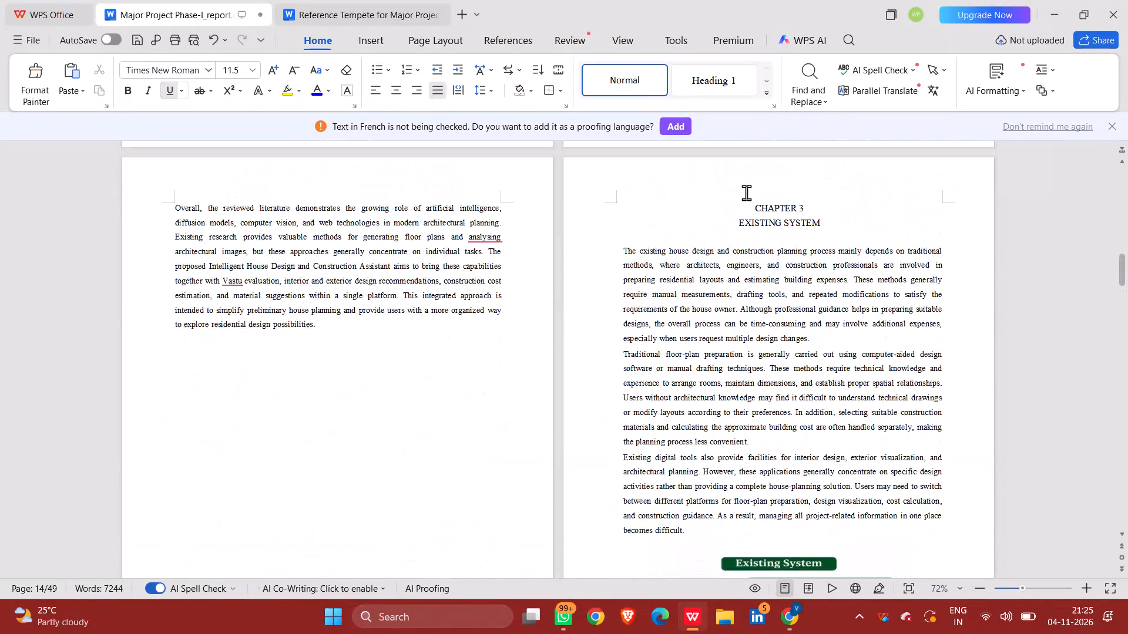
Examine the whole report's page layout in a zoomed-out multi-page view, including the front matter, contents and lists.
scroll(746, 193, "up", 5)
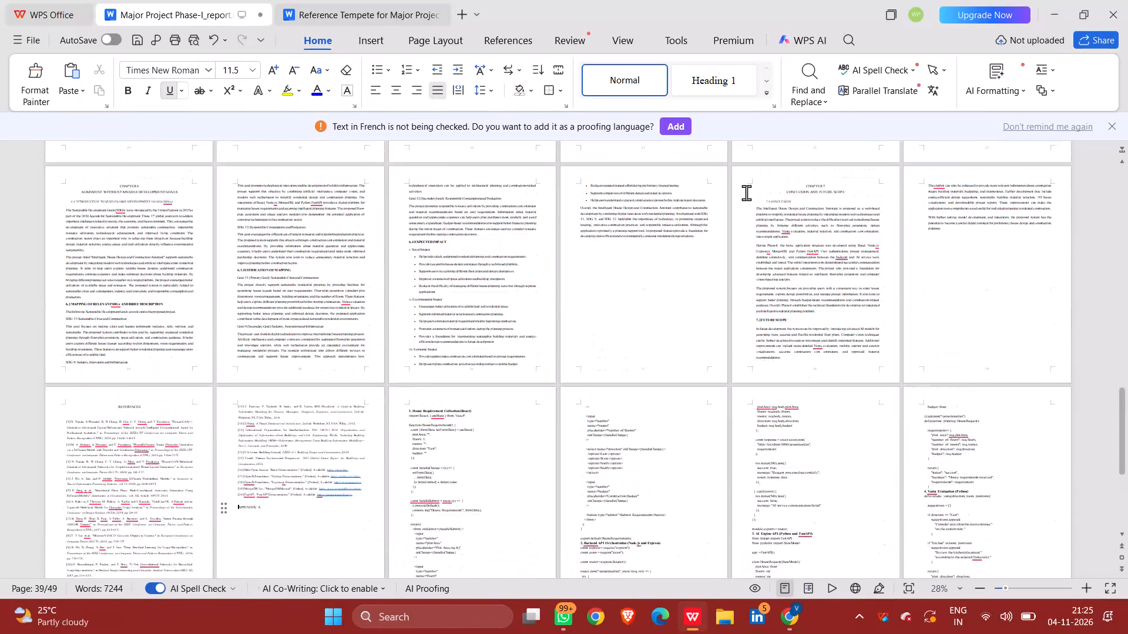
scroll(746, 193, "up", 6)
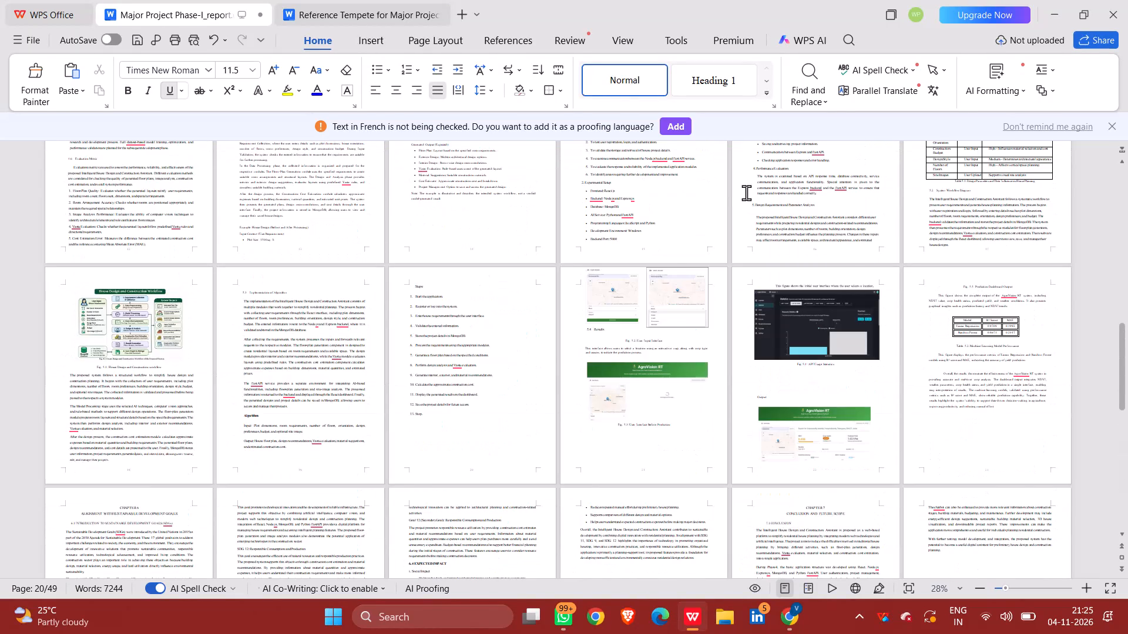
scroll(746, 193, "up", 17)
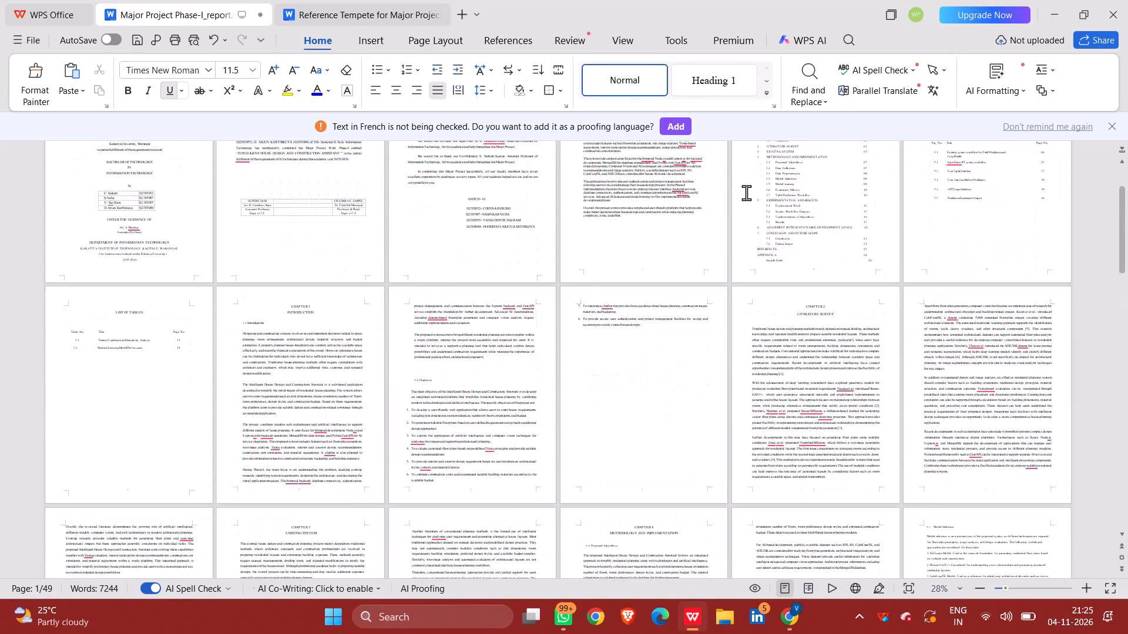
scroll(746, 193, "up", 1)
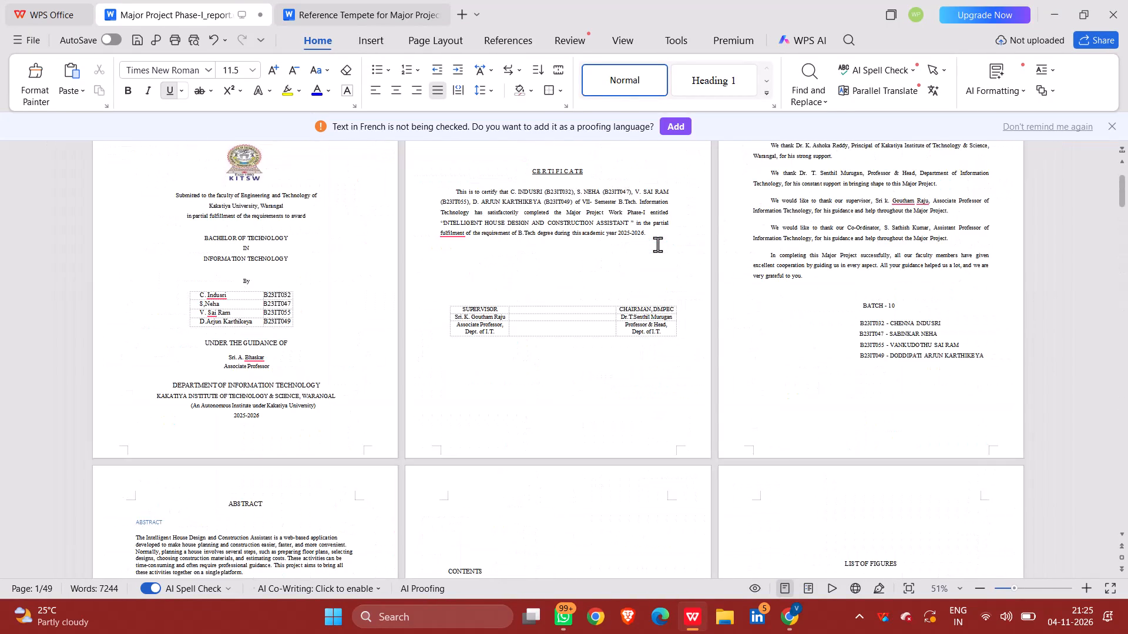
scroll(657, 244, "down", 7)
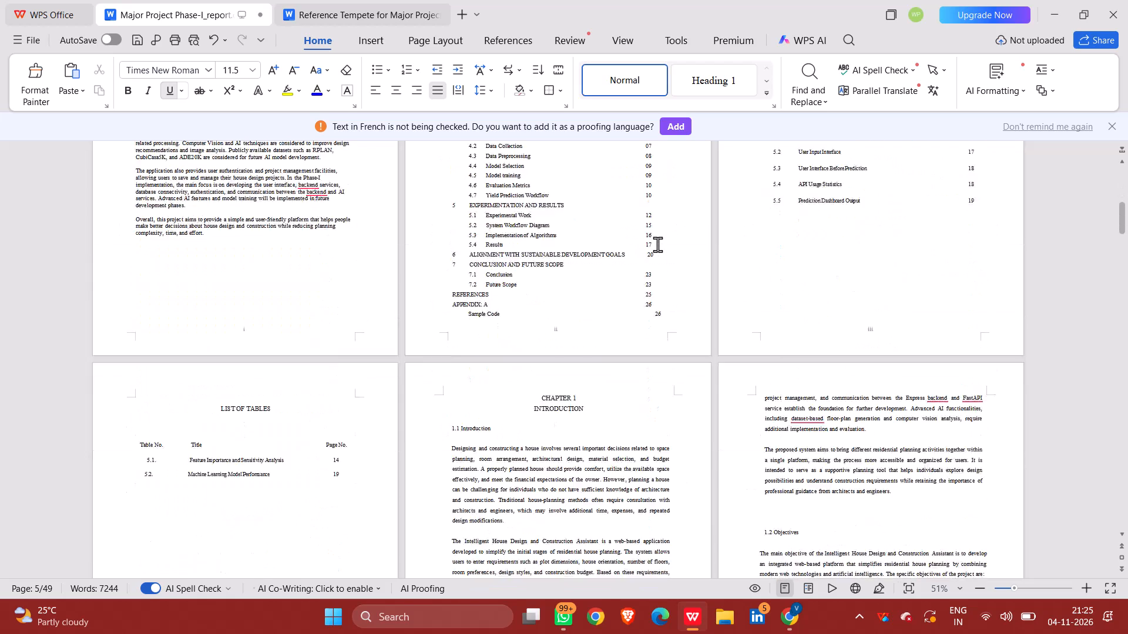
Examine the page layout and page numbering from the List of Tables through the Introduction and Literature Survey chapters to the Existing System chapter.
scroll(657, 244, "down", 4)
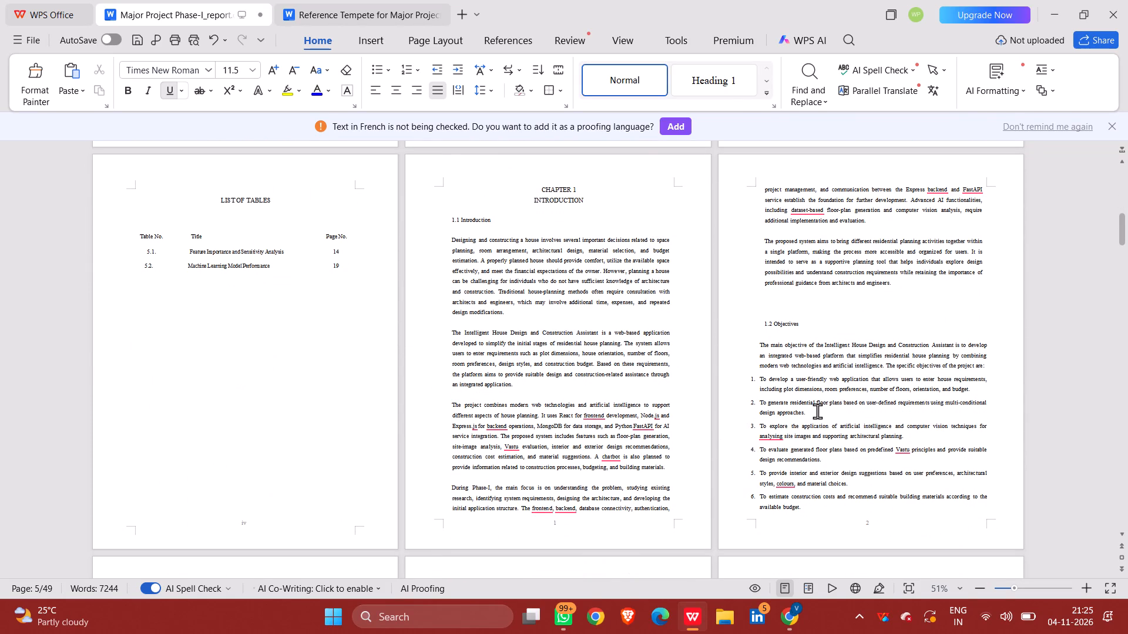
scroll(817, 411, "down", 3)
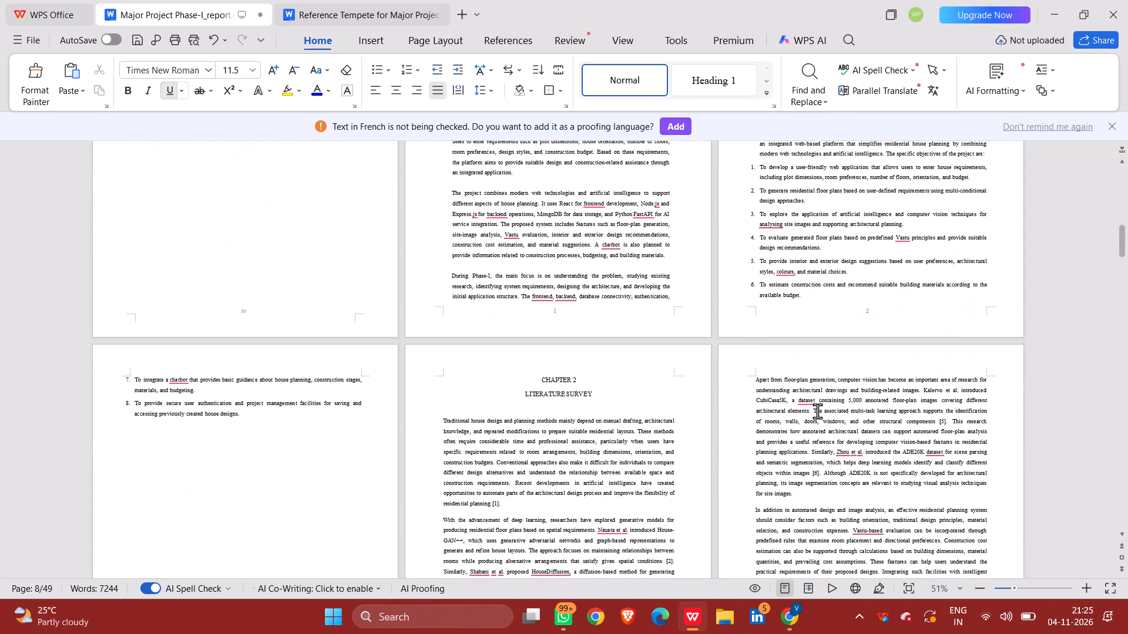
scroll(817, 411, "down", 2)
scroll(691, 333, "up", 4)
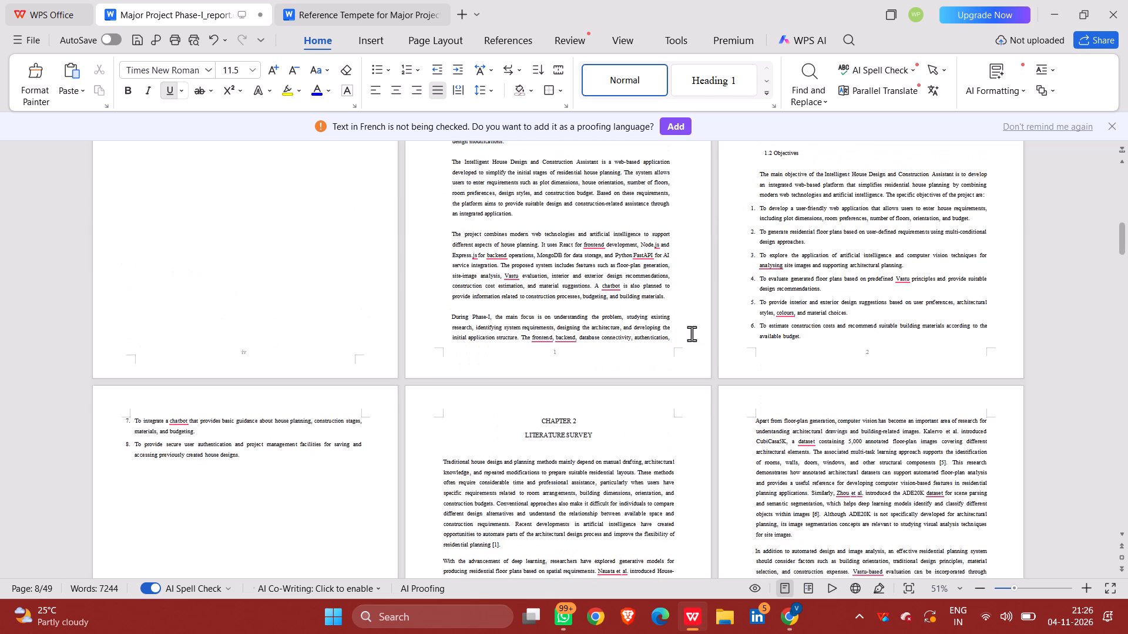
scroll(691, 333, "down", 1)
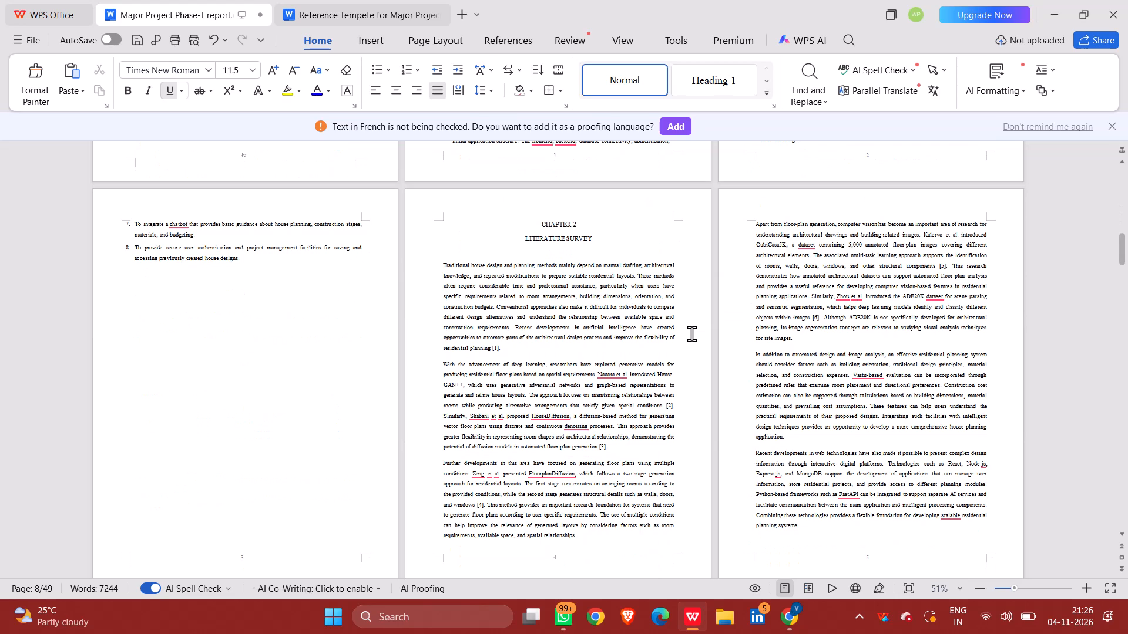
scroll(691, 333, "down", 3)
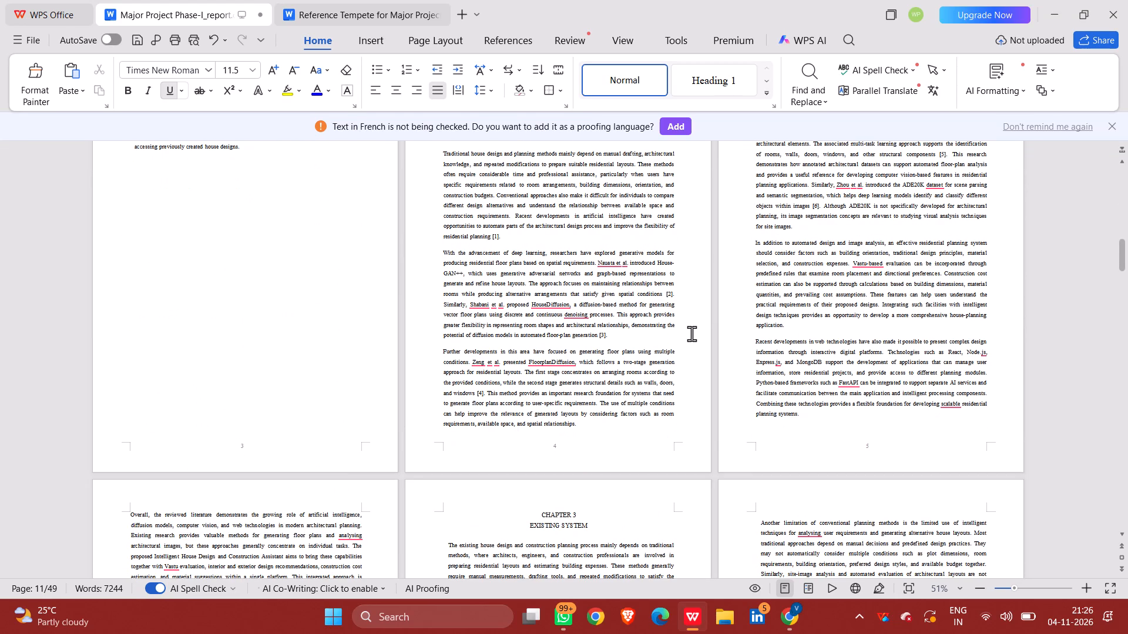
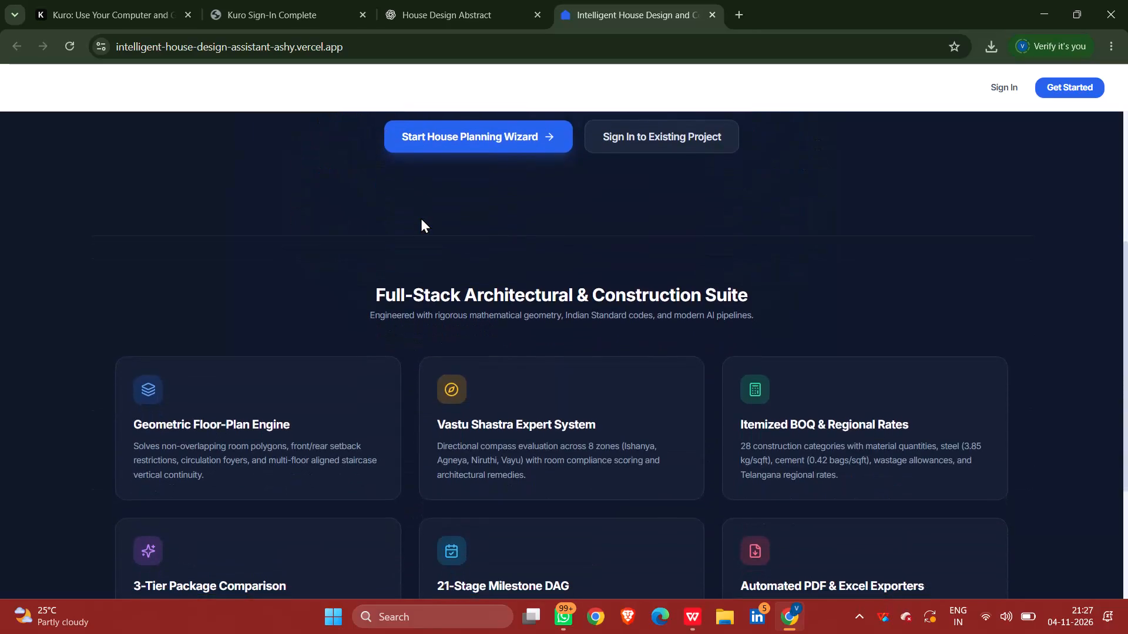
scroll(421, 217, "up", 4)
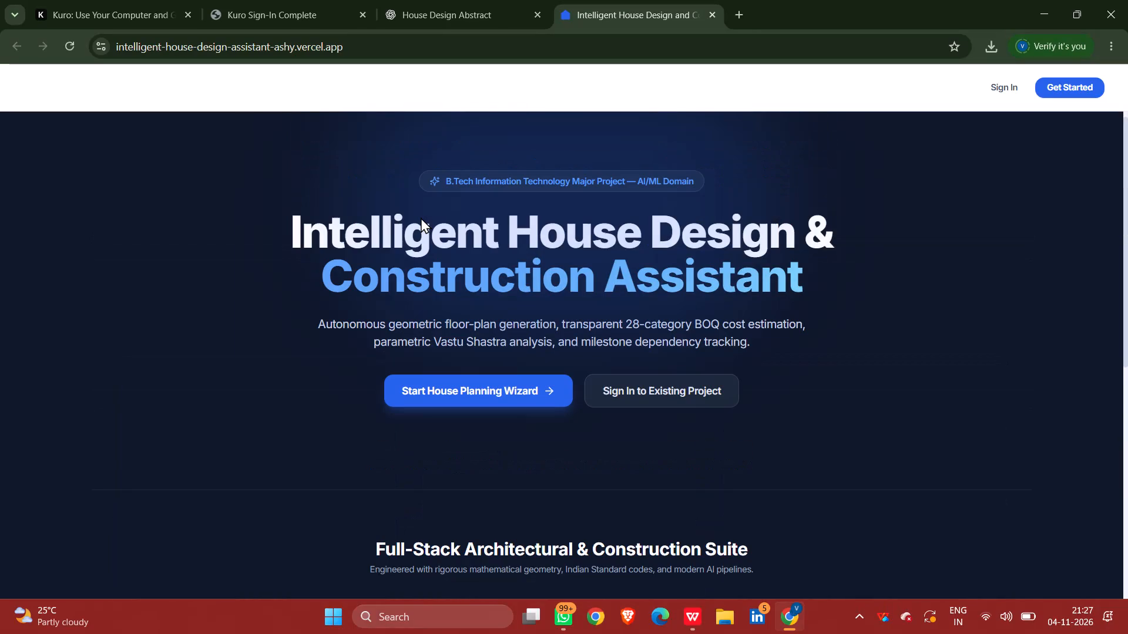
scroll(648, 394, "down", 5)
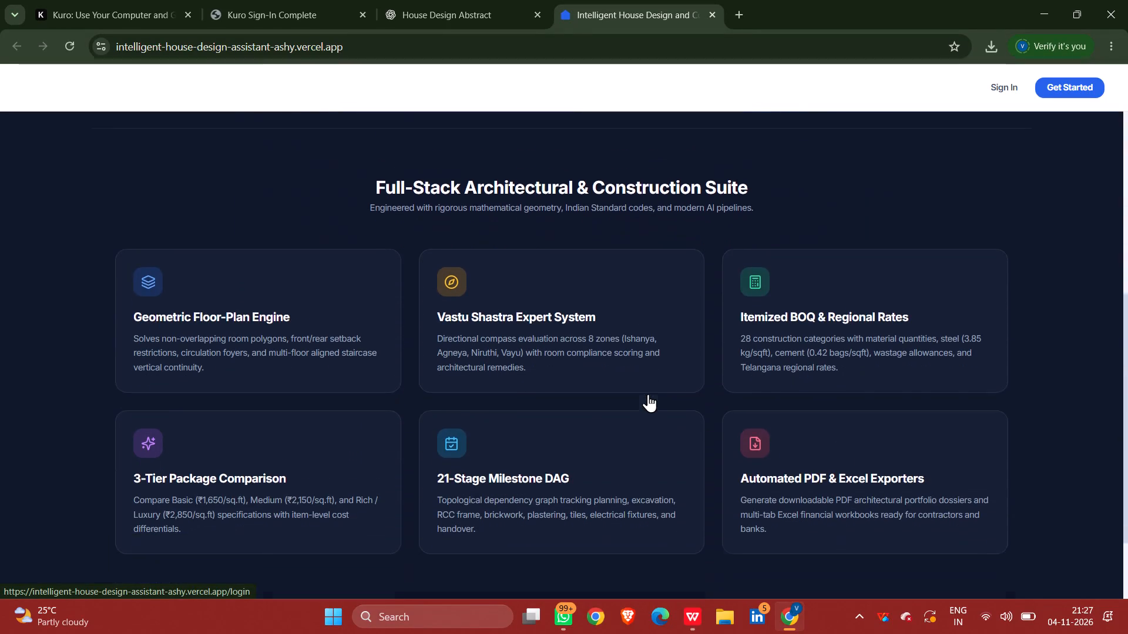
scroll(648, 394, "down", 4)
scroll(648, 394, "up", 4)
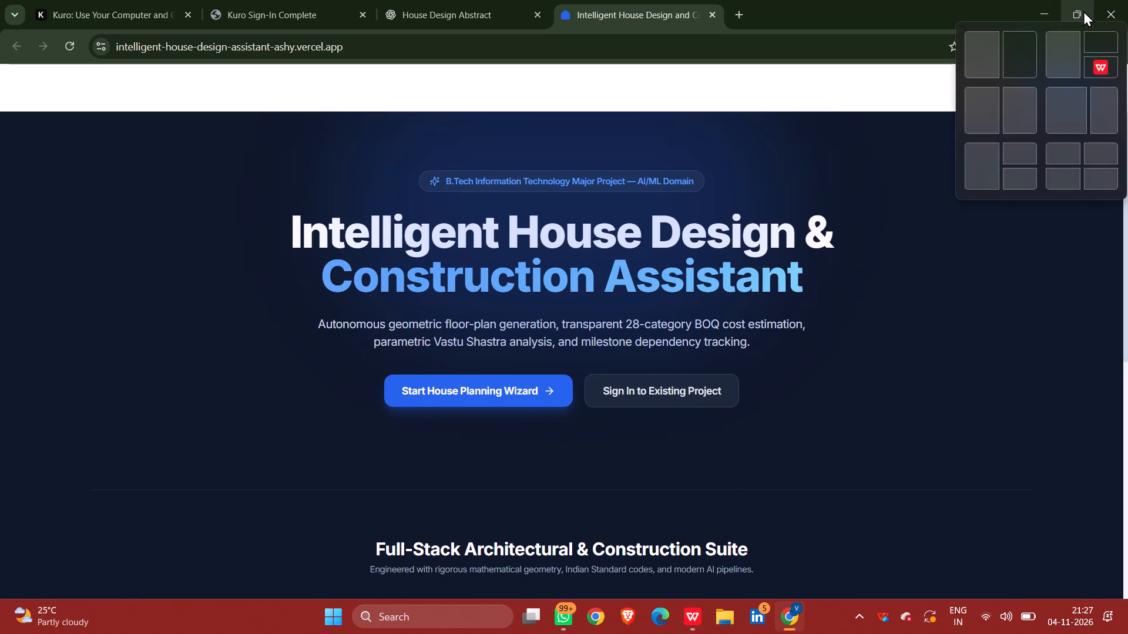
Capture a screenshot of the Intelligent House Design & Construction Assistant home page, from its header down to the Full-Stack Architectural & Construction Suite heading.
left_click(948, 431)
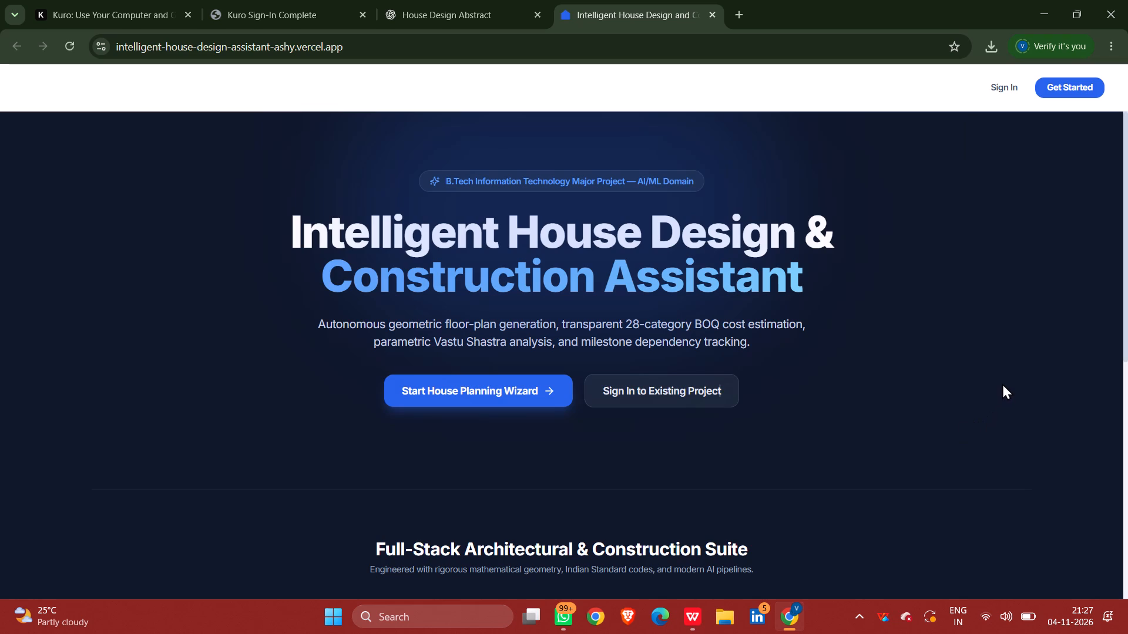
key("Print")
left_click_drag(11, 79, 501, 257)
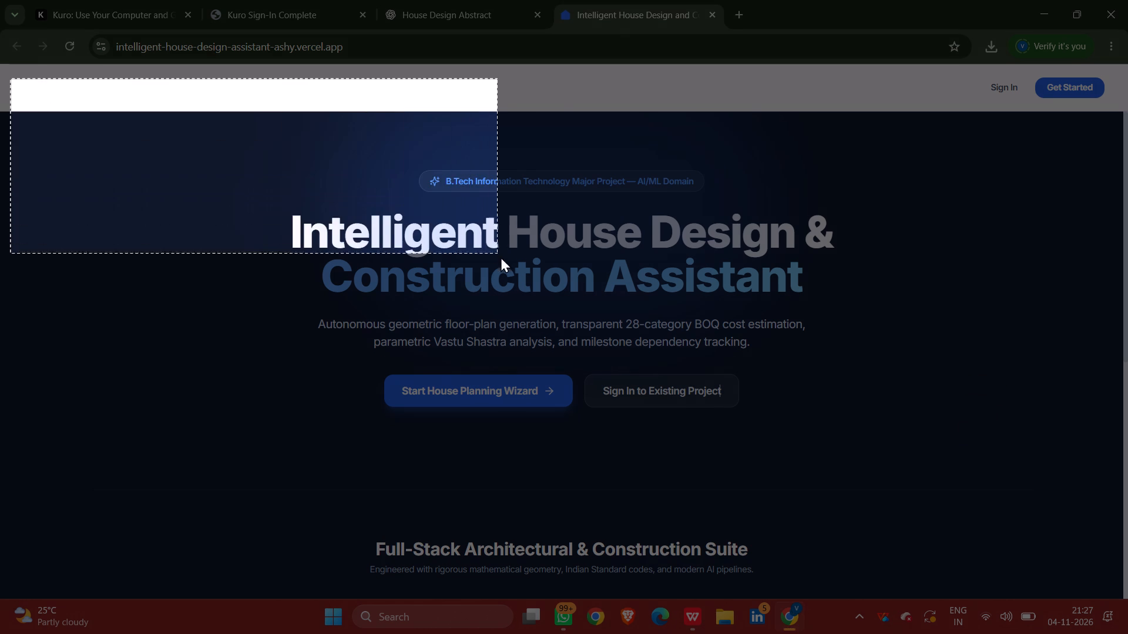
left_click_drag(501, 257, 797, 405)
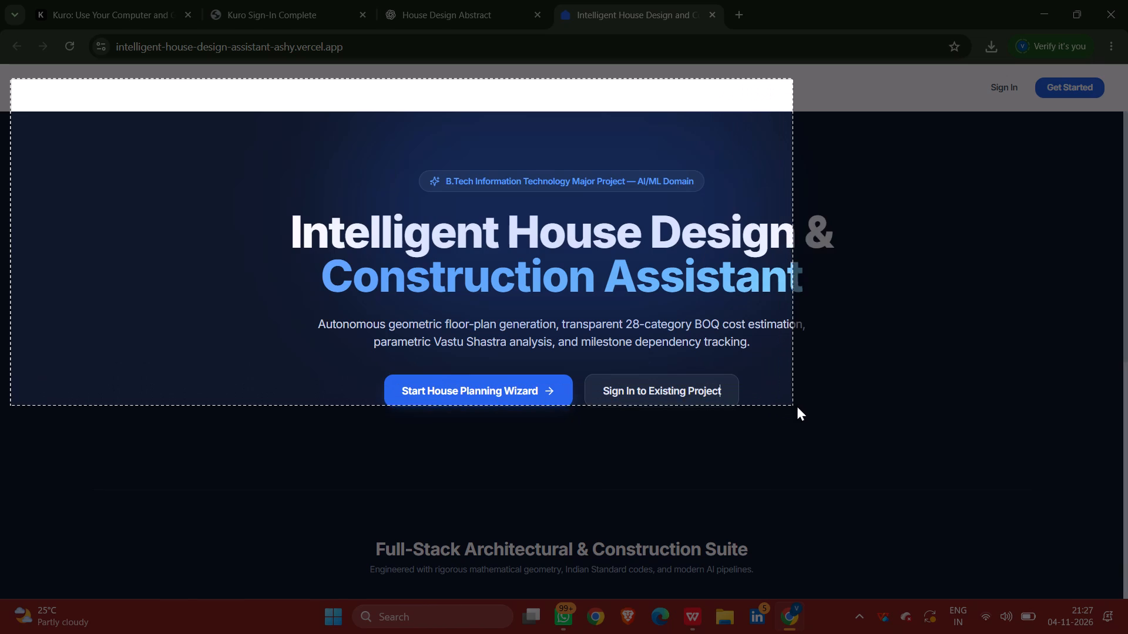
left_click_drag(797, 405, 1048, 405)
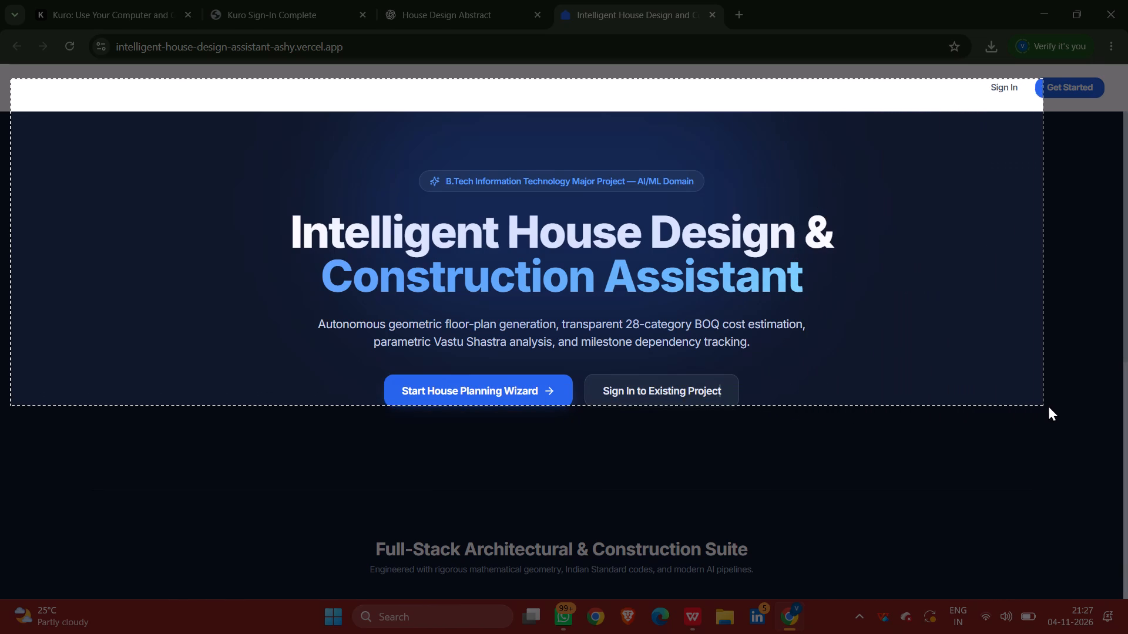
left_click_drag(1048, 405, 1099, 573)
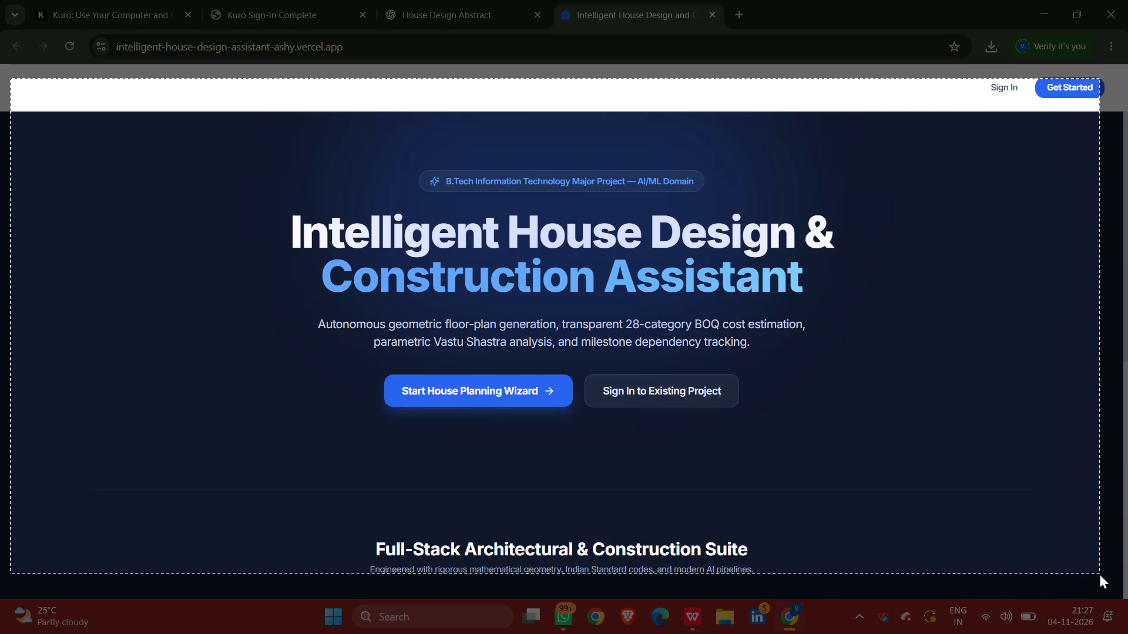
left_click_drag(1099, 573, 1125, 592)
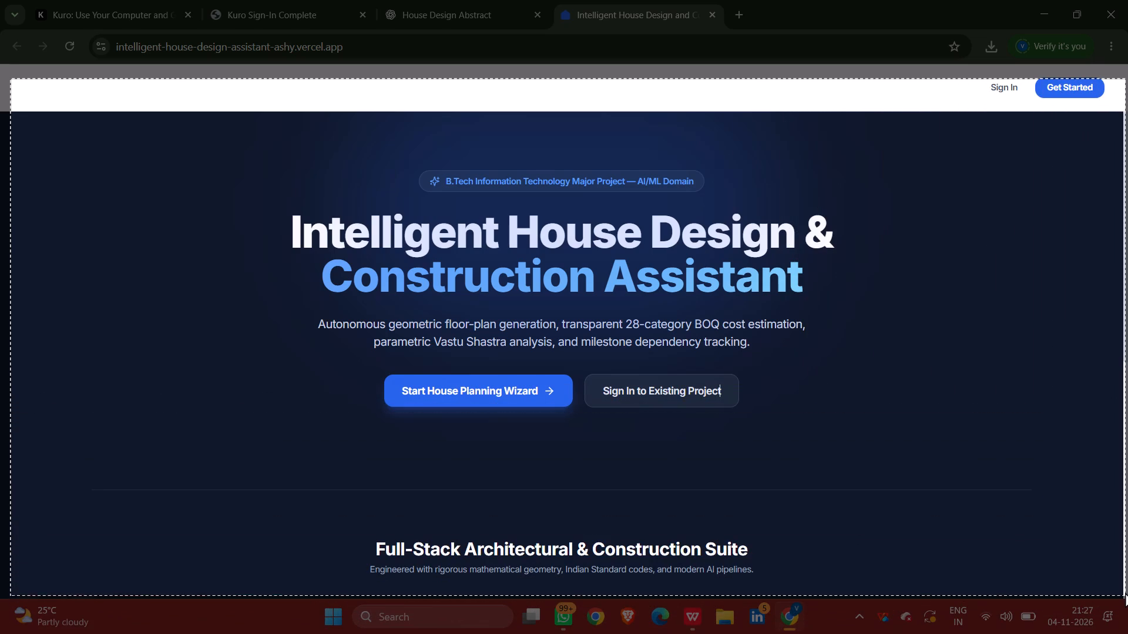
left_click_drag(1125, 592, 1125, 590)
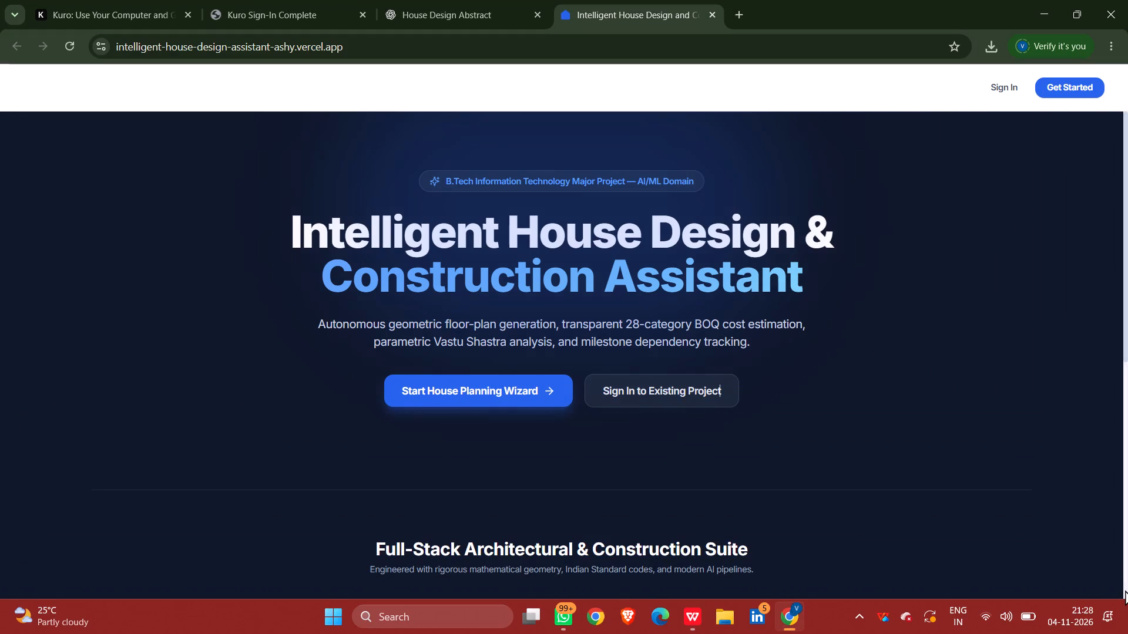
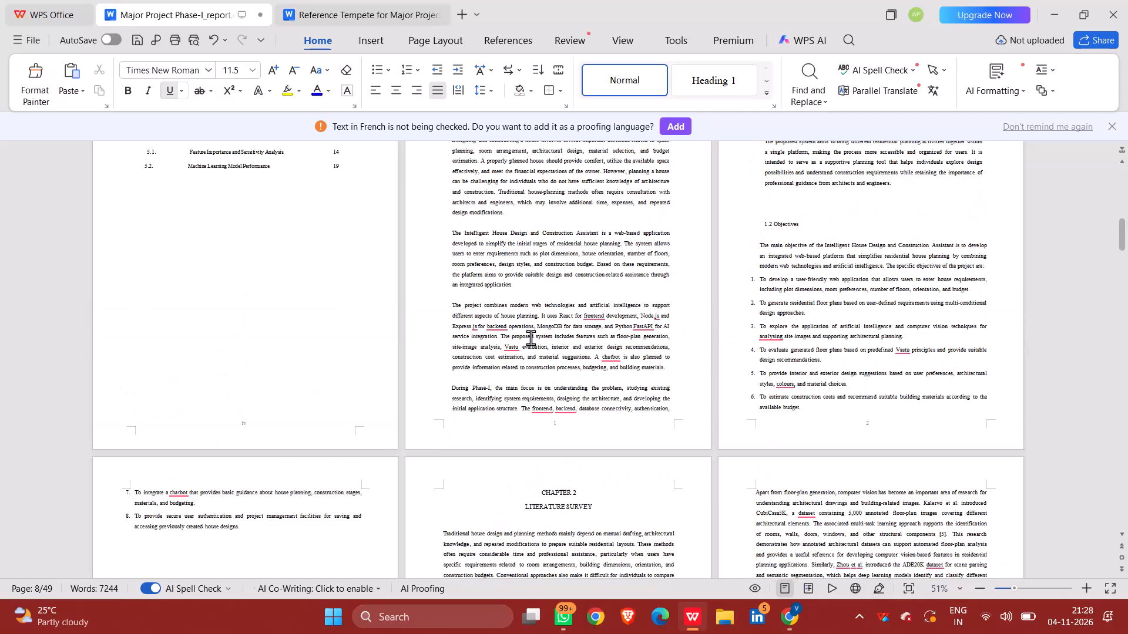
Insert eight blank lines between the last paragraph of section 1.1 Introduction and the 1.2 Objectives heading on page 2.
scroll(531, 338, "up", 2)
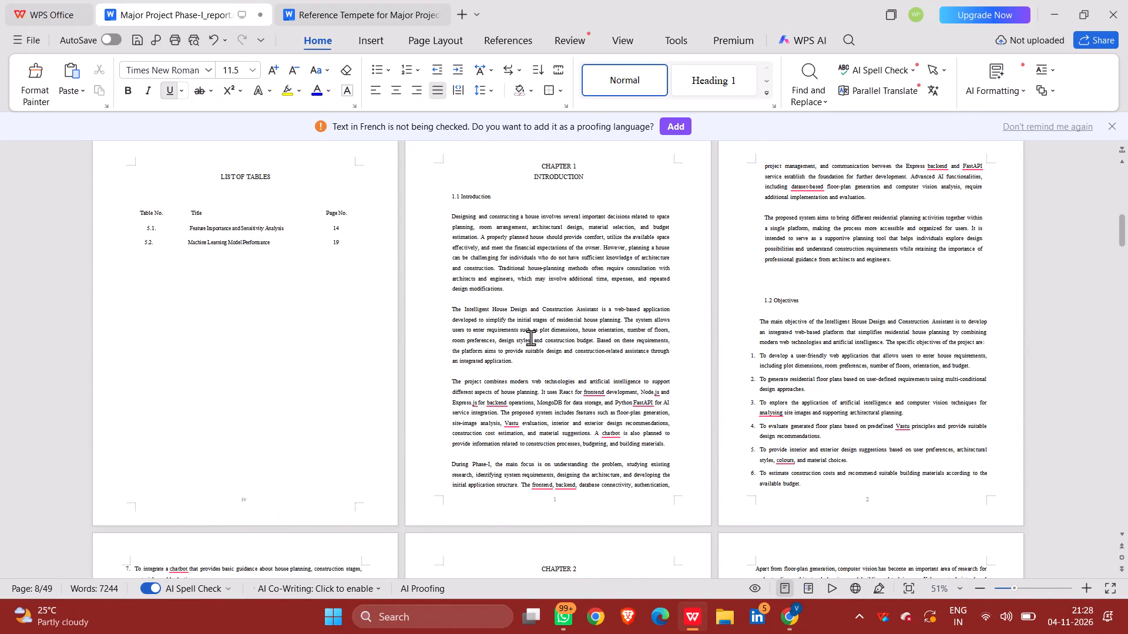
left_click(830, 285)
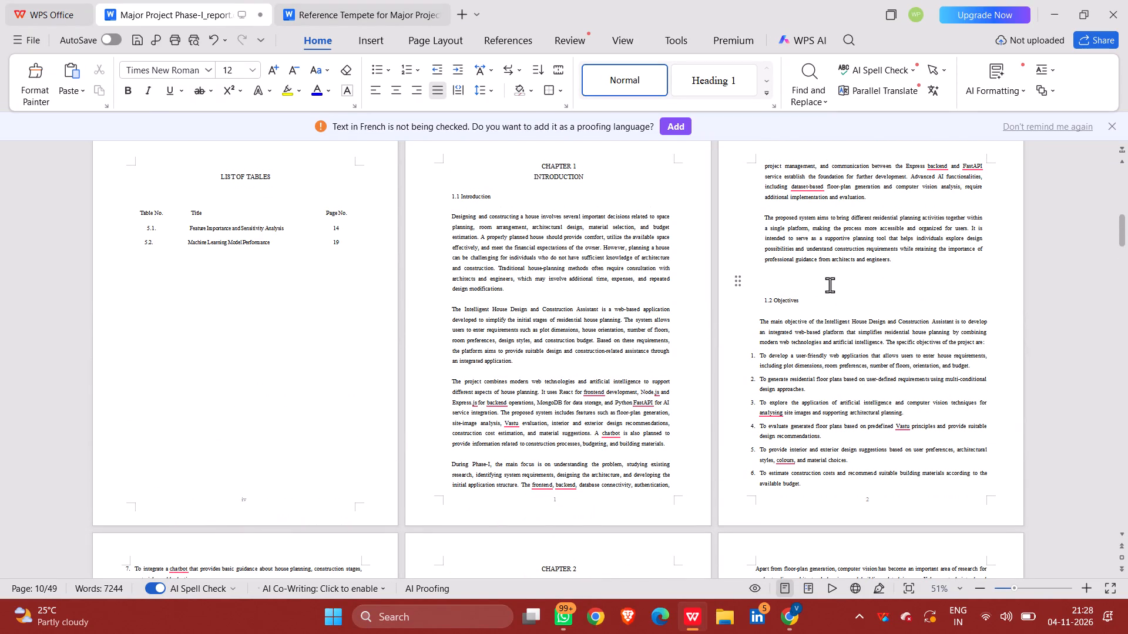
key("Return")
key("Return")
key("Return")
key("Return")
key("Return")
key("Return")
key("Return")
key("Return")
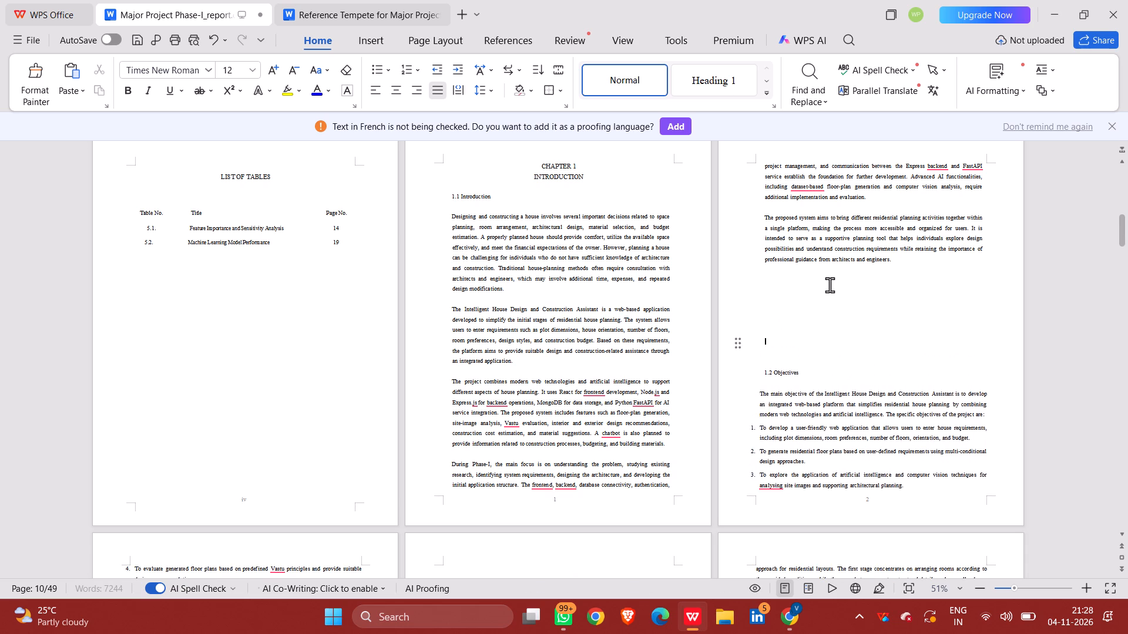
Paste the captured home page screenshot at the start of the blank space, directly below the introduction's closing paragraph.
key("Up")
key("Up")
key("Up")
key("Up")
key("Up")
key("Up")
key("Up")
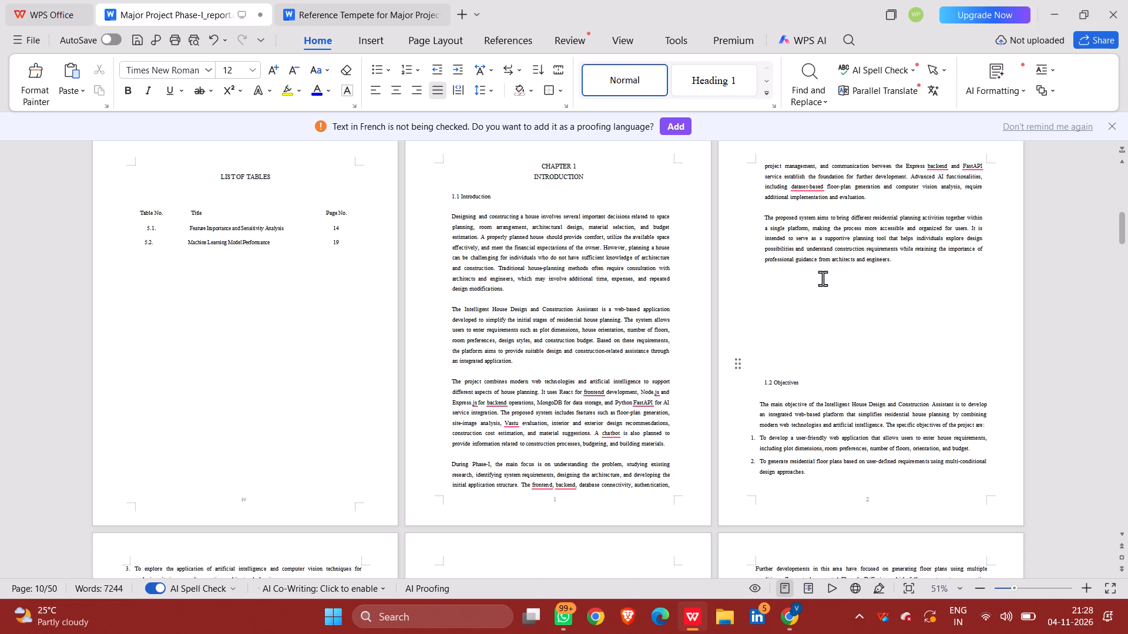
key("Up")
key("Up")
key("Up")
key("ctrl+v")
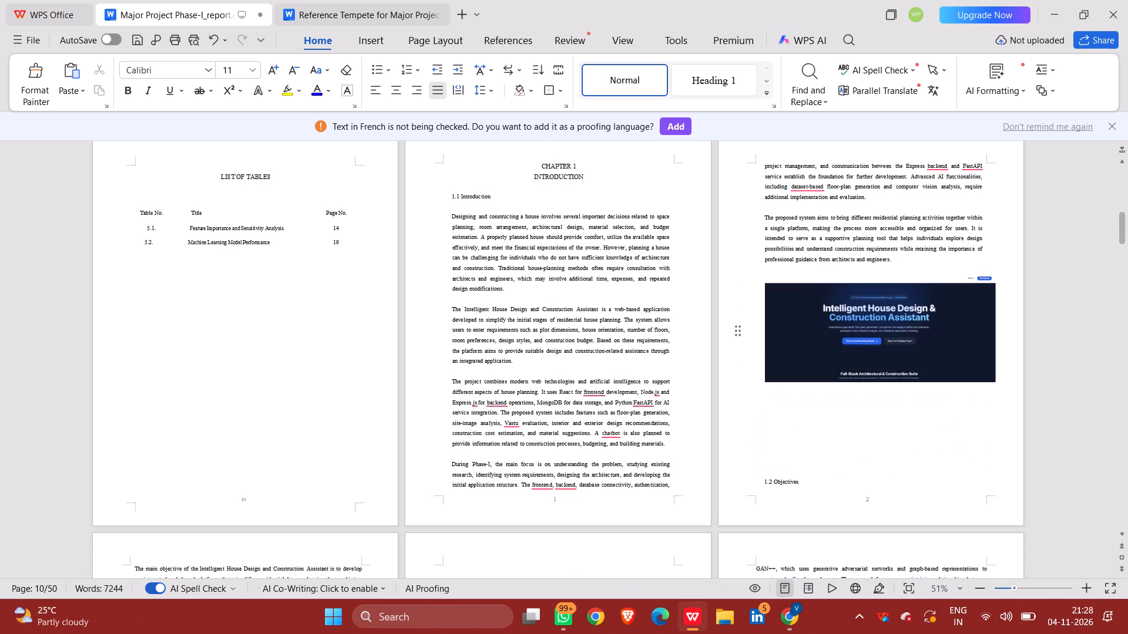
Check the page flow after the pasted screenshot and place the text cursor just above the 1.2 Objectives heading on page 2.
scroll(904, 409, "down", 2)
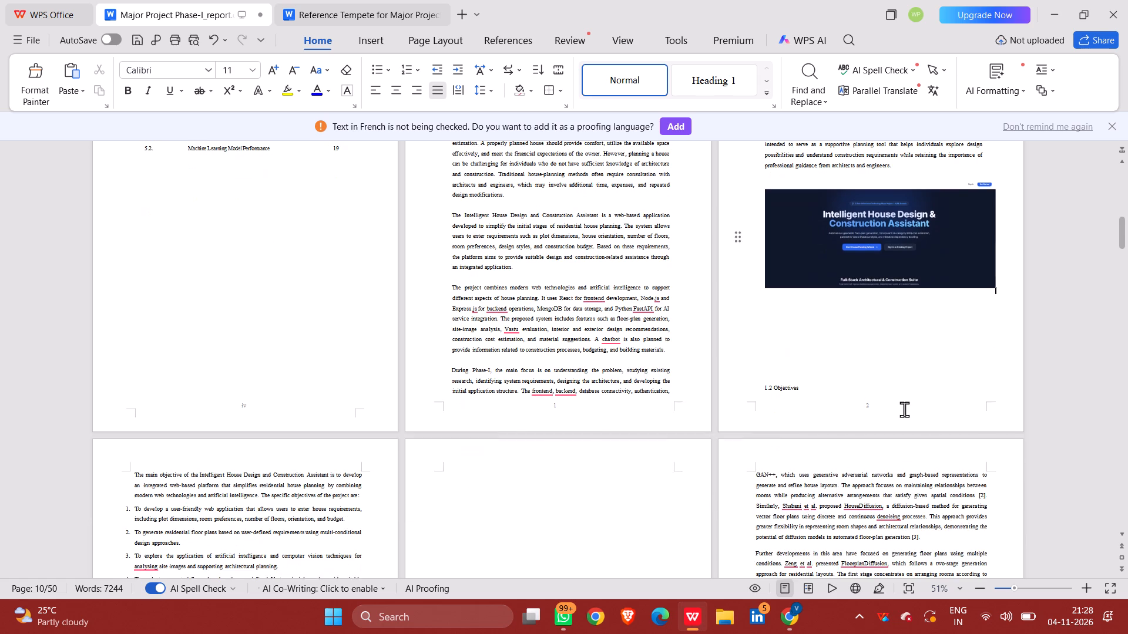
scroll(904, 409, "down", 3)
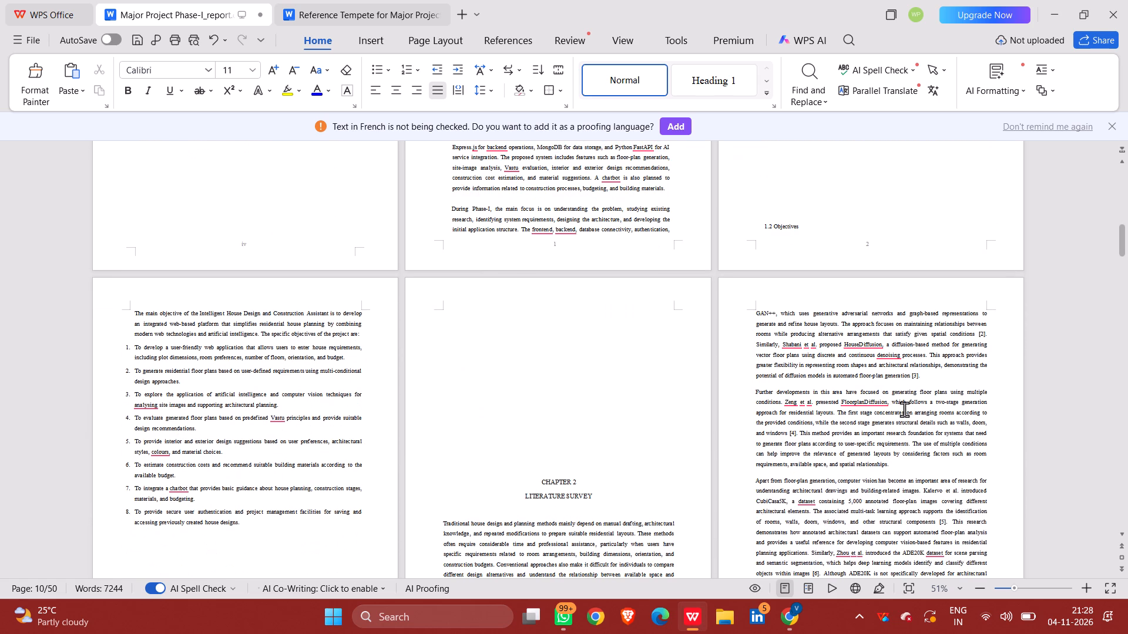
scroll(904, 409, "down", 1)
scroll(904, 409, "up", 1)
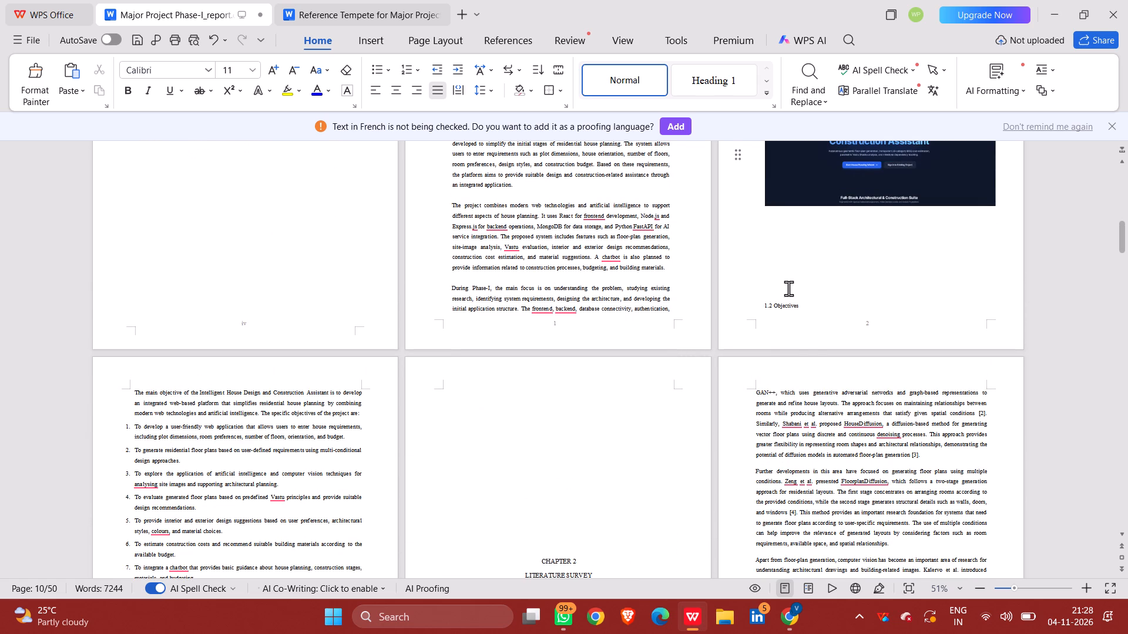
left_click(767, 304)
left_click(798, 301)
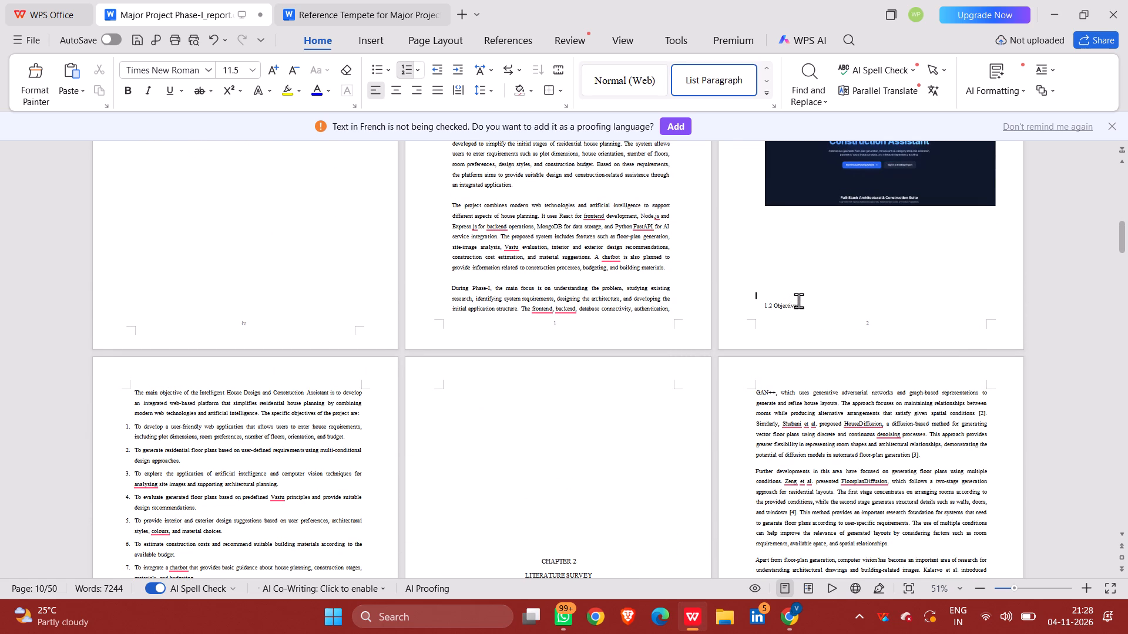
Delete the surplus blank lines between the home page screenshot and the 1.2 Objectives heading on page 2.
key("BackSpace")
key("BackSpace")
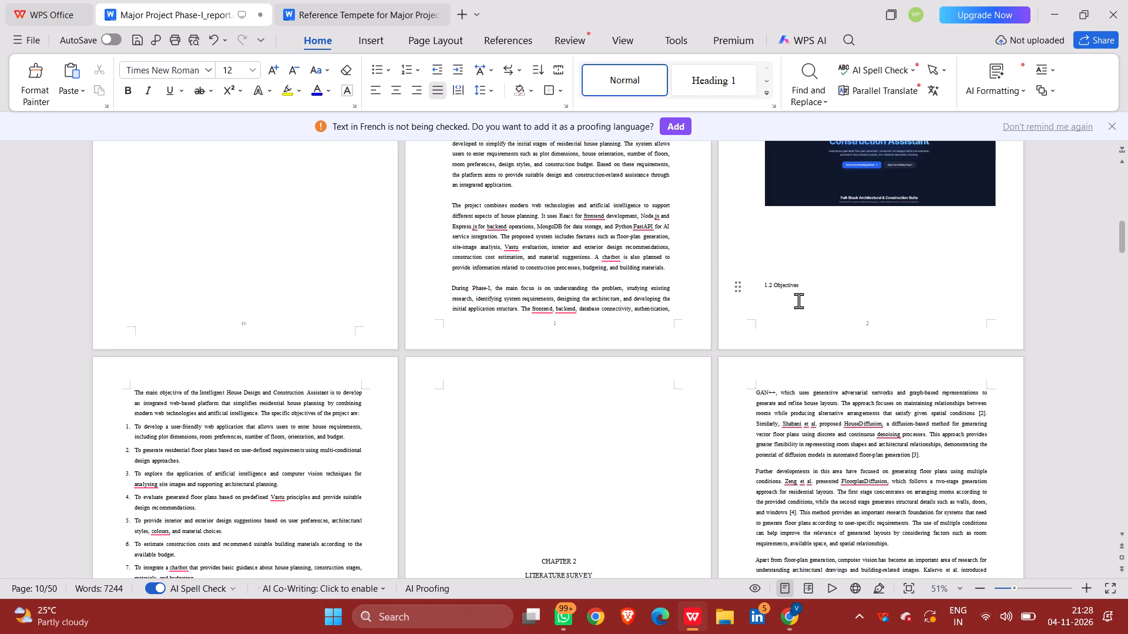
key("BackSpace")
key("BackSpace")
key("BackSpace")
key("BackSpace")
key("BackSpace")
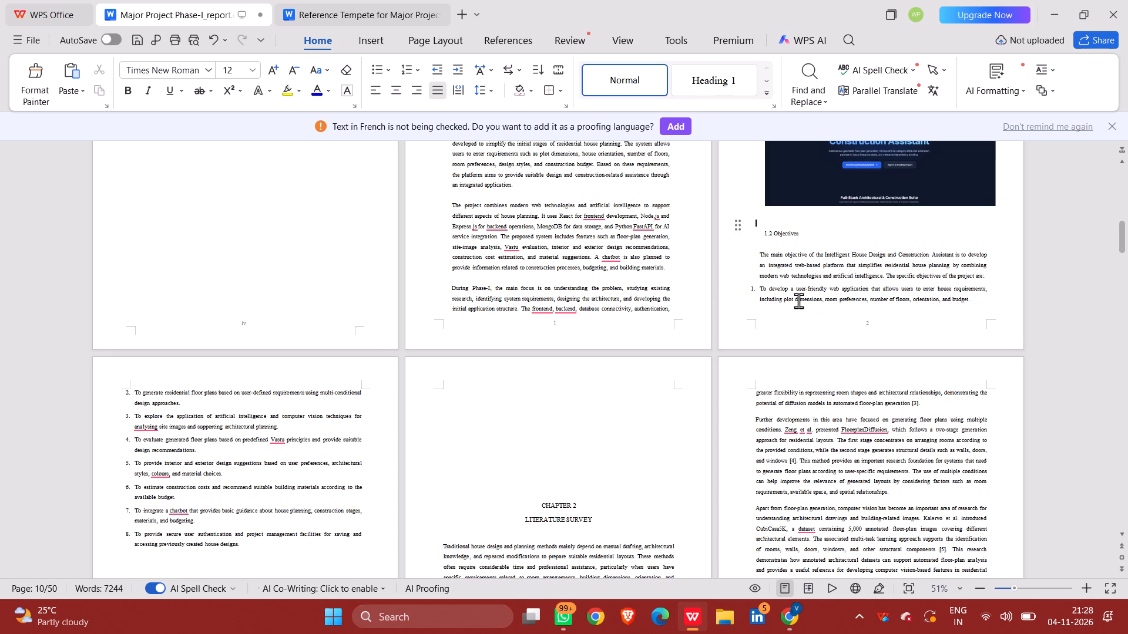
key("BackSpace")
Remove the blank lines above the CHAPTER 2 heading so it starts at the top of its page.
scroll(798, 301, "down", 1)
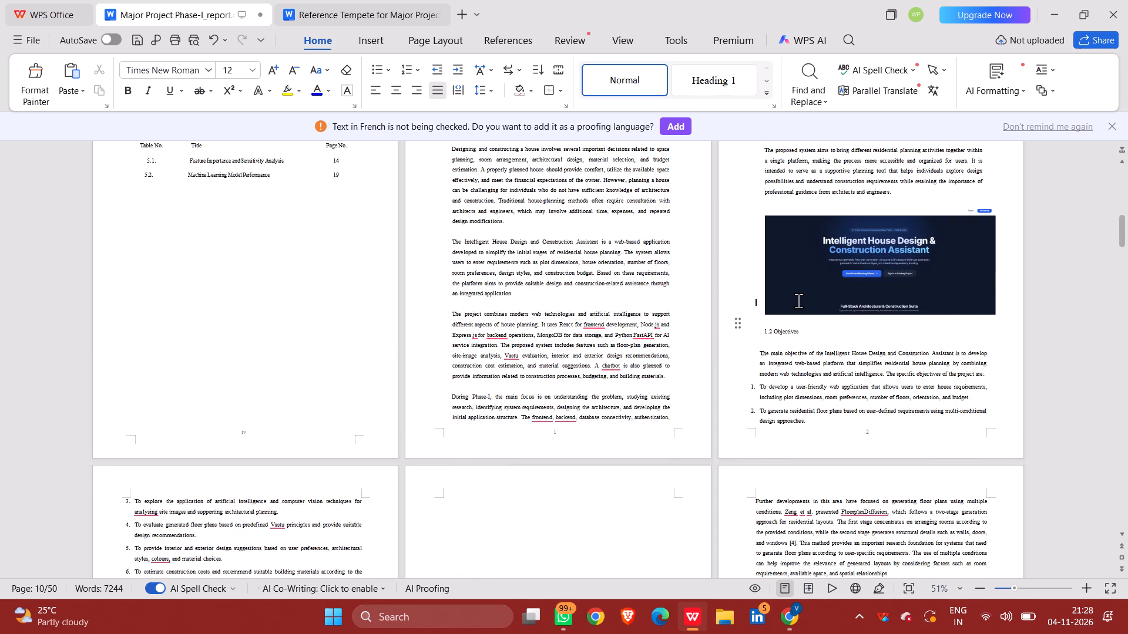
scroll(798, 301, "down", 1)
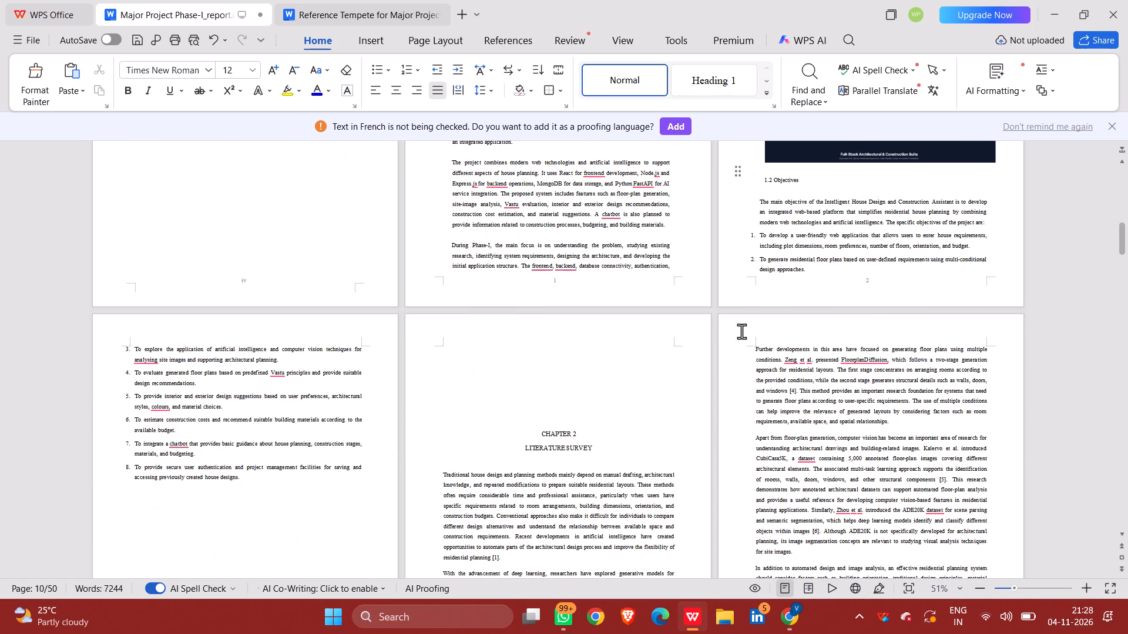
left_click(539, 435)
key("BackSpace")
key("BackSpace")
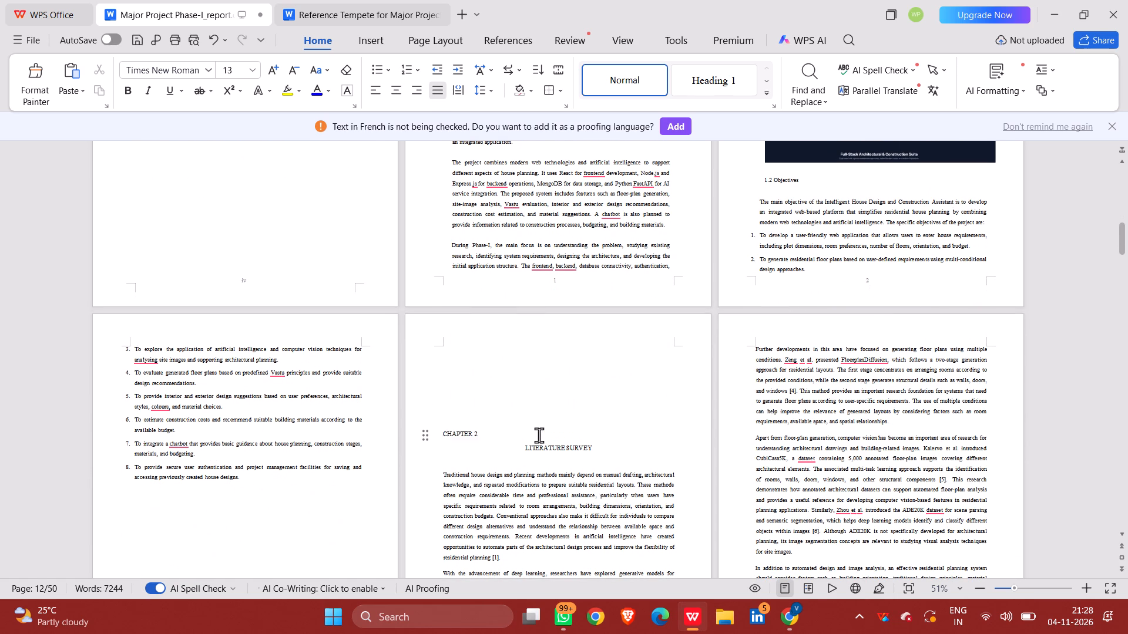
key("BackSpace")
key("BackSpace")
key("BackSpace")
key("BackSpace")
key("BackSpace")
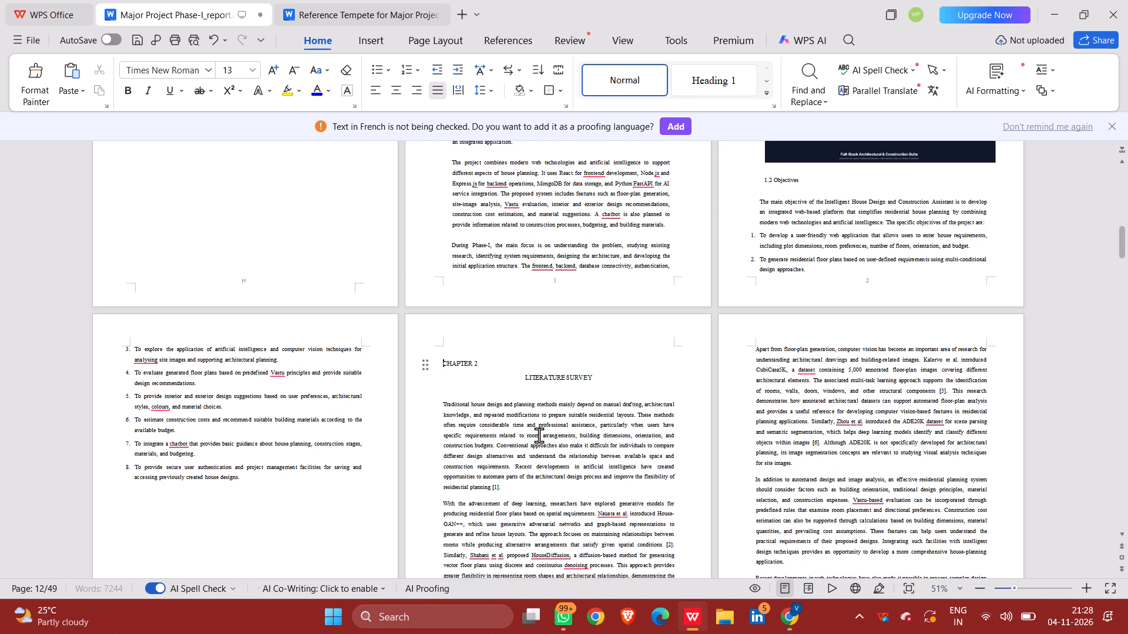
key("BackSpace")
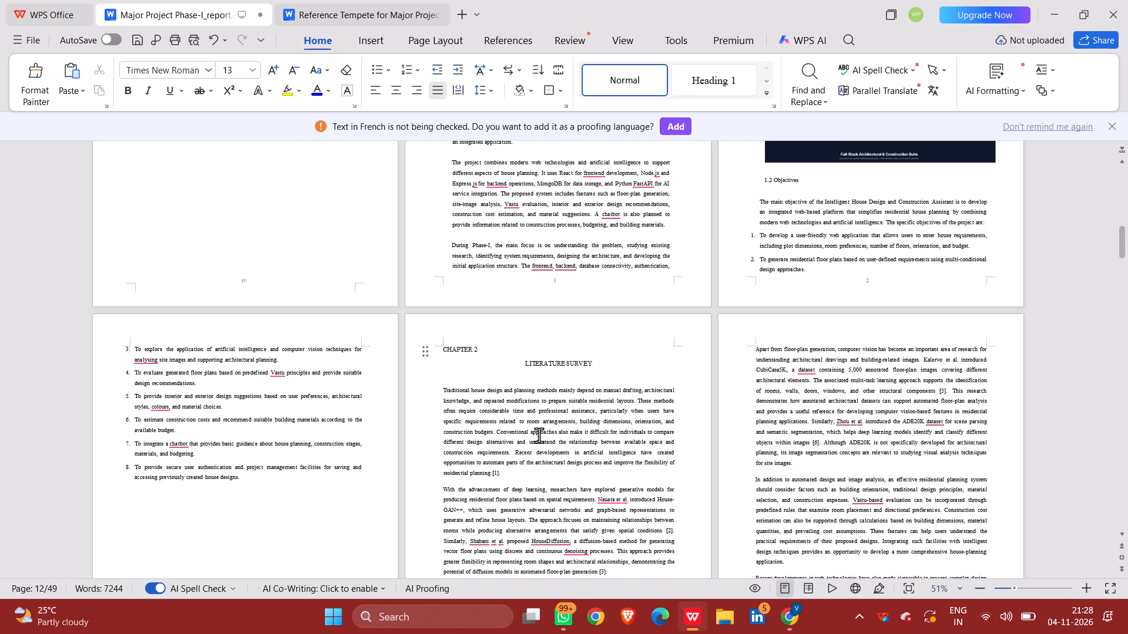
Indent the CHAPTER 2 heading by five tab stops to centre it above LITERATURE SURVEY.
key("Tab")
key("Tab")
key("Tab")
key("Tab")
key("Tab")
scroll(539, 435, "down", 1)
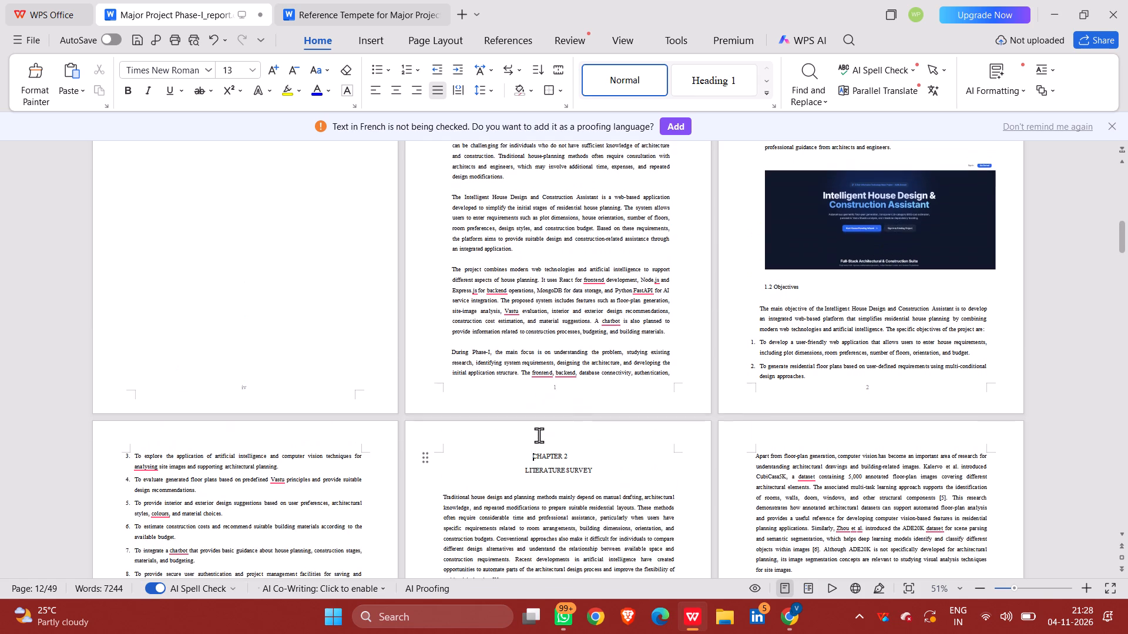
scroll(539, 435, "down", 1)
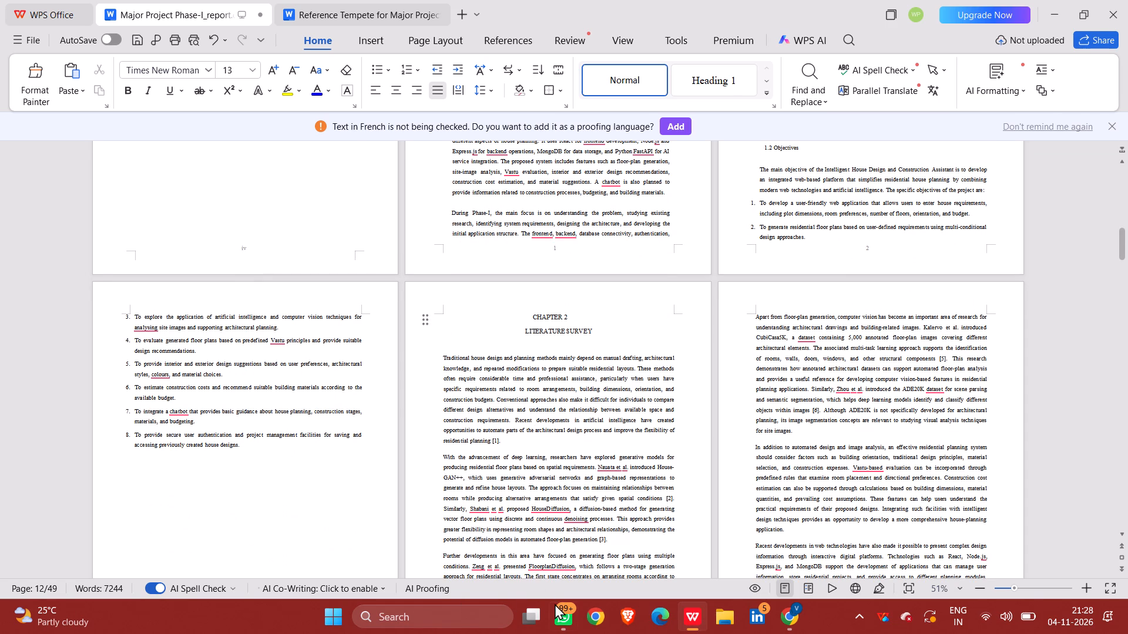
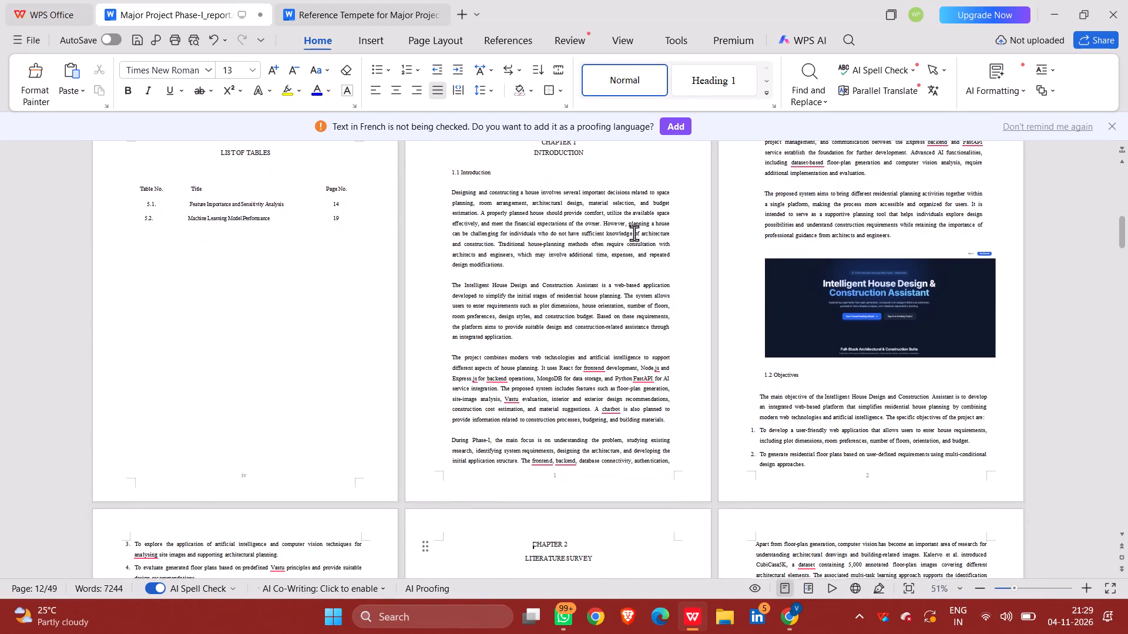
Review the page layout from the Chapter 1 introduction and objectives through the start of the Chapter 2 literature survey.
scroll(634, 233, "down", 3)
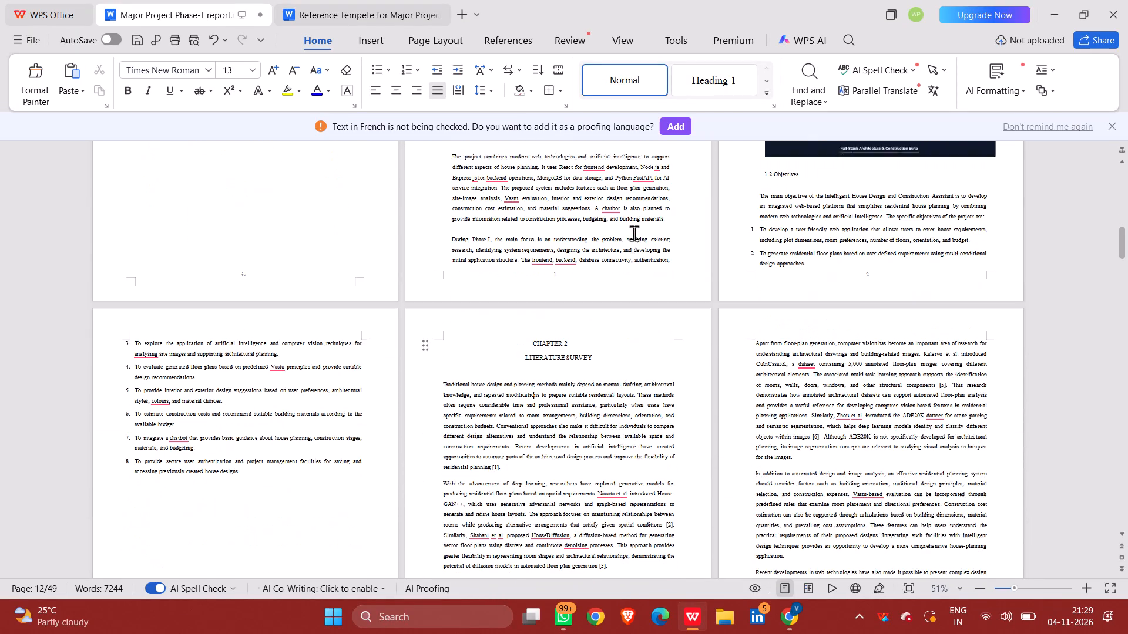
scroll(634, 233, "down", 2)
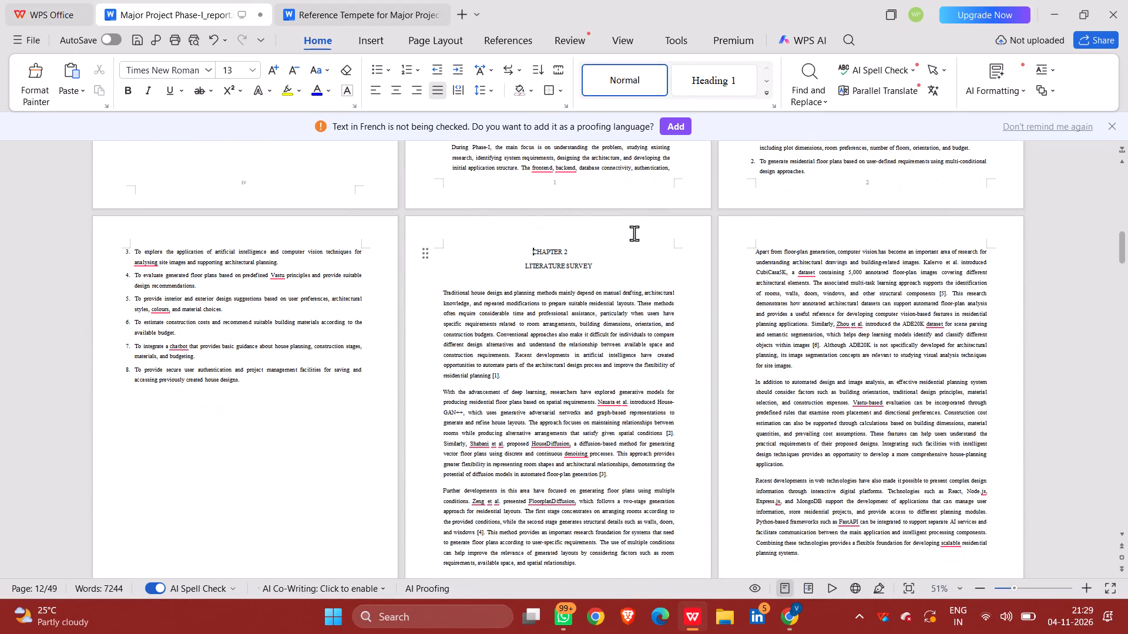
scroll(634, 233, "up", 5)
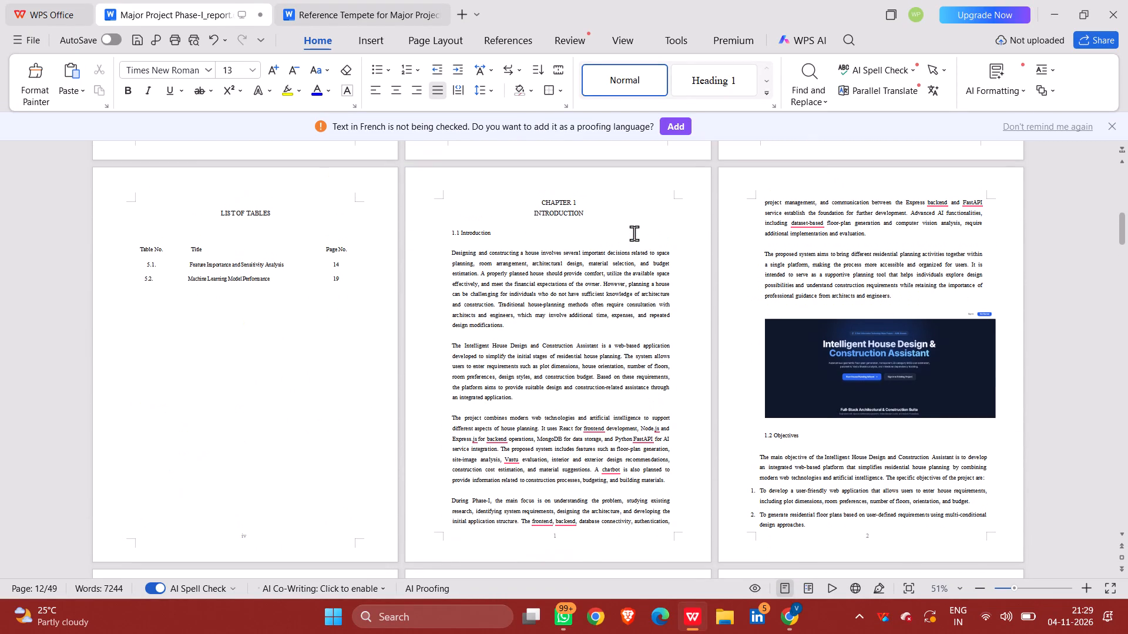
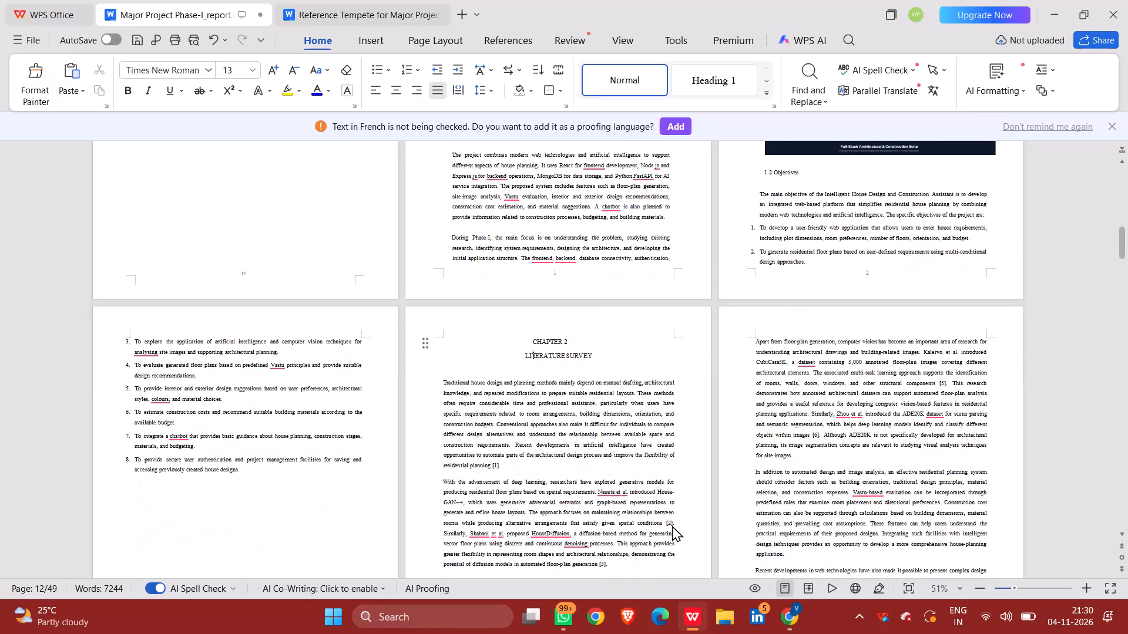
Review the page layout from the end of section 1.2 Objectives through Chapters 2 and 3 to the opening sections of Chapter 4.
scroll(672, 525, "down", 1)
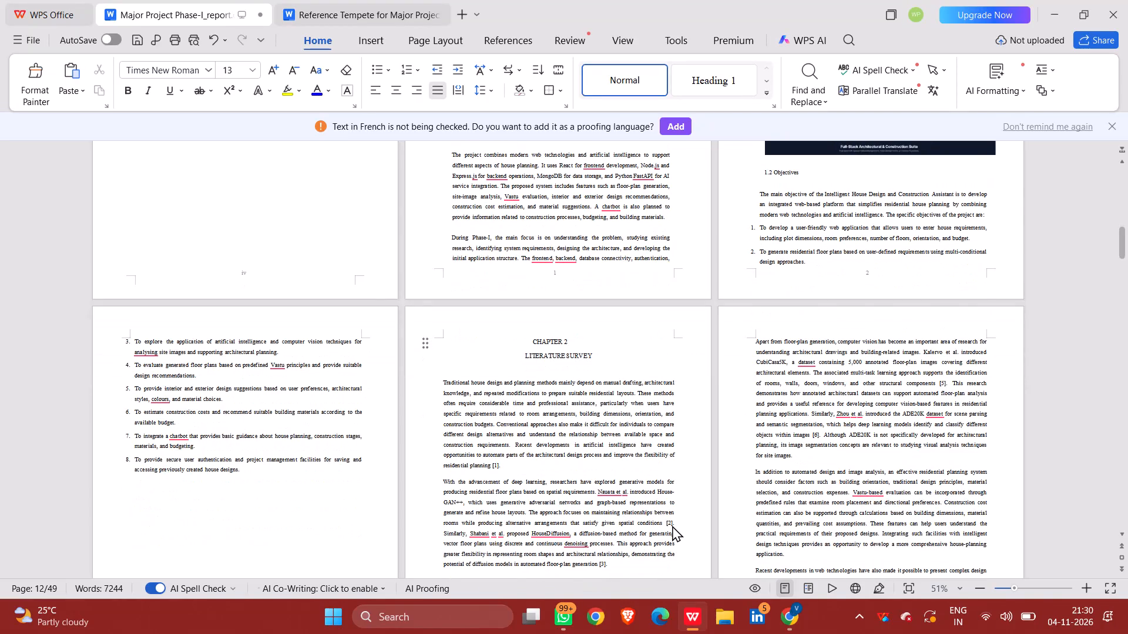
scroll(672, 525, "down", 5)
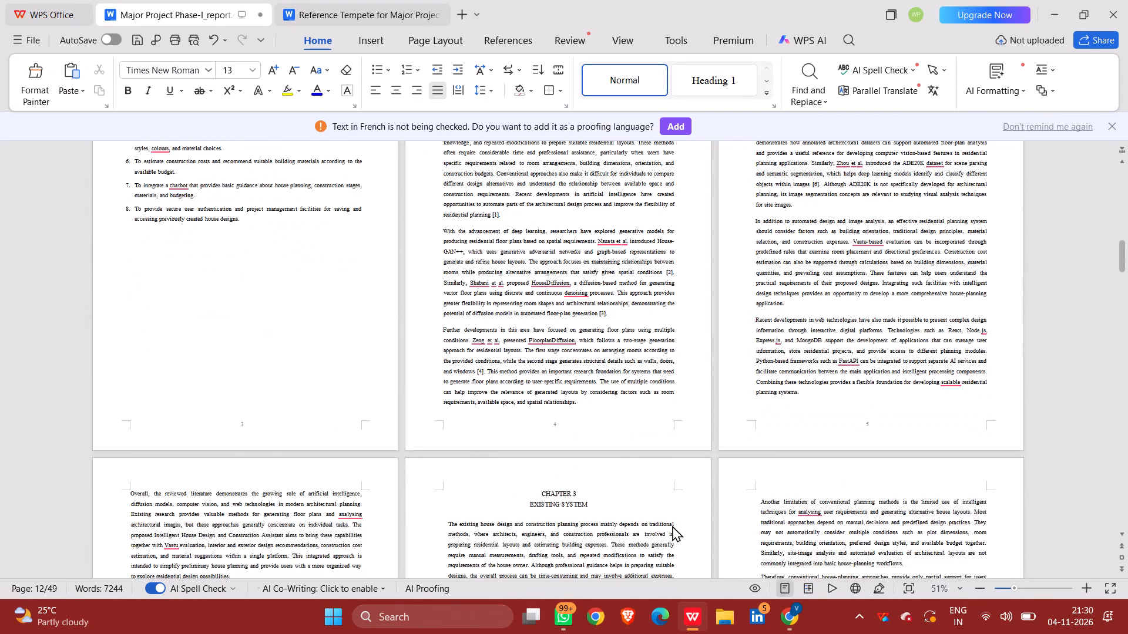
scroll(672, 525, "down", 4)
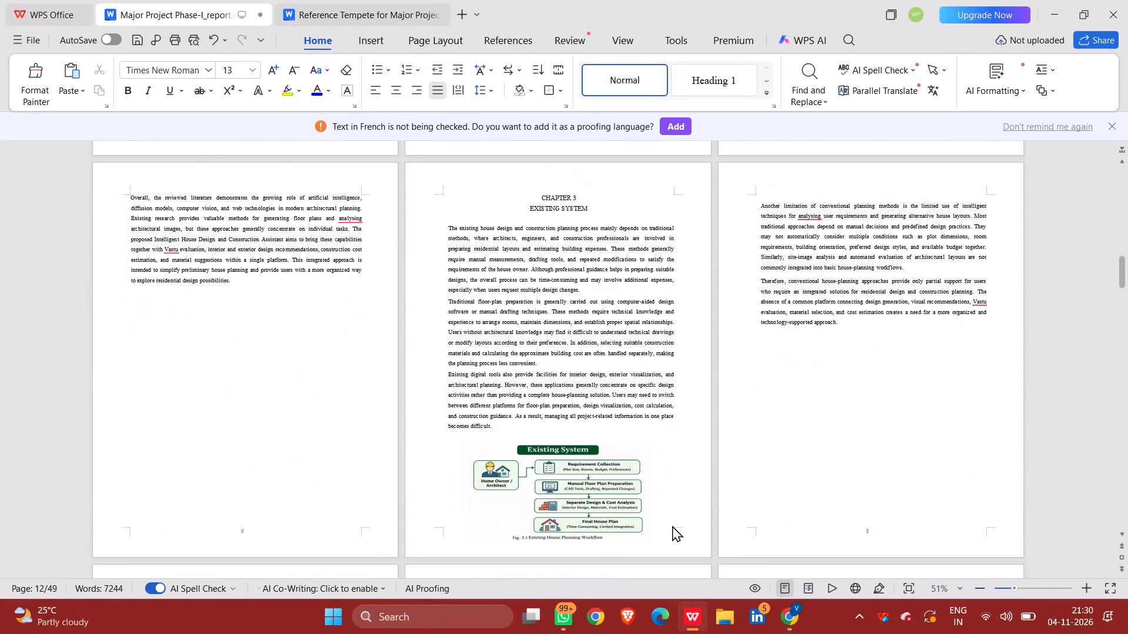
scroll(672, 525, "down", 1)
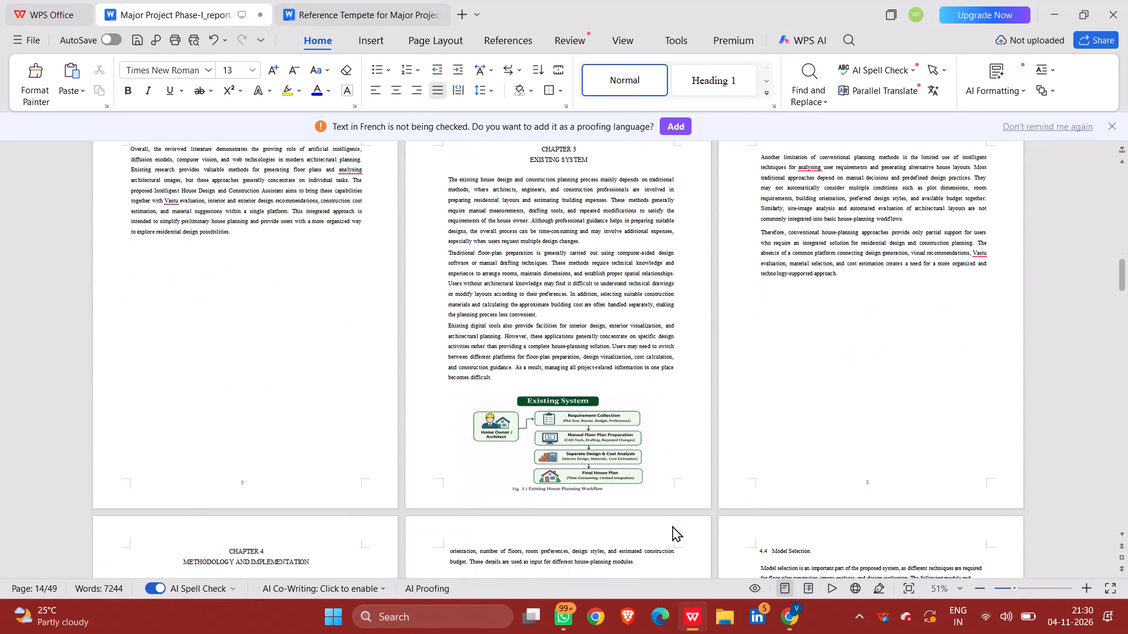
scroll(605, 457, "down", 13)
scroll(605, 457, "up", 2)
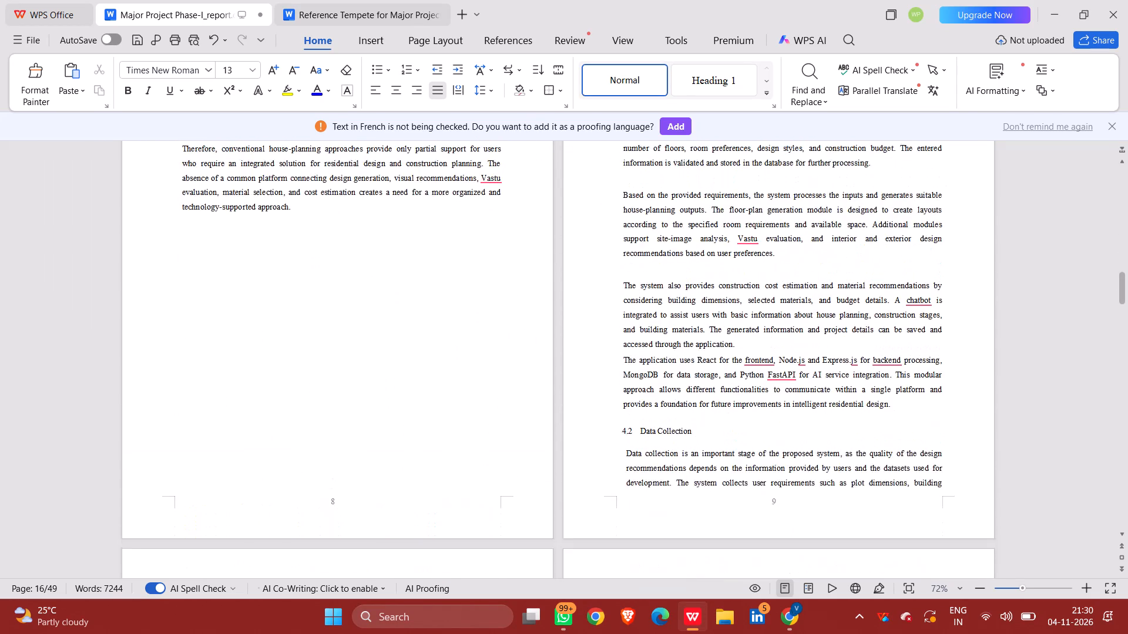
scroll(605, 457, "up", 3)
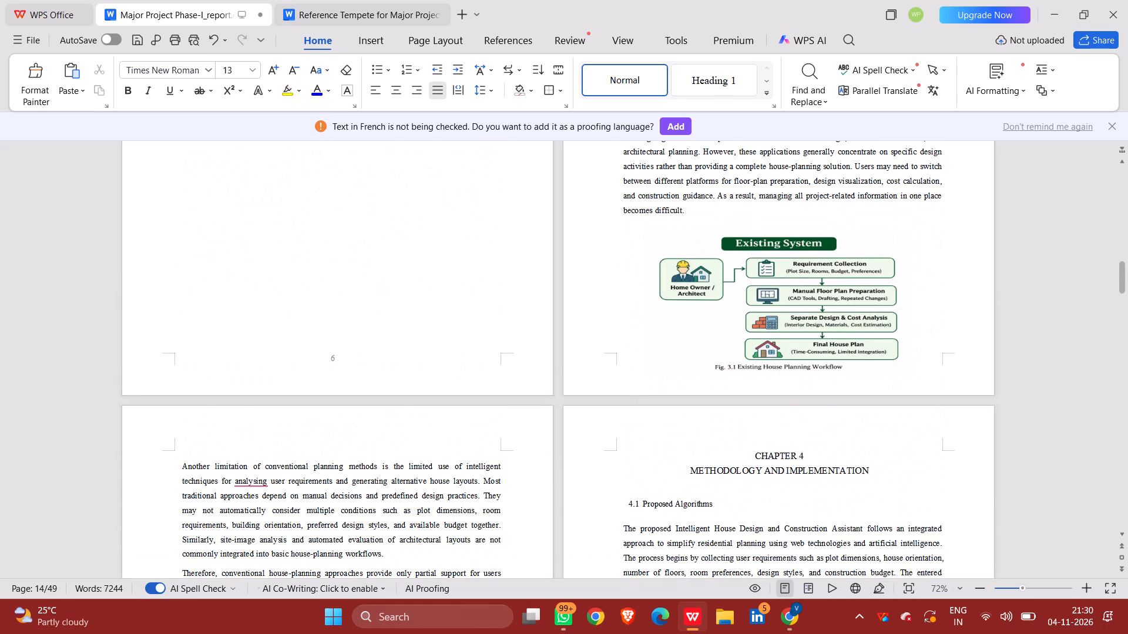
Review the content and page flow from the end of Chapter 3 through Chapter 4, up to section 4.7.
scroll(605, 457, "down", 1)
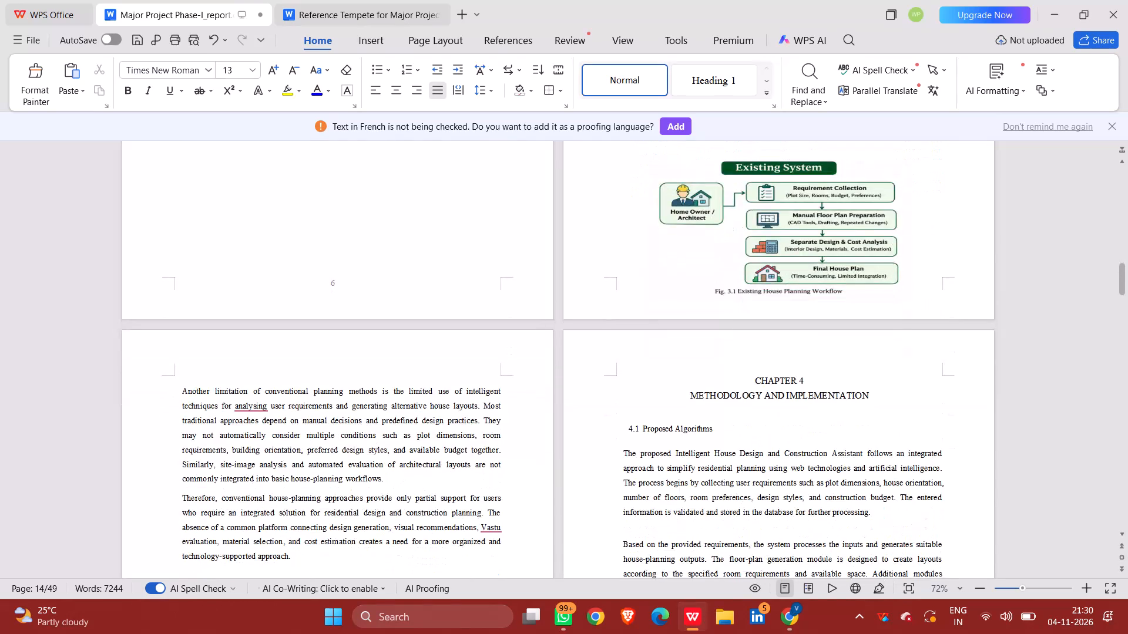
scroll(605, 457, "down", 2)
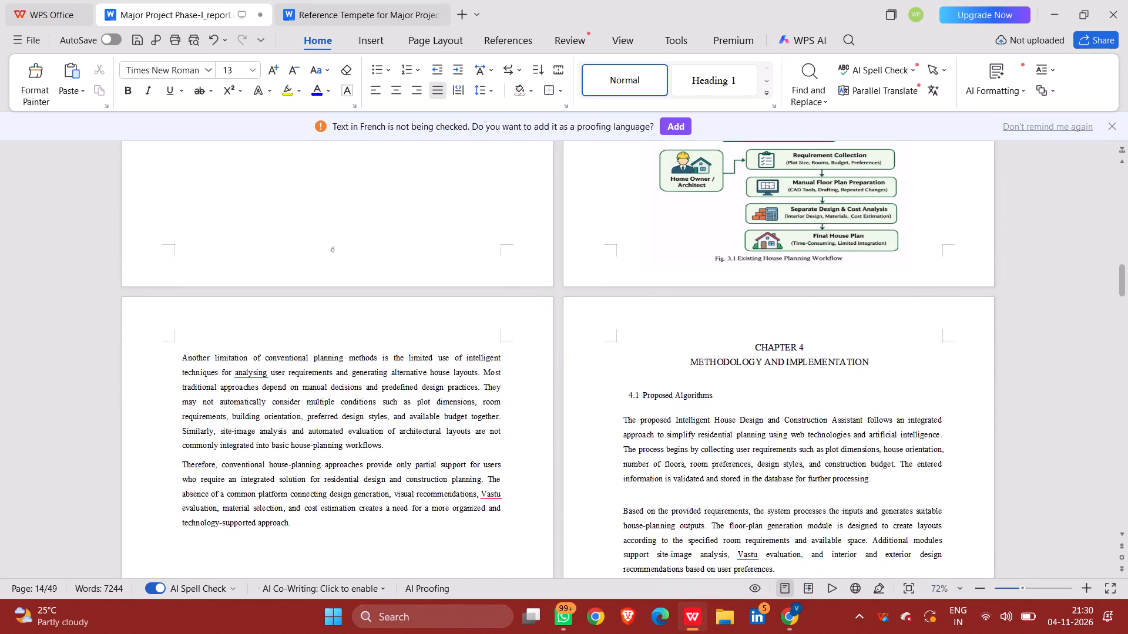
scroll(605, 457, "down", 1)
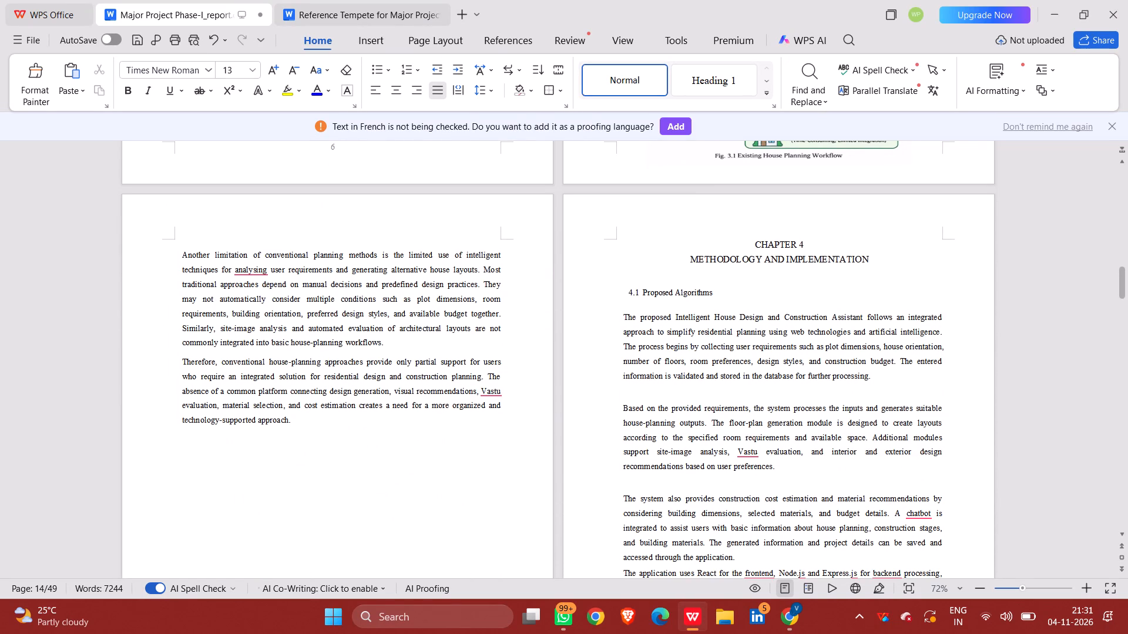
scroll(605, 457, "down", 3)
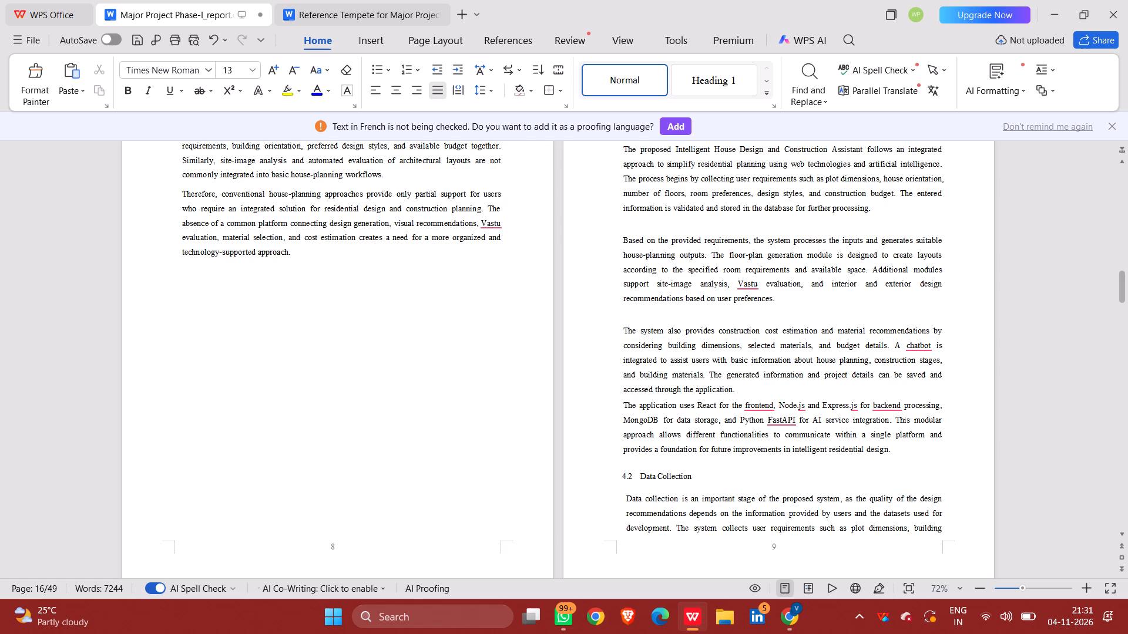
scroll(605, 457, "down", 6)
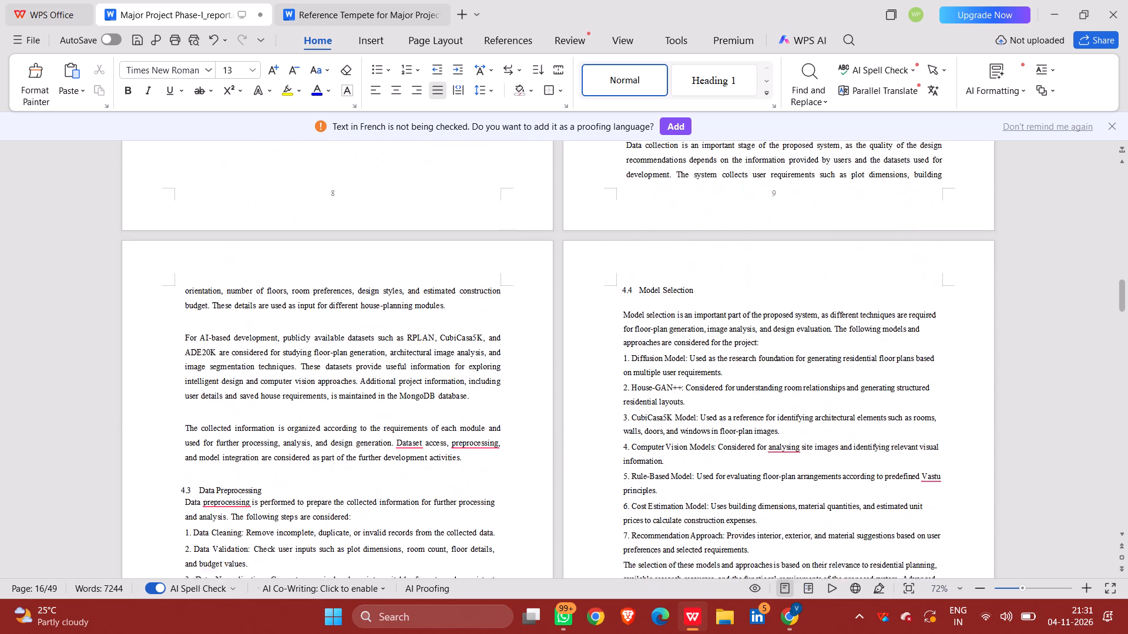
scroll(605, 457, "down", 8)
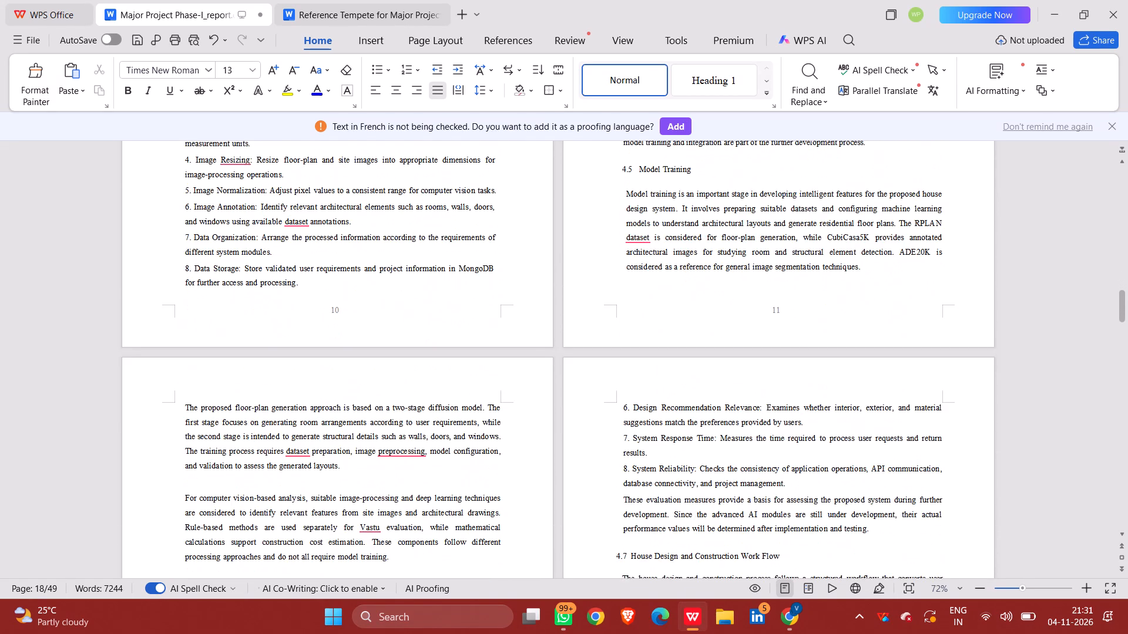
scroll(605, 457, "down", 2)
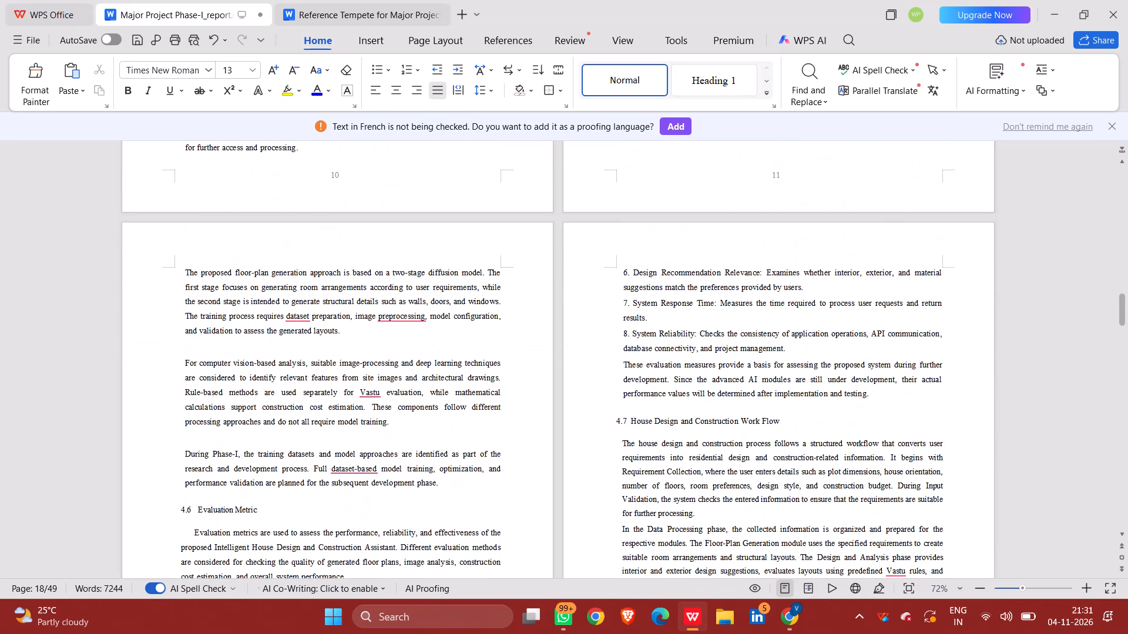
scroll(605, 457, "down", 4)
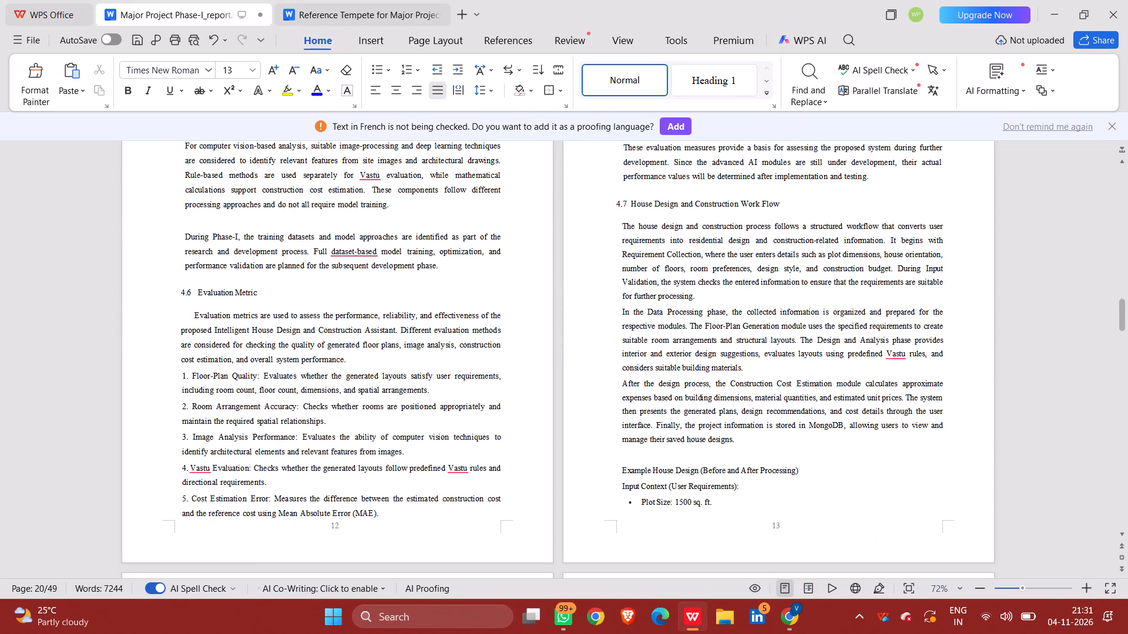
Recheck the pages backwards from section 4.7 through Chapter 3 to the start of the Chapter 2 Literature Survey.
scroll(605, 457, "up", 2)
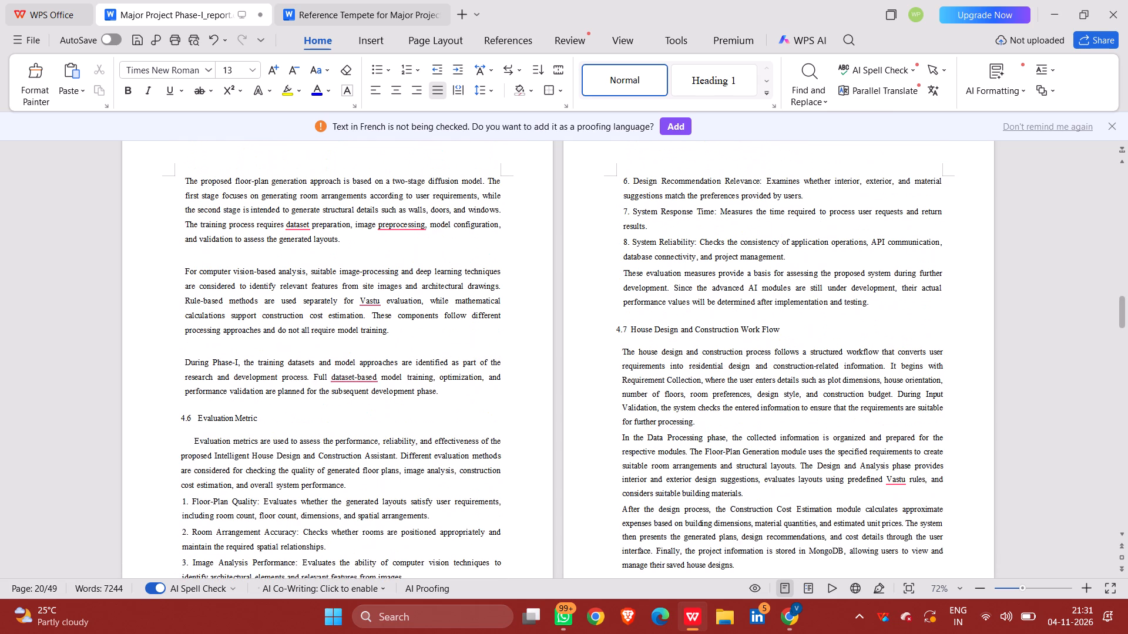
scroll(605, 457, "up", 5)
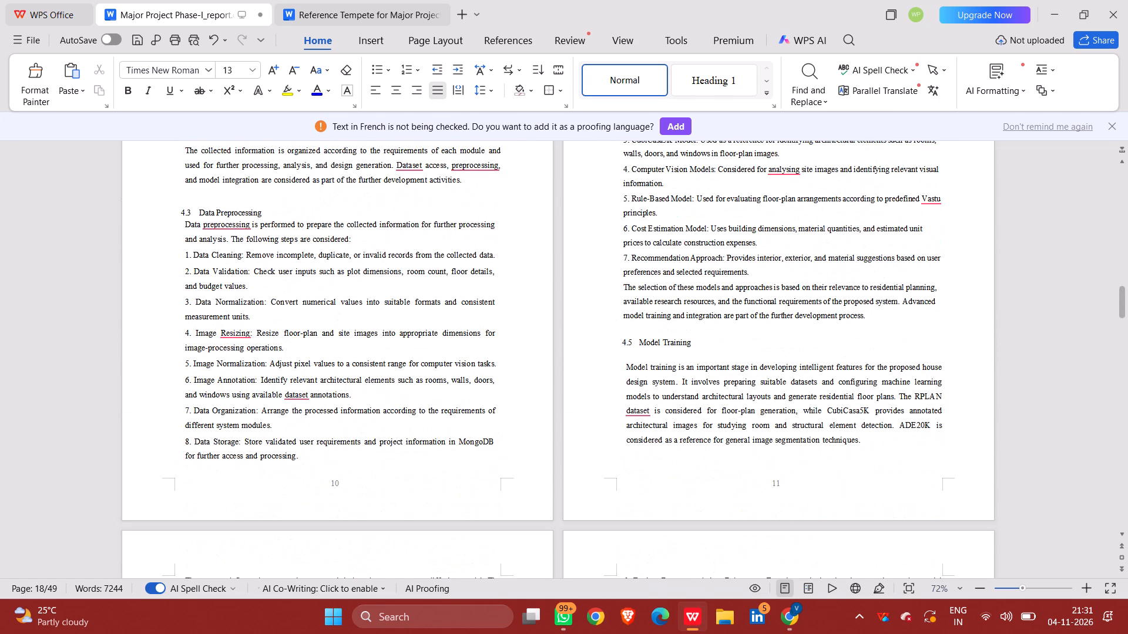
scroll(605, 457, "up", 1)
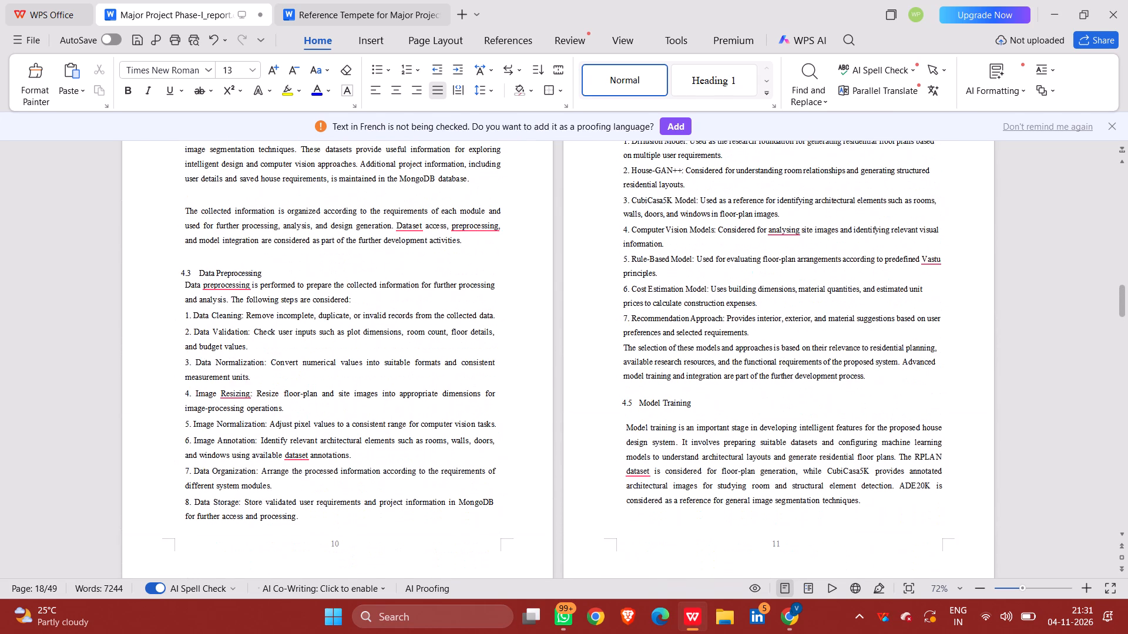
scroll(605, 457, "down", 4)
scroll(605, 457, "up", 4)
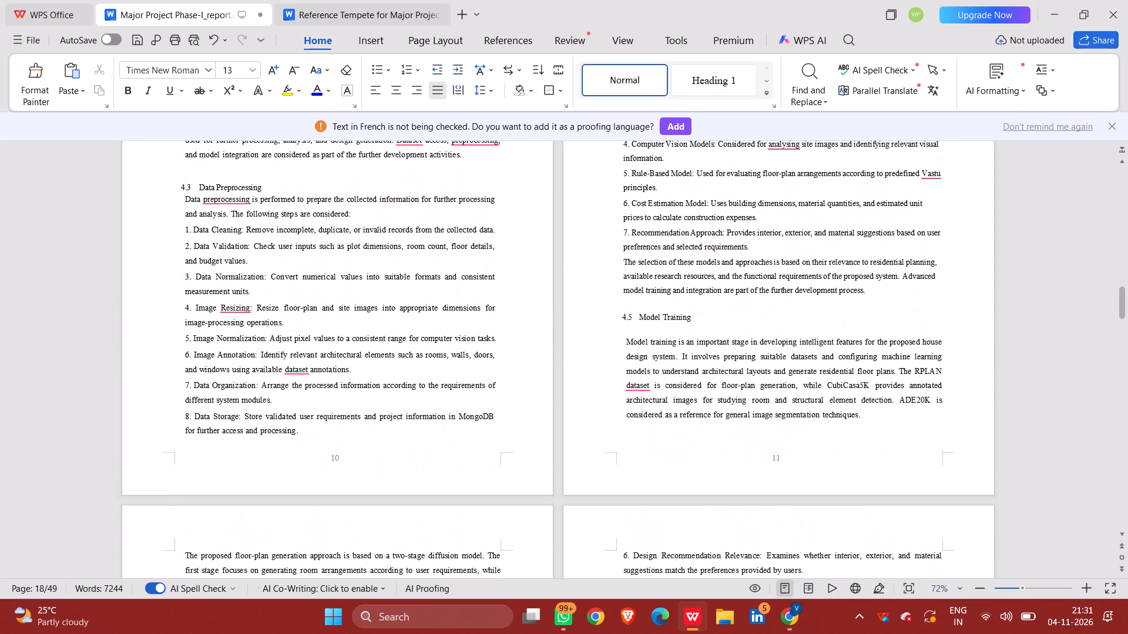
scroll(605, 457, "up", 3)
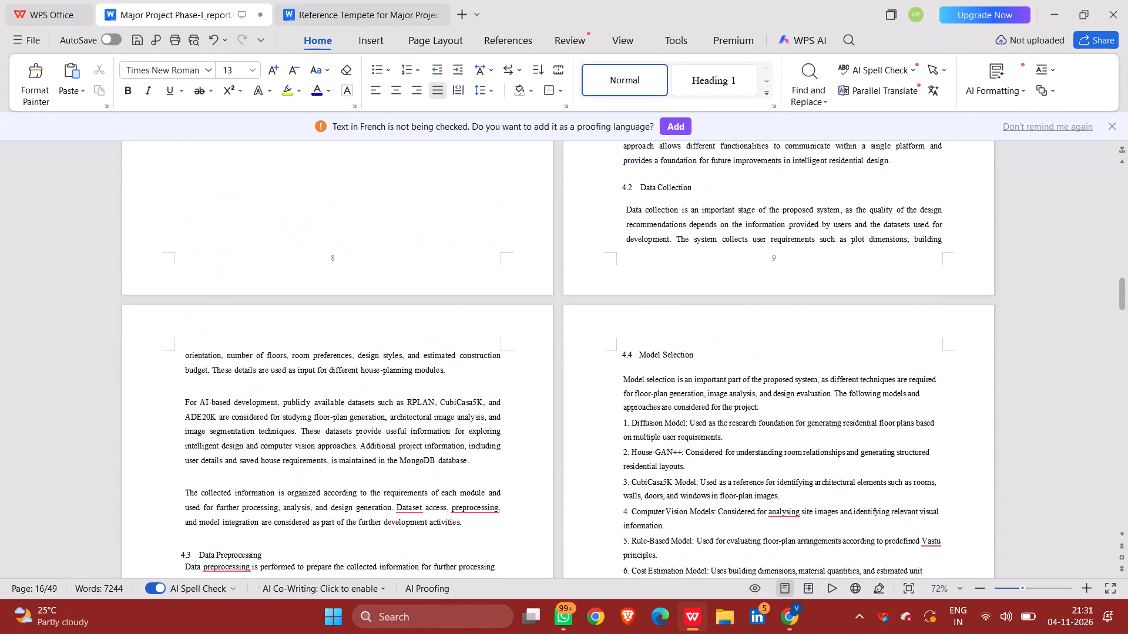
scroll(605, 457, "up", 5)
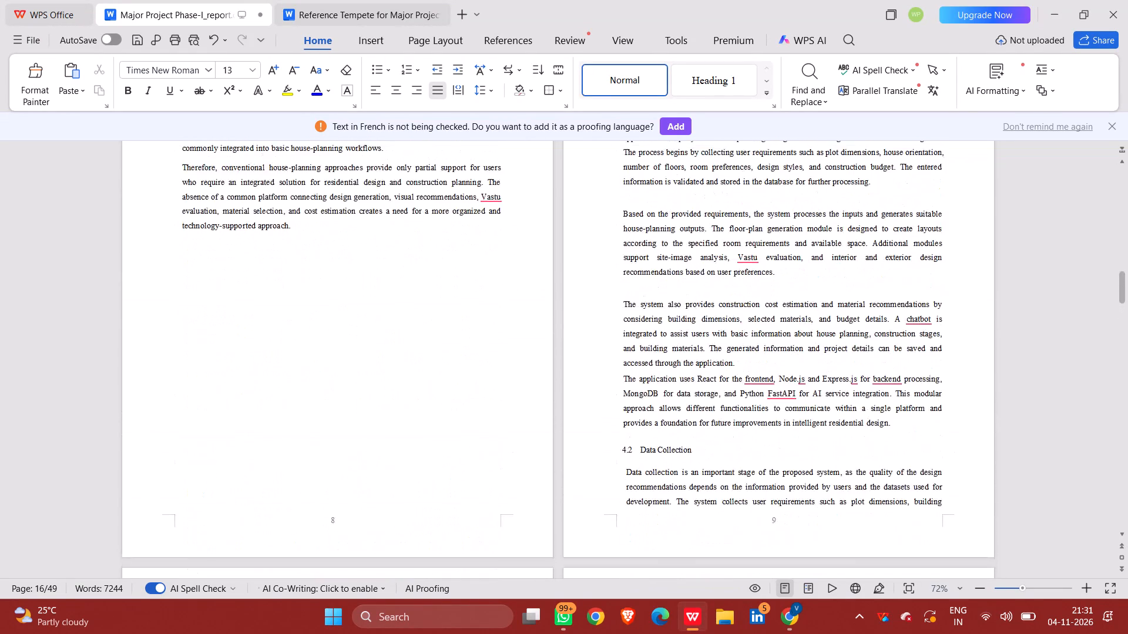
scroll(605, 457, "up", 4)
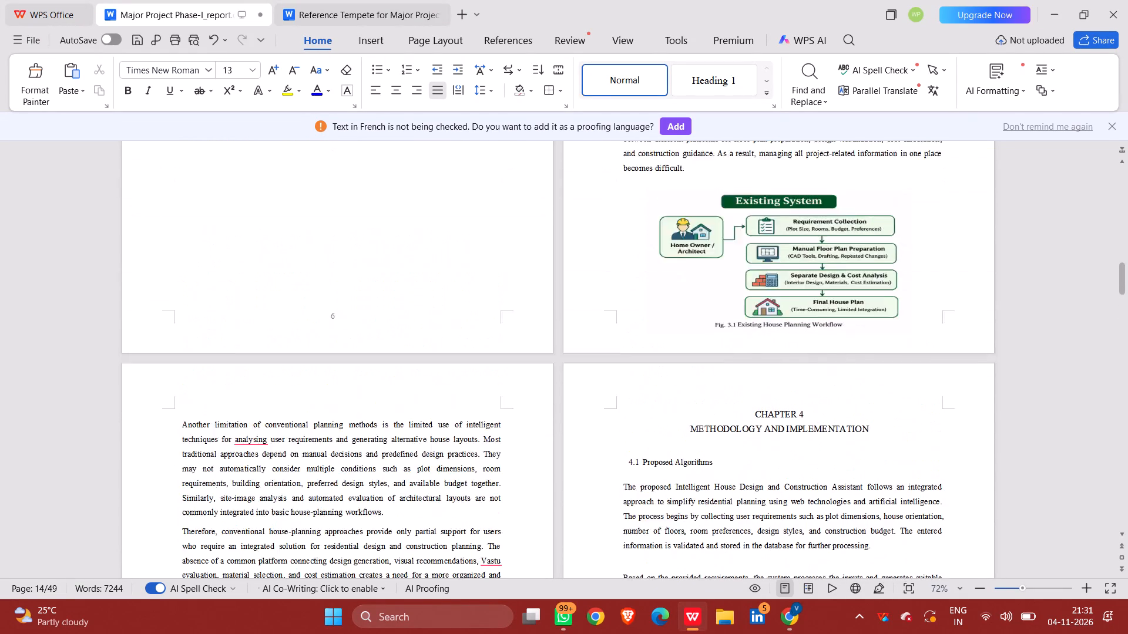
scroll(605, 457, "up", 1)
scroll(605, 457, "down", 9)
scroll(605, 457, "up", 3)
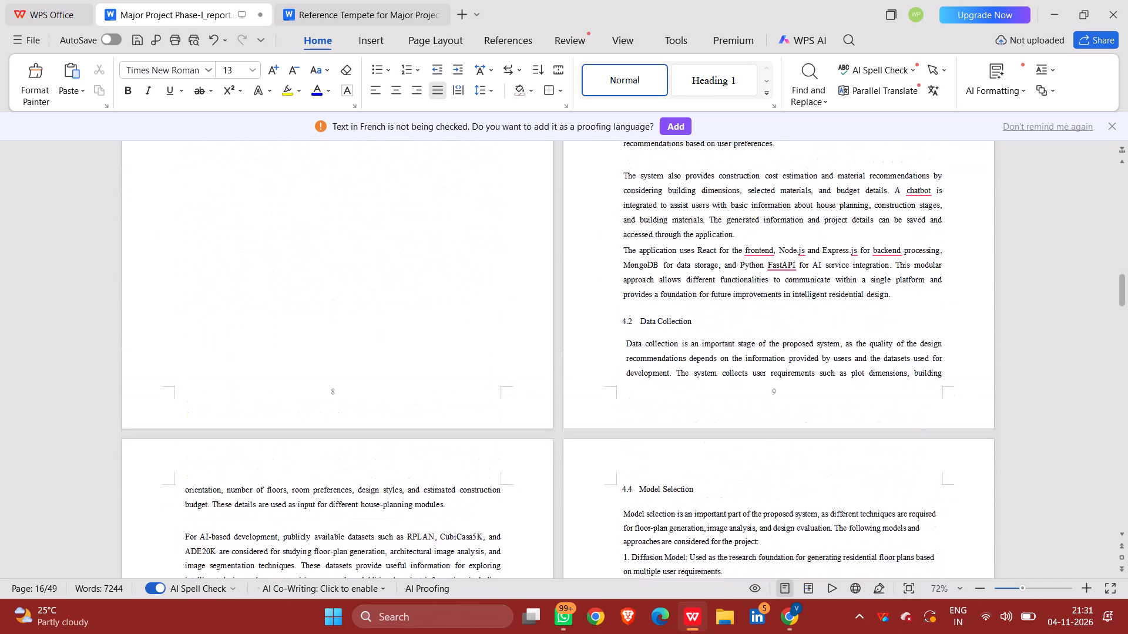
scroll(605, 457, "up", 6)
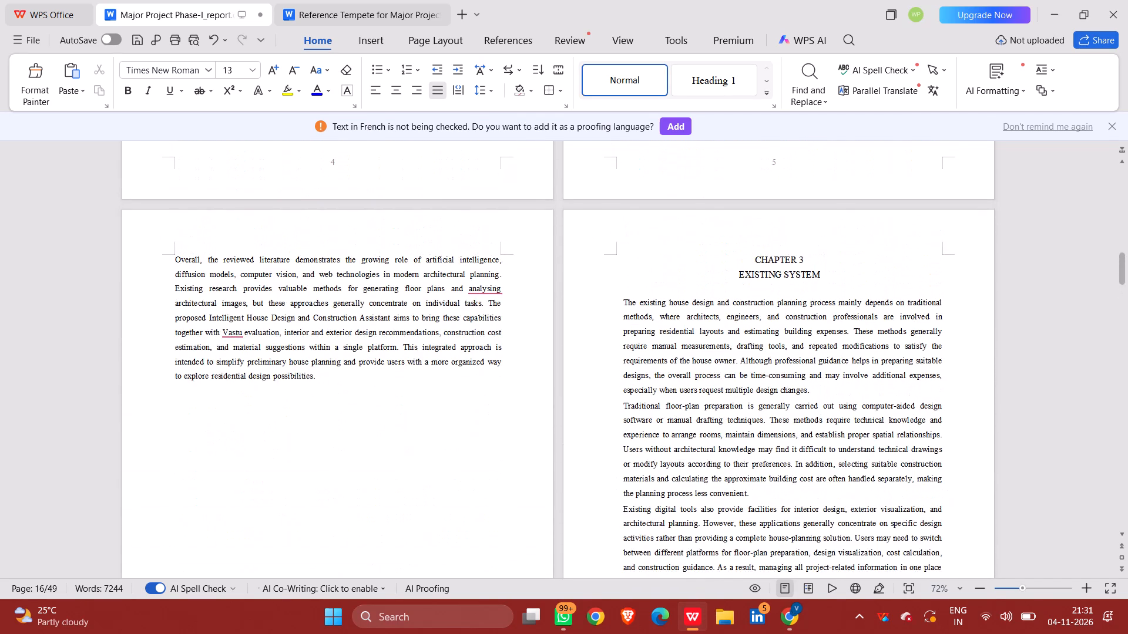
scroll(605, 457, "up", 4)
Look through the report from Chapter 2 to the opening page of Chapter 5, Experimentation and Results.
scroll(605, 457, "down", 1)
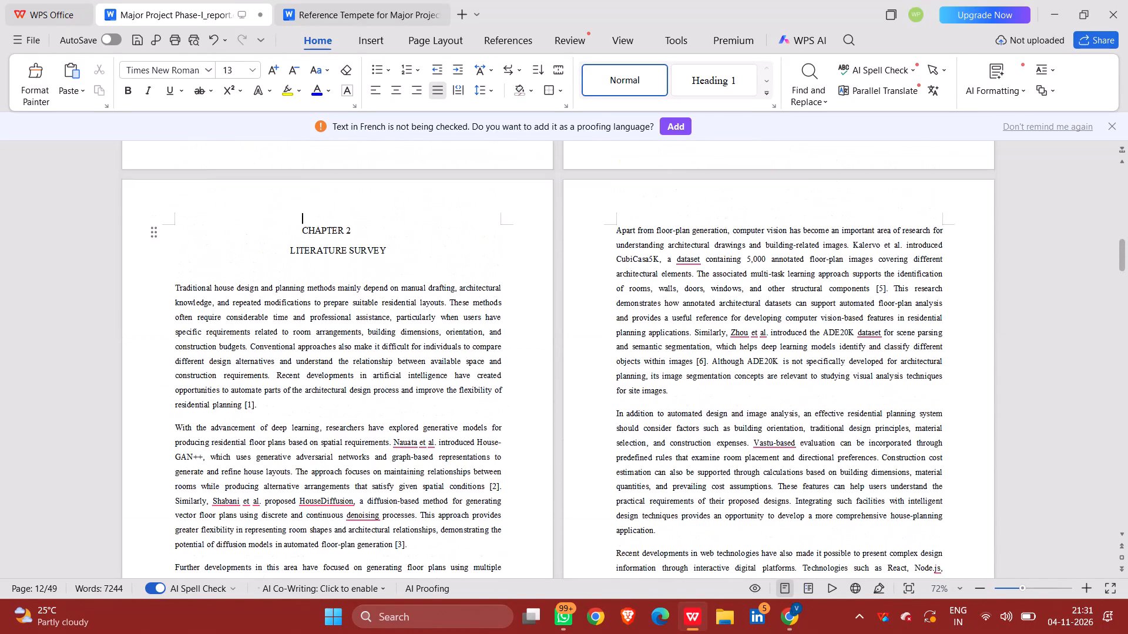
scroll(605, 457, "down", 5)
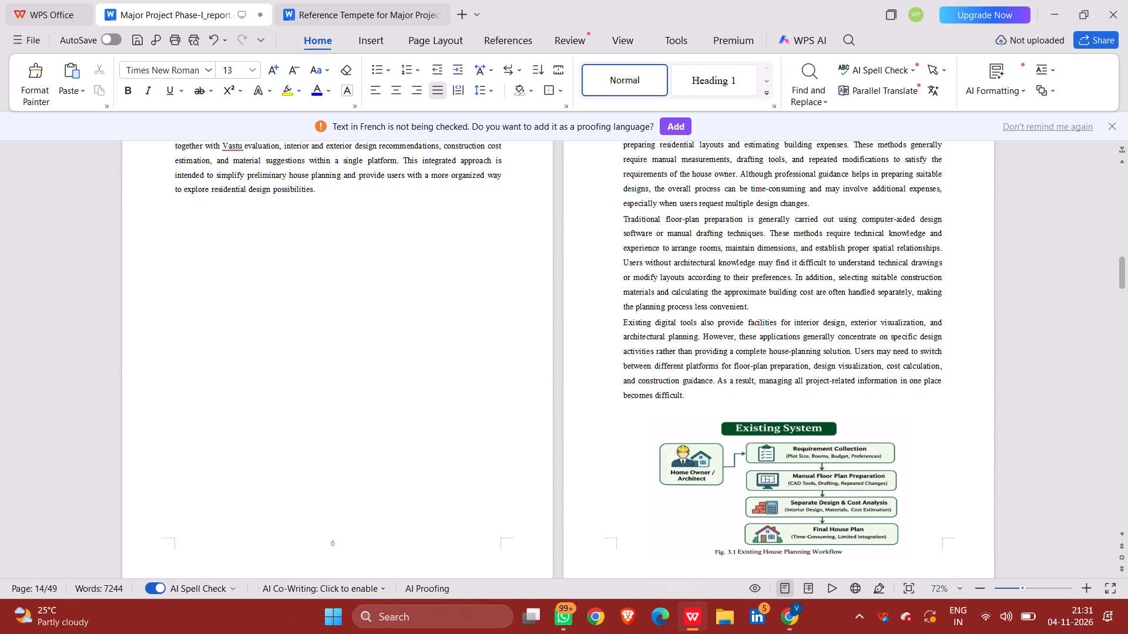
scroll(605, 457, "down", 9)
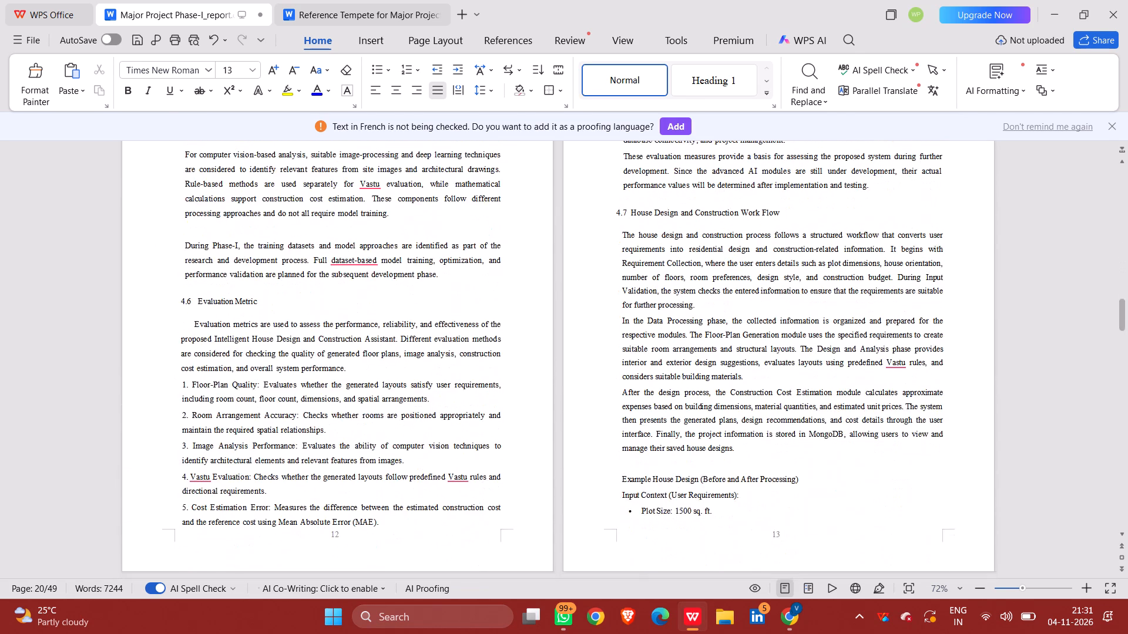
scroll(605, 457, "down", 5)
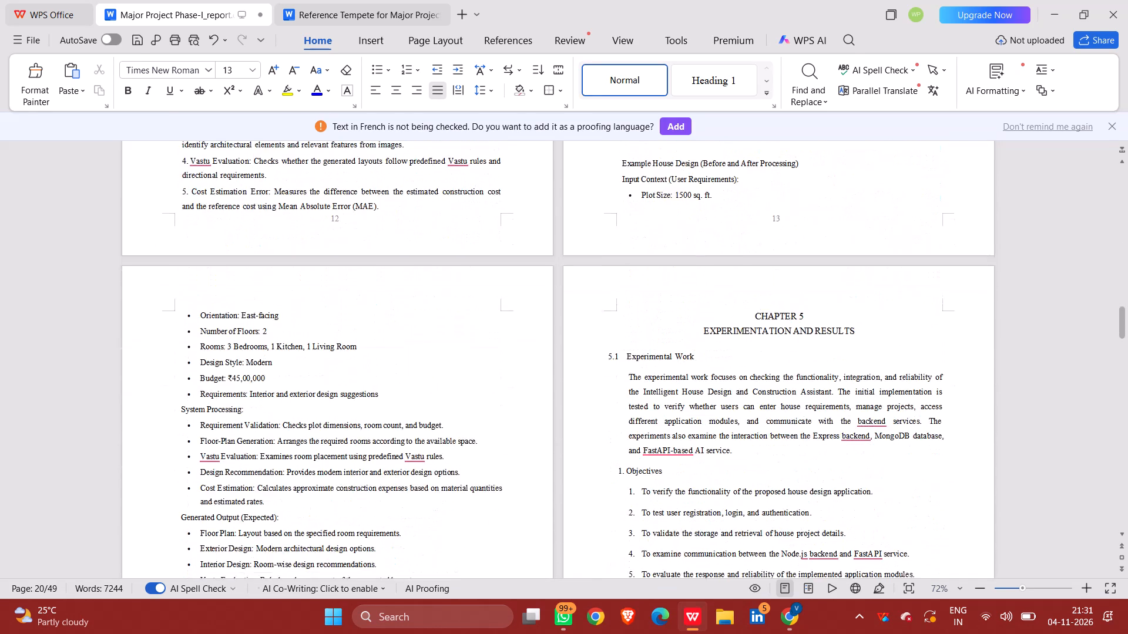
scroll(605, 457, "down", 3)
scroll(605, 457, "up", 1)
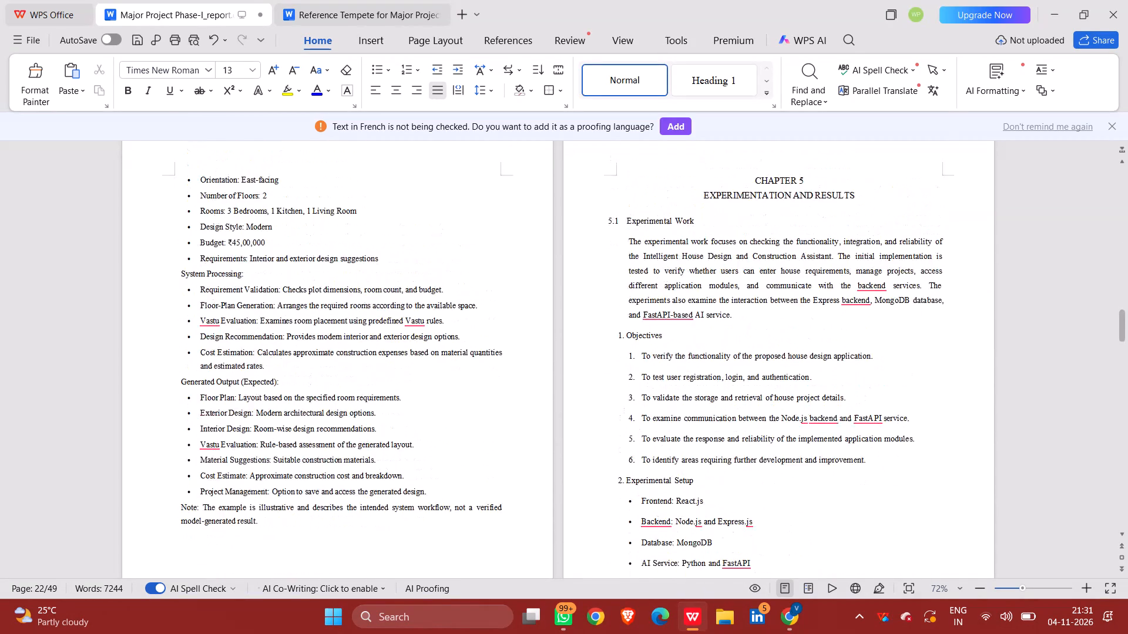
scroll(605, 457, "up", 1)
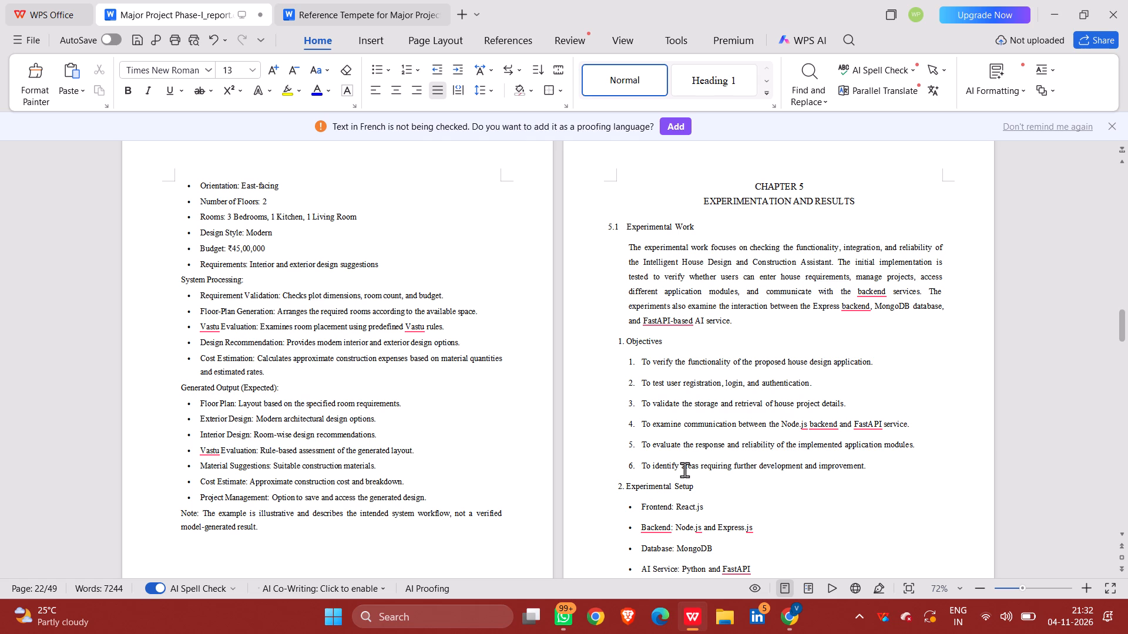
Examine Chapter 5 from section 5.1 Experimental Work through the design parameters table to section 5.2 System Workflow Diagram.
scroll(684, 470, "down", 1)
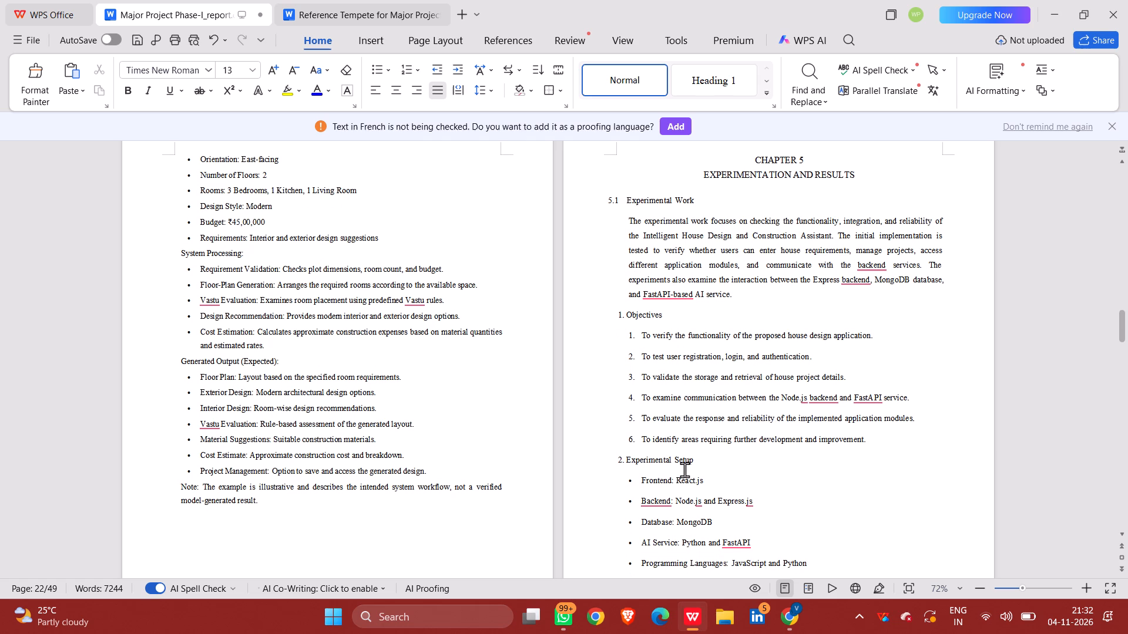
scroll(684, 470, "down", 1)
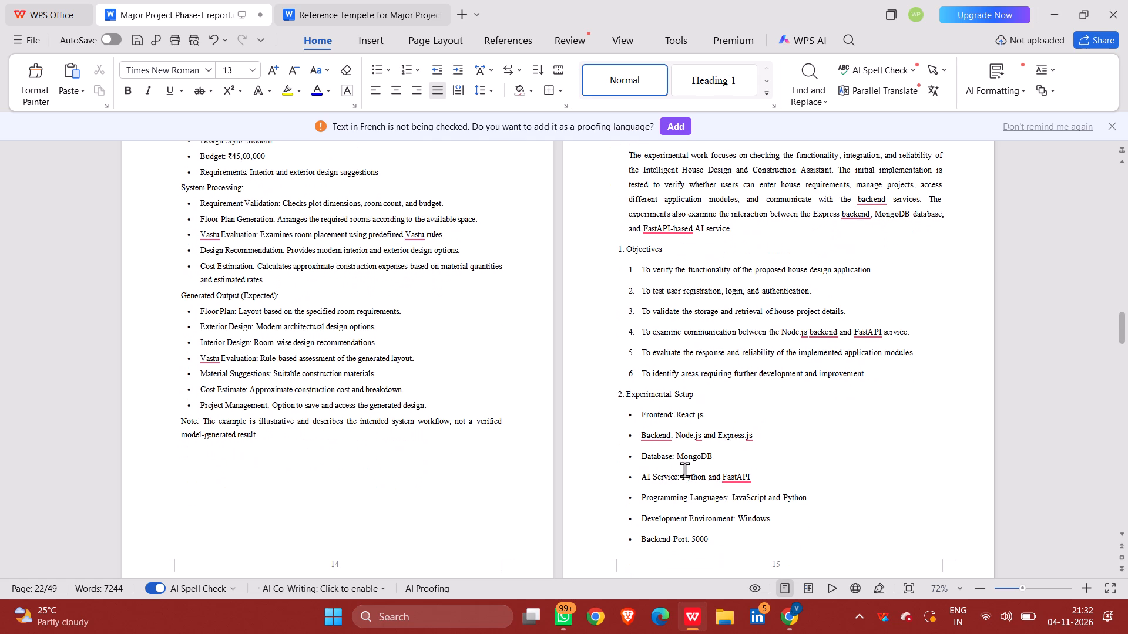
scroll(684, 470, "down", 1)
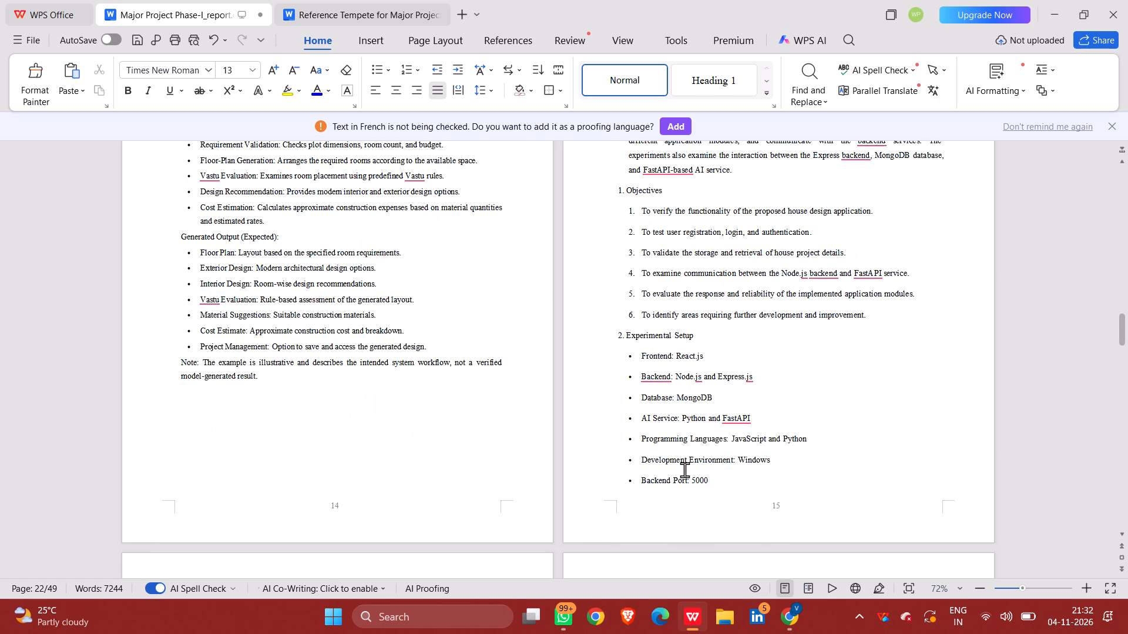
scroll(684, 470, "down", 2)
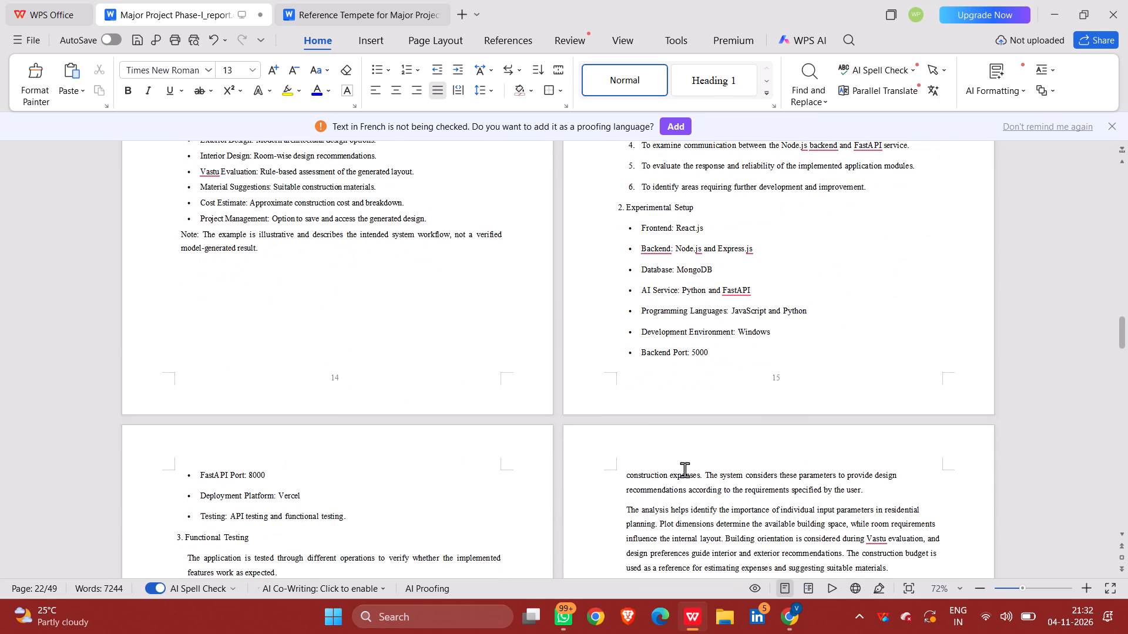
scroll(684, 470, "down", 2)
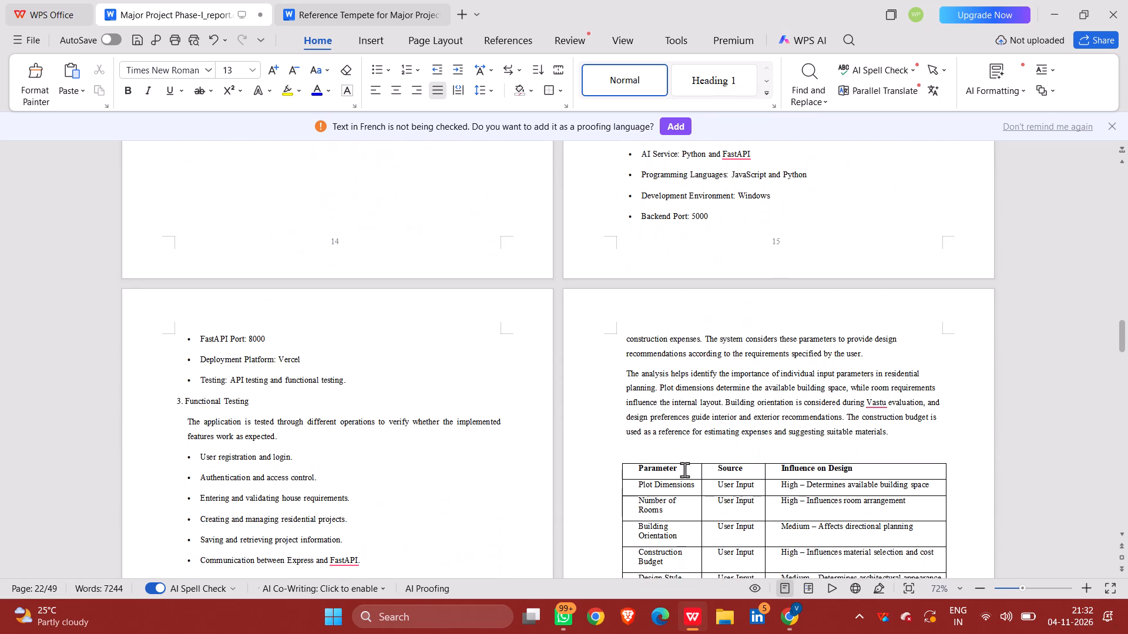
scroll(684, 470, "down", 3)
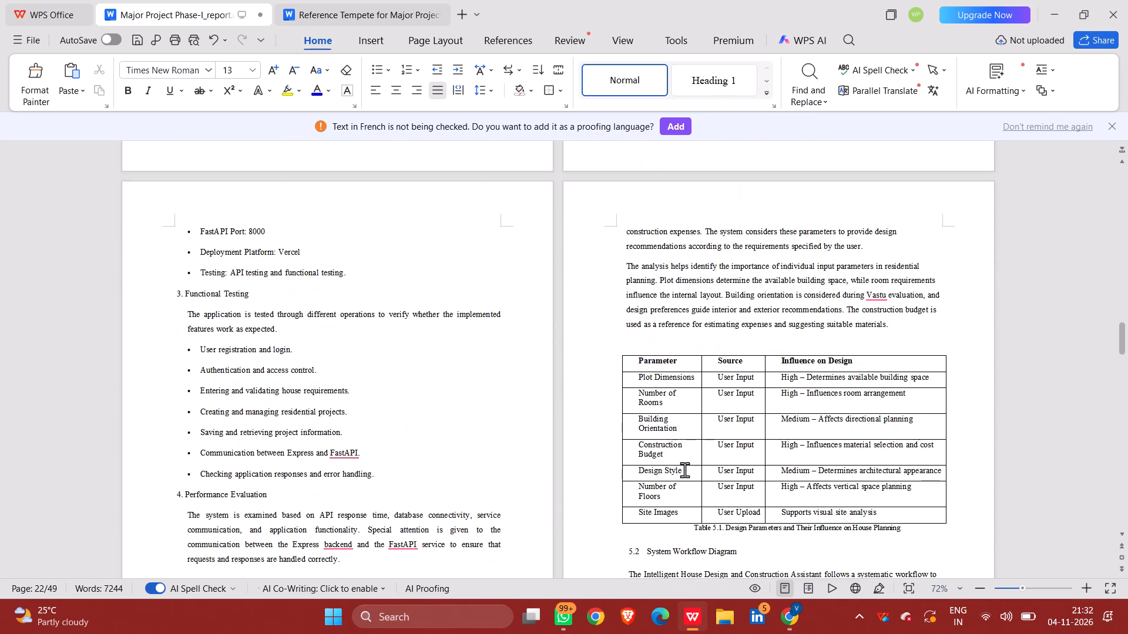
scroll(684, 470, "down", 1)
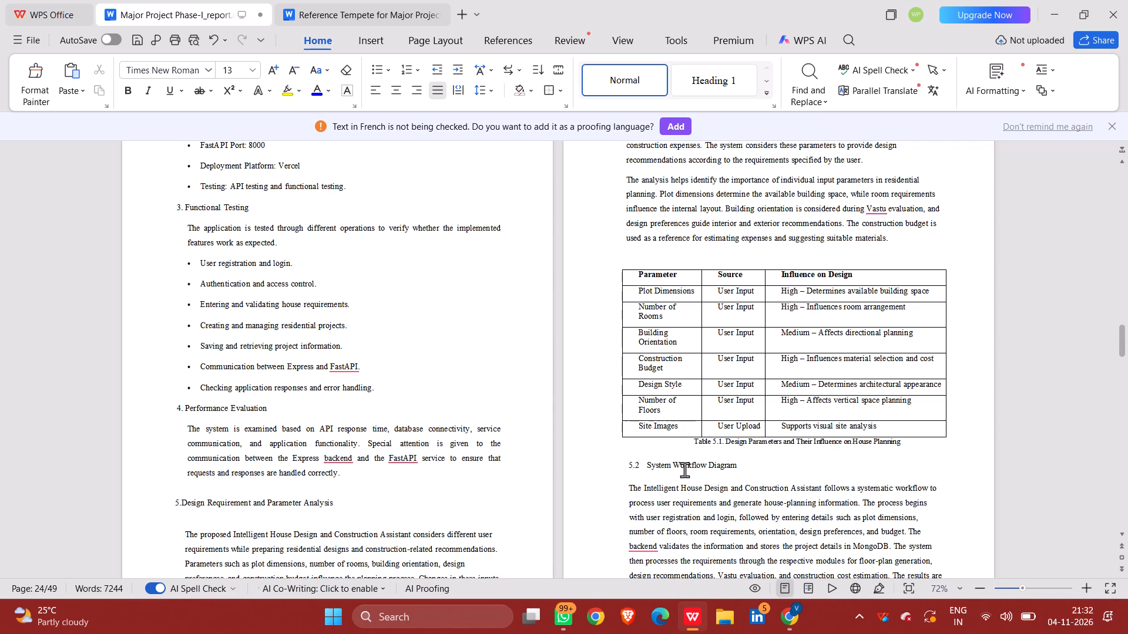
scroll(684, 470, "down", 1)
Delete the design parameters table together with its Table 5.1 caption, directly above the 5.2 System Workflow Diagram heading.
scroll(684, 470, "up", 1)
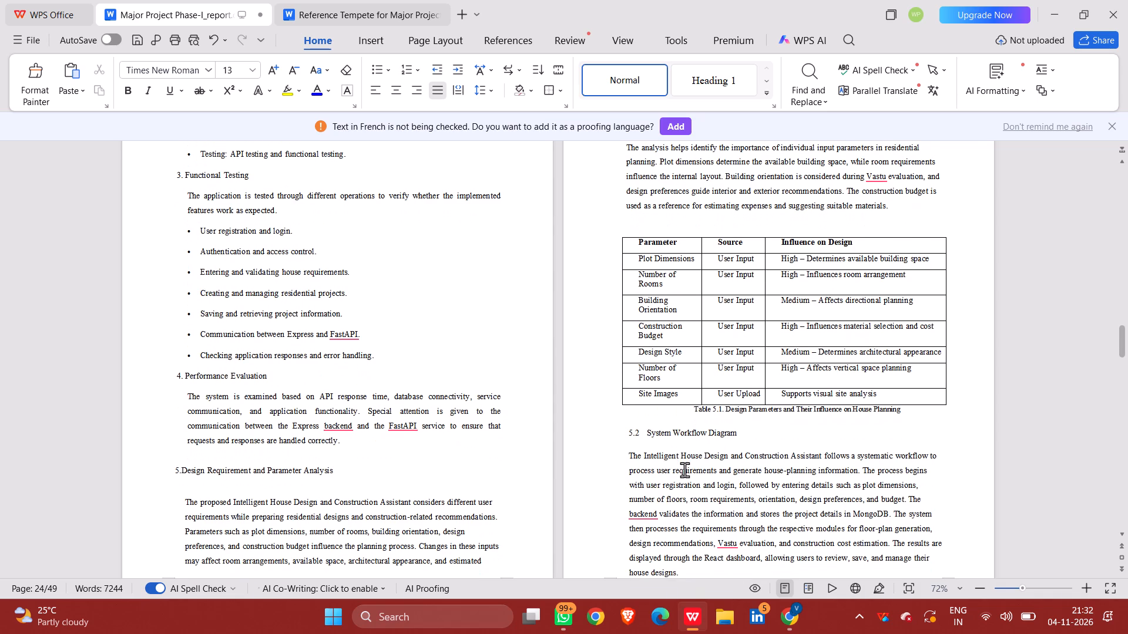
scroll(684, 470, "up", 1)
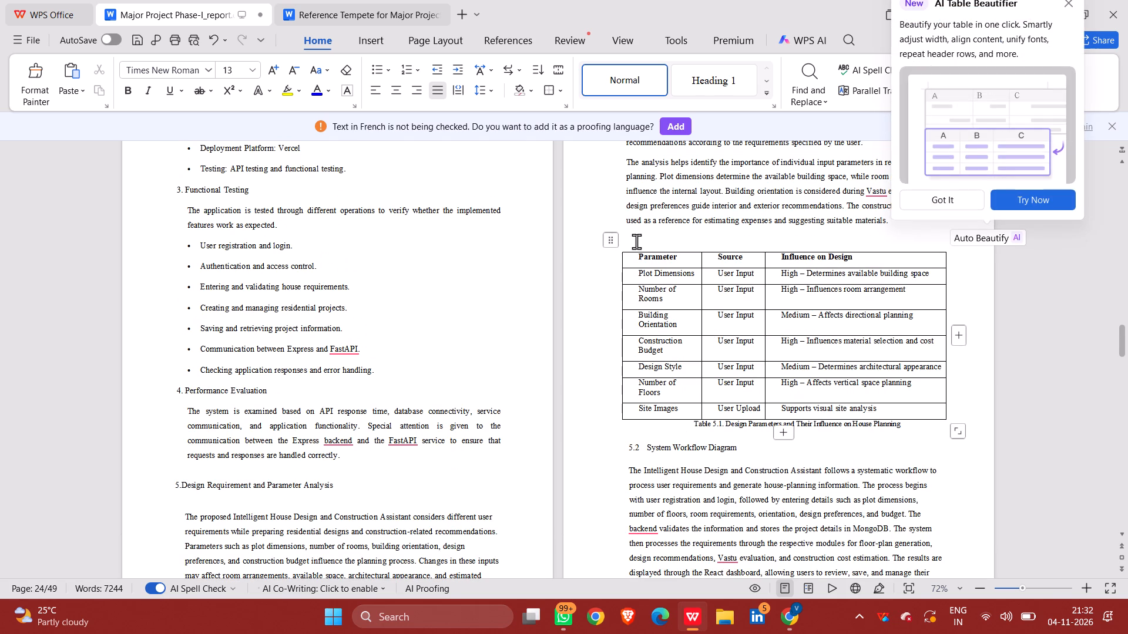
left_click_drag(636, 241, 971, 432)
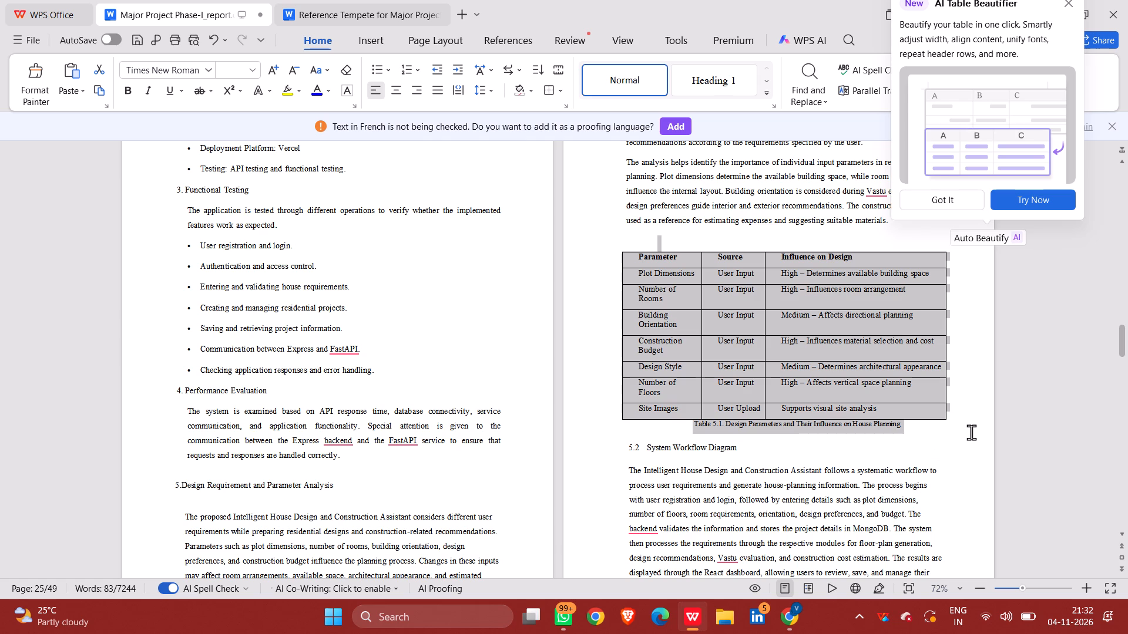
left_click_drag(971, 432, 976, 432)
key("BackSpace")
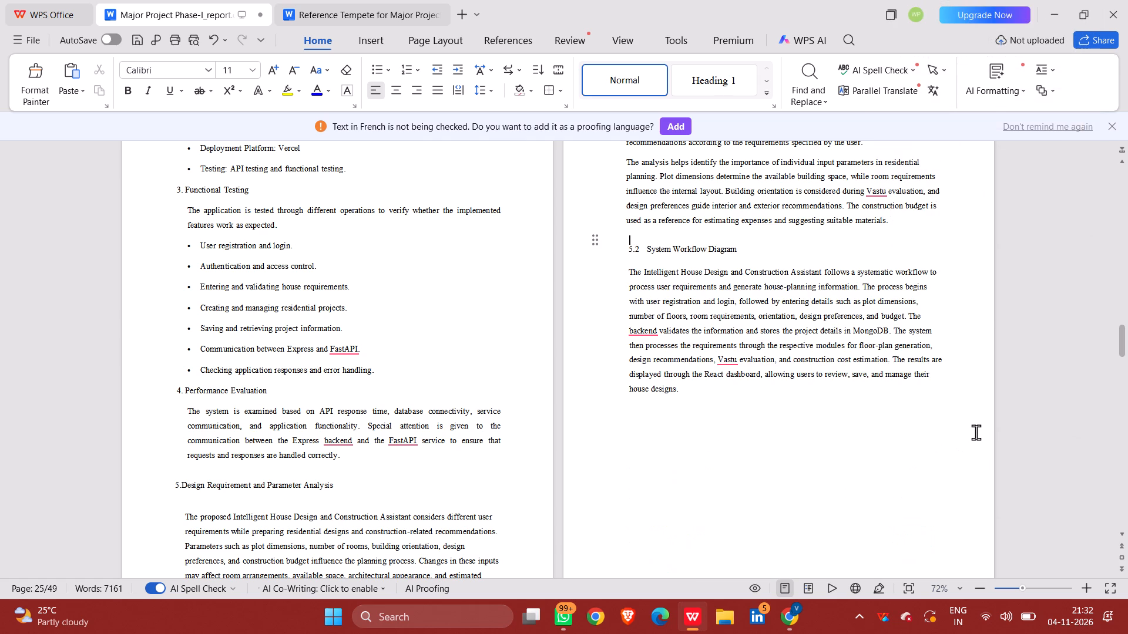
Look over the report from Chapter 3 Existing System through the House Design and Construction Workflow figure to section 5.3 Implementation of Algorithm.
scroll(976, 432, "down", 2)
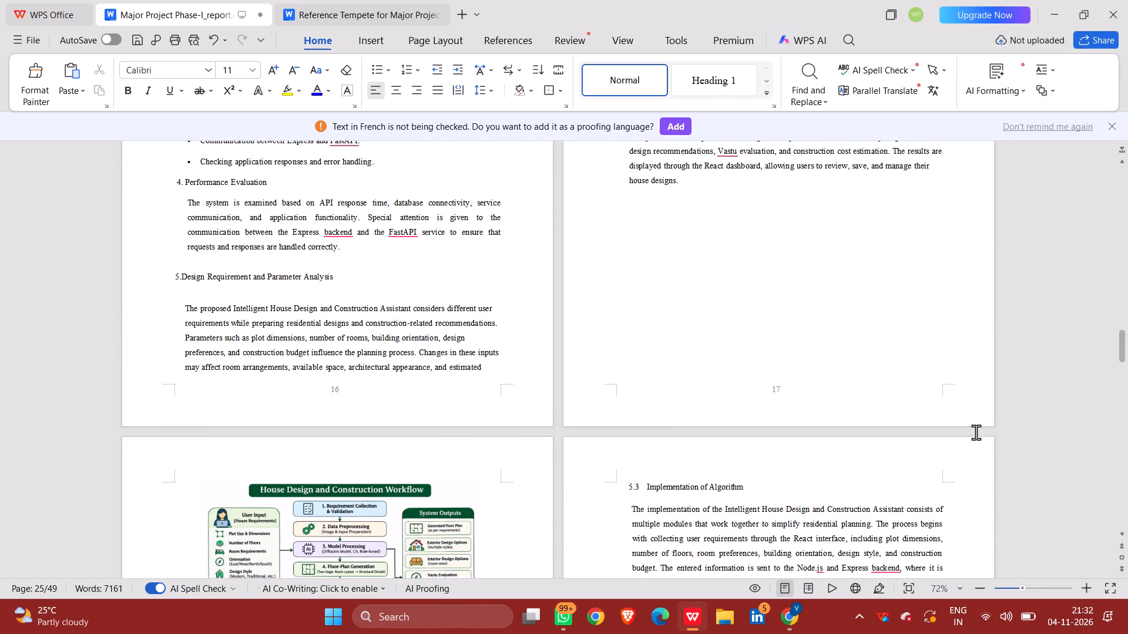
scroll(976, 432, "down", 3)
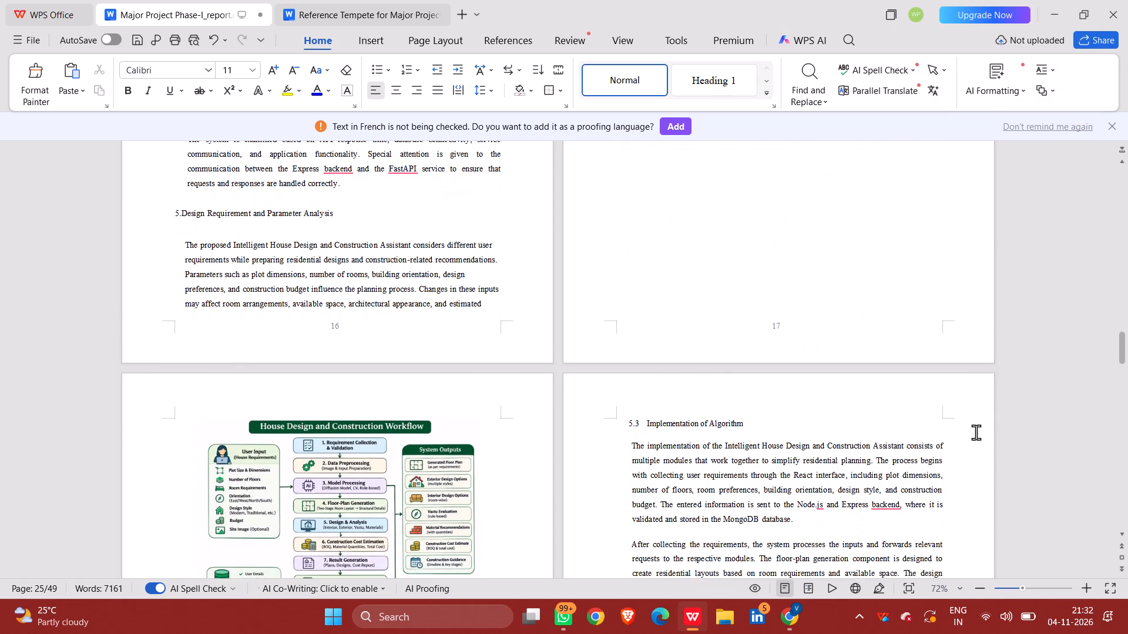
scroll(976, 432, "down", 1)
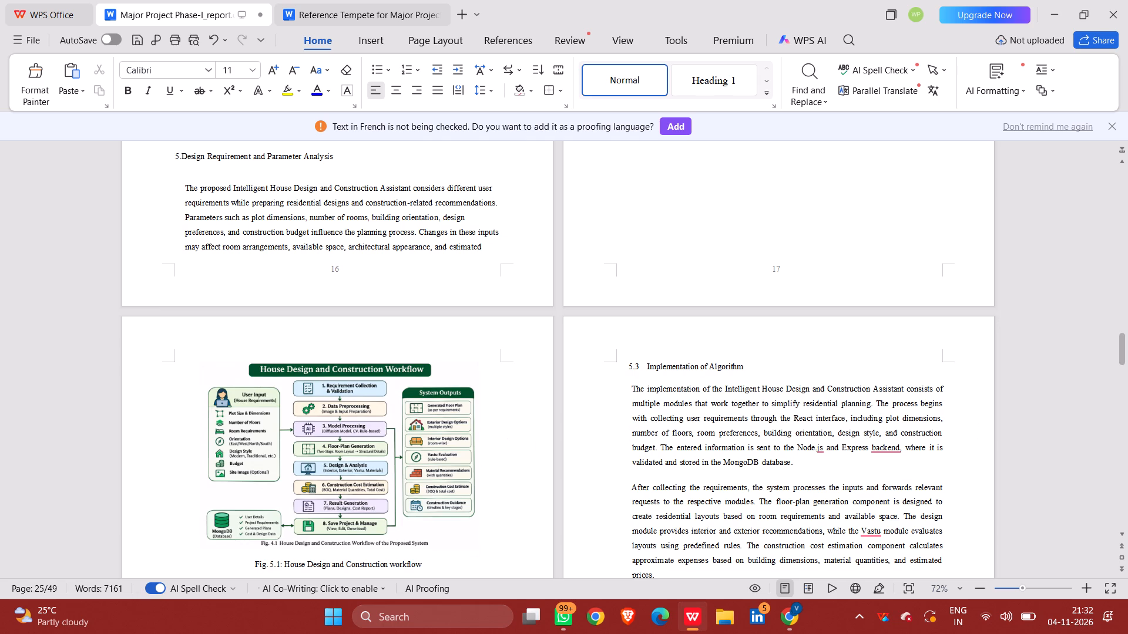
scroll(410, 407, "down", 11)
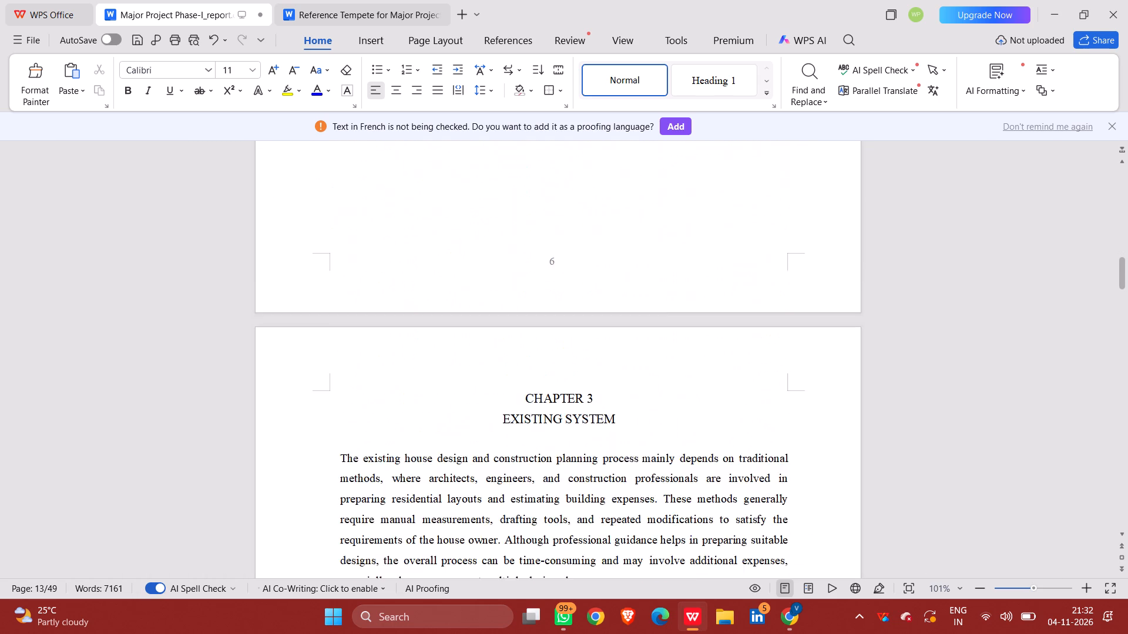
scroll(410, 407, "down", 10)
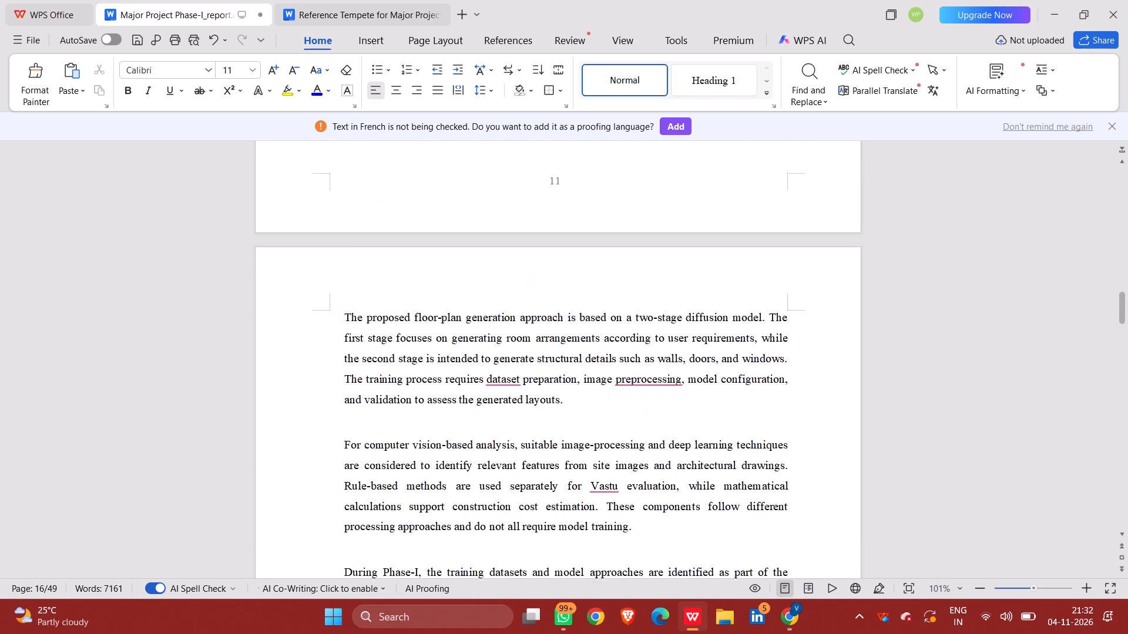
scroll(410, 407, "down", 10)
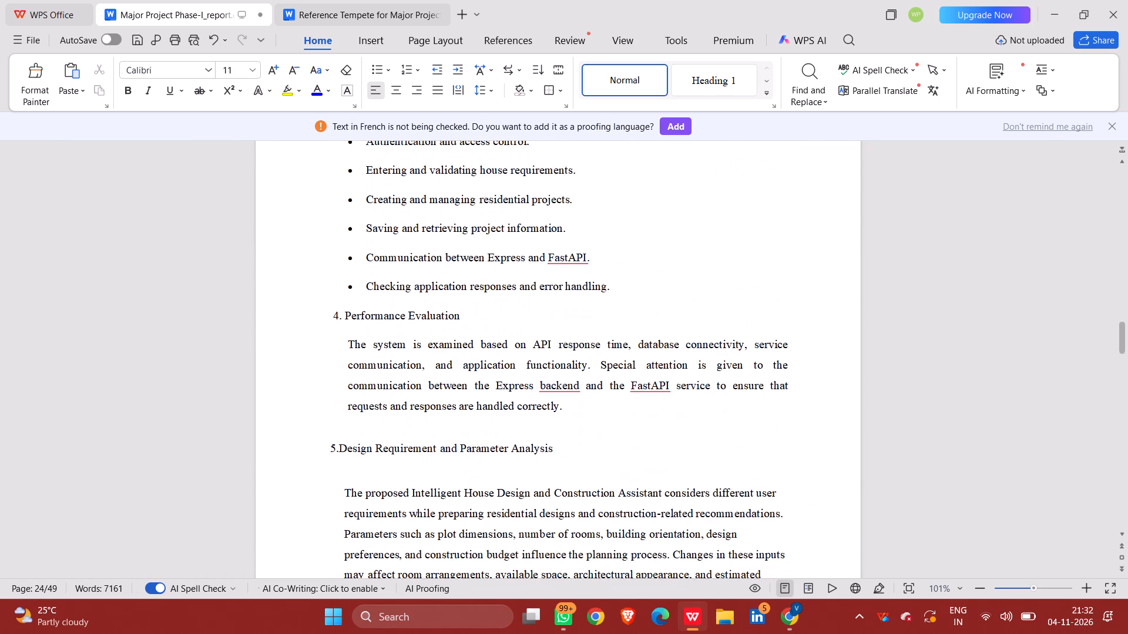
scroll(410, 407, "down", 10)
scroll(410, 407, "up", 1)
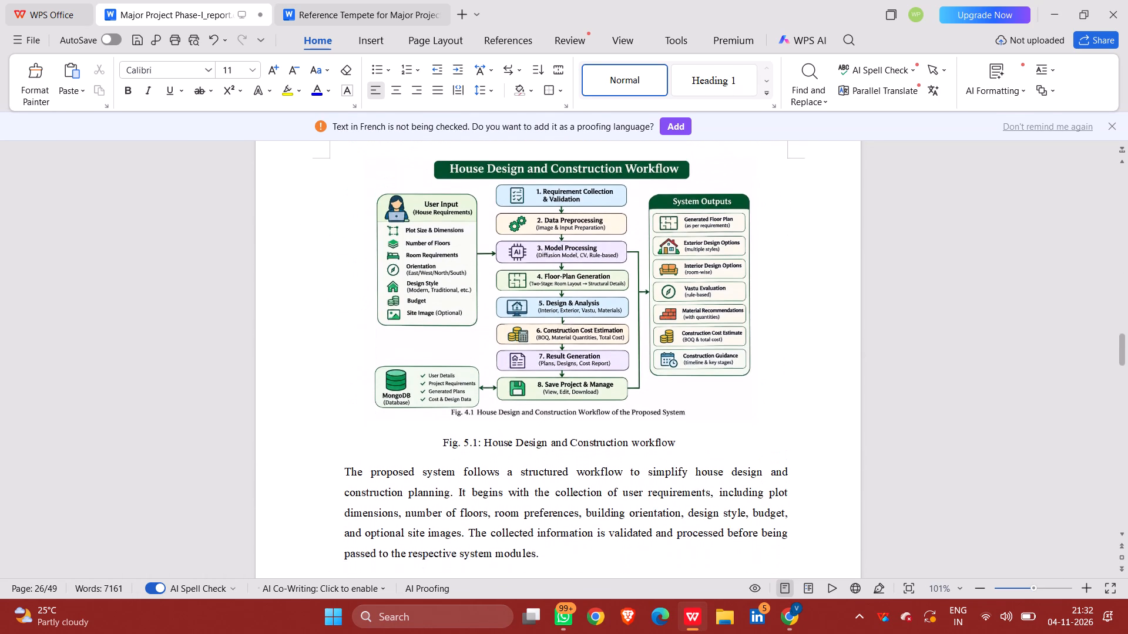
scroll(410, 407, "up", 1)
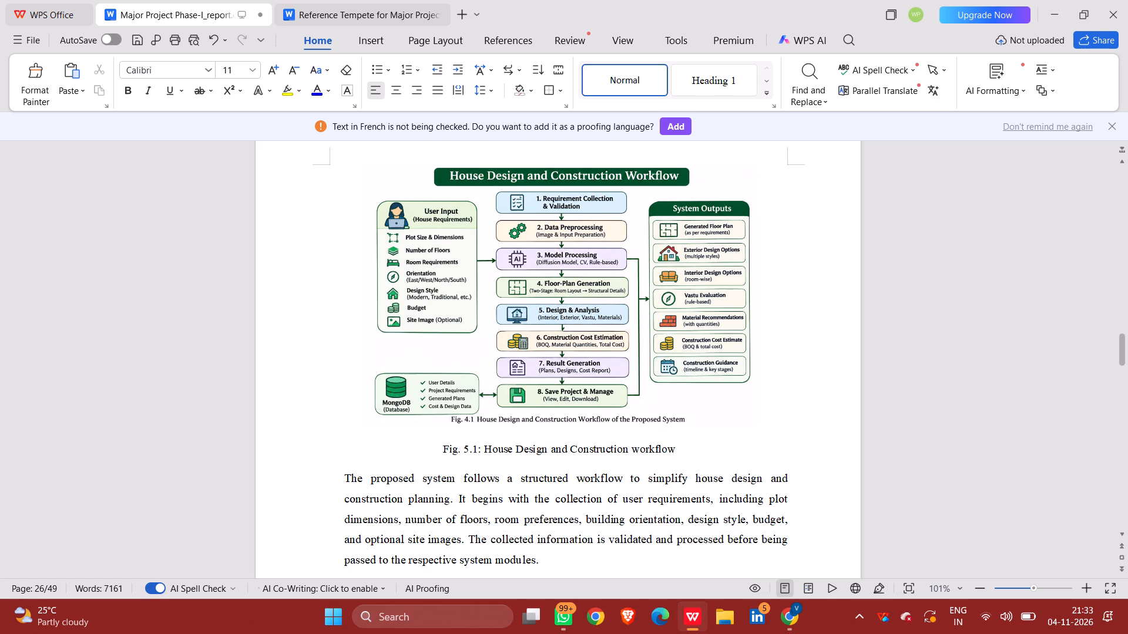
Look backwards through the report from the closing similarity report pages through the code appendix and Chapters 7 and 6 to Chapter 5.
scroll(410, 407, "up", 3)
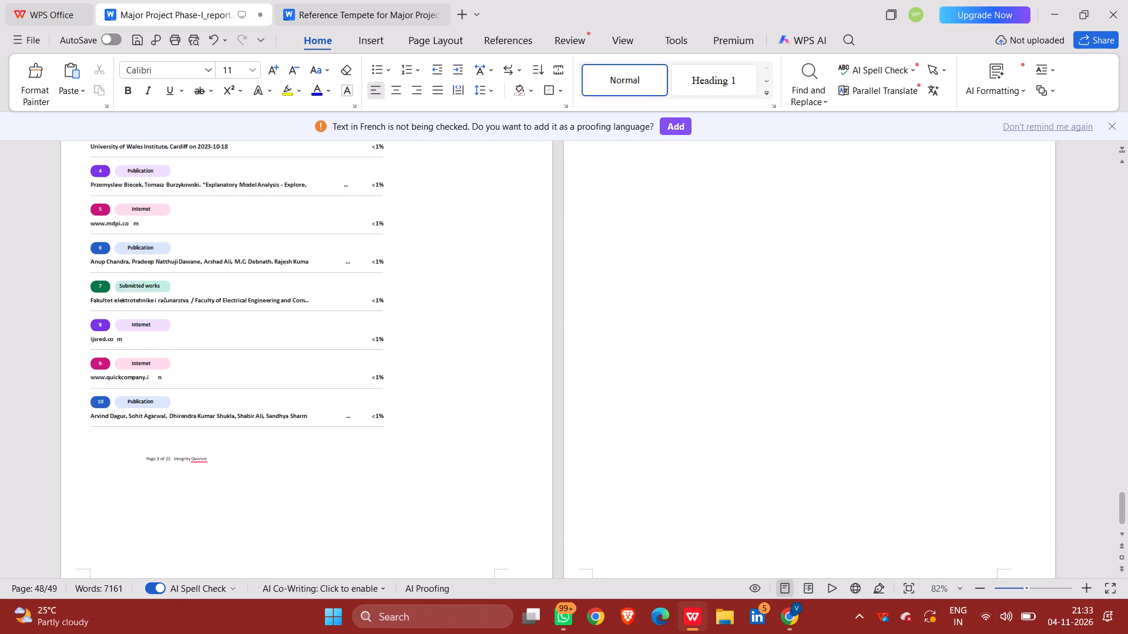
scroll(410, 407, "up", 13)
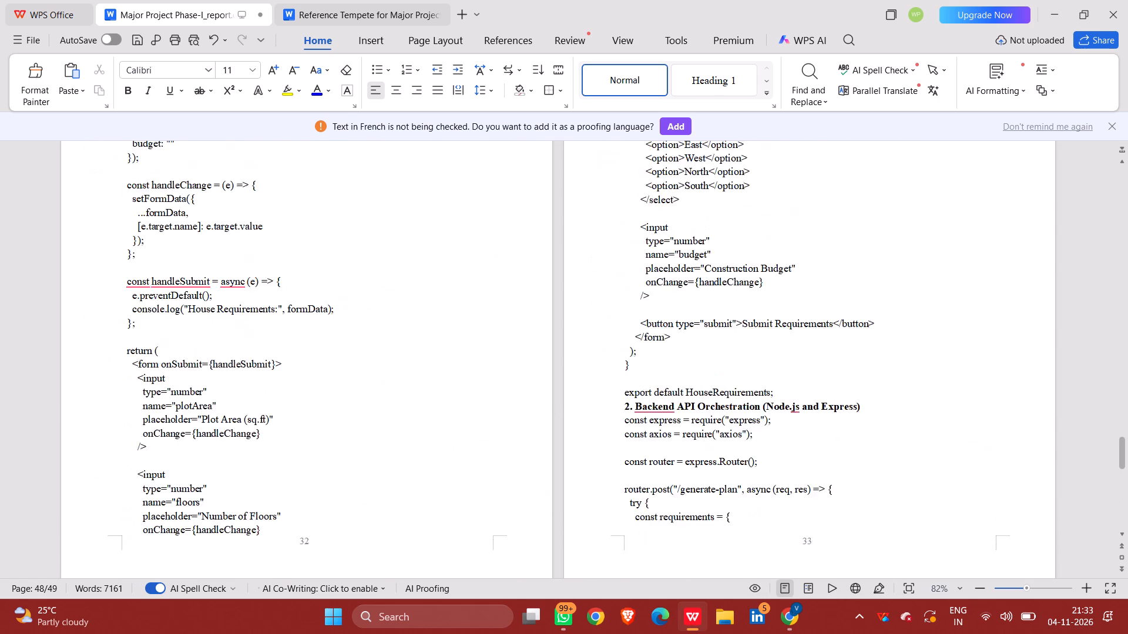
scroll(410, 407, "up", 13)
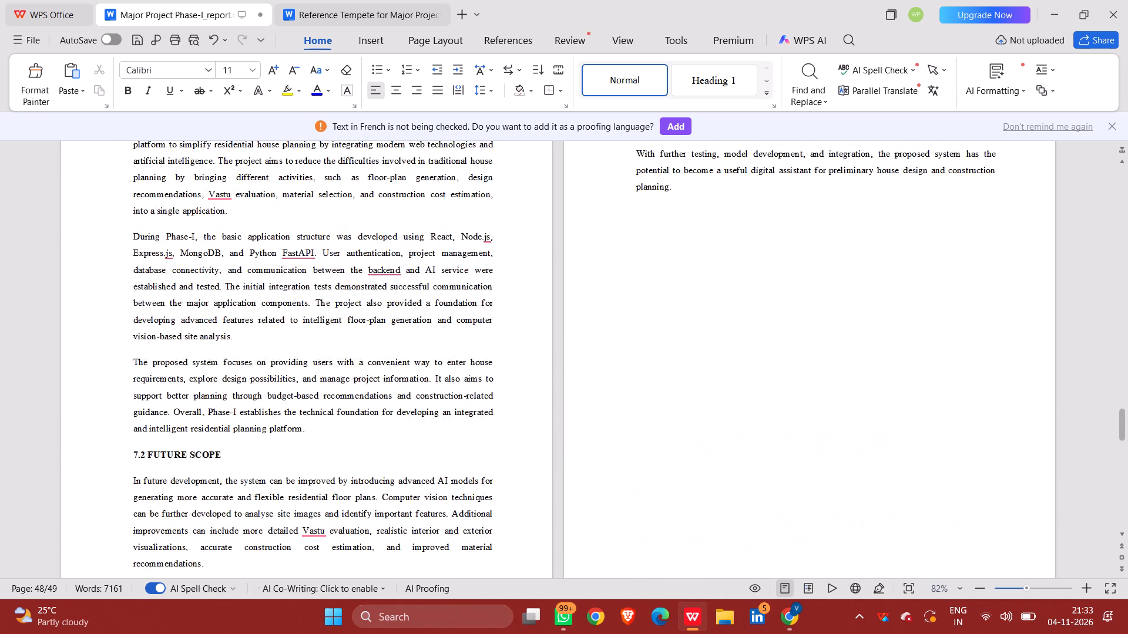
scroll(410, 407, "up", 7)
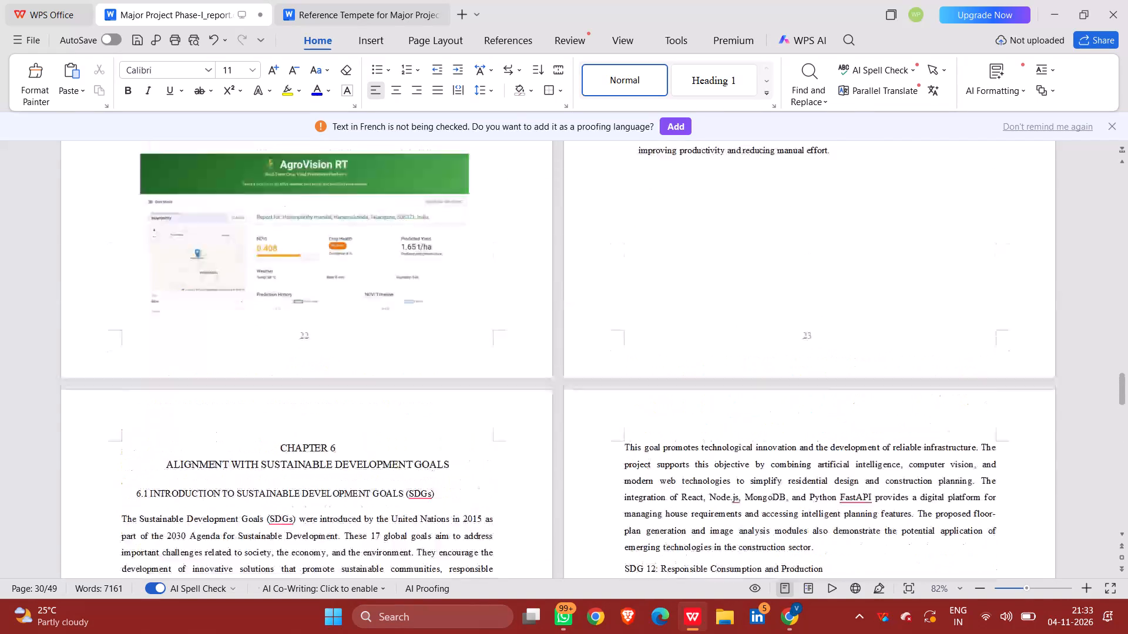
scroll(410, 407, "up", 7)
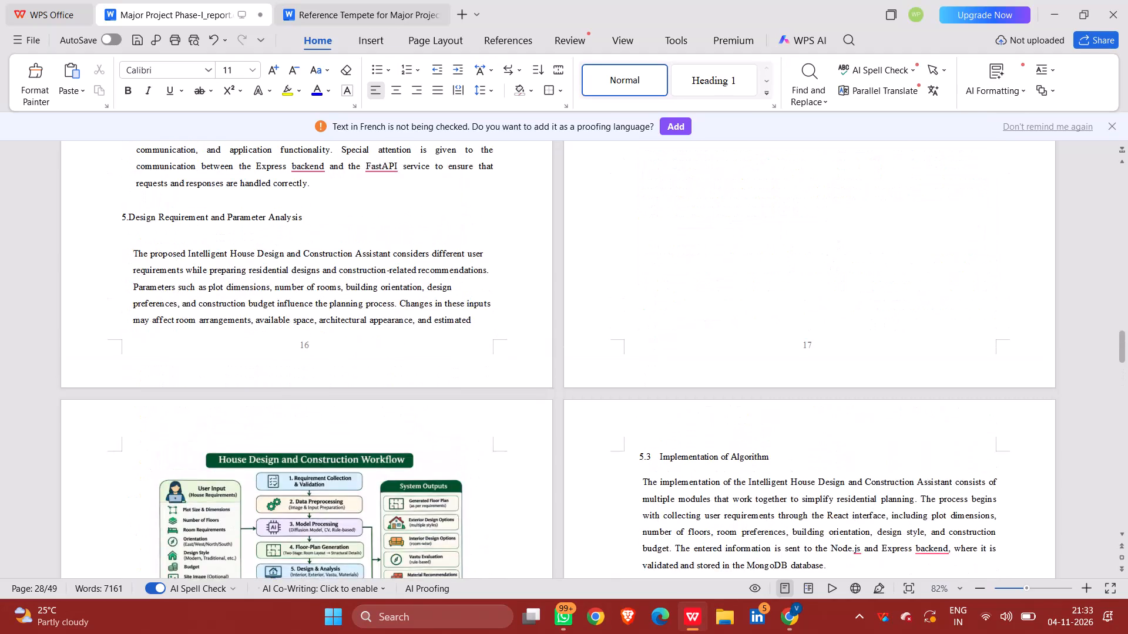
scroll(410, 407, "up", 2)
Move the House Design and Construction Workflow picture up to page 17, directly below the 5.2 System Workflow Diagram paragraph.
scroll(410, 407, "down", 4)
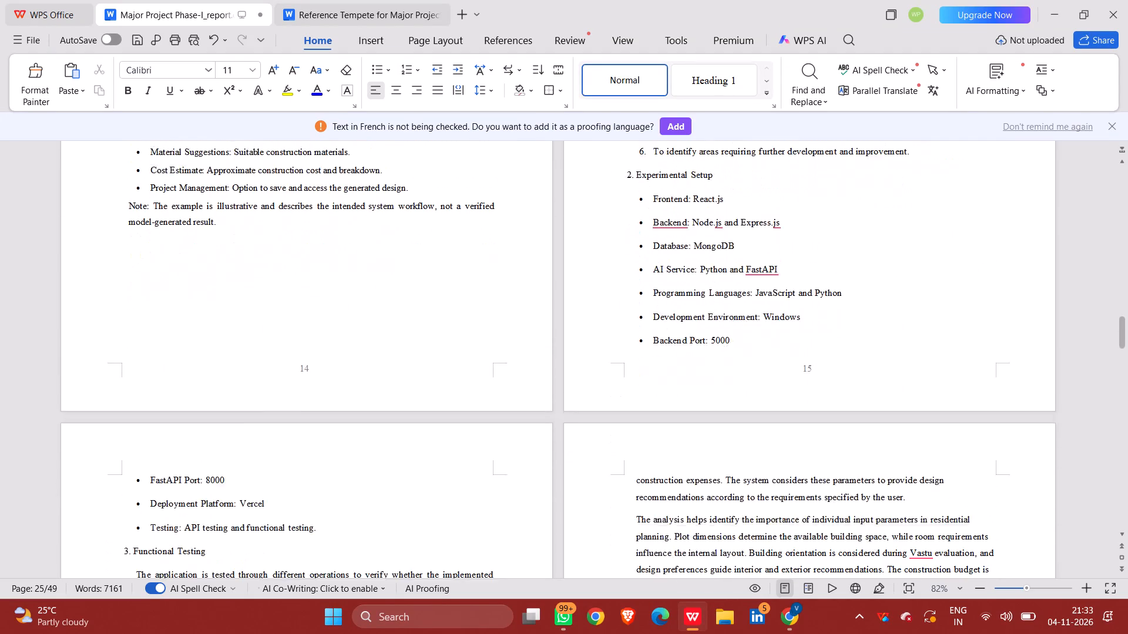
scroll(410, 407, "down", 6)
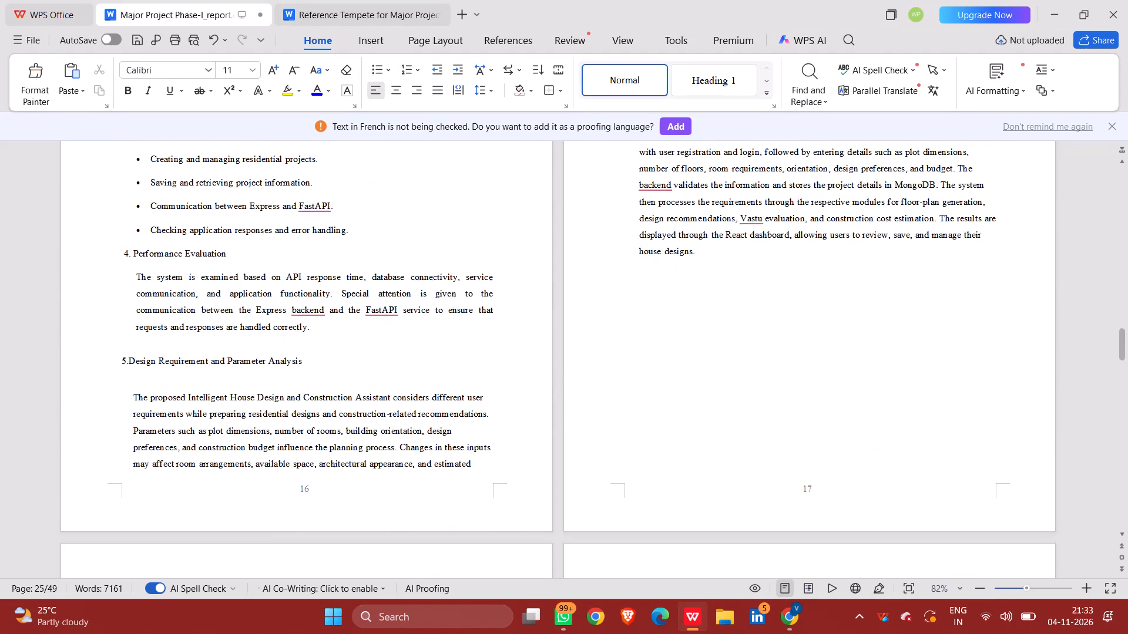
scroll(410, 407, "up", 3)
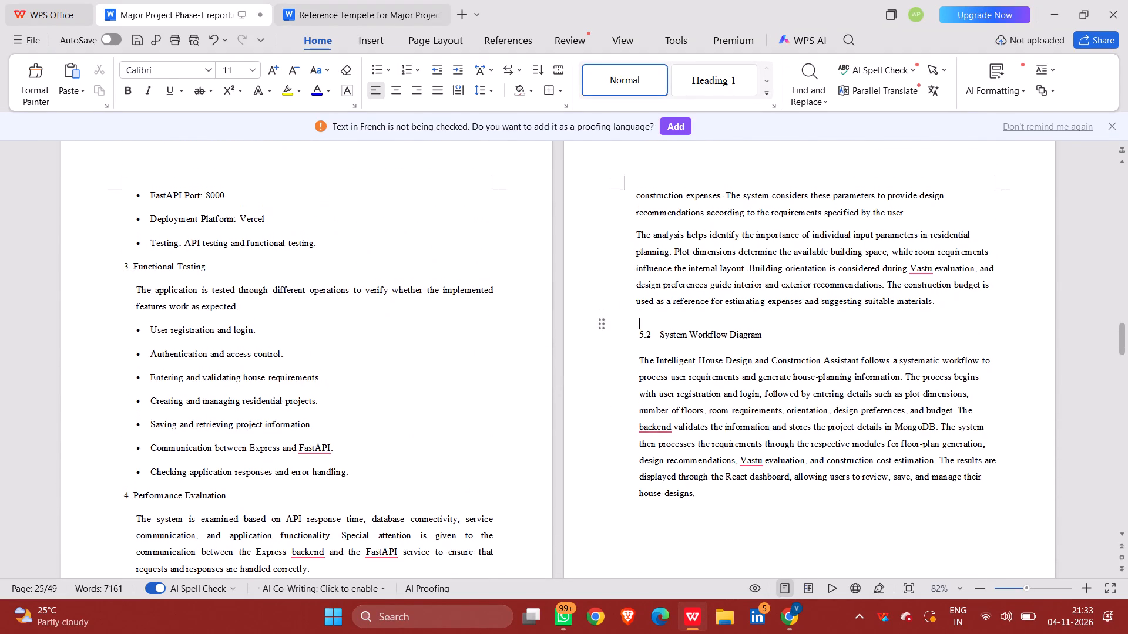
scroll(410, 407, "down", 3)
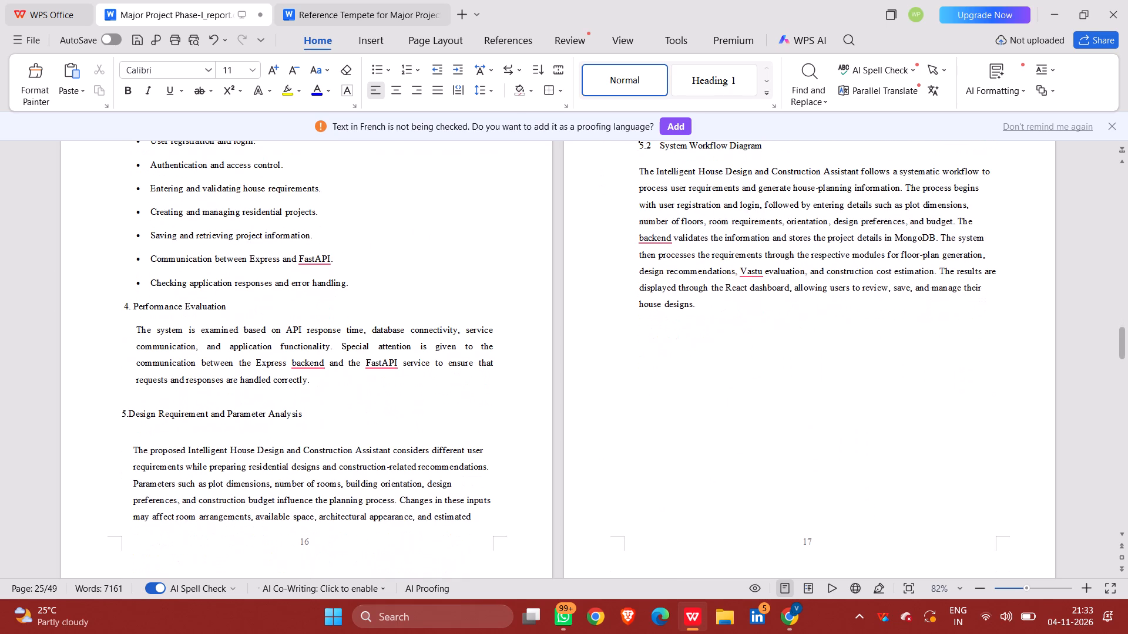
scroll(410, 407, "down", 3)
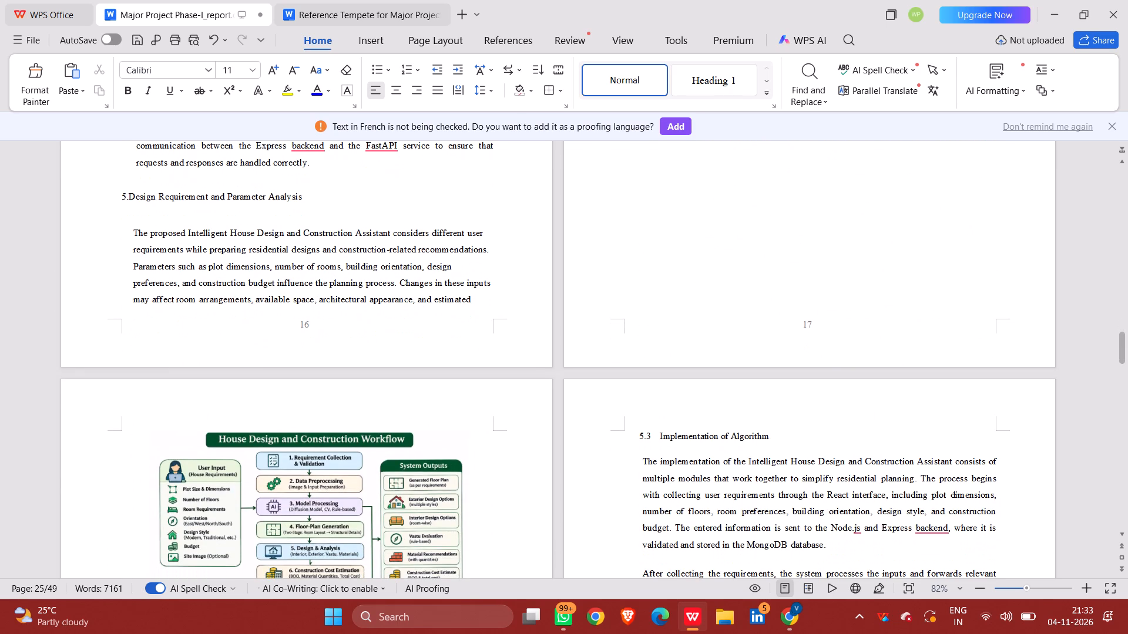
left_click(214, 437)
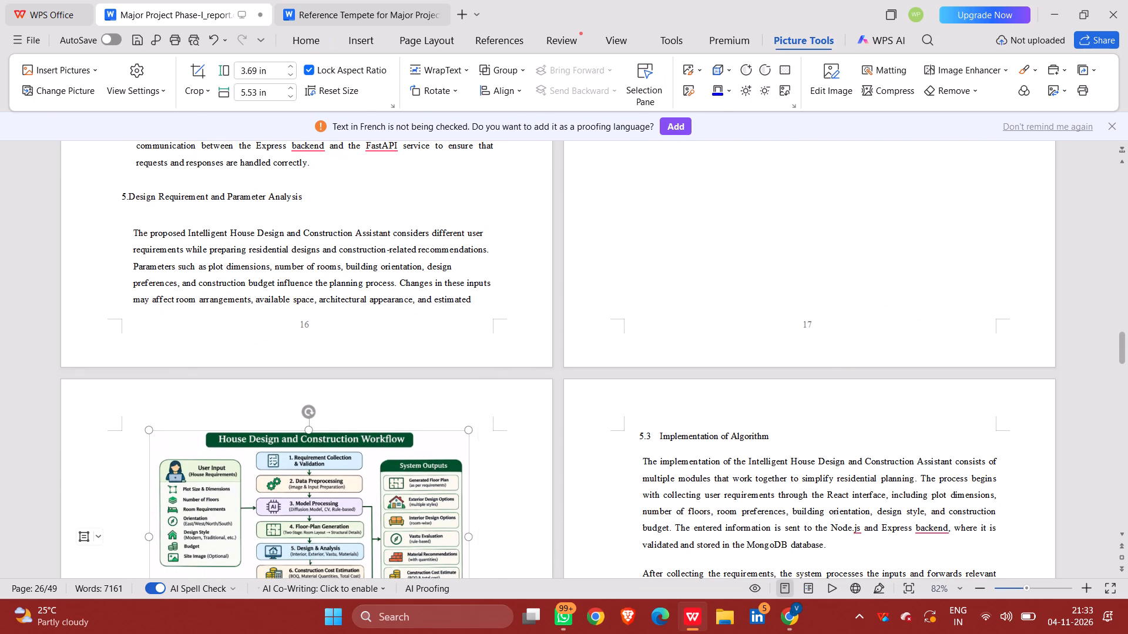
scroll(408, 348, "down", 1)
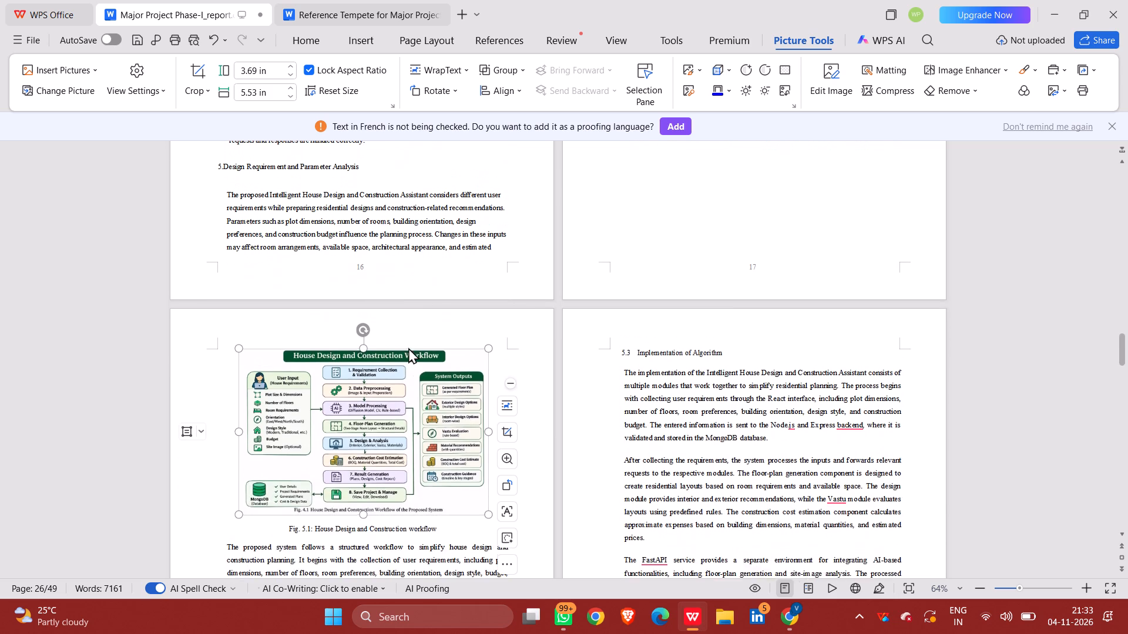
scroll(408, 348, "down", 1)
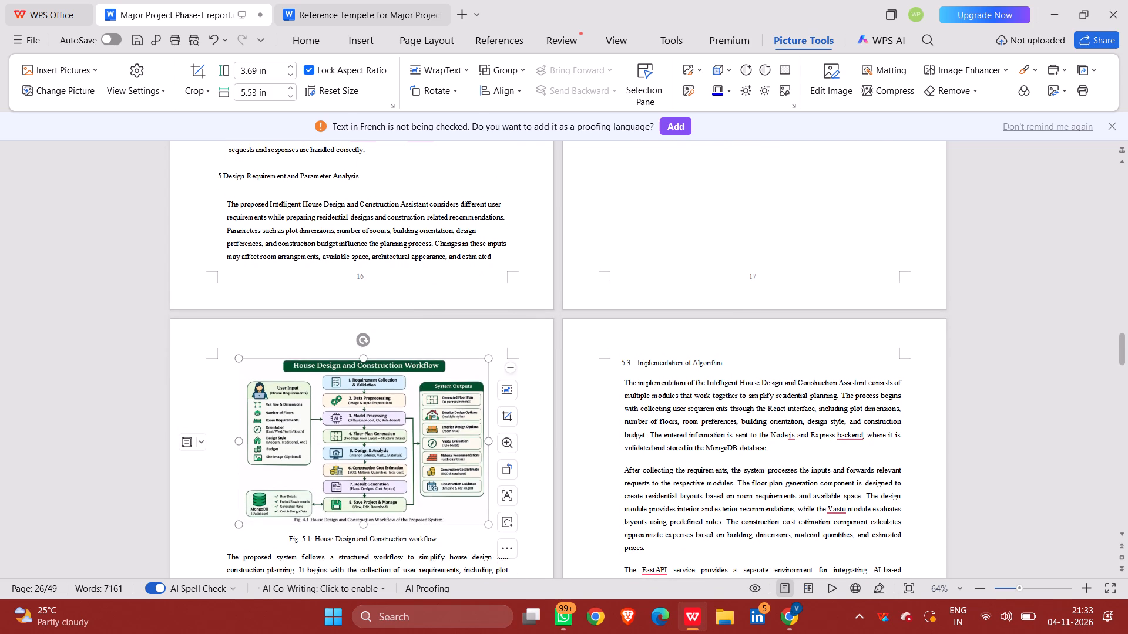
left_click_drag(315, 387, 658, 225)
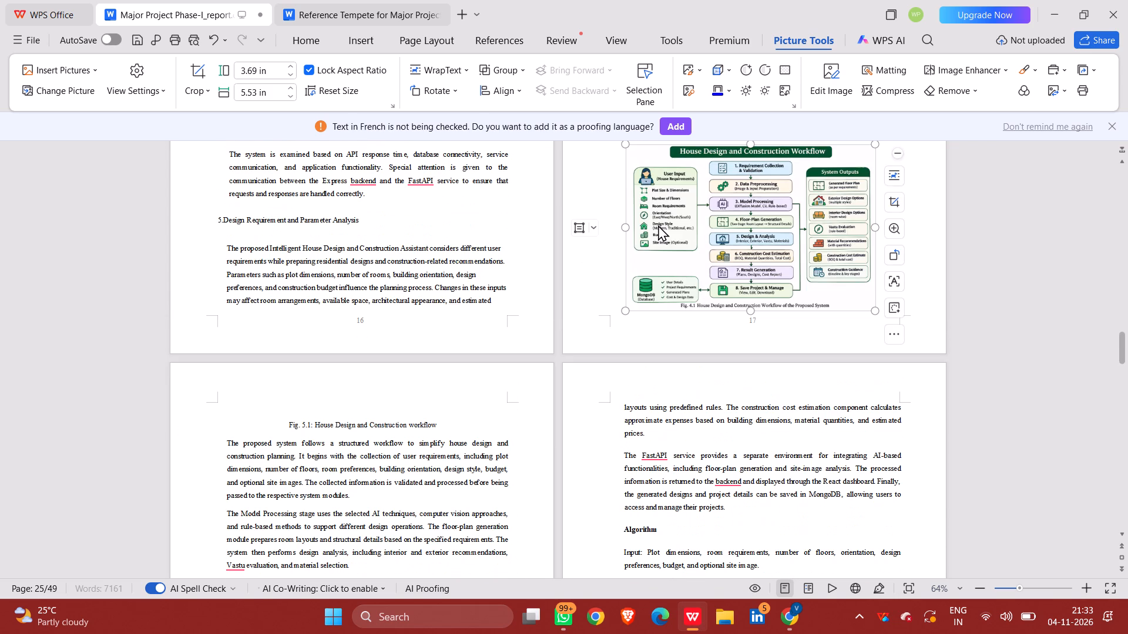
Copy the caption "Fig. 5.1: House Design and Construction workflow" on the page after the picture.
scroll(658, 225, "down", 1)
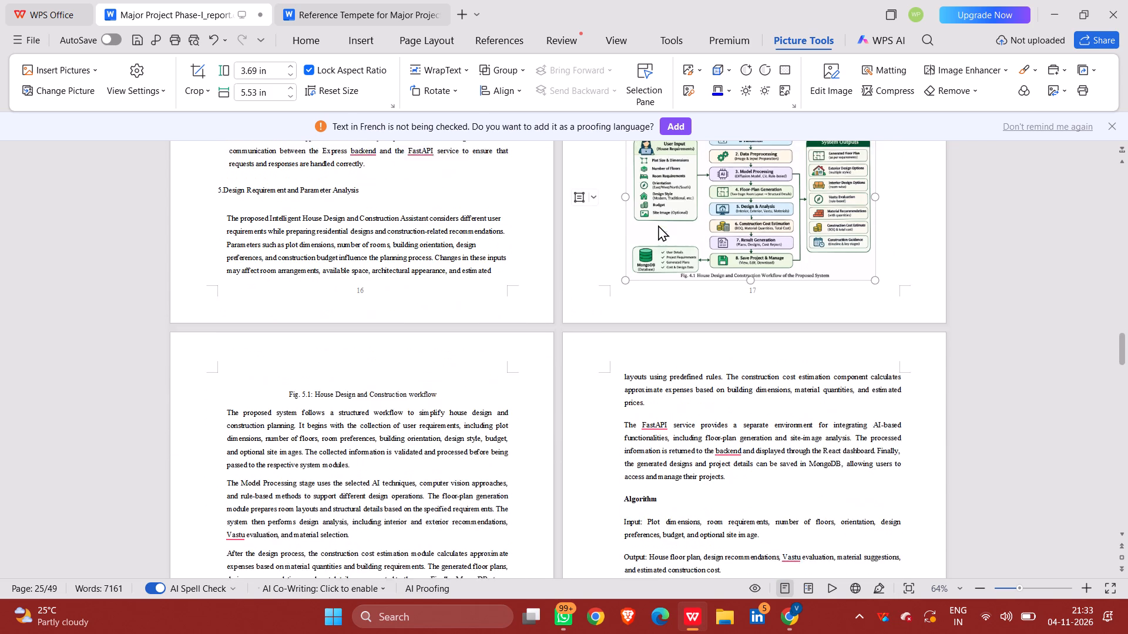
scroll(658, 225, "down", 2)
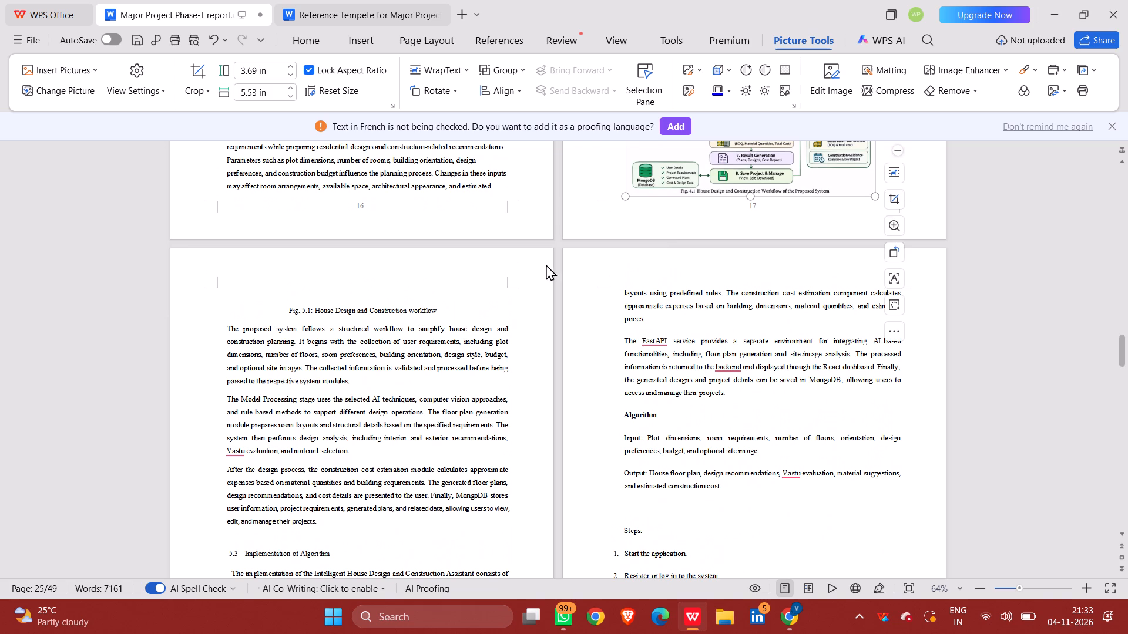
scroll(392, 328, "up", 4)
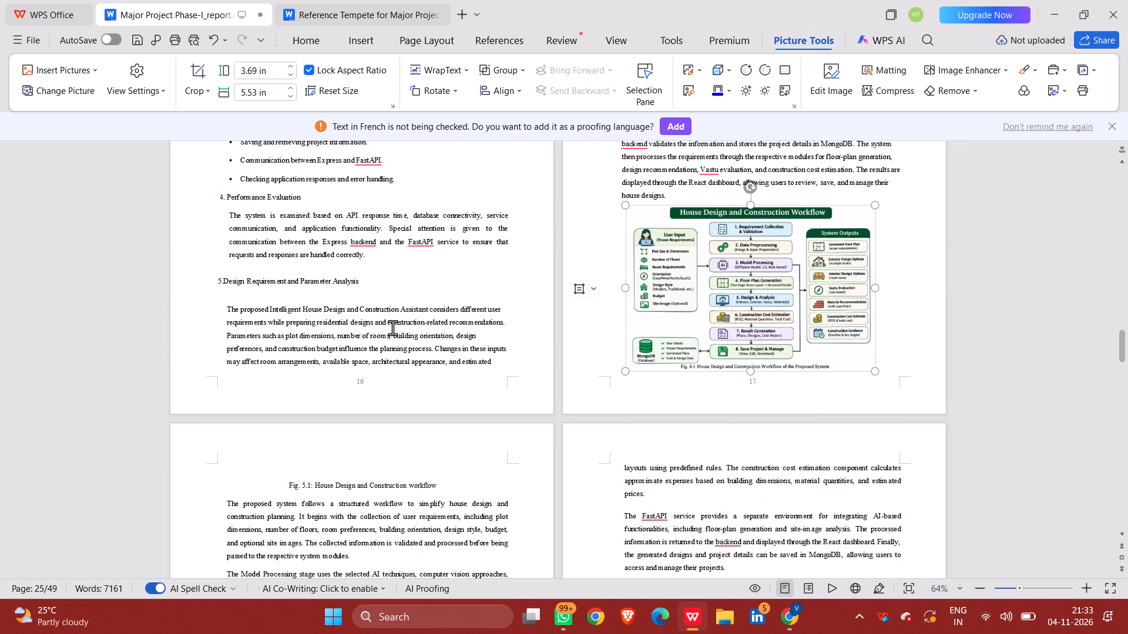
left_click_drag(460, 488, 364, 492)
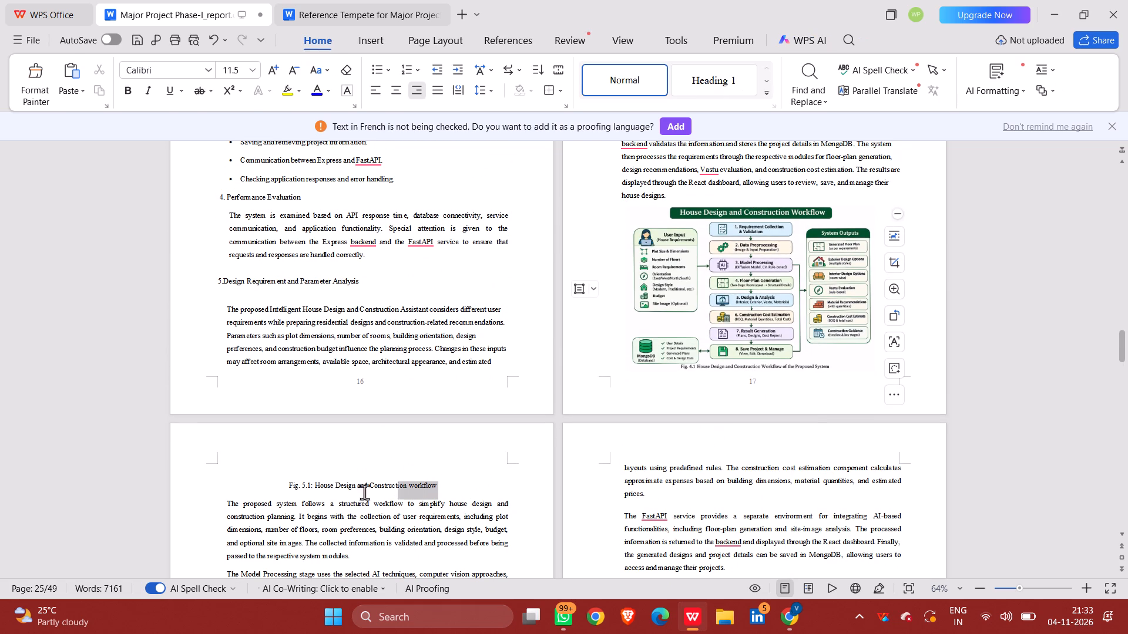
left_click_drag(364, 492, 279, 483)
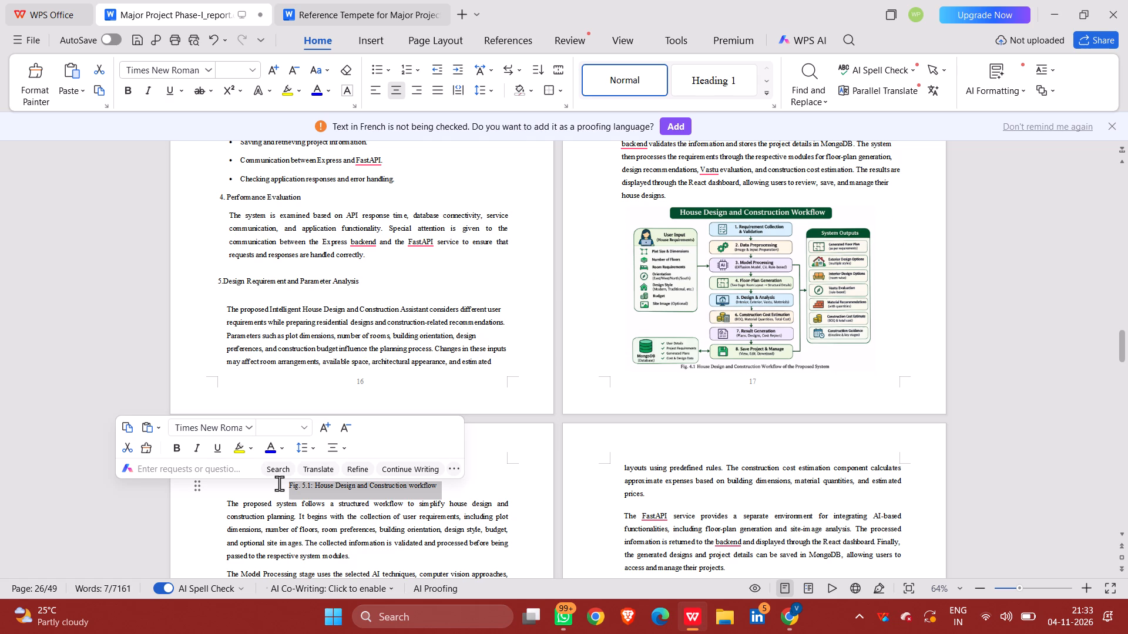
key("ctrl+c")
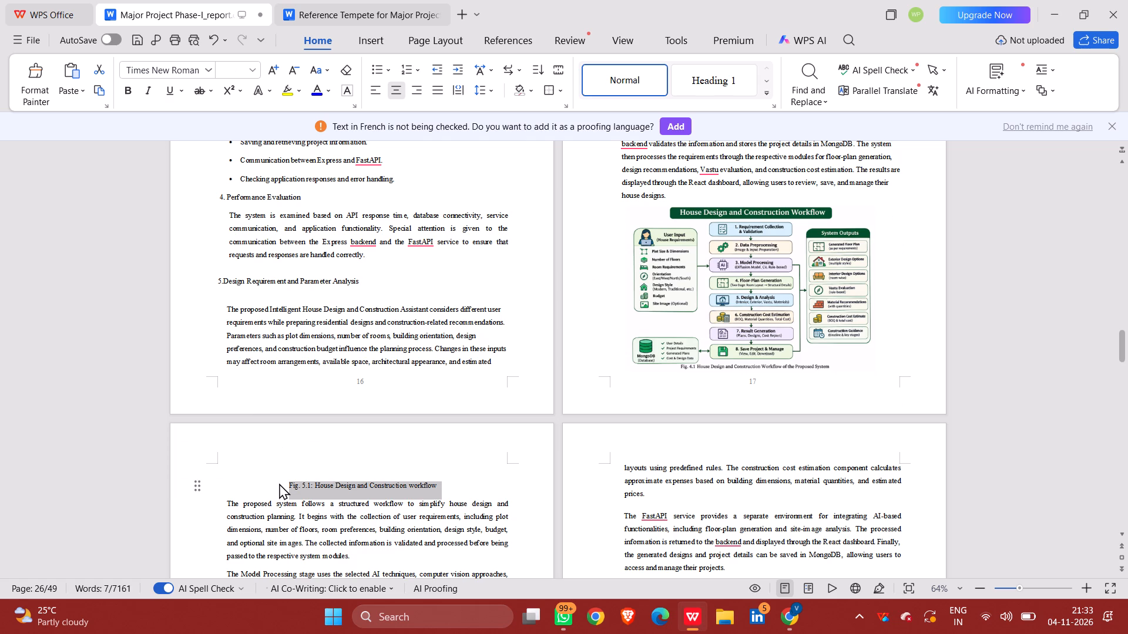
Shrink the House Design and Construction Workflow picture proportionally to about 3.47 in high by 5.20 in wide.
left_click(712, 311)
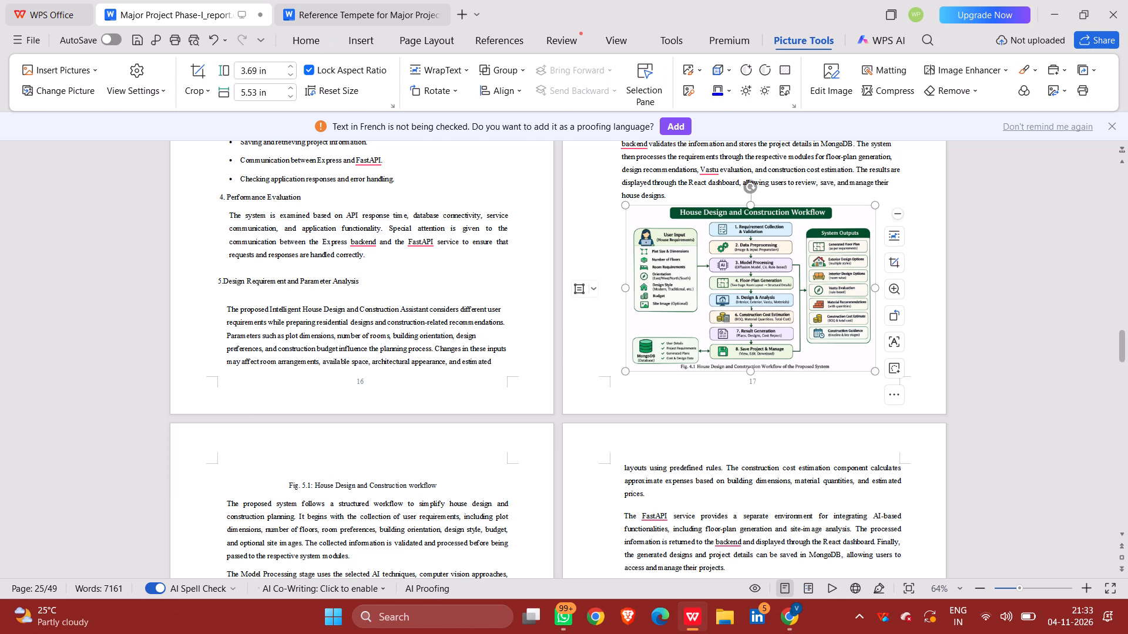
left_click_drag(875, 370, 867, 357)
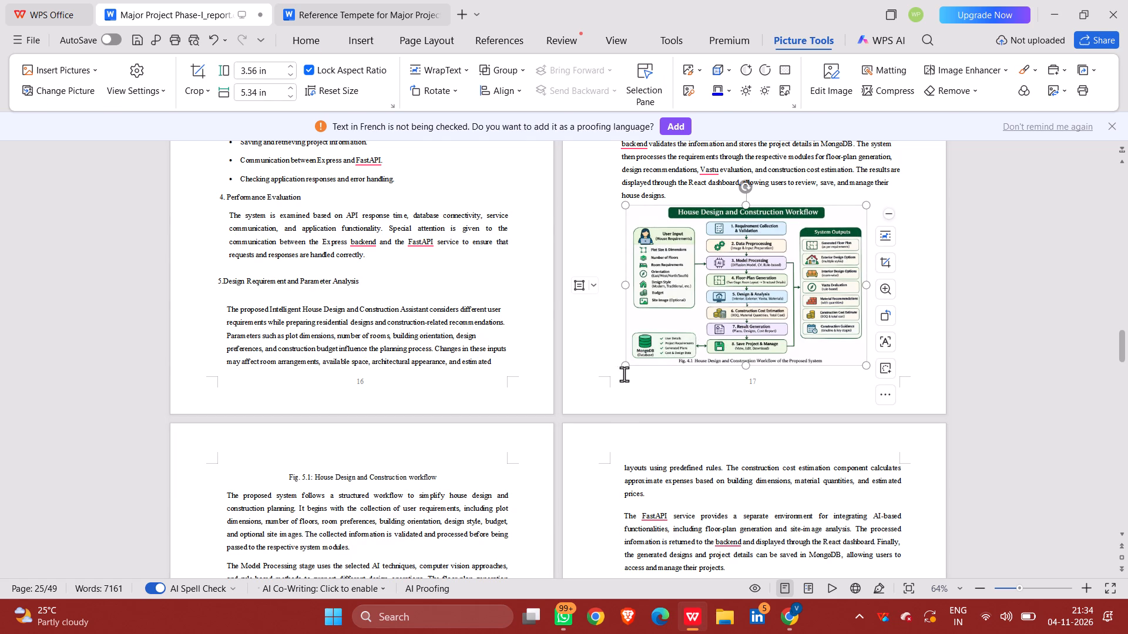
left_click_drag(624, 367, 630, 359)
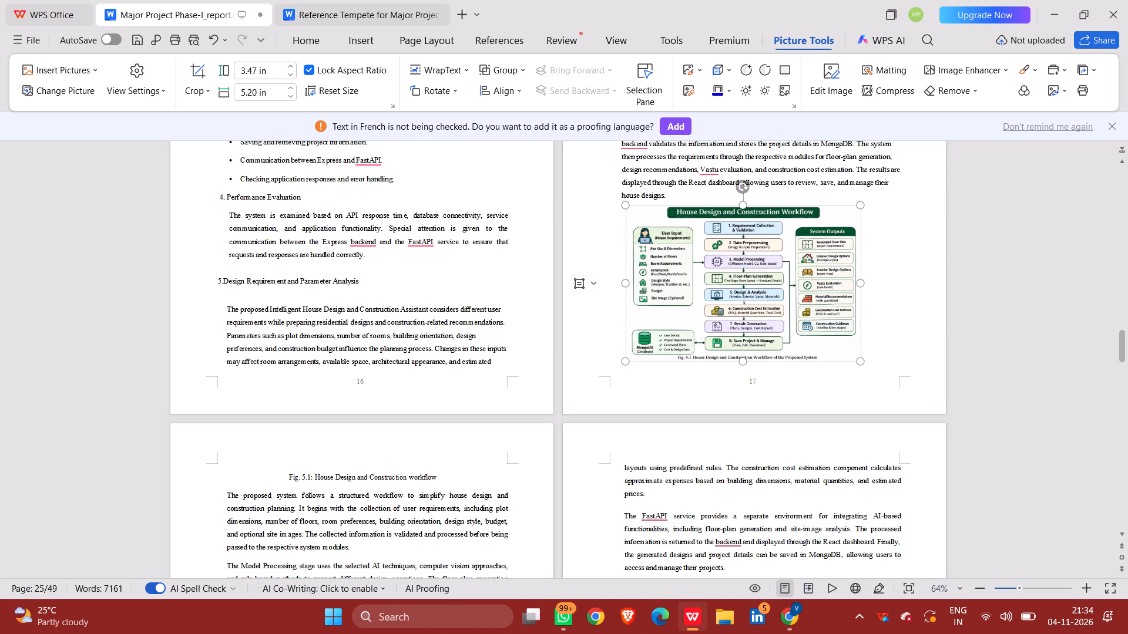
Pull the Fig. 5.1 caption back onto page 17 directly beneath the workflow picture and indent it by one tab stop.
left_click(286, 477)
key("BackSpace")
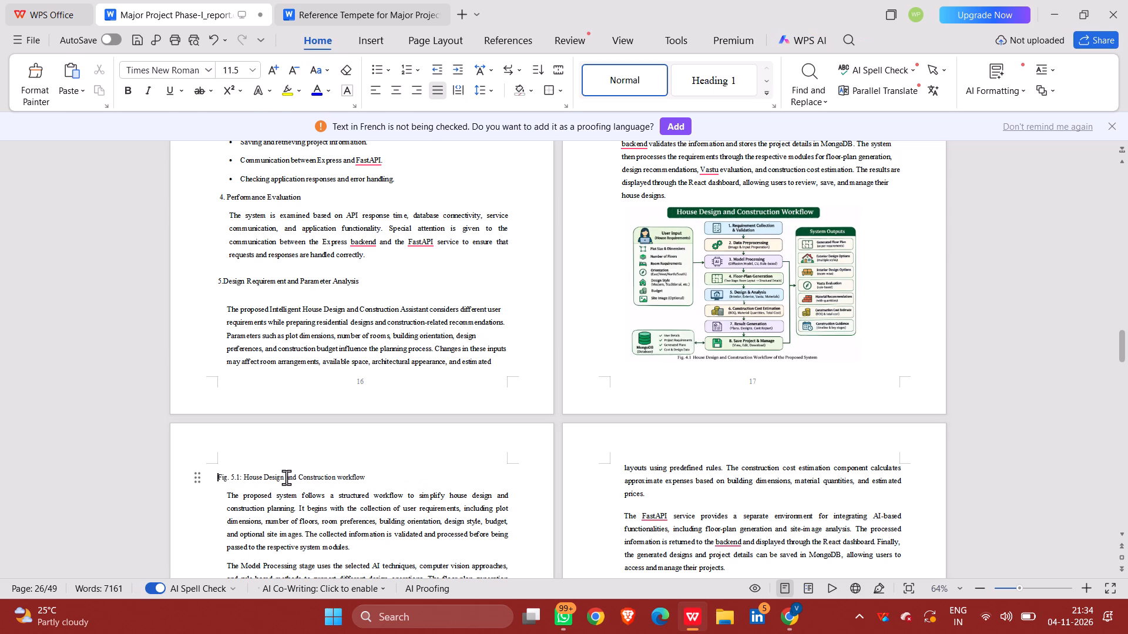
key("BackSpace")
key("BackSpace")
key("BackSpace")
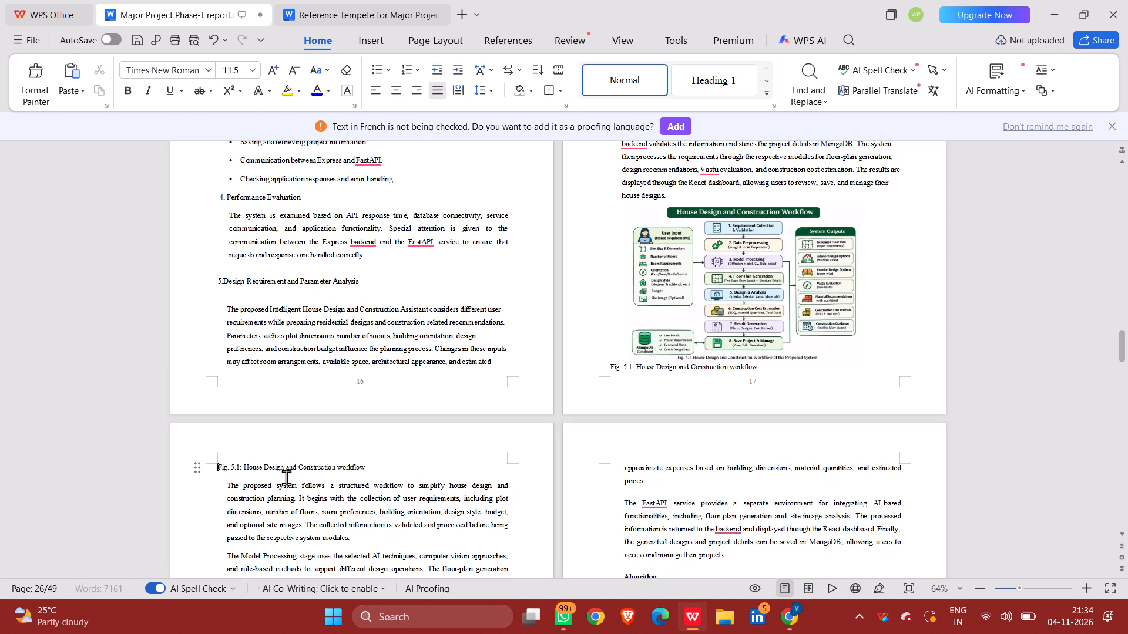
key("Tab")
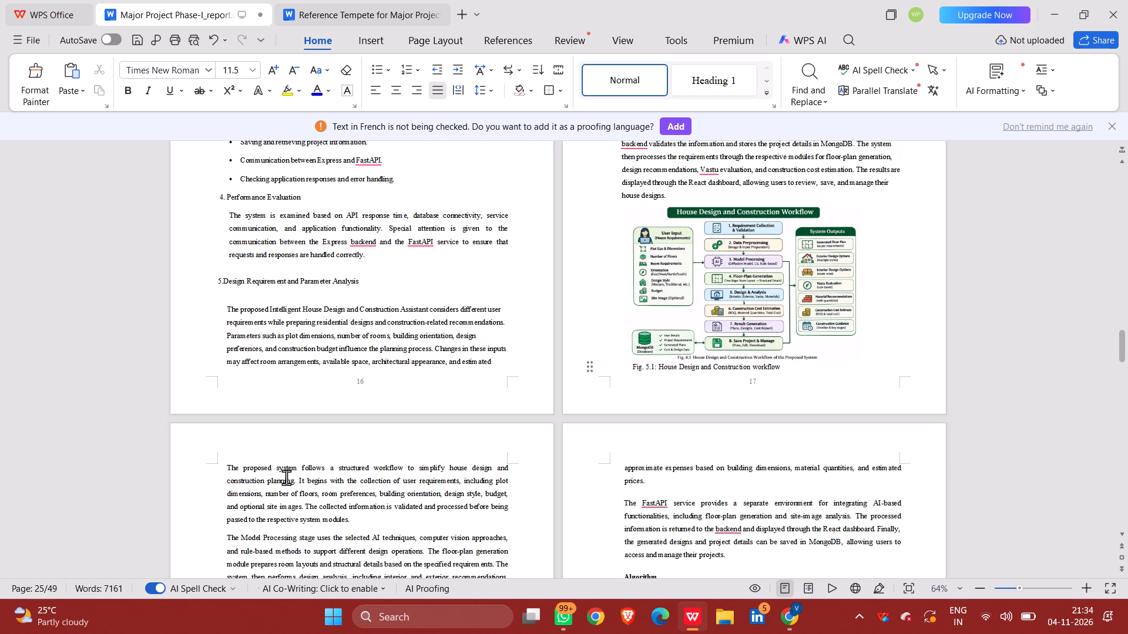
Indent the "Fig. 5.1: House Design and Construction workflow" caption by two more tab stops beneath the picture on page 17.
key("Tab")
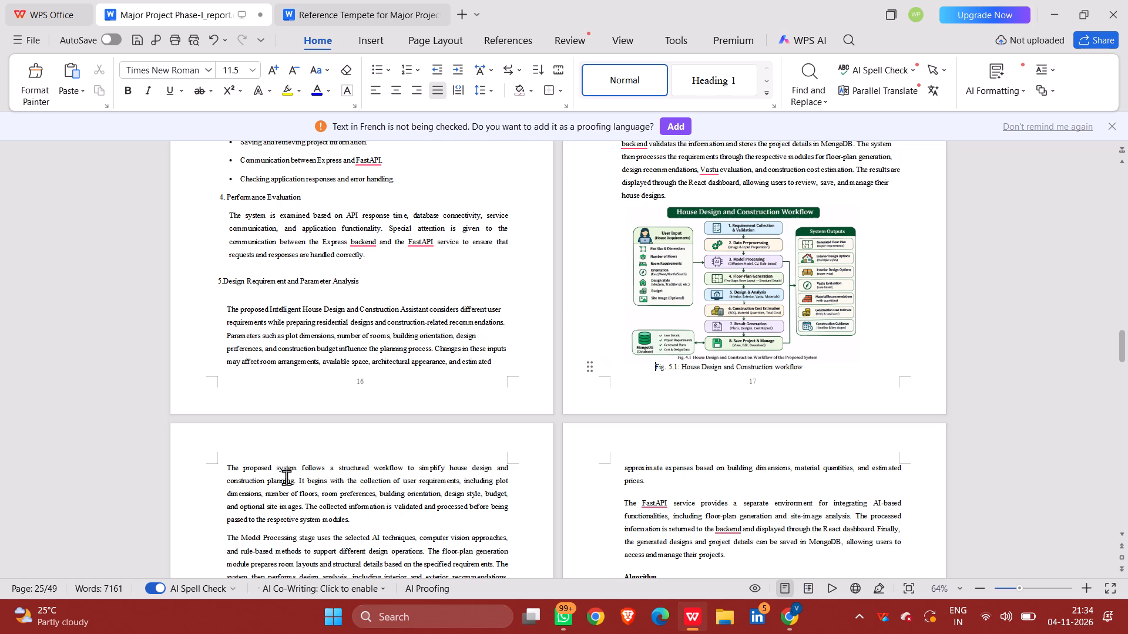
key("Tab")
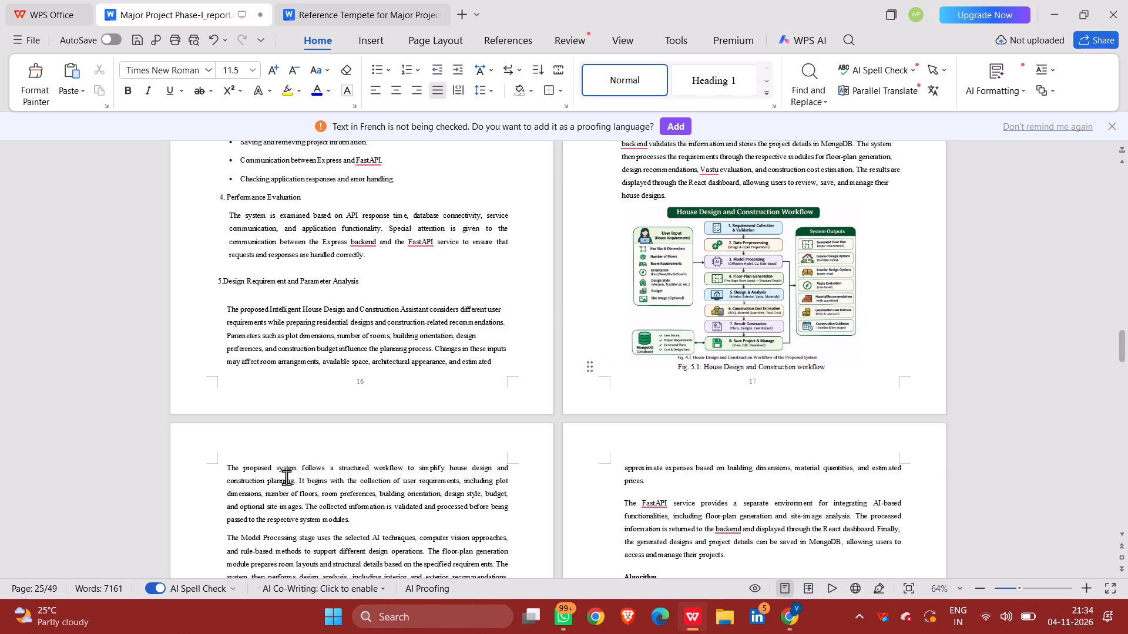
Review the layout from the workflow picture on page 17 through section 5.3 and the numbered algorithm steps.
scroll(286, 477, "down", 2)
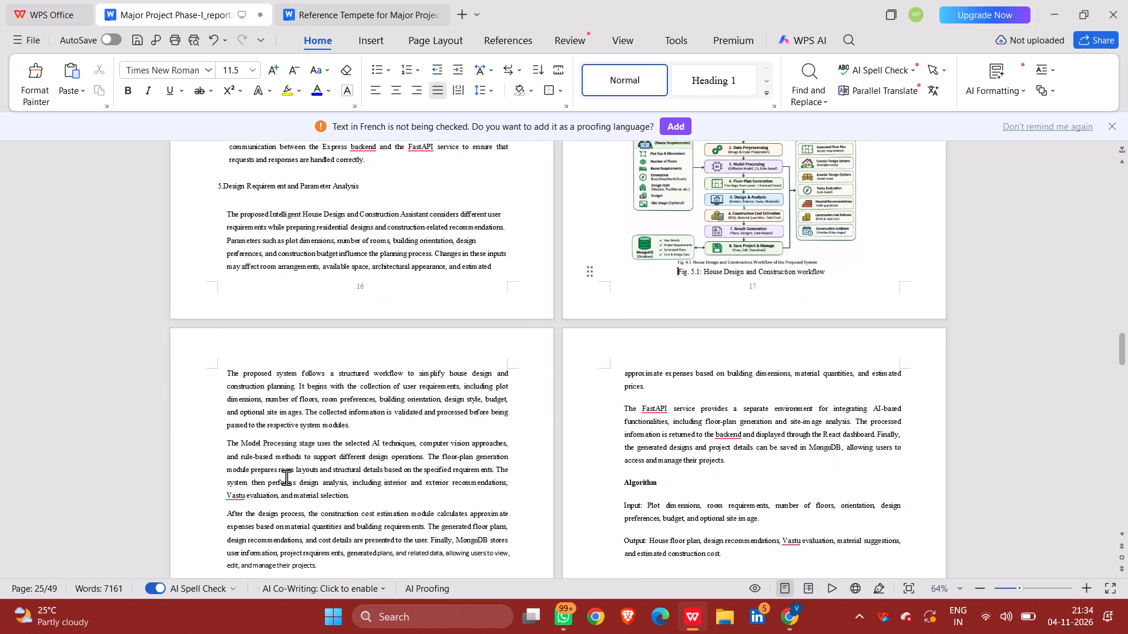
scroll(286, 477, "right", 2)
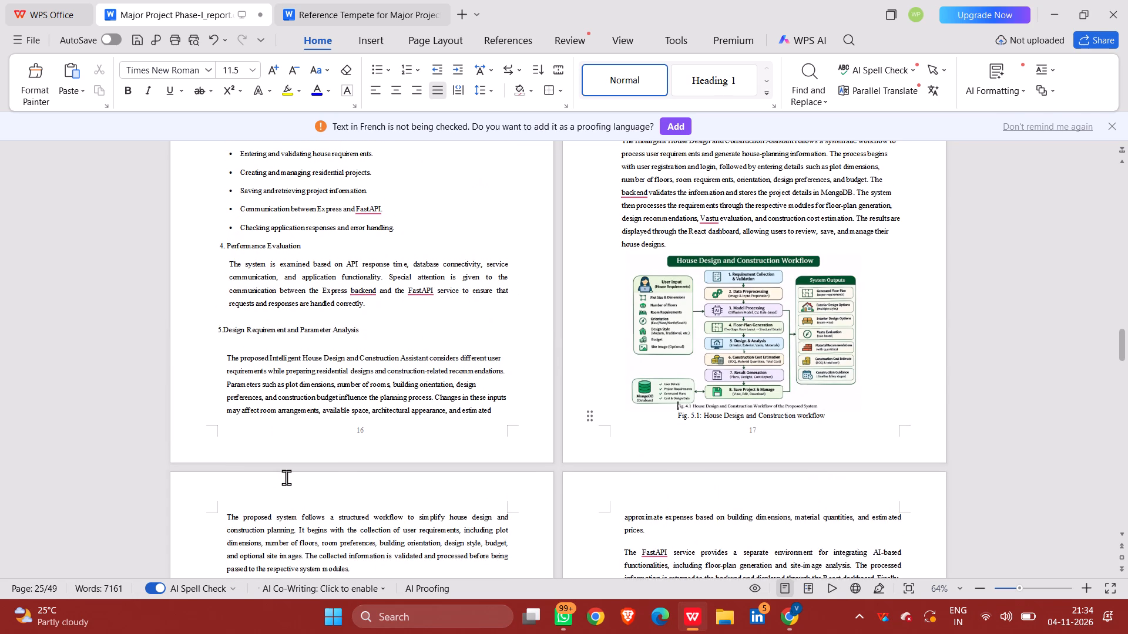
scroll(286, 477, "right", 1)
scroll(286, 477, "up", 1)
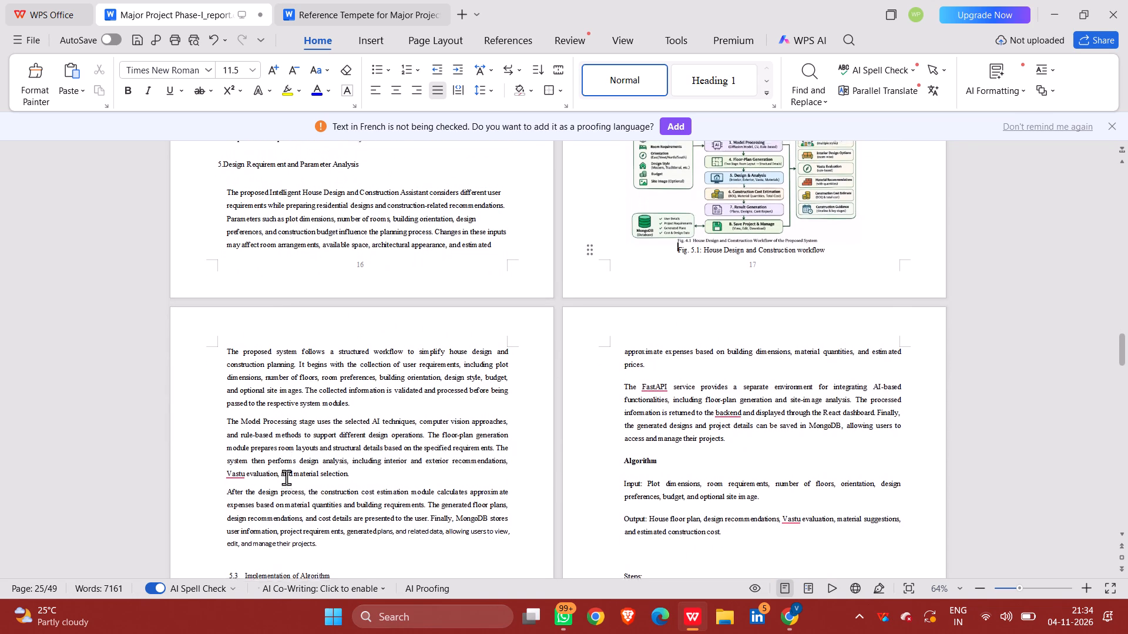
scroll(286, 477, "up", 1)
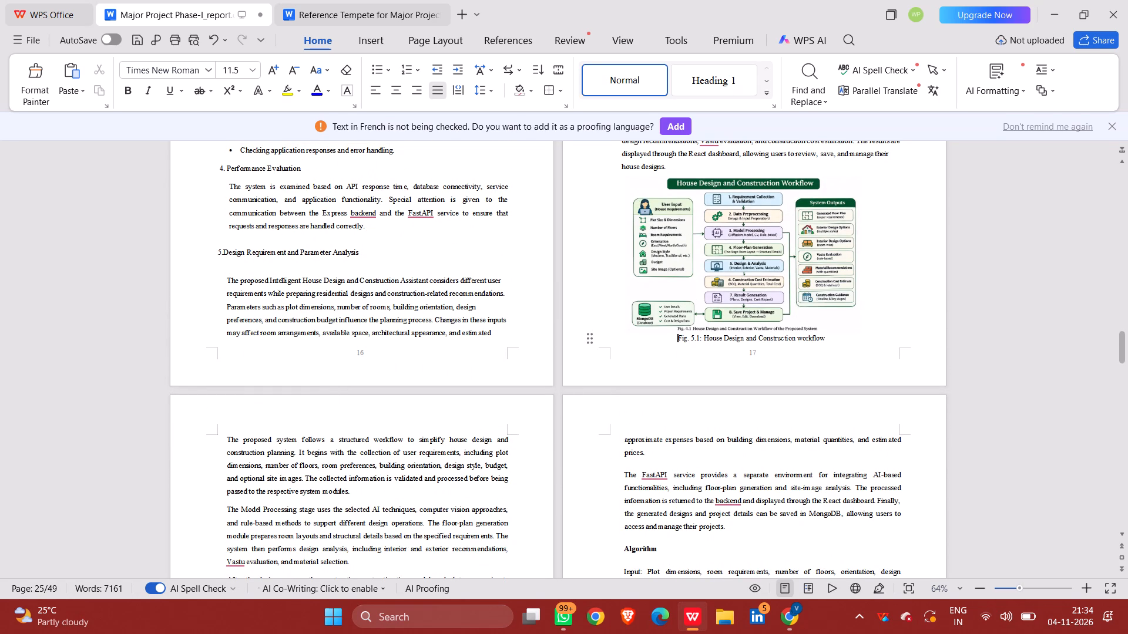
left_click(967, 258)
left_click(774, 235)
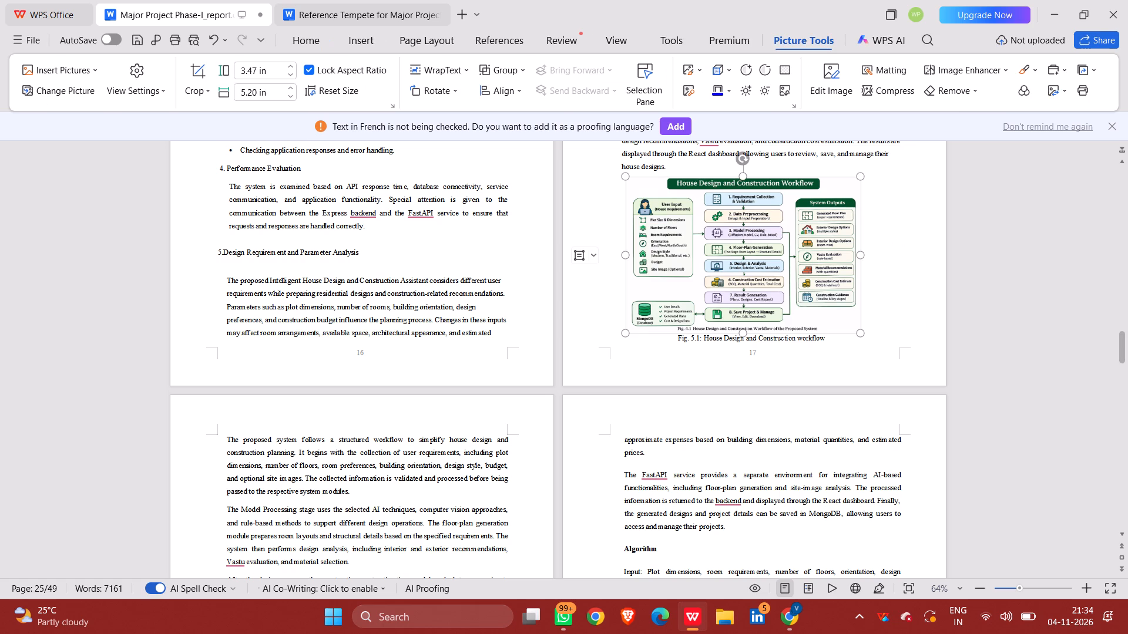
scroll(547, 500, "down", 1)
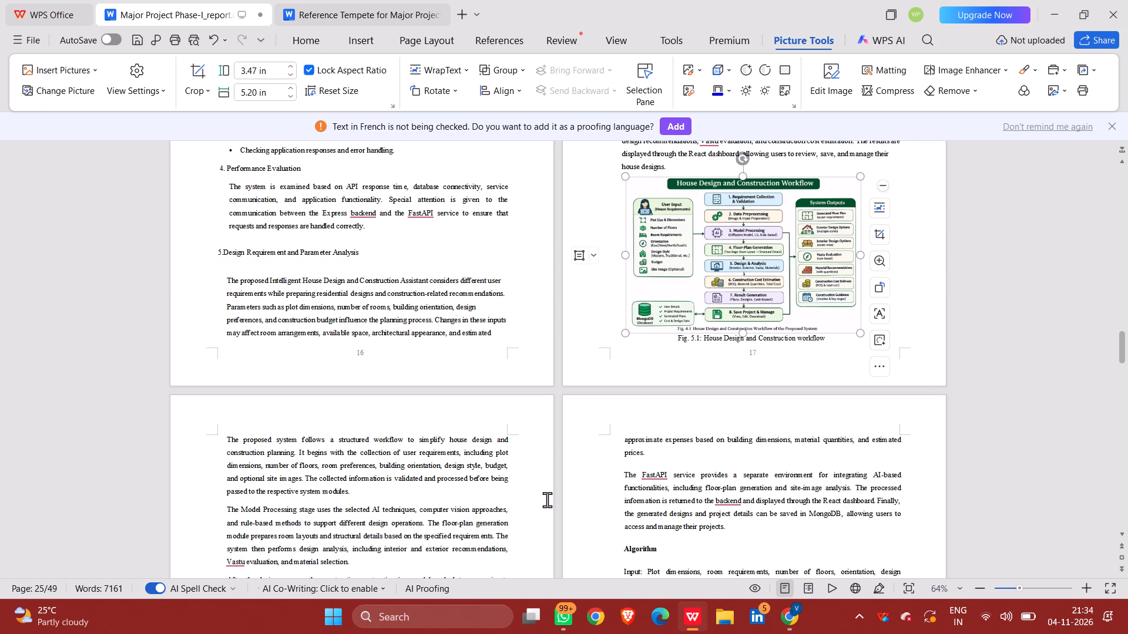
scroll(547, 500, "down", 3)
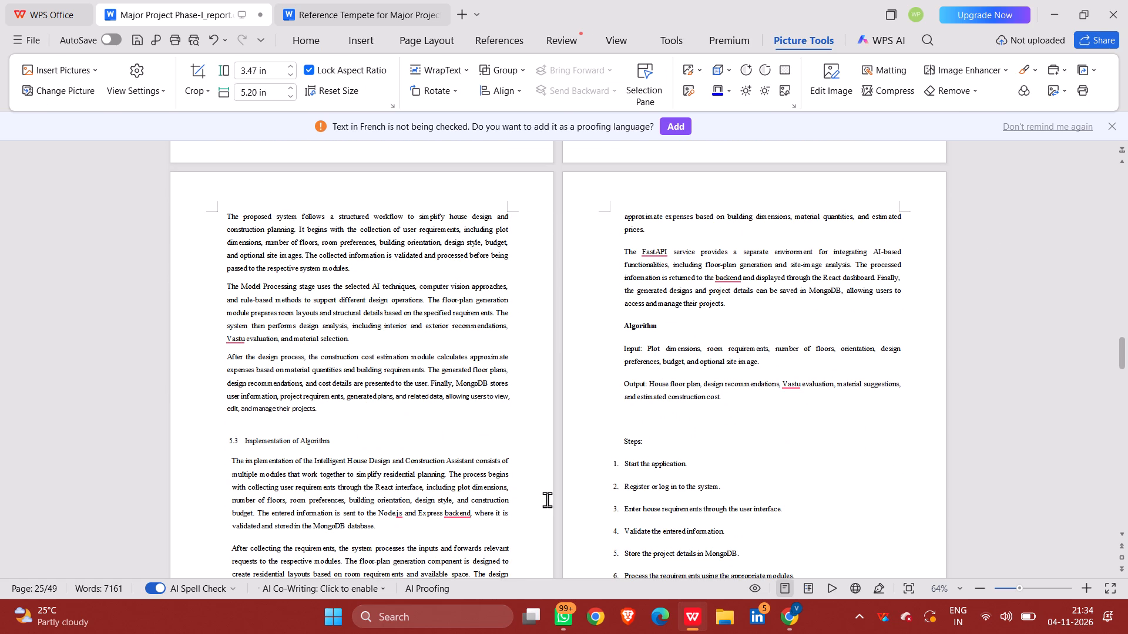
scroll(547, 500, "down", 1)
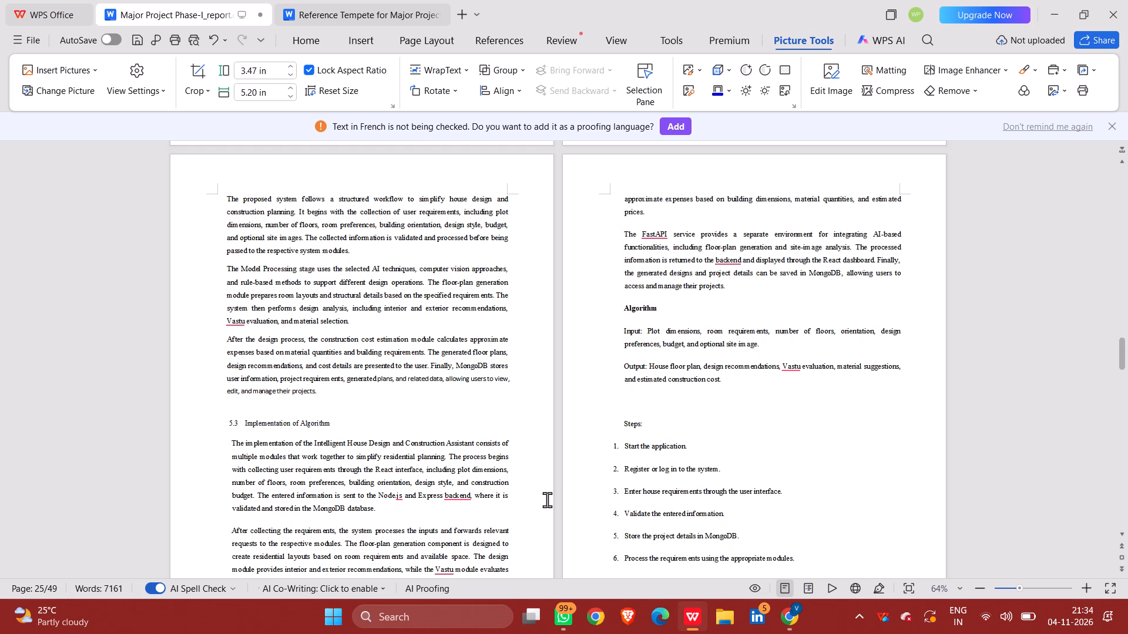
scroll(547, 500, "down", 1)
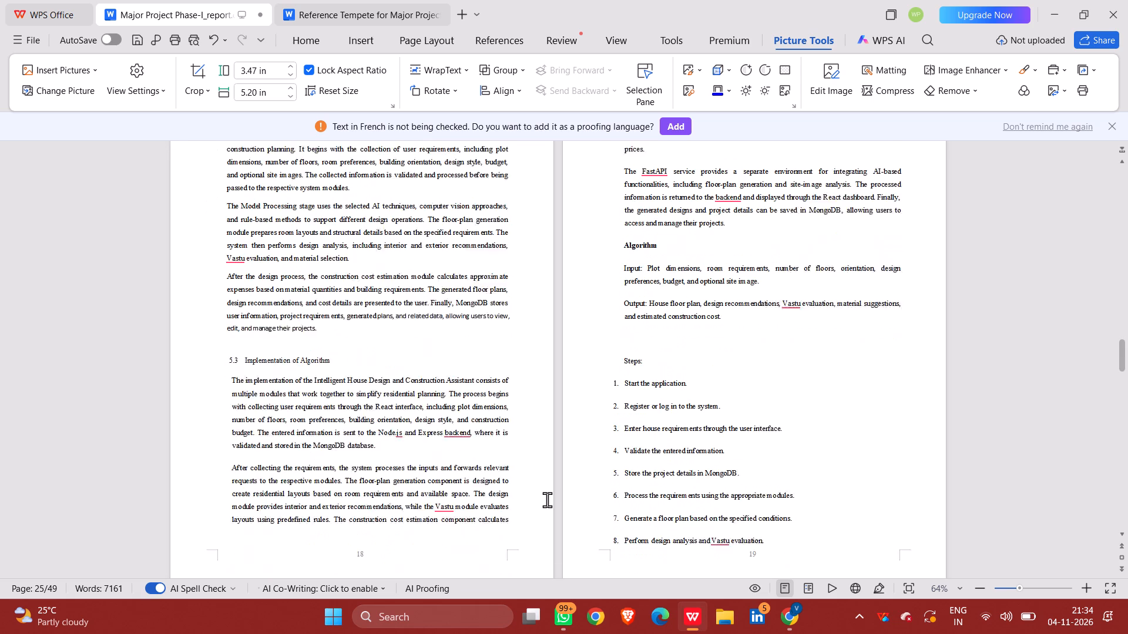
scroll(547, 500, "down", 2)
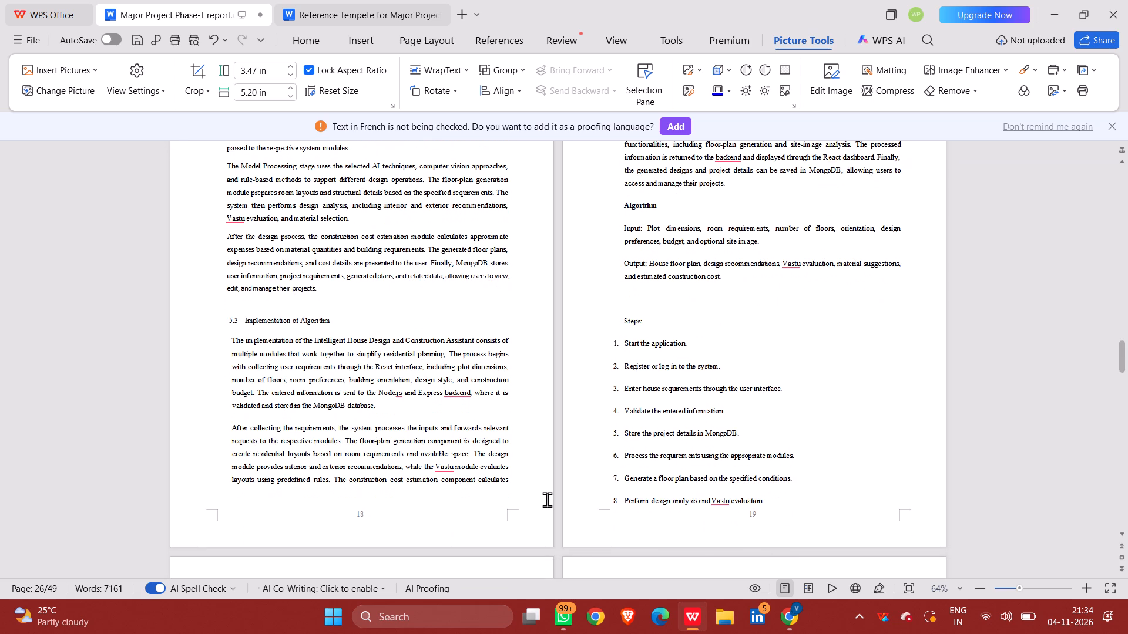
scroll(547, 500, "down", 1)
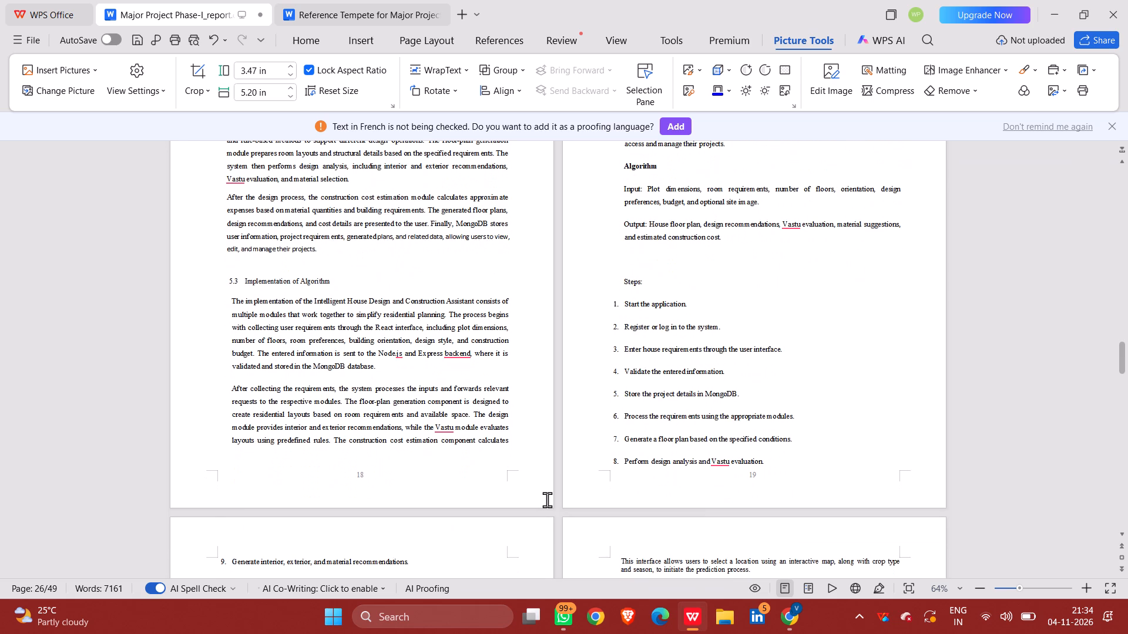
scroll(547, 500, "down", 2)
scroll(547, 500, "up", 1)
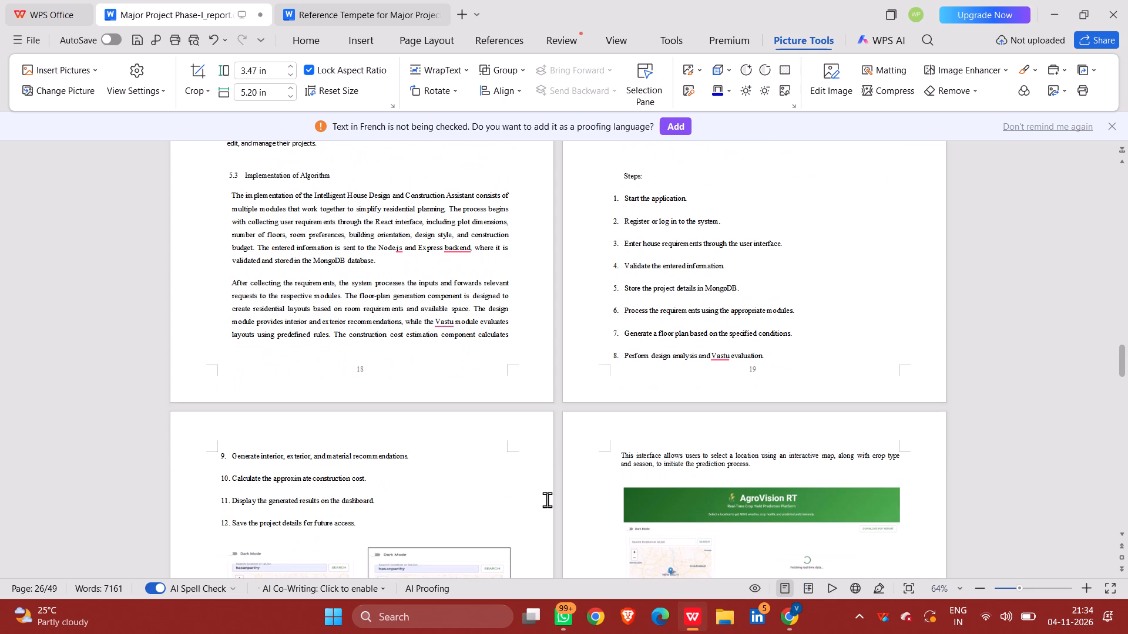
scroll(547, 500, "up", 1)
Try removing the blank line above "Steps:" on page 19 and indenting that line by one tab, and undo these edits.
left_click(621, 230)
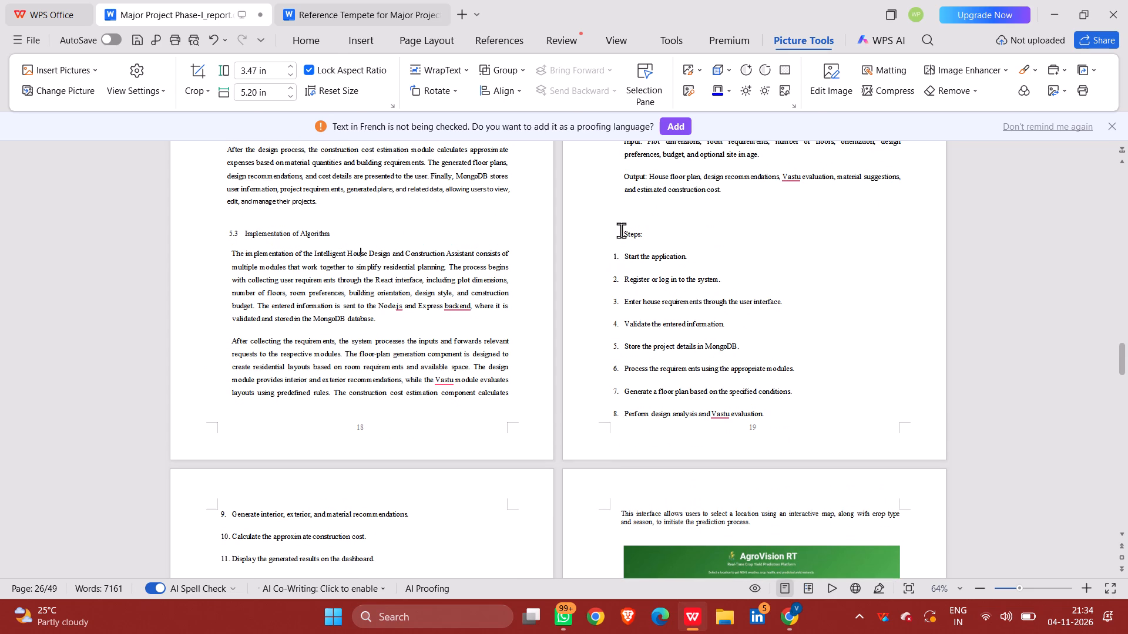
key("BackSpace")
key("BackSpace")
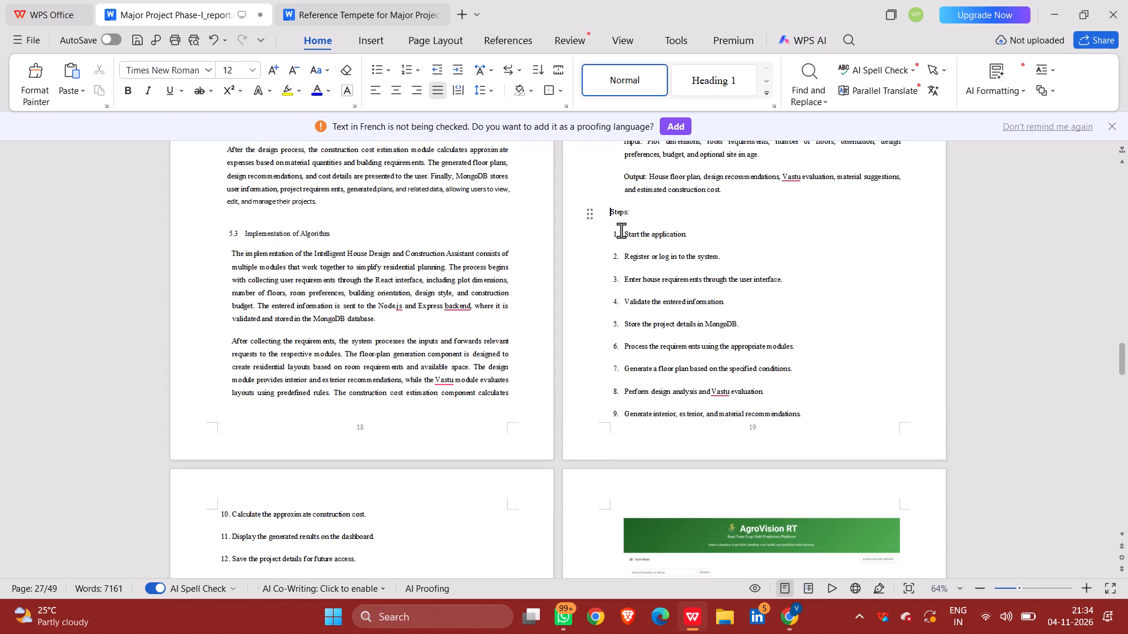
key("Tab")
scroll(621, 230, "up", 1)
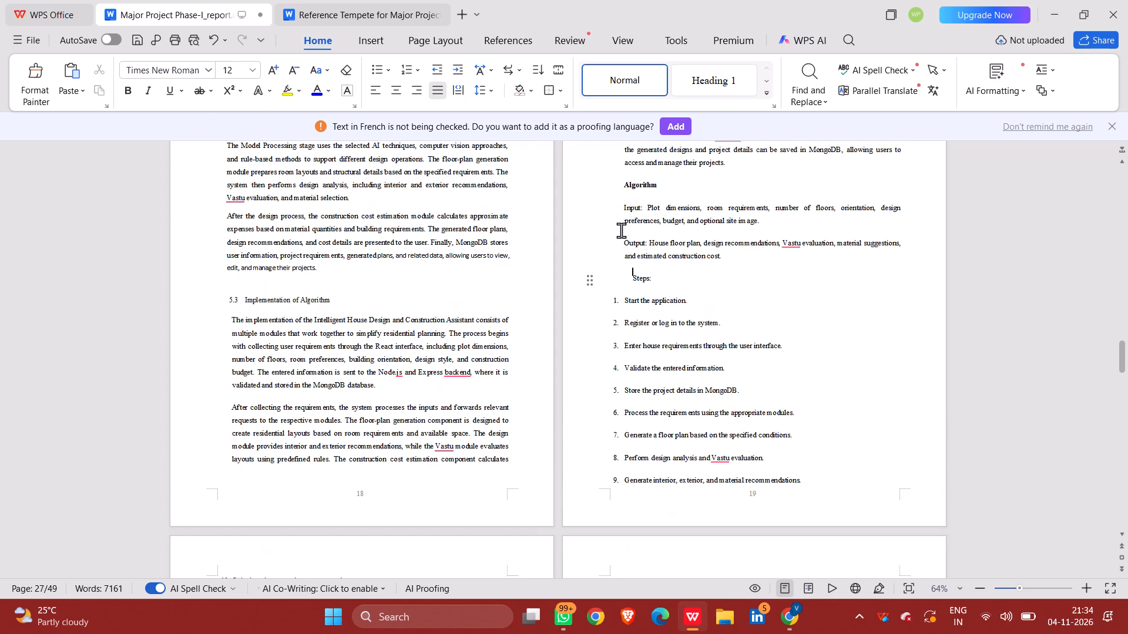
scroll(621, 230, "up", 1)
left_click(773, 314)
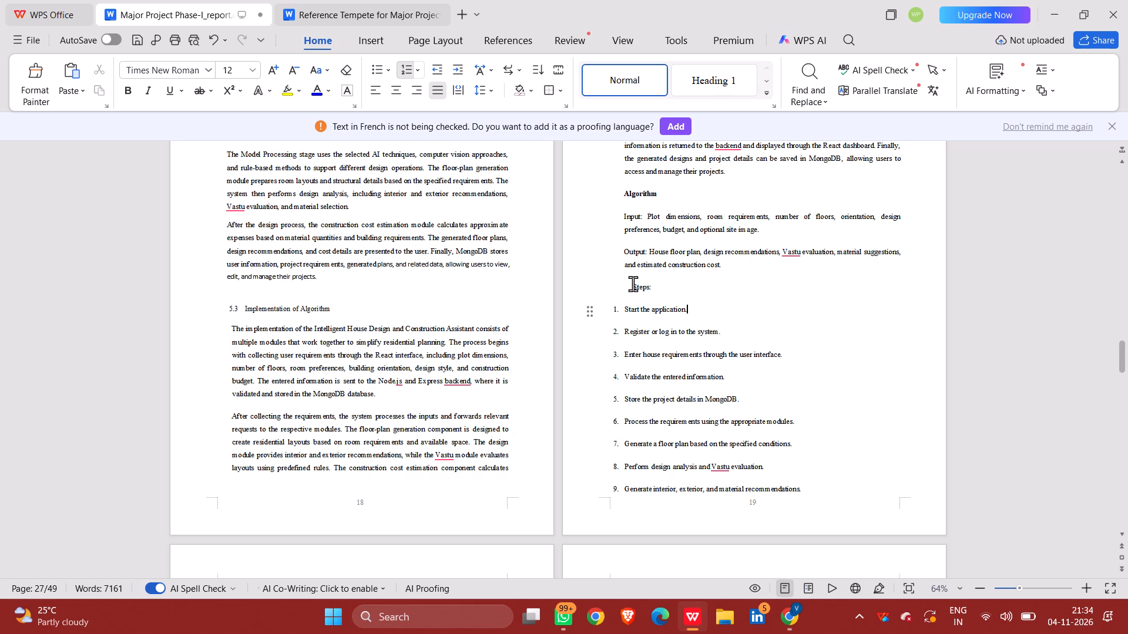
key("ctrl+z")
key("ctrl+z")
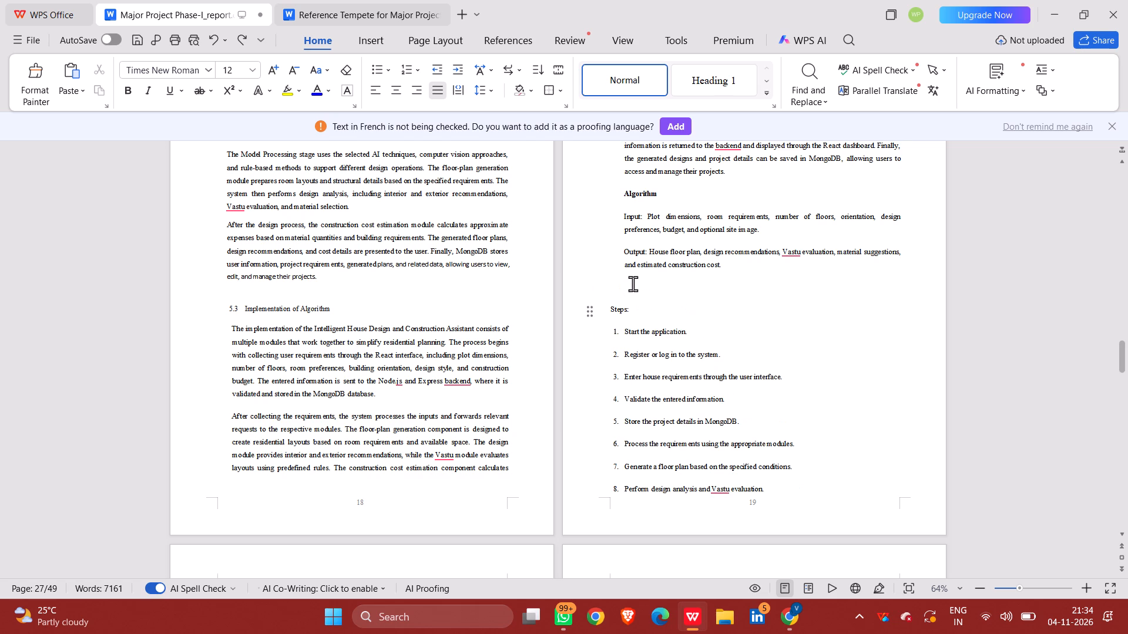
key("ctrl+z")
Switch to the reference template document and examine how its Chapter 5 workflow, algorithm and figure pages are laid out.
scroll(655, 316, "down", 1)
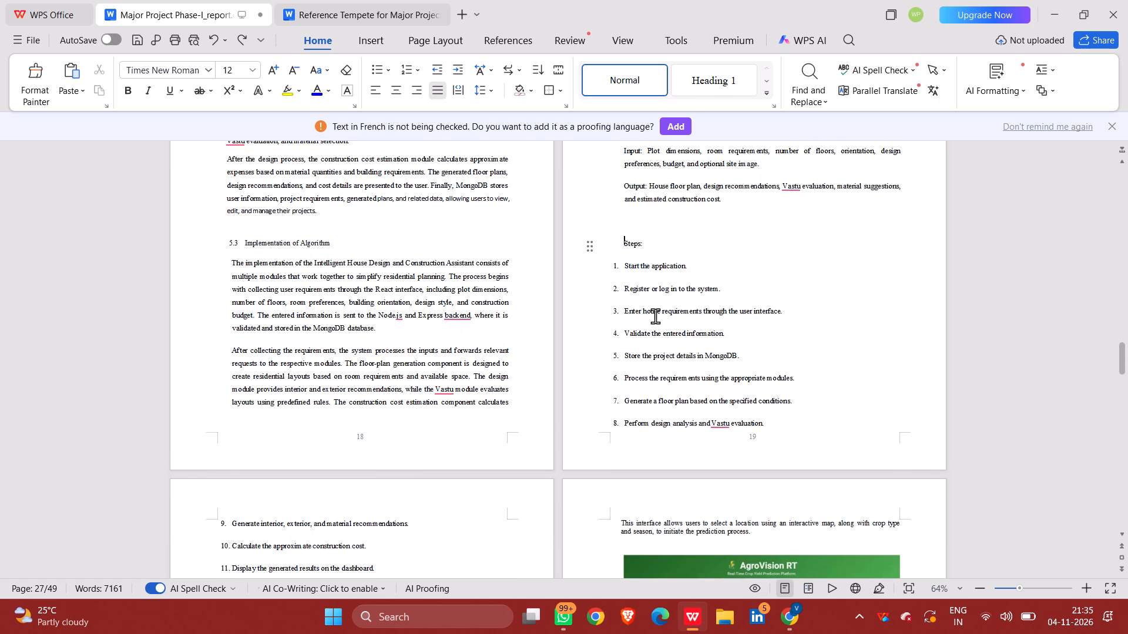
scroll(655, 316, "down", 1)
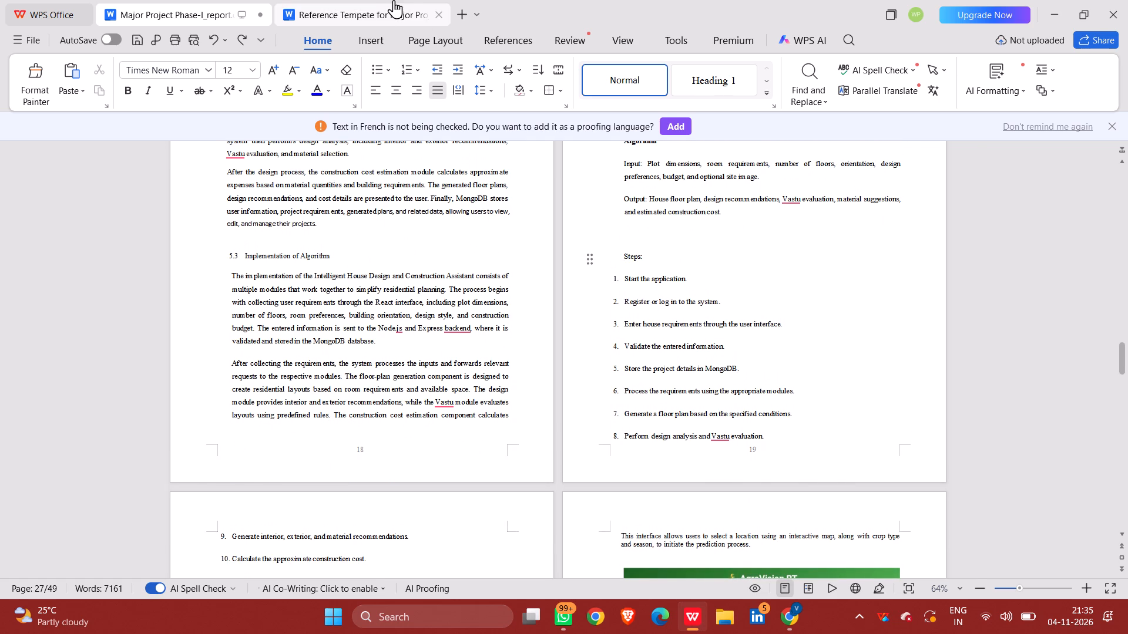
left_click(394, 0)
scroll(506, 345, "down", 12)
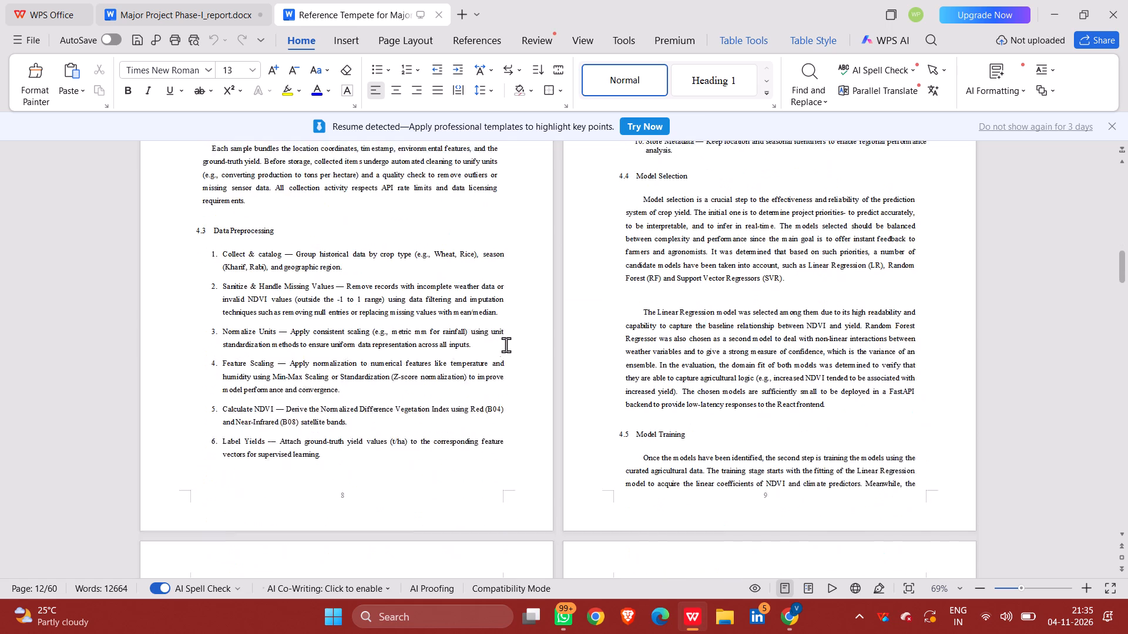
scroll(506, 345, "down", 8)
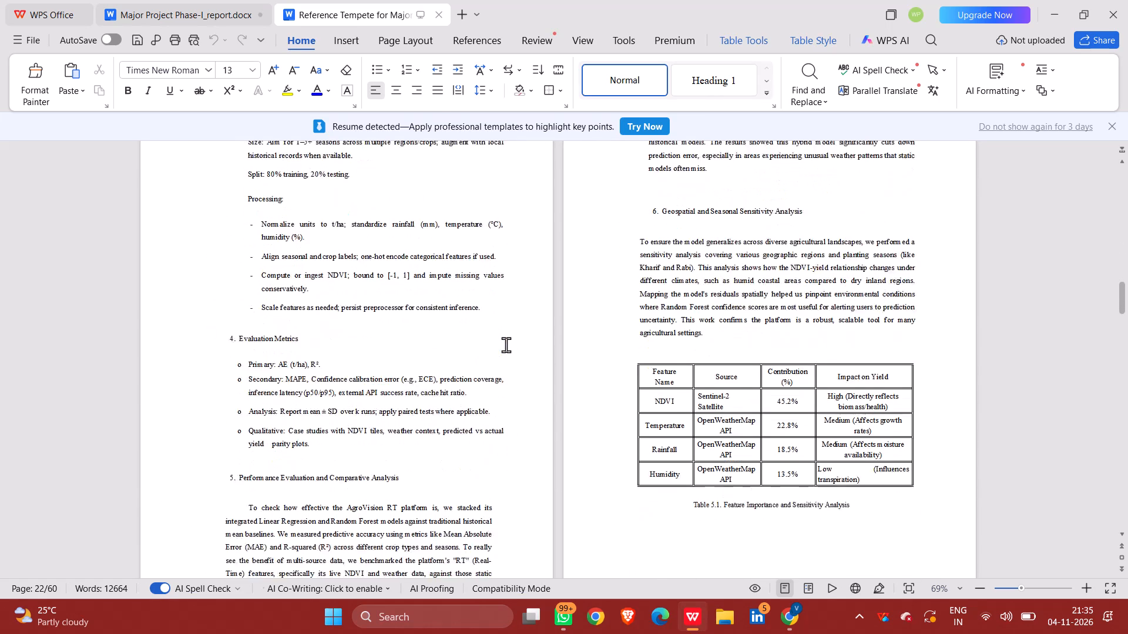
scroll(506, 345, "down", 9)
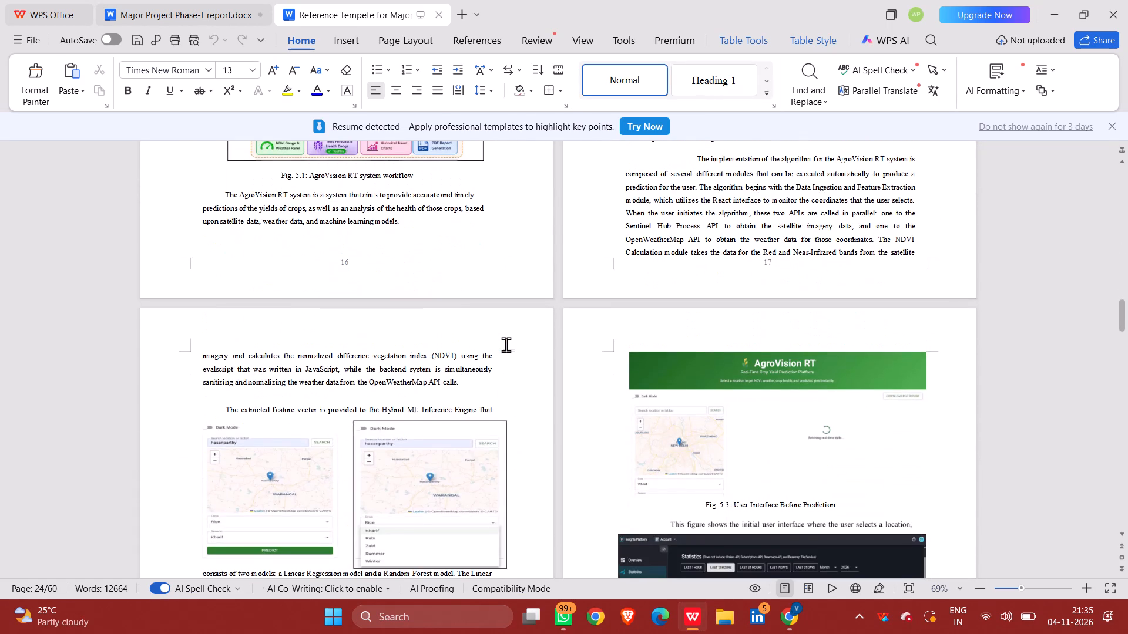
scroll(506, 345, "down", 5)
scroll(506, 345, "up", 7)
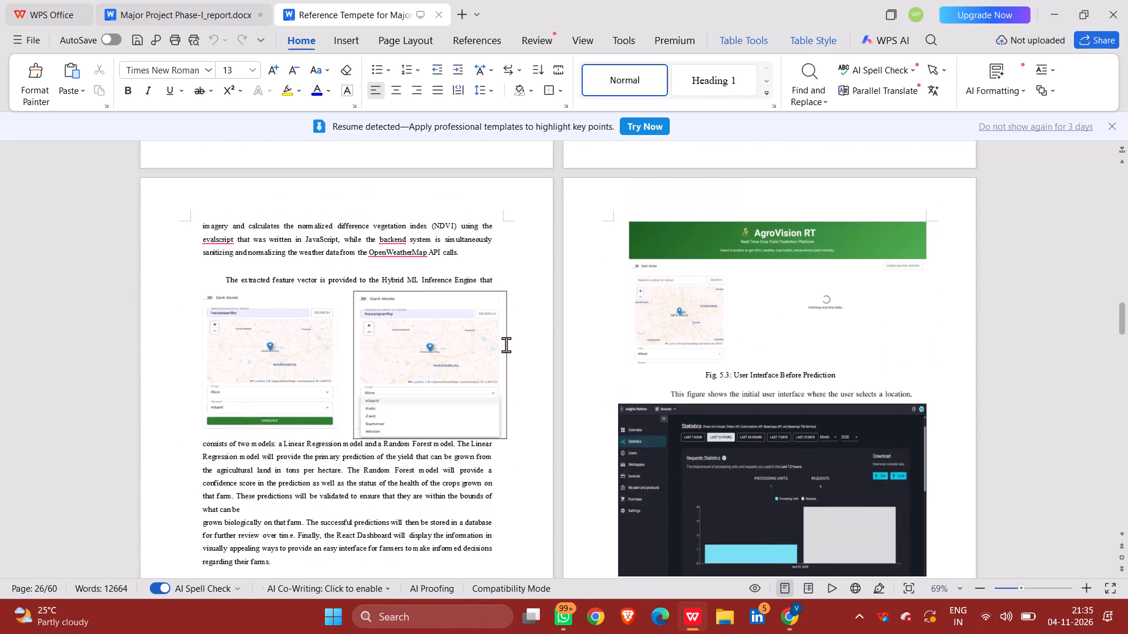
scroll(506, 345, "up", 9)
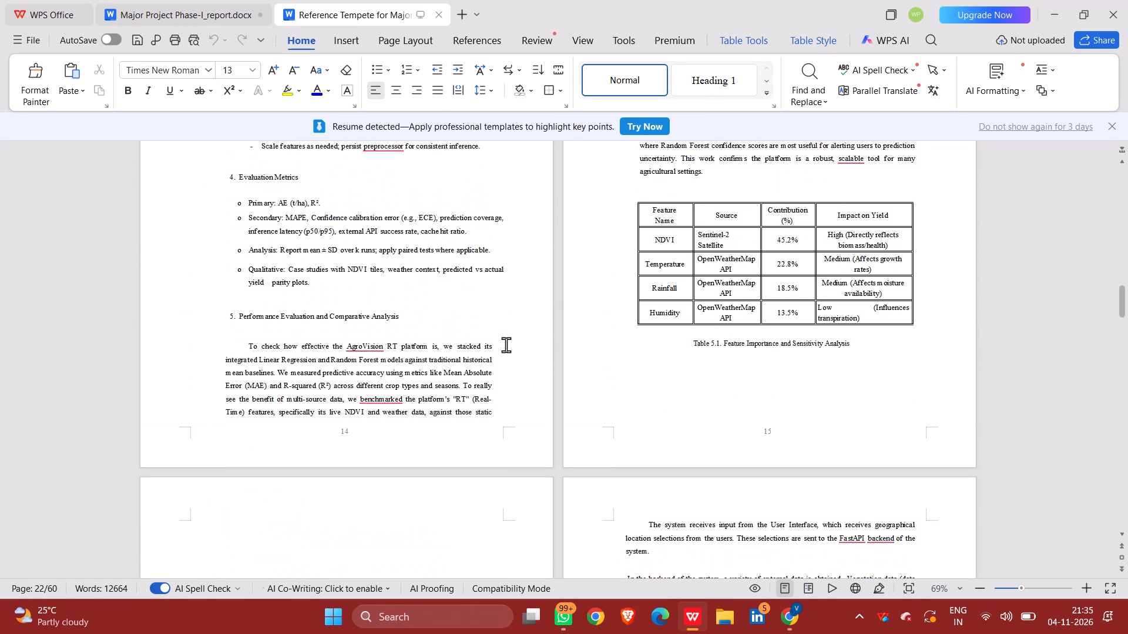
Return to the Major Project report and remove the blank line above "Steps:" on page 19, keeping "Steps:" on its own line.
left_click(233, 15)
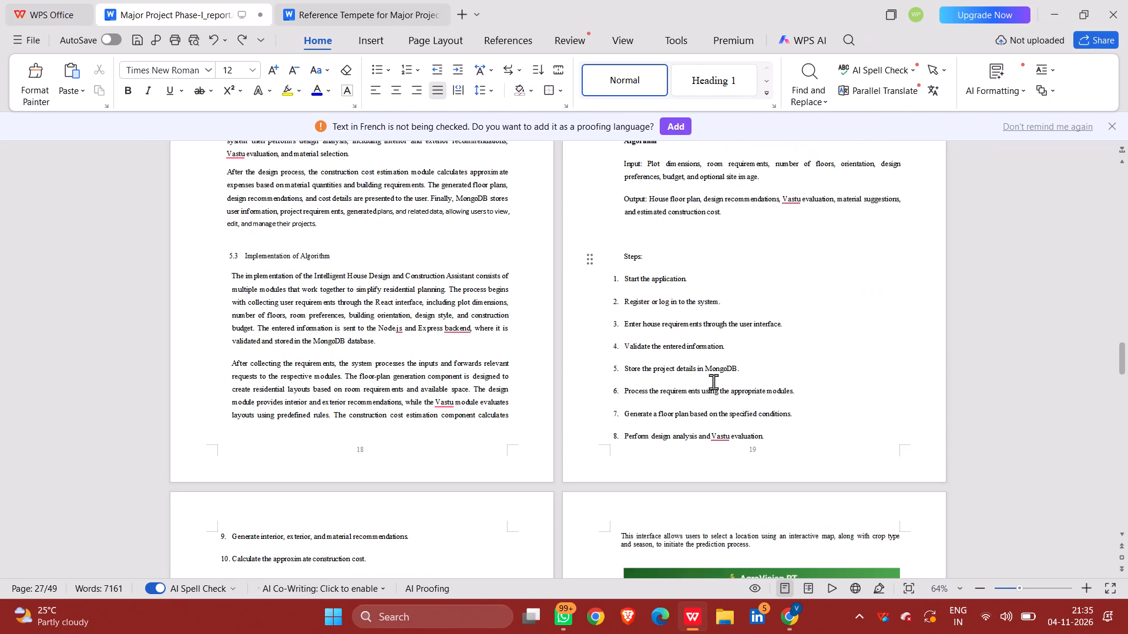
left_click(620, 262)
key("BackSpace")
key("BackSpace")
key("BackSpace")
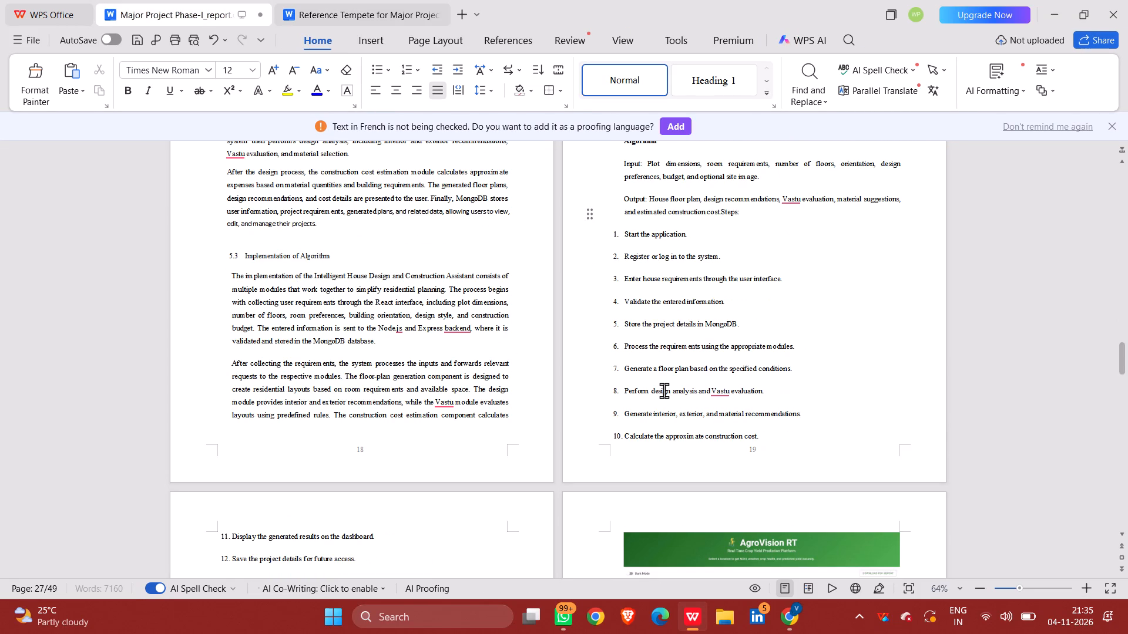
key("Return")
Examine the last algorithm steps, the AgroVision screenshots and the 5.4 Results section on the pages after page 19.
scroll(664, 390, "down", 2)
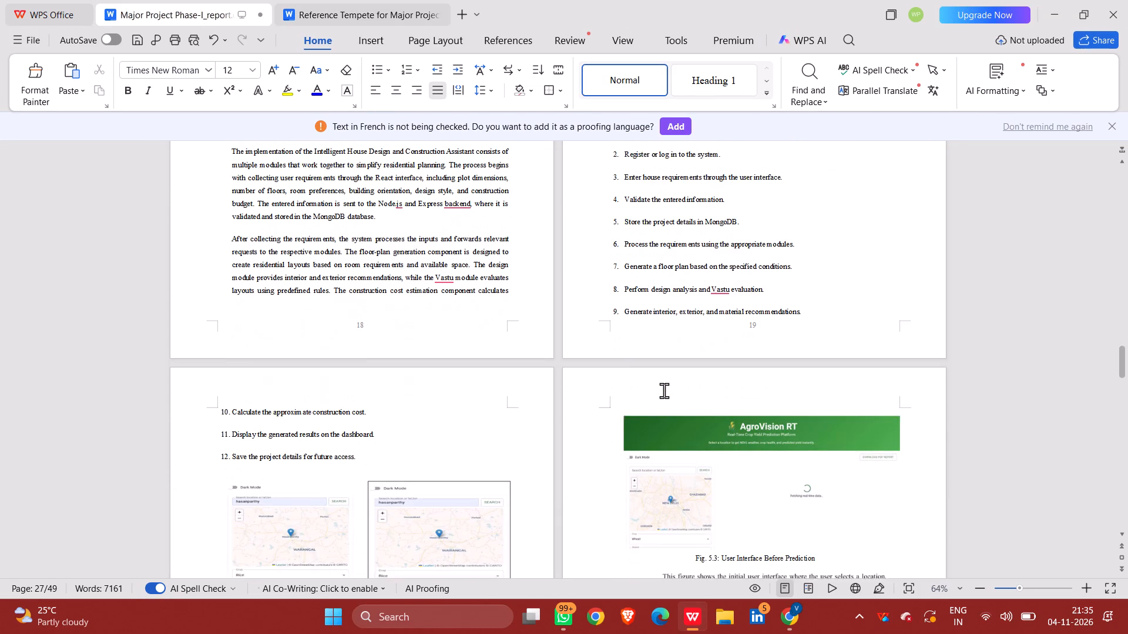
scroll(664, 390, "down", 2)
scroll(664, 390, "up", 1)
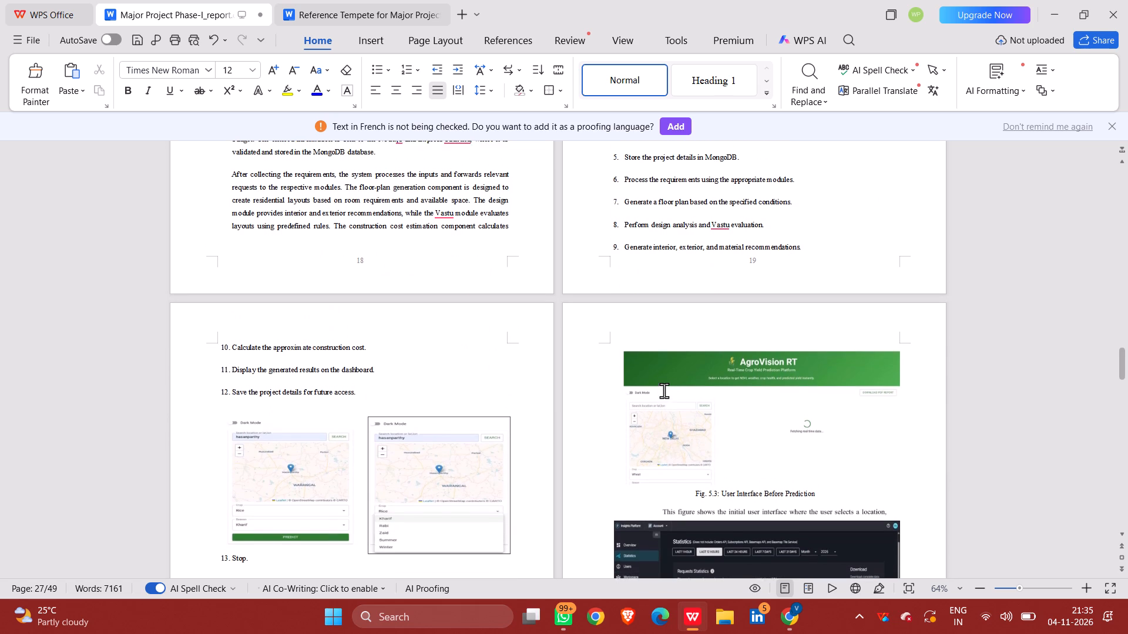
scroll(664, 390, "up", 2)
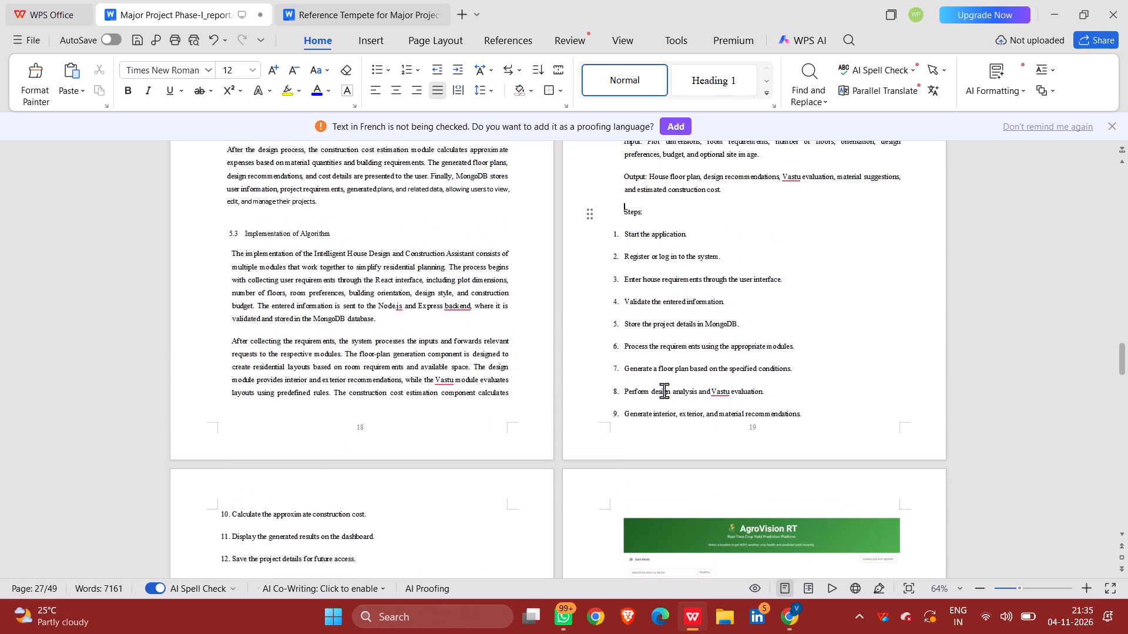
scroll(664, 390, "up", 1)
scroll(664, 390, "down", 2)
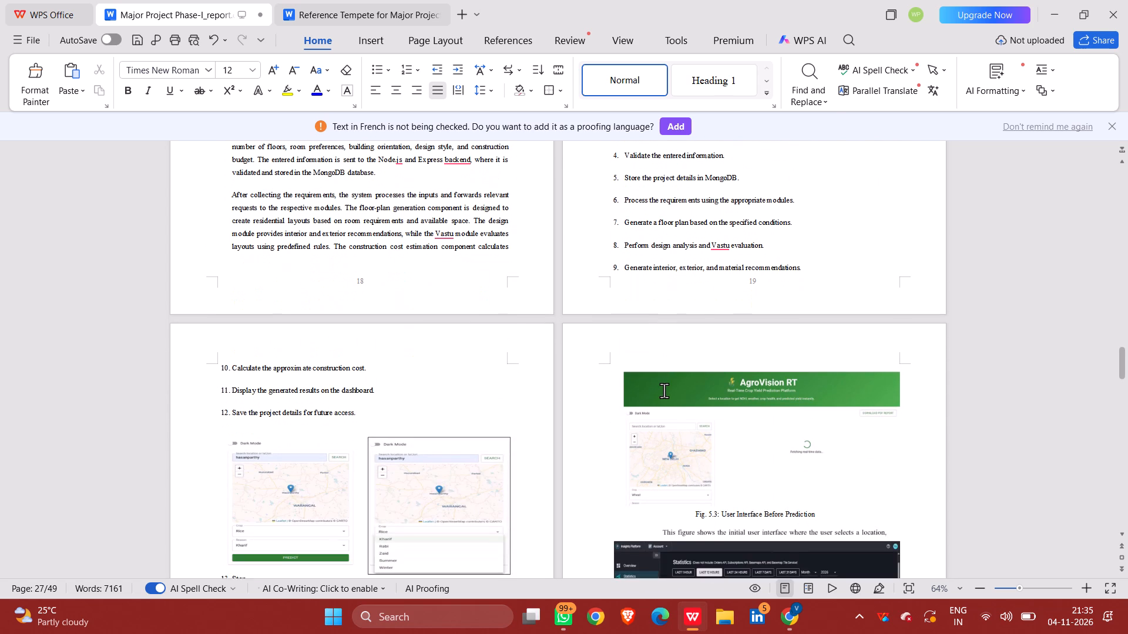
scroll(664, 390, "down", 3)
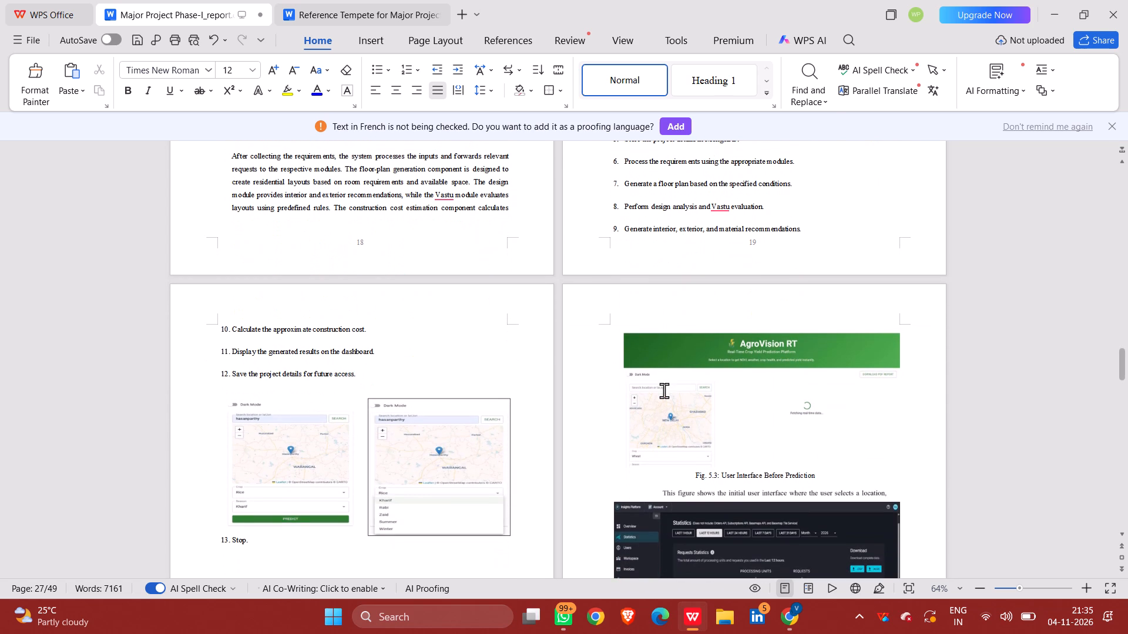
scroll(664, 390, "down", 2)
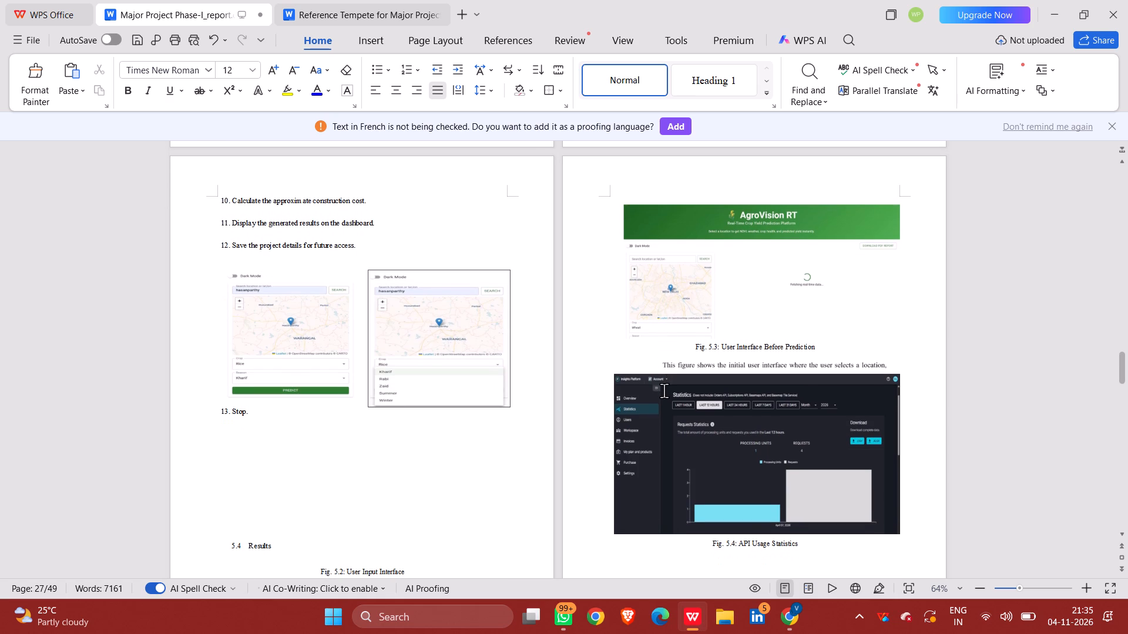
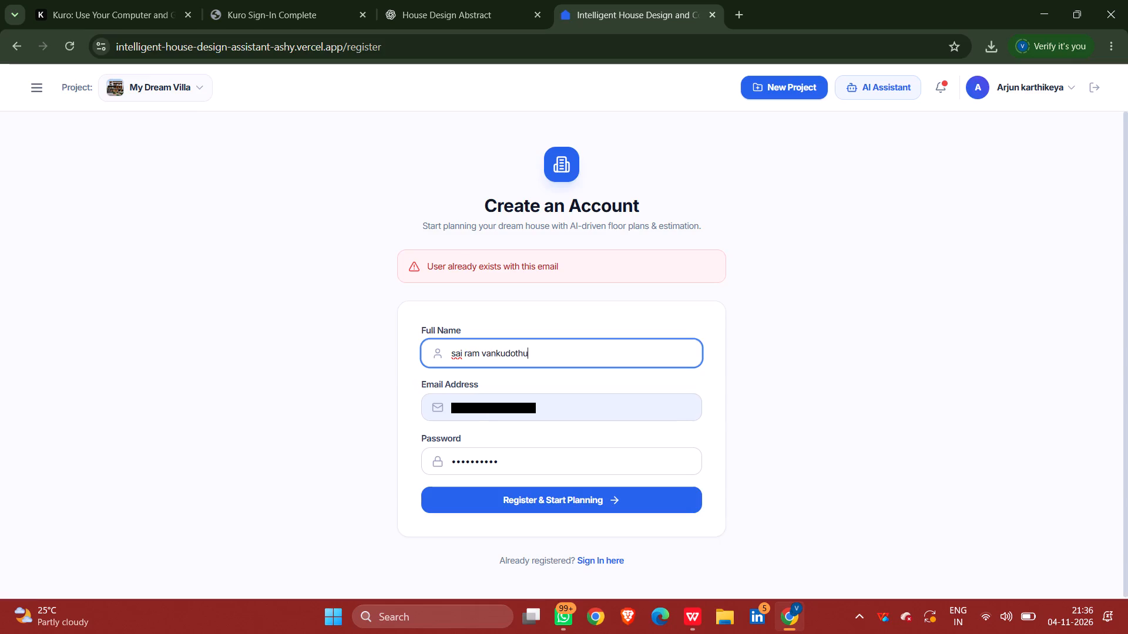
key("Left")
key("Left")
key("Left")
key("Left")
key("bracketright")
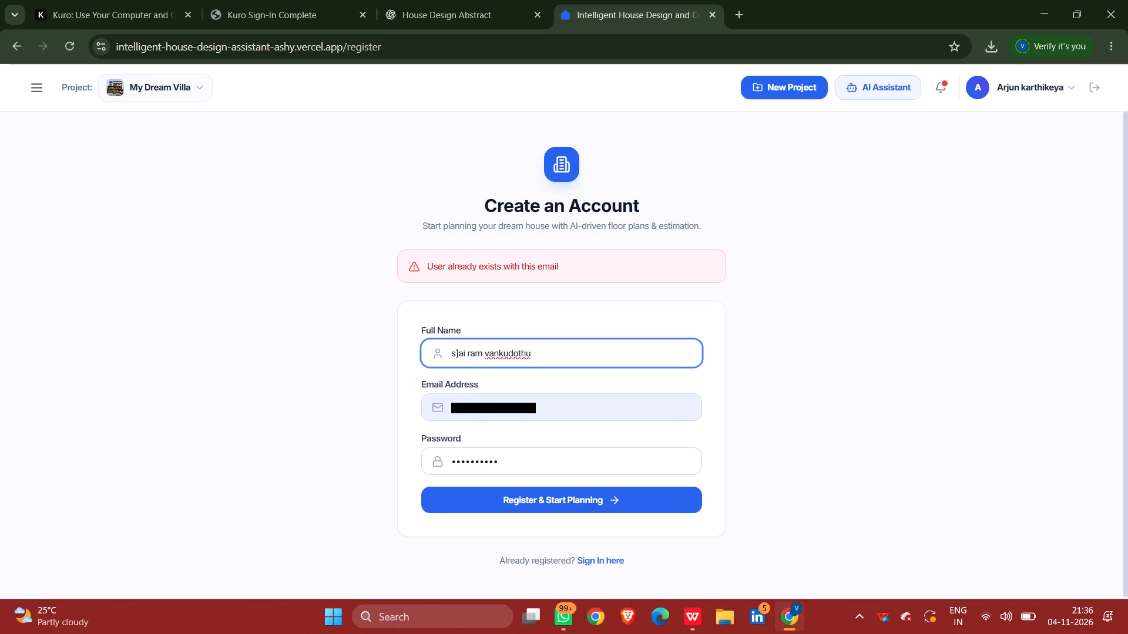
key("shift+s")
key("BackSpace")
key("BackSpace")
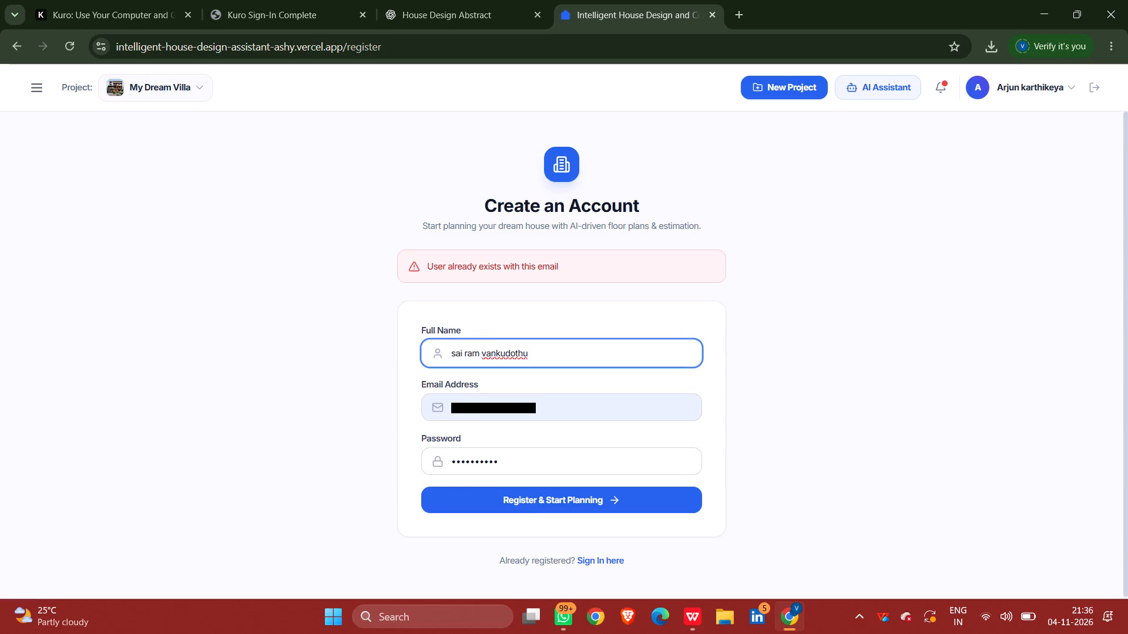
key("shift+s")
key("Left")
key("BackSpace")
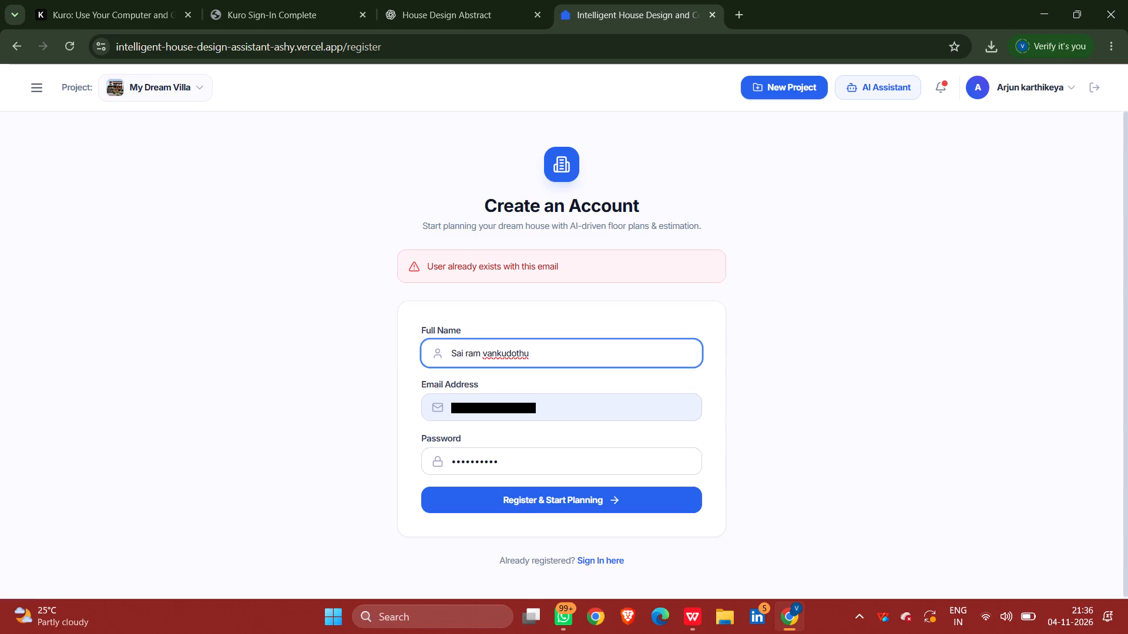
key("Right")
key("Right")
key("Right")
key("Right")
key("Right")
key("BackSpace")
key("shift+r")
key("Right")
key("Right")
key("Right")
key("Right")
key("Right")
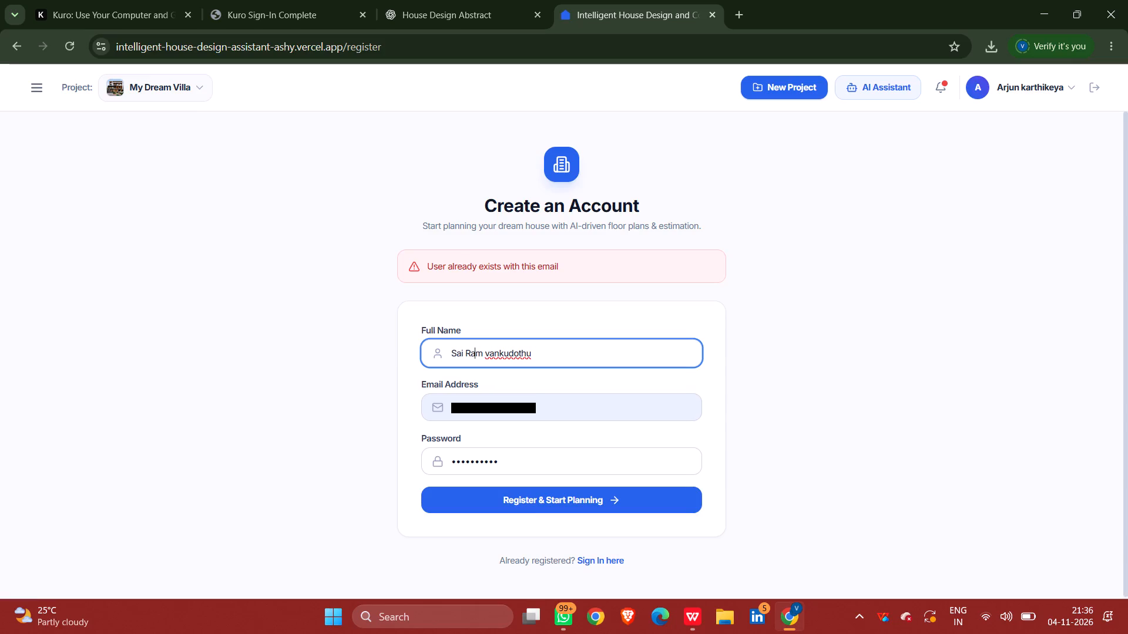
key("Left")
key("BackSpace")
key("shift+v")
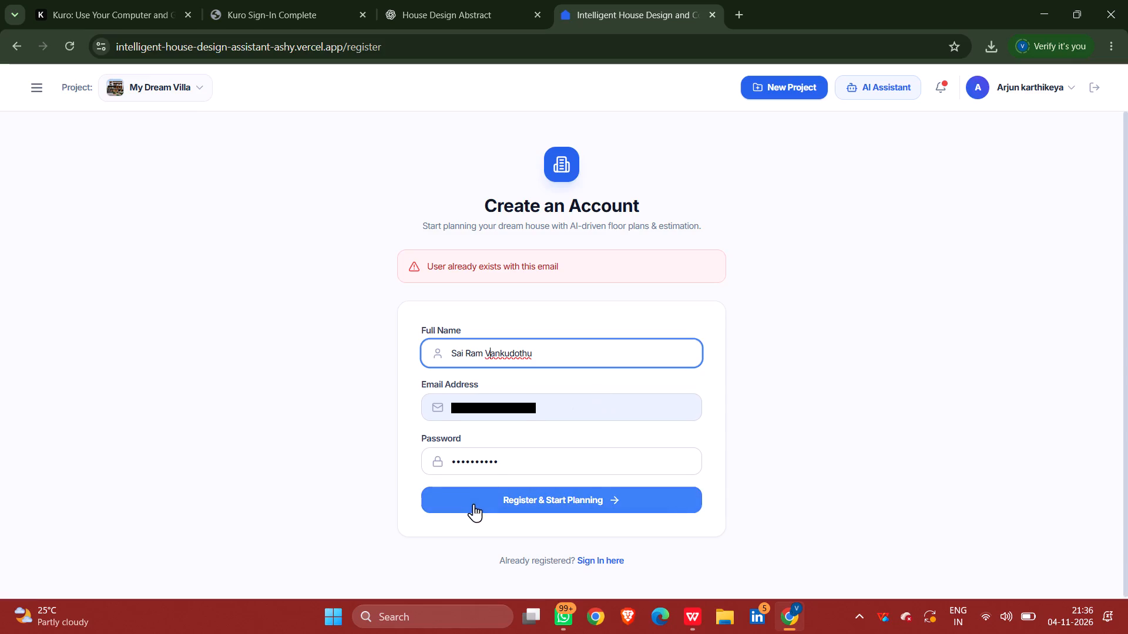
Submit the account registration form with the completed full name.
left_click(474, 504)
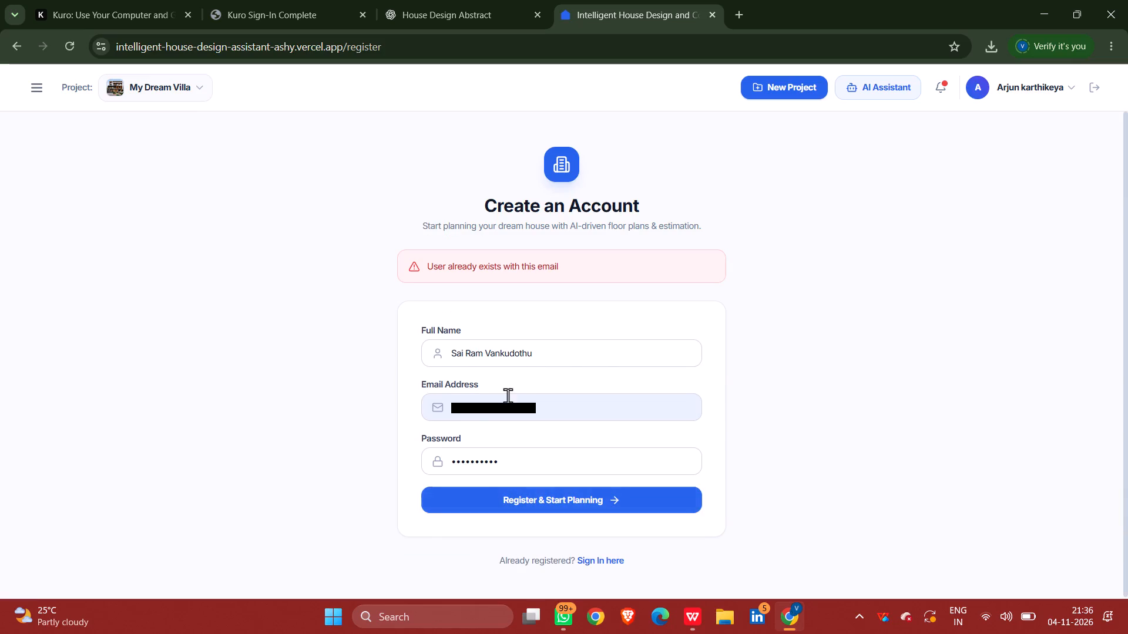
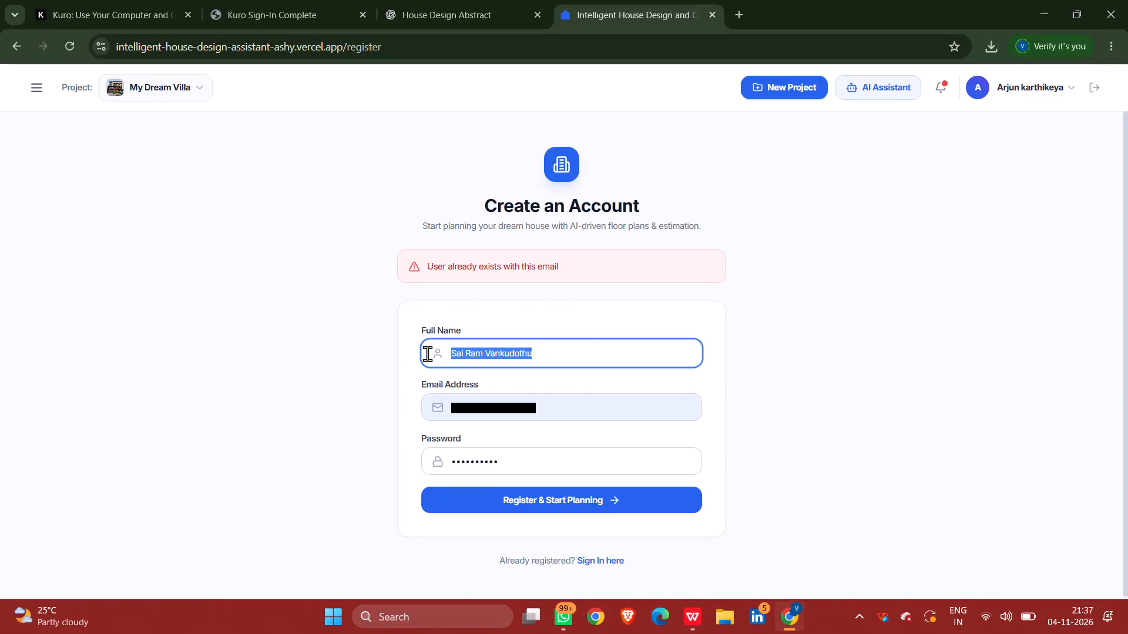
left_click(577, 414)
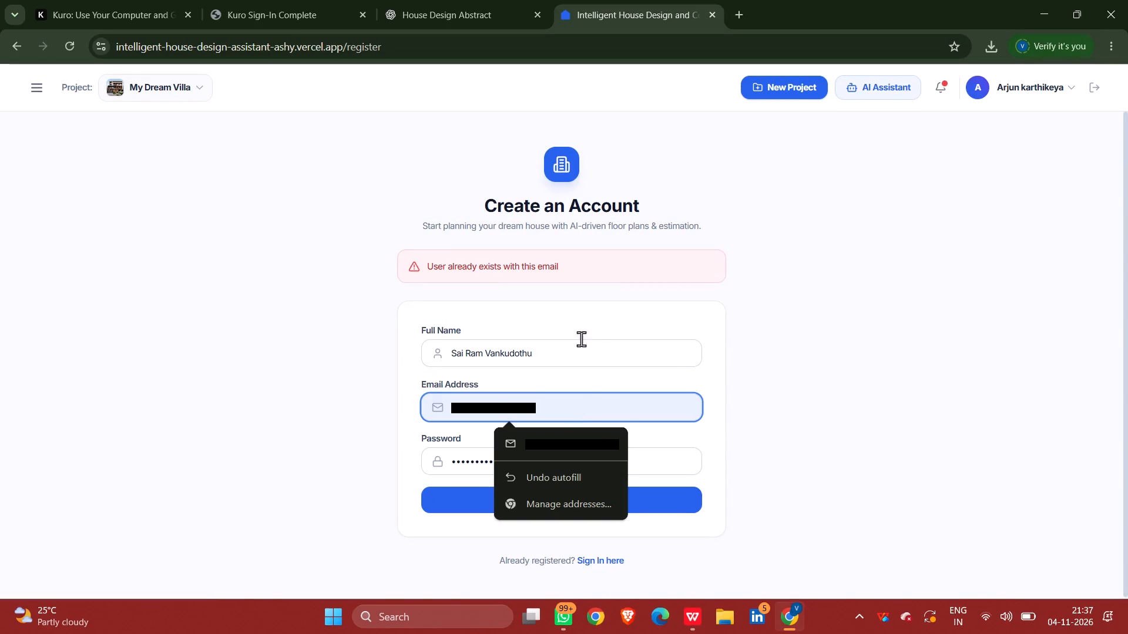
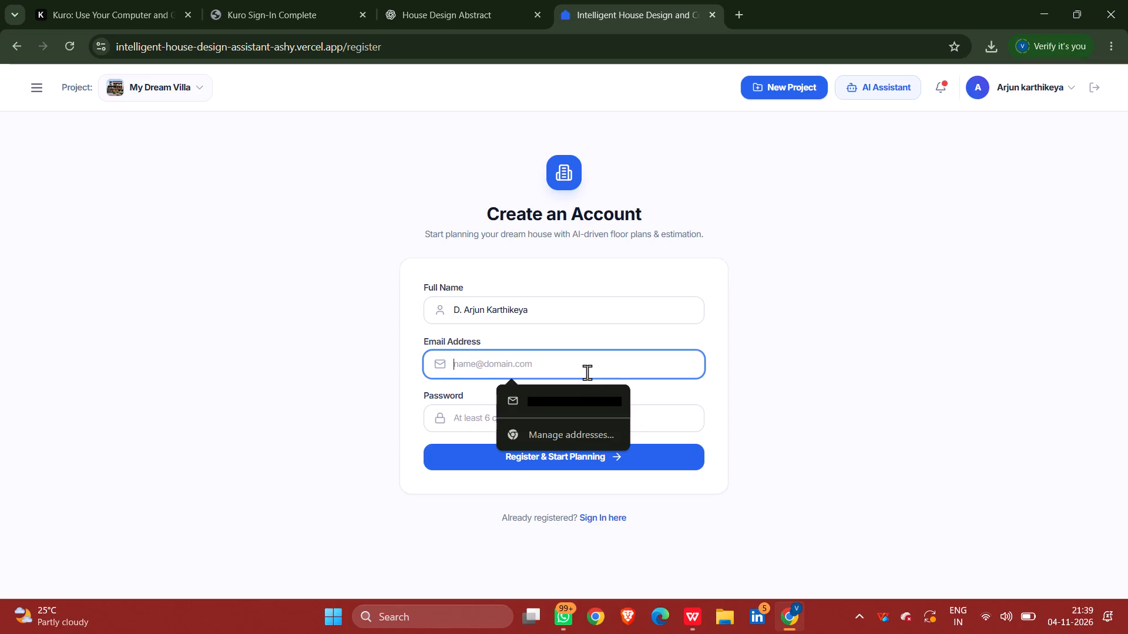
Enter the account holder's email address in the Create an Account registration form.
key("shift+a")
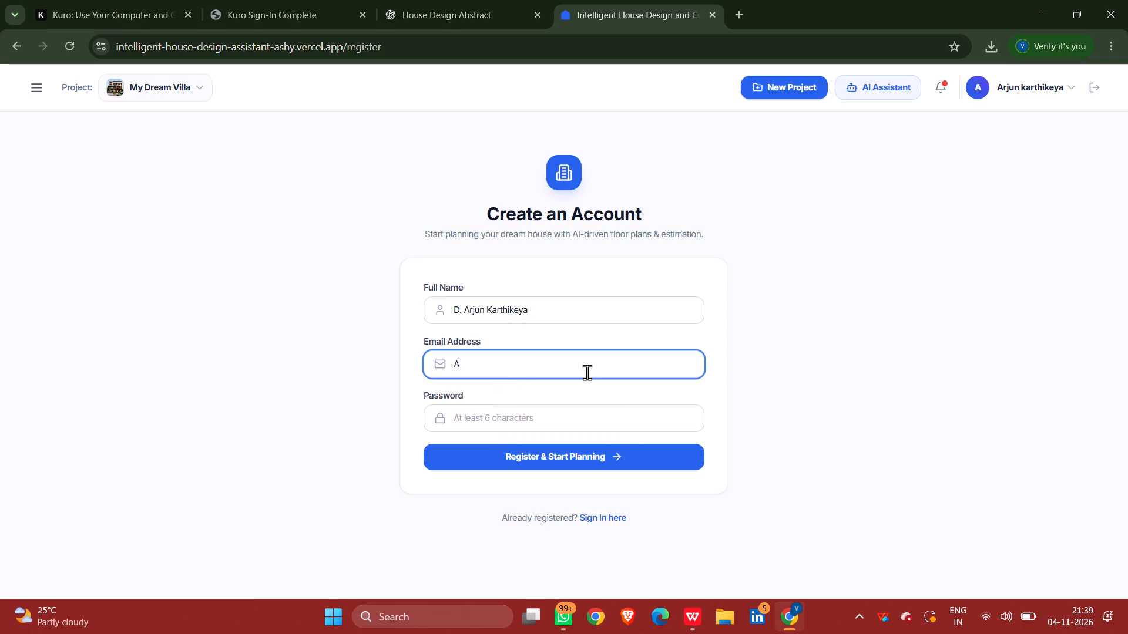
key("BackSpace")
key("a")
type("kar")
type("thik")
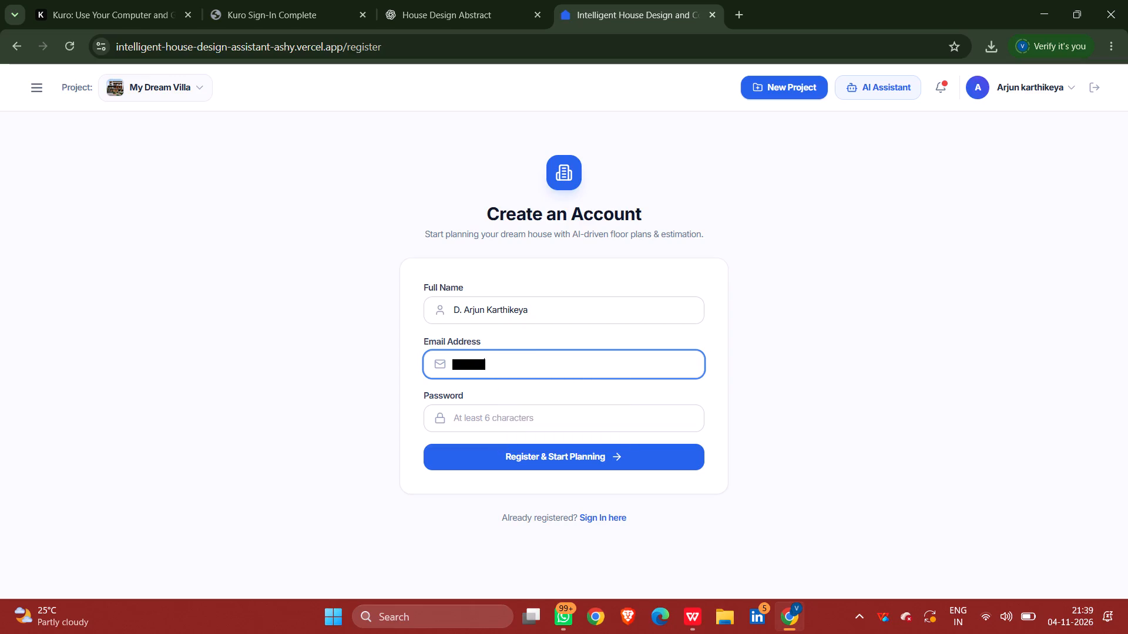
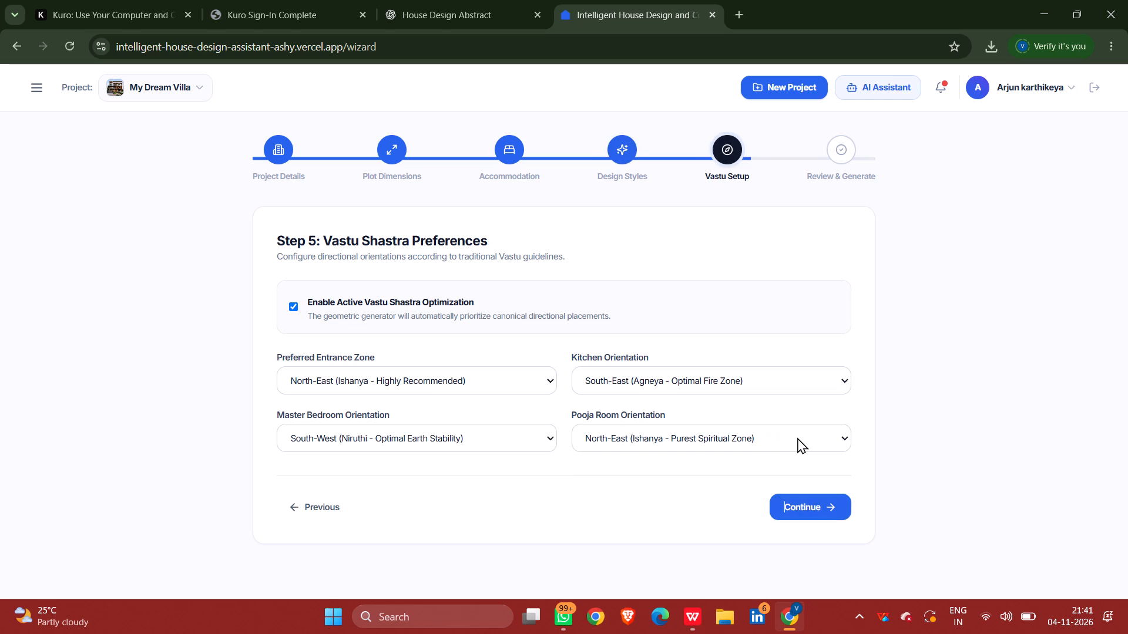
Keep the existing Vastu preferences, proceed to the review, and generate the floor plans and BOQ for My Dream Villa.
left_click(797, 437)
left_click(945, 478)
left_click(823, 507)
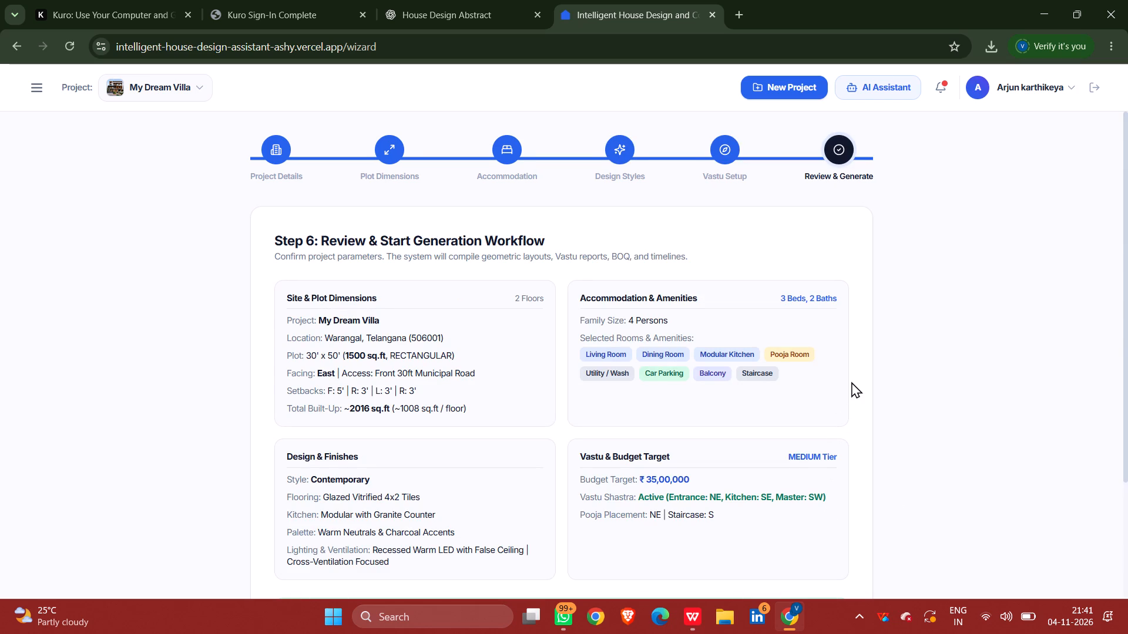
scroll(784, 353, "down", 3)
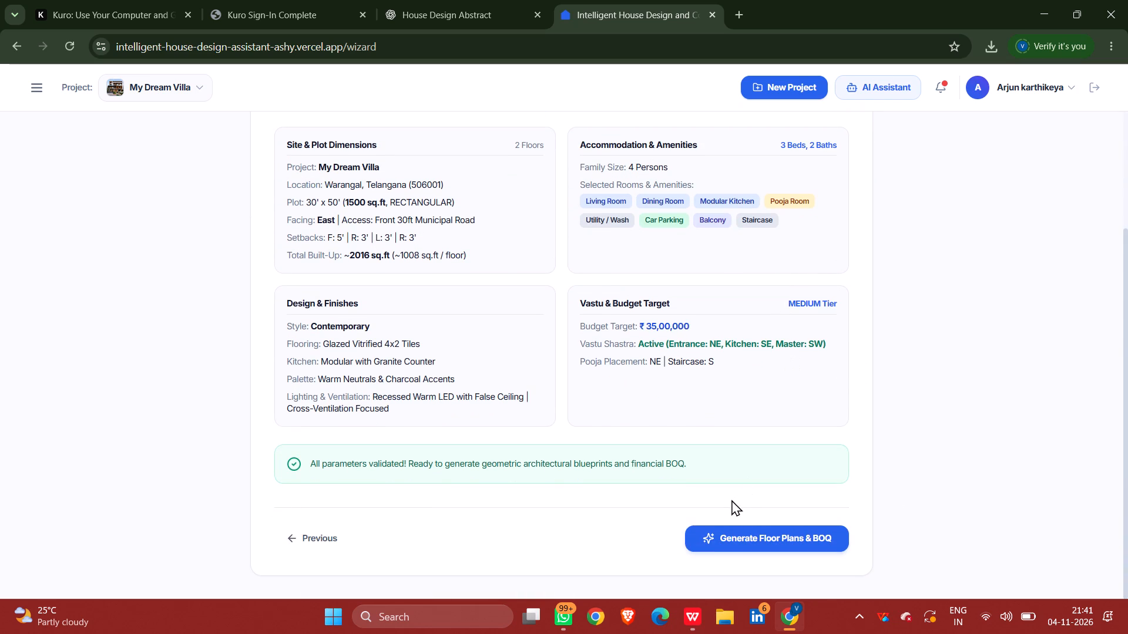
left_click(727, 534)
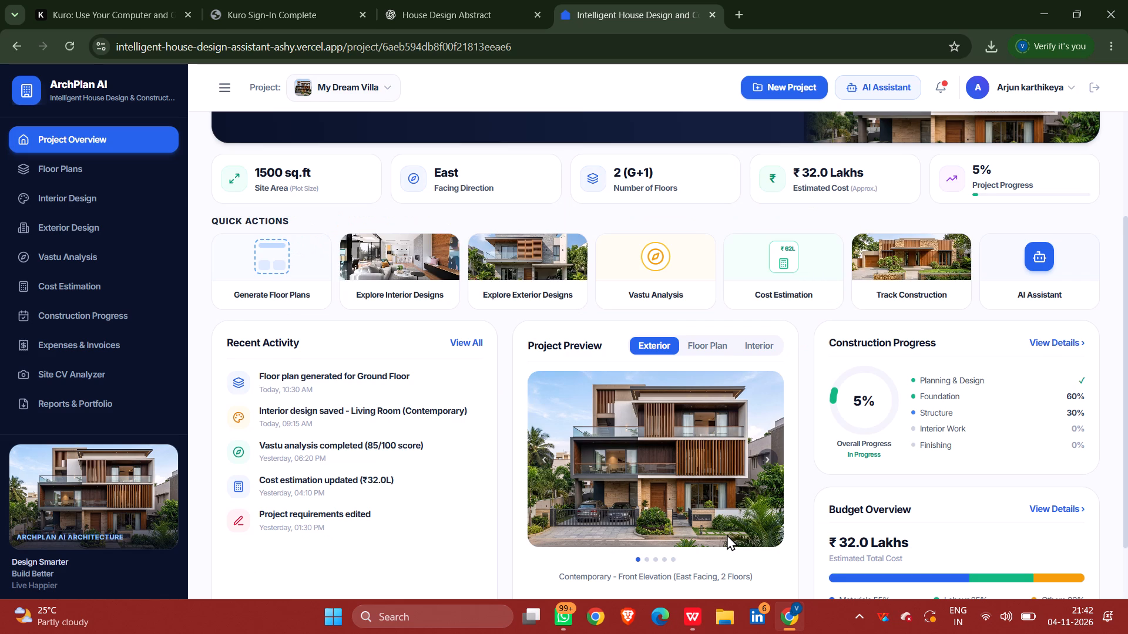
Switch to the report in WPS Office and review the proposed system workflow, section 5.3 algorithm and section 5.4 results pages.
left_click(691, 607)
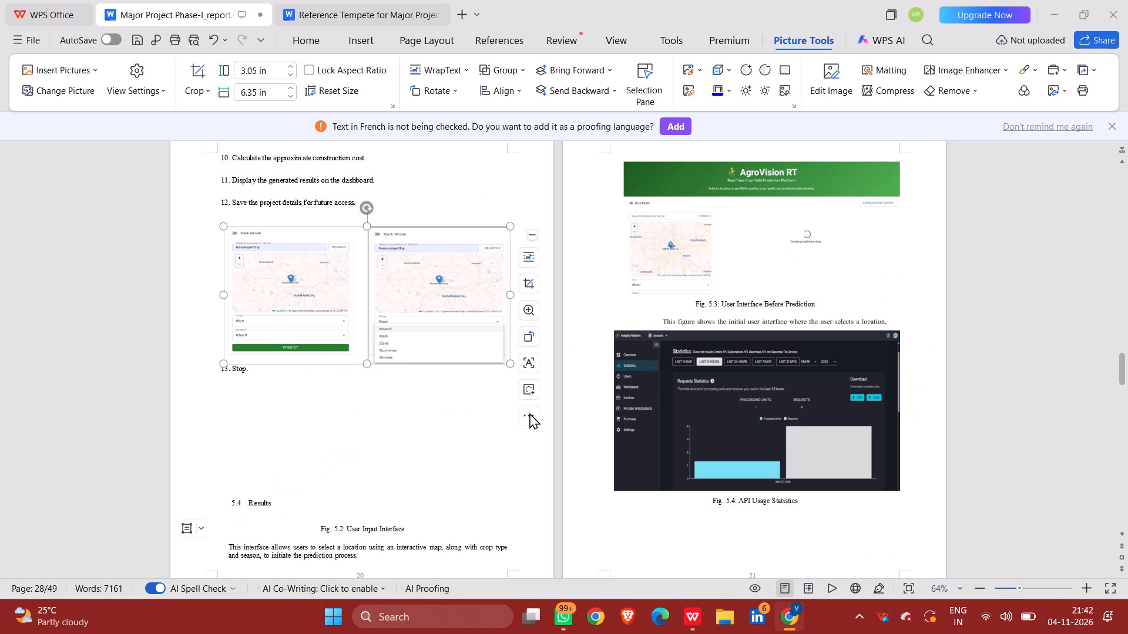
scroll(529, 413, "up", 2)
left_click(414, 411)
scroll(414, 411, "up", 1)
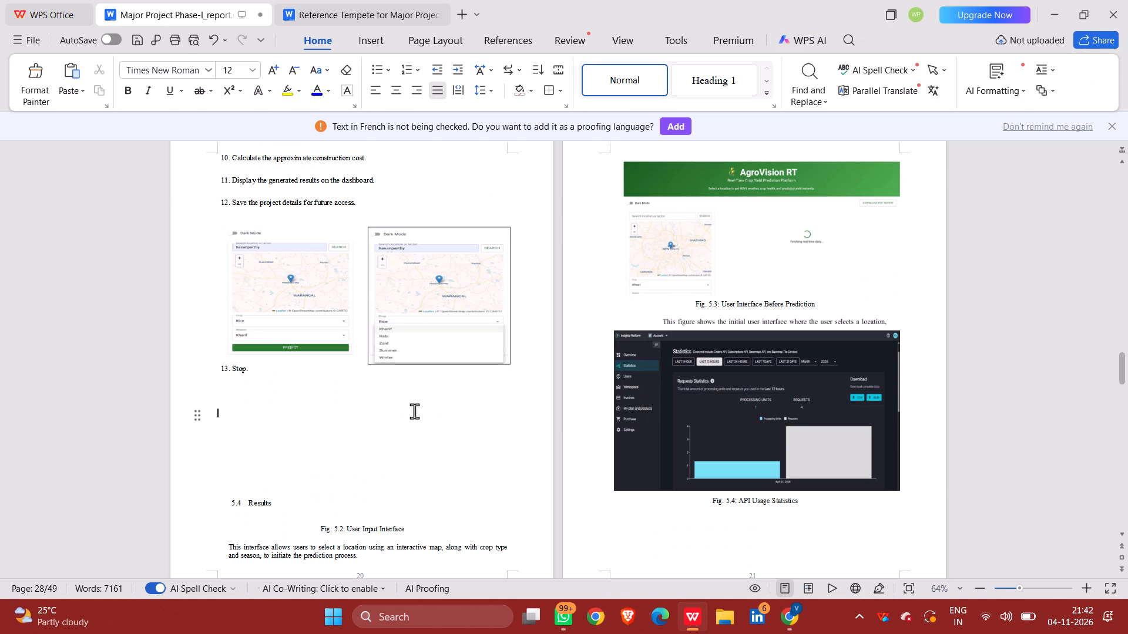
scroll(414, 411, "up", 6)
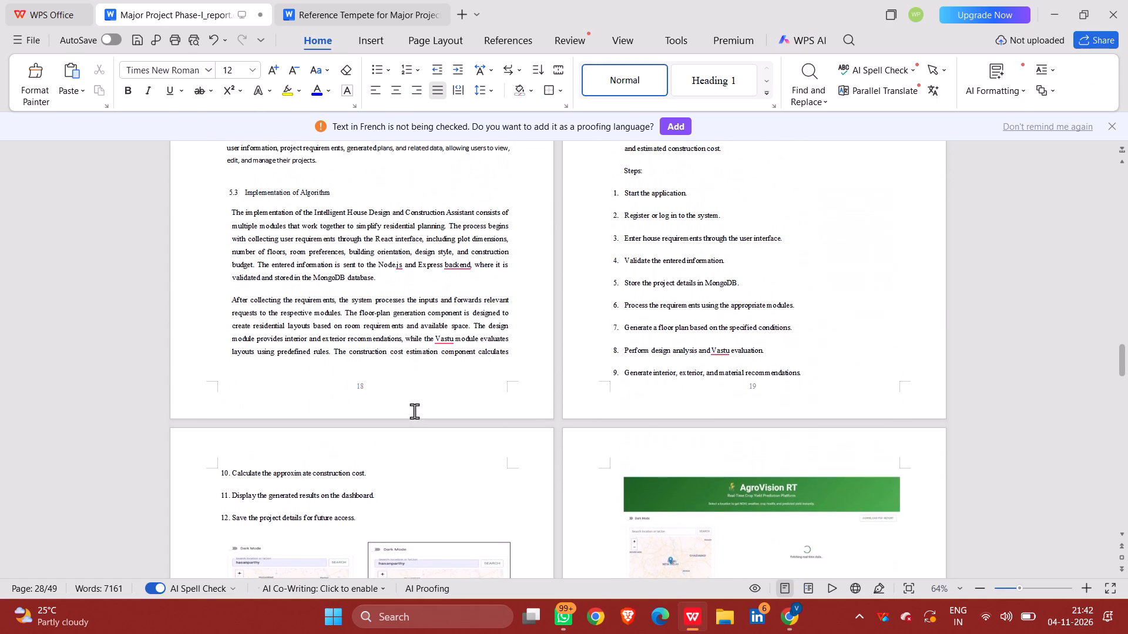
scroll(414, 411, "up", 3)
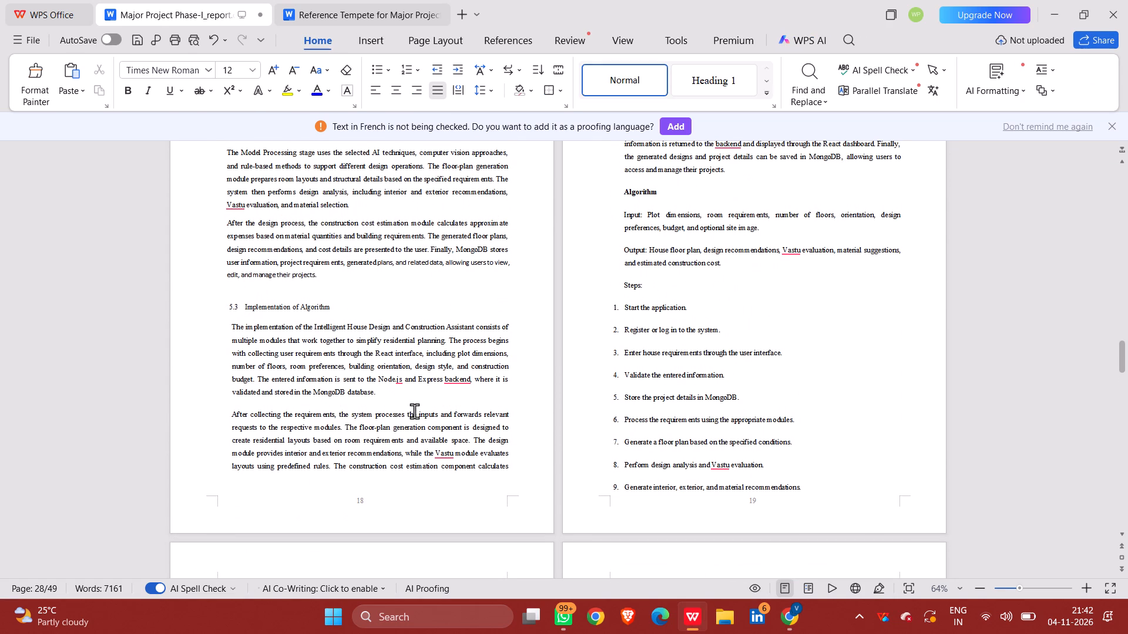
scroll(414, 411, "up", 2)
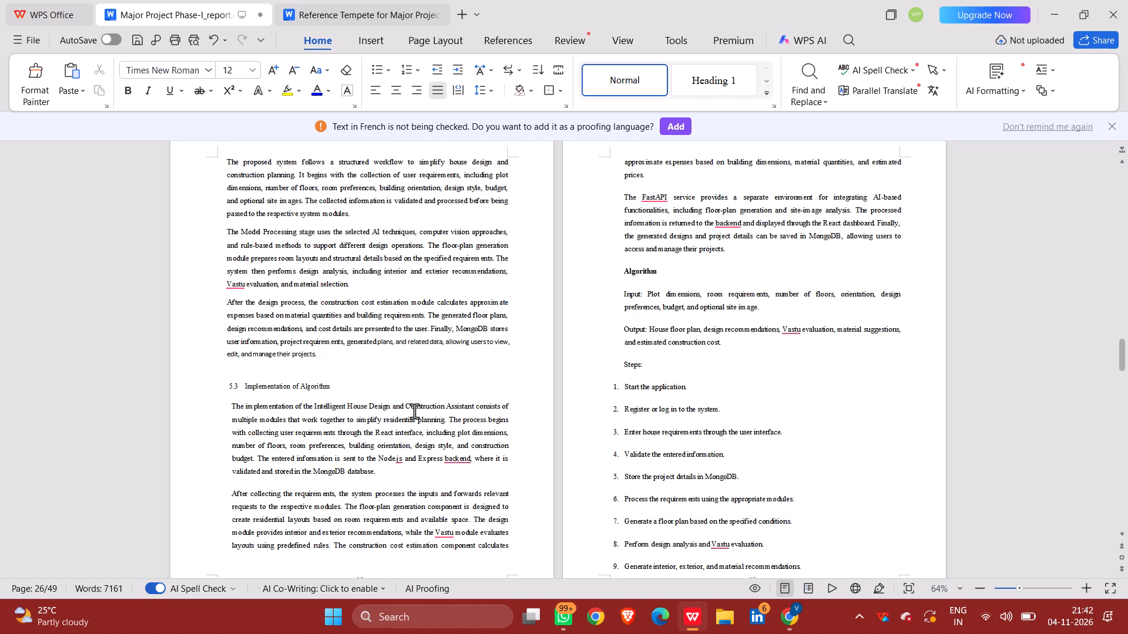
scroll(414, 411, "up", 2)
scroll(414, 411, "down", 1)
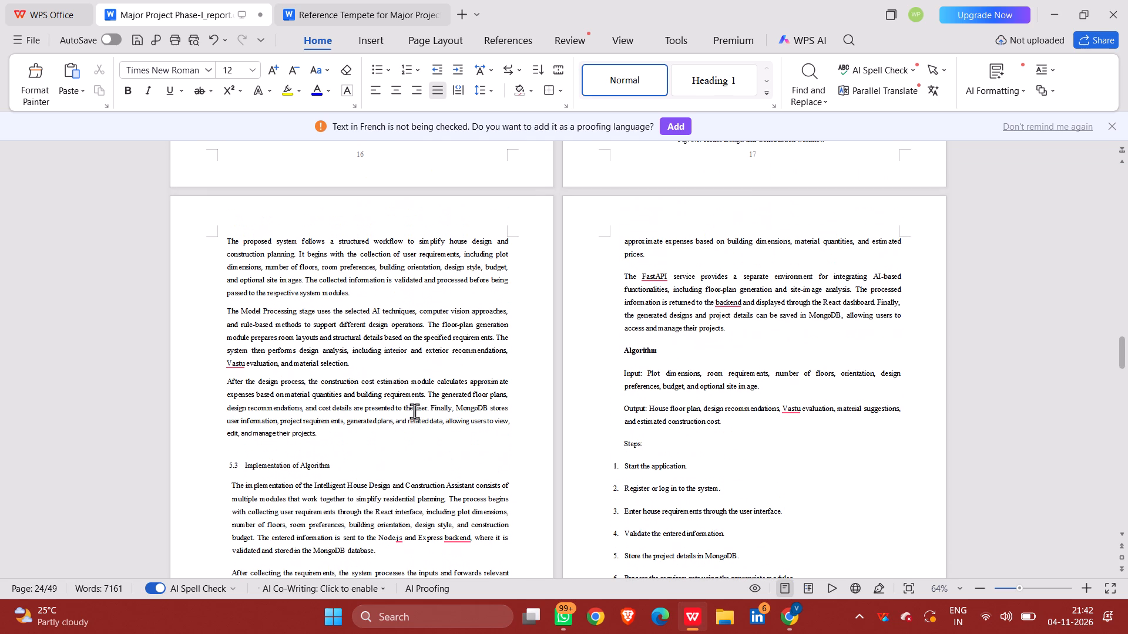
scroll(414, 411, "down", 3)
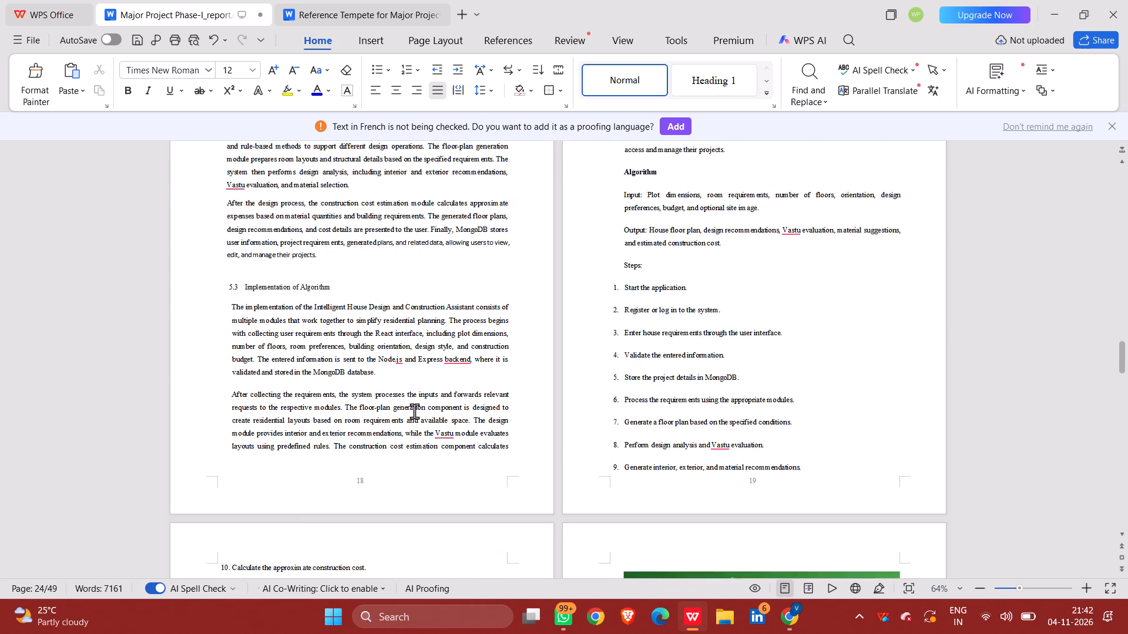
scroll(414, 411, "down", 5)
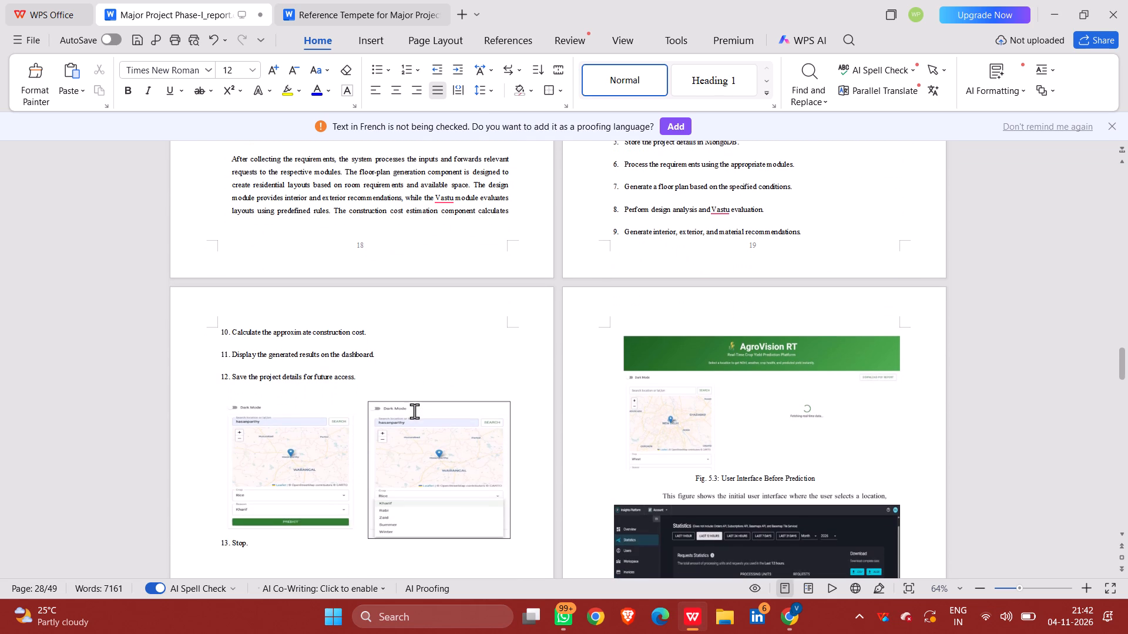
Delete the side-by-side map input form picture between algorithm steps 12 and 13.
scroll(414, 411, "down", 1)
left_click(414, 411)
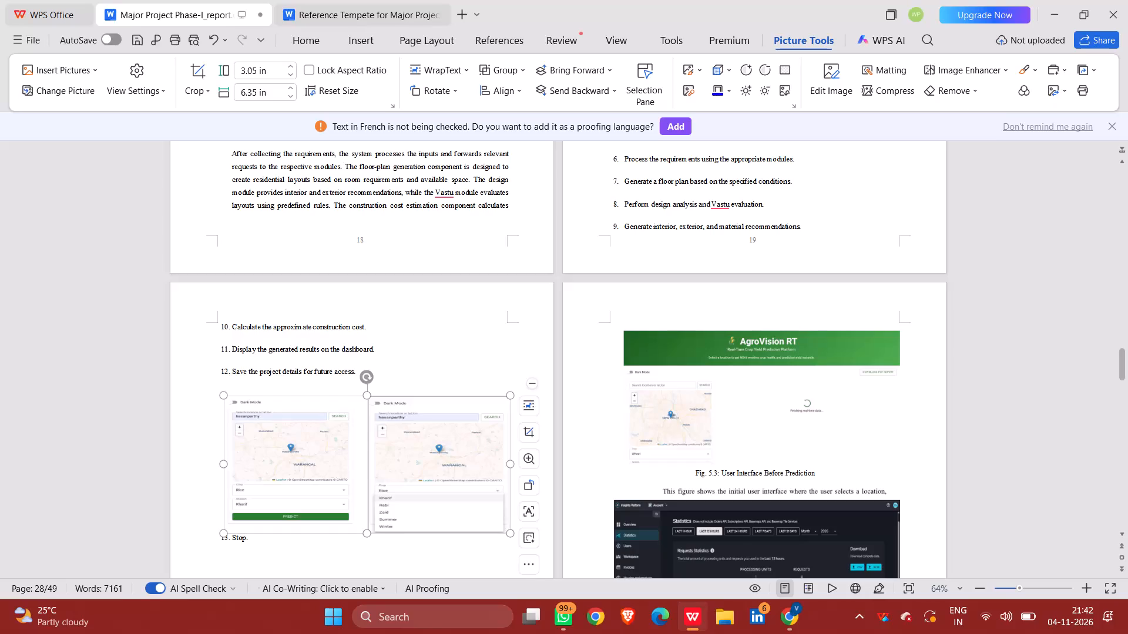
right_click(466, 463)
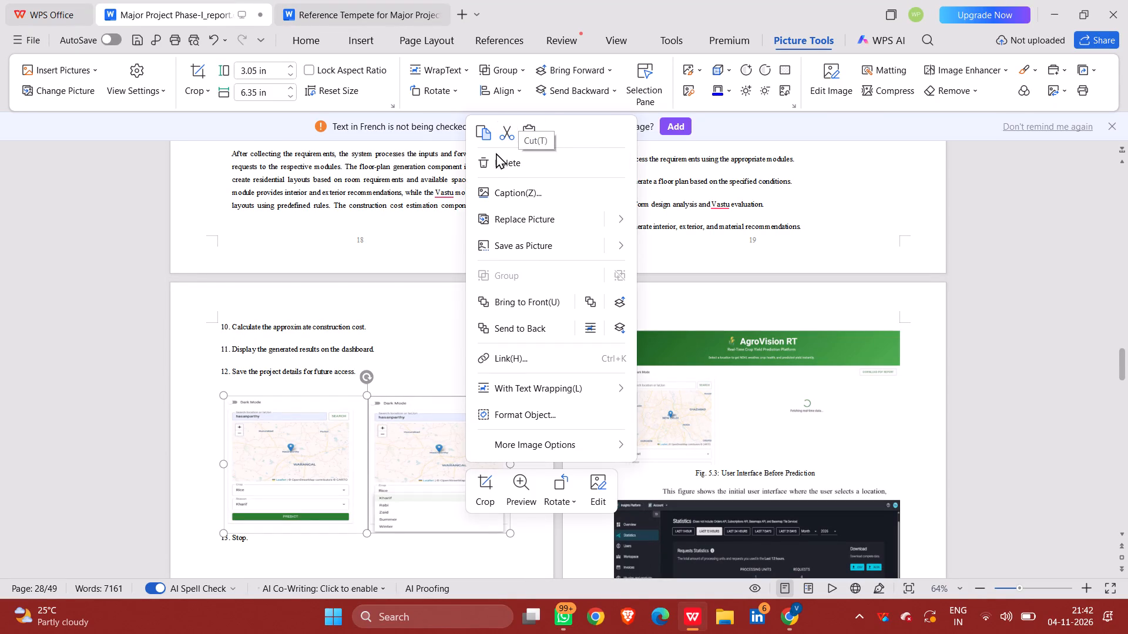
left_click(495, 154)
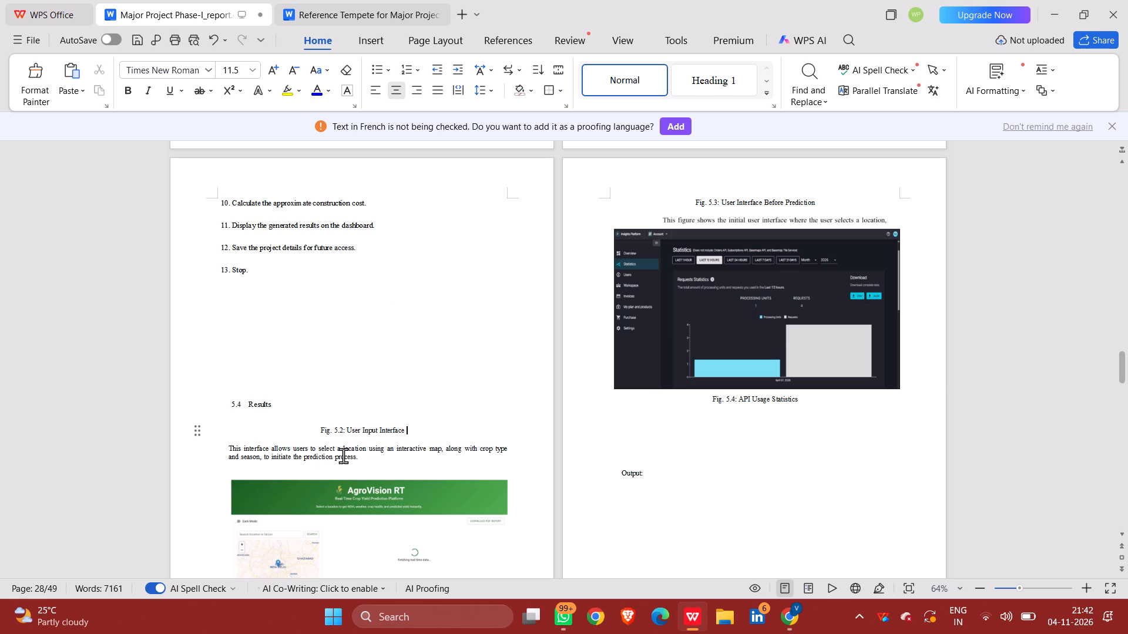
Delete the AgroVision RT screenshot below the Fig. 5.2 description in section 5.4.
scroll(368, 503, "down", 2)
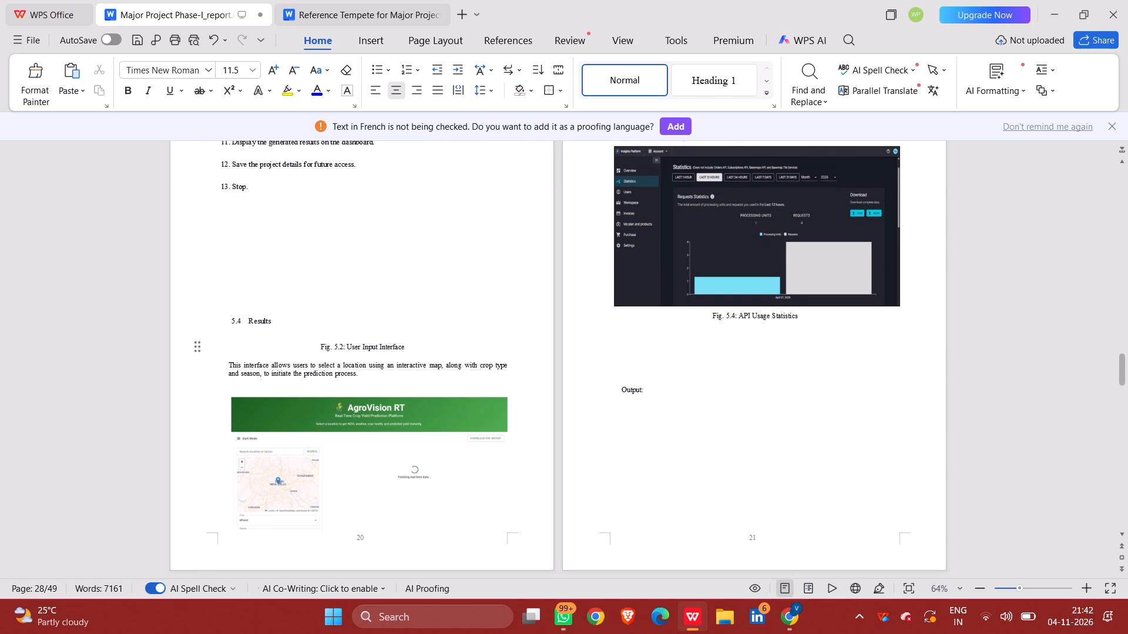
scroll(368, 503, "down", 1)
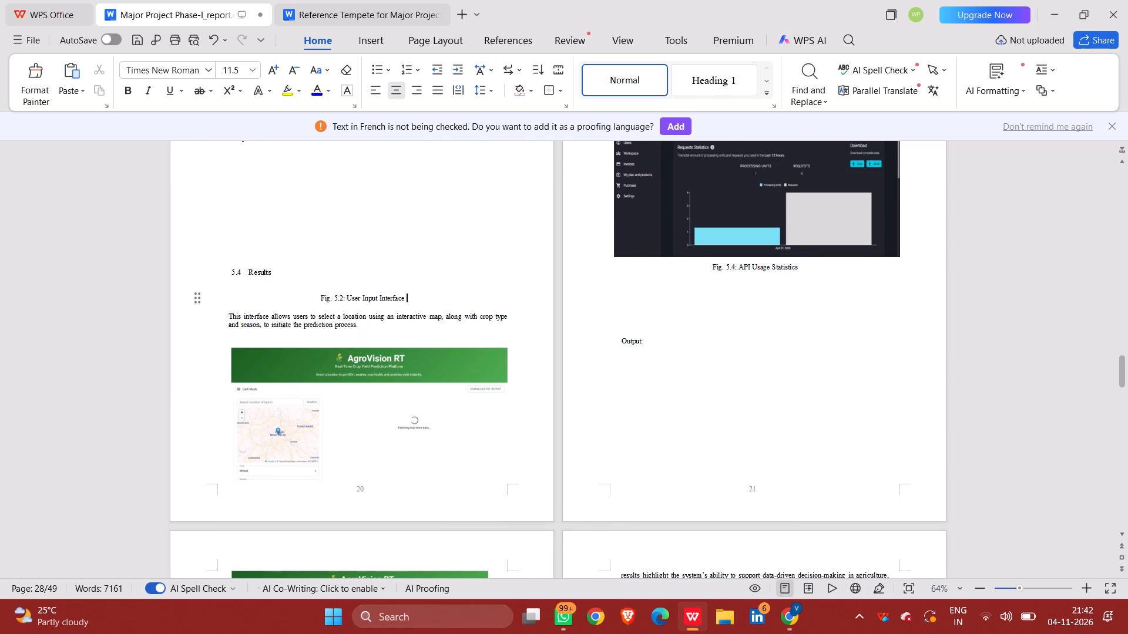
scroll(368, 503, "down", 1)
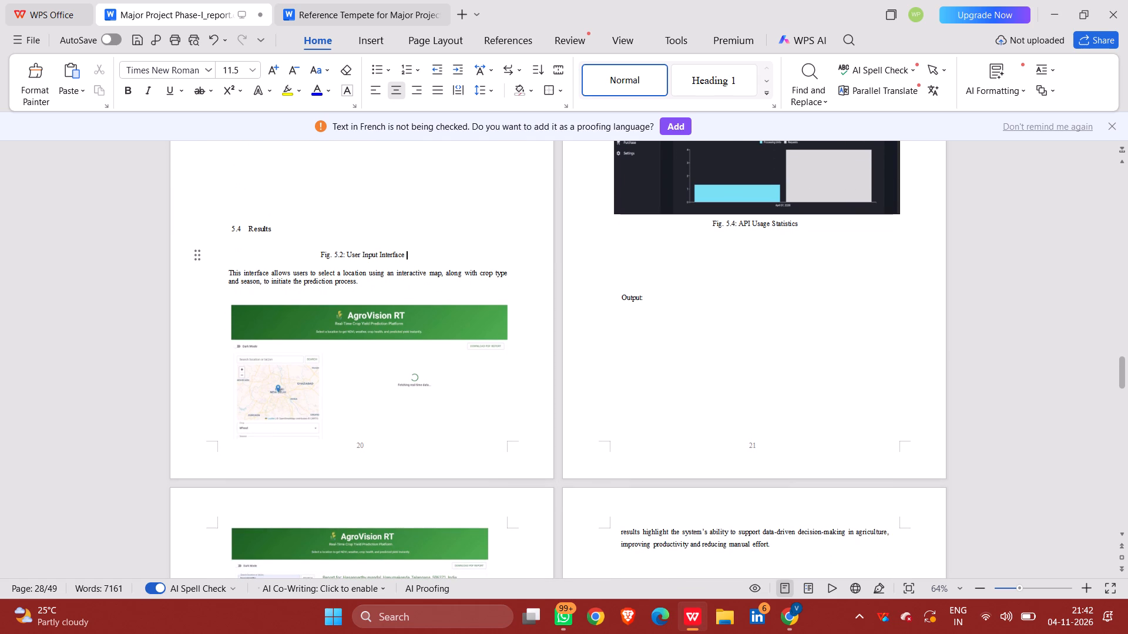
left_click(390, 373)
right_click(390, 373)
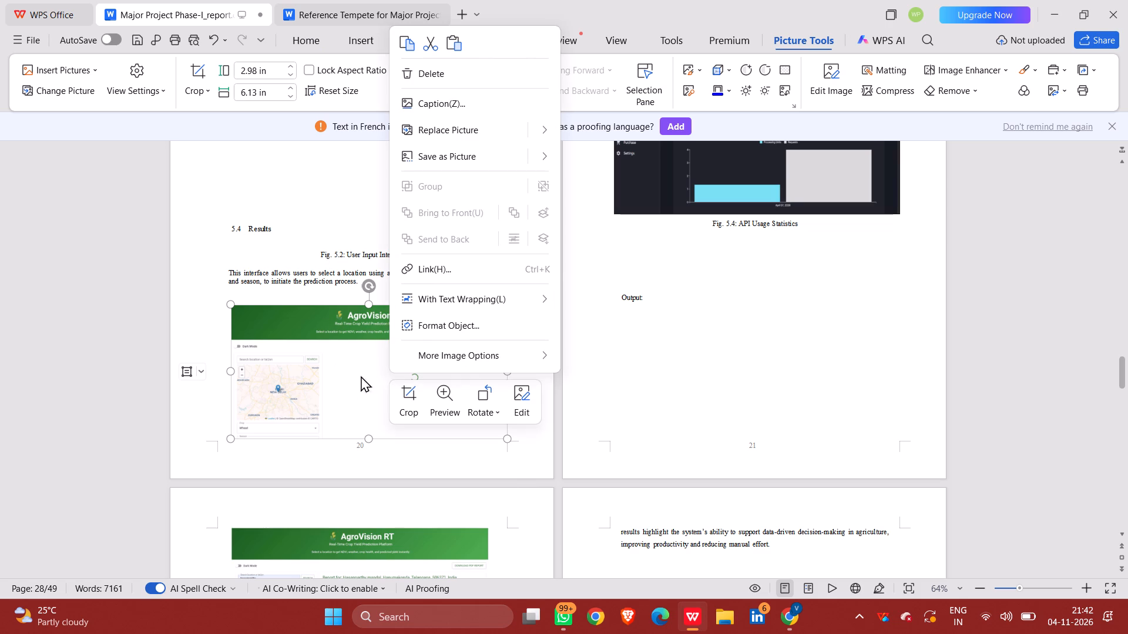
left_click(424, 76)
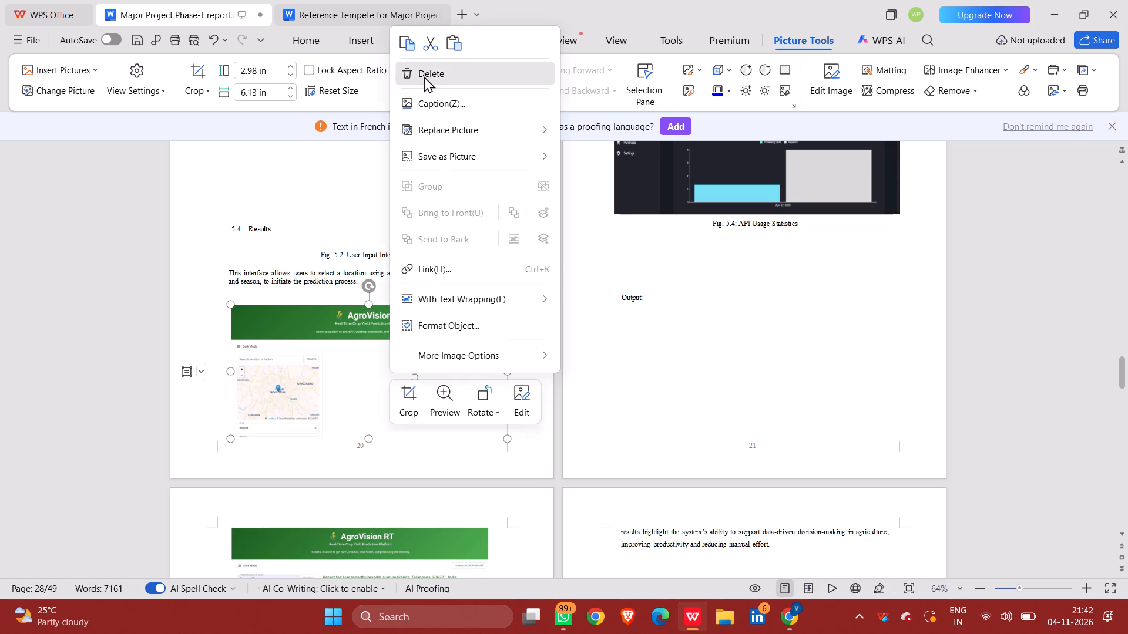
Insert an empty line below the 5.4 Results heading, above the Fig. 5.2 caption.
scroll(424, 76, "down", 2)
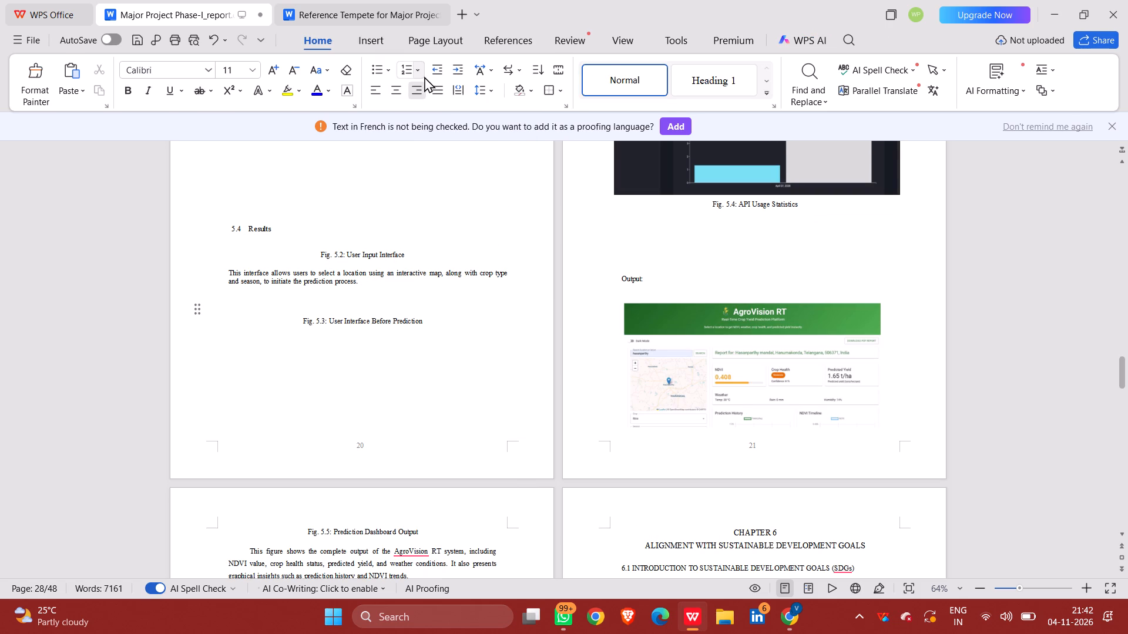
scroll(424, 76, "up", 3)
left_click(357, 242)
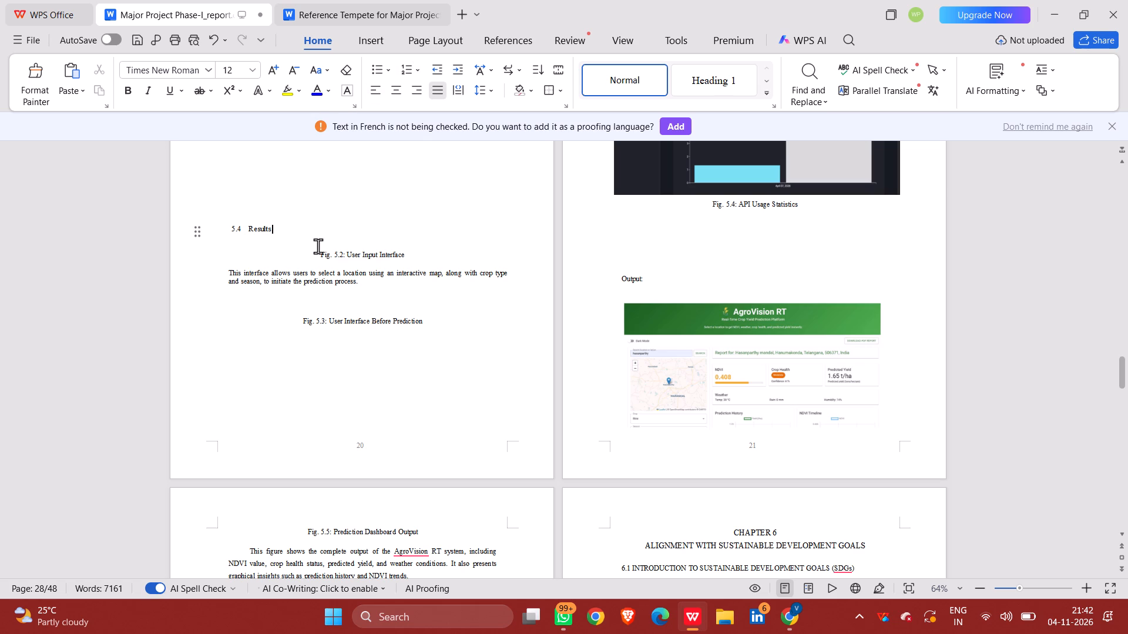
key("Return")
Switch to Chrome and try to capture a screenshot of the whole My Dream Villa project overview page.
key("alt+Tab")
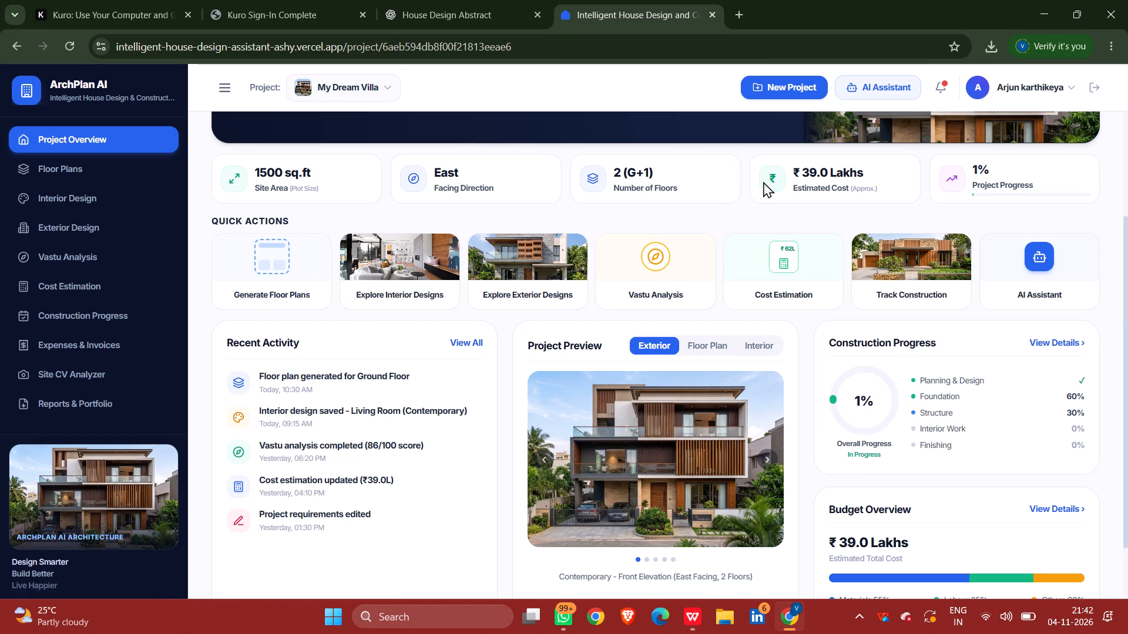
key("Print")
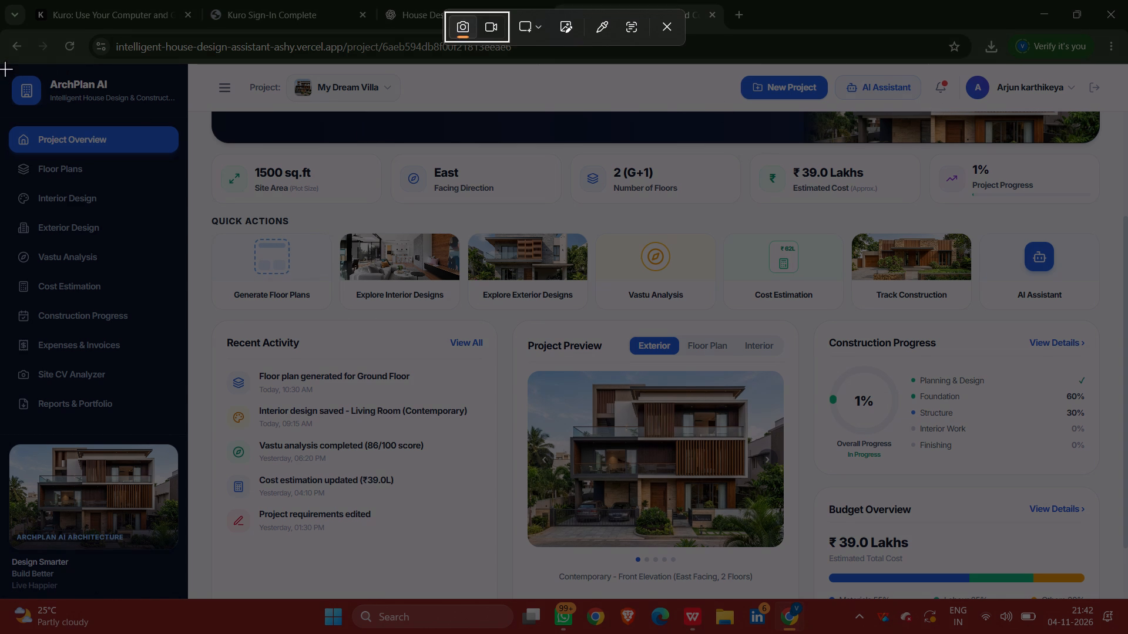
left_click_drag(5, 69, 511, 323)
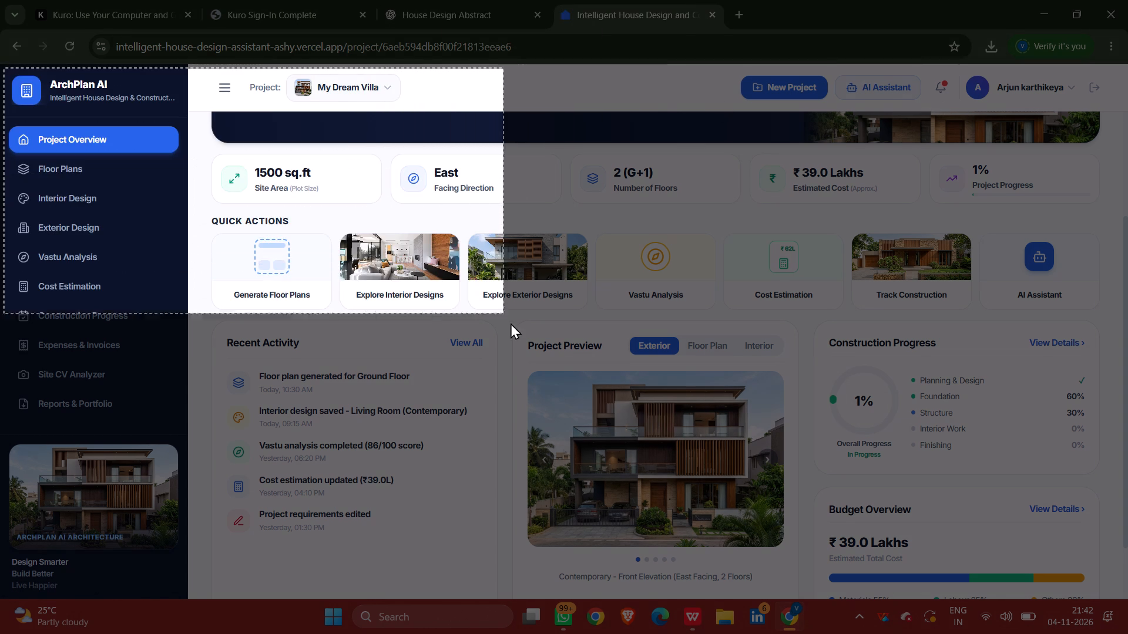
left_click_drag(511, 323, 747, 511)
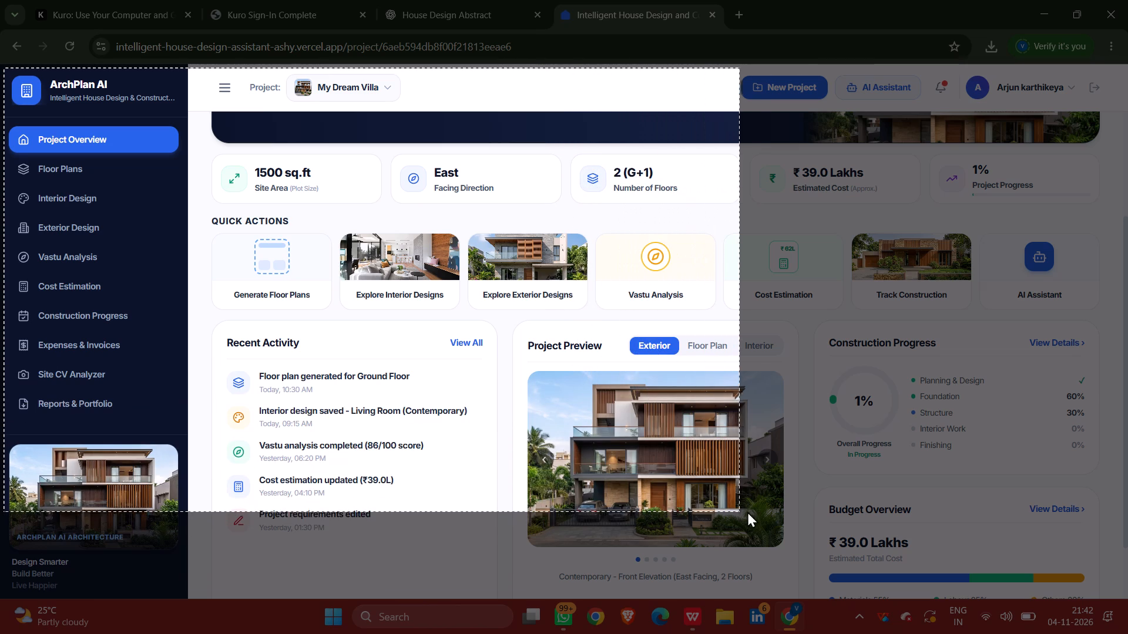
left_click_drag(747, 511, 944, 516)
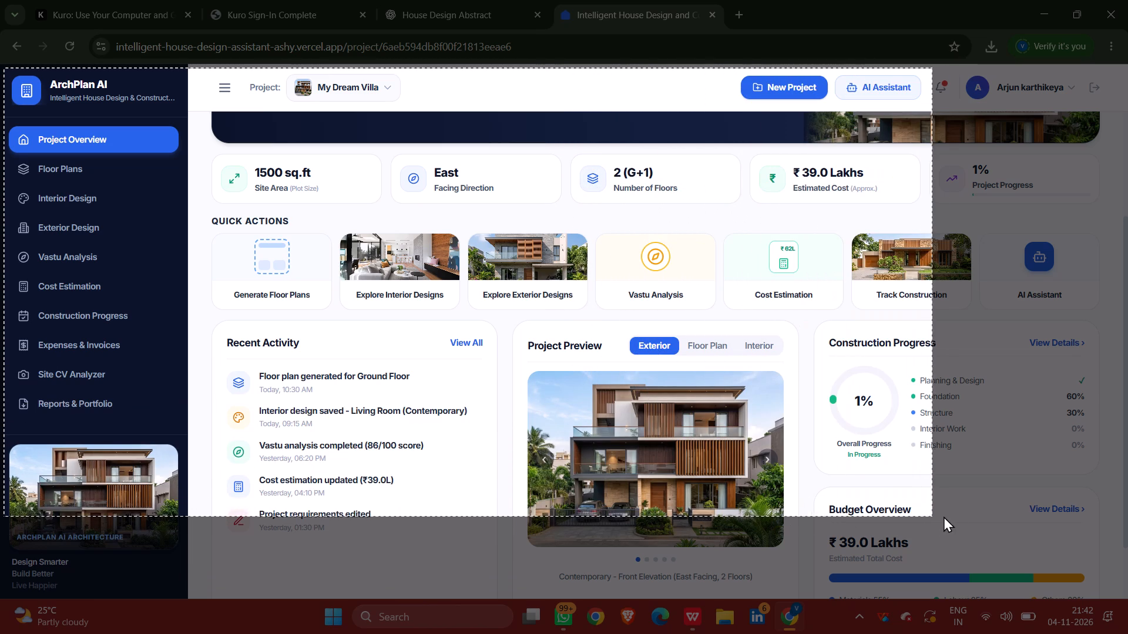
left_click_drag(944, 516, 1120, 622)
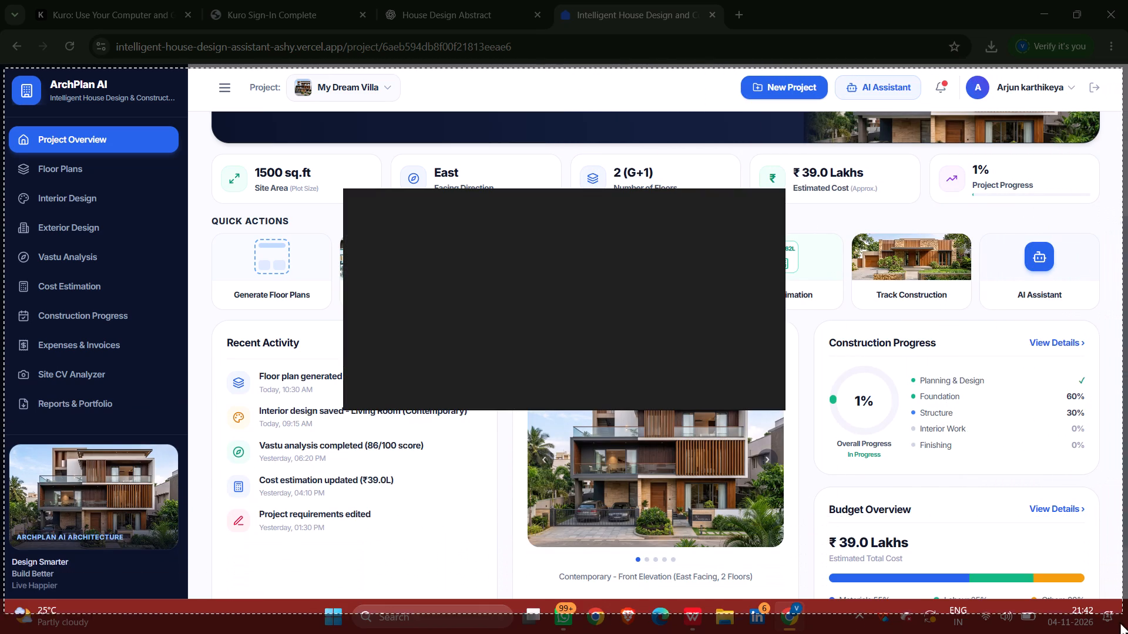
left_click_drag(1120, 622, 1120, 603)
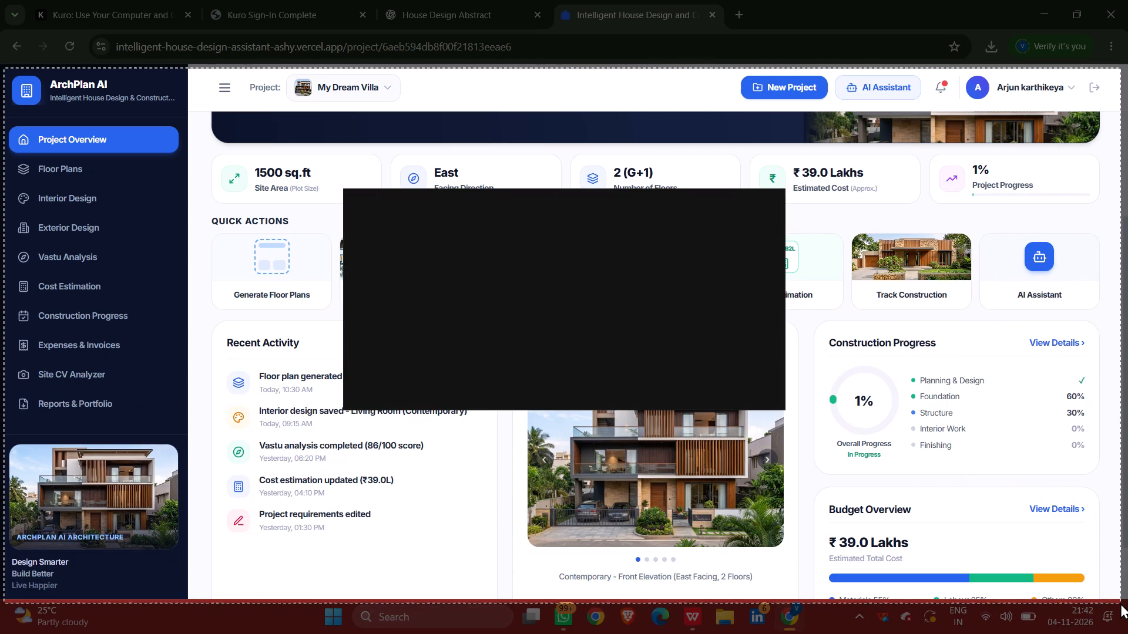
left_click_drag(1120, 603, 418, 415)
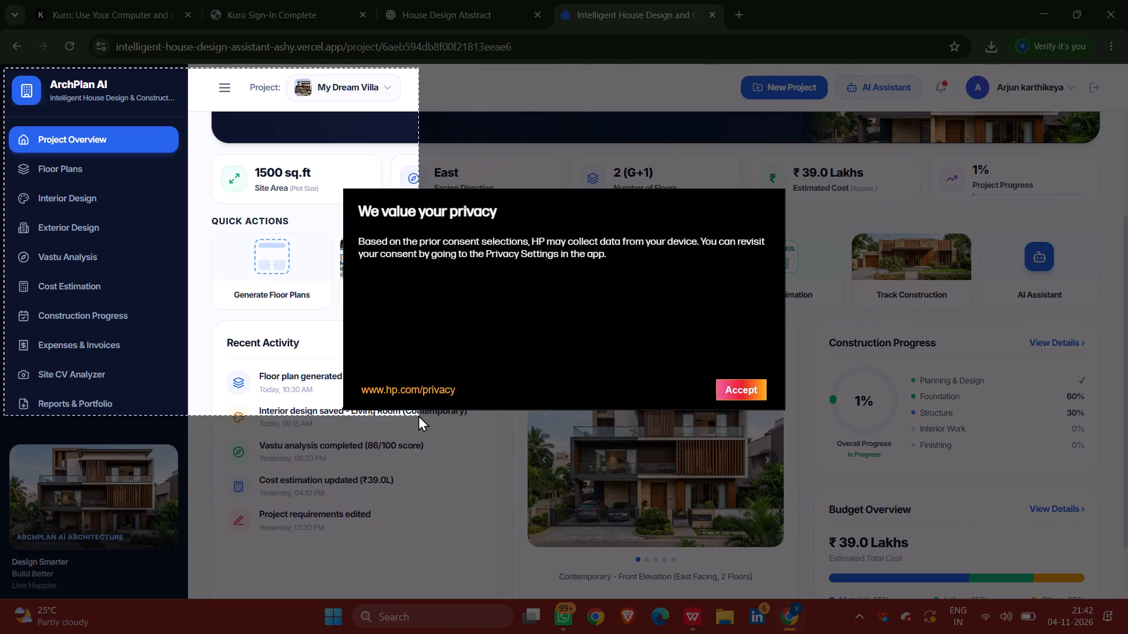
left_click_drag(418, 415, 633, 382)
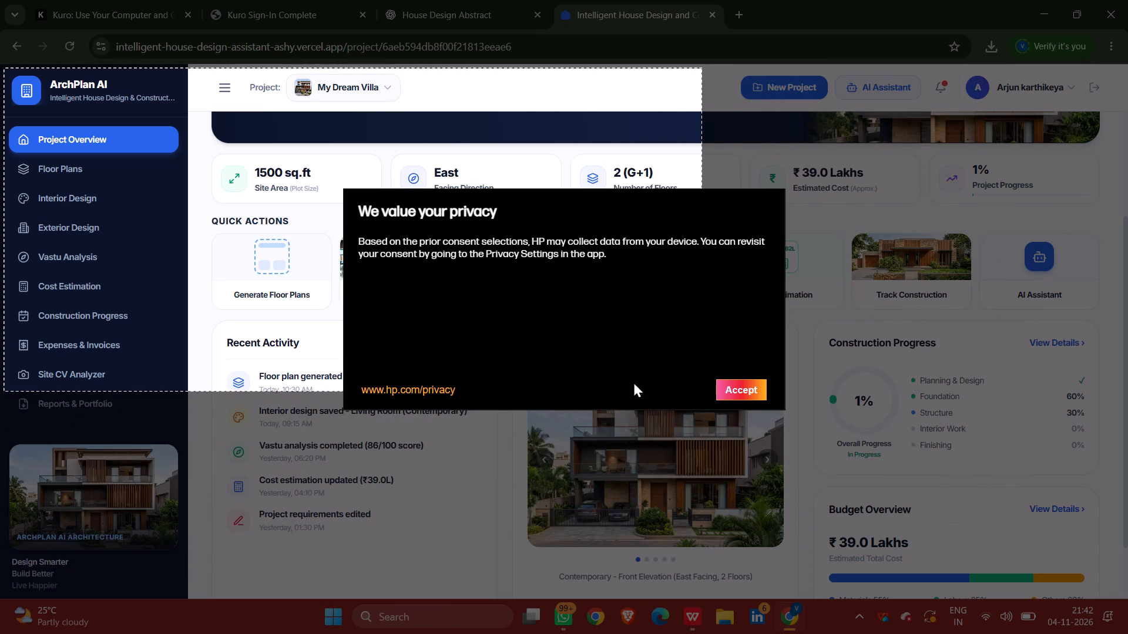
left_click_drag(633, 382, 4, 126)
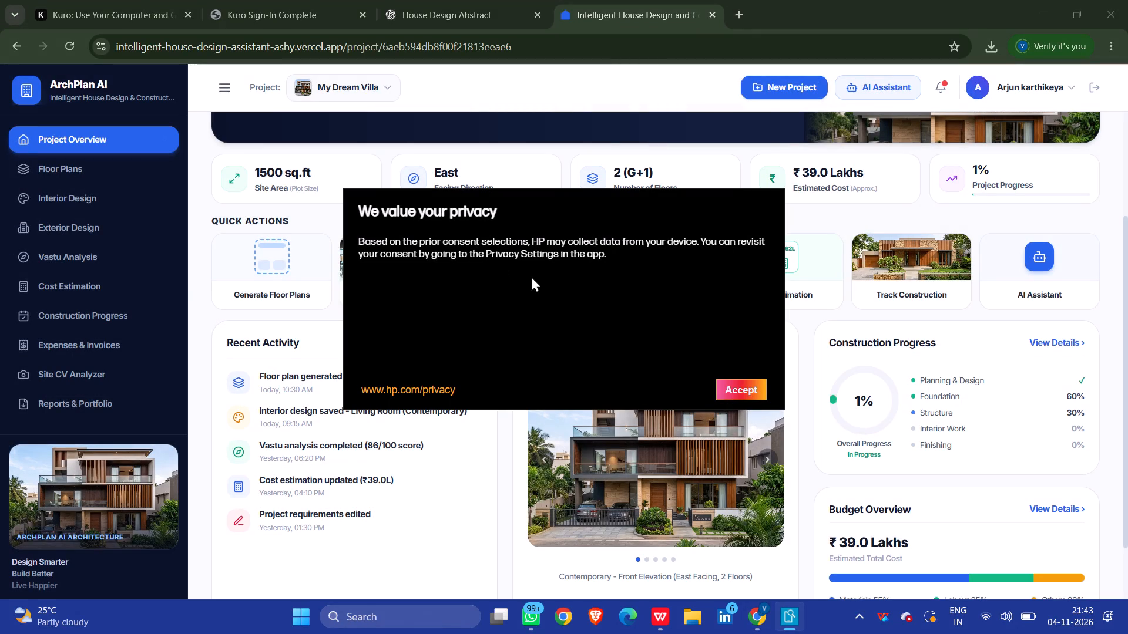
Accept the HP privacy notice covering the project overview page.
left_click(743, 383)
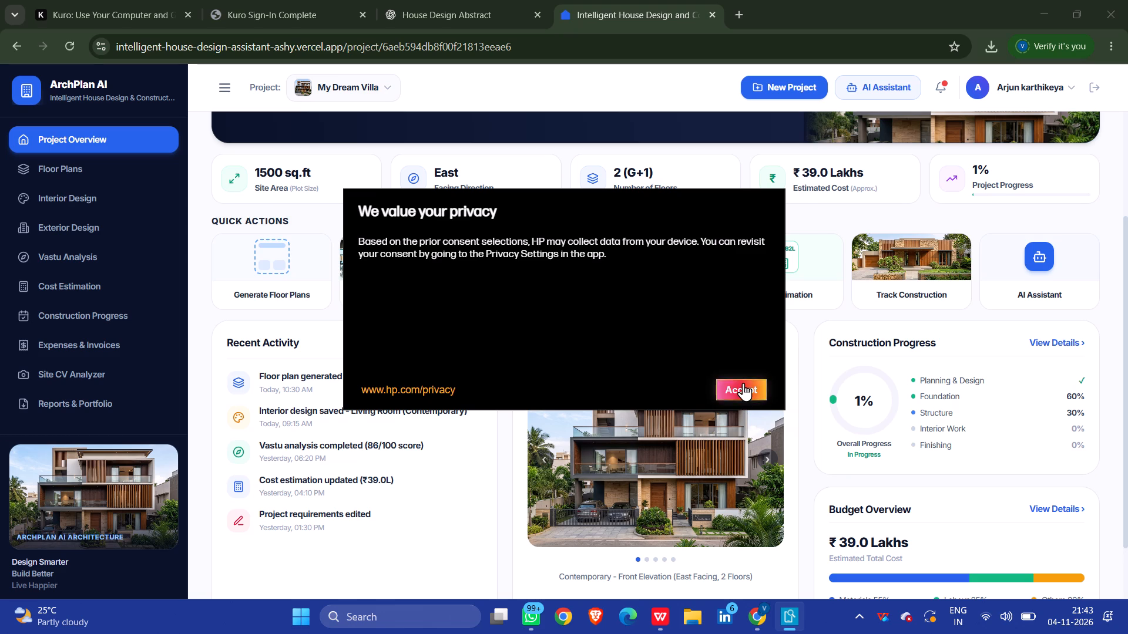
Capture a screenshot of the whole My Dream Villa project overview page, from the sidebar to the budget overview.
key("Print")
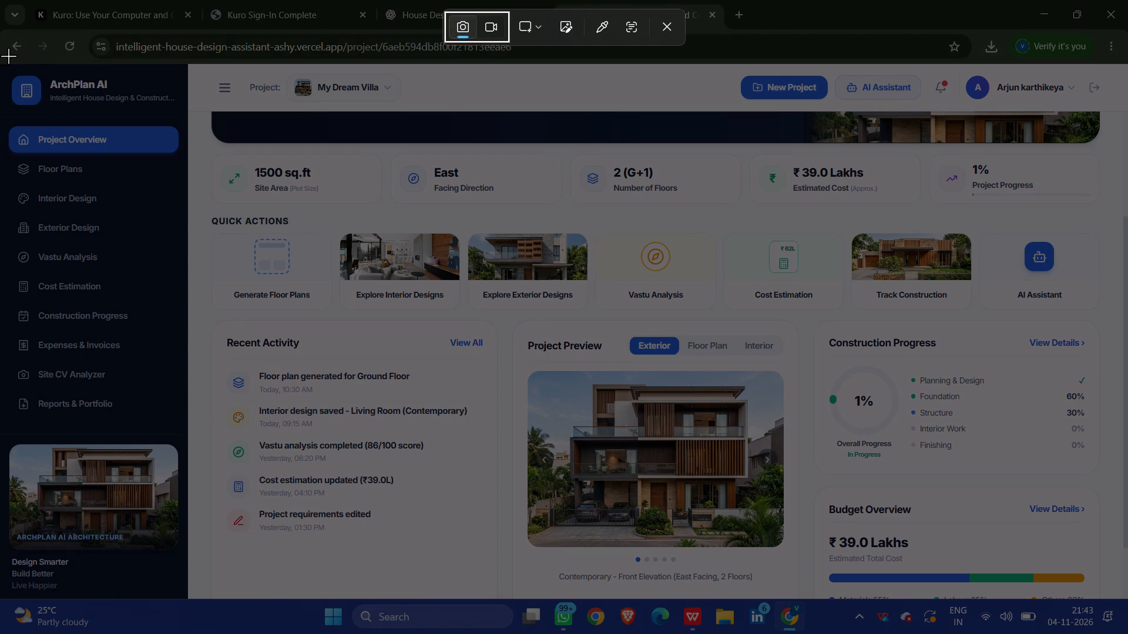
left_click_drag(8, 56, 530, 372)
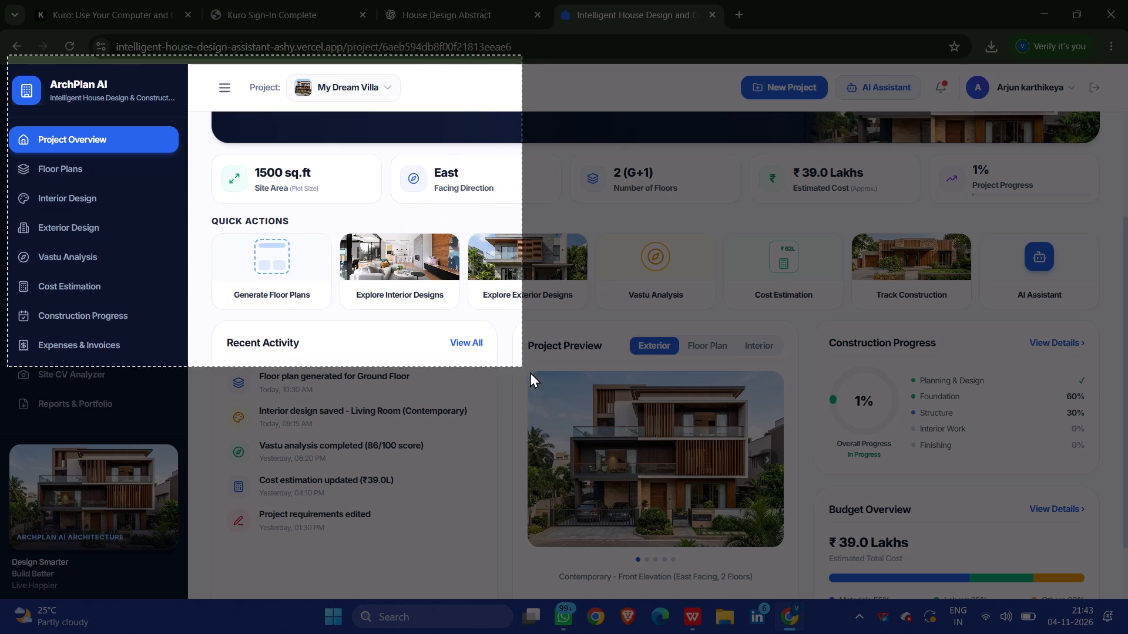
left_click_drag(530, 372, 841, 618)
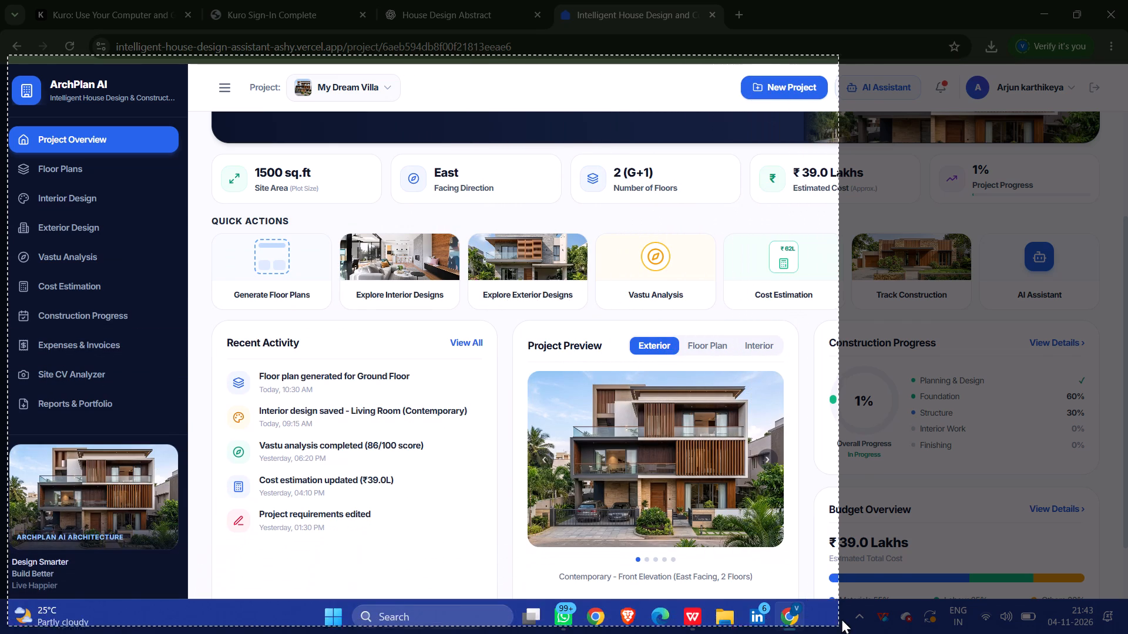
left_click_drag(841, 618, 1099, 591)
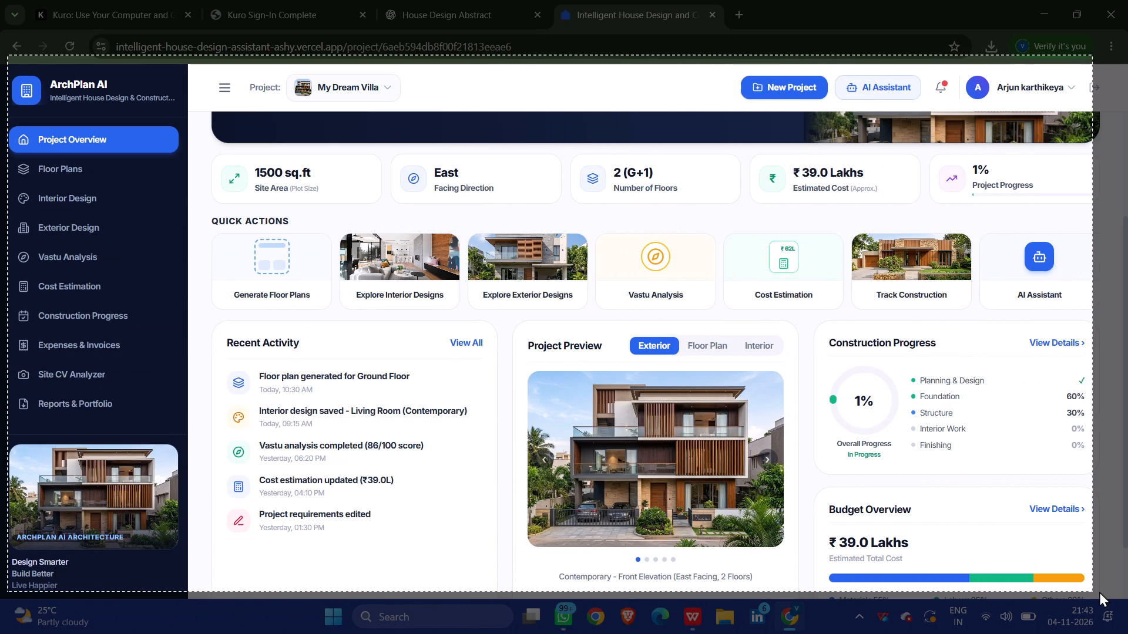
left_click_drag(1099, 591, 1127, 599)
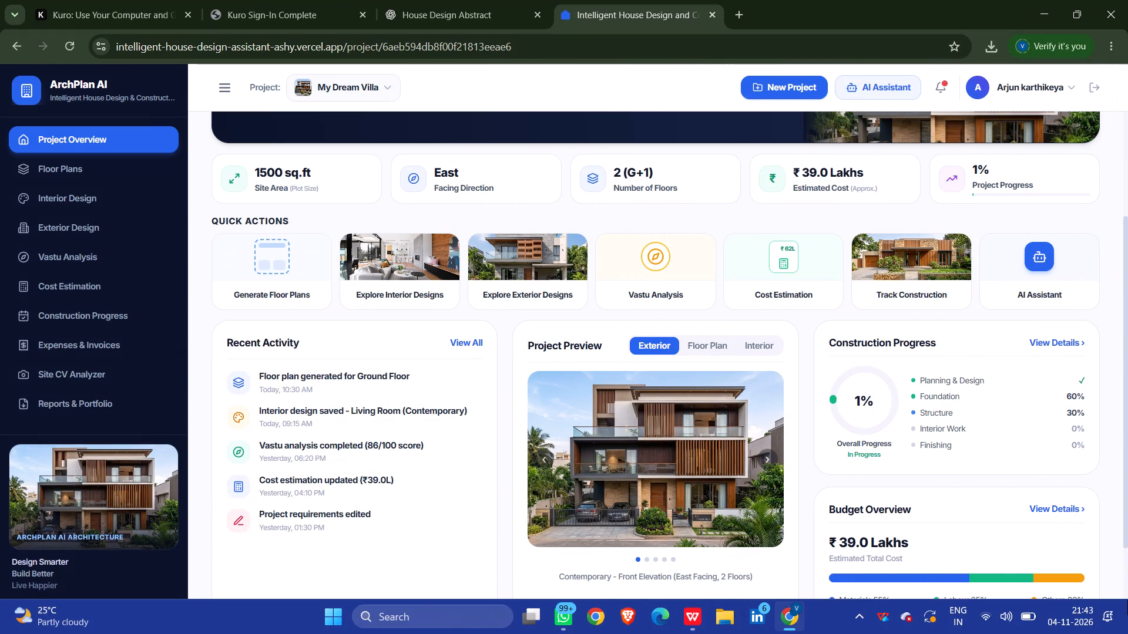
Switch to the WPS report and paste the overview screenshot on the empty line above the Fig. 5.2 caption.
key("alt+Tab")
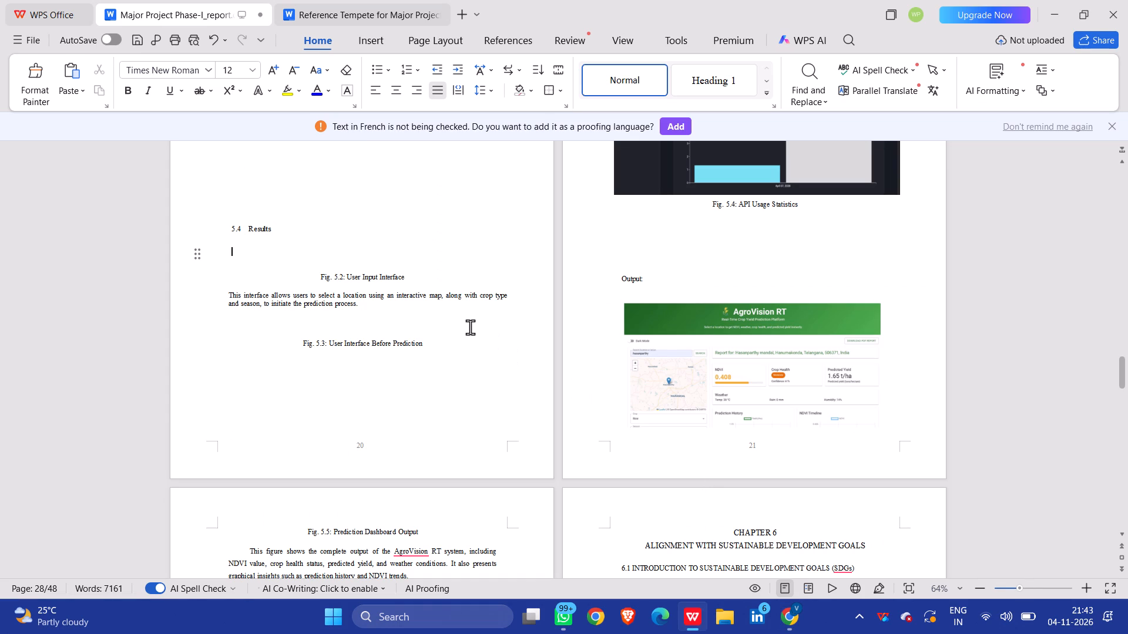
key("ctrl+v")
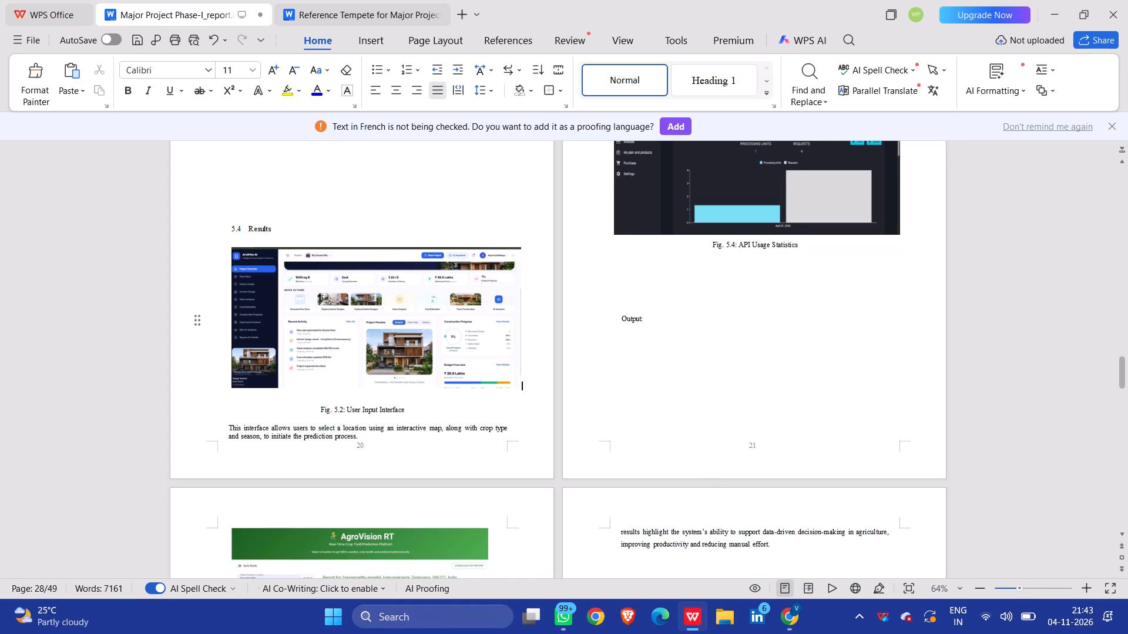
Enlarge the pasted overview screenshot to about 6.64 in wide by 3.23 in high and try to shift it toward the left margin.
left_click(397, 288)
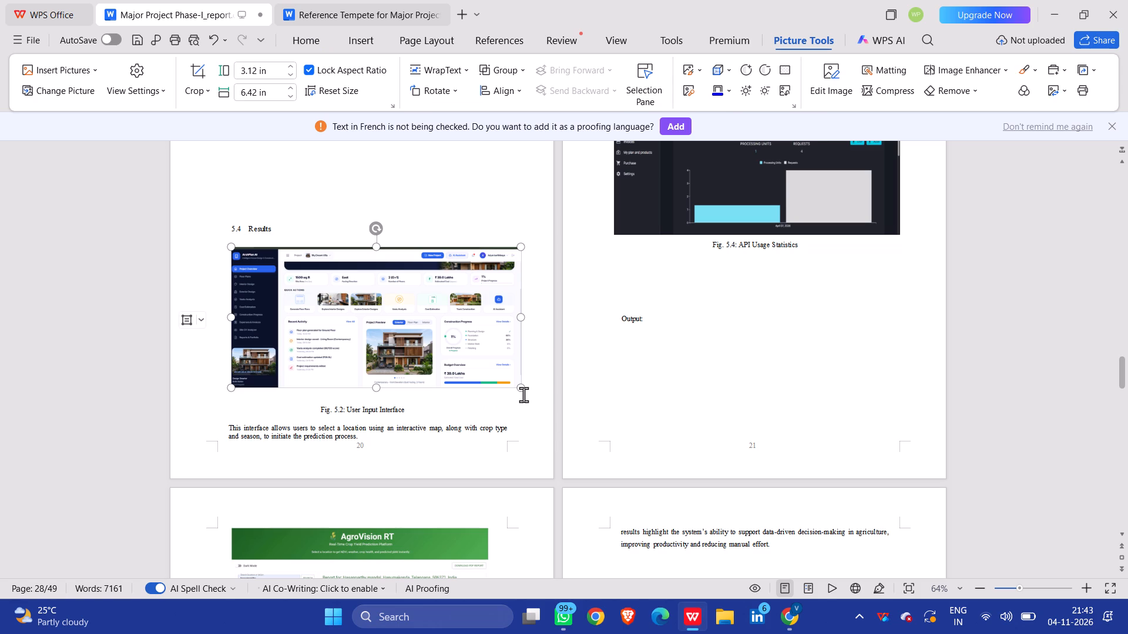
left_click_drag(522, 386, 525, 397)
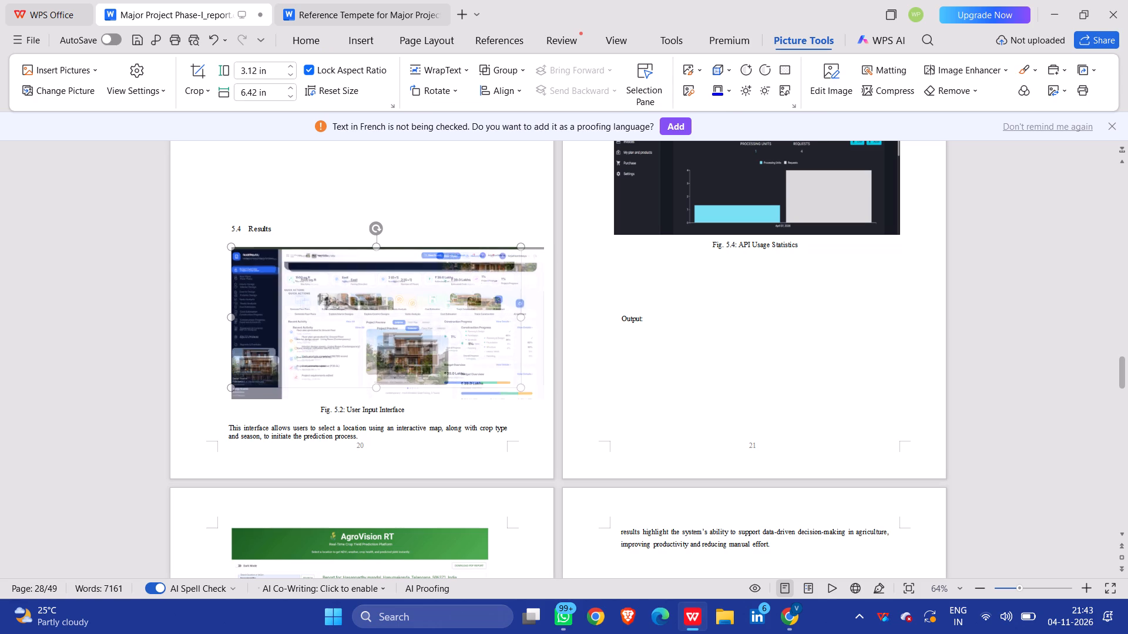
left_click_drag(525, 397, 511, 390)
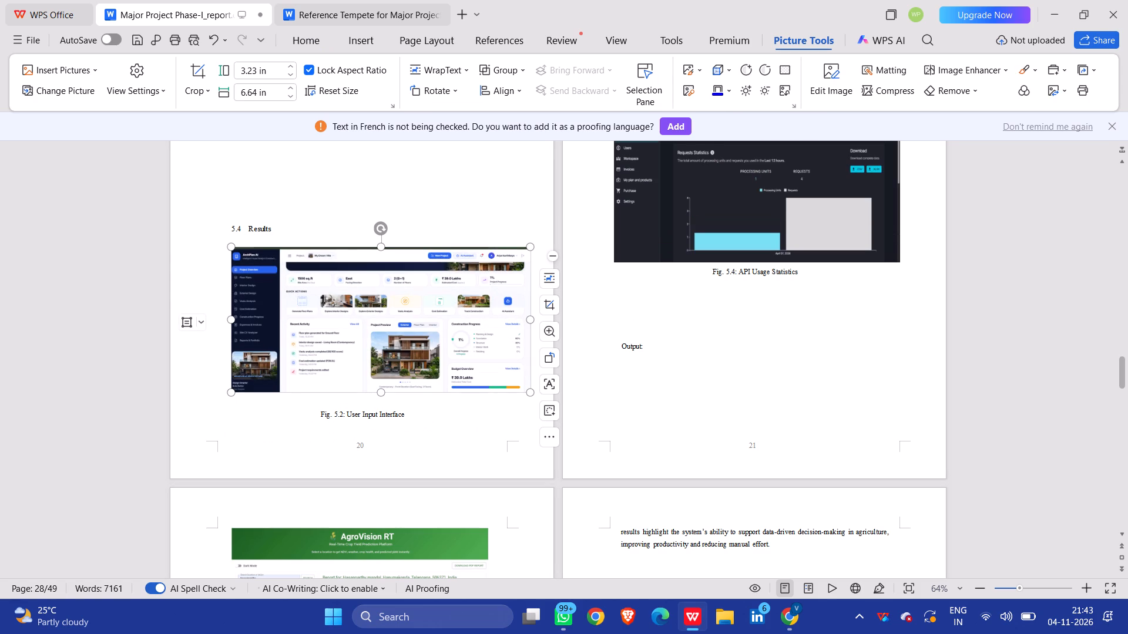
left_click_drag(365, 330, 350, 330)
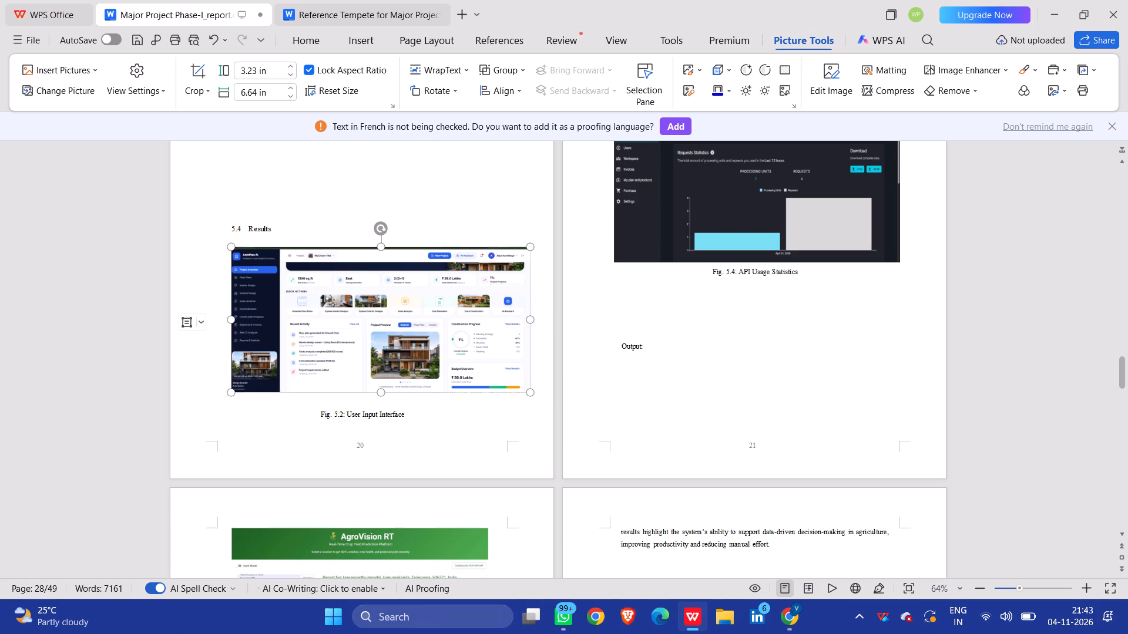
left_click_drag(343, 329, 316, 329)
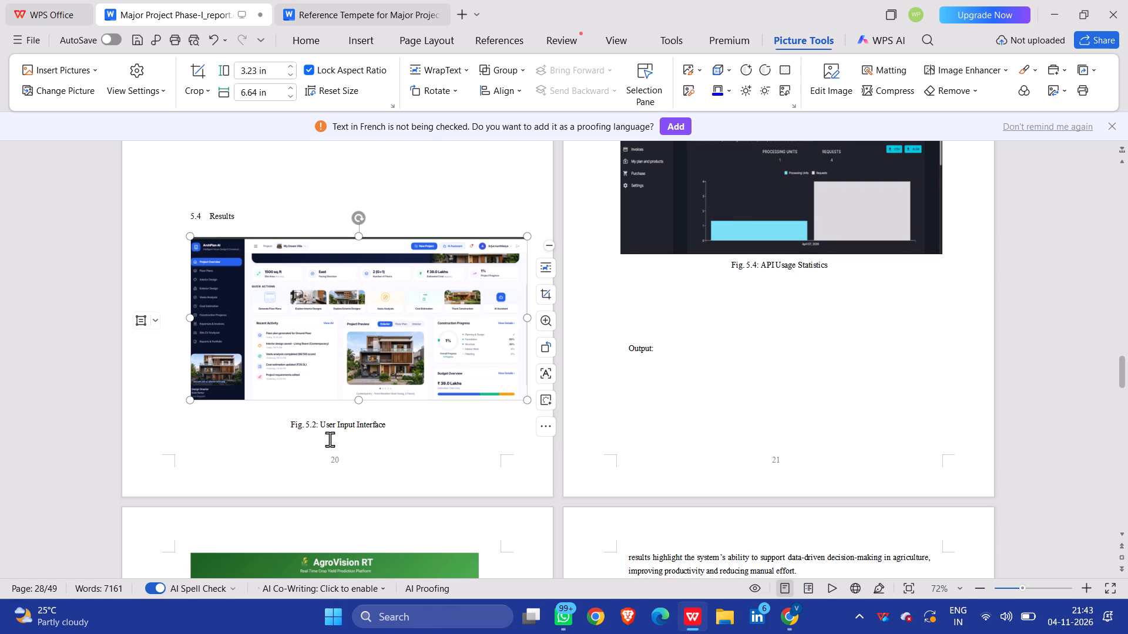
Review the Chapter 5 pages around section 5.4, from functional testing and the workflow diagram to the Fig. 5.5 output and Table 5.2.
left_click(315, 423)
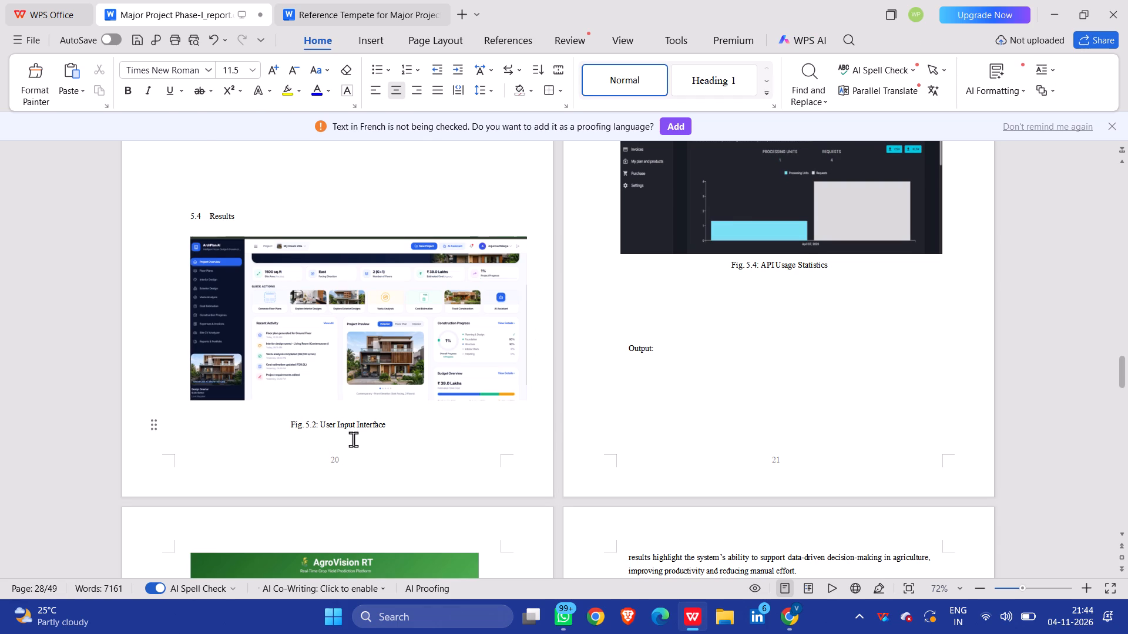
scroll(372, 439, "up", 4)
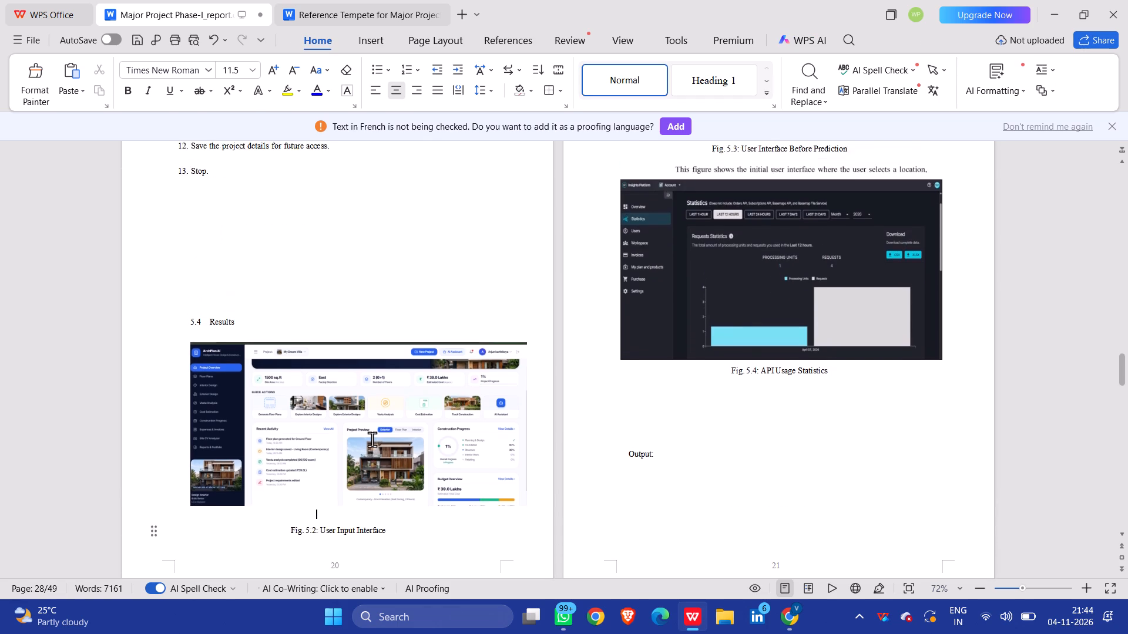
scroll(372, 439, "up", 3)
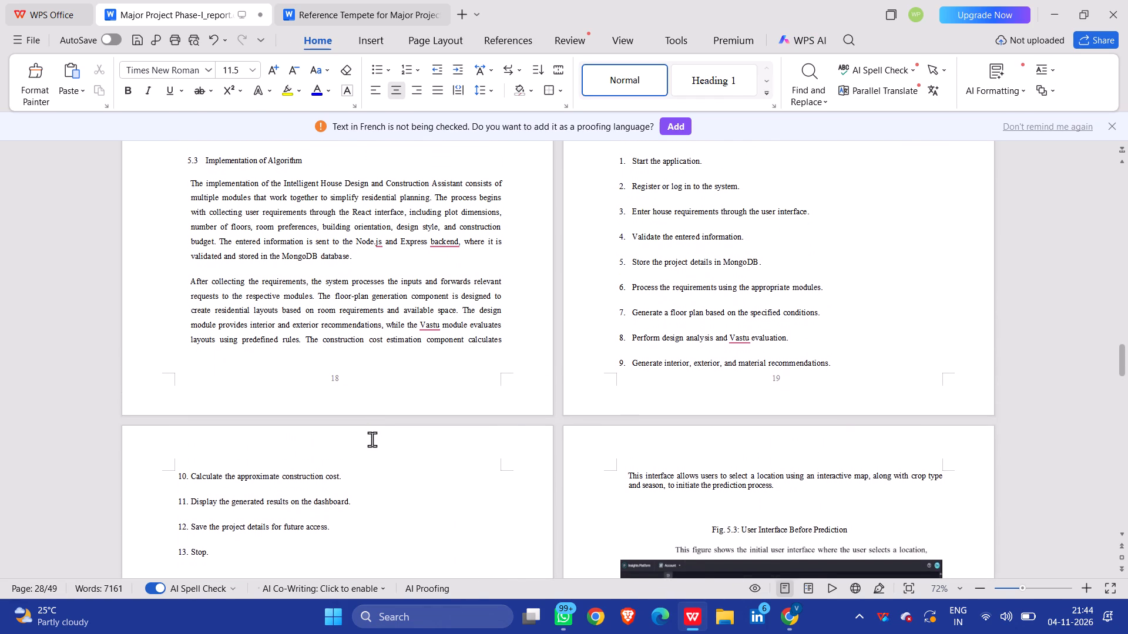
scroll(372, 439, "up", 5)
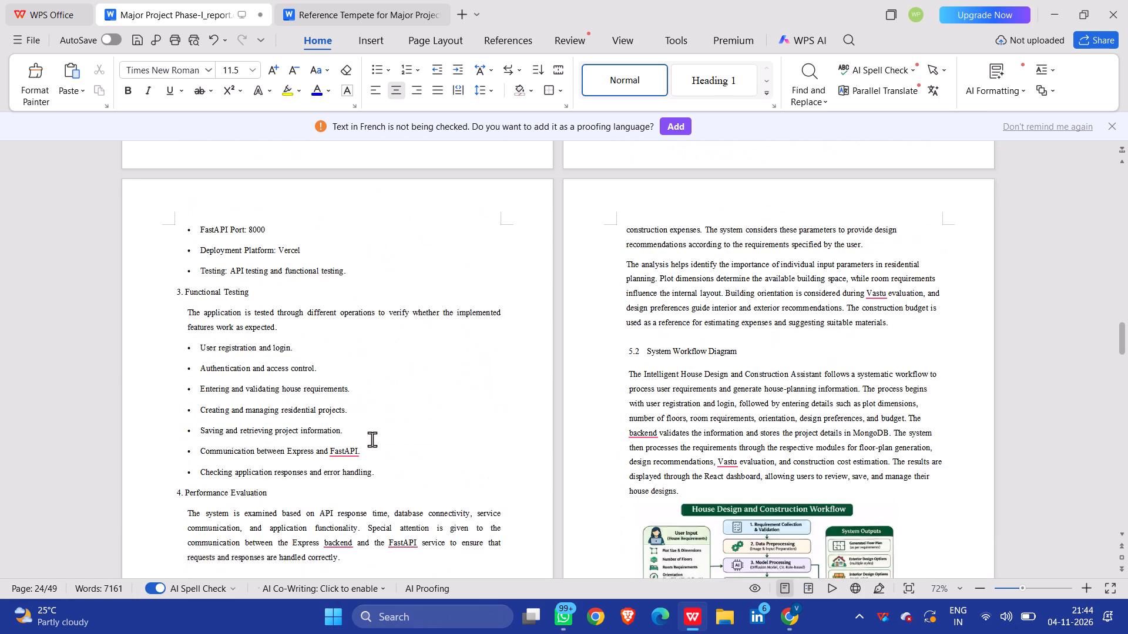
scroll(372, 439, "up", 1)
scroll(372, 439, "down", 3)
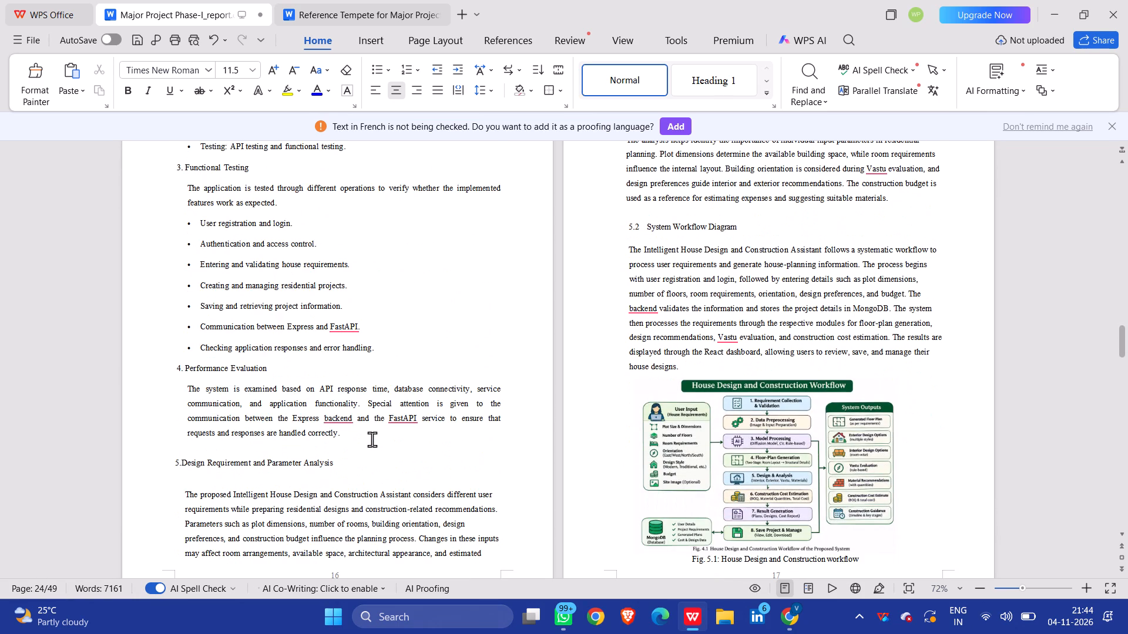
scroll(372, 439, "down", 11)
scroll(372, 439, "up", 1)
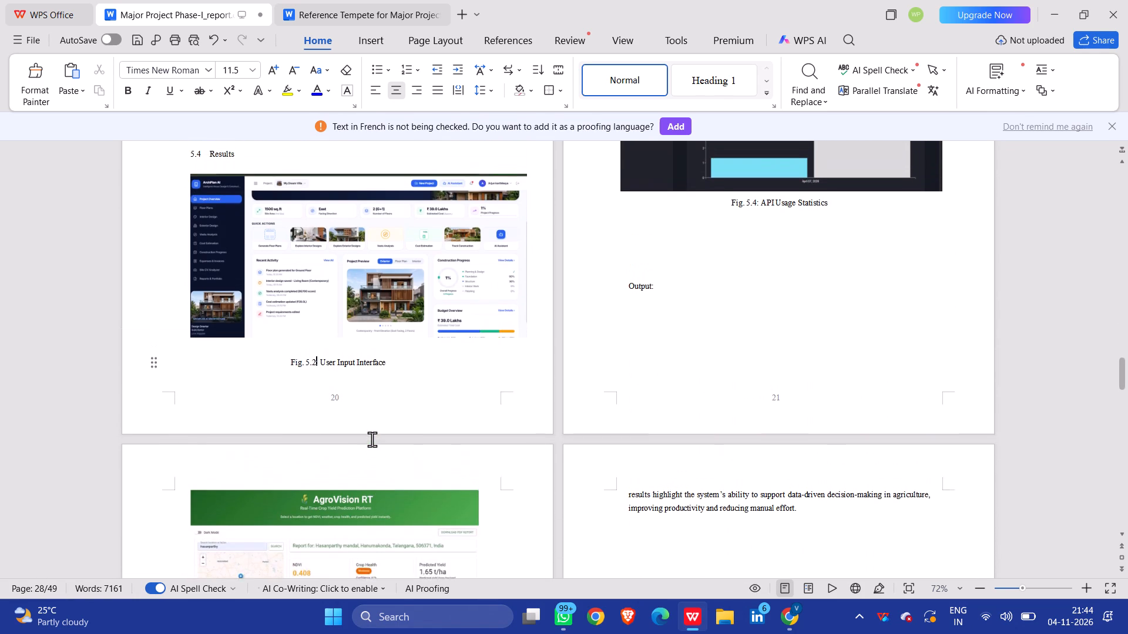
scroll(372, 439, "up", 2)
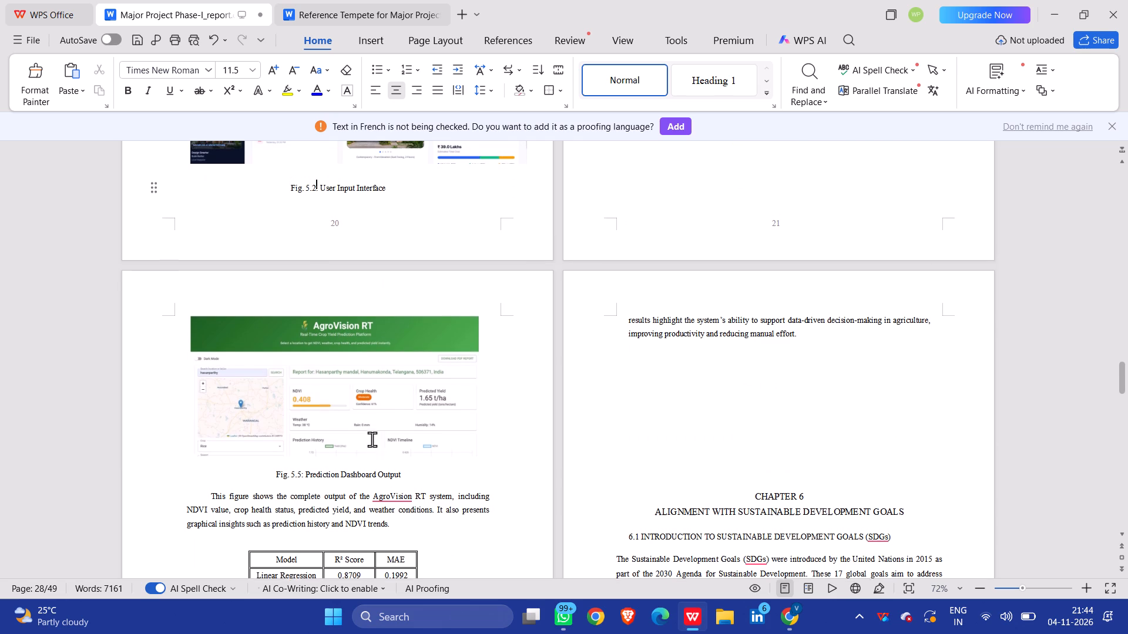
scroll(372, 439, "up", 1)
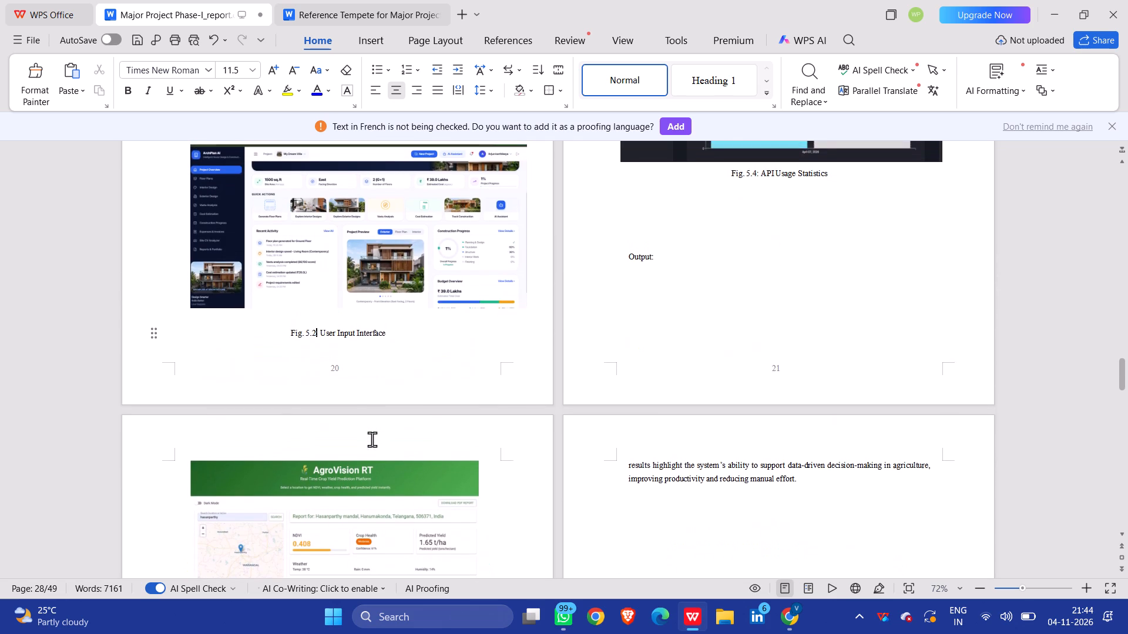
scroll(372, 439, "down", 3)
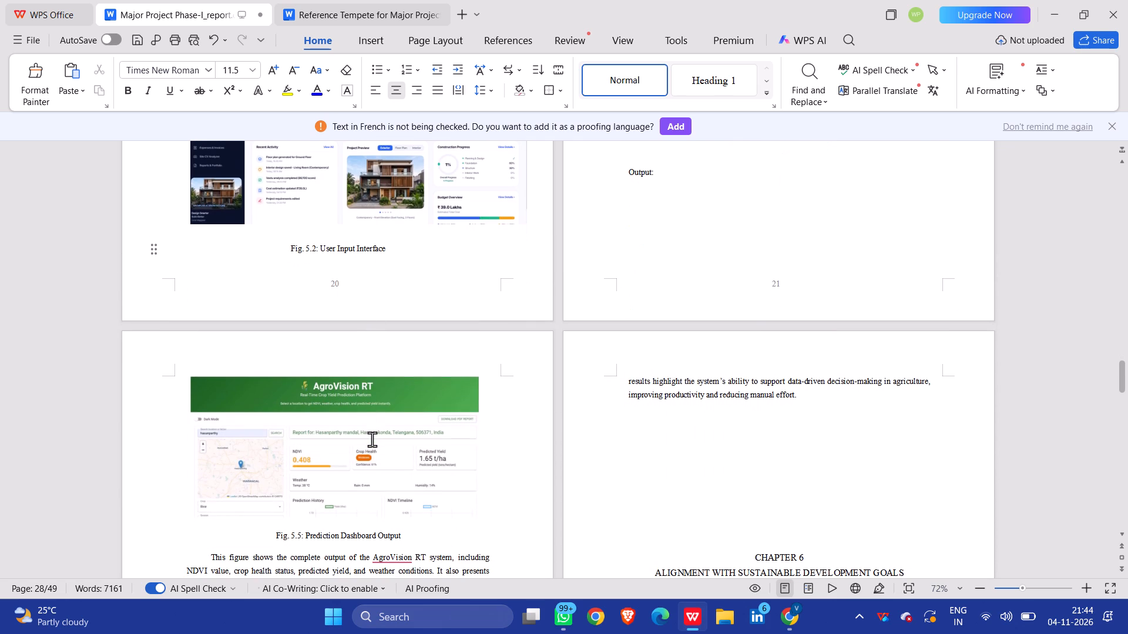
scroll(372, 439, "down", 2)
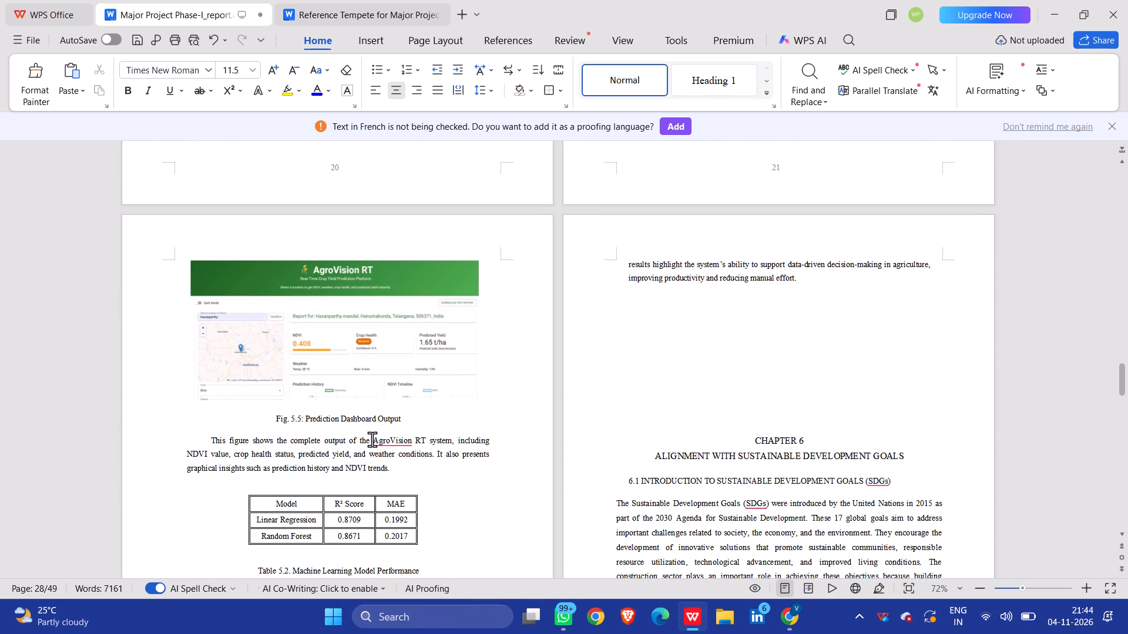
scroll(452, 350, "up", 3)
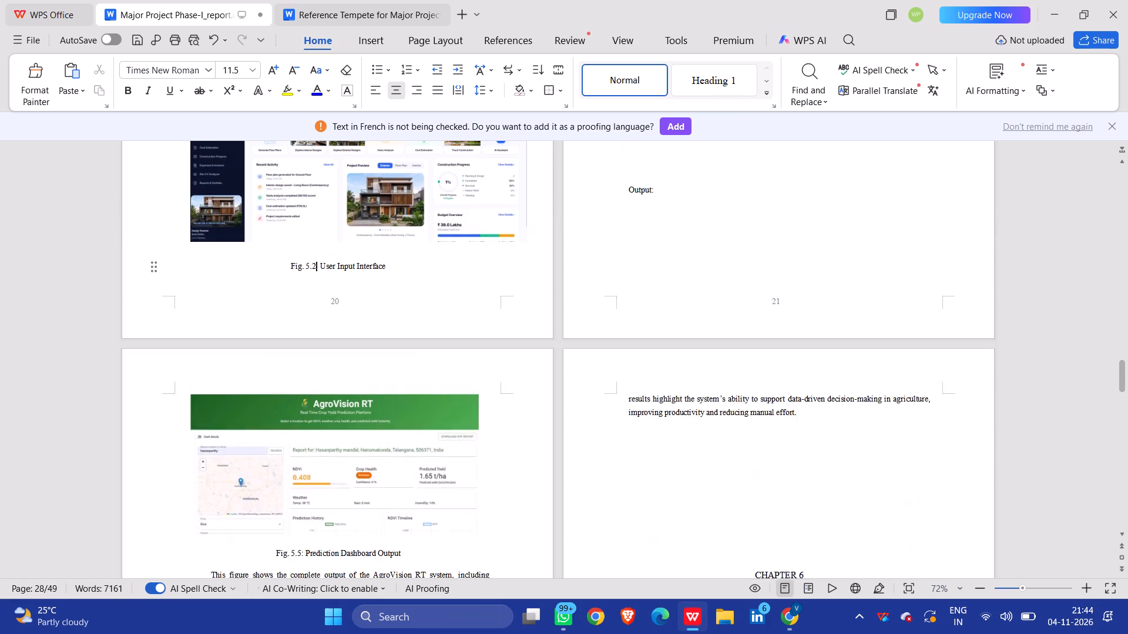
scroll(452, 350, "up", 3)
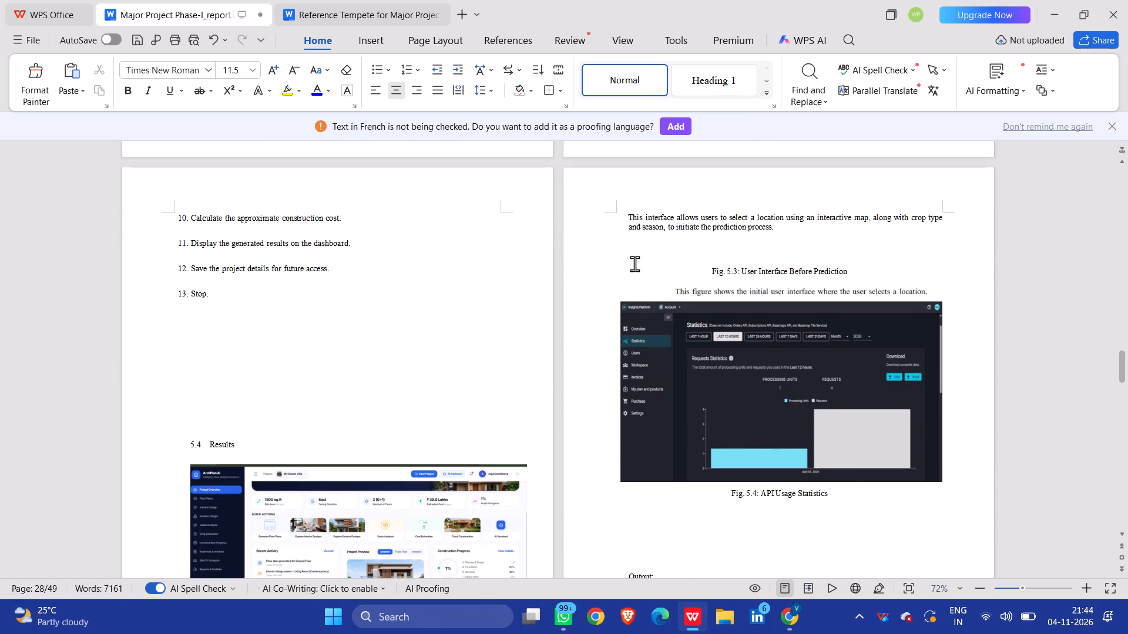
scroll(634, 264, "up", 1)
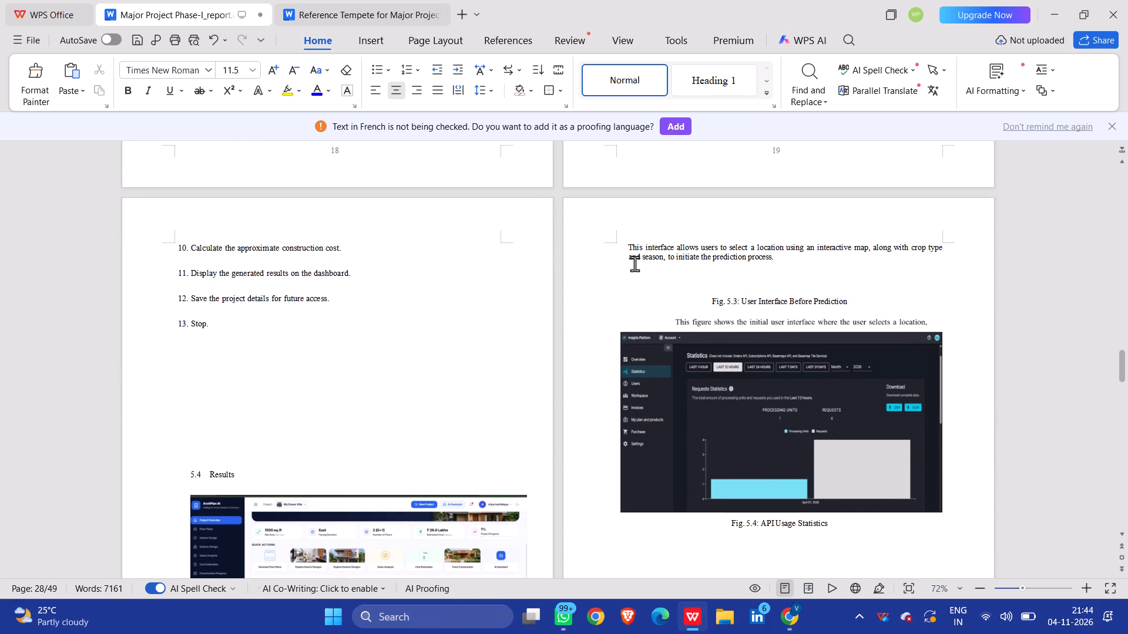
scroll(634, 264, "up", 3)
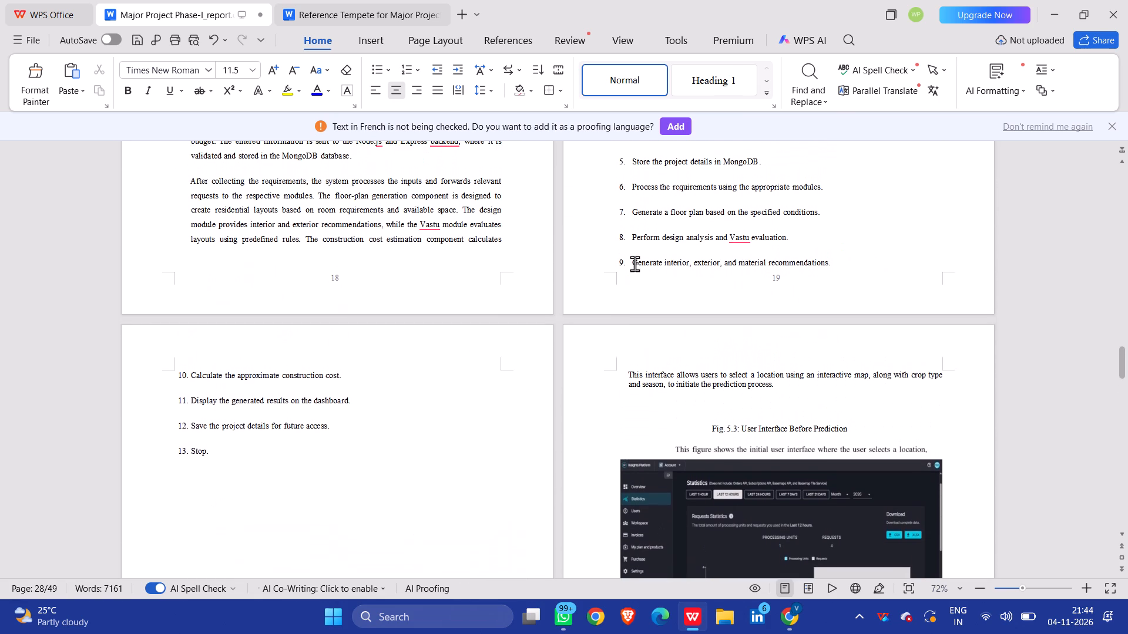
scroll(634, 264, "up", 1)
Remove the indent of the 5.4 Results heading and the blank lines between it and algorithm step 13.
scroll(634, 264, "down", 4)
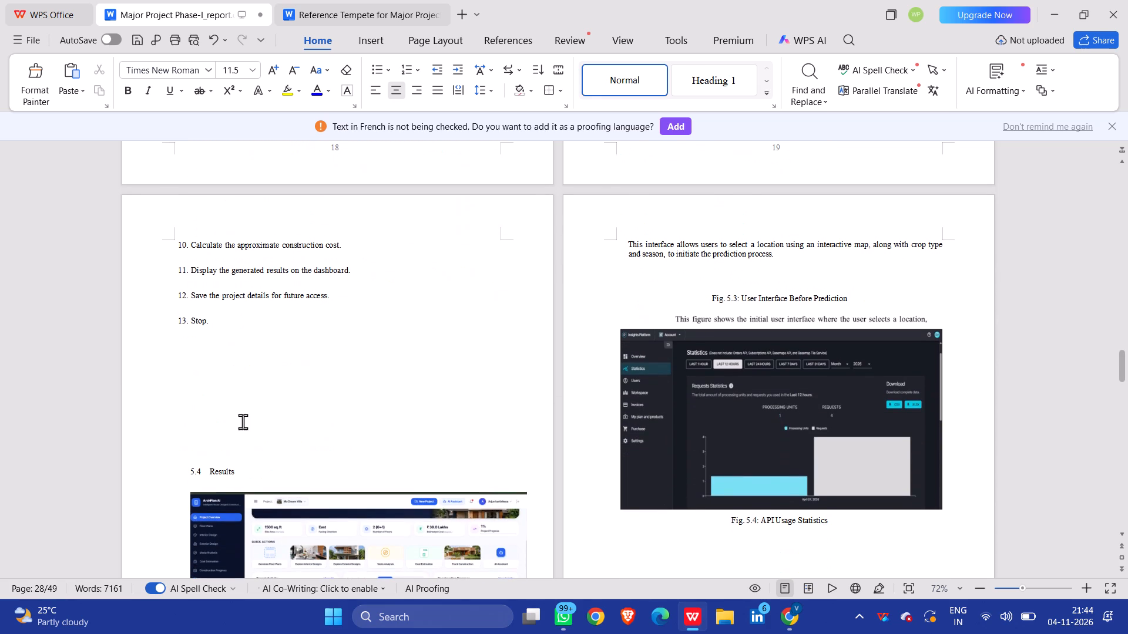
left_click(183, 470)
key("BackSpace")
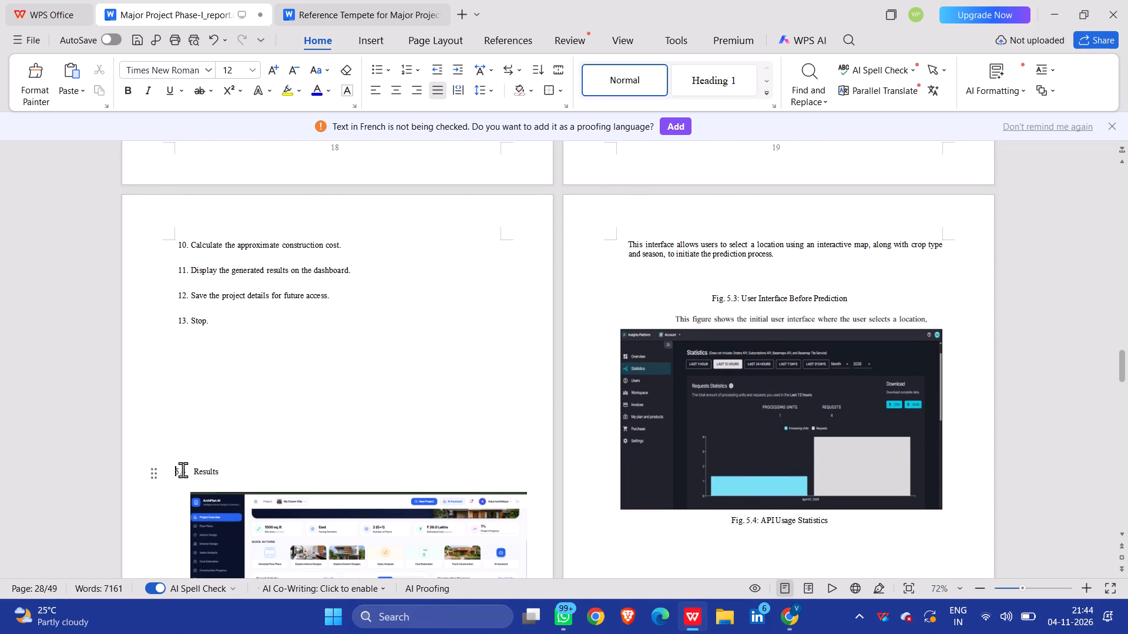
key("BackSpace")
key("BackSpace")
key("BackSpace")
key("BackSpace")
key("BackSpace")
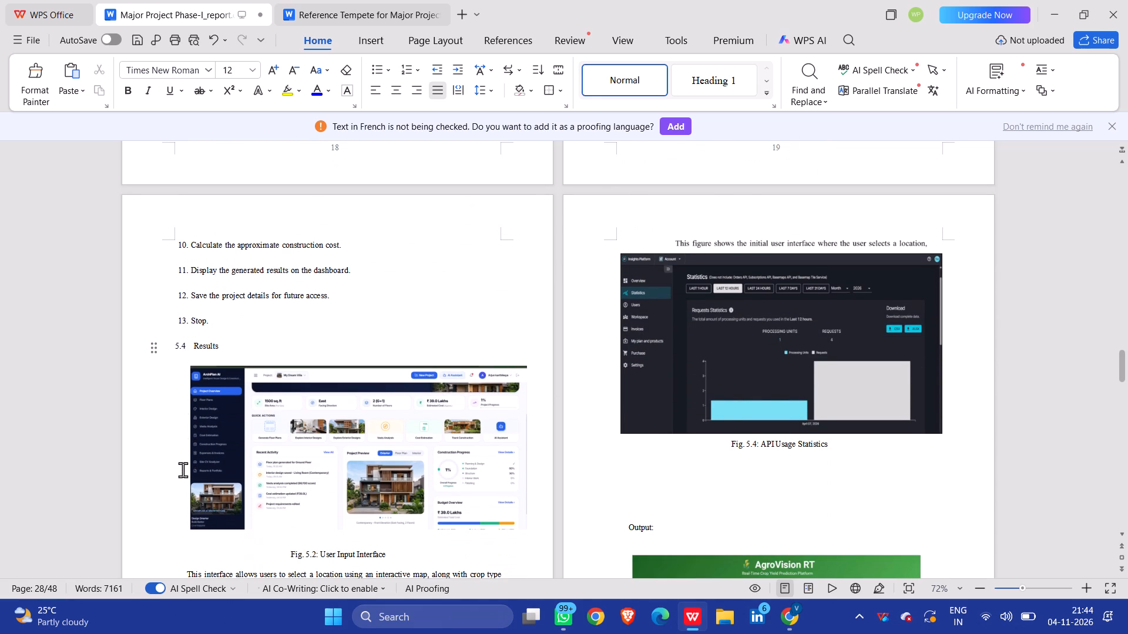
Switch to the house design website, open the new project wizard and capture its whole Project Details & Location page as a screenshot.
scroll(183, 470, "up", 2)
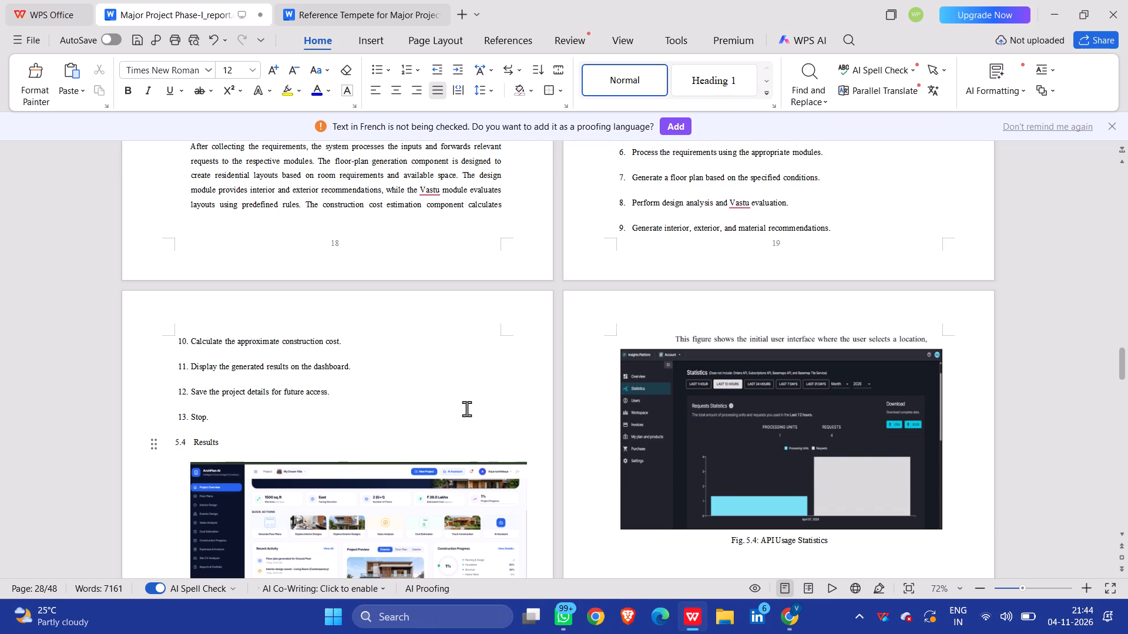
scroll(466, 409, "down", 4)
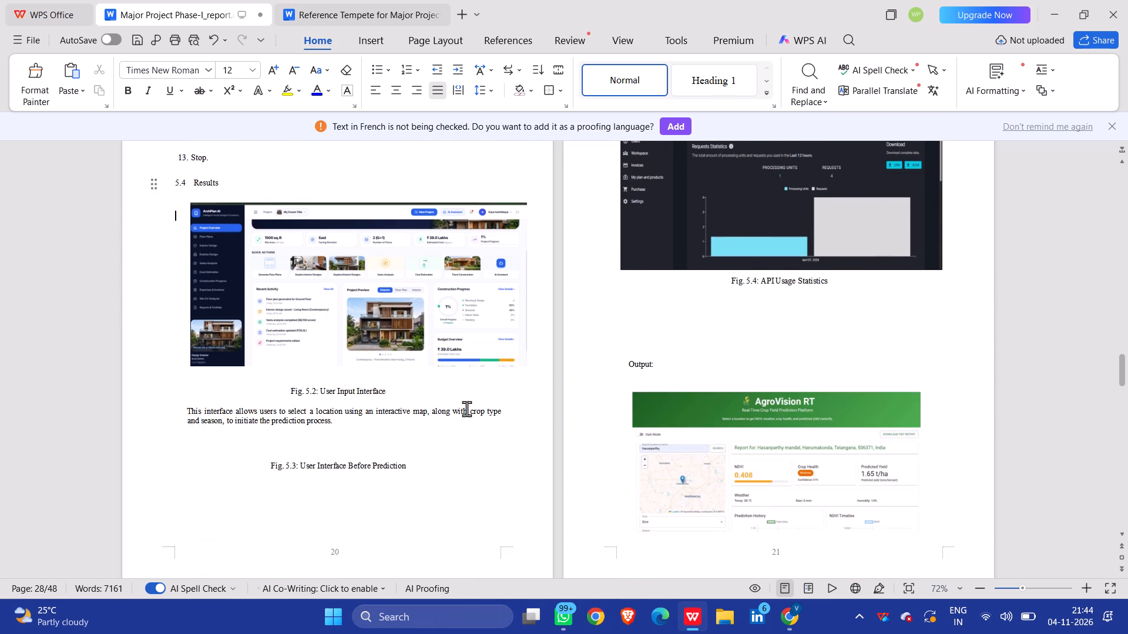
scroll(466, 409, "down", 1)
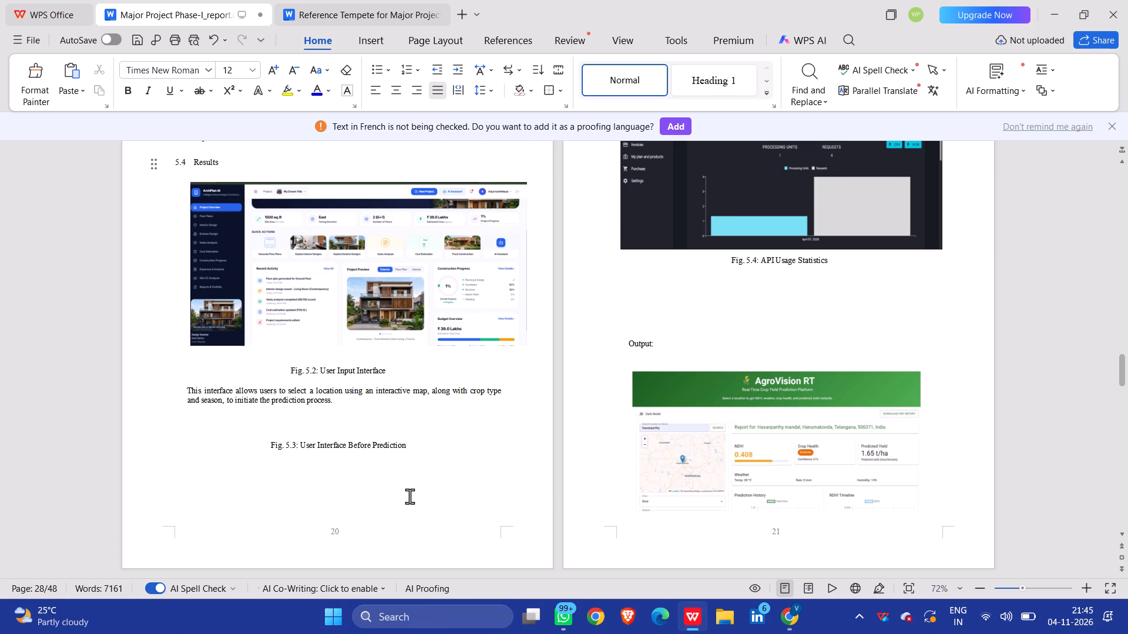
key("alt+Tab")
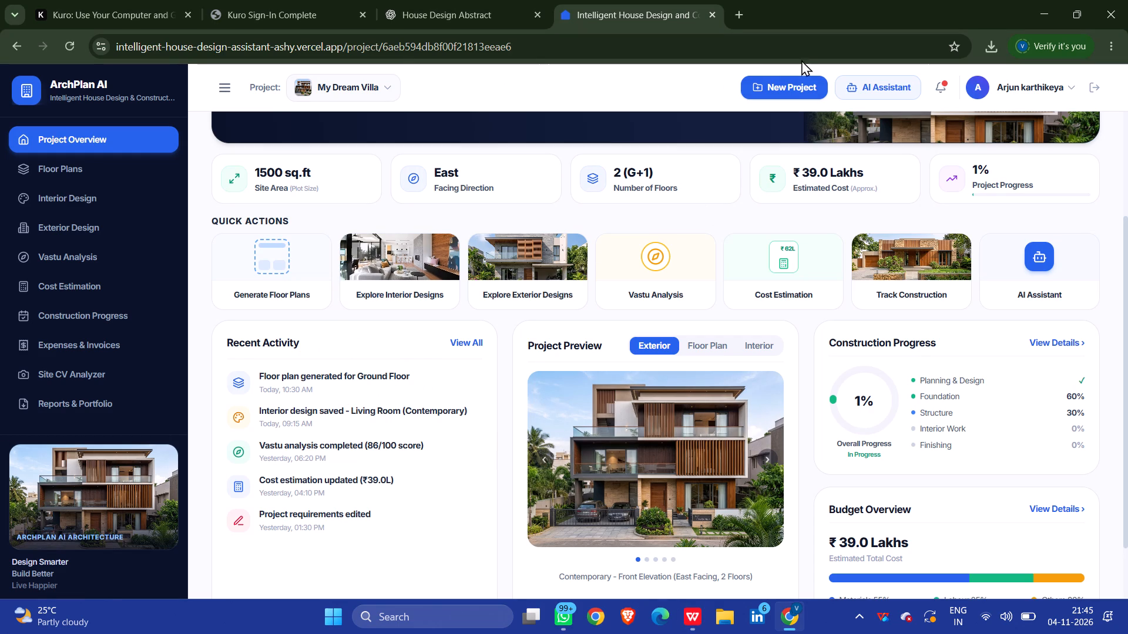
left_click(794, 82)
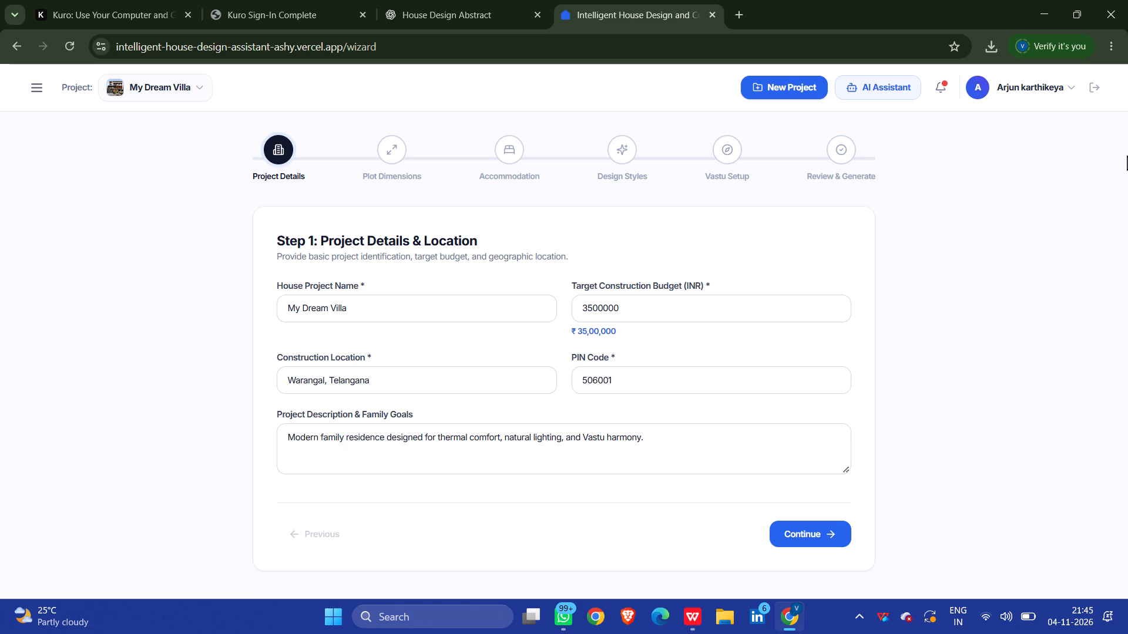
key("Print")
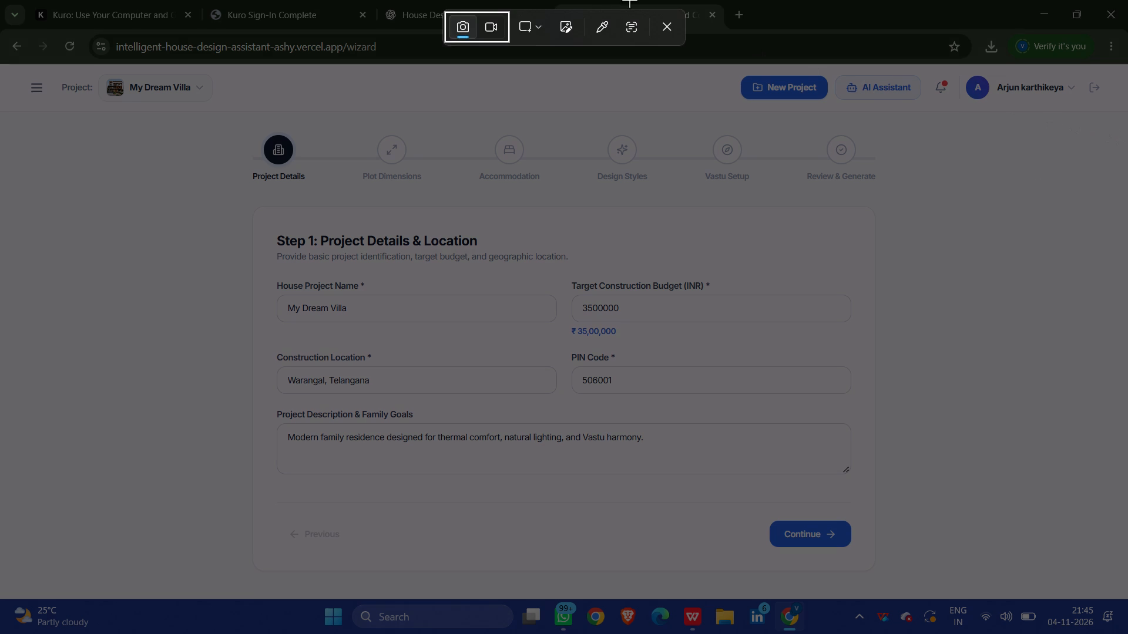
left_click_drag(1, 65, 773, 389)
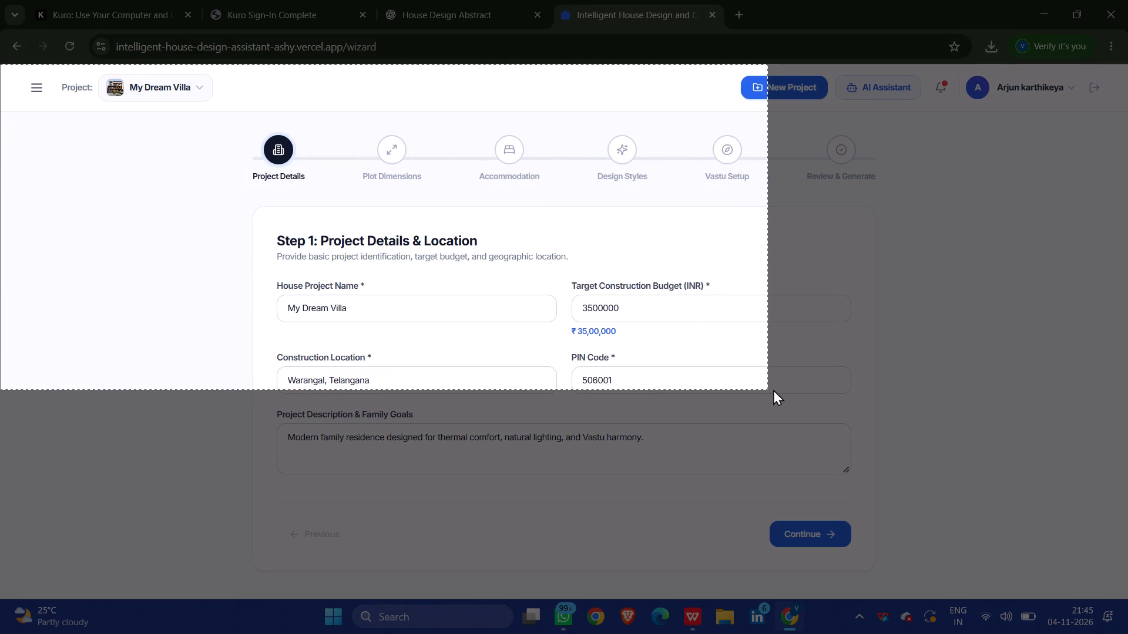
left_click_drag(773, 389, 1020, 397)
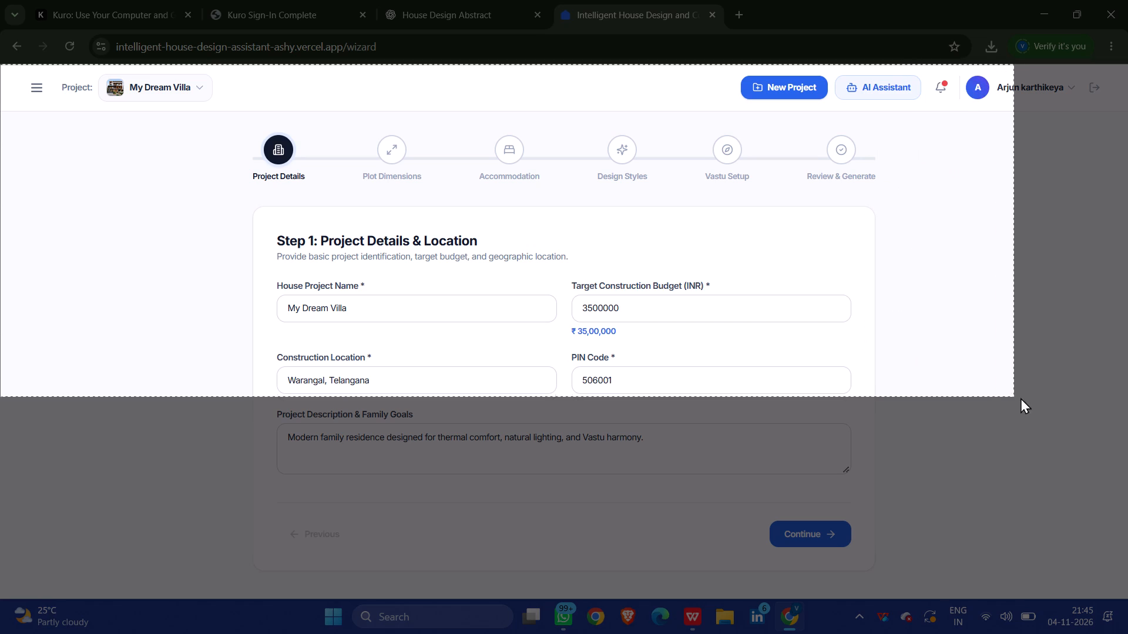
left_click_drag(1020, 397, 1126, 606)
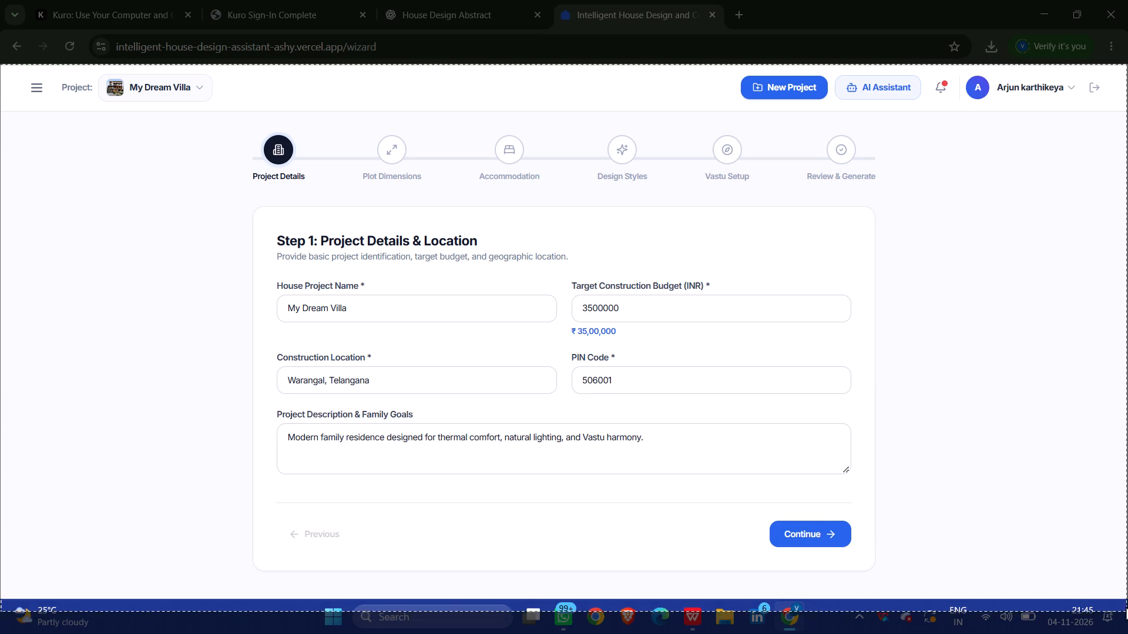
left_click_drag(1126, 606, 1125, 596)
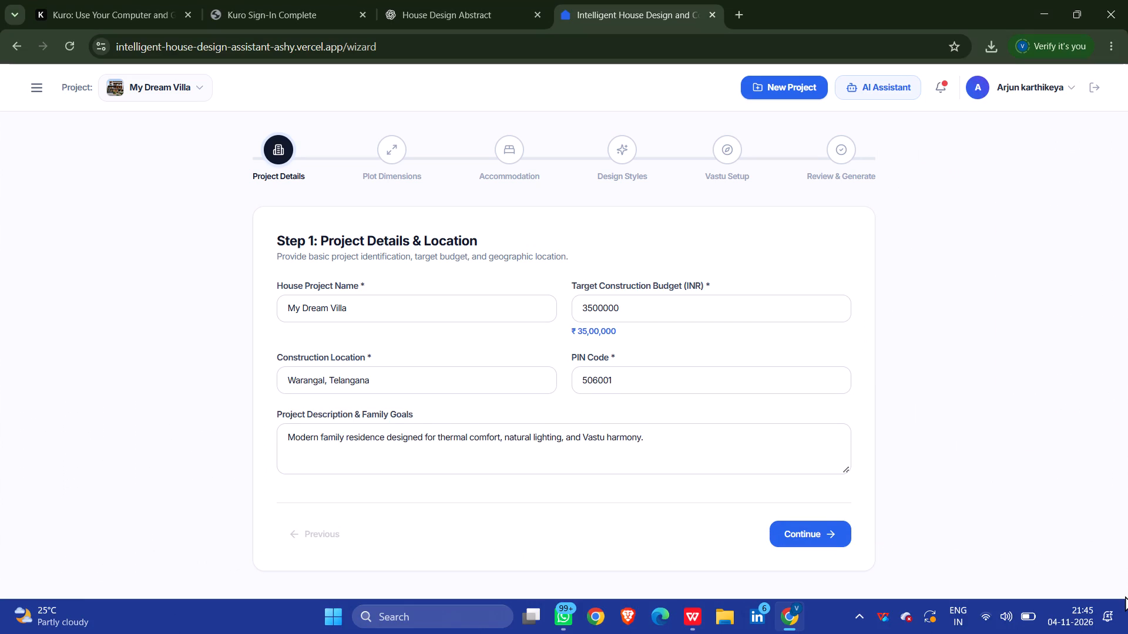
Return to the WPS report and replace the overview image above the Fig. 5.2 caption with the captured project details screenshot.
key("alt+Tab")
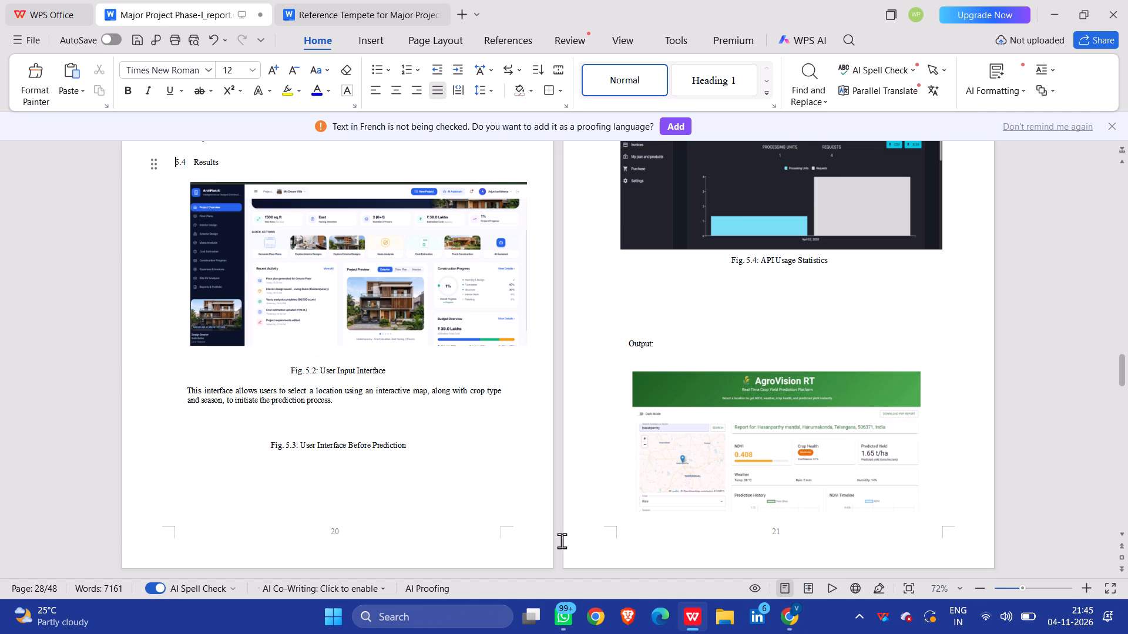
right_click(311, 251)
left_click(365, 50)
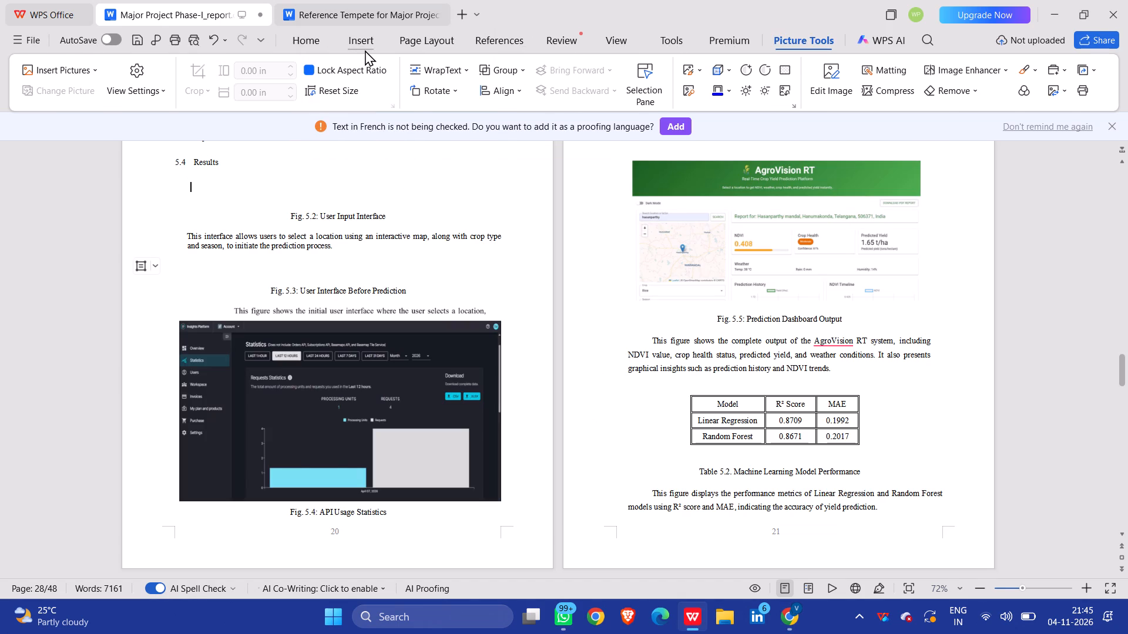
key("ctrl+v")
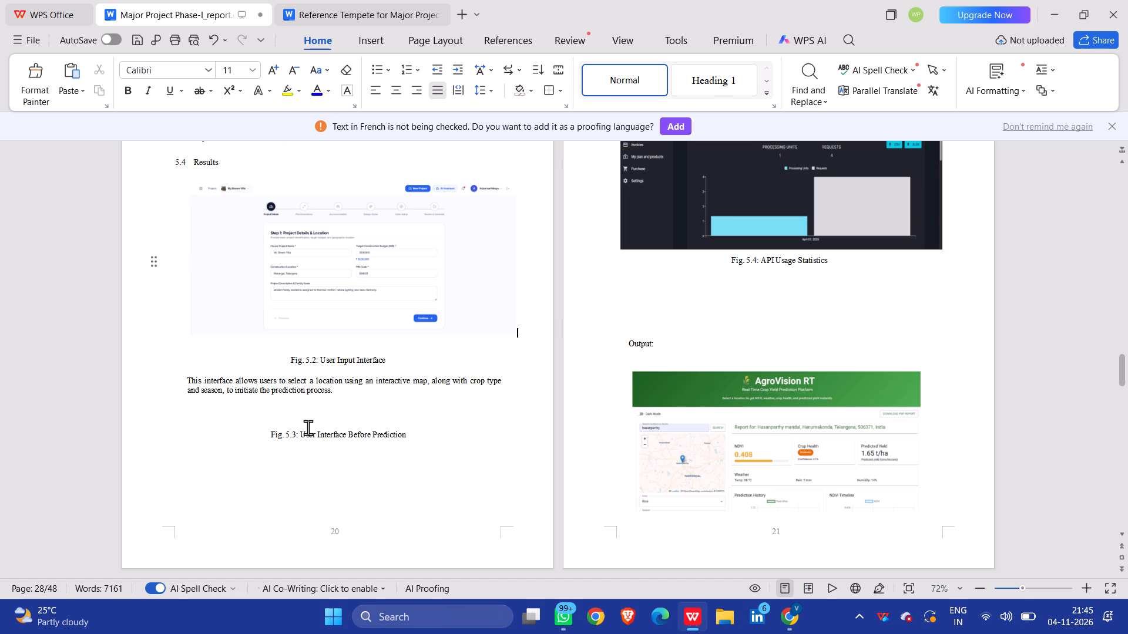
Look through the website's floor plan, interior, exterior, Vastu and cost estimation pages for an image to place above the Fig. 5.3 caption.
scroll(344, 419, "down", 1)
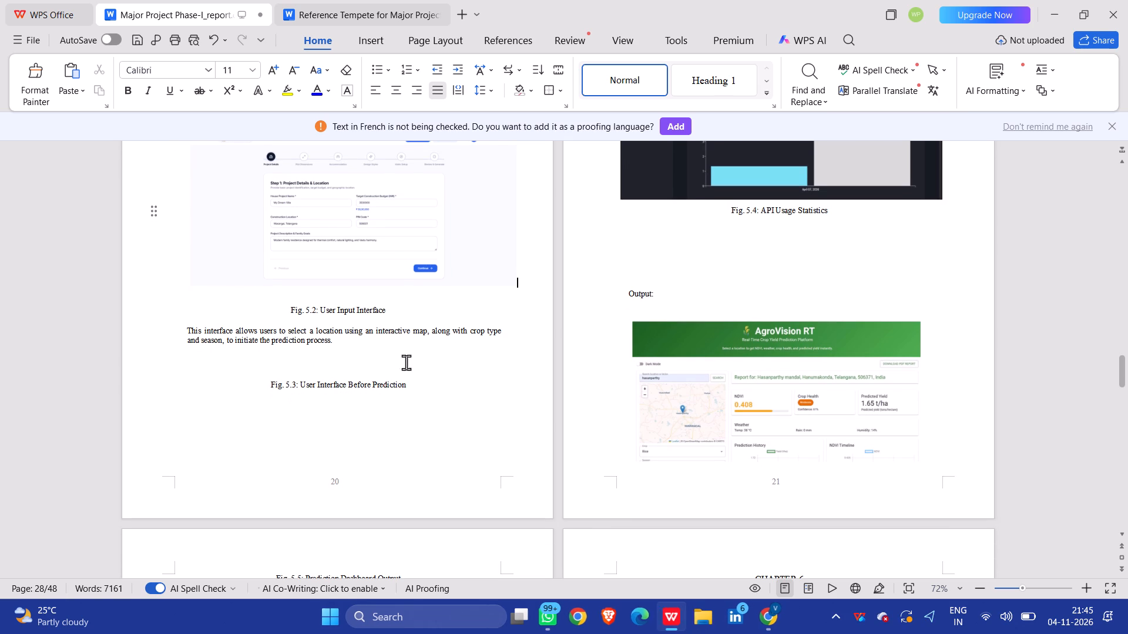
scroll(384, 341, "down", 1)
left_click(378, 326)
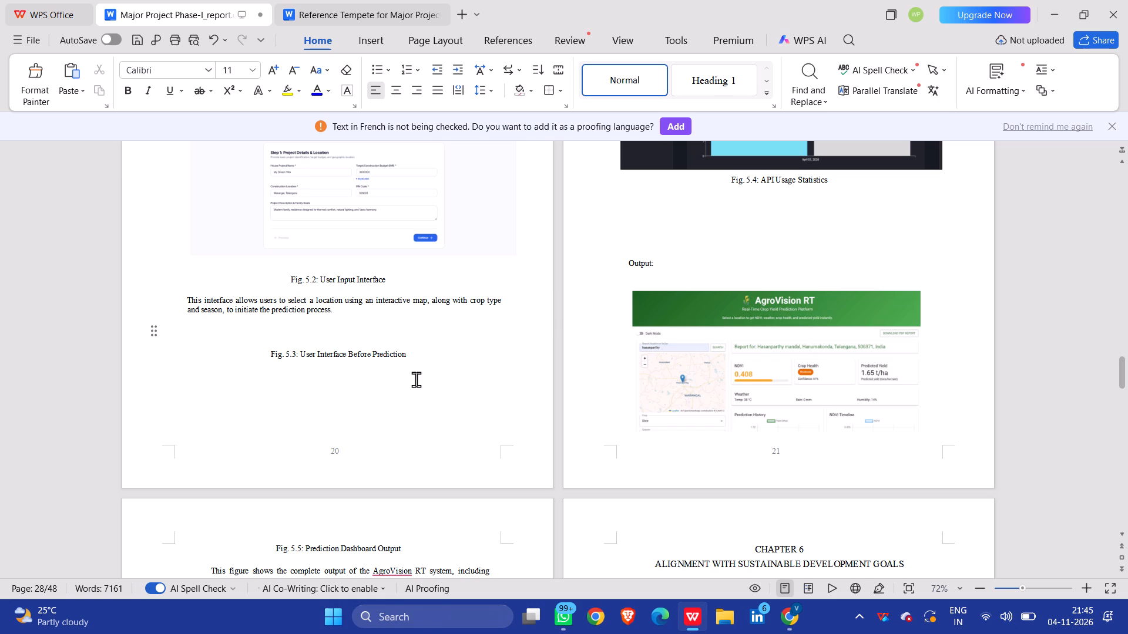
key("alt+Tab")
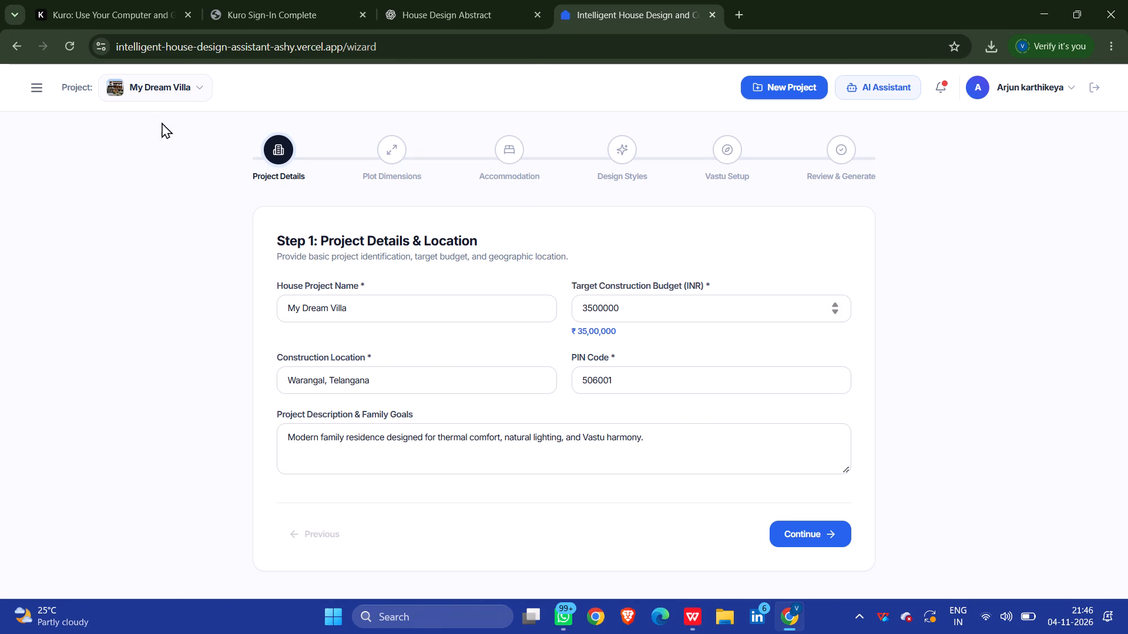
left_click(14, 44)
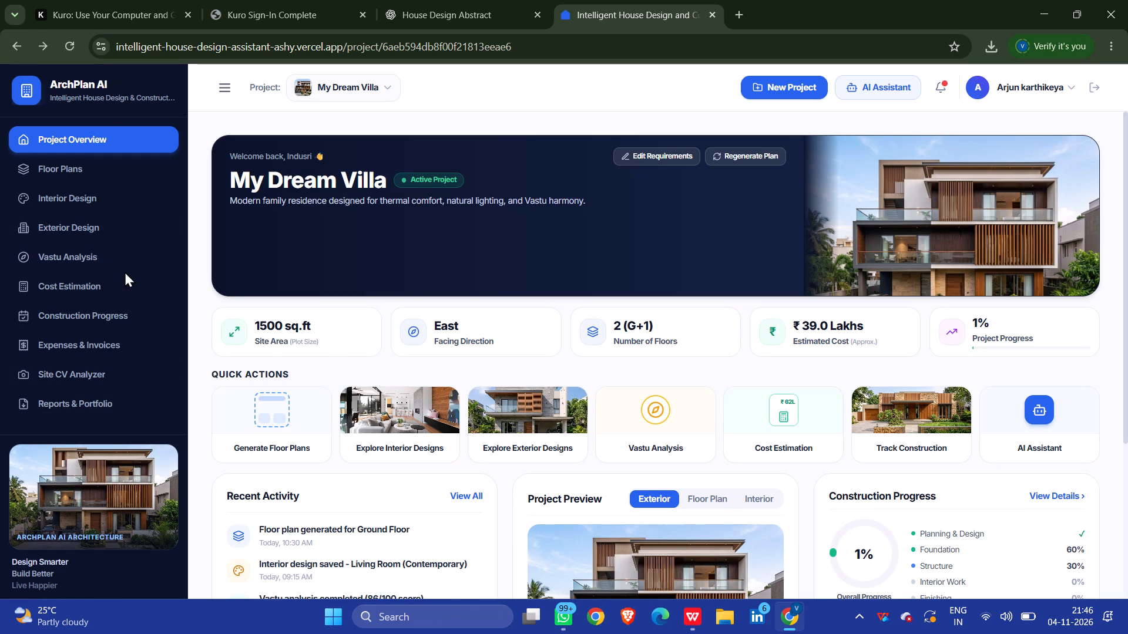
left_click(105, 172)
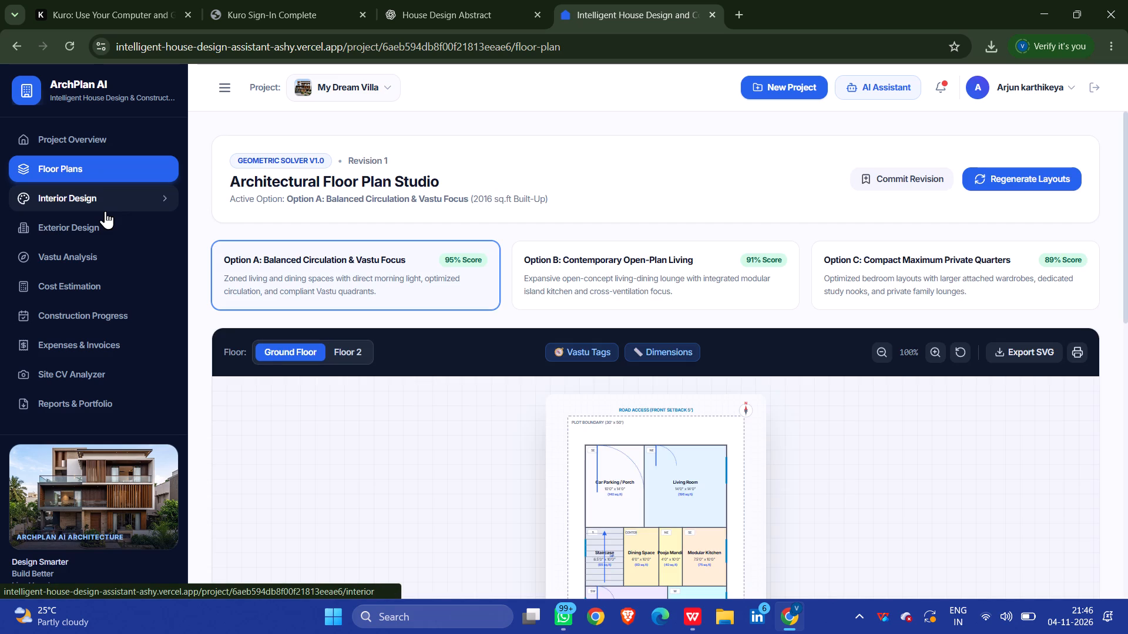
scroll(105, 211, "down", 3)
scroll(270, 367, "down", 1)
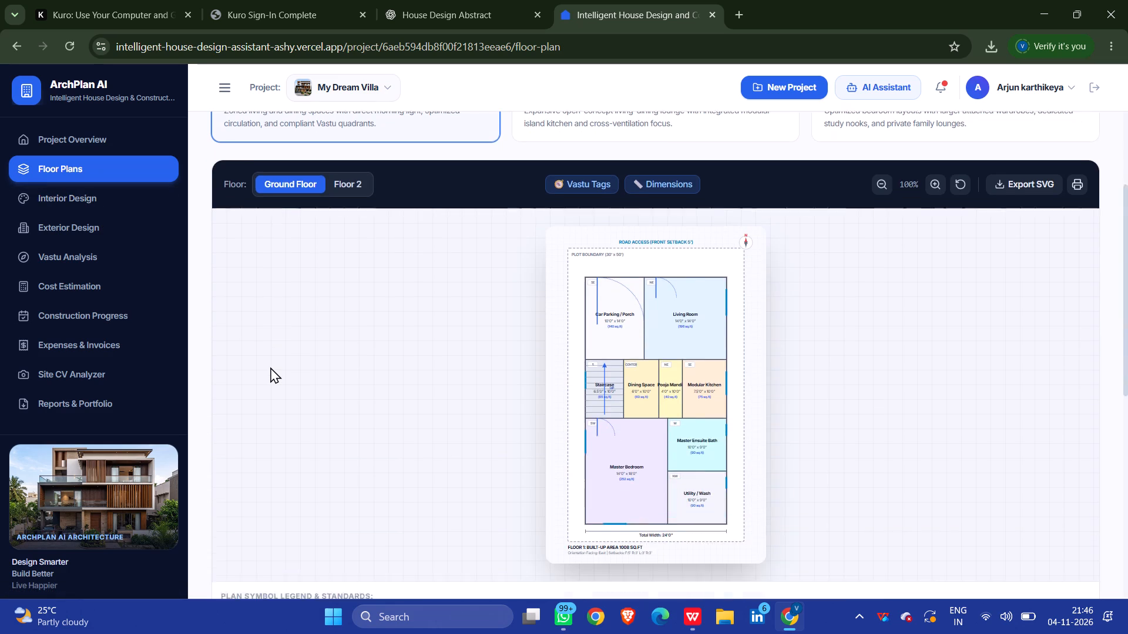
scroll(270, 367, "down", 1)
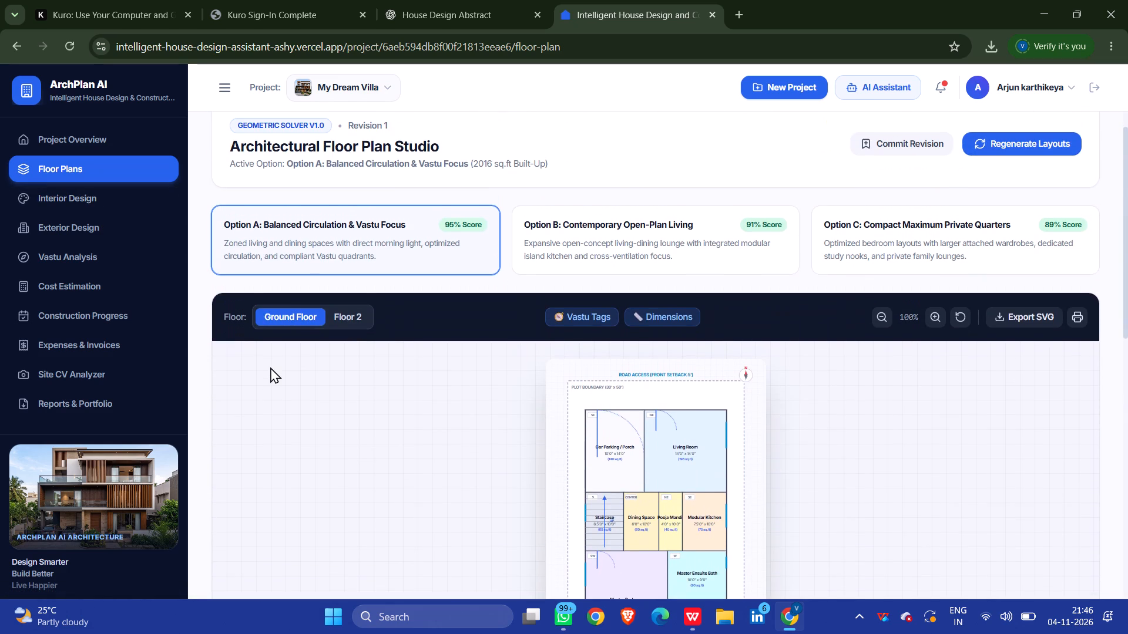
scroll(270, 367, "down", 5)
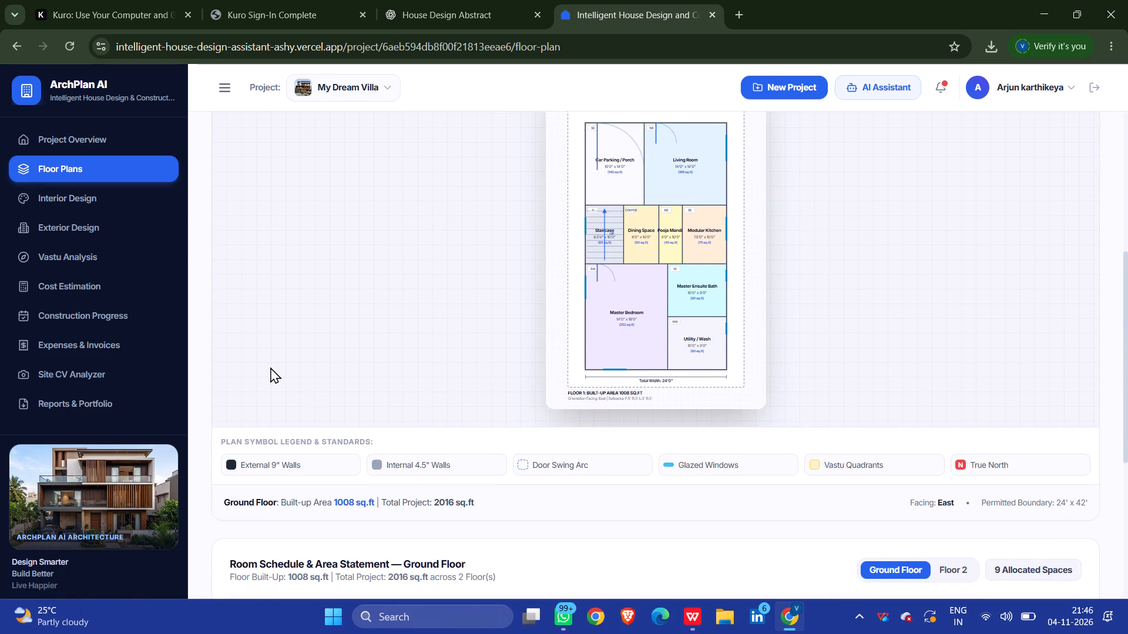
scroll(270, 367, "down", 6)
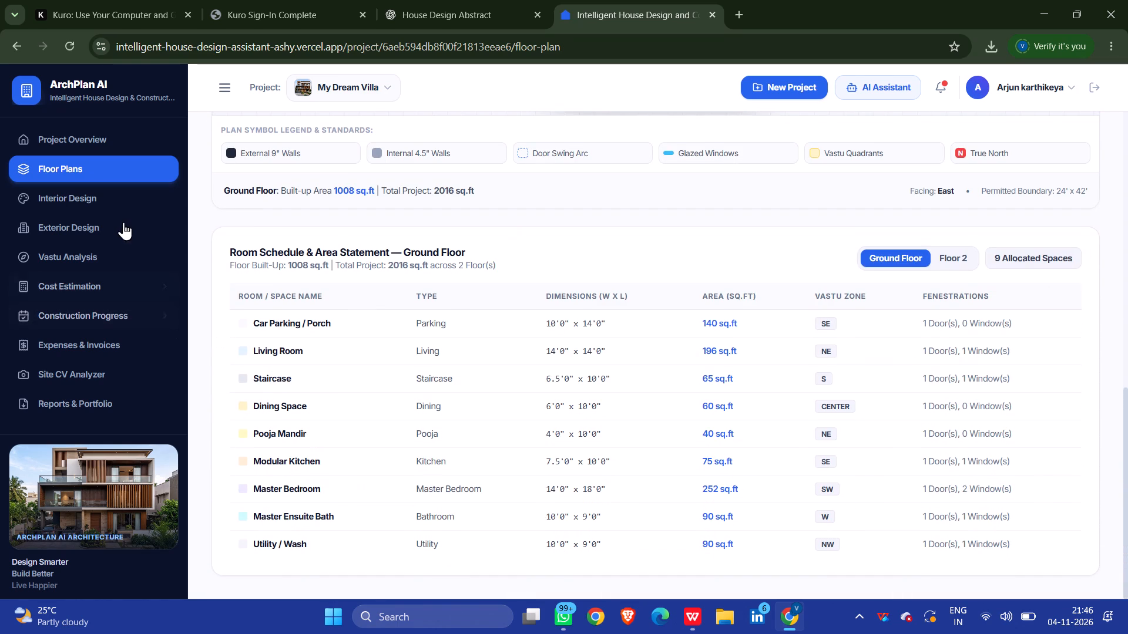
left_click(130, 208)
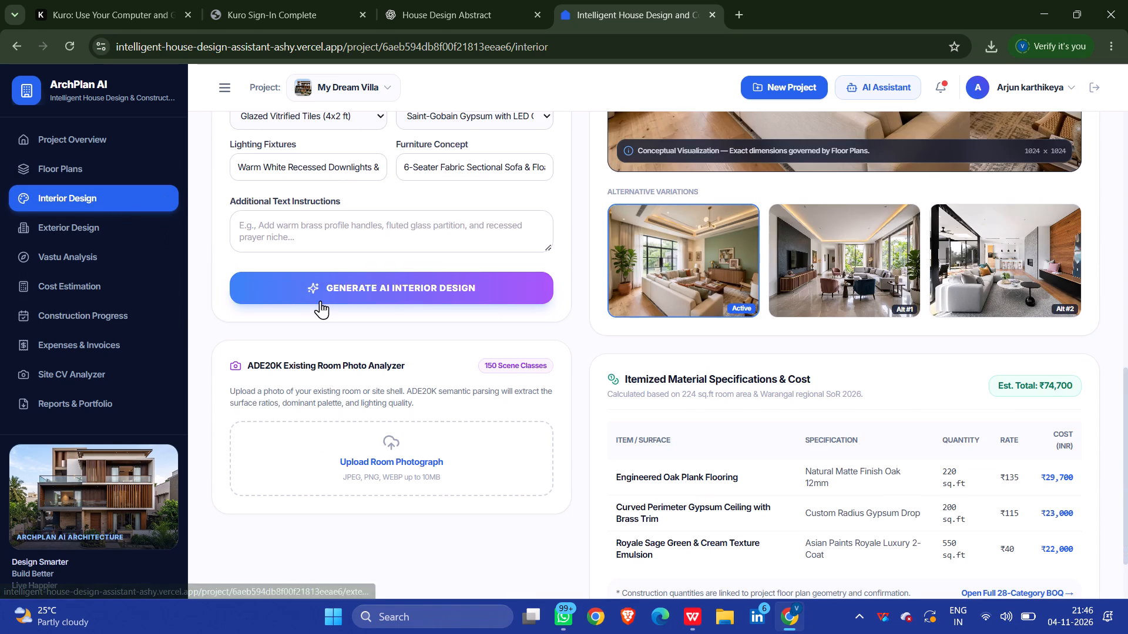
scroll(320, 301, "down", 4)
left_click(146, 234)
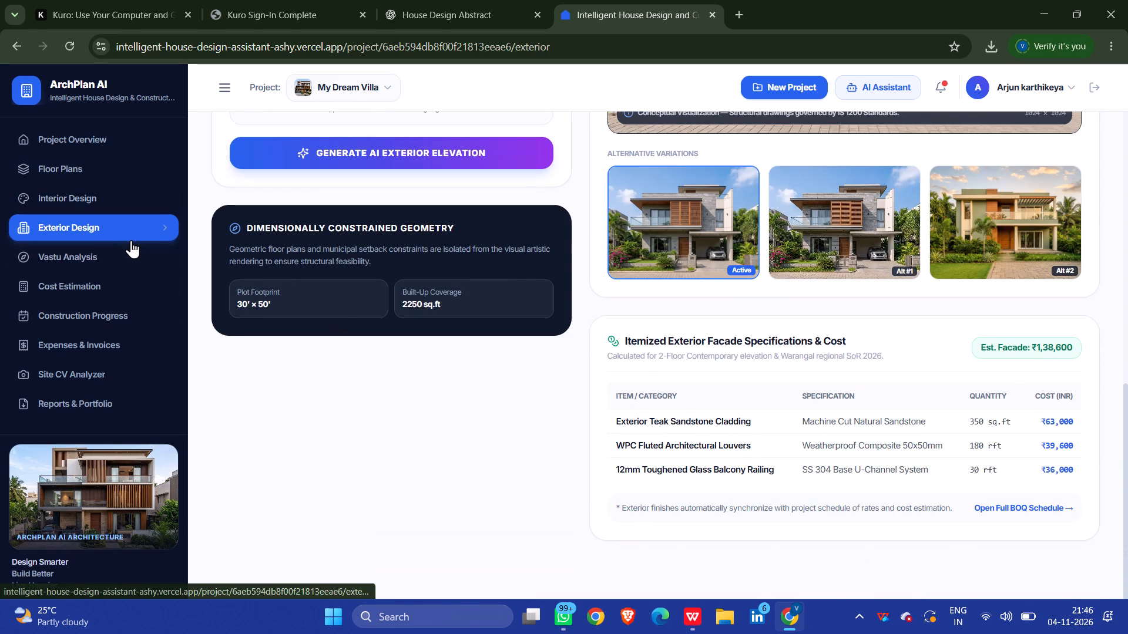
left_click(131, 240)
left_click(124, 251)
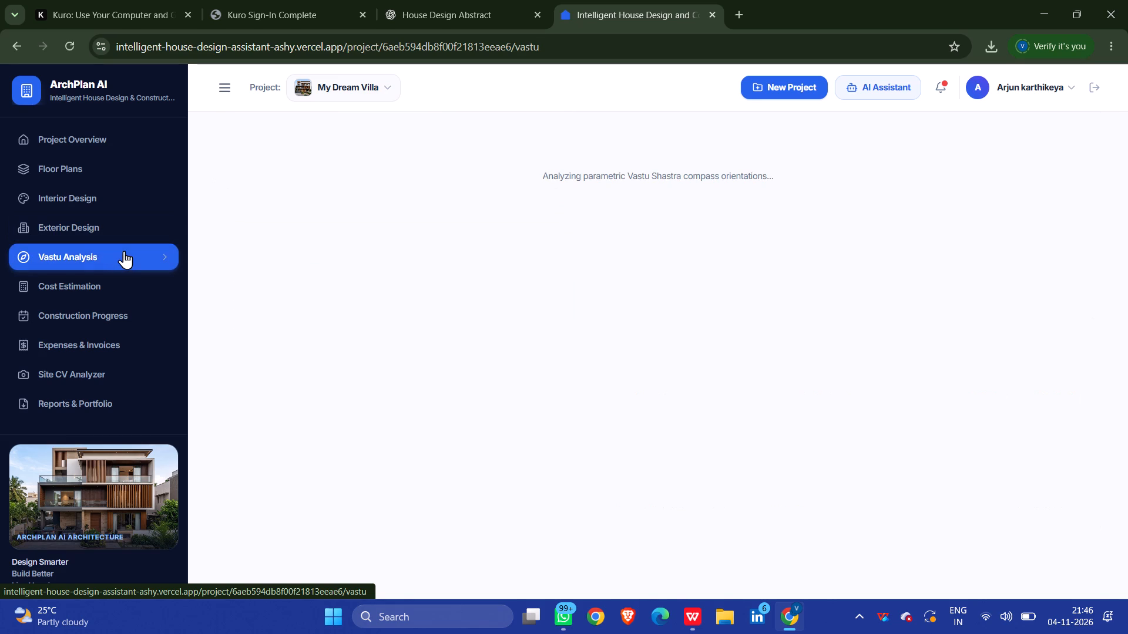
left_click(105, 295)
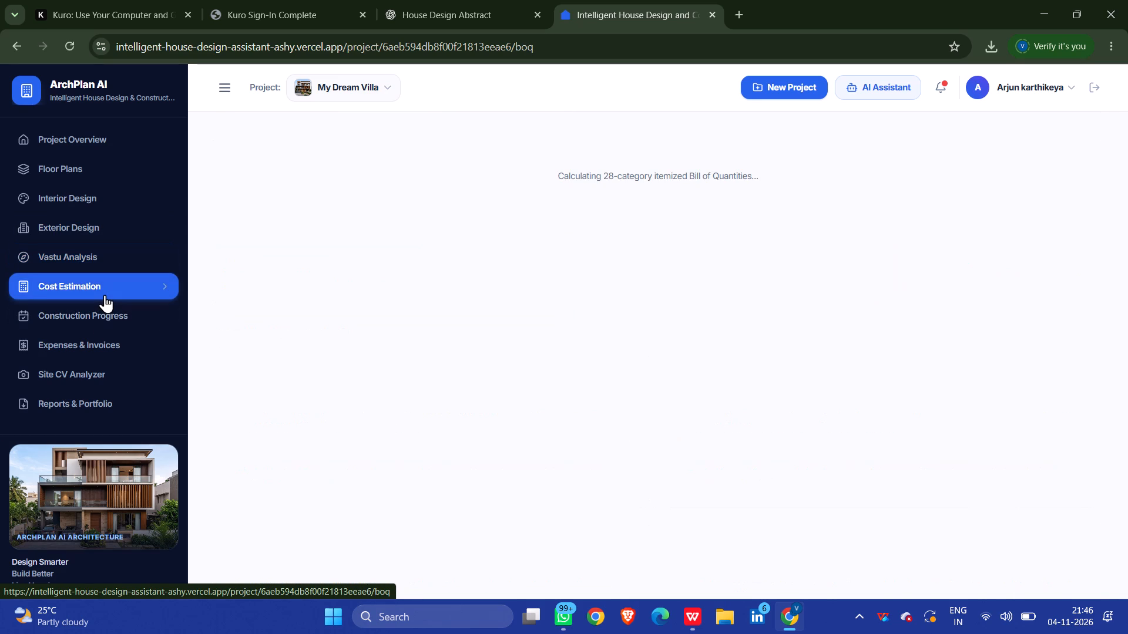
Return to the WPS report and review the 5.4 Results figures and captions from Fig. 5.2 to the AgroVision output image.
key("alt+Tab")
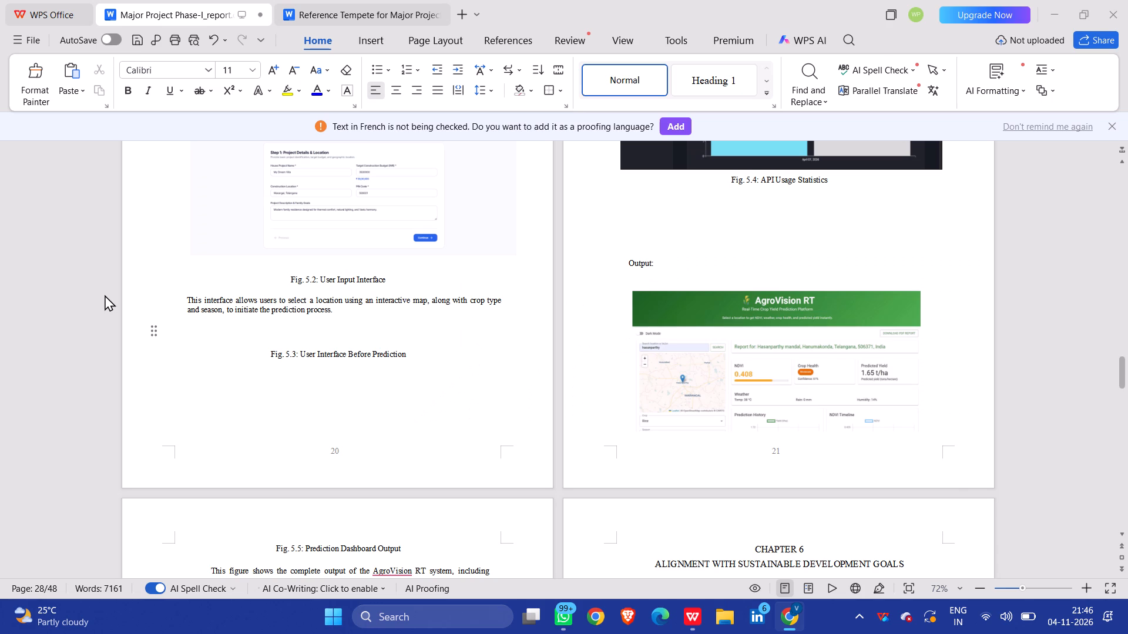
scroll(184, 406, "up", 2)
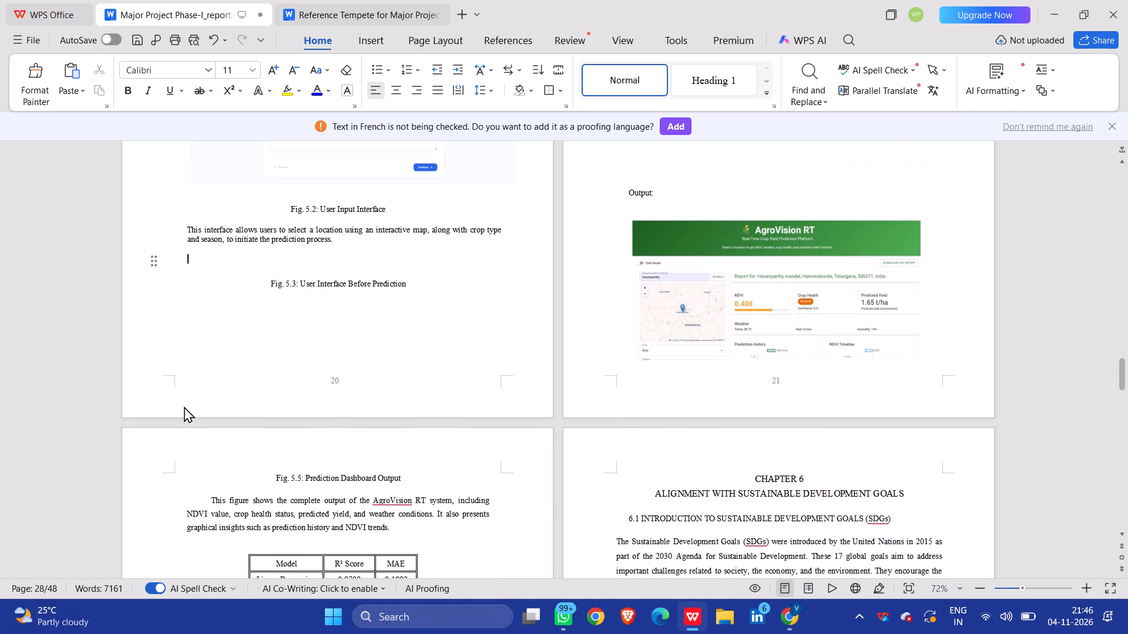
scroll(184, 406, "up", 3)
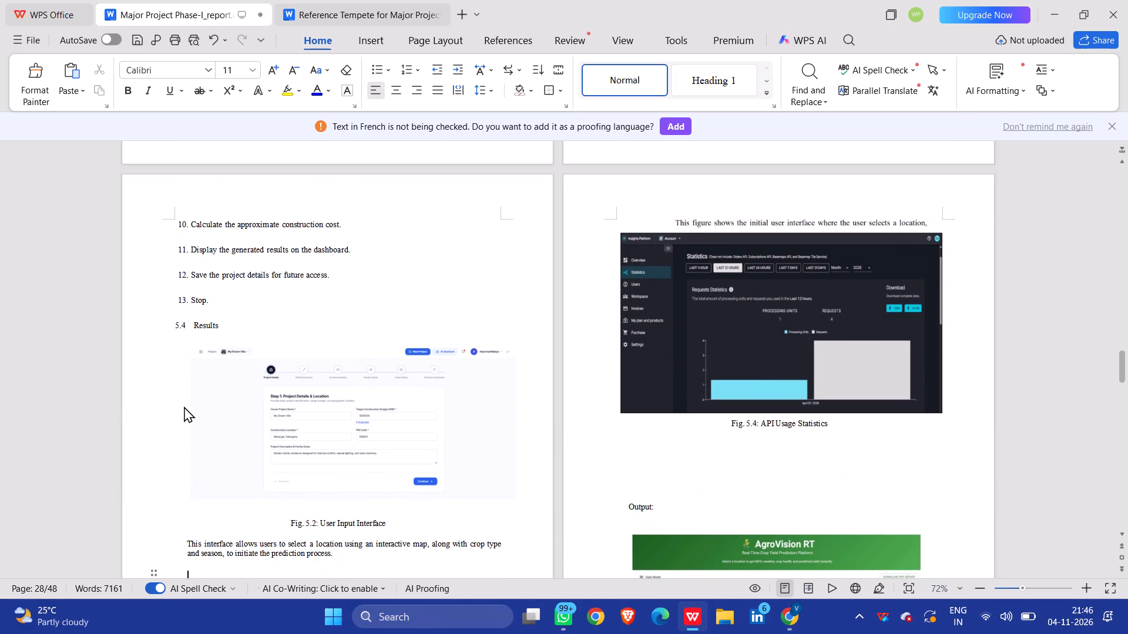
scroll(184, 406, "up", 2)
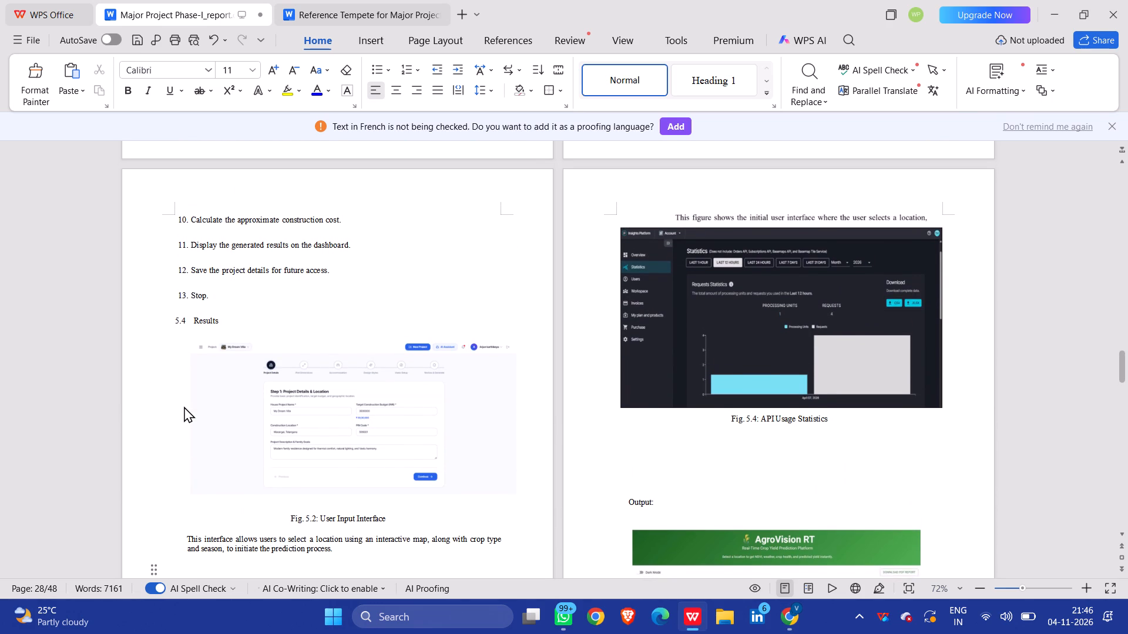
scroll(184, 406, "up", 2)
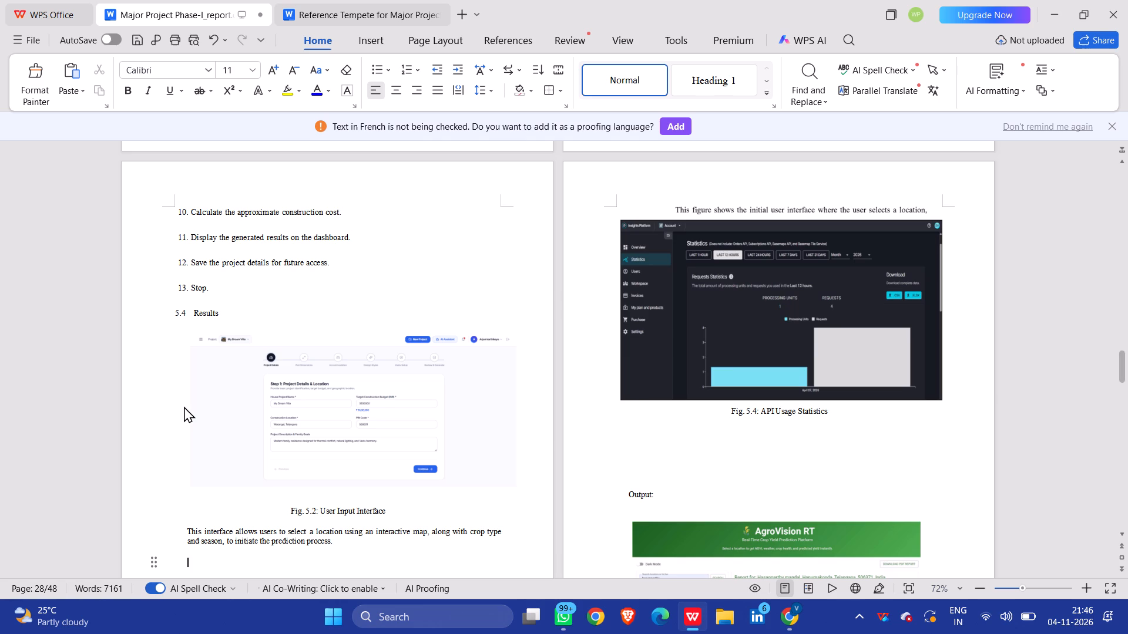
scroll(184, 406, "up", 1)
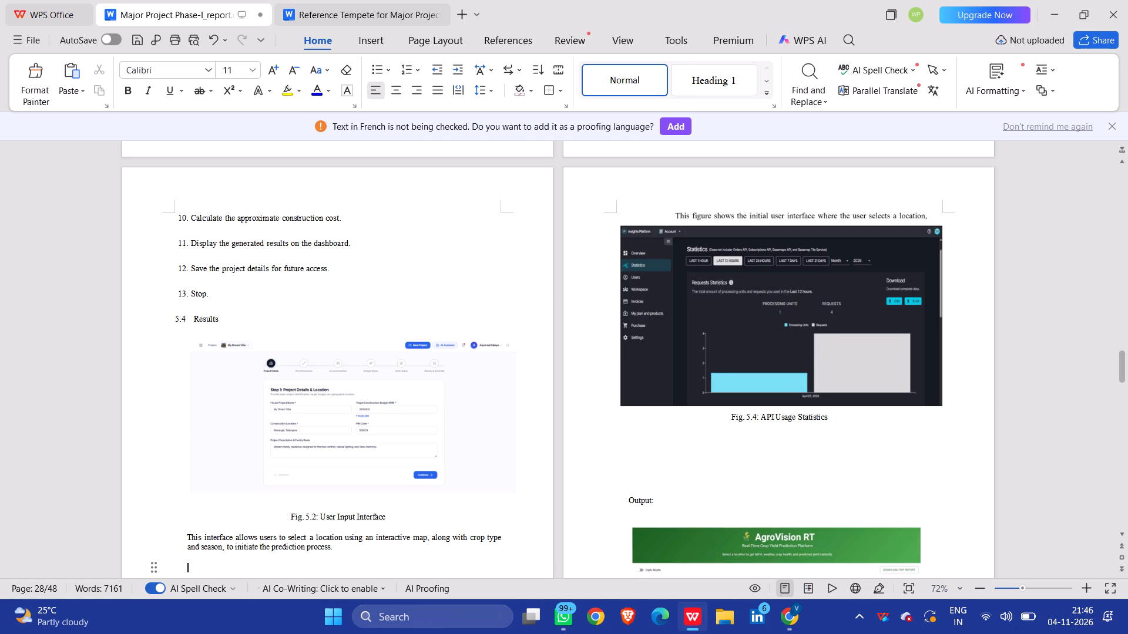
scroll(818, 325, "down", 9)
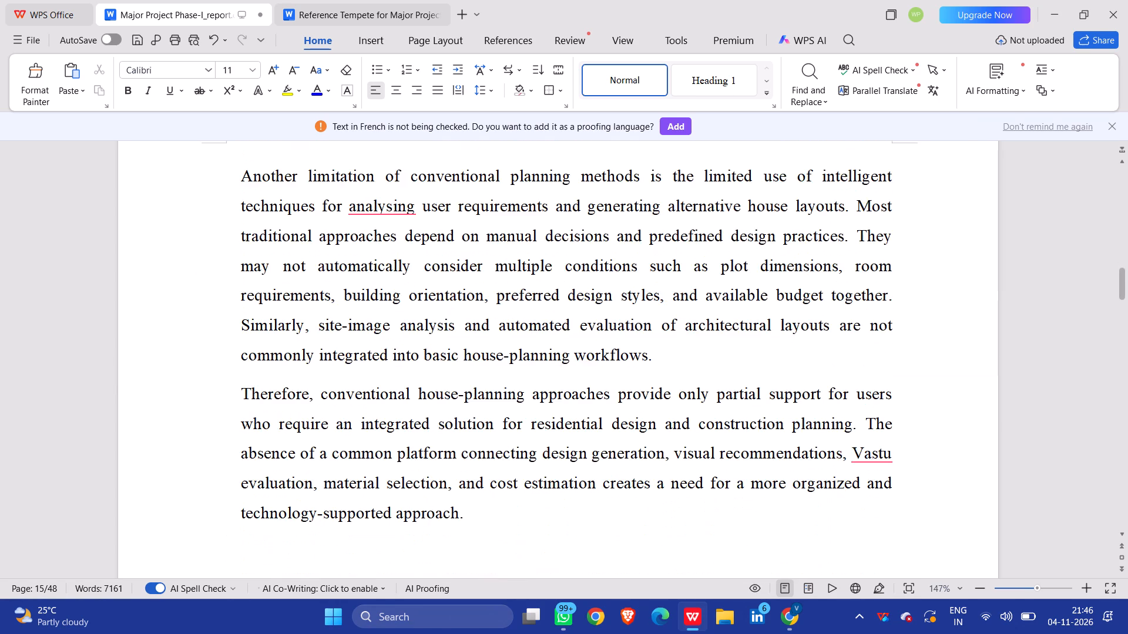
scroll(818, 325, "down", 17)
scroll(818, 325, "down", 8)
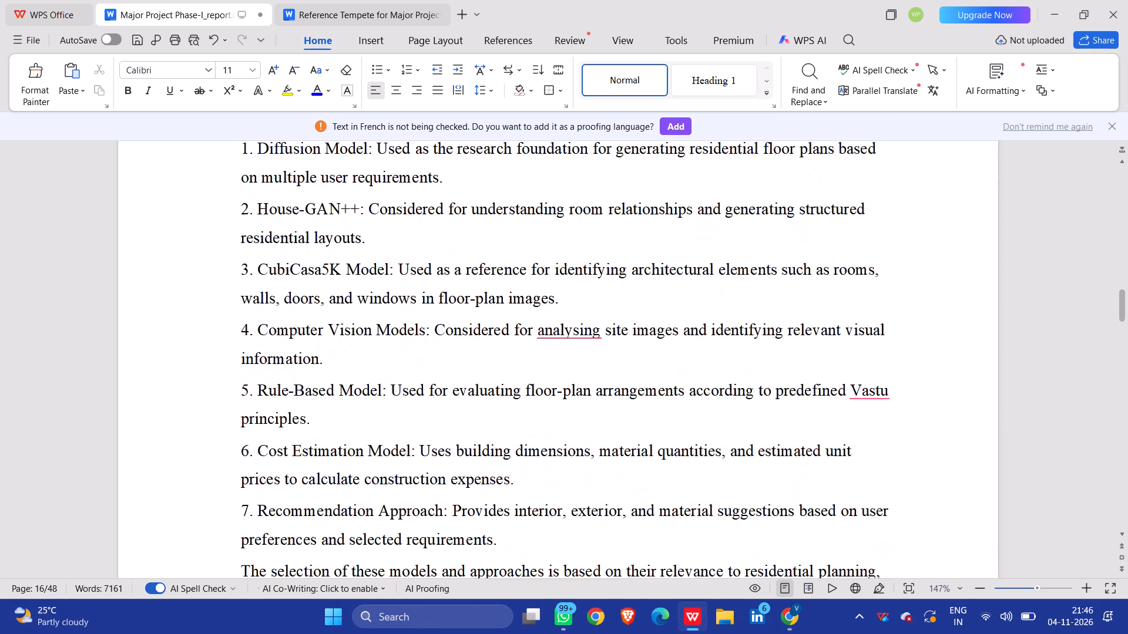
scroll(818, 325, "down", 15)
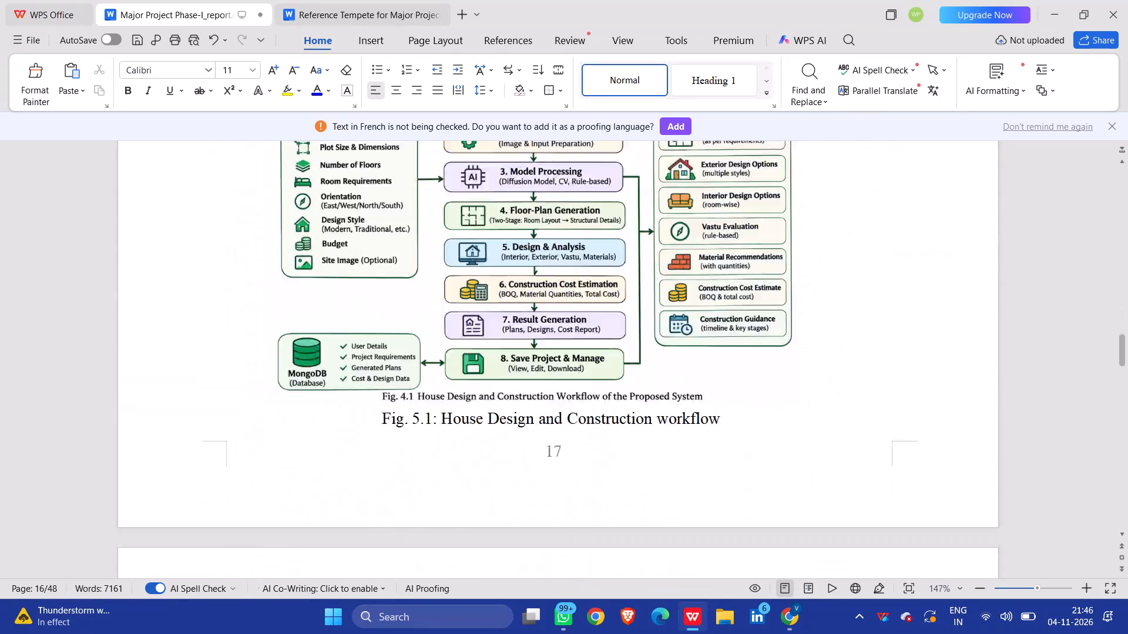
scroll(818, 325, "down", 8)
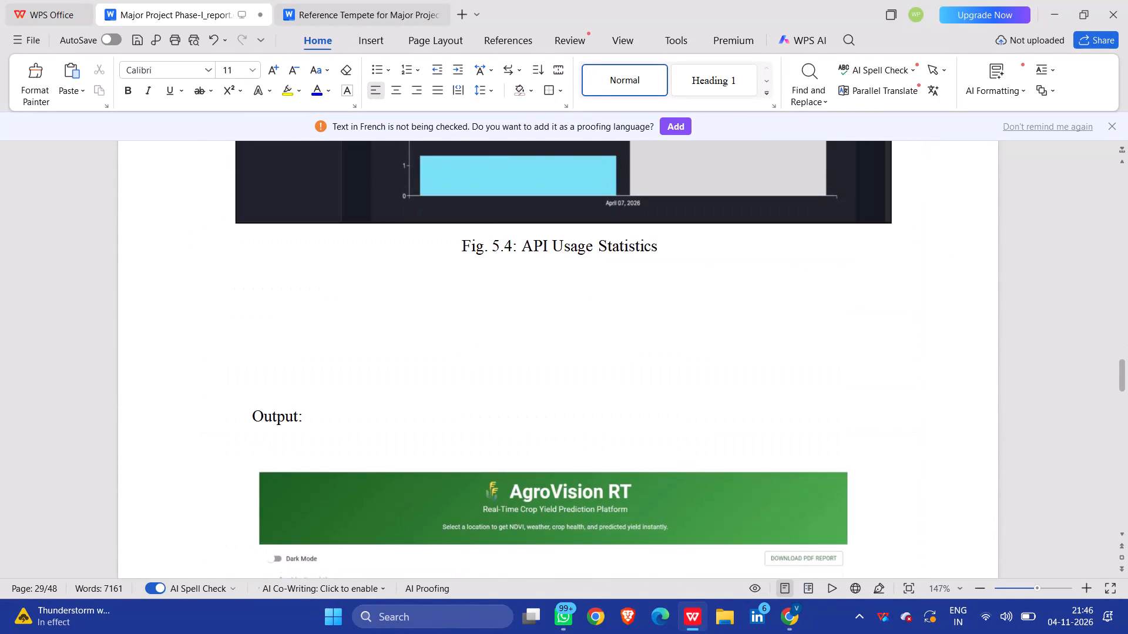
scroll(818, 325, "up", 6)
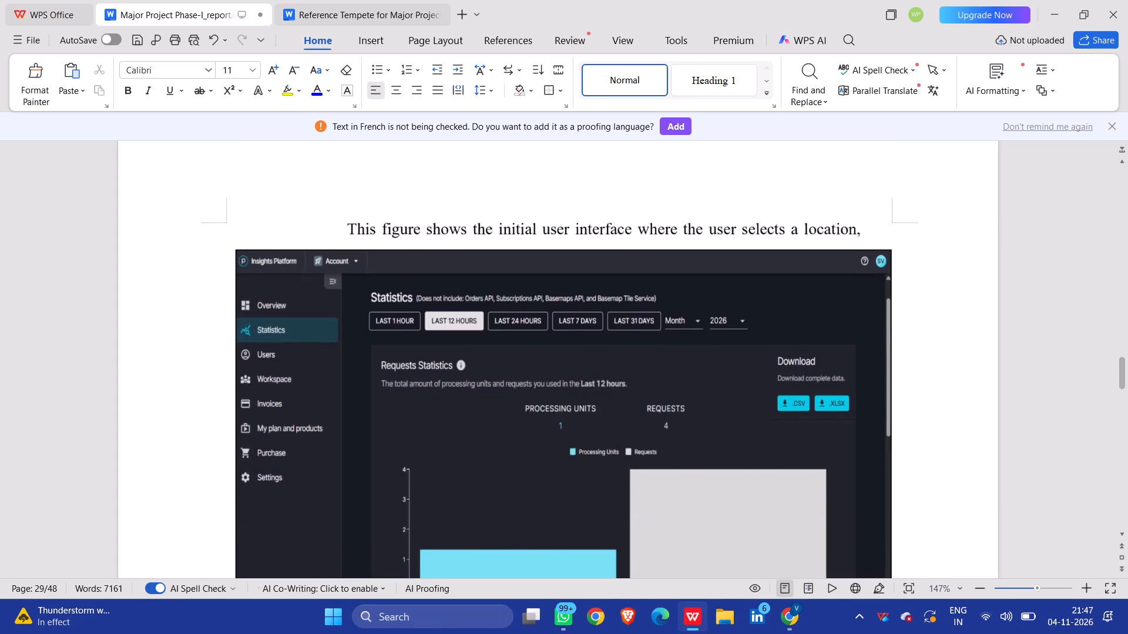
scroll(818, 325, "up", 3)
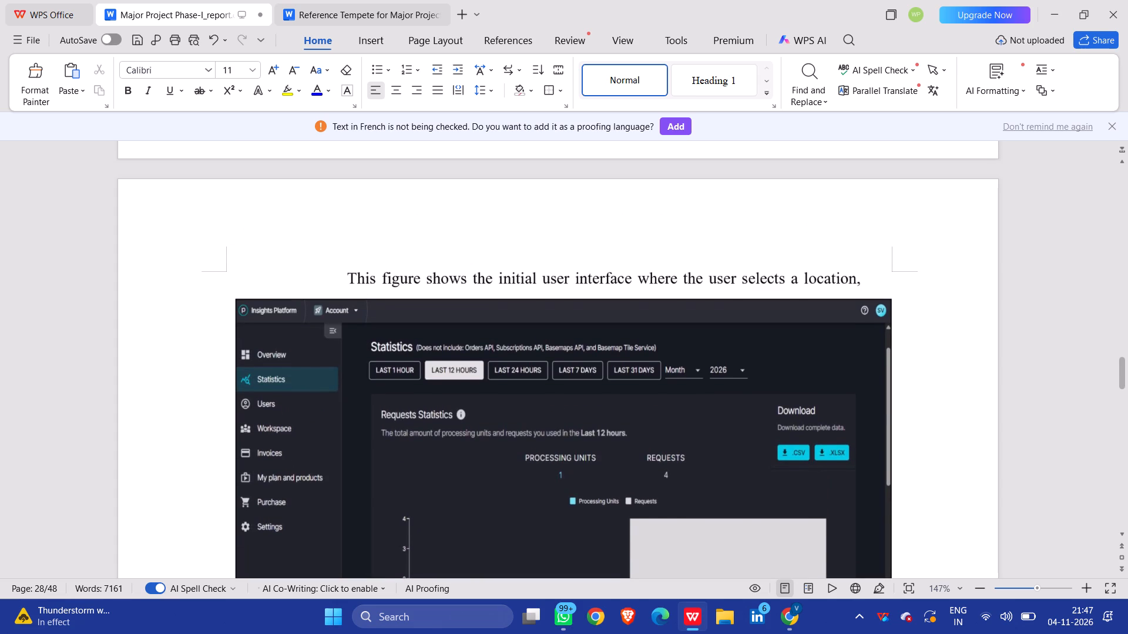
scroll(818, 325, "up", 6)
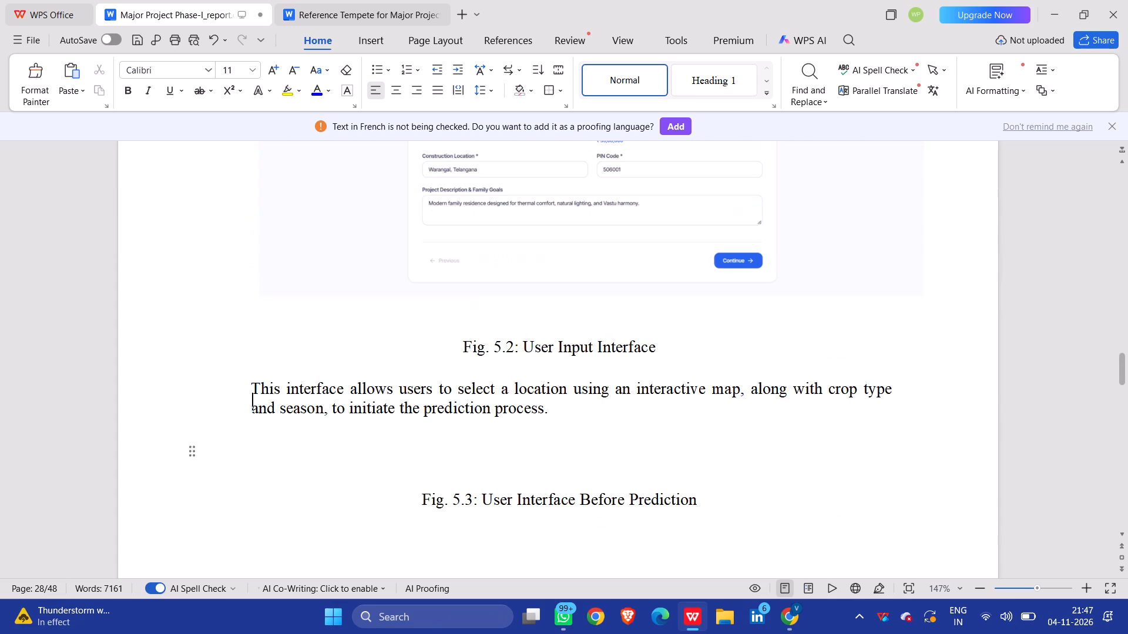
scroll(818, 325, "up", 4)
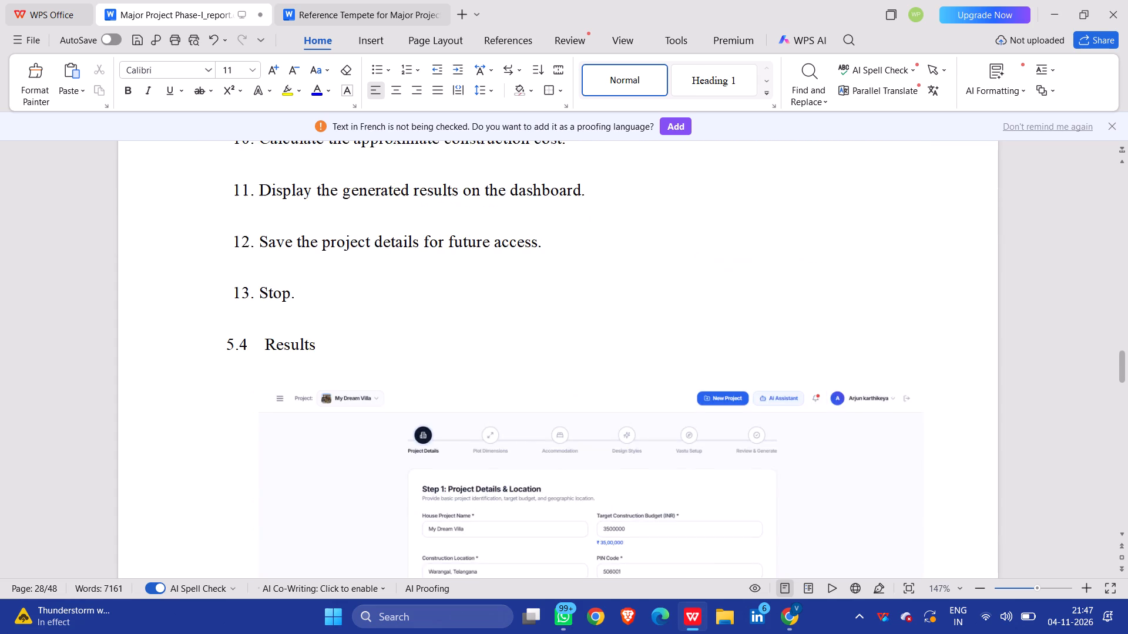
scroll(818, 325, "down", 2)
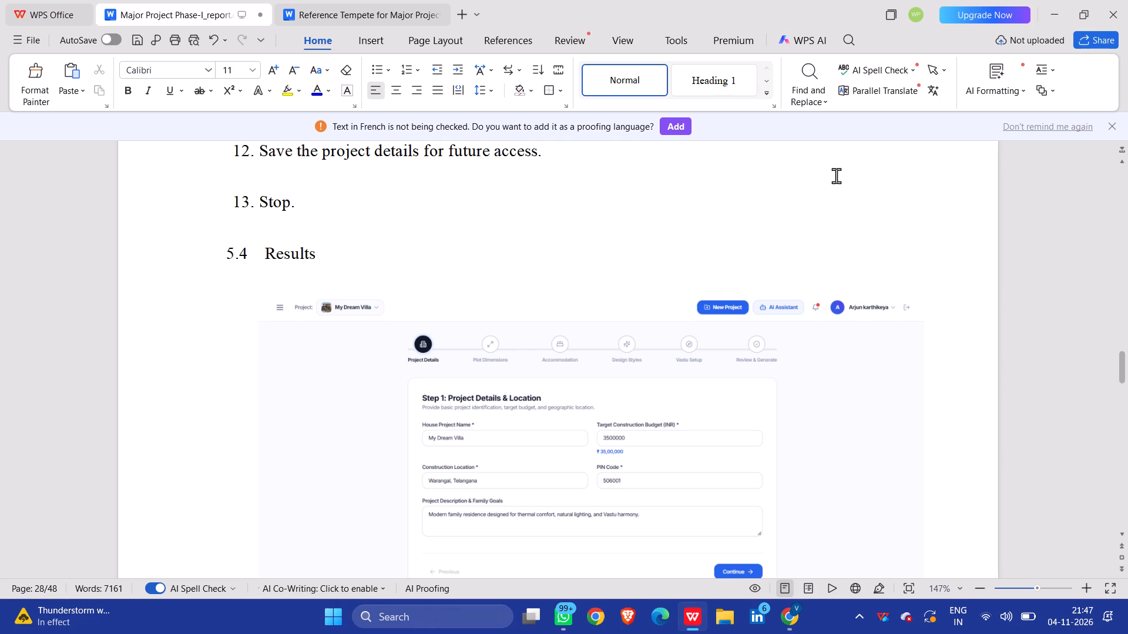
scroll(836, 176, "down", 2)
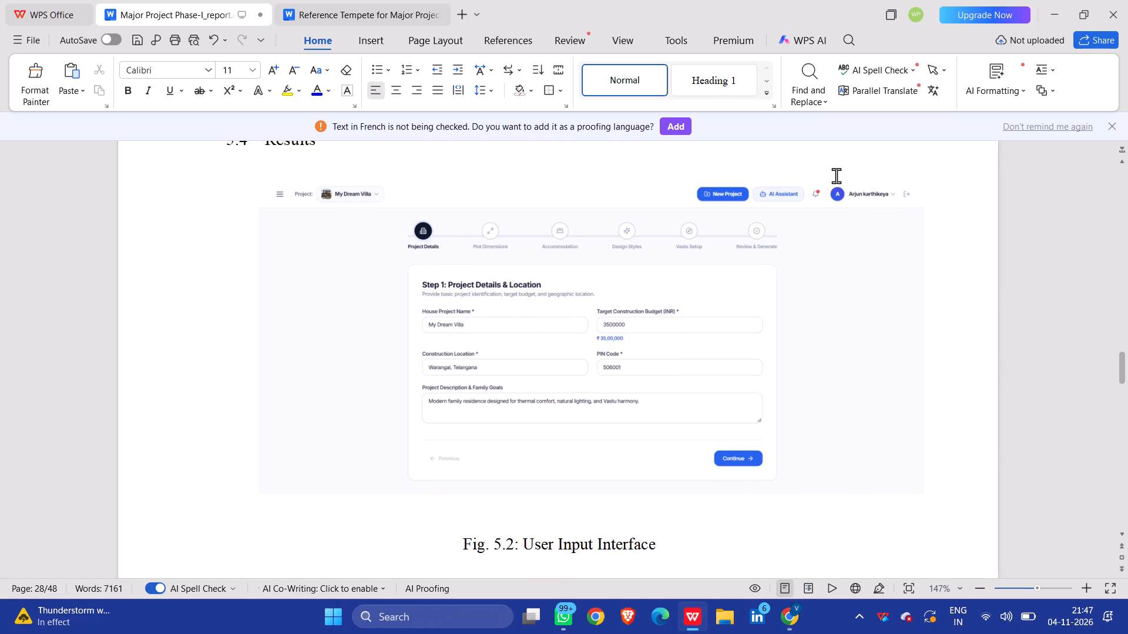
scroll(836, 176, "down", 3)
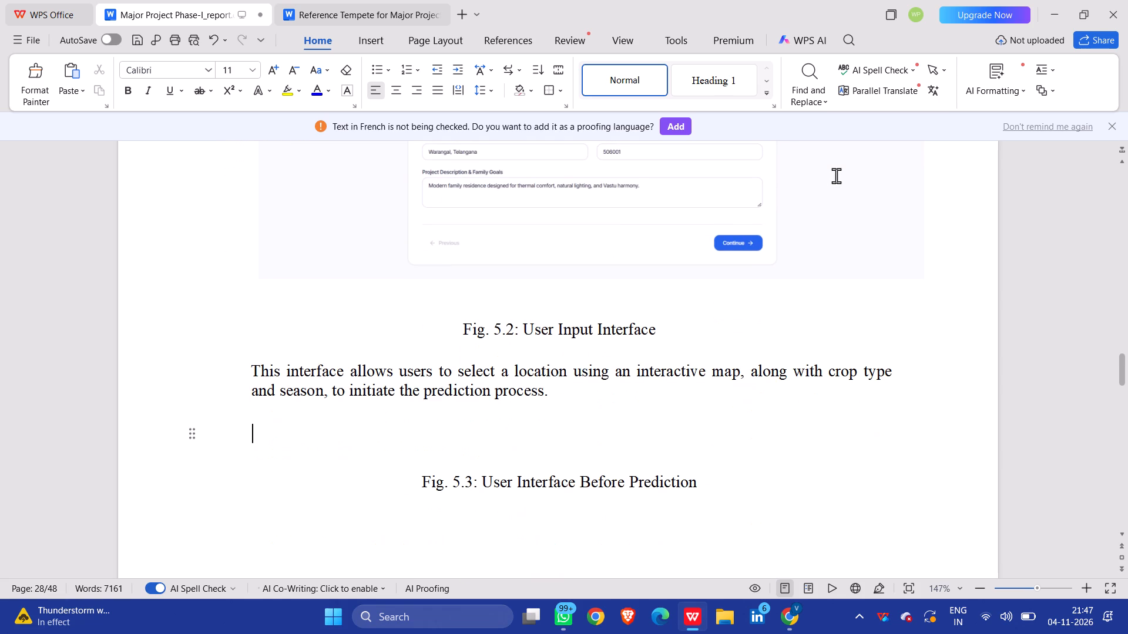
Delete the caption "Fig. 5.3: User Interface Before Prediction" from the 5.4 Results section.
scroll(836, 176, "down", 1)
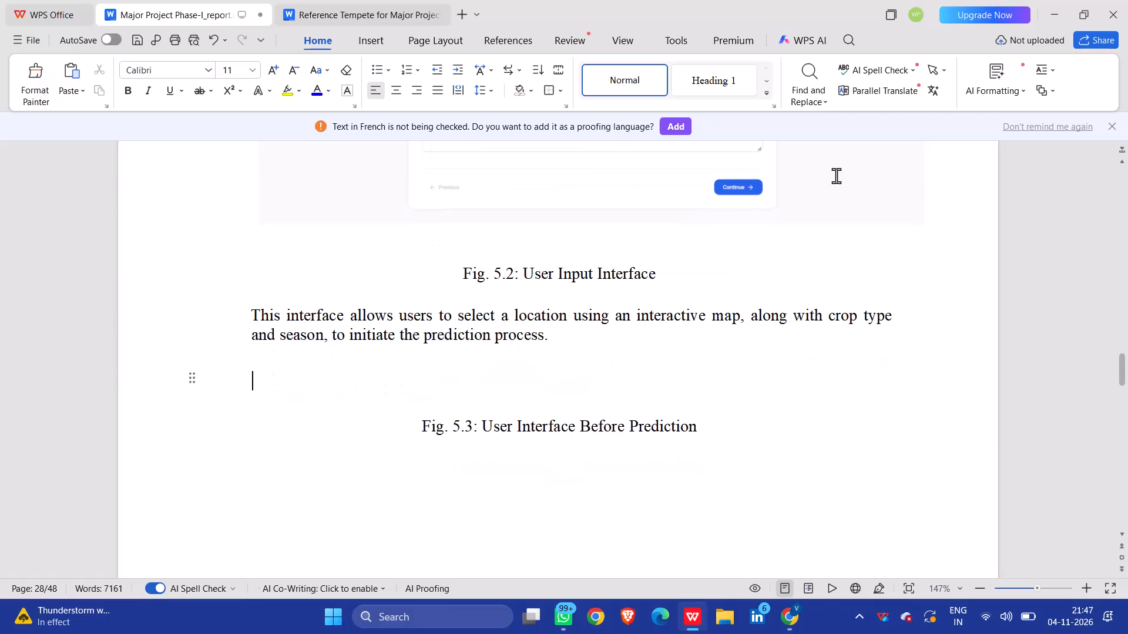
scroll(836, 176, "down", 5)
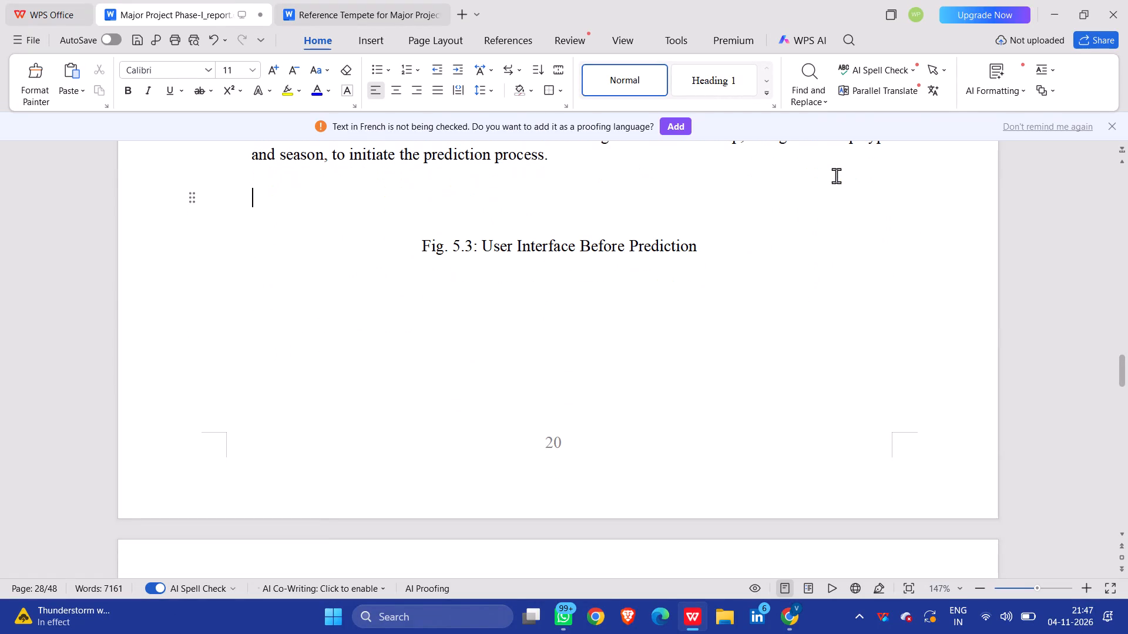
scroll(836, 176, "down", 1)
left_click_drag(748, 250, 546, 252)
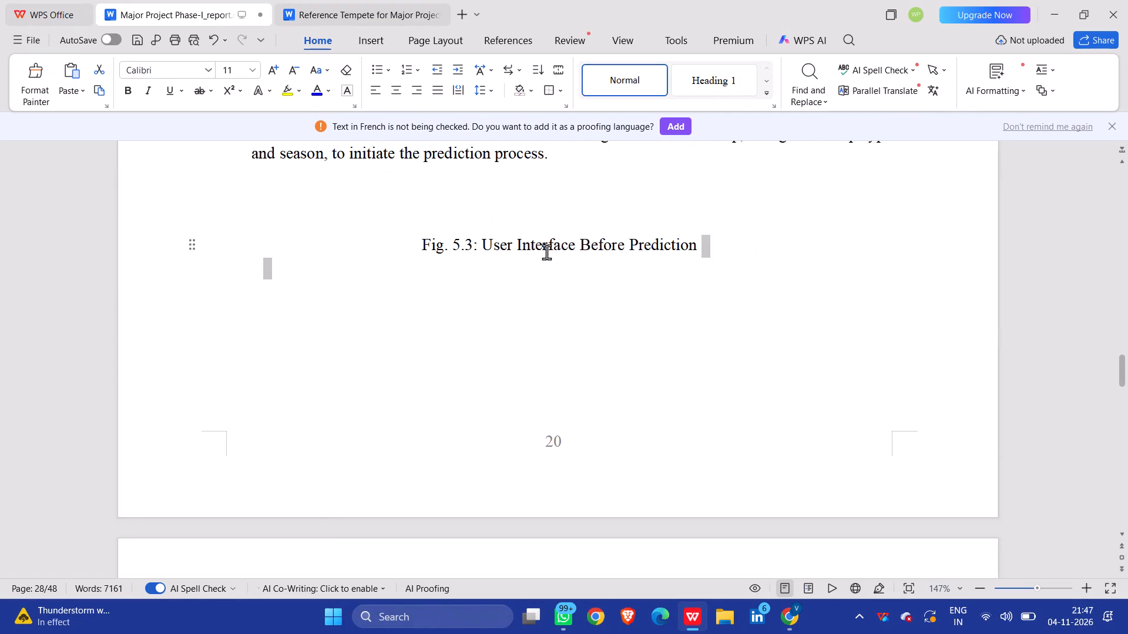
left_click_drag(546, 252, 398, 240)
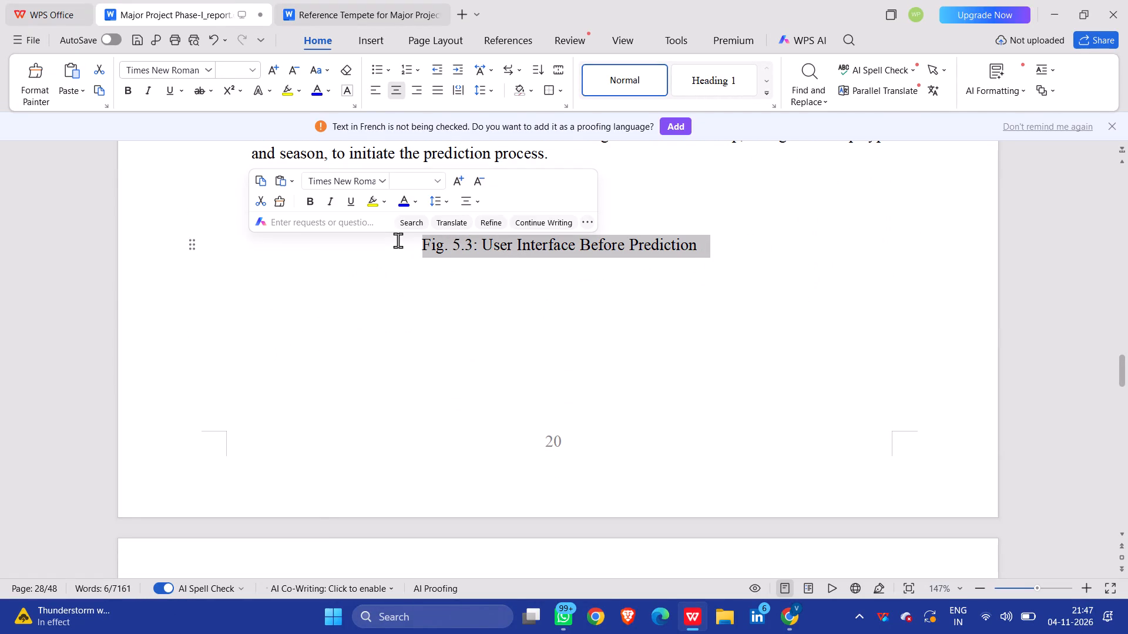
key("BackSpace")
Delete the Insights Platform statistics image above the Fig. 5.4: API Usage Statistics caption.
scroll(398, 240, "down", 3)
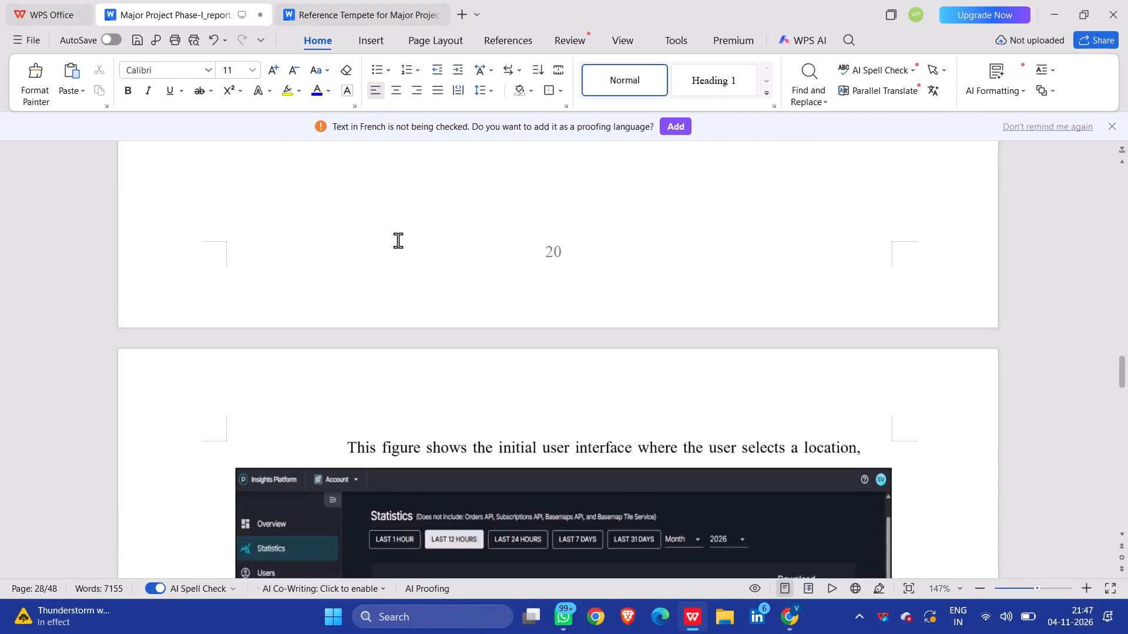
scroll(398, 240, "down", 3)
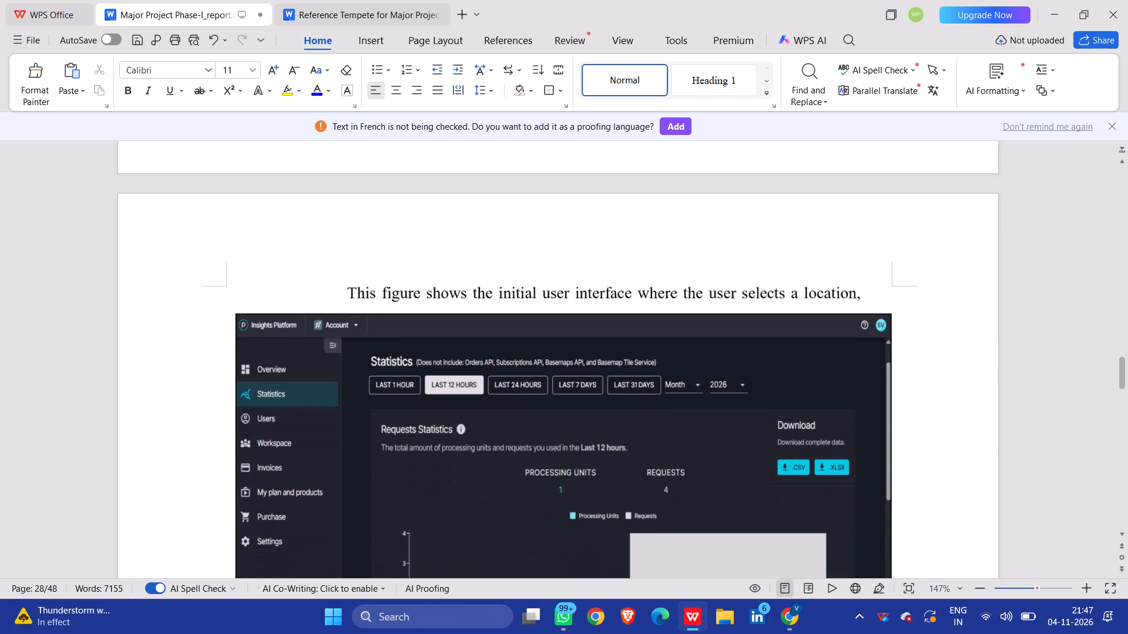
scroll(341, 284, "down", 1)
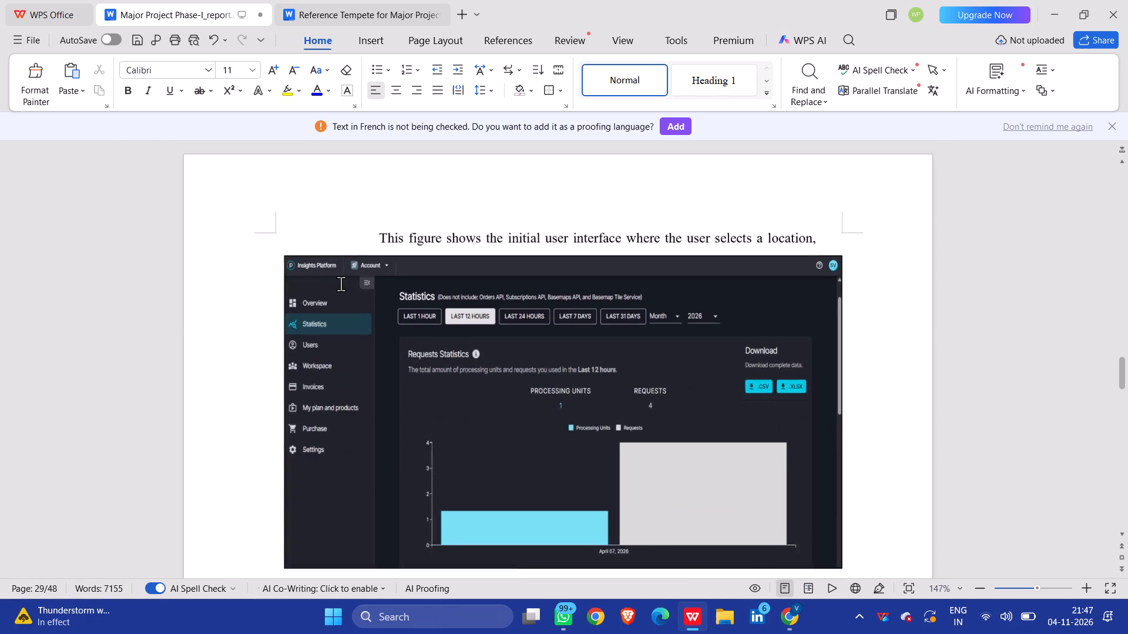
scroll(341, 284, "down", 4)
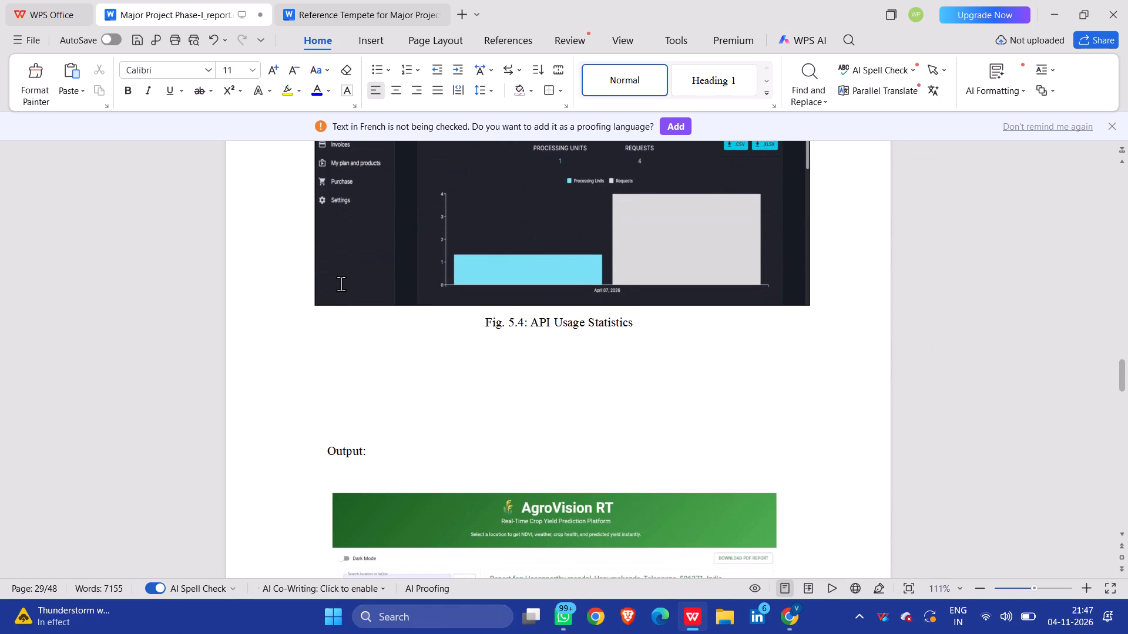
scroll(341, 284, "up", 1)
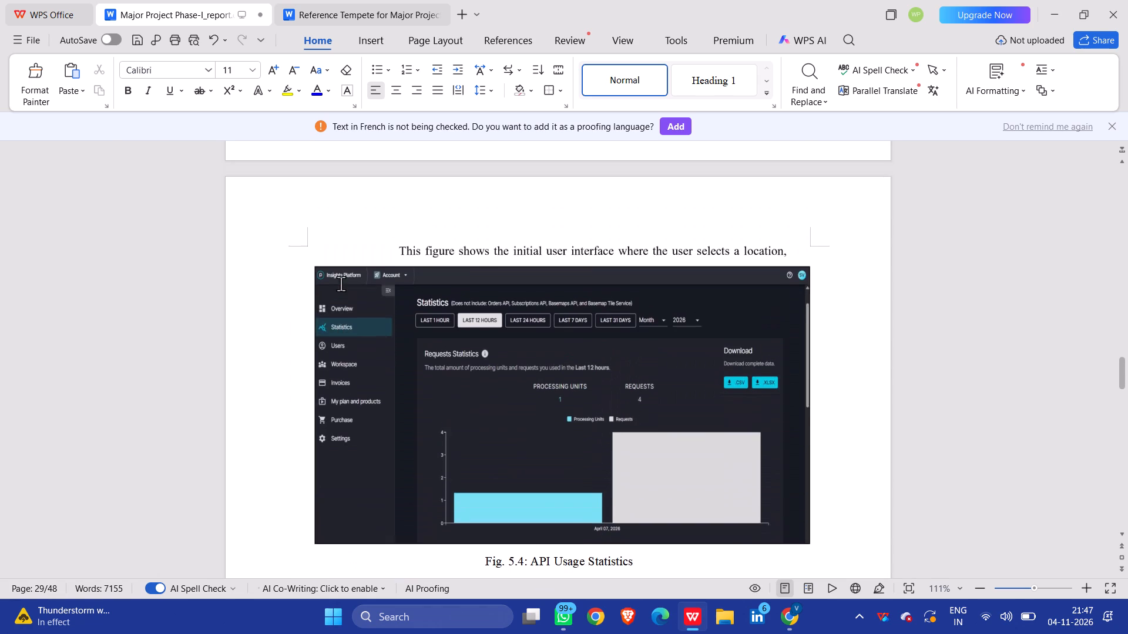
scroll(341, 284, "up", 1)
left_click(502, 349)
right_click(502, 349)
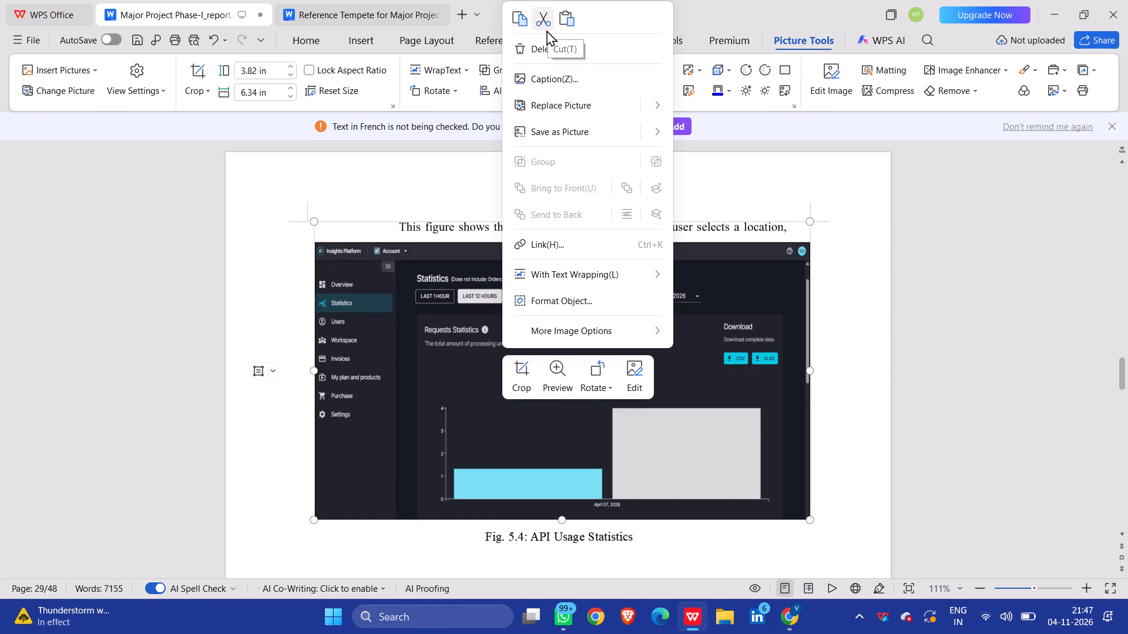
left_click(543, 54)
Check the 5.4 Results section around the project details screenshot, the Fig. 5.2 caption and description, and the Fig. 5.4 caption.
scroll(555, 219, "up", 2)
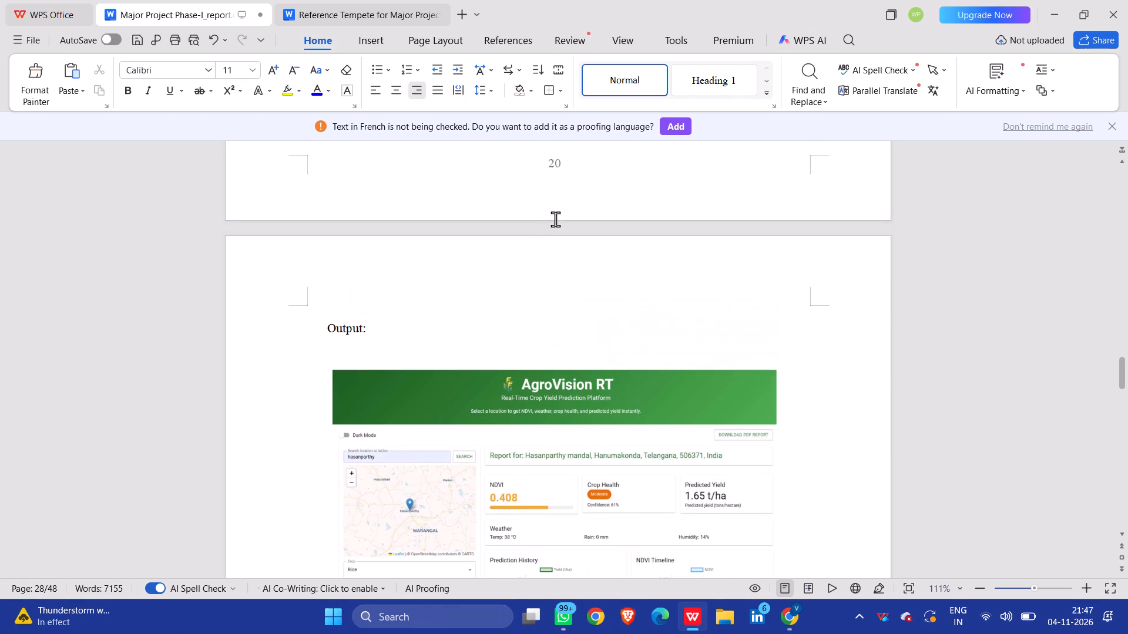
scroll(555, 219, "up", 3)
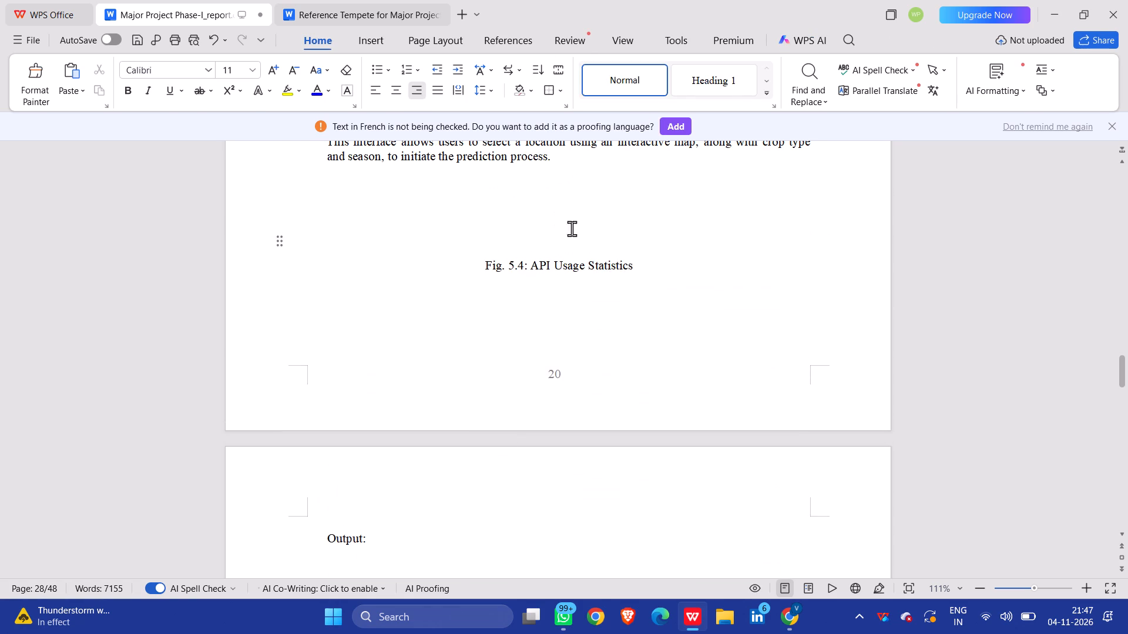
scroll(665, 276, "up", 4)
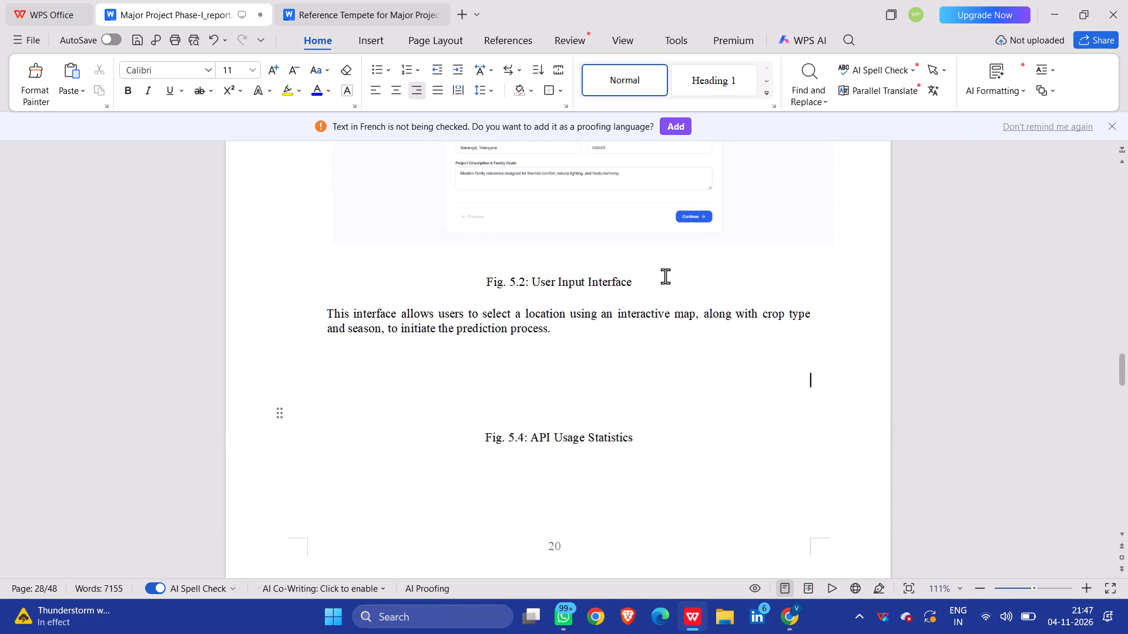
scroll(665, 276, "up", 2)
scroll(665, 276, "down", 3)
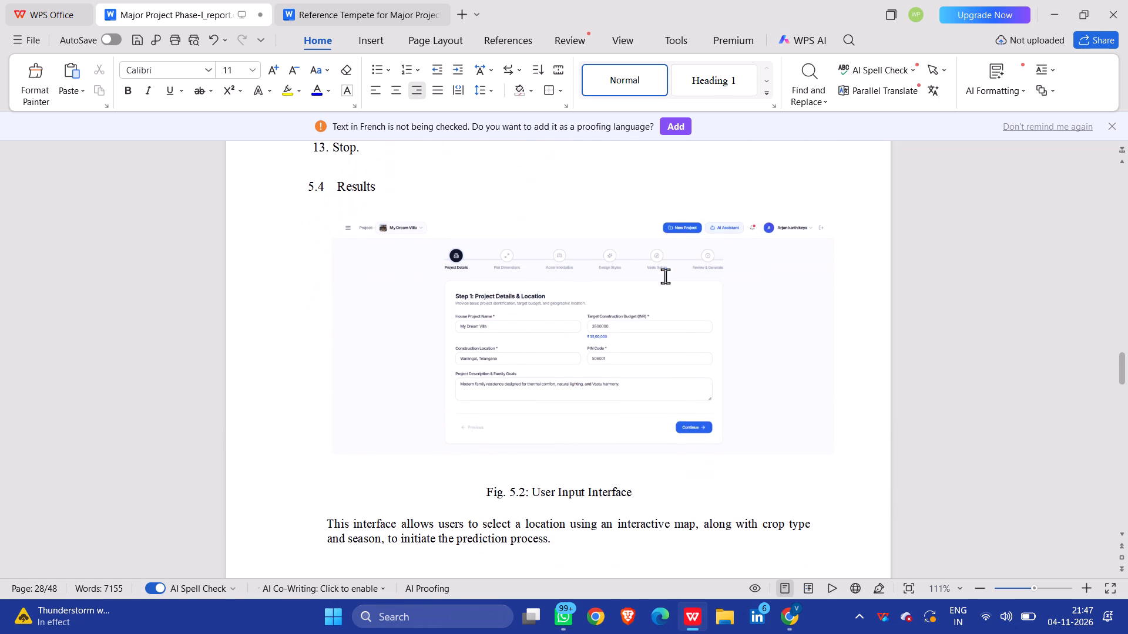
scroll(665, 276, "down", 3)
scroll(665, 276, "up", 1)
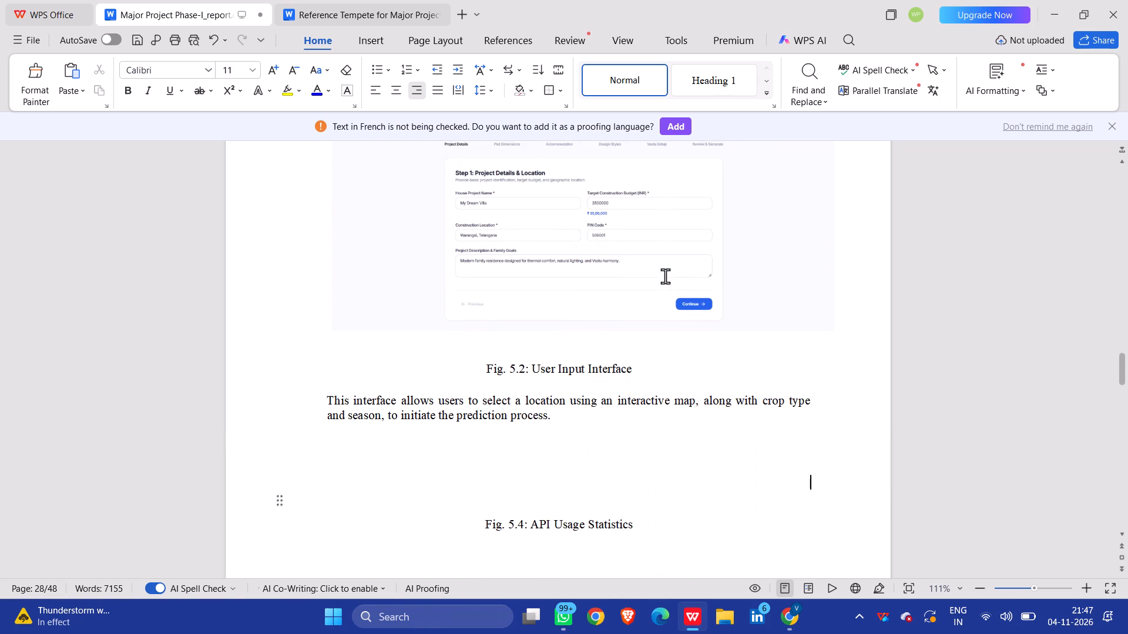
scroll(665, 276, "up", 2)
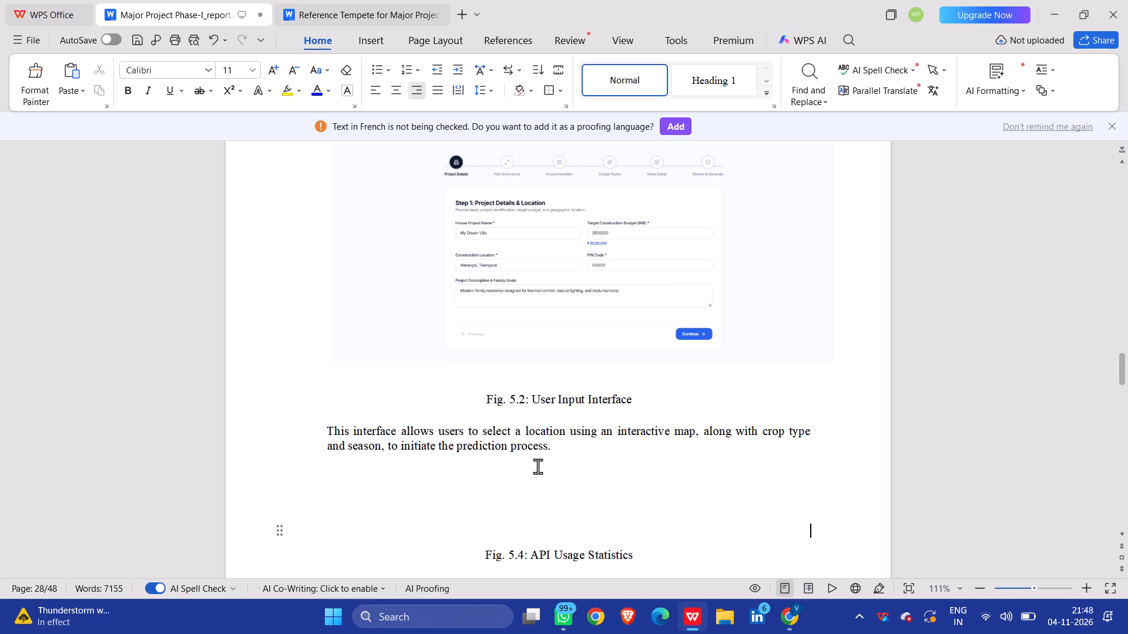
left_click(589, 402)
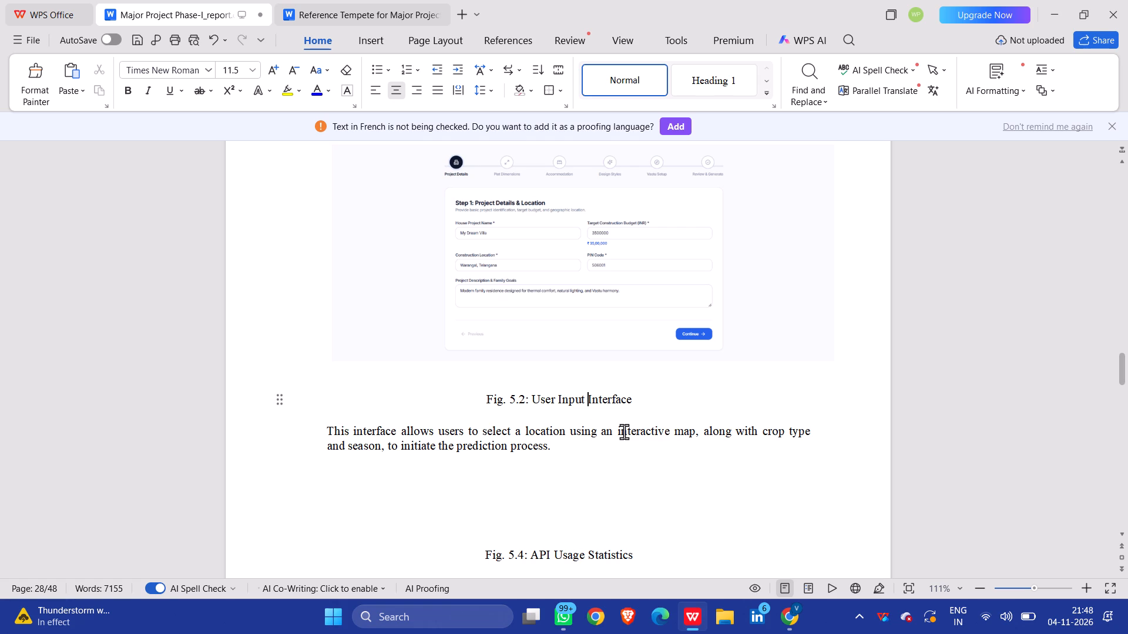
scroll(624, 431, "up", 4)
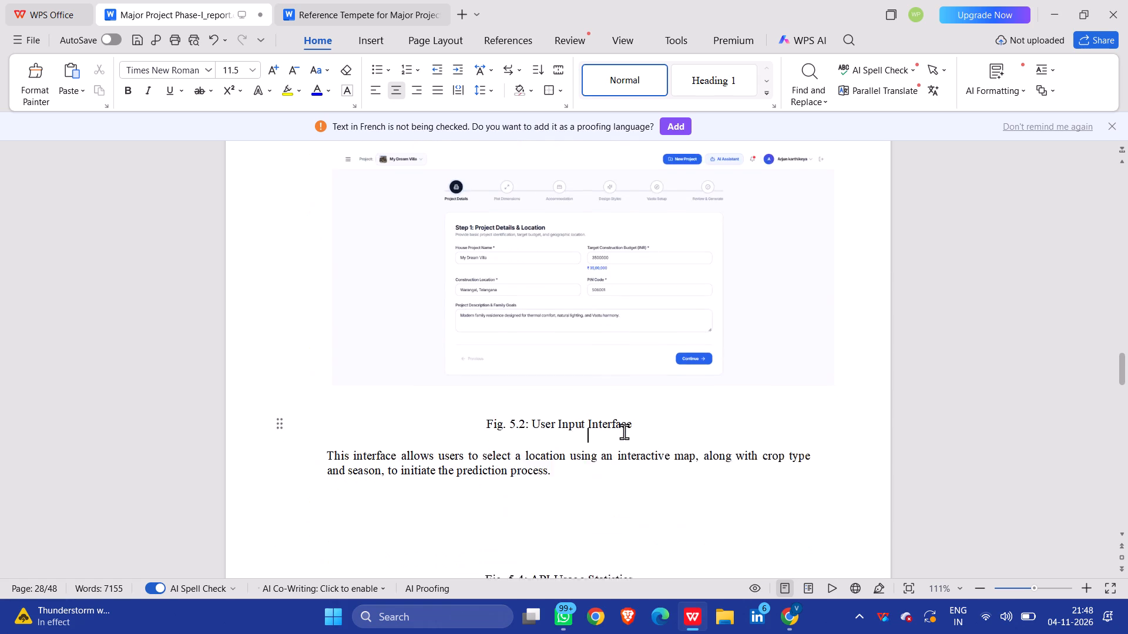
Renumber the API Usage Statistics caption in the 5.4 Results section as Fig. 5.3.
scroll(624, 431, "up", 2)
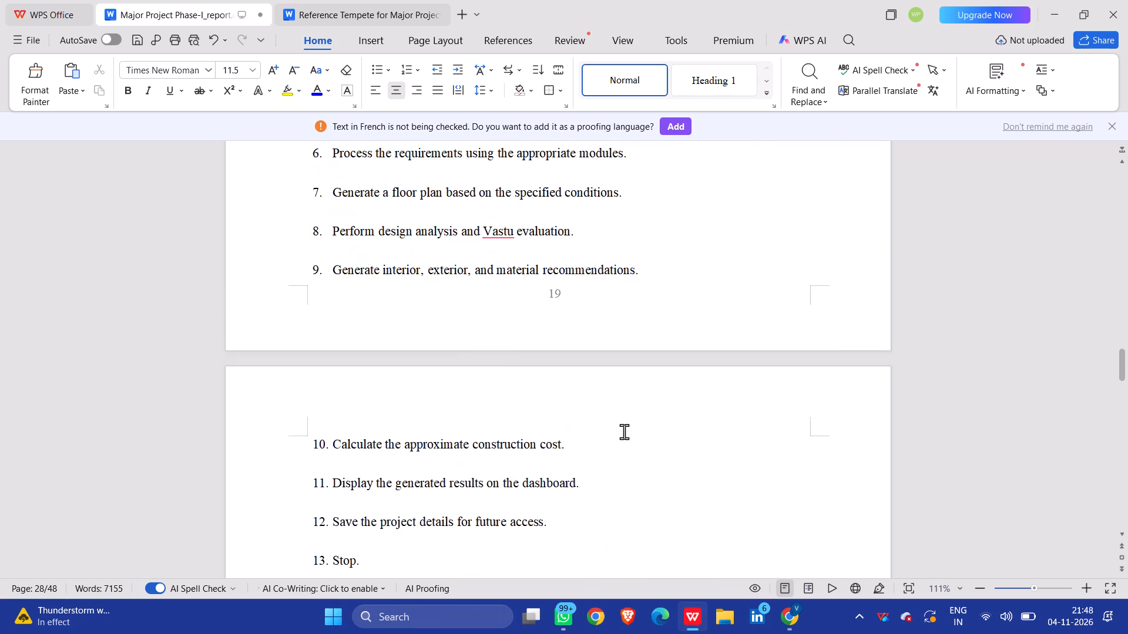
scroll(624, 431, "up", 5)
scroll(624, 431, "down", 4)
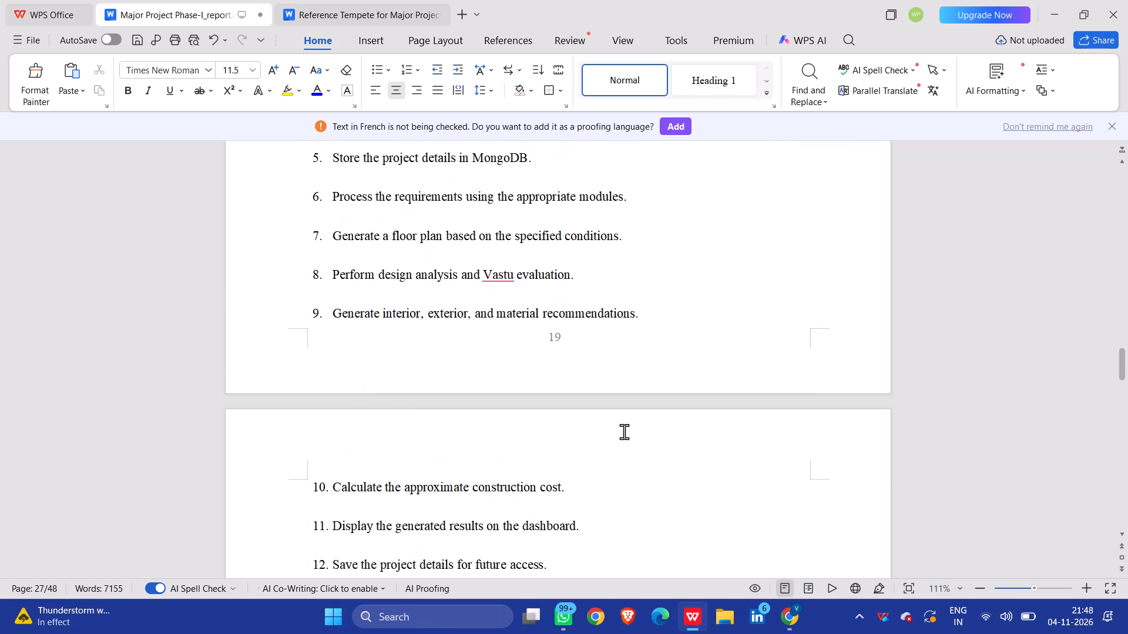
scroll(624, 431, "down", 11)
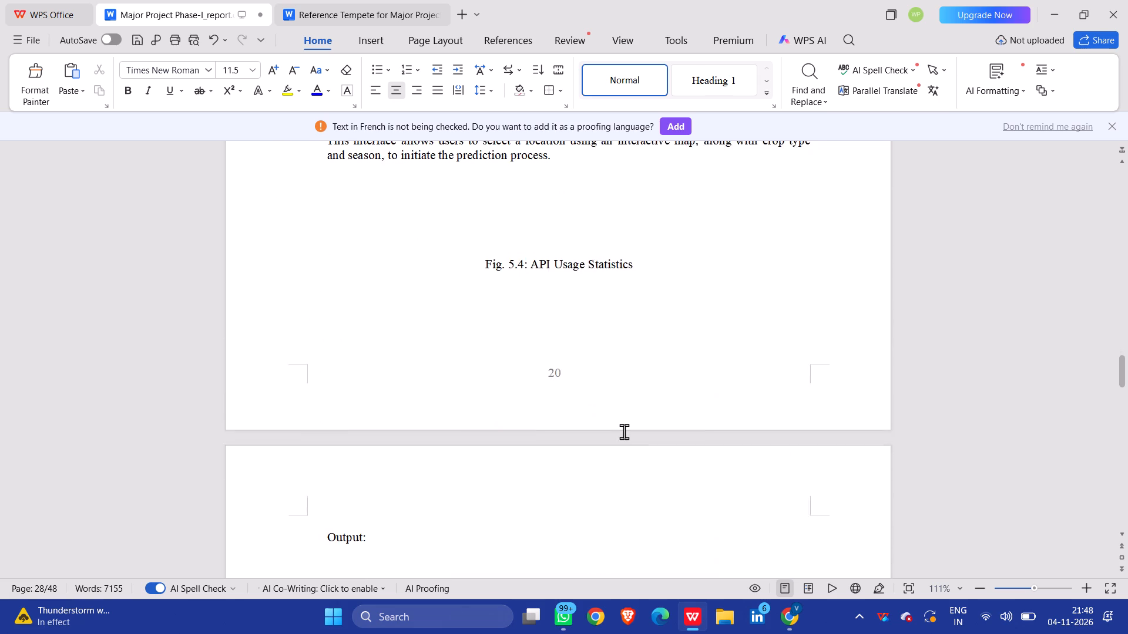
scroll(624, 431, "down", 2)
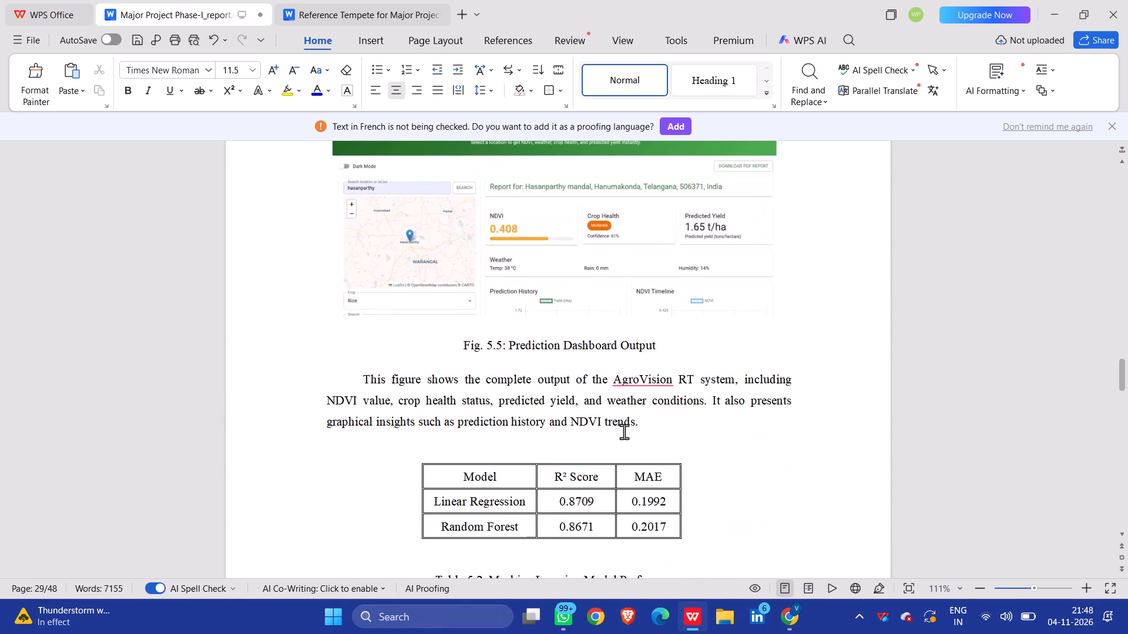
scroll(624, 431, "down", 1)
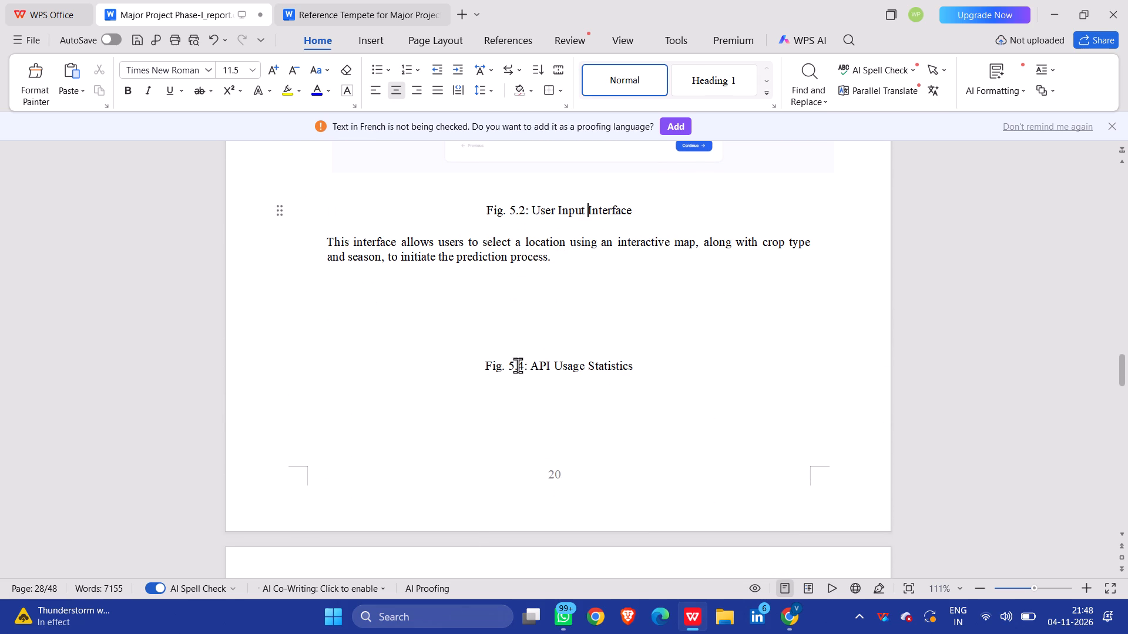
left_click(526, 367)
key("Left")
key("BackSpace")
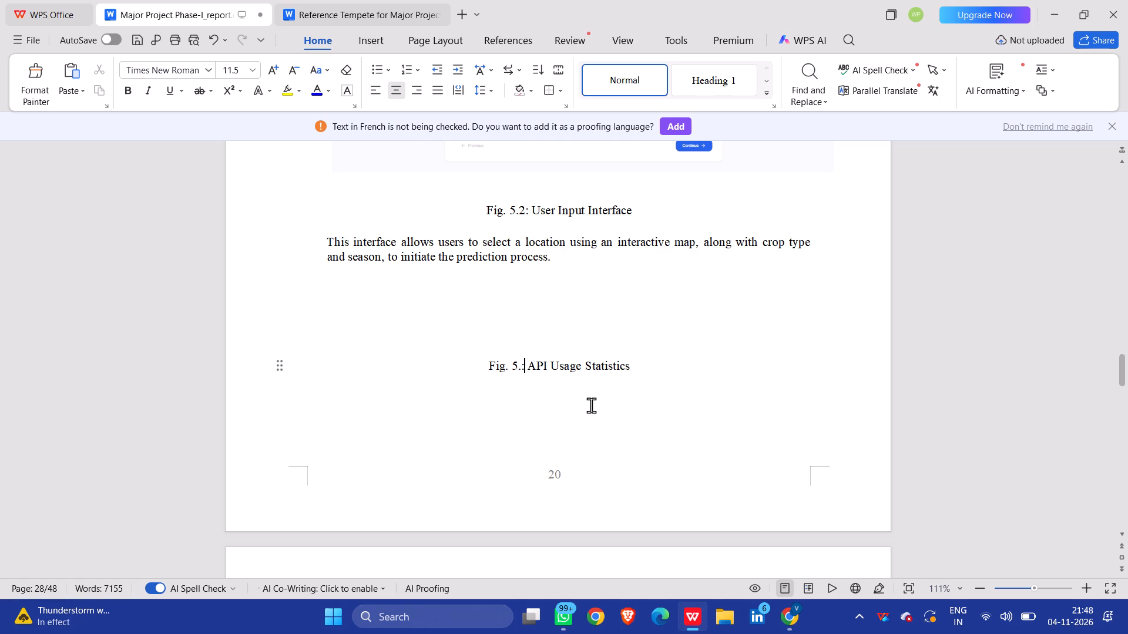
key("3")
Replace the title text of the Fig. 5.3 caption with "Dashboard Interface".
key("Right")
key("Right")
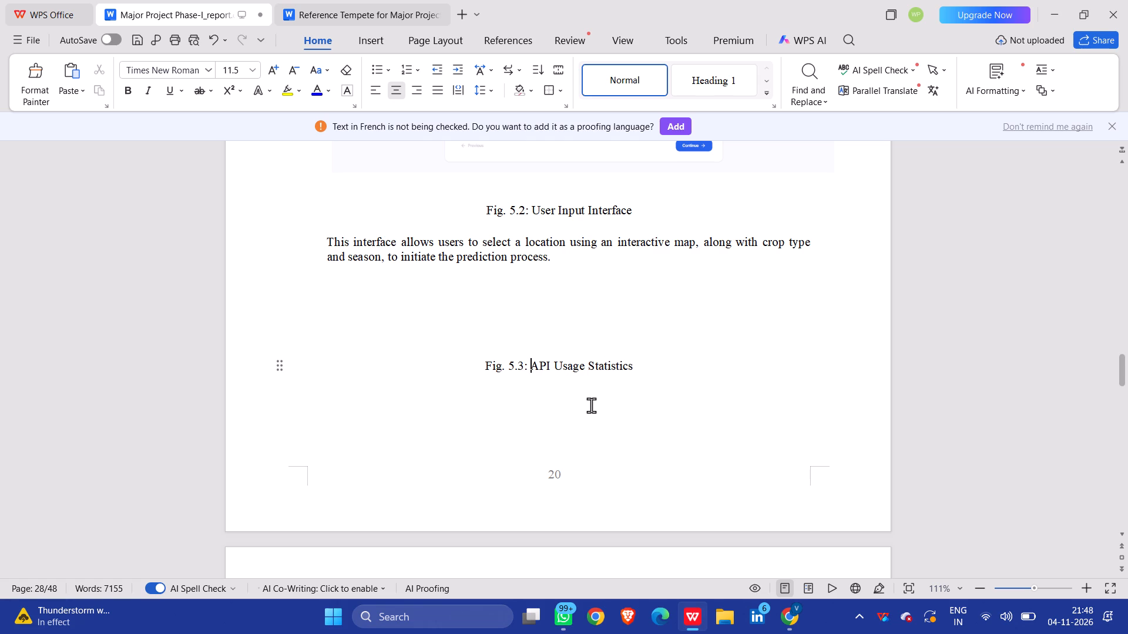
key("Right")
key("Right")
key("Right")
key("Right")
key("Right")
key("Right")
key("Right")
key("Right")
key("Right")
key("Right")
key("Right")
key("Right")
key("Right")
key("Right")
key("Right")
key("Right")
key("Right")
key("Right")
key("Right")
key("Right")
key("Right")
key("Right")
key("BackSpace")
key("BackSpace")
key("BackSpace")
key("BackSpace")
key("BackSpace")
key("BackSpace")
key("BackSpace")
key("BackSpace")
key("BackSpace")
key("BackSpace")
key("BackSpace")
key("BackSpace")
key("BackSpace")
key("BackSpace")
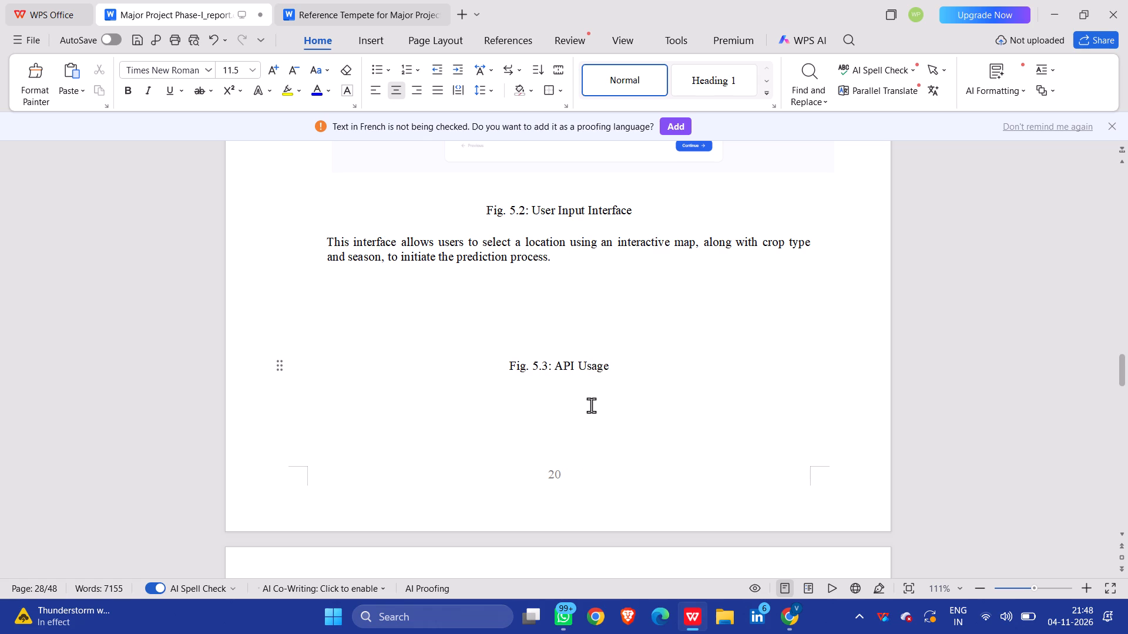
key("BackSpace")
key("BackSpace")
key("BackSpace")
key("BackSpace")
key("BackSpace")
key("BackSpace")
key("BackSpace")
key("BackSpace")
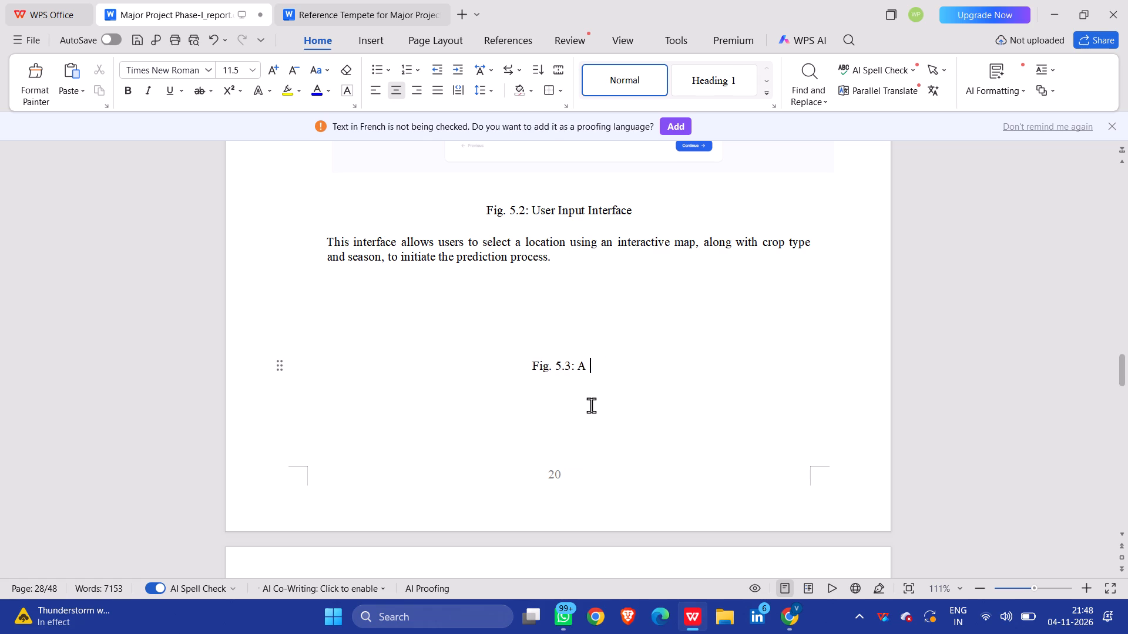
key("BackSpace")
type("Dashboard")
key("space")
type("Inter")
type("face")
Add two blank lines after the Fig. 5.2 description ending in "to initiate the prediction process.".
scroll(591, 405, "down", 3)
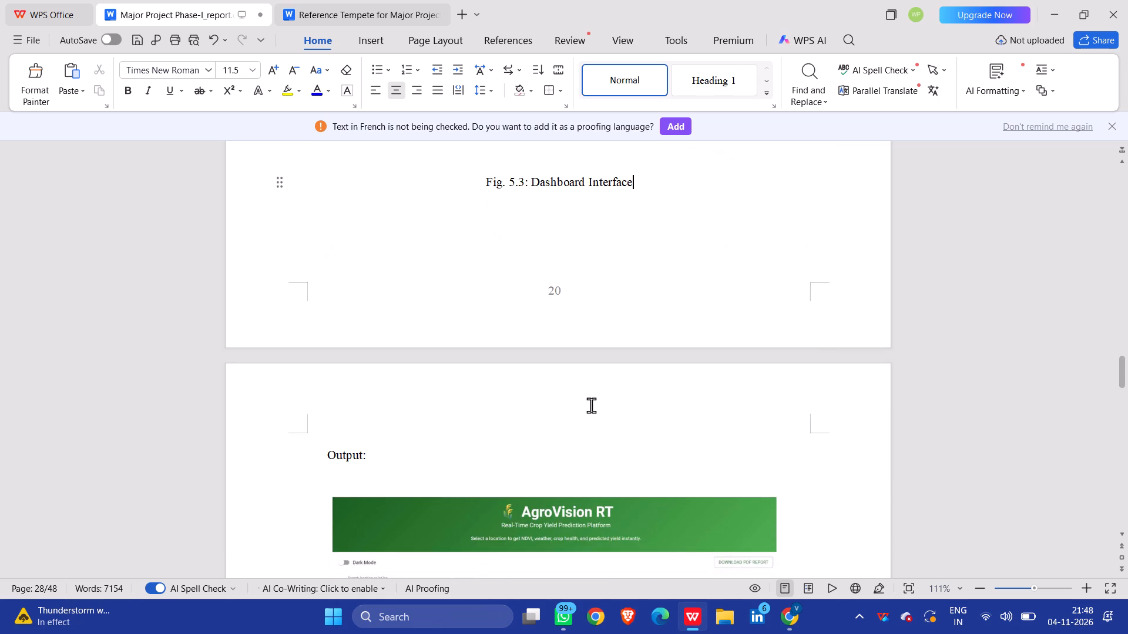
scroll(591, 405, "up", 2)
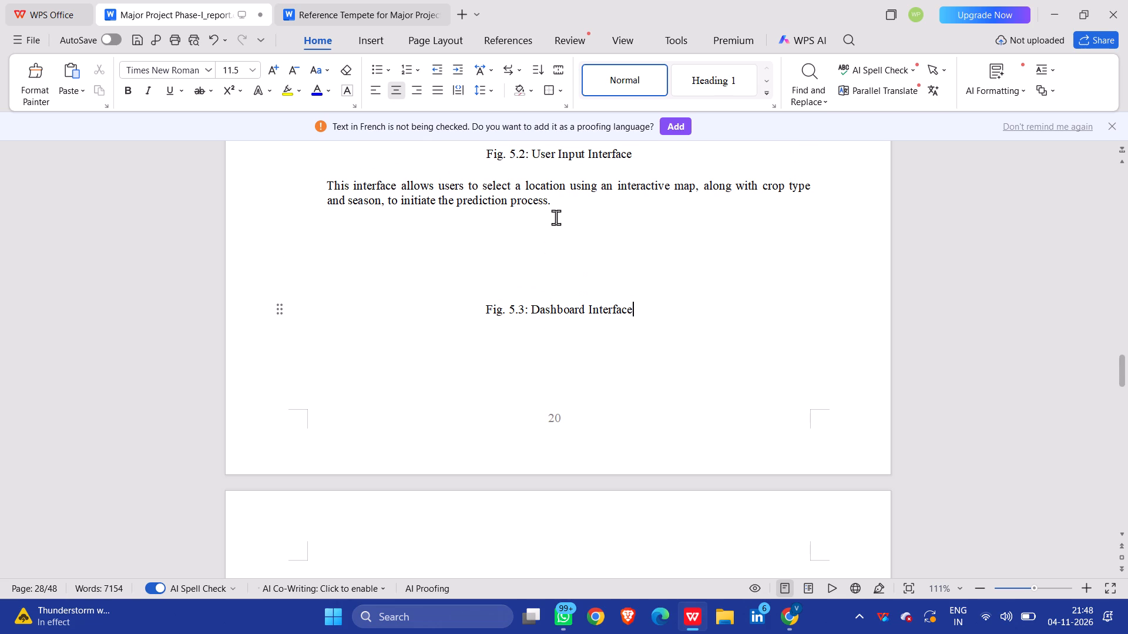
left_click(580, 194)
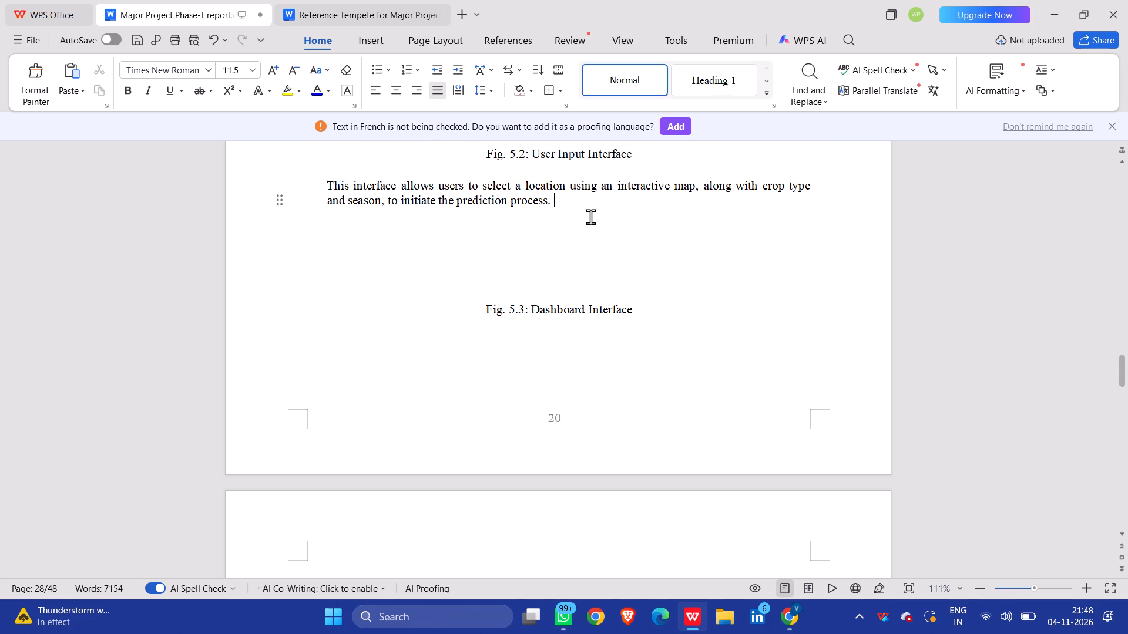
key("Return")
key("Return")
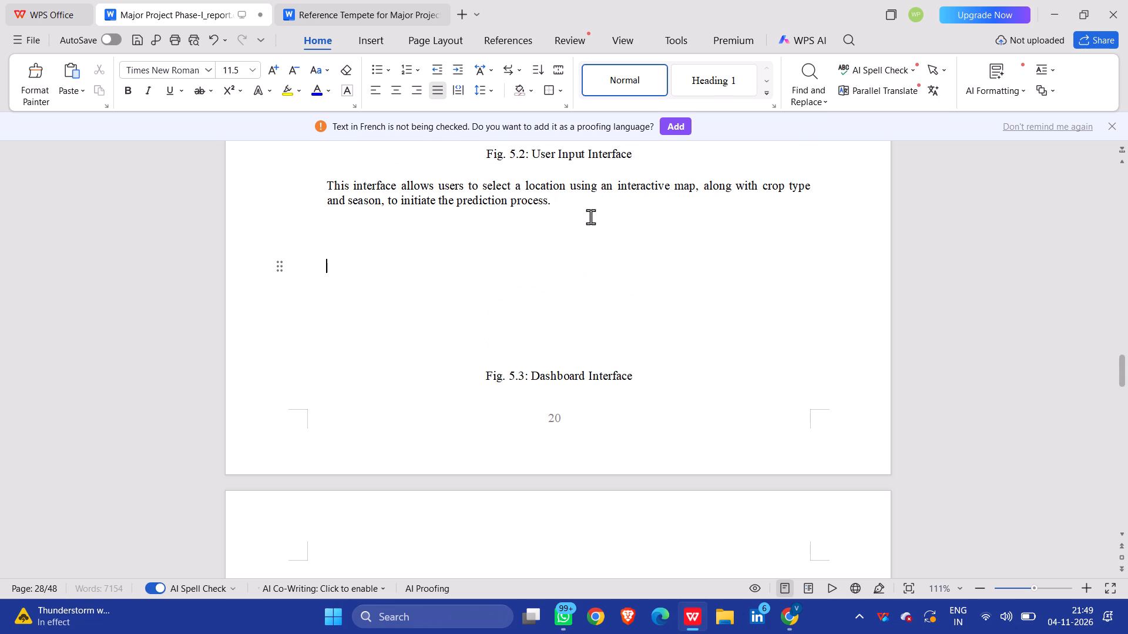
Review the report in a zoomed-out multi-page view, from the Turnitin pages back to the 5.4 Results and 5.3 Implementation of Algorithm sections.
scroll(590, 217, "up", 8)
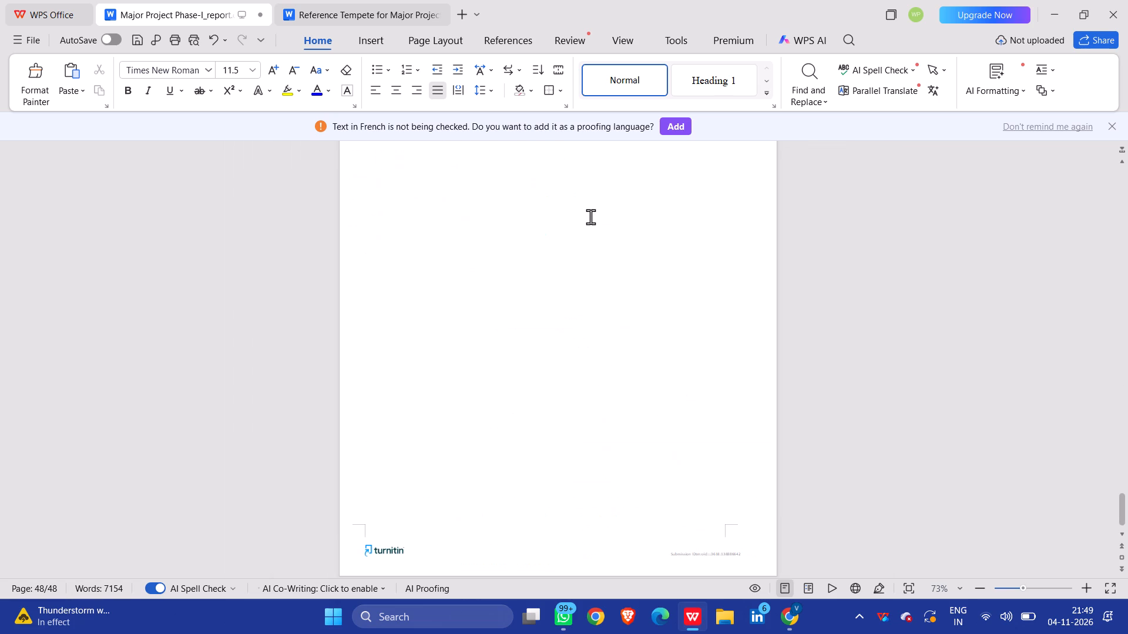
scroll(590, 217, "up", 8)
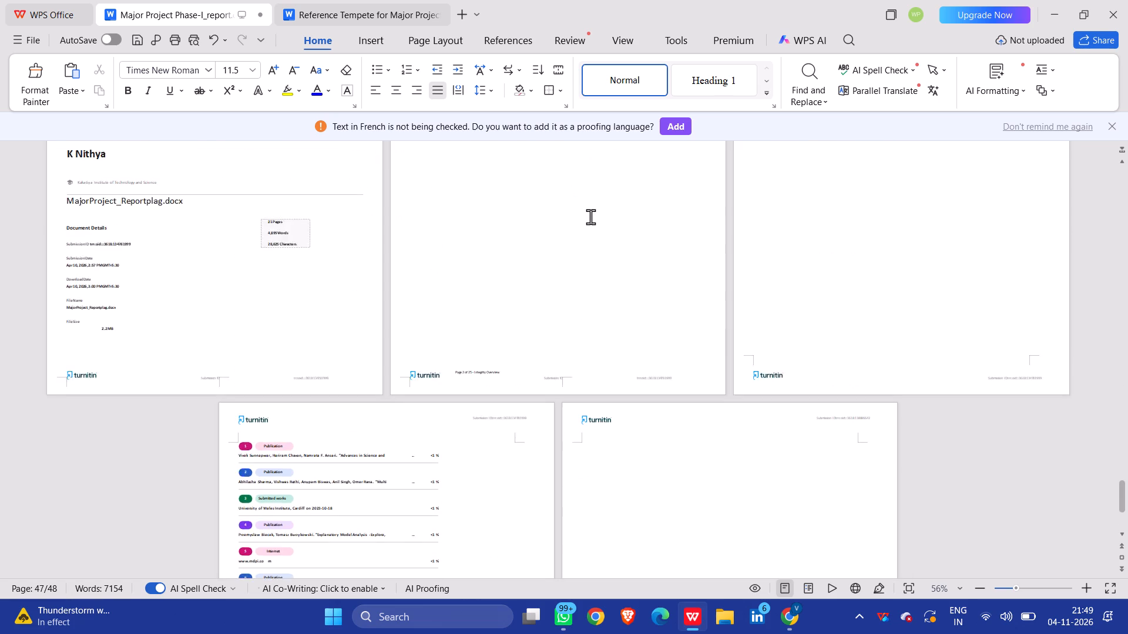
scroll(590, 217, "up", 2)
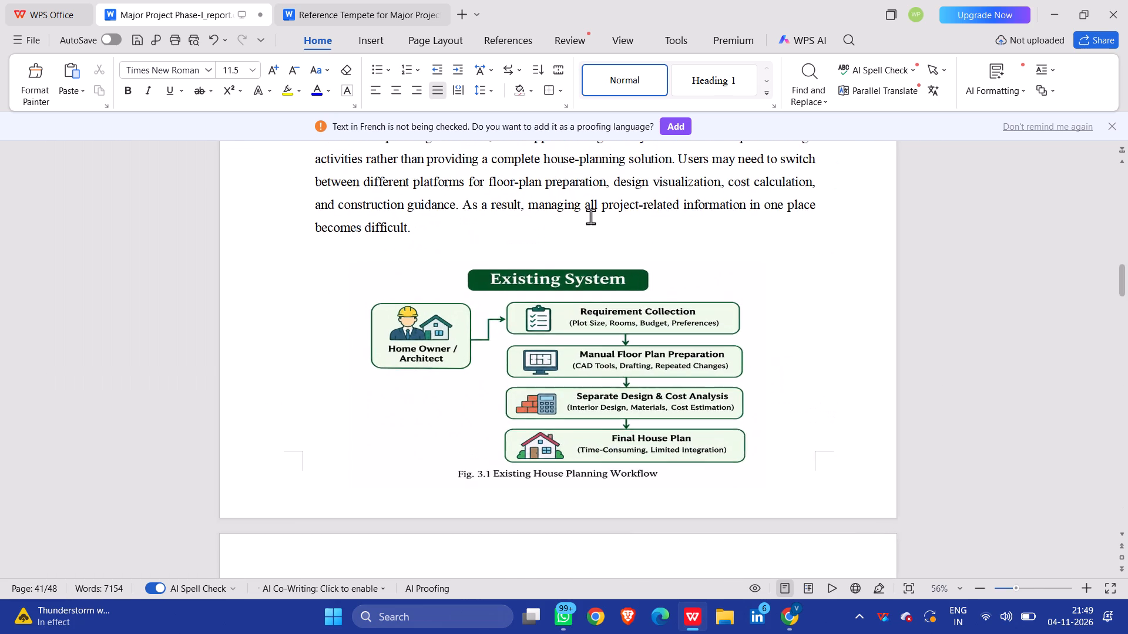
scroll(590, 217, "up", 1)
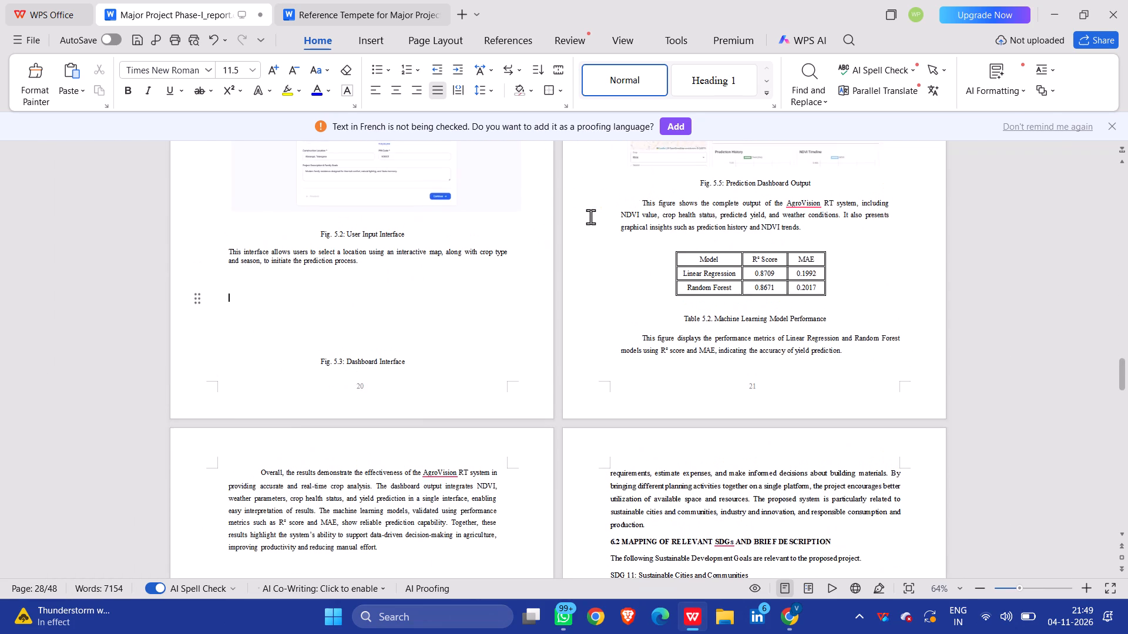
scroll(590, 217, "up", 5)
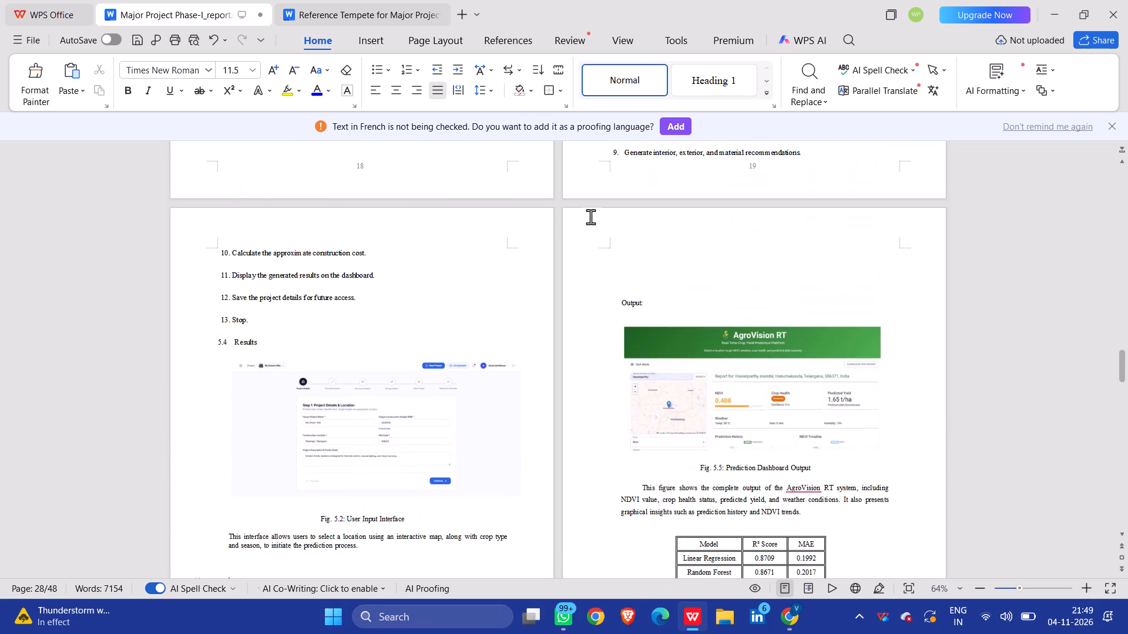
scroll(590, 217, "up", 3)
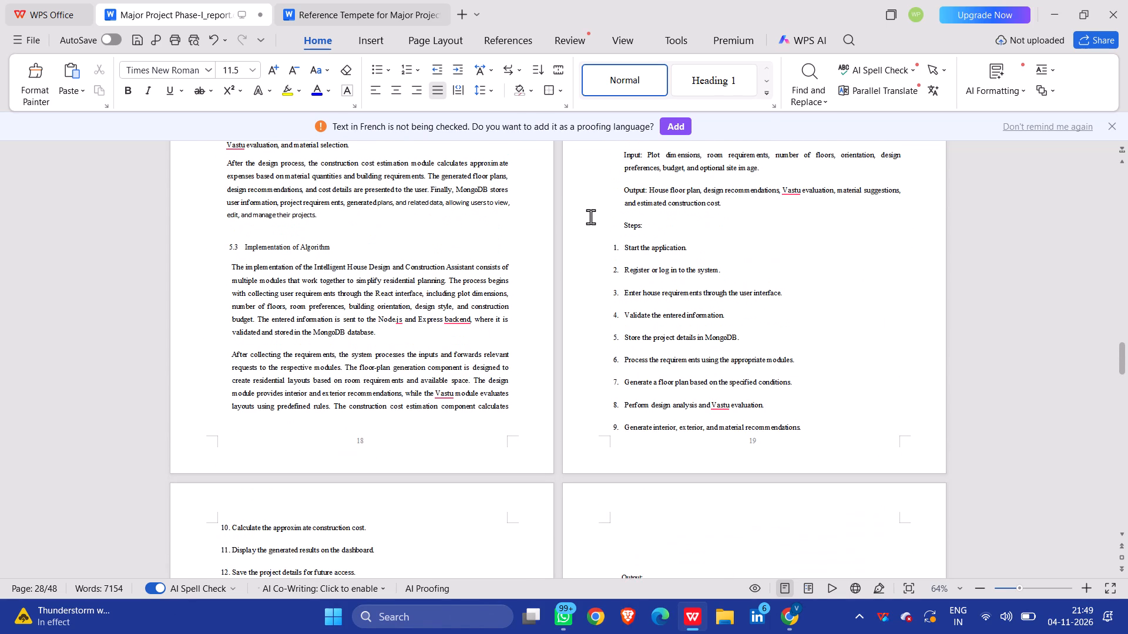
Switch to the house design website in Chrome and capture a screenshot of the My Dream Villa Project Overview dashboard, including its navigation sidebar.
key("alt+Tab")
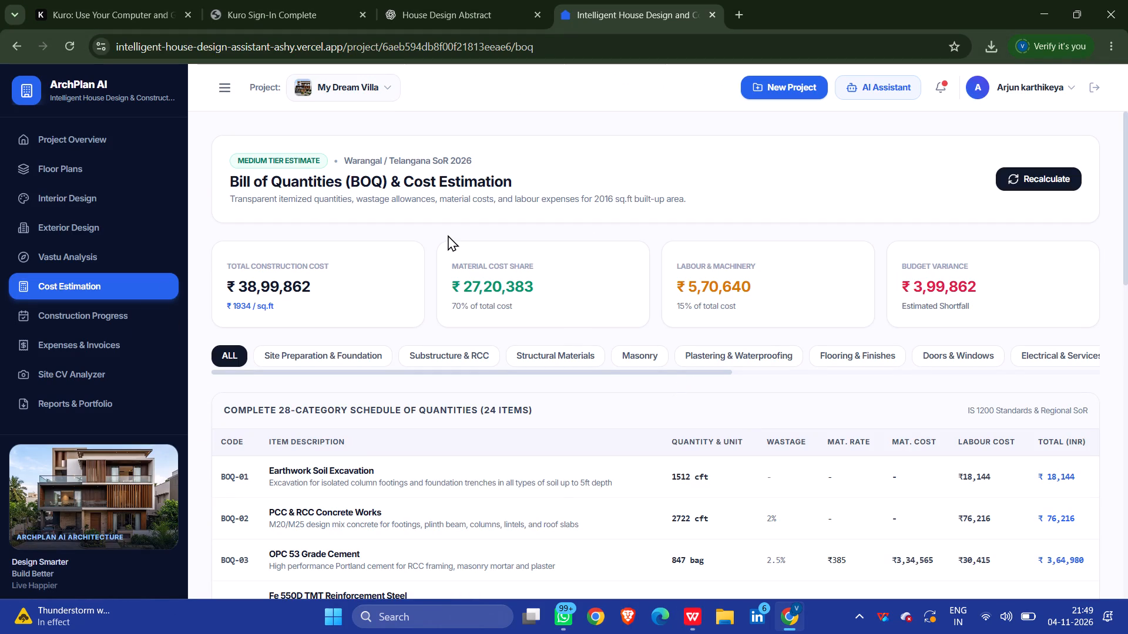
left_click(47, 140)
scroll(341, 286, "down", 1)
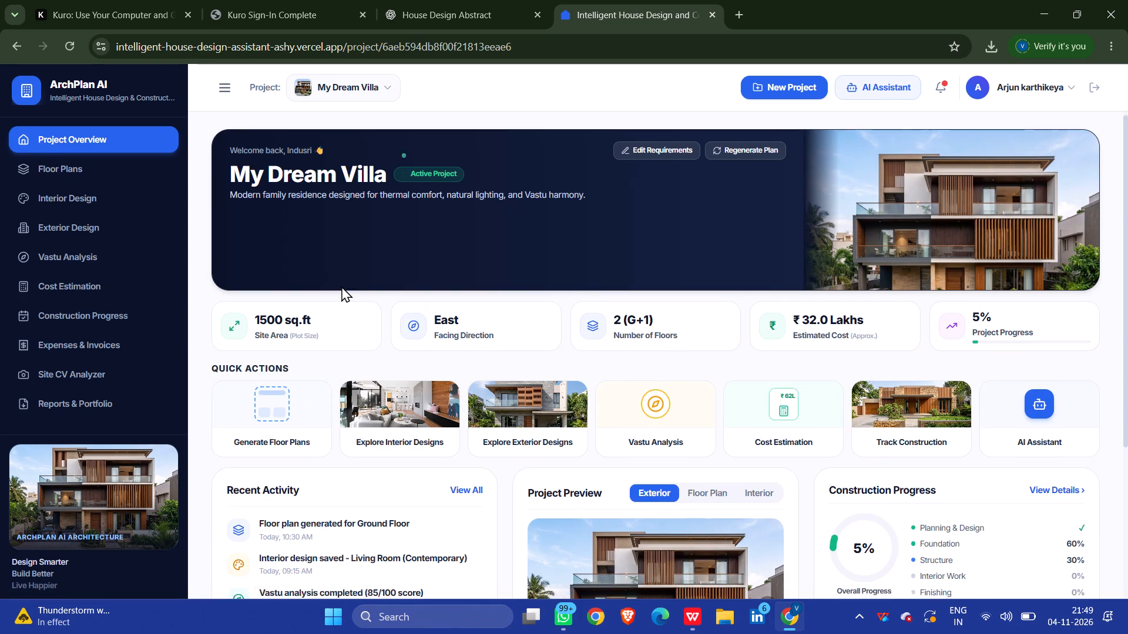
scroll(341, 286, "down", 1)
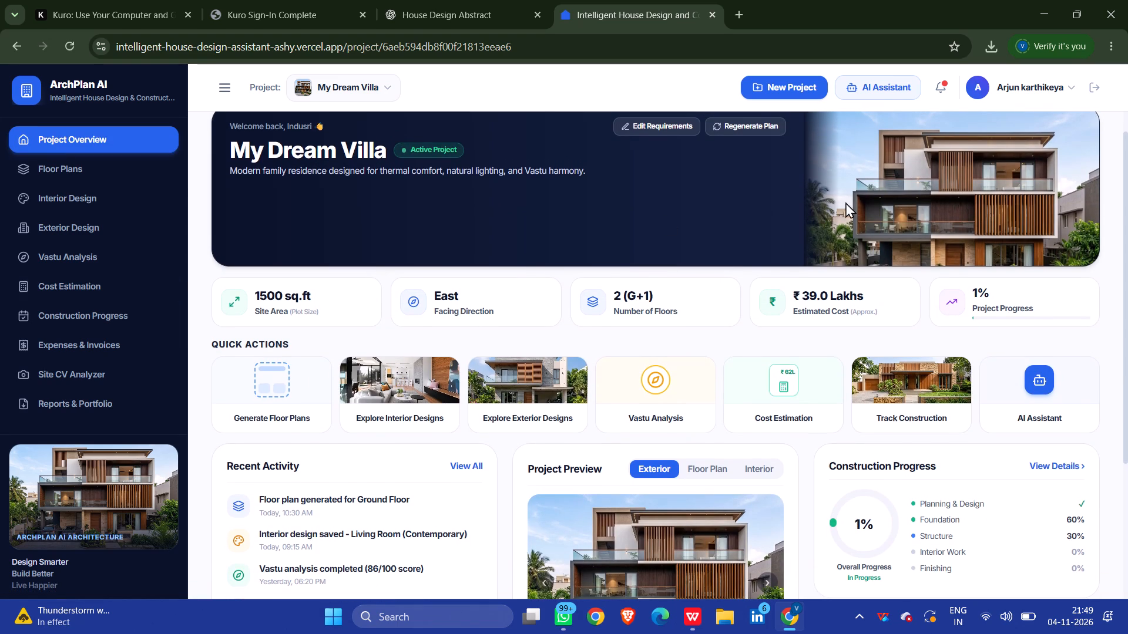
key("Print")
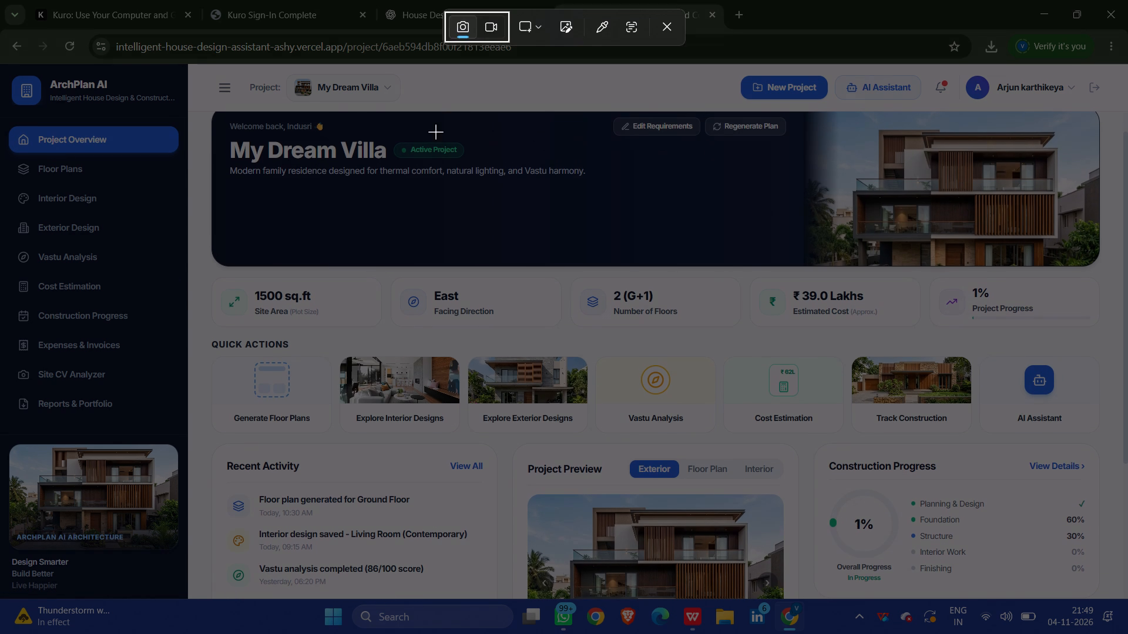
left_click_drag(4, 56, 434, 213)
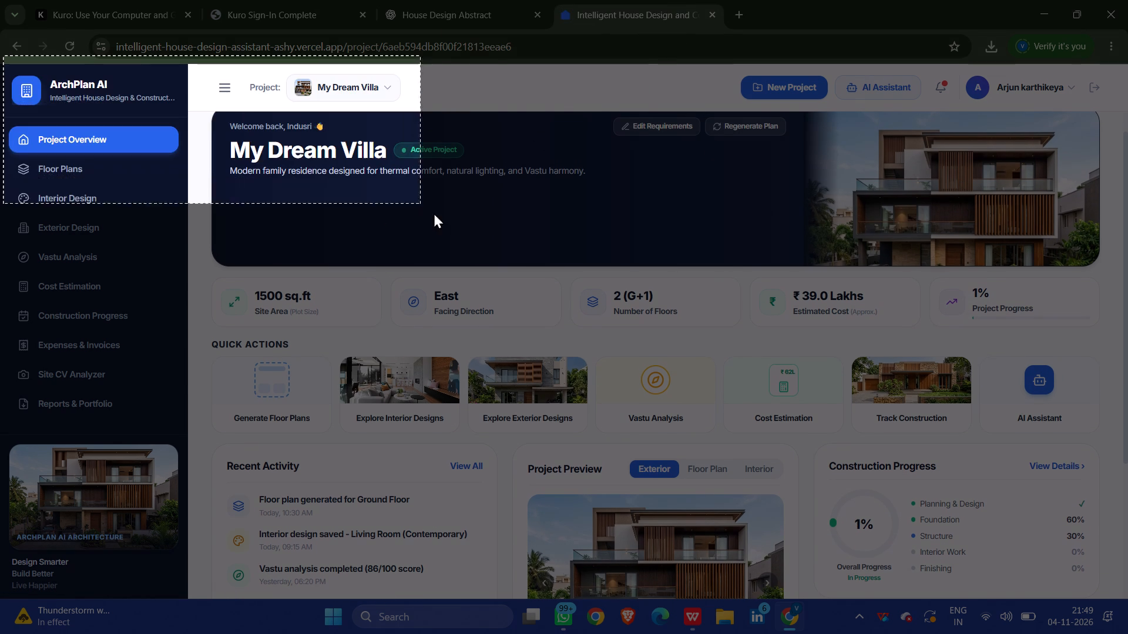
left_click_drag(434, 213, 778, 580)
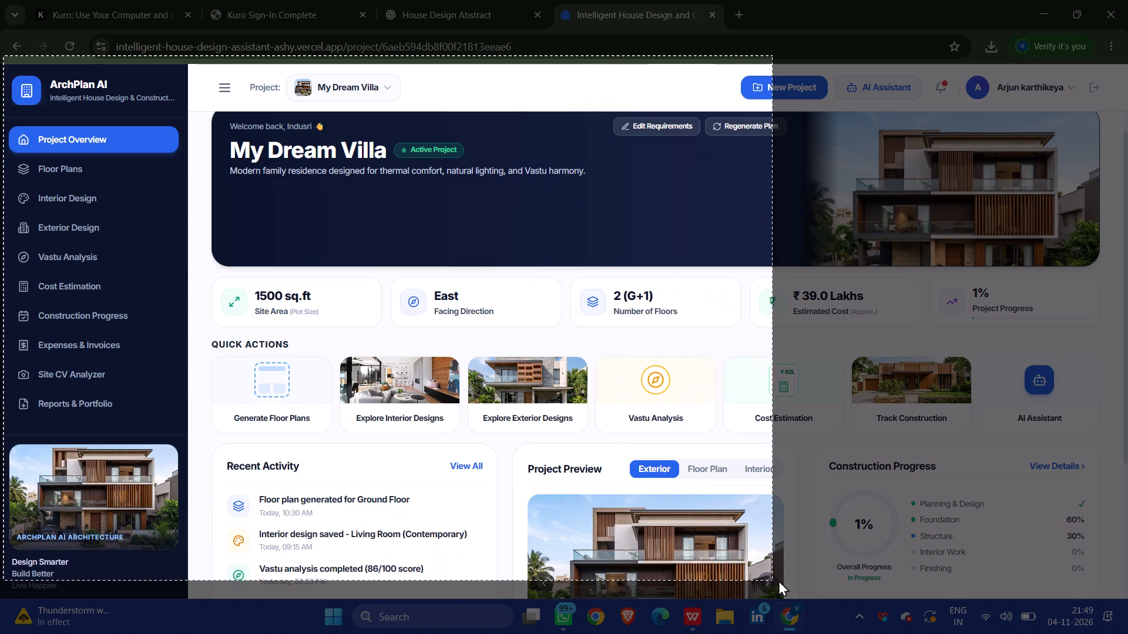
left_click_drag(778, 580, 1039, 601)
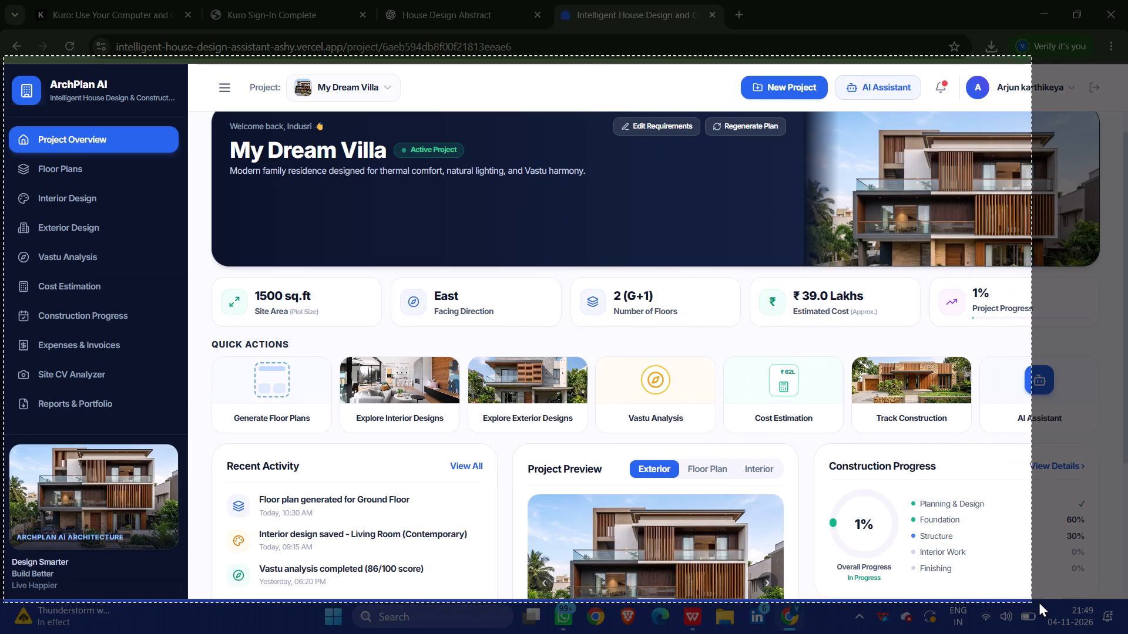
left_click_drag(1039, 601, 1127, 594)
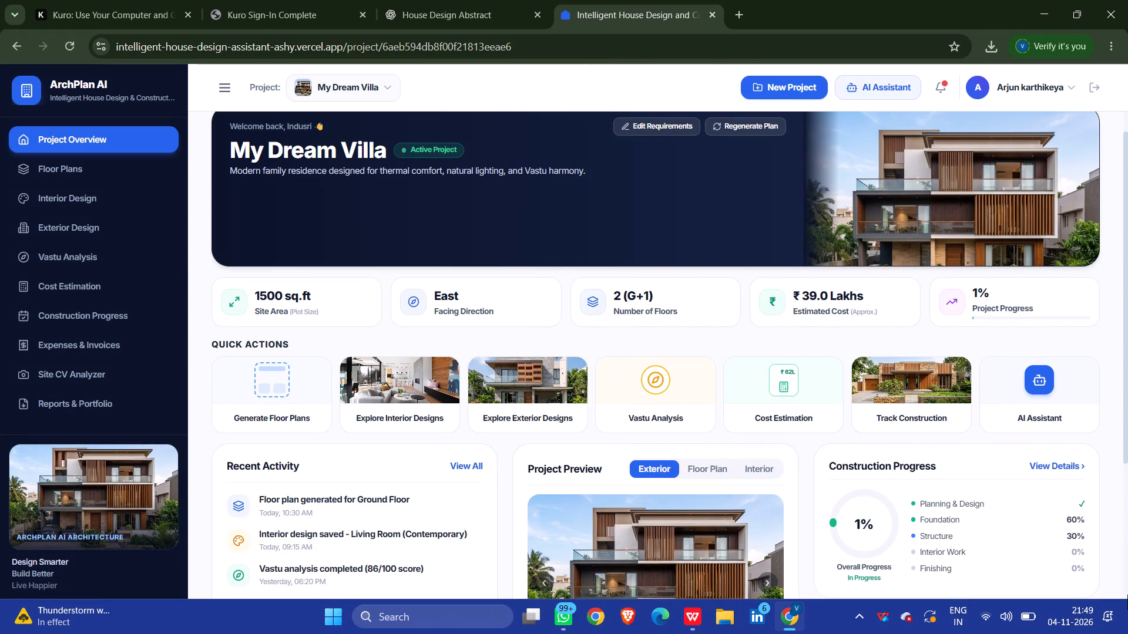
Switch back to the report in WPS Office and paste the Project Overview dashboard screenshot above the Fig. 5.3 caption.
key("alt+Tab")
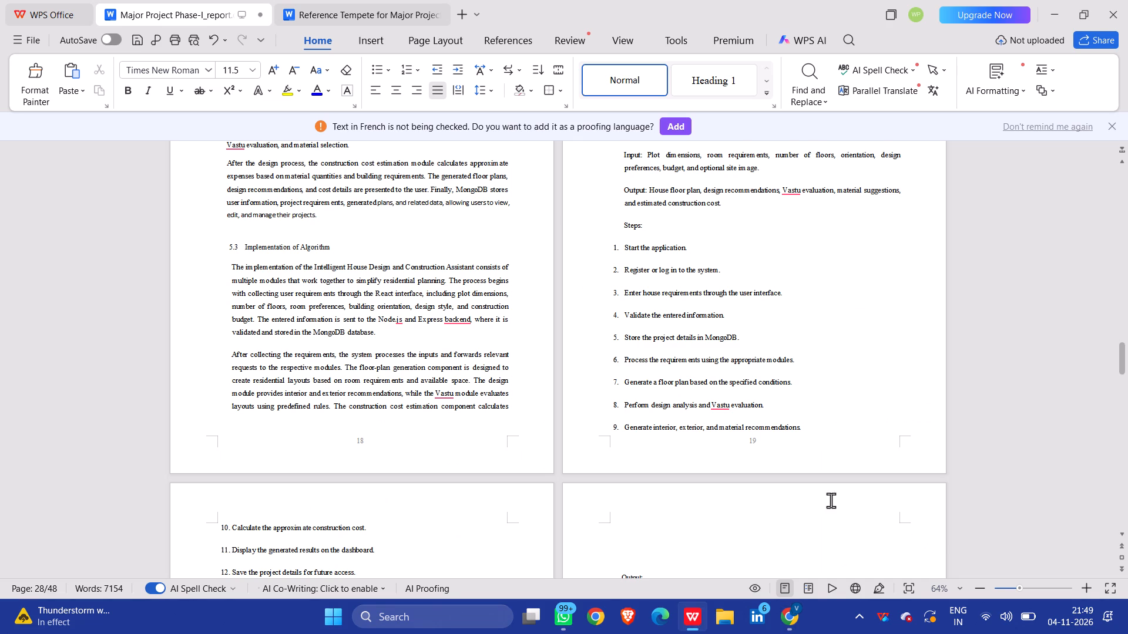
scroll(570, 305, "down", 4)
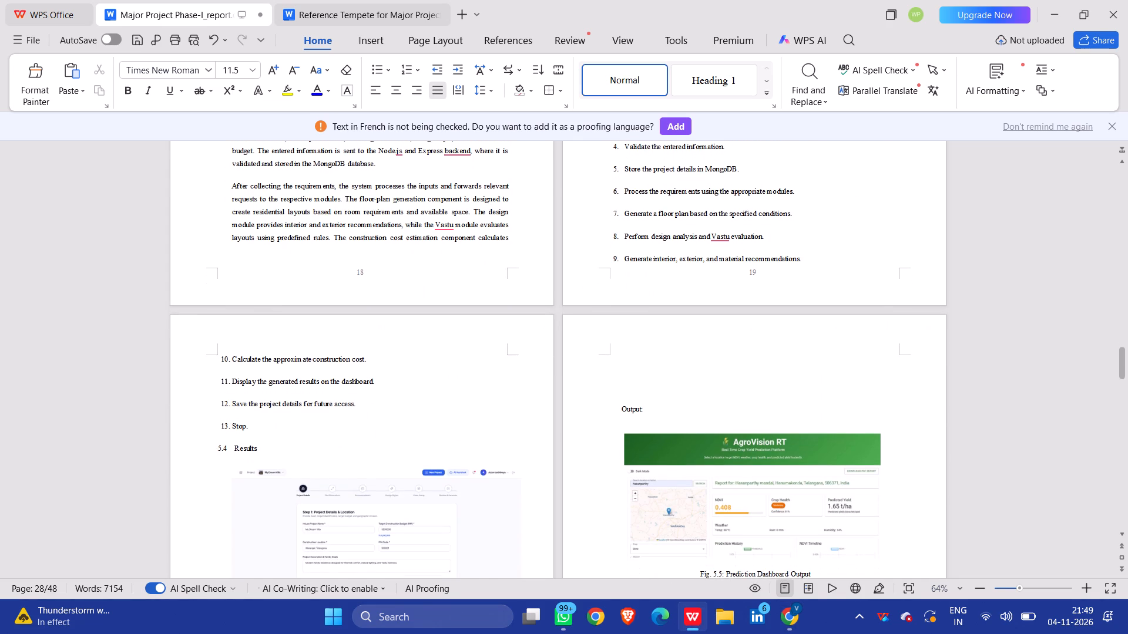
scroll(570, 305, "down", 3)
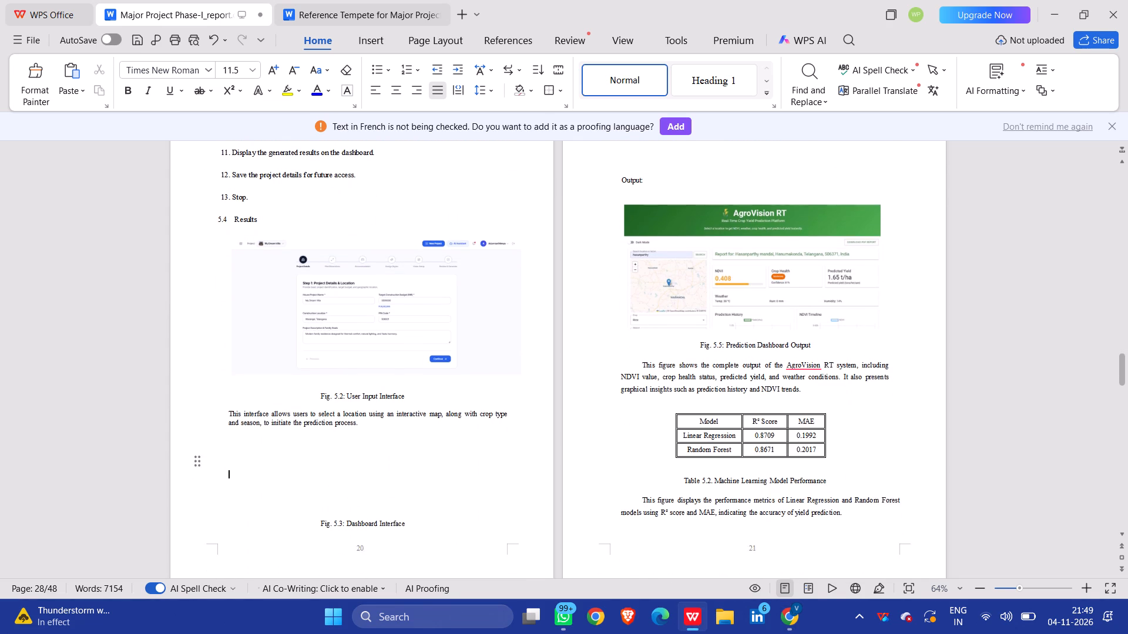
scroll(570, 305, "down", 1)
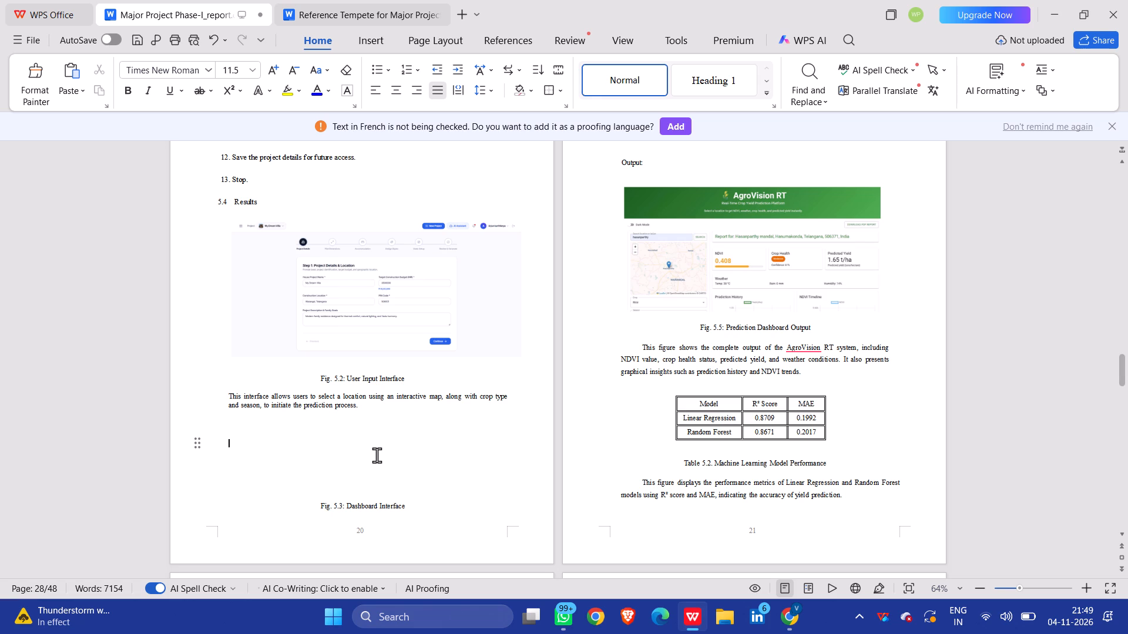
key("ctrl+v")
Remove the indent before the Fig. 5.3 caption and the blank lines separating it from the dashboard screenshot.
scroll(377, 455, "up", 1)
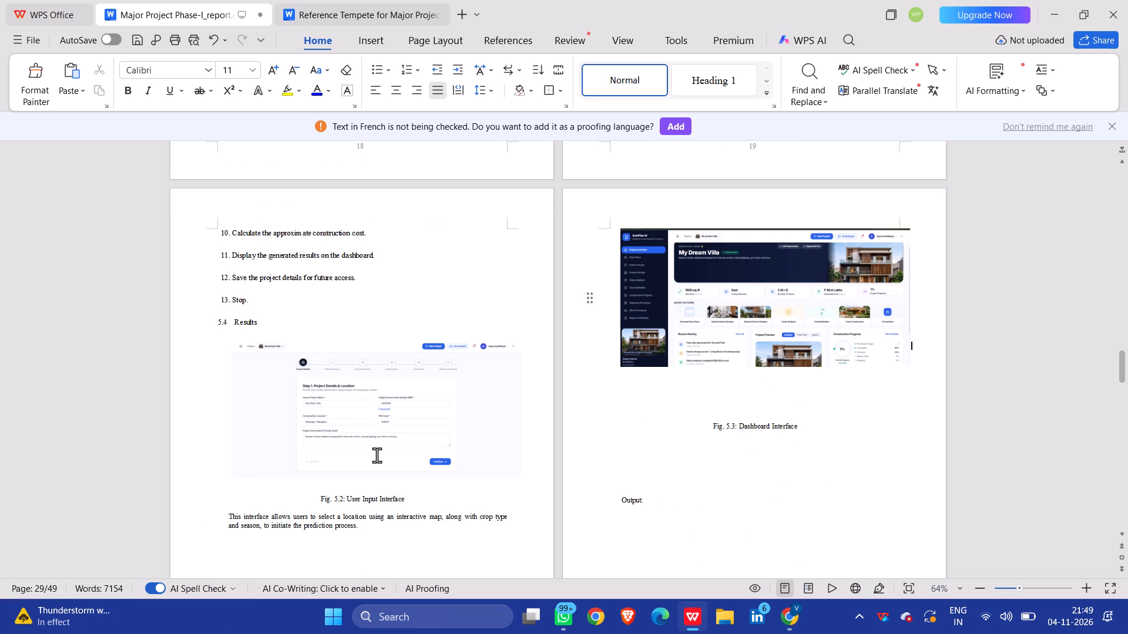
scroll(377, 455, "up", 1)
scroll(377, 455, "down", 3)
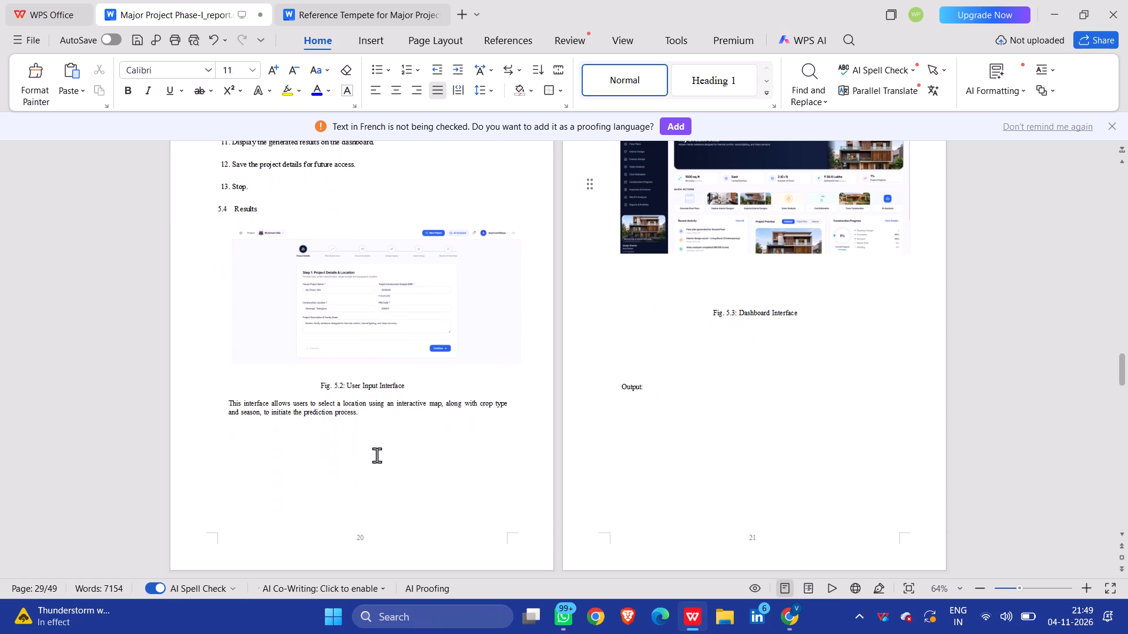
scroll(377, 455, "up", 2)
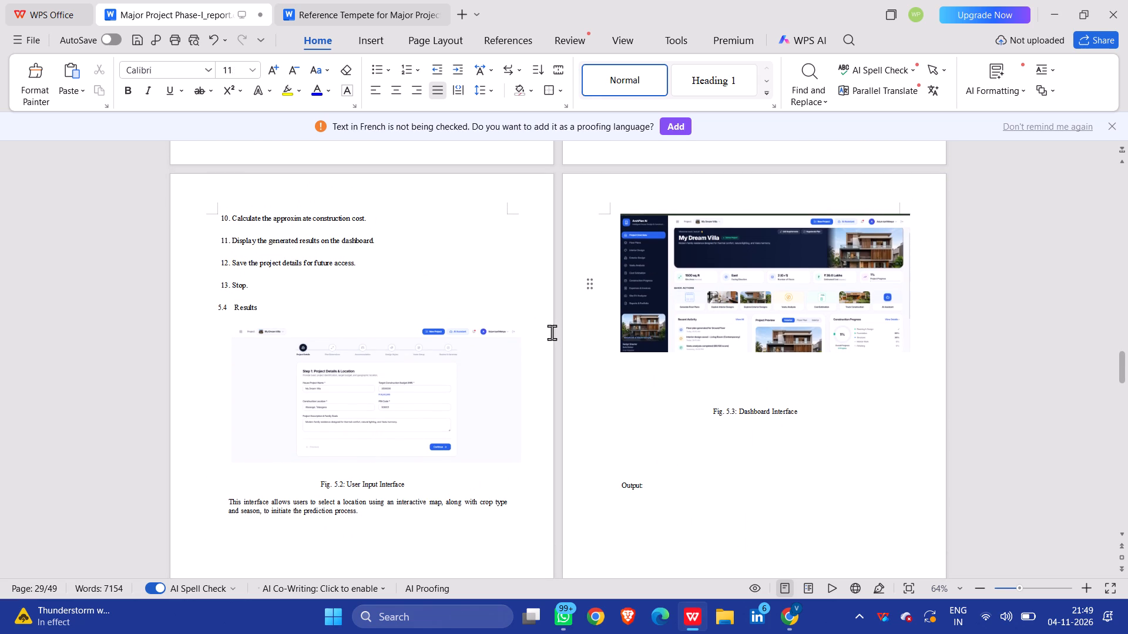
scroll(552, 336, "up", 3)
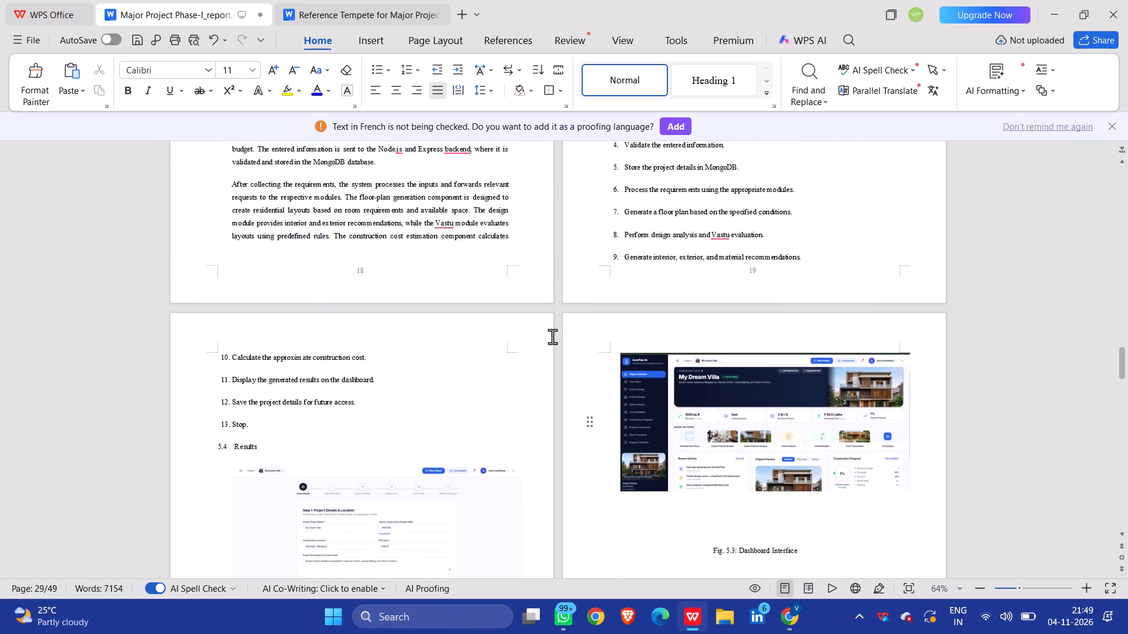
scroll(552, 336, "down", 2)
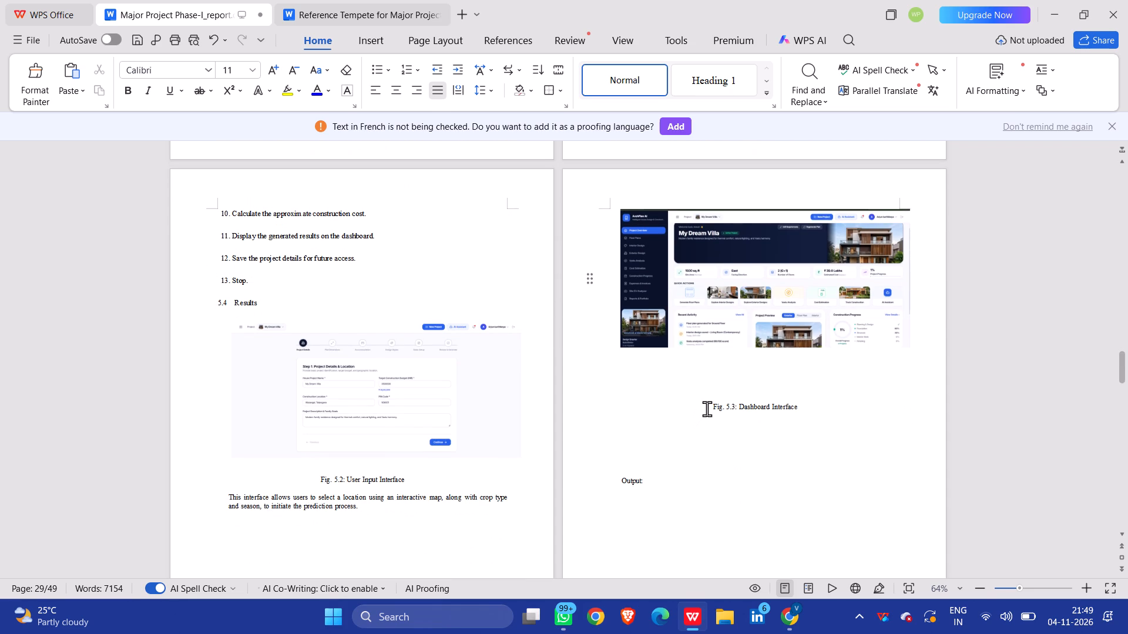
left_click(707, 409)
key("BackSpace")
key("BackSpace")
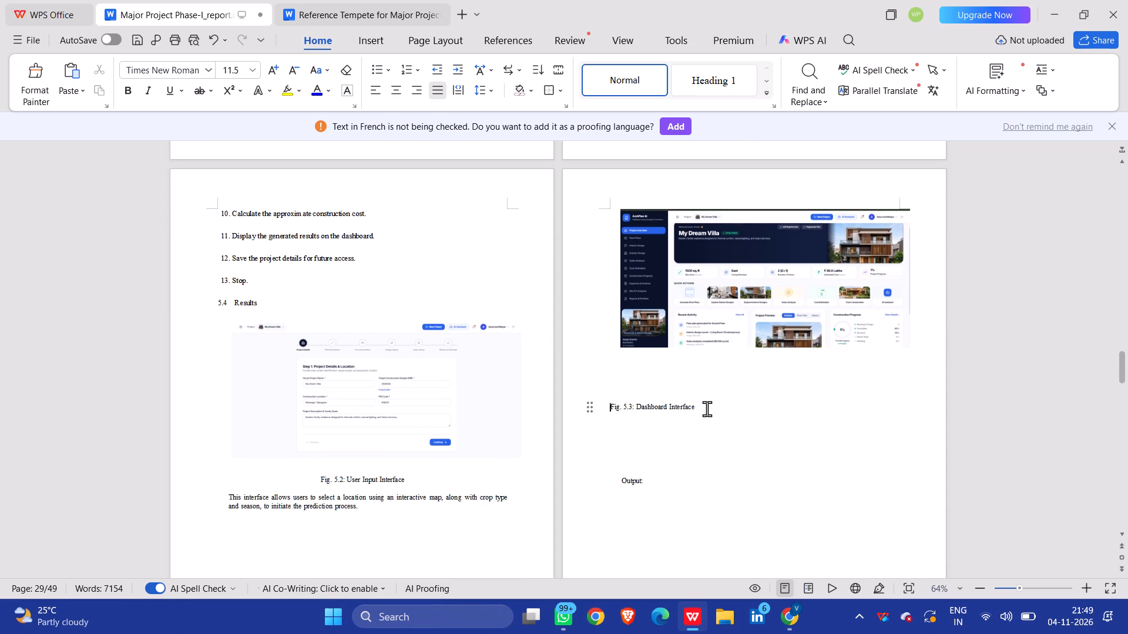
key("BackSpace")
key("BackSpace")
key("BackSpace")
key("BackSpace")
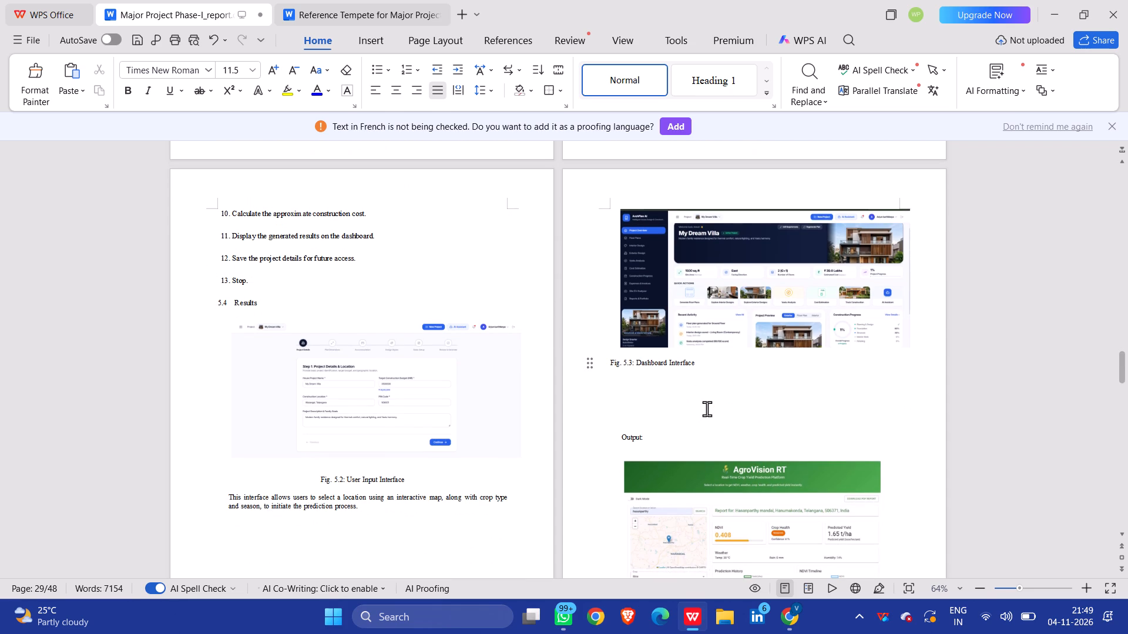
Indent the Fig. 5.3 caption by four tab stops so it sits roughly centred beneath the dashboard screenshot.
key("Tab")
key("Tab")
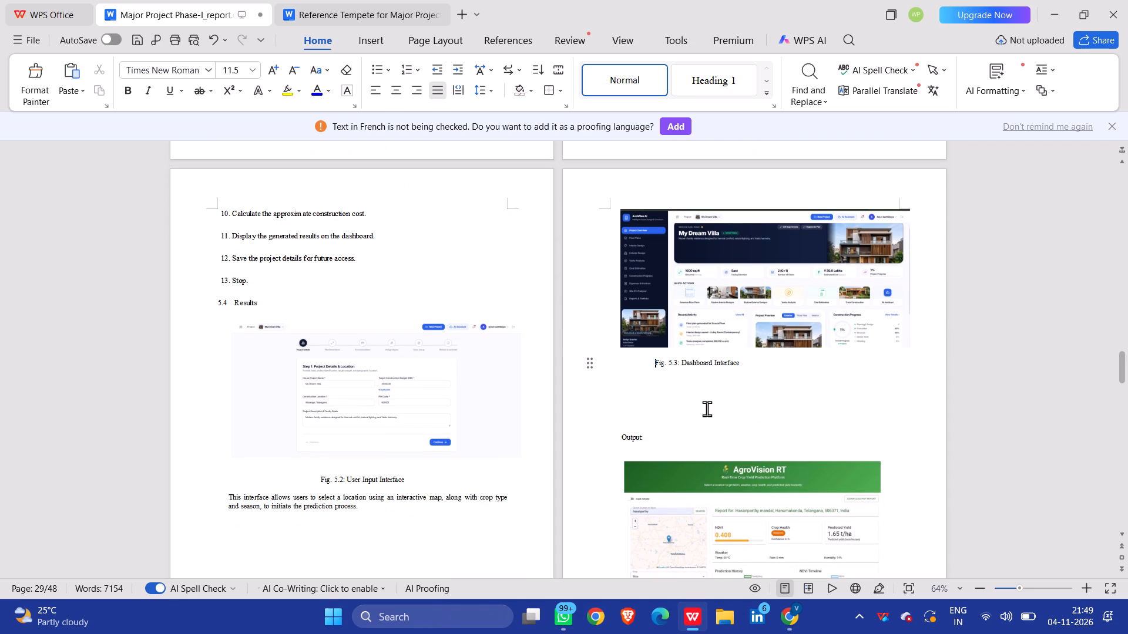
key("Tab")
key("Tab")
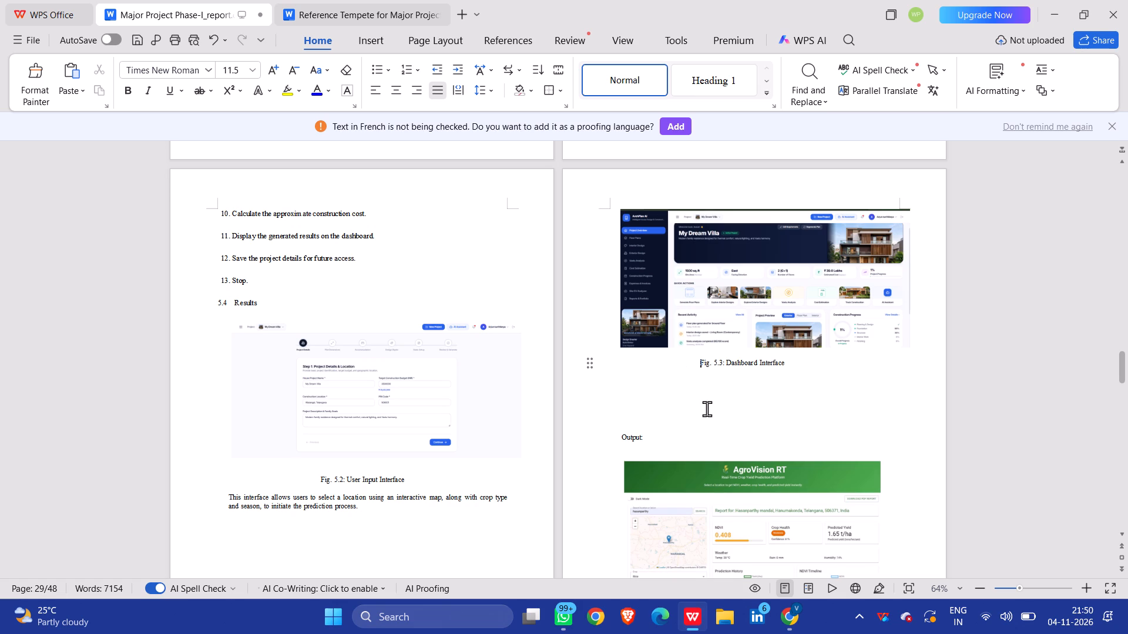
scroll(707, 409, "down", 1)
key("Tab")
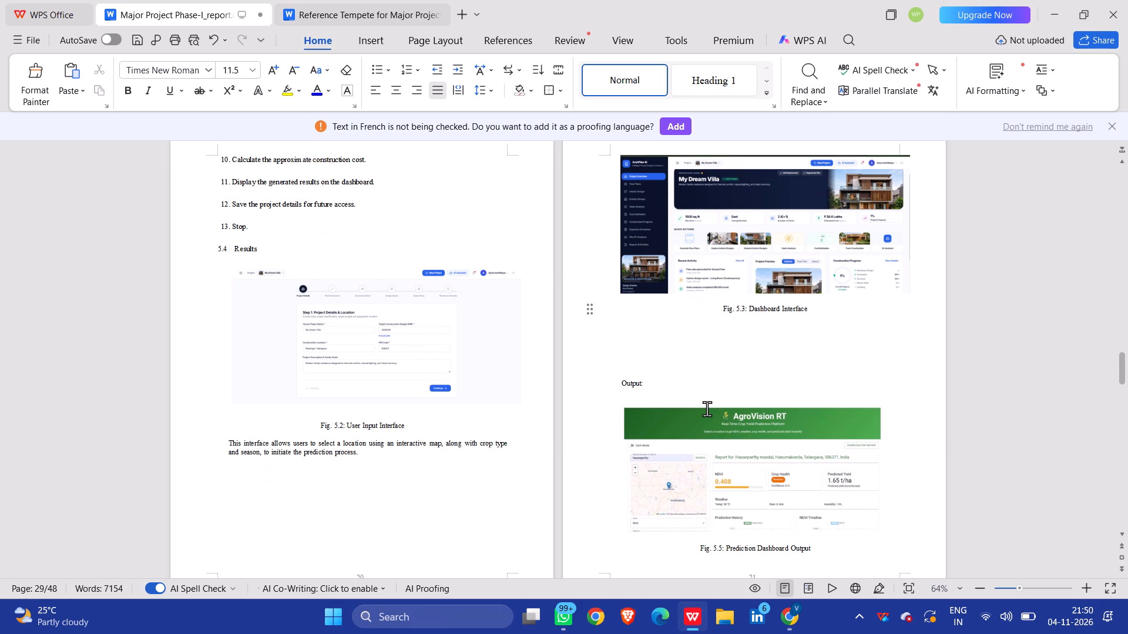
key("BackSpace")
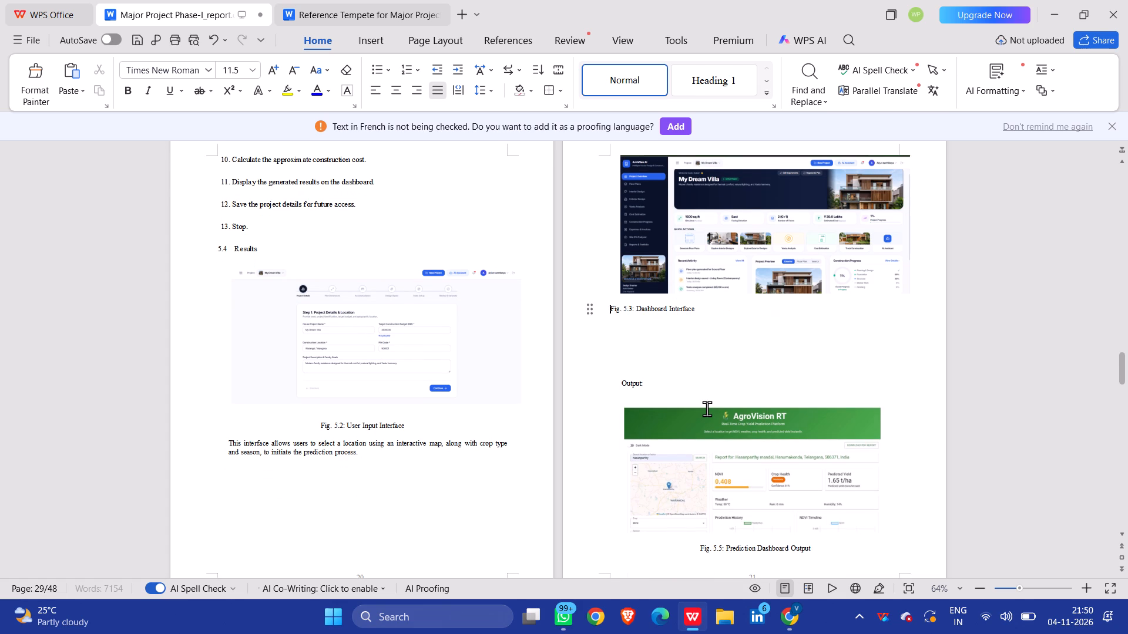
key("Tab")
key("Tab")
key("Tab")
key("Tab")
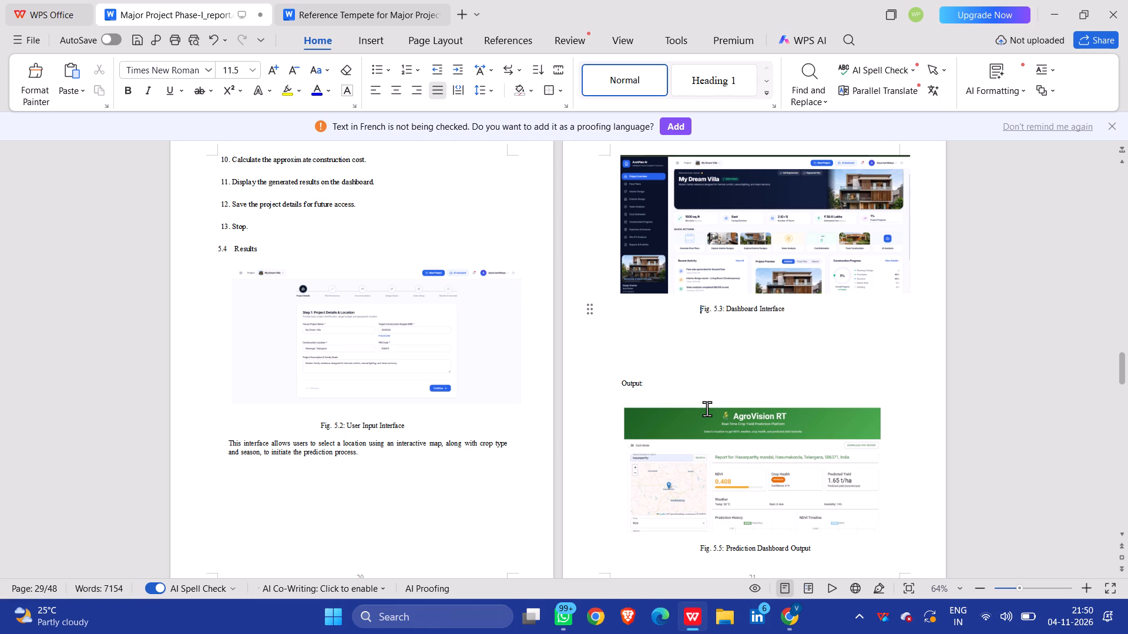
Switch to the house design website in Chrome and download the My Dream Villa PDF report from Reports & Portfolio.
scroll(707, 409, "down", 2)
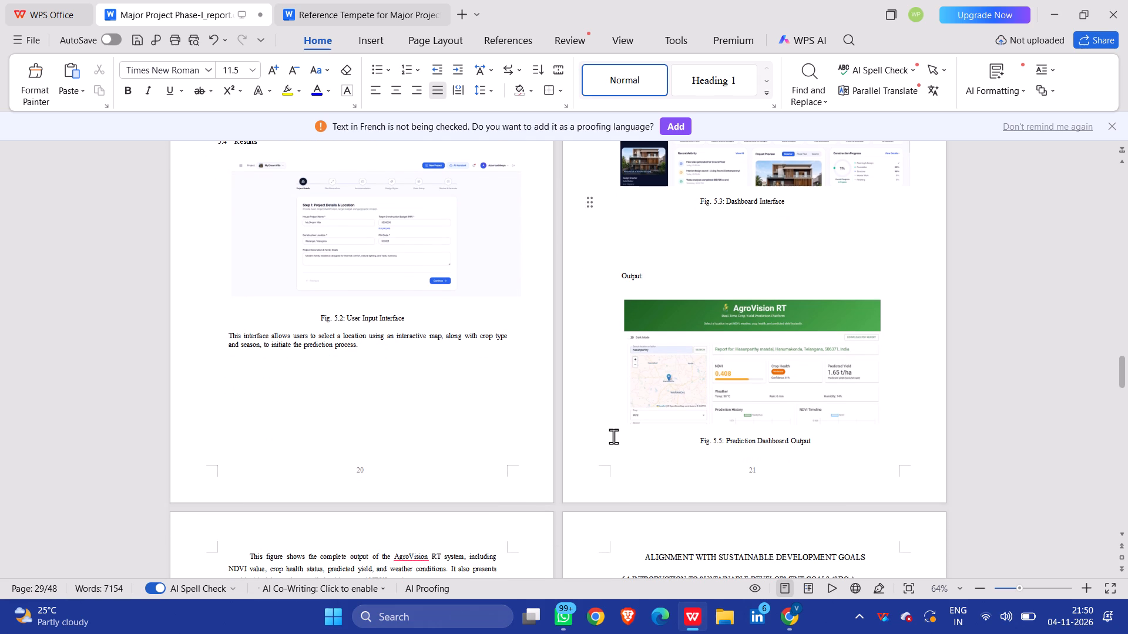
key("alt+Tab")
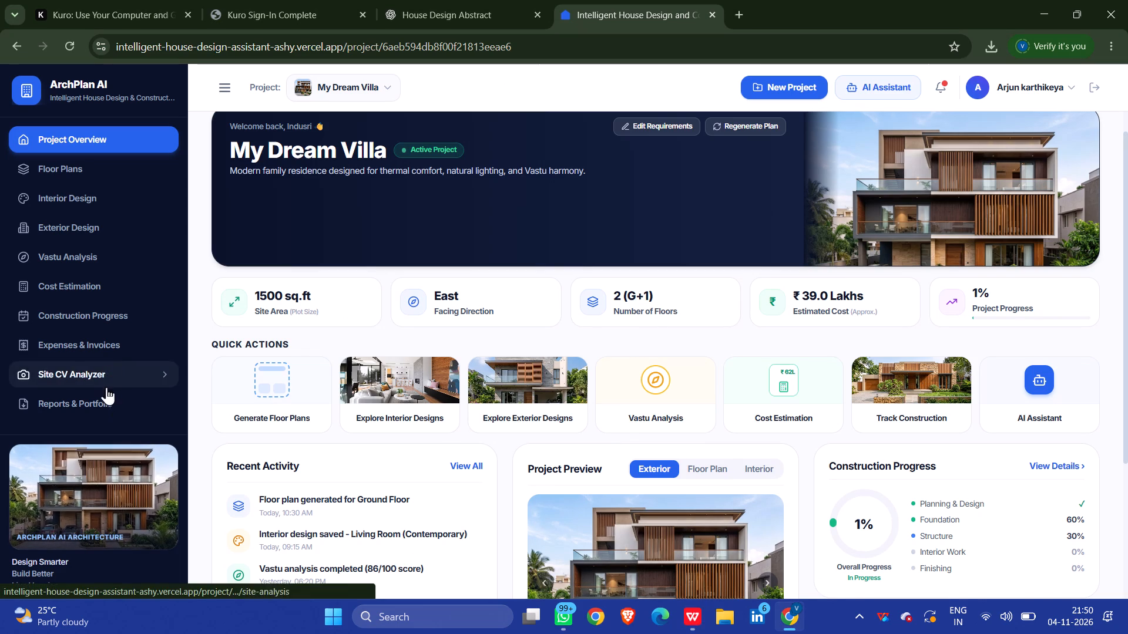
left_click(106, 390)
left_click(109, 367)
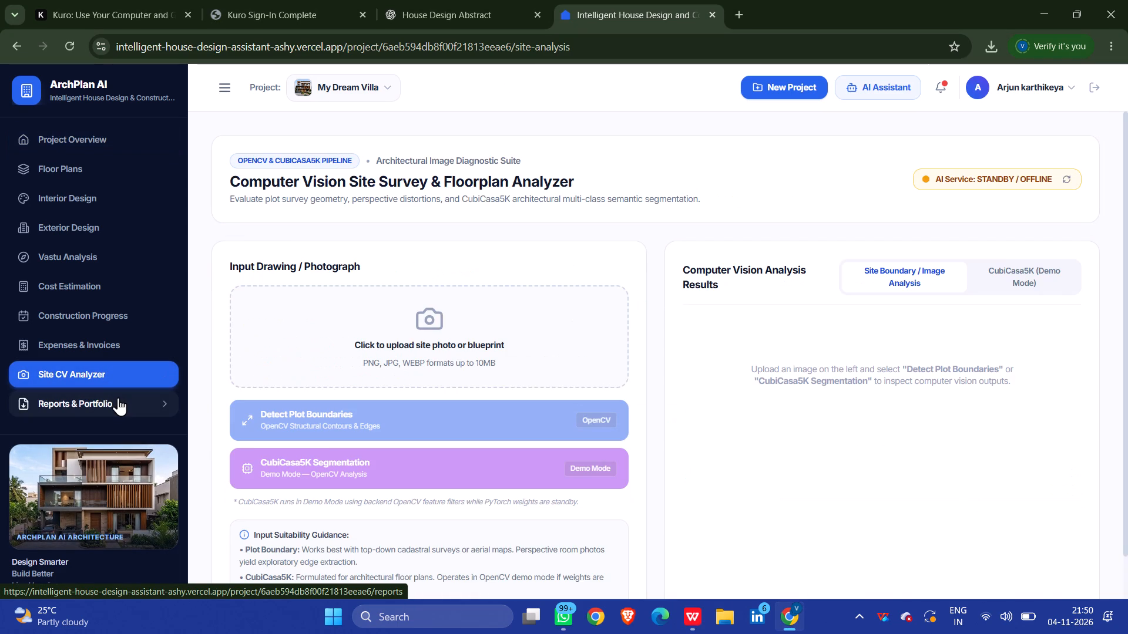
left_click(118, 397)
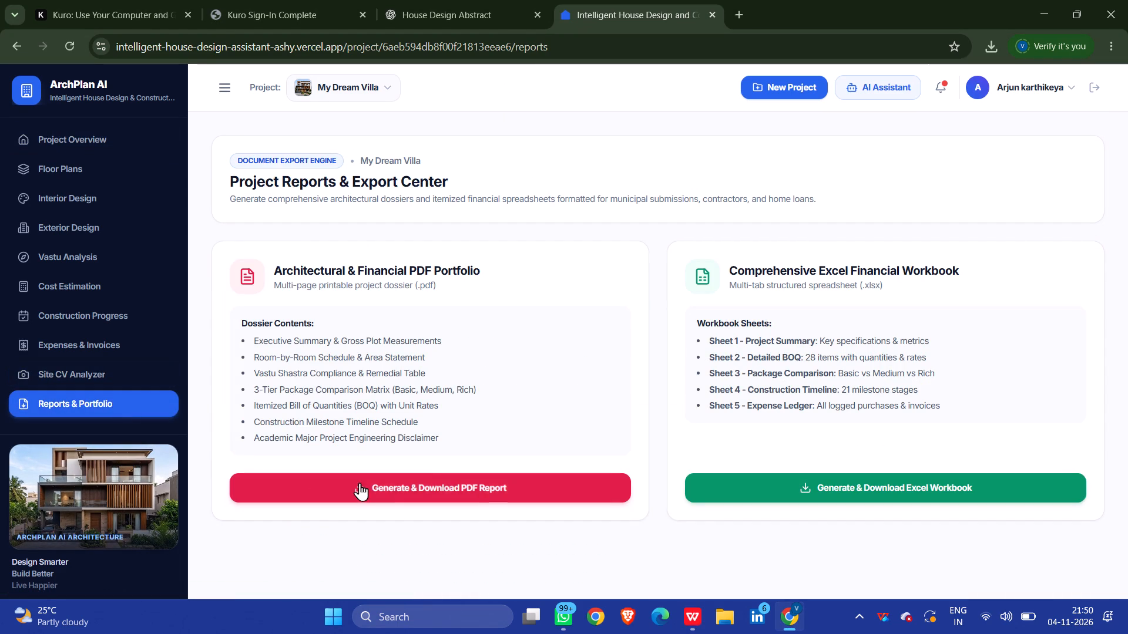
left_click(439, 482)
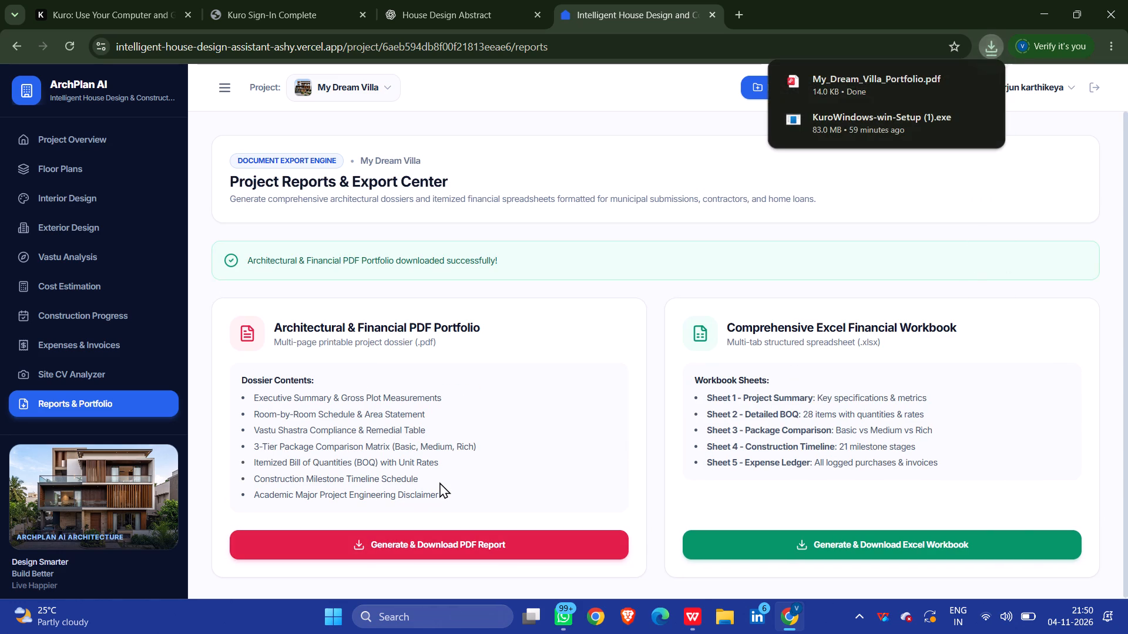
Open My_Dream_Villa_Portfolio.pdf, look through its pages including the Detailed Bill of Quantities, and close Acrobat.
left_click(925, 75)
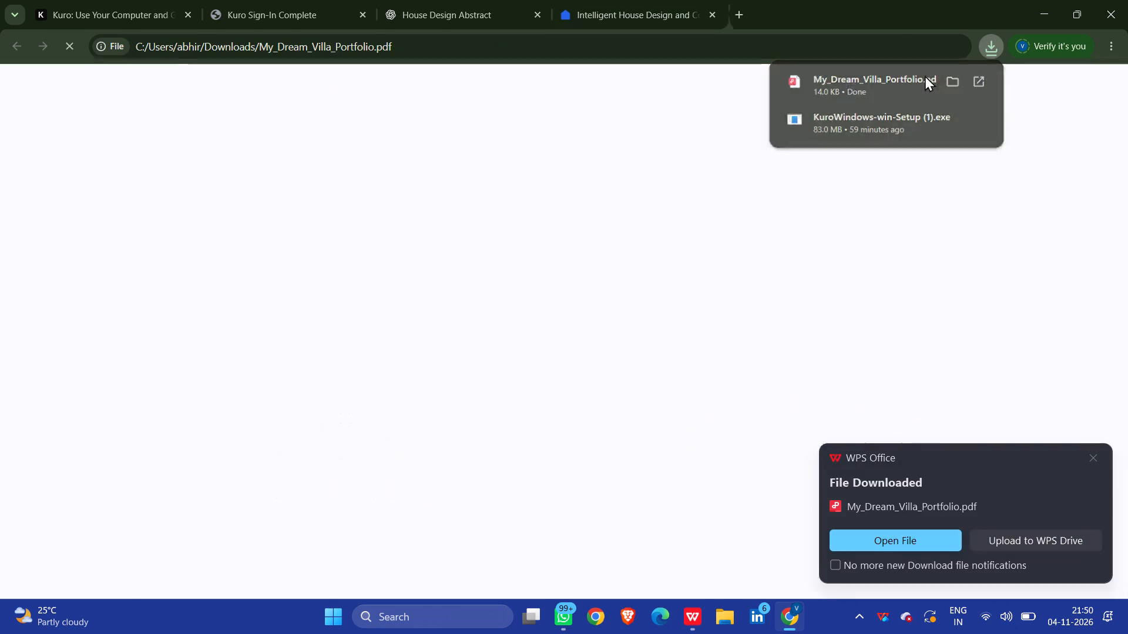
scroll(575, 222, "down", 3)
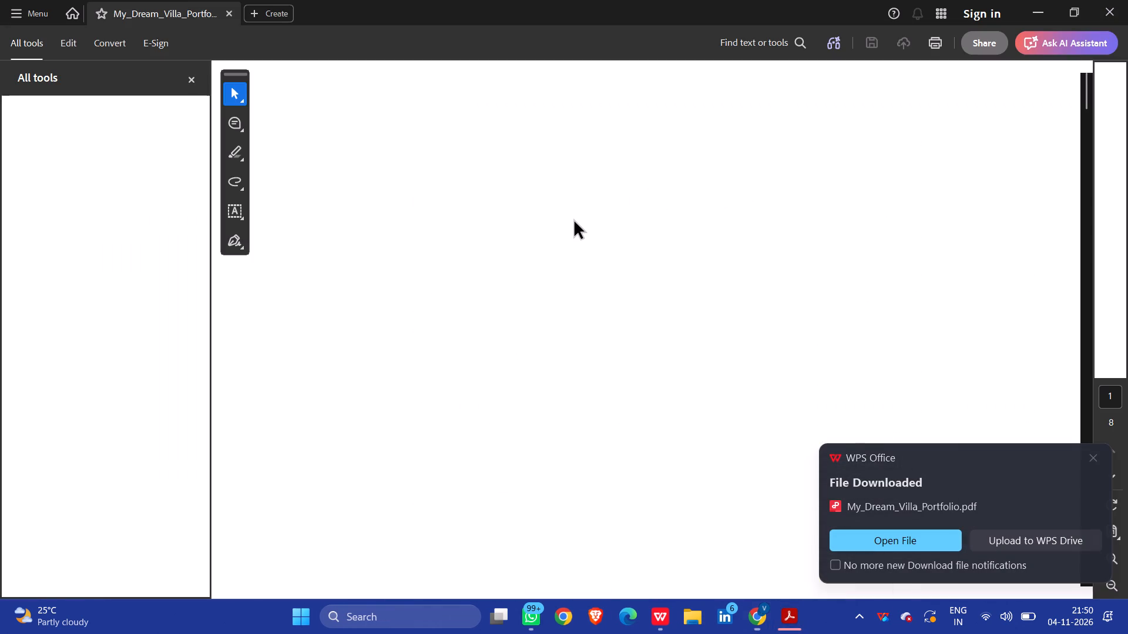
scroll(575, 222, "down", 9)
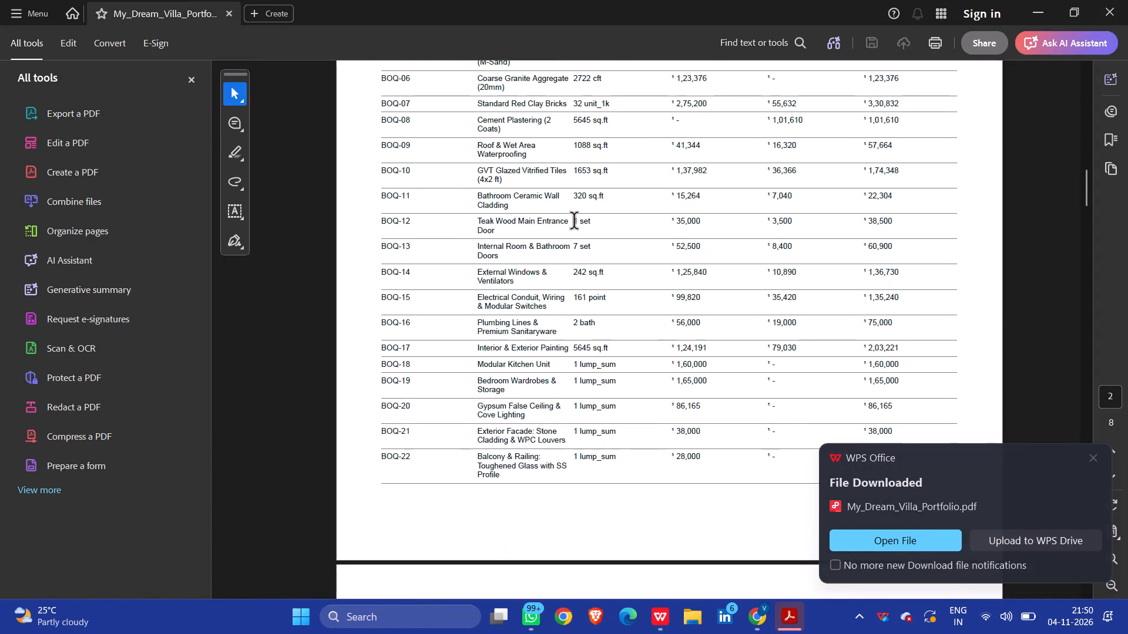
scroll(575, 222, "down", 4)
scroll(575, 222, "up", 1)
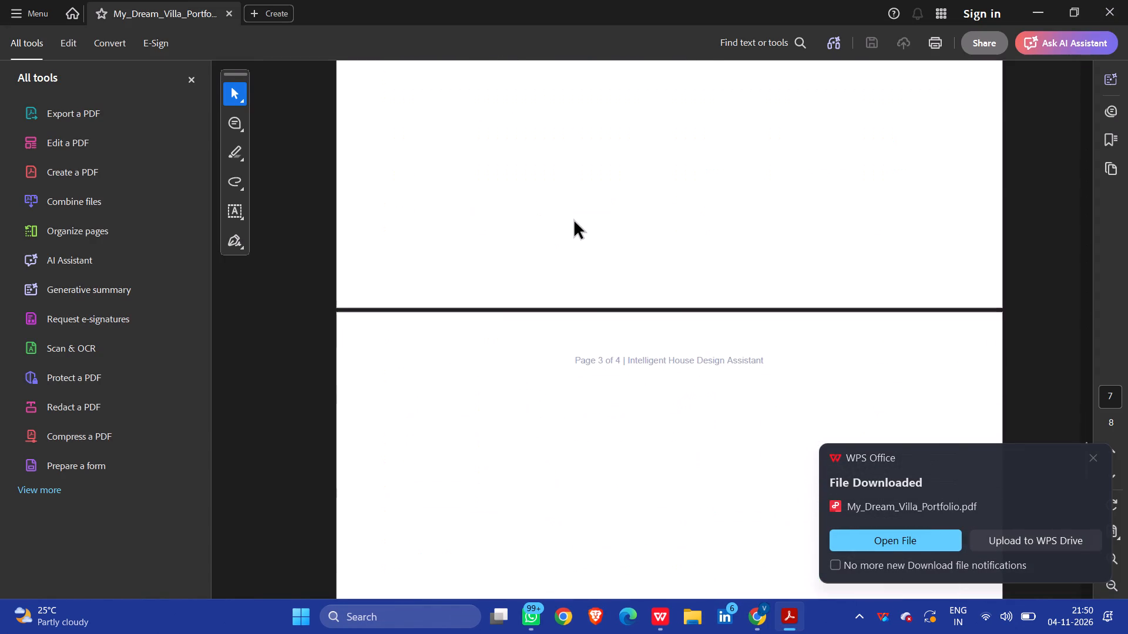
scroll(575, 222, "up", 9)
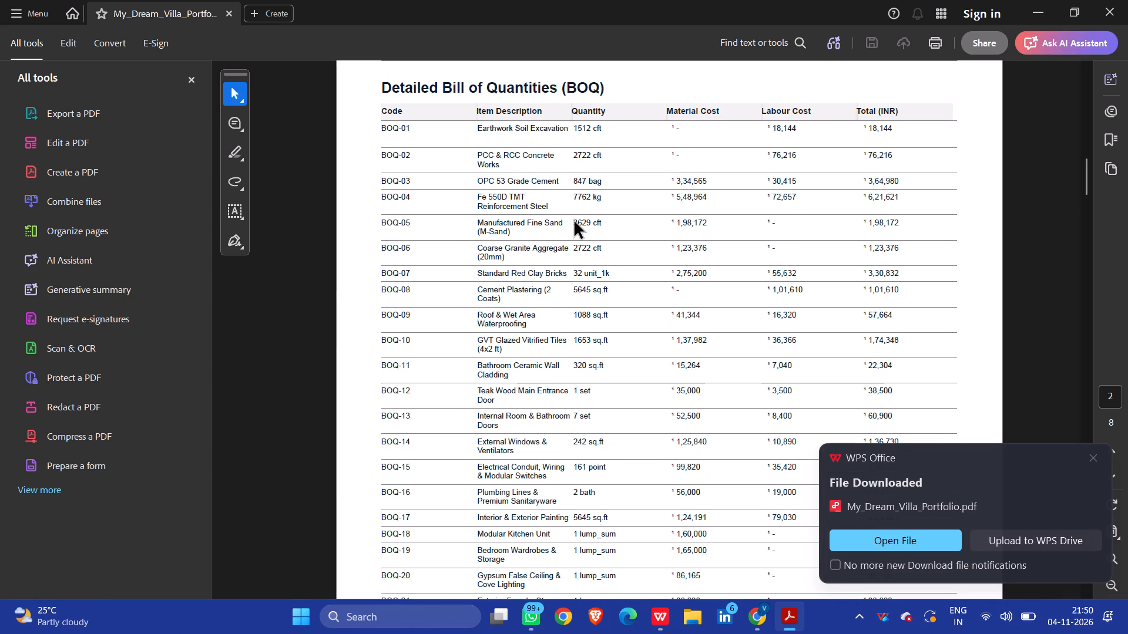
left_click(1113, 1)
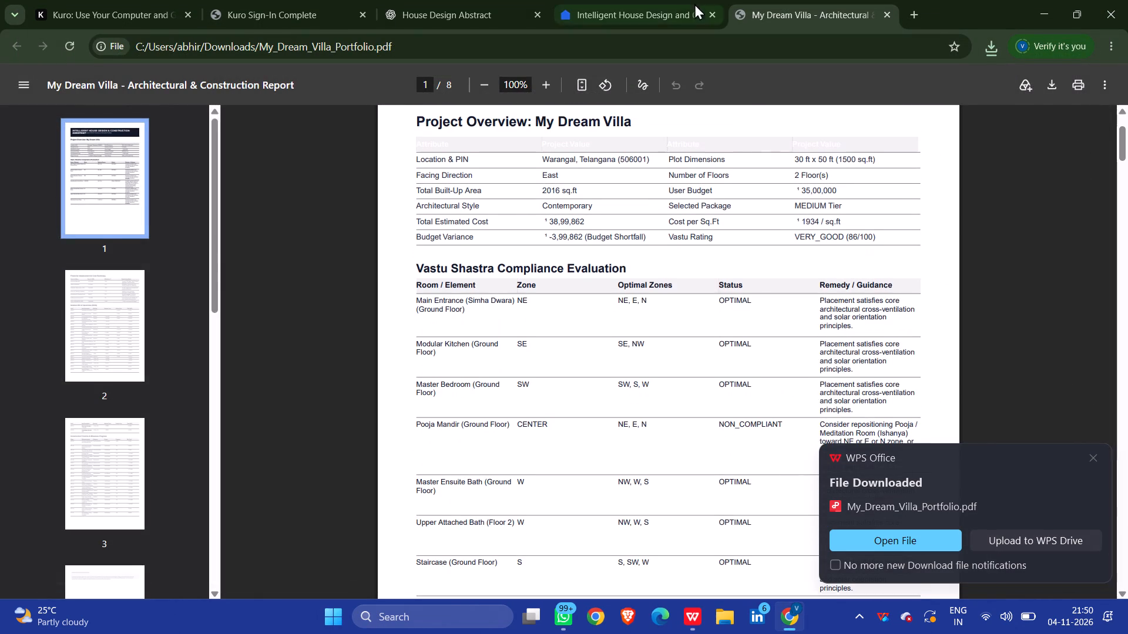
Return to the house design website, dismiss the download notification, and view the Construction Progress milestone sequence.
left_click(649, 0)
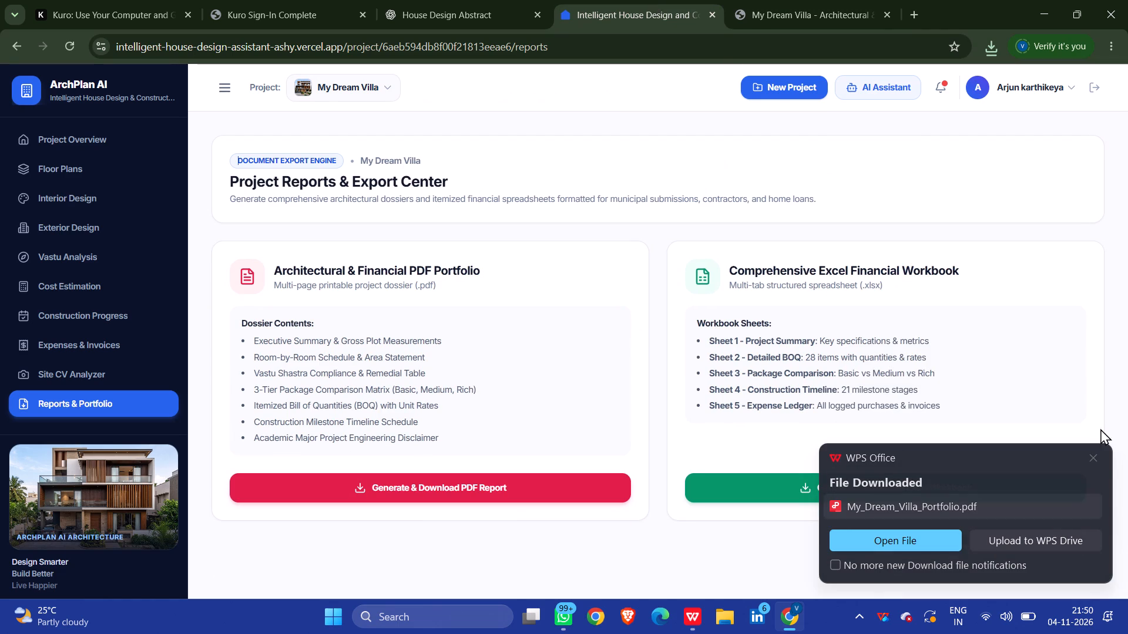
left_click(1094, 465)
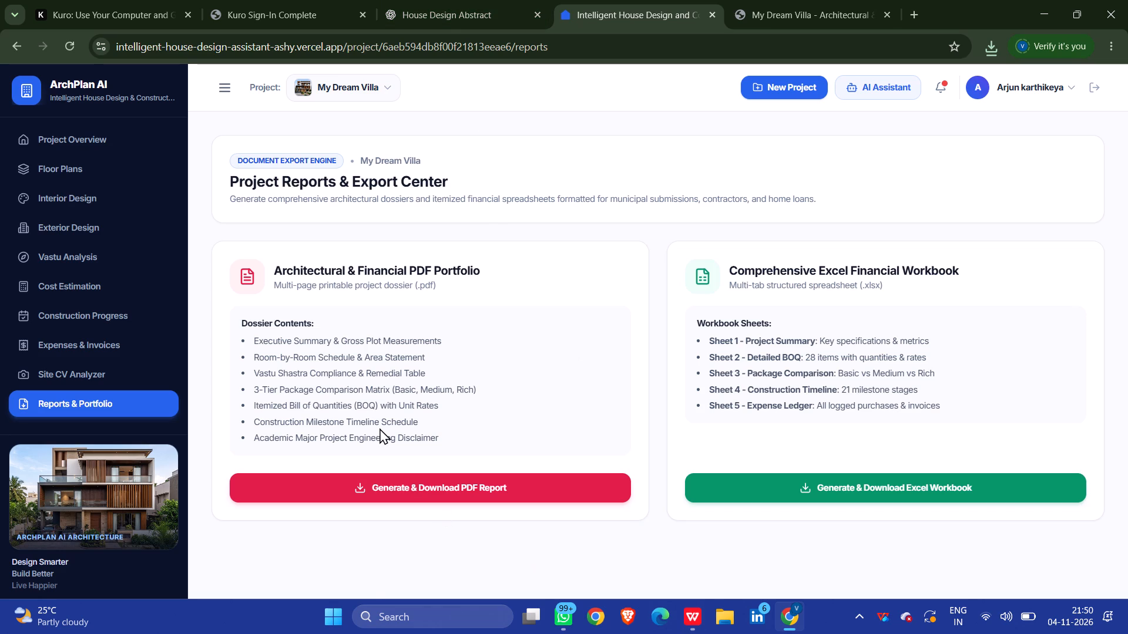
left_click(123, 310)
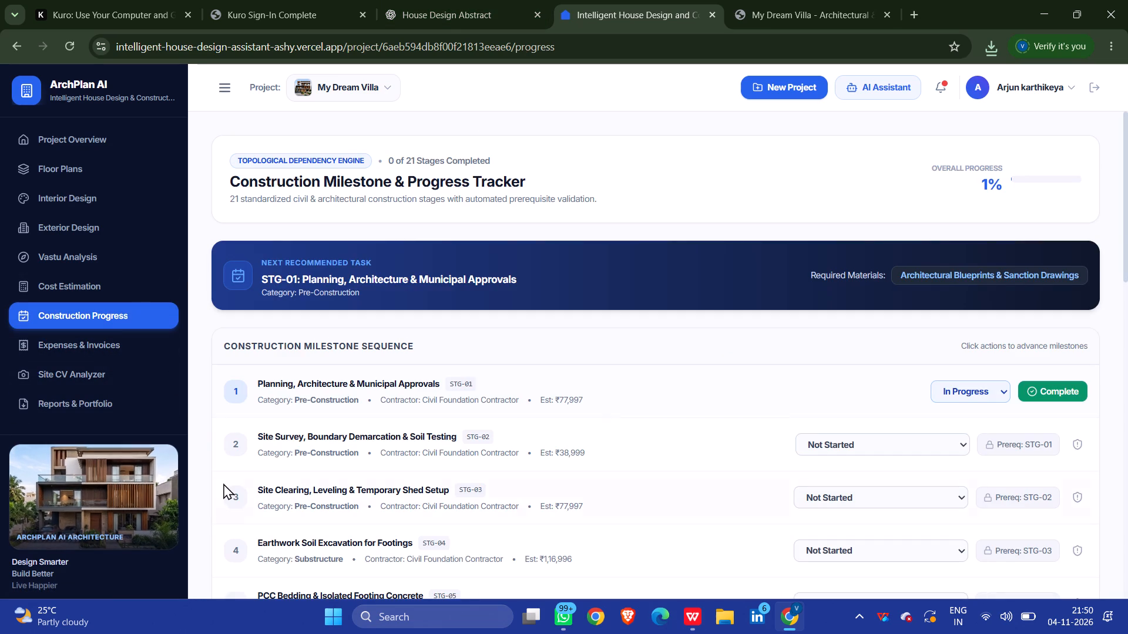
scroll(355, 469, "down", 2)
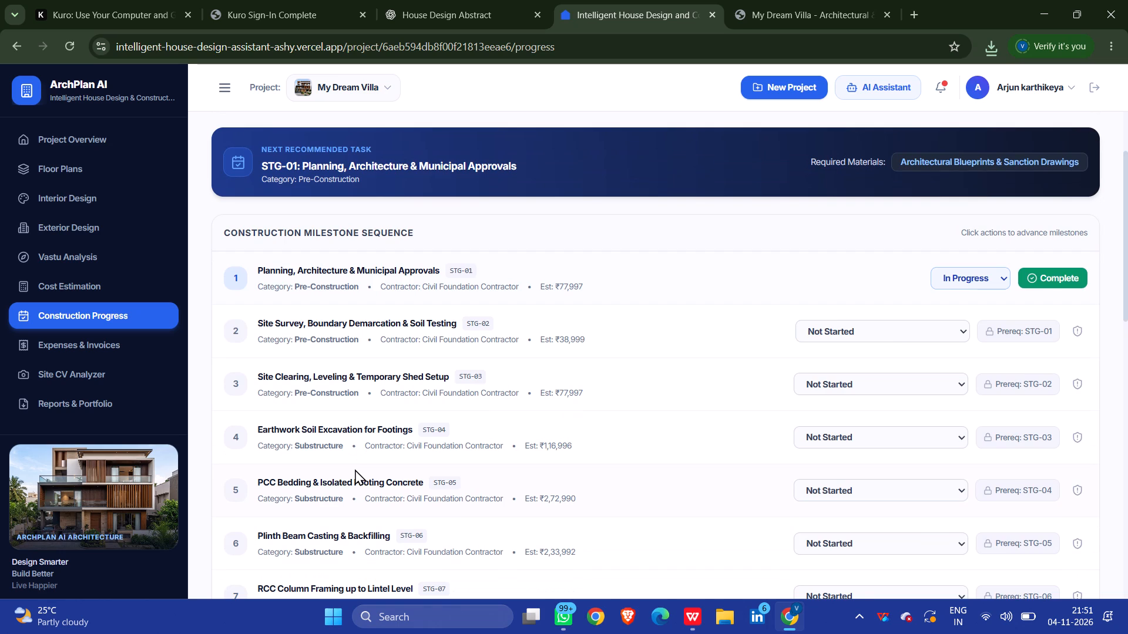
Switch to the report in WPS Office and examine the remaining AgroVision results from Fig. 5.5 through Table 5.2.
left_click(683, 618)
scroll(713, 450, "down", 1)
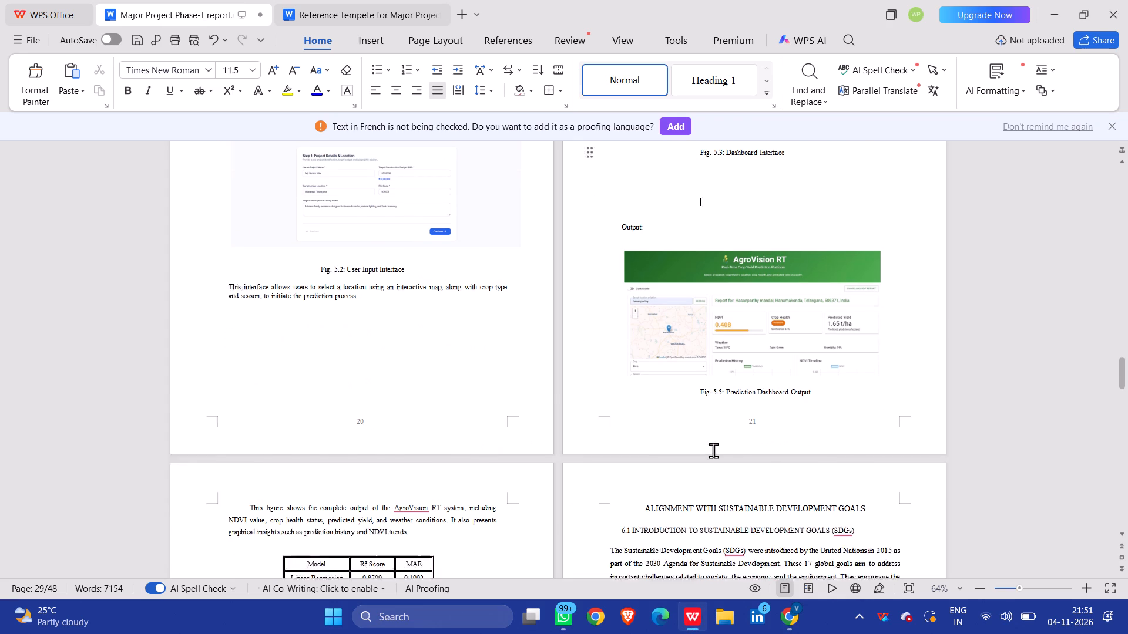
scroll(713, 450, "down", 3)
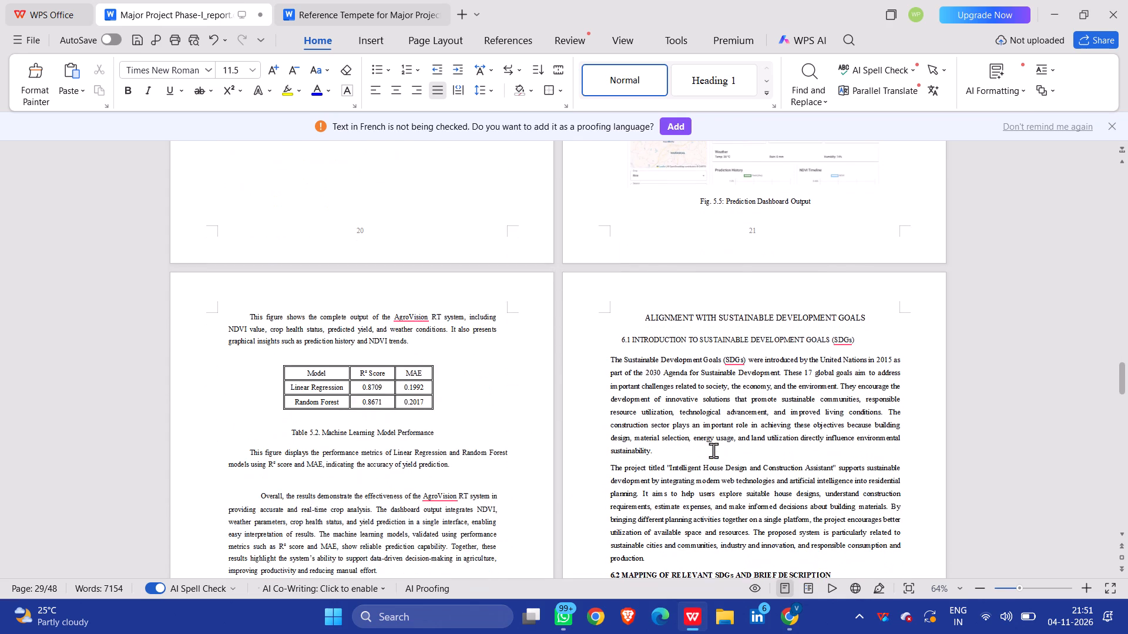
scroll(713, 450, "down", 1)
scroll(713, 450, "up", 3)
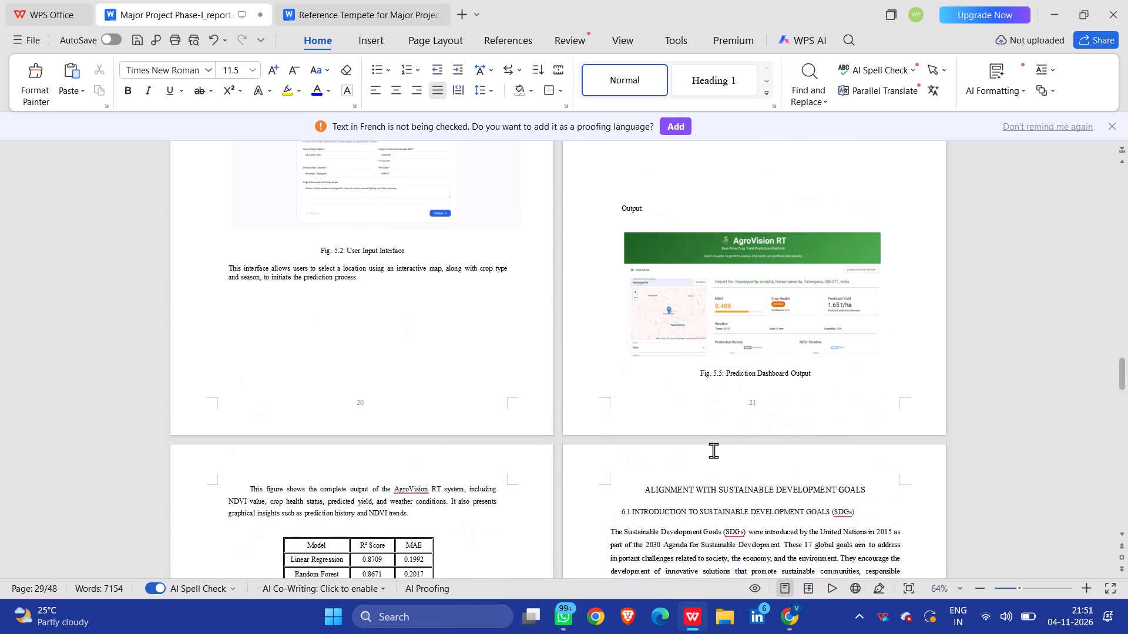
Remove the blank lines between the Fig. 5.3 caption and the "Output:" label, and indent the label by one tab.
scroll(713, 450, "up", 2)
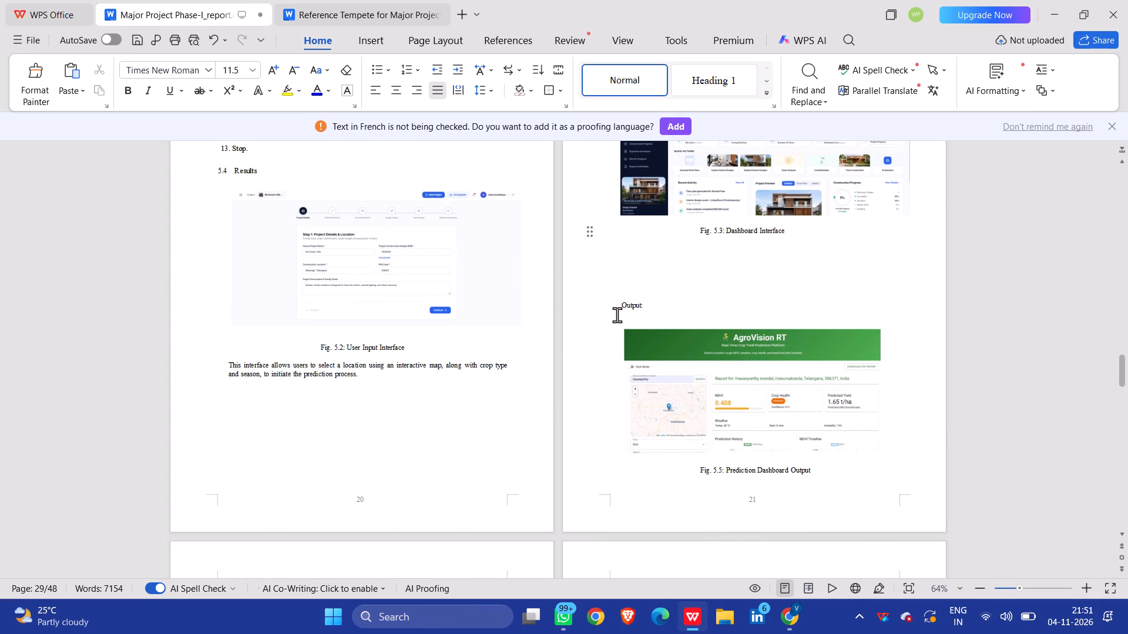
left_click(617, 308)
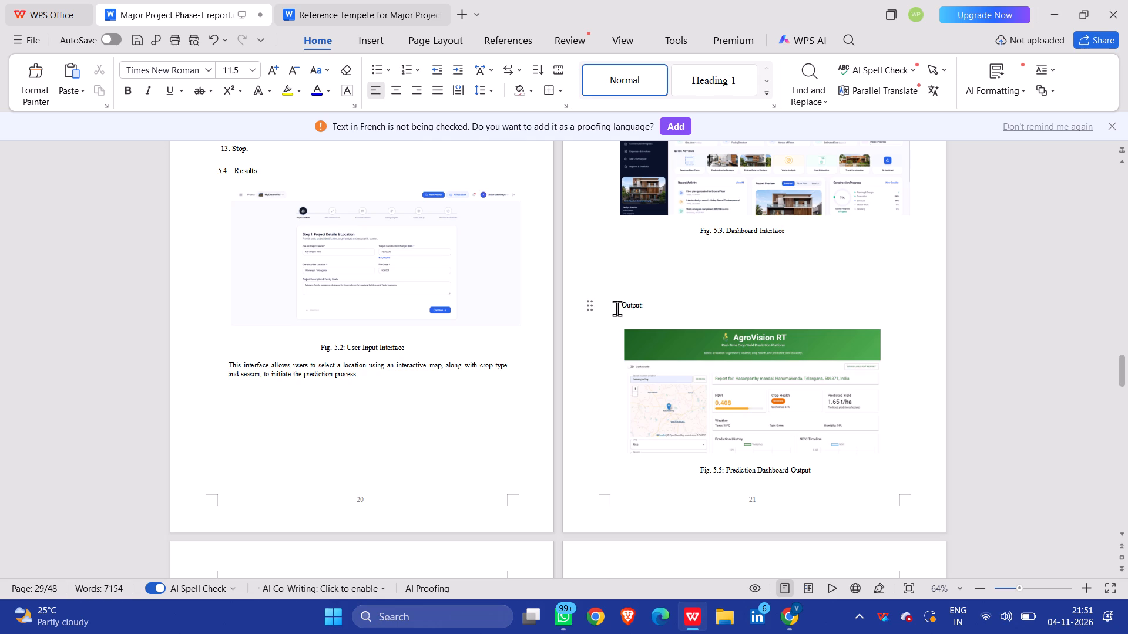
key("BackSpace")
key("BackSpace")
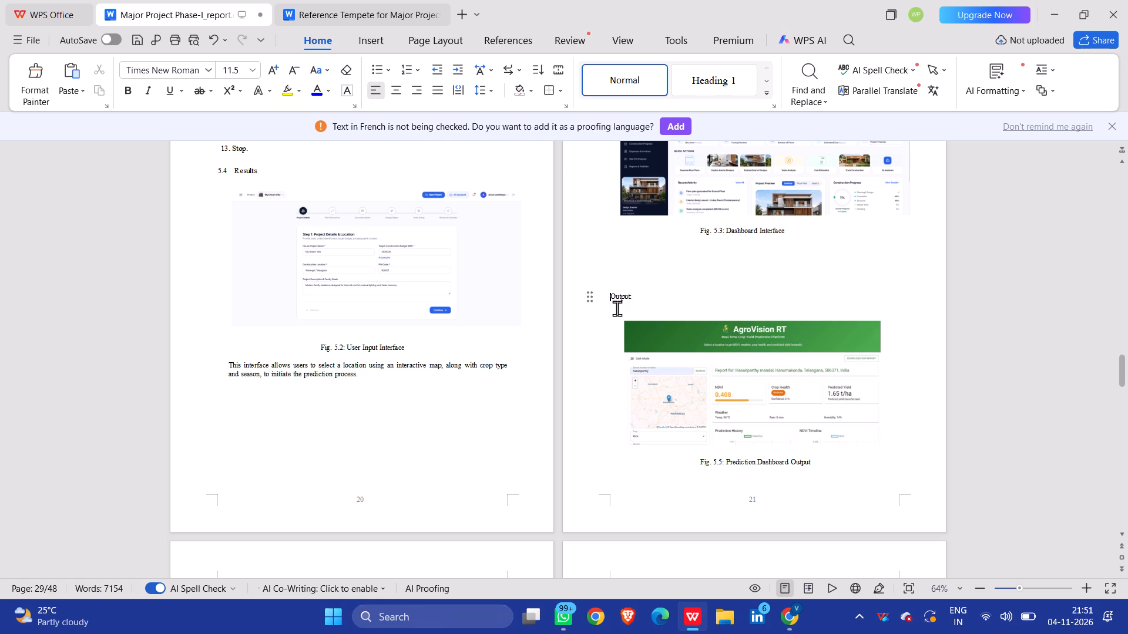
key("BackSpace")
key("BackSpace")
key("BackSpace")
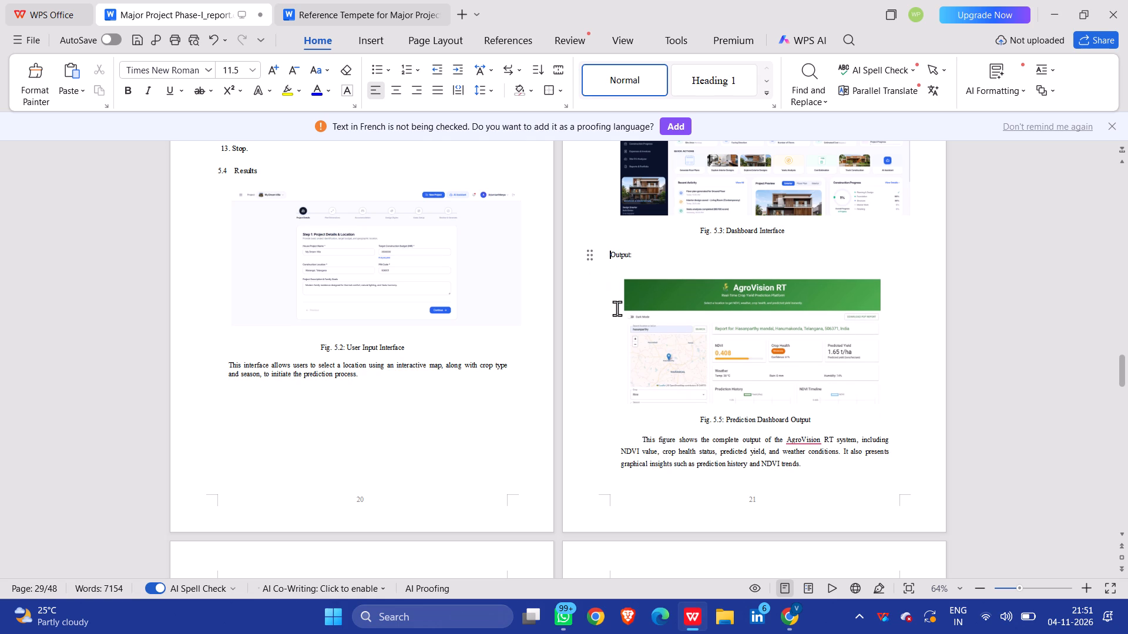
scroll(617, 308, "up", 3)
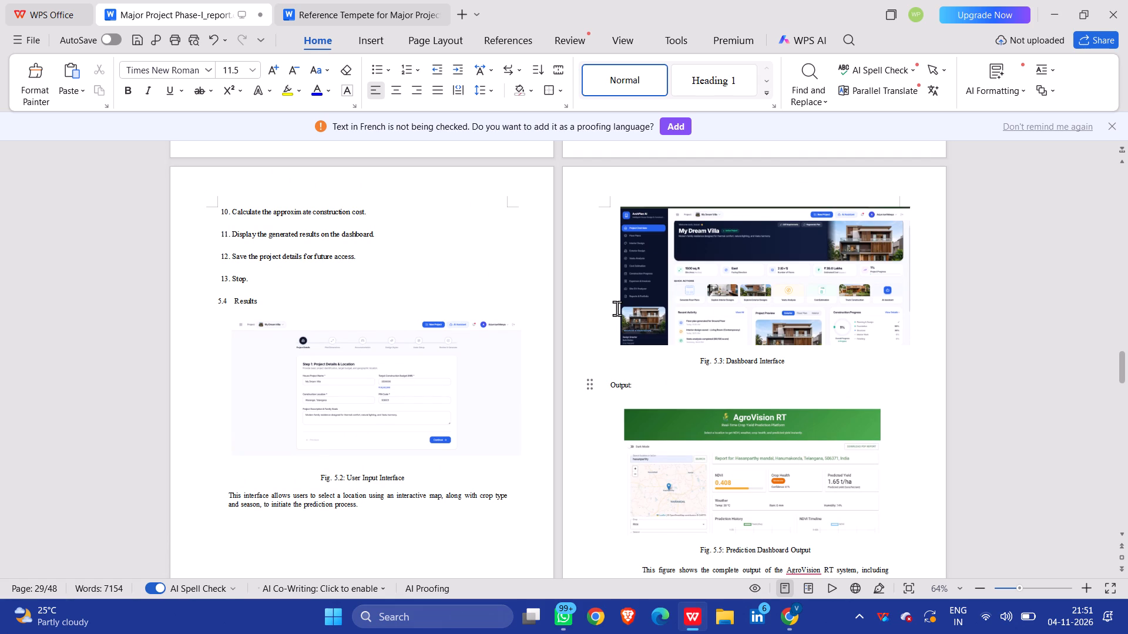
key("Tab")
Examine the algorithm and Results pages around Fig. 5.2, Fig. 5.3 and the old AgroVision output in Fig. 5.5.
scroll(617, 308, "right", 1)
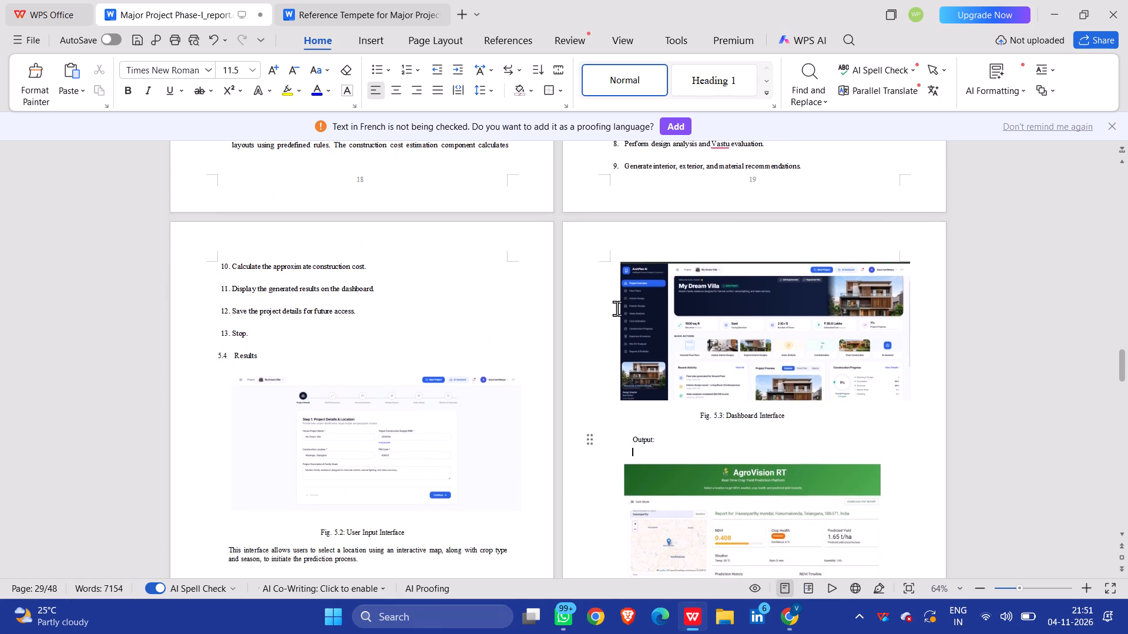
scroll(617, 308, "right", 1)
scroll(617, 308, "down", 1)
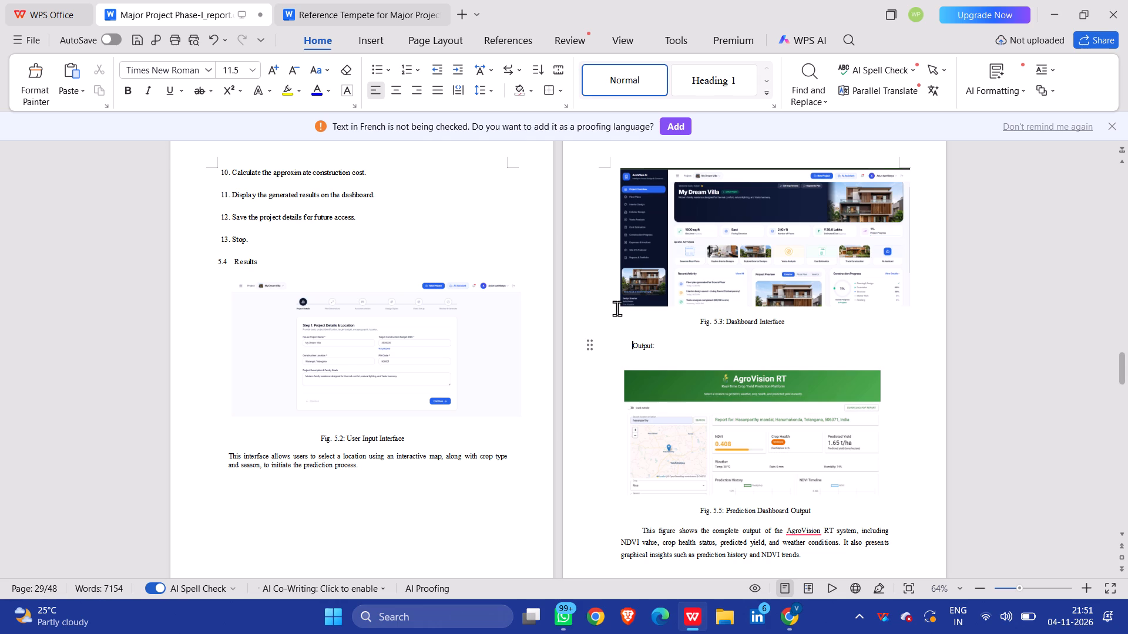
scroll(617, 308, "up", 1)
scroll(617, 308, "down", 3)
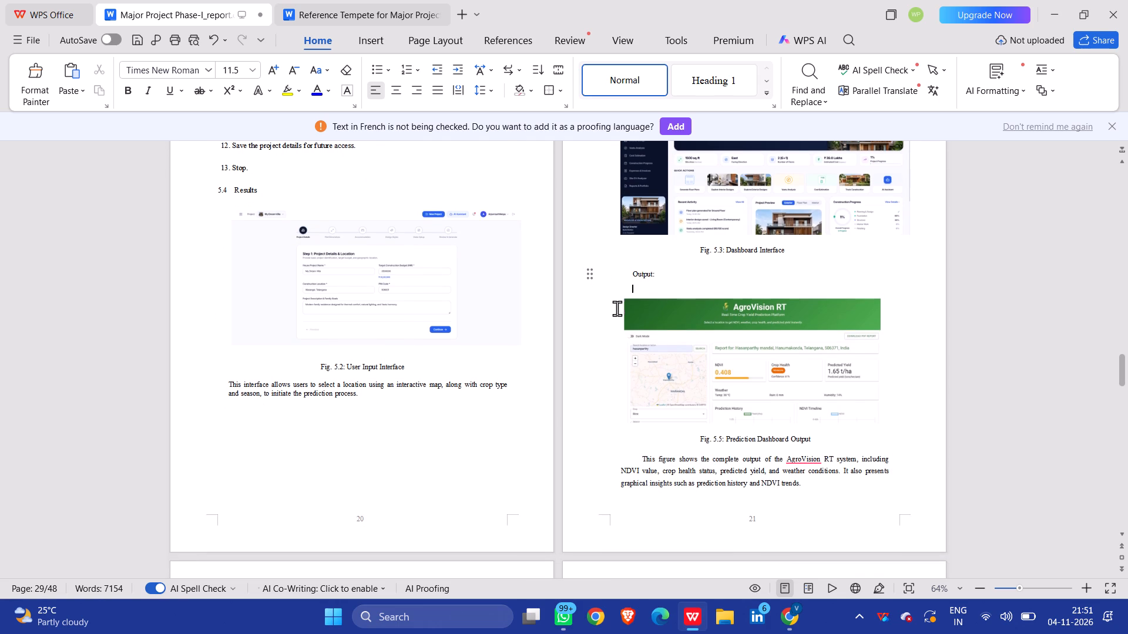
scroll(617, 308, "down", 1)
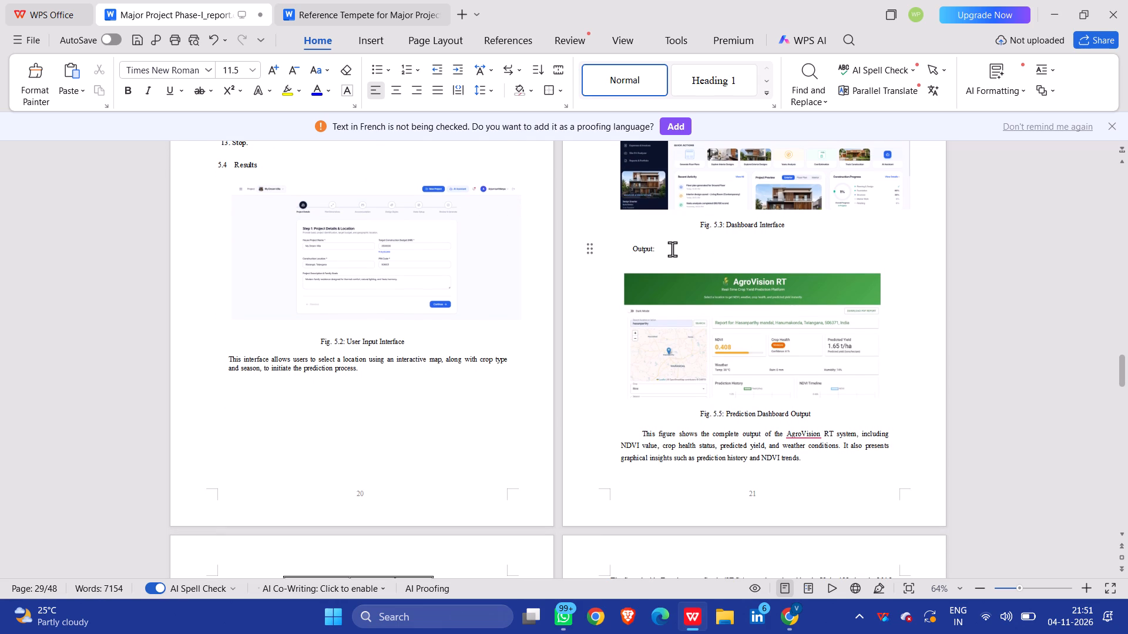
scroll(672, 251, "up", 3)
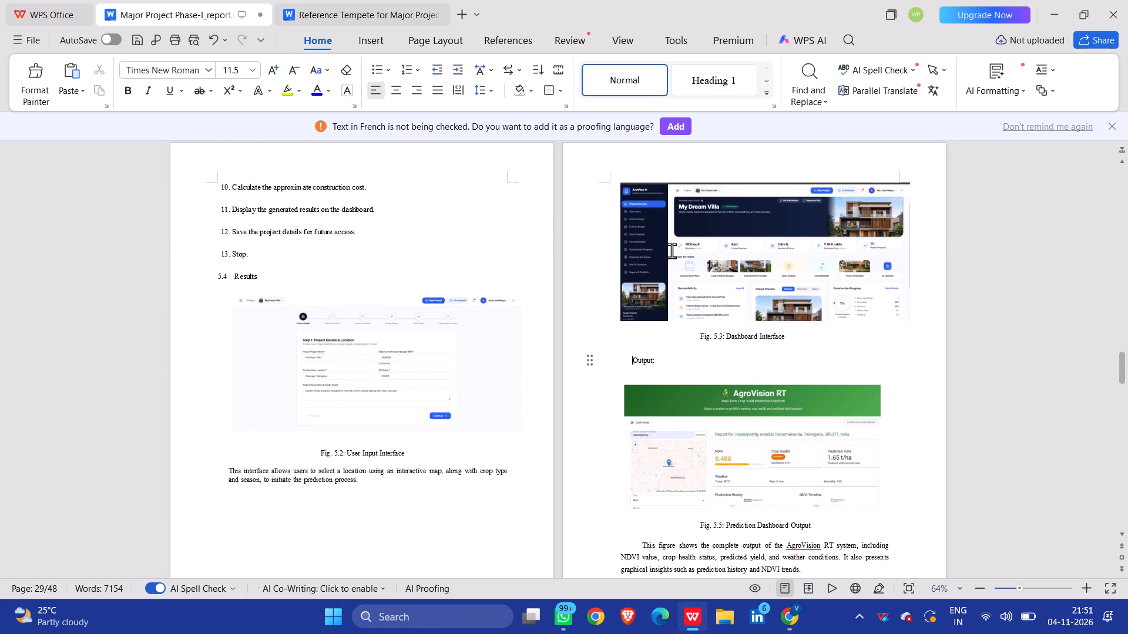
scroll(672, 251, "up", 3)
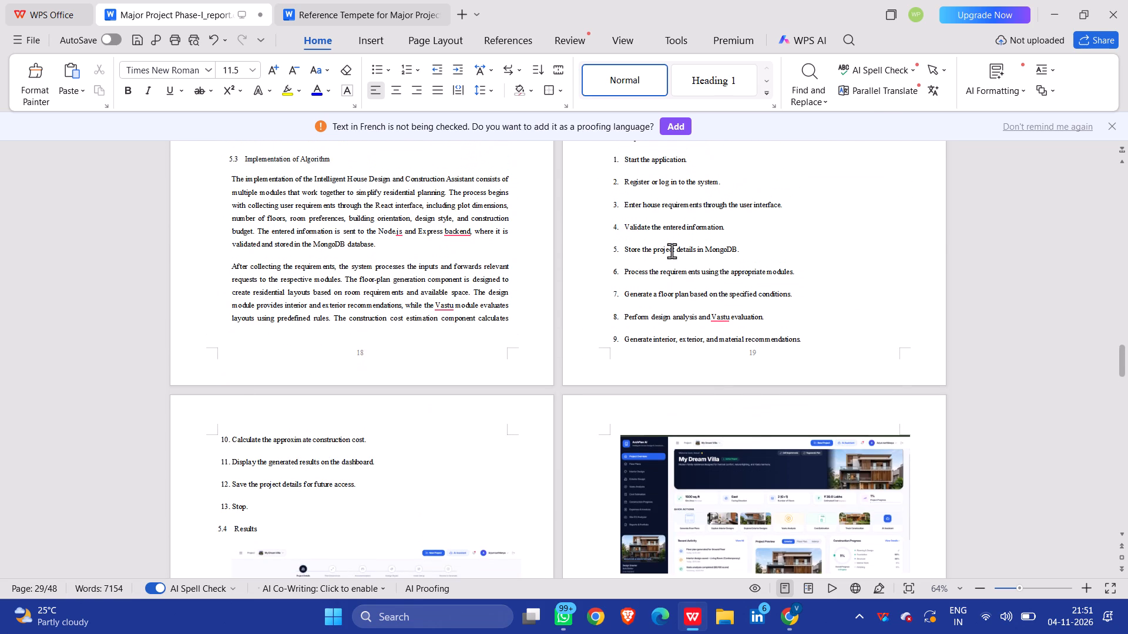
scroll(672, 251, "down", 4)
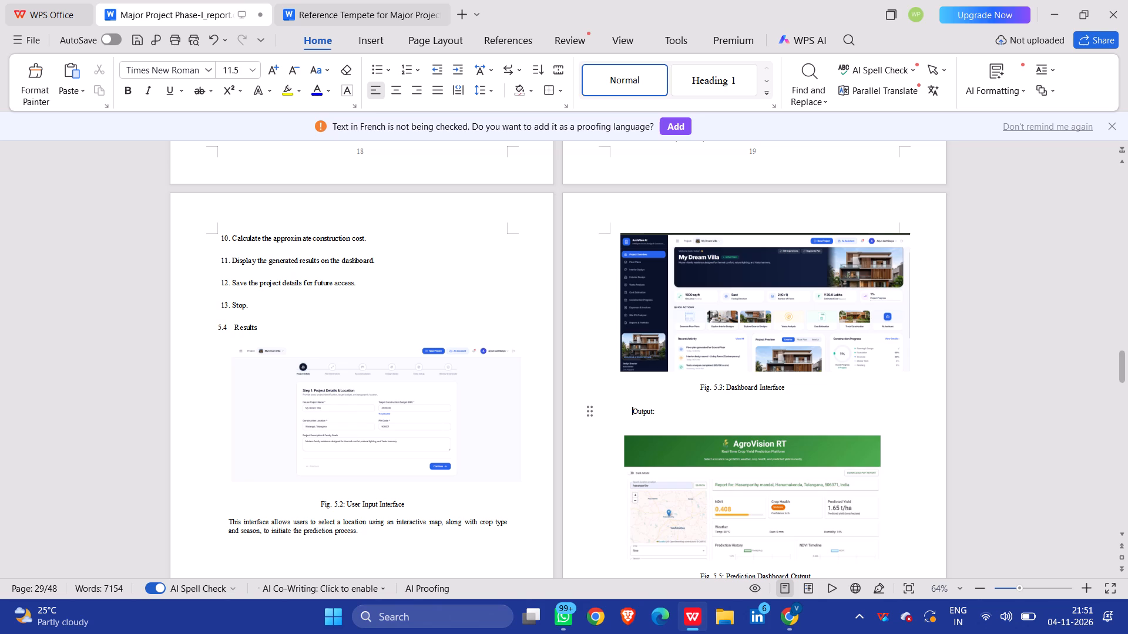
scroll(726, 405, "down", 1)
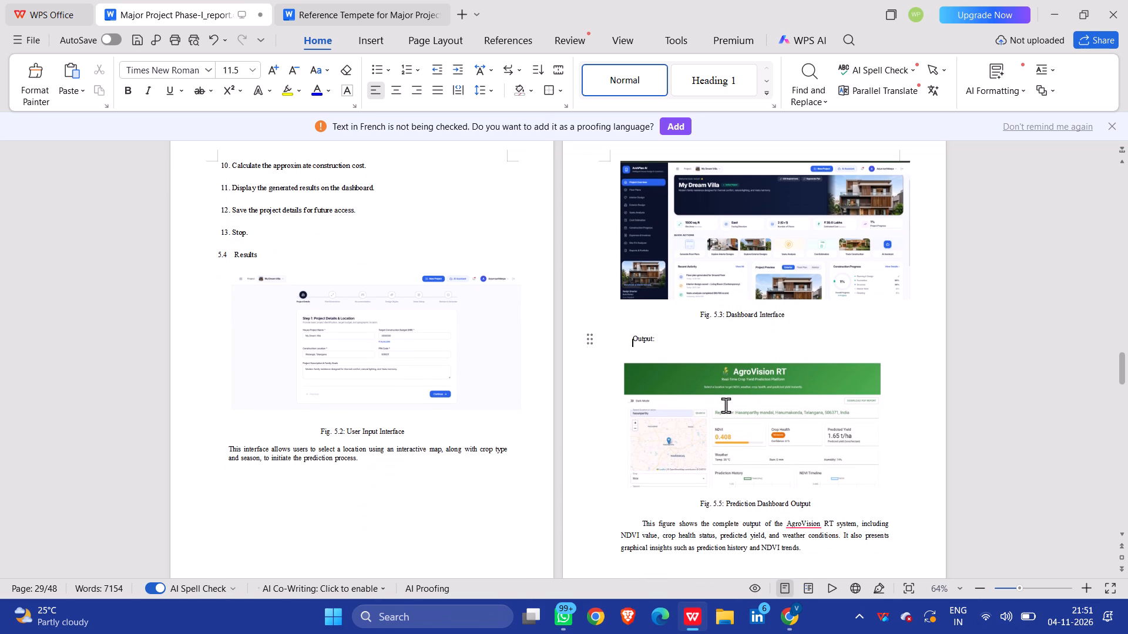
scroll(726, 405, "down", 1)
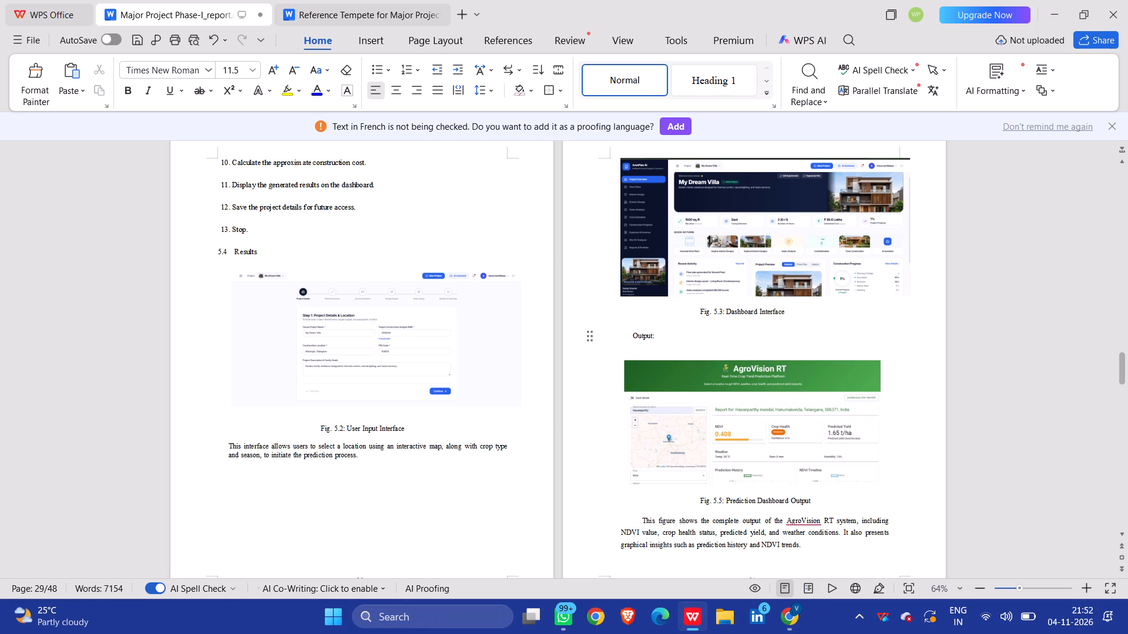
scroll(709, 448, "right", 1)
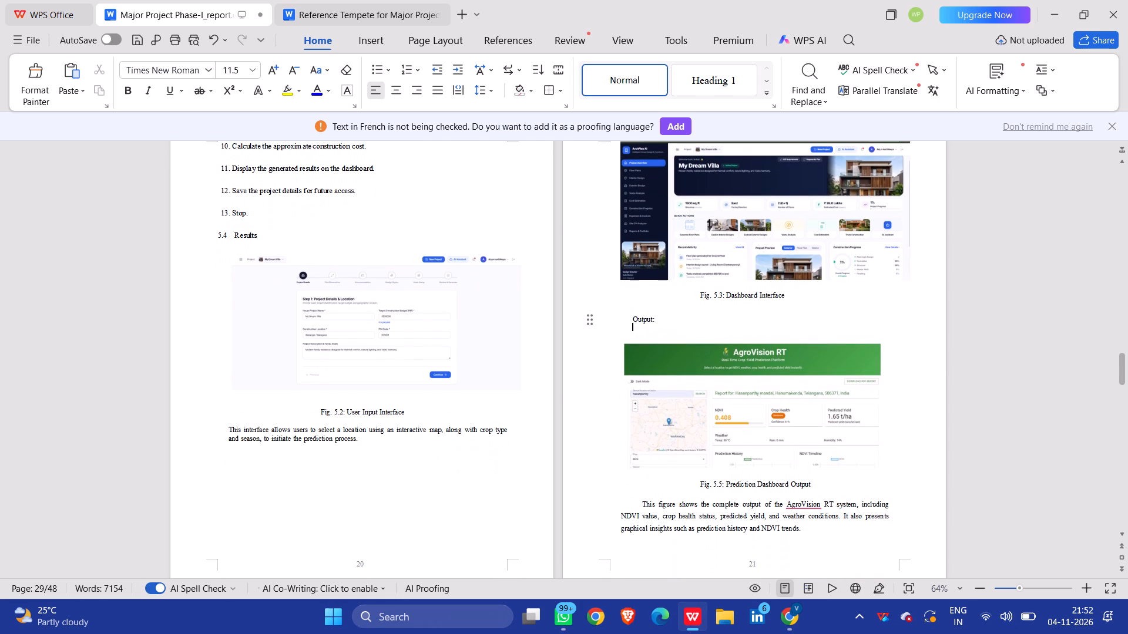
scroll(709, 448, "right", 1)
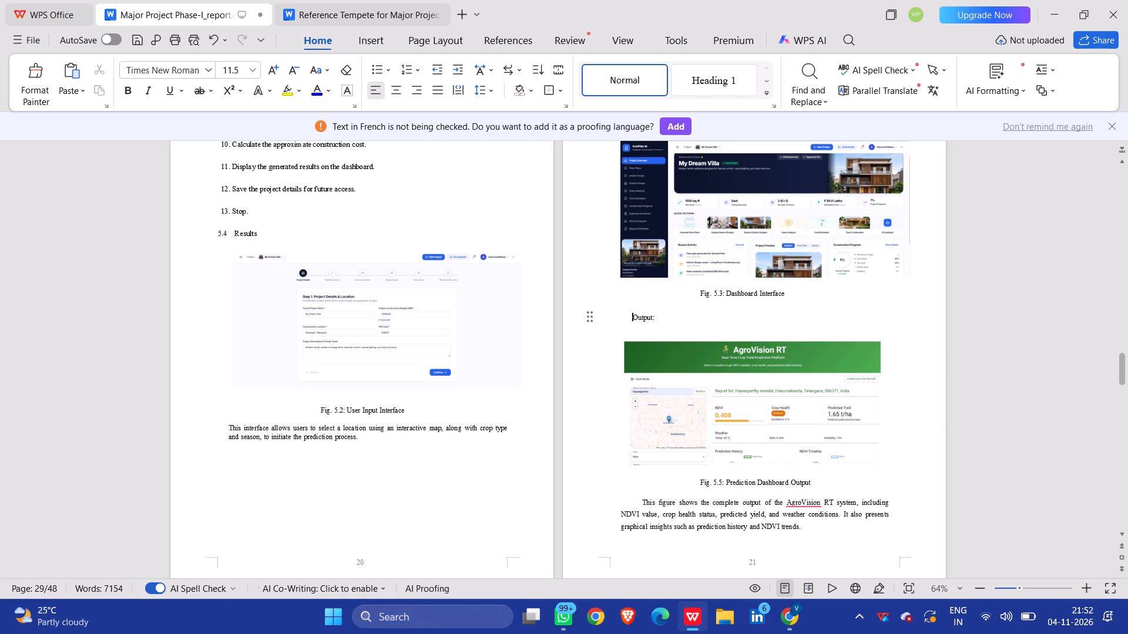
Switch to the house design website in Chrome and open Floor Plans with the full Ground Floor drawing in view.
key("alt+Tab")
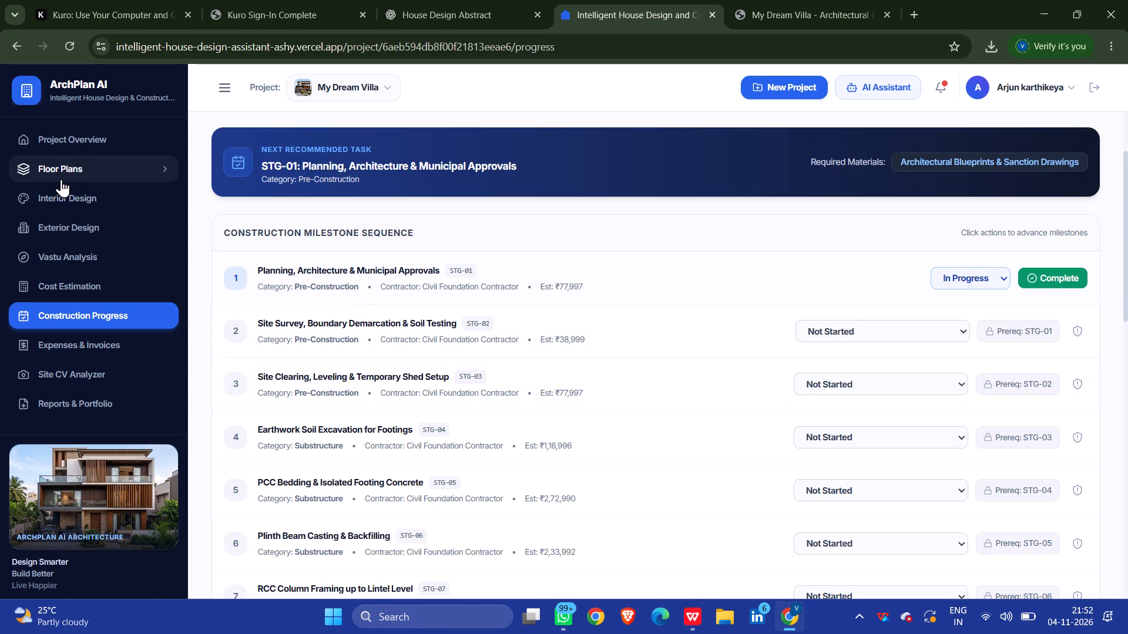
left_click(61, 179)
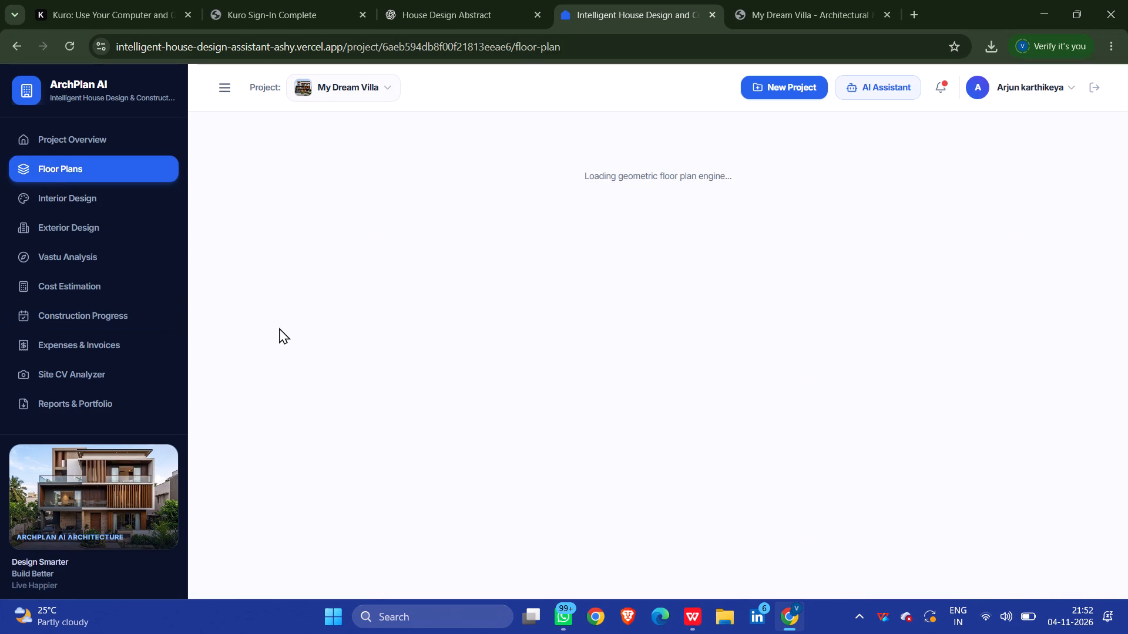
scroll(552, 415, "down", 2)
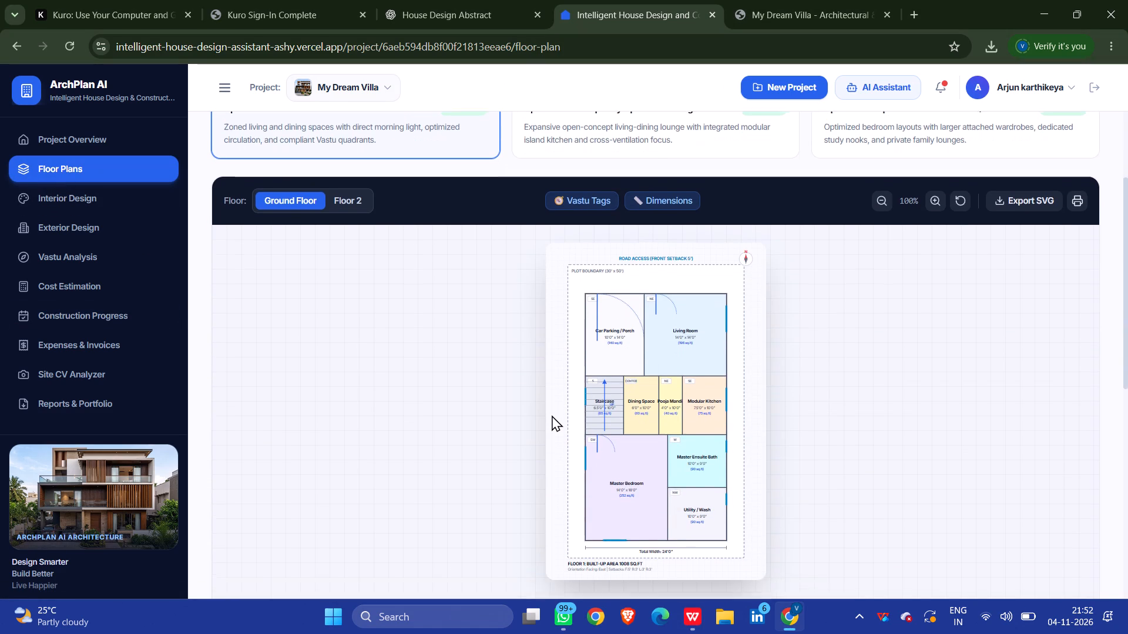
scroll(552, 415, "down", 2)
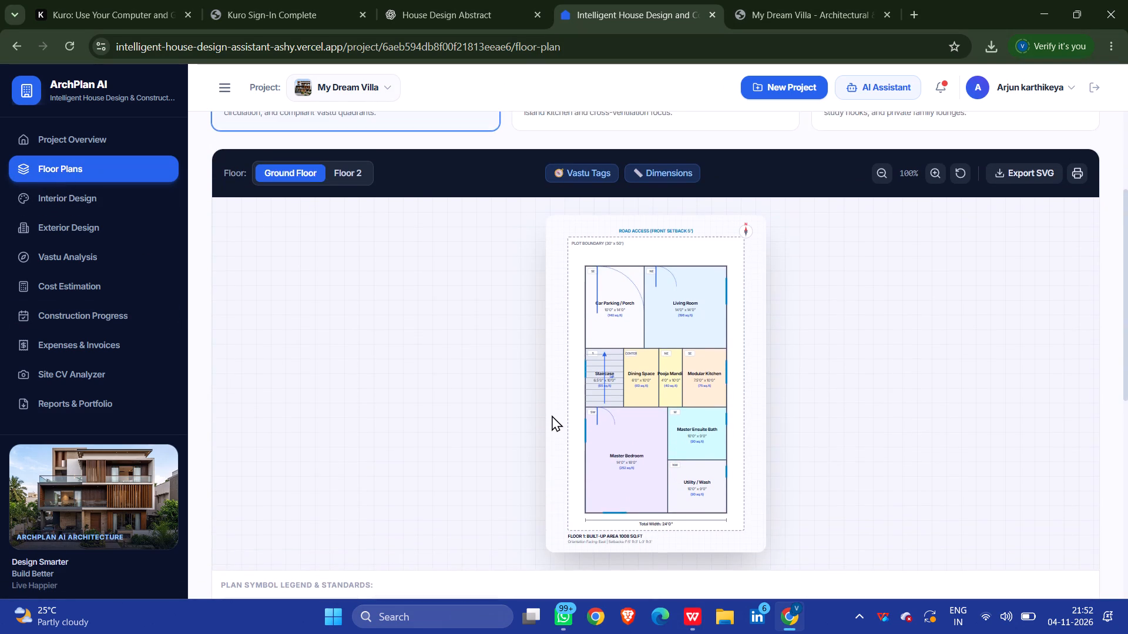
scroll(552, 415, "down", 2)
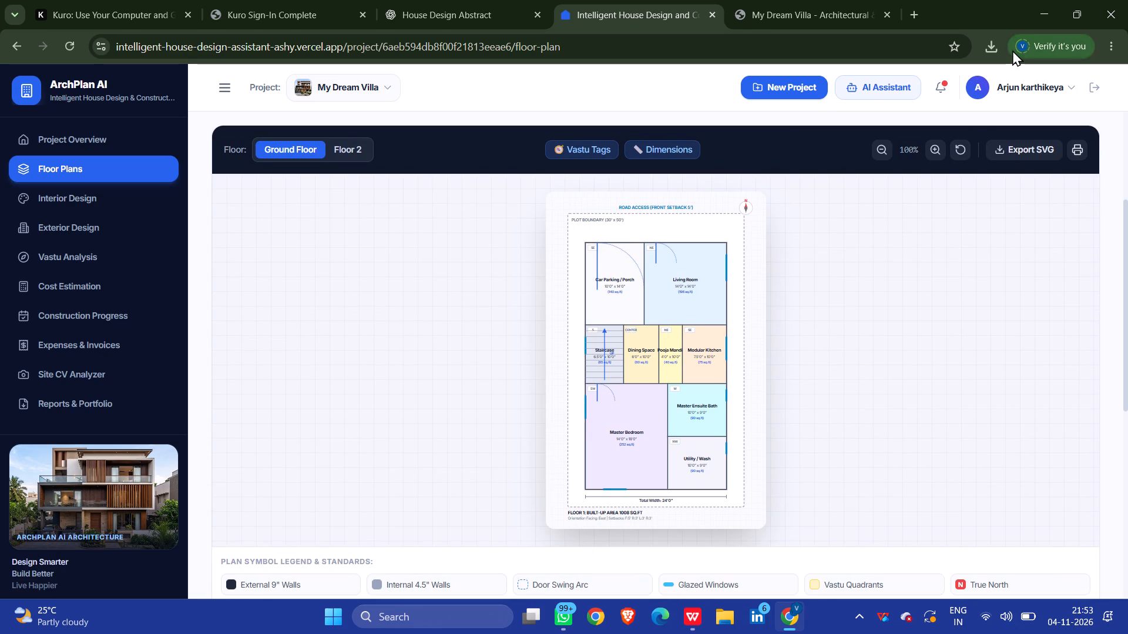
Return to the report in WPS Office and delete the AgroVision RT picture above the Fig. 5.5 caption.
left_click(1038, 15)
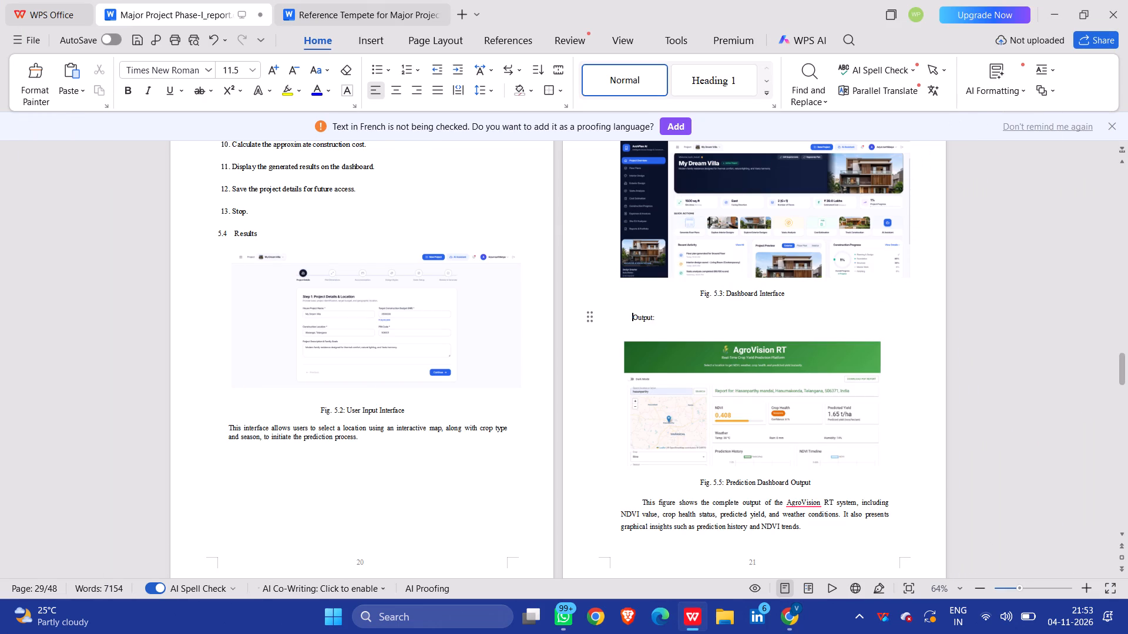
left_click(816, 354)
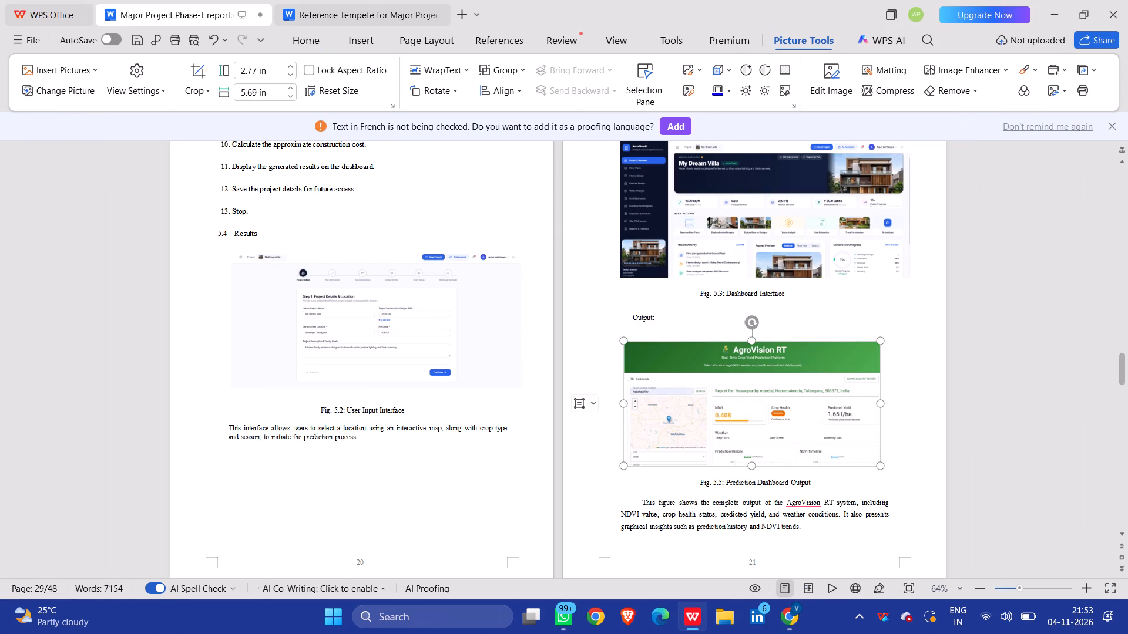
right_click(781, 399)
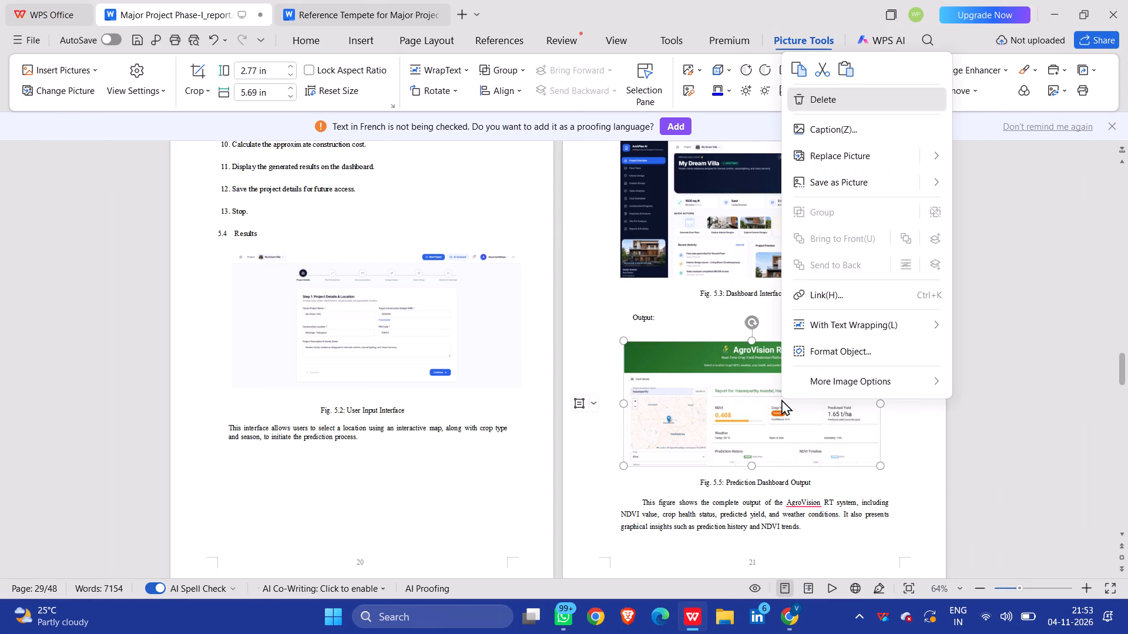
left_click(824, 102)
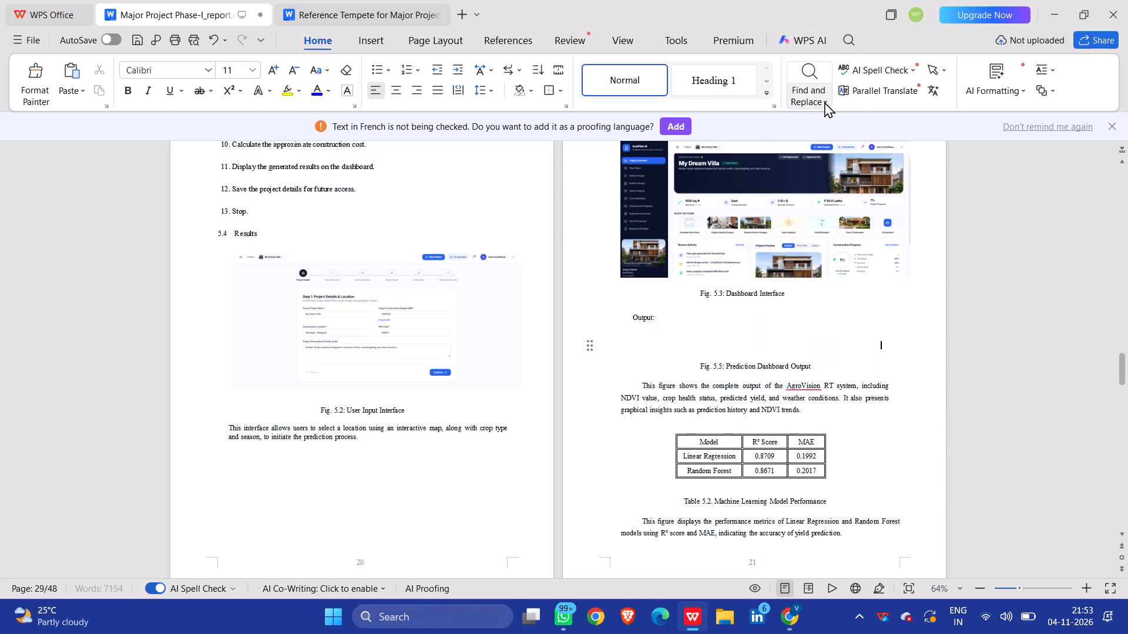
Switch to the website in Chrome and capture a screenshot of the whole Floor Plans page area, including the sidebar.
key("alt+Tab")
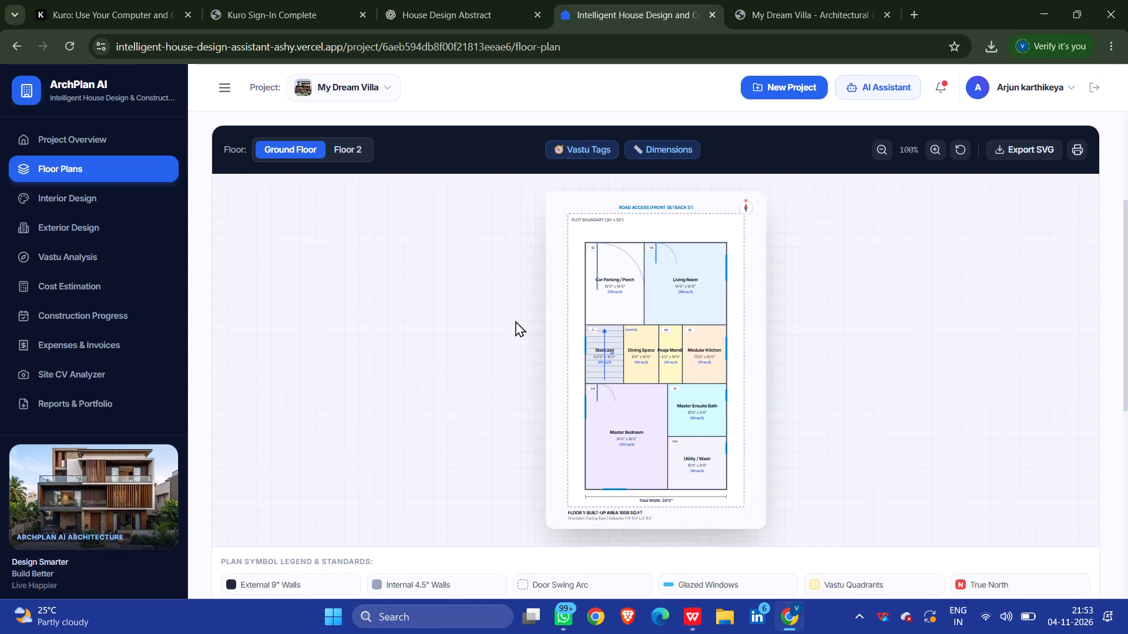
key("Print")
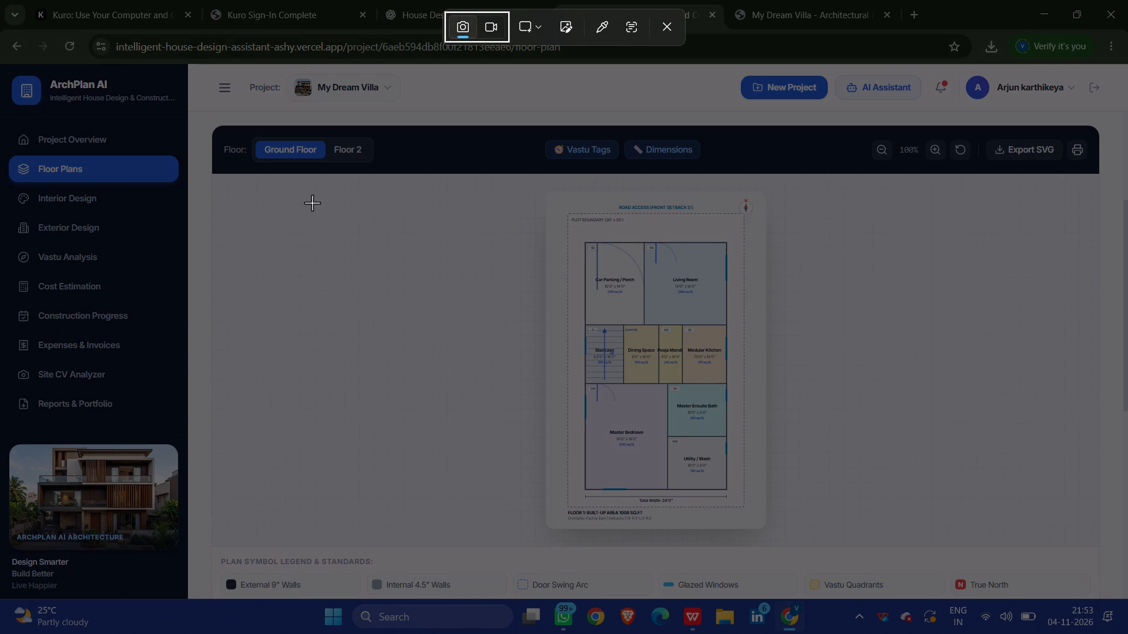
left_click_drag(9, 72, 239, 130)
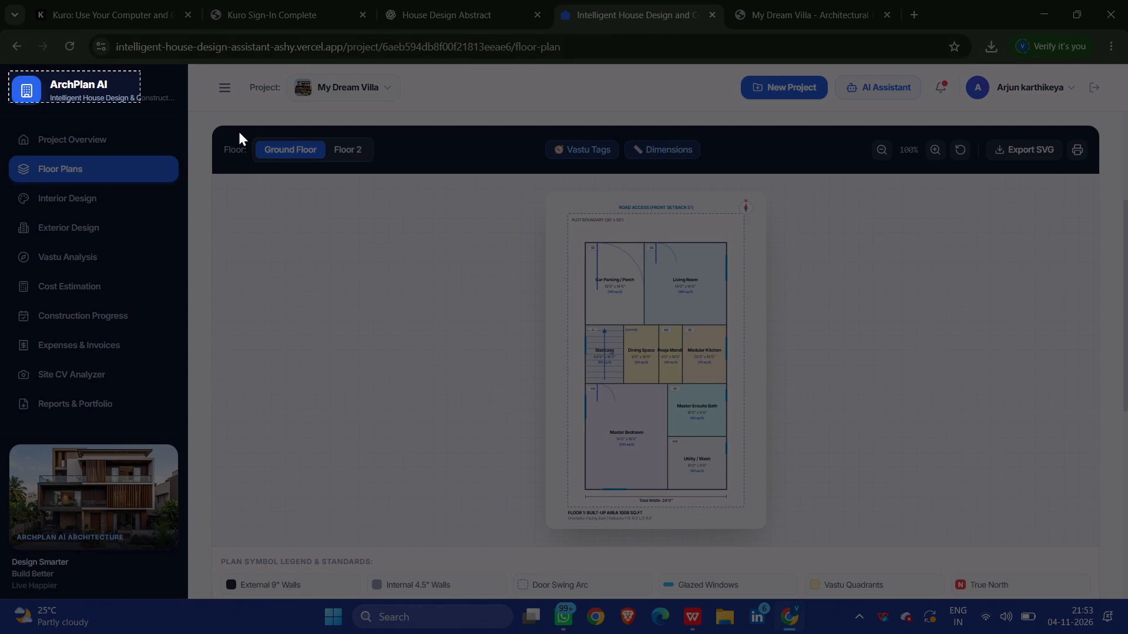
left_click_drag(239, 130, 1040, 483)
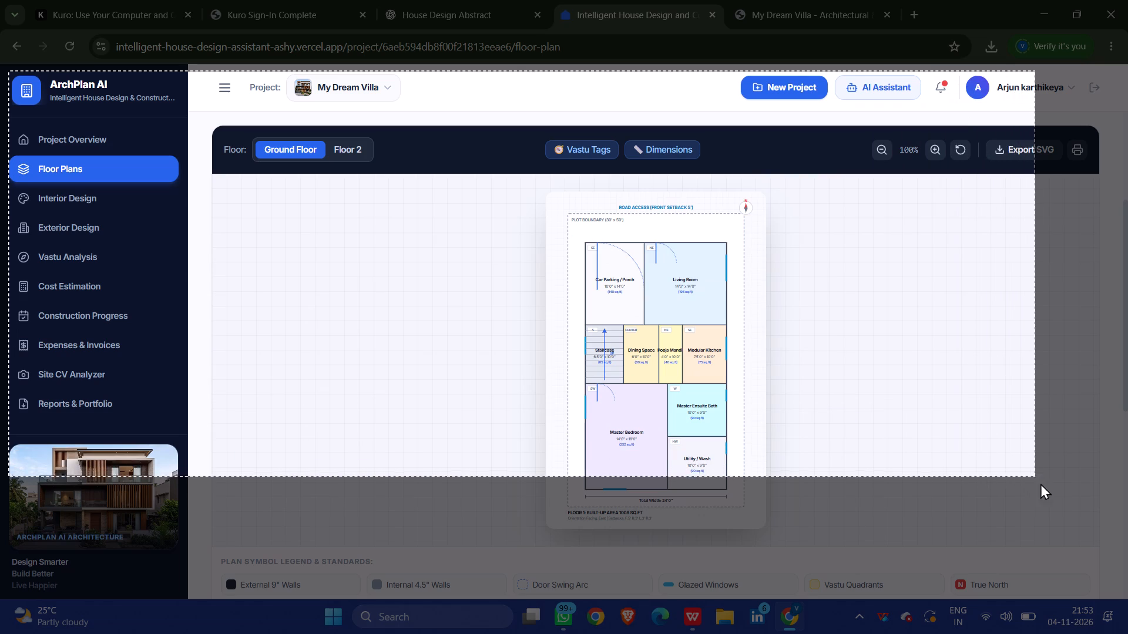
left_click_drag(1040, 483, 1127, 571)
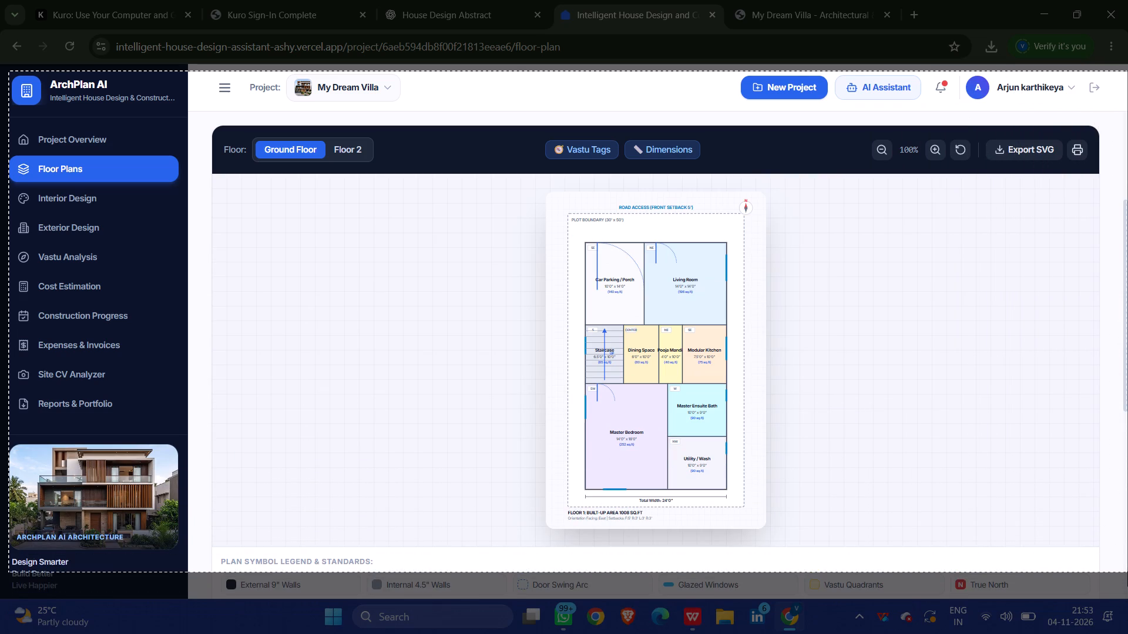
left_click_drag(1127, 571, 1127, 596)
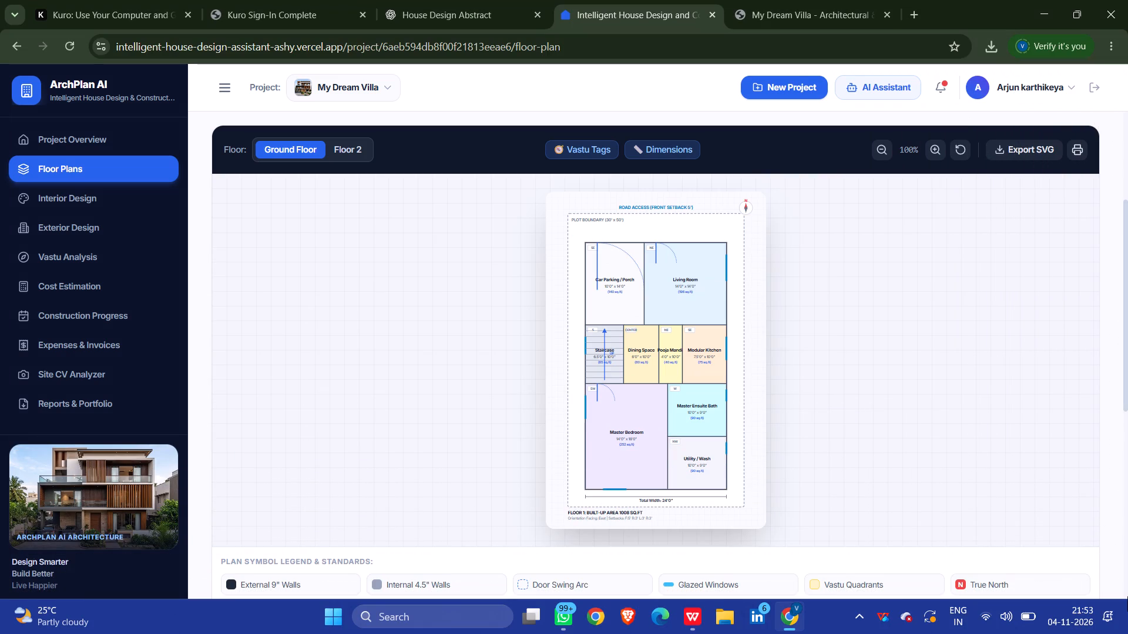
Return to the report in WPS Office and paste the Floor Plans screenshot below "Output:", enlarging it to about 3.05 by 6.50 in.
key("alt+Tab")
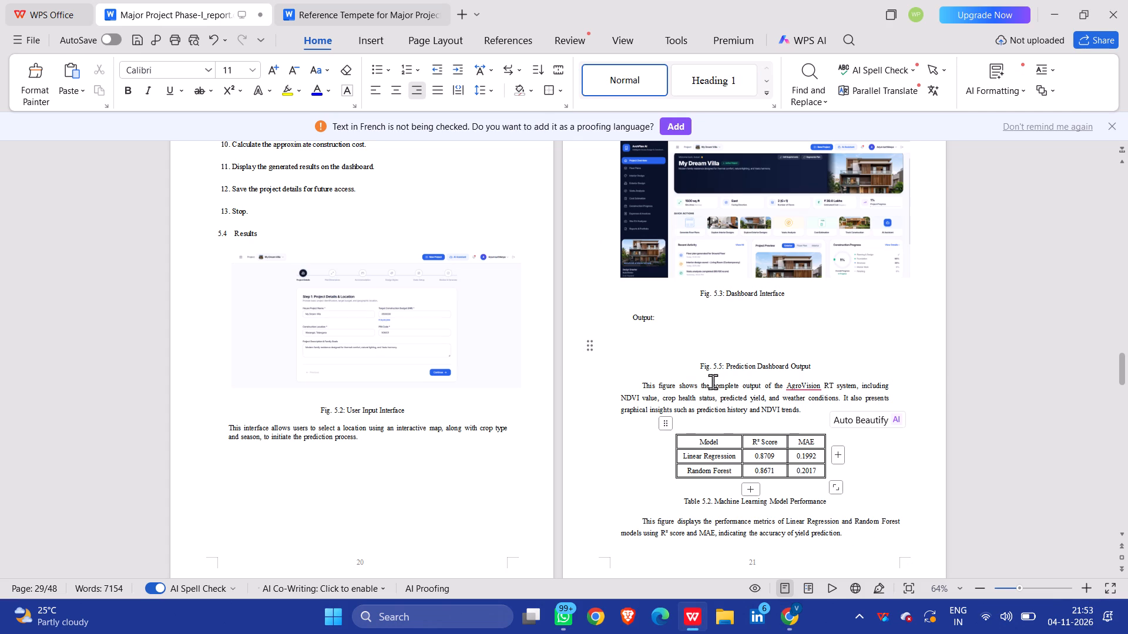
left_click(650, 336)
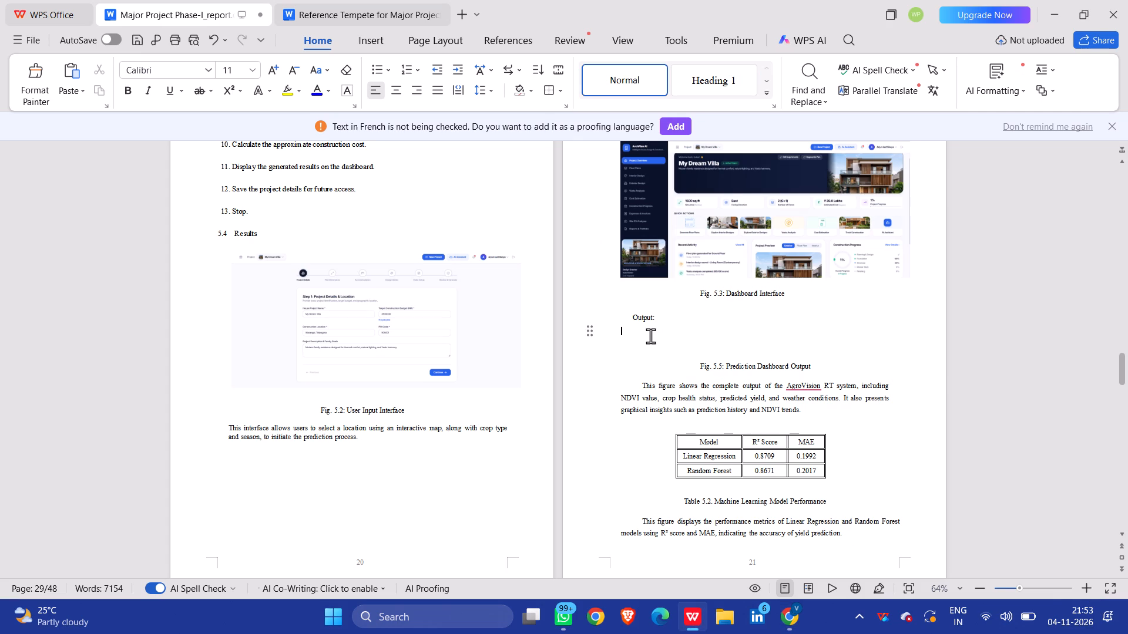
key("ctrl+v")
left_click(862, 437)
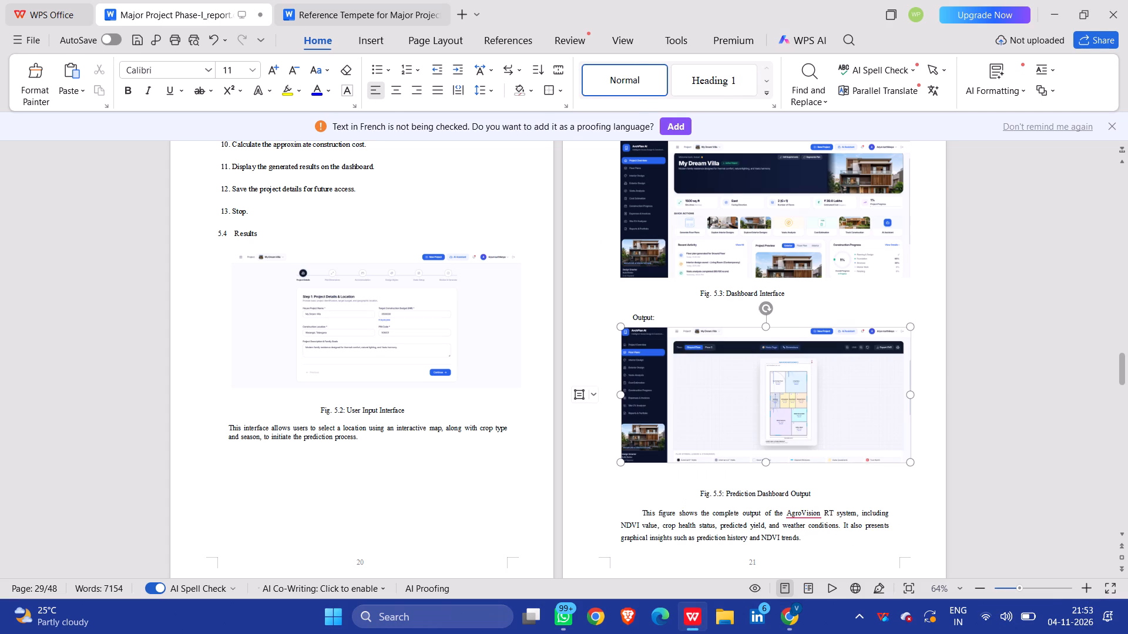
left_click_drag(909, 459, 881, 456)
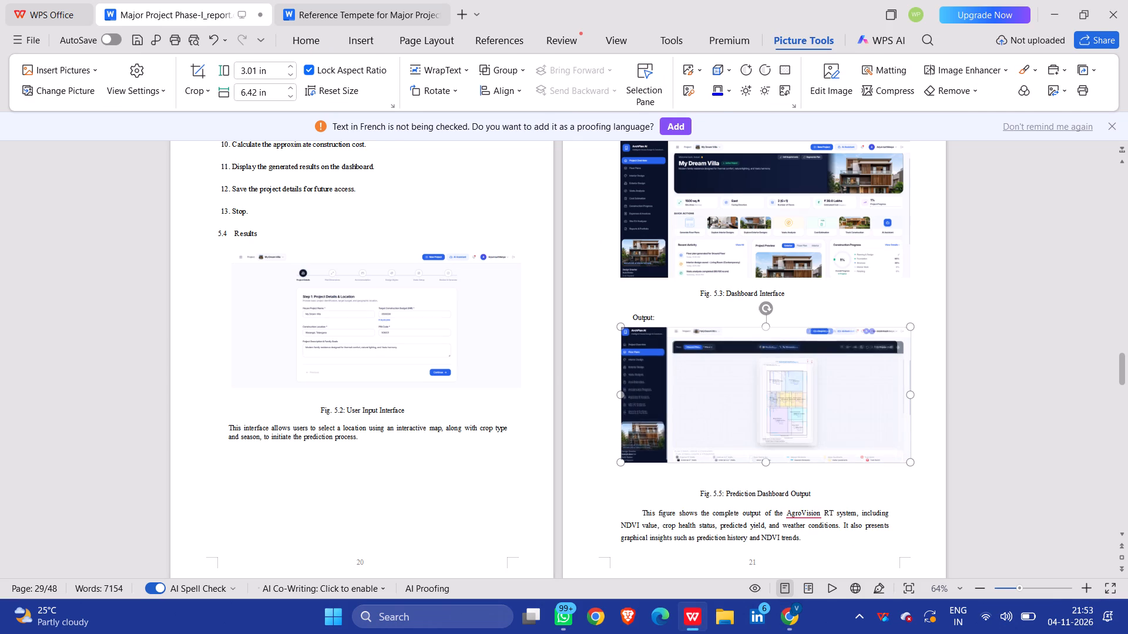
left_click_drag(881, 456, 874, 497)
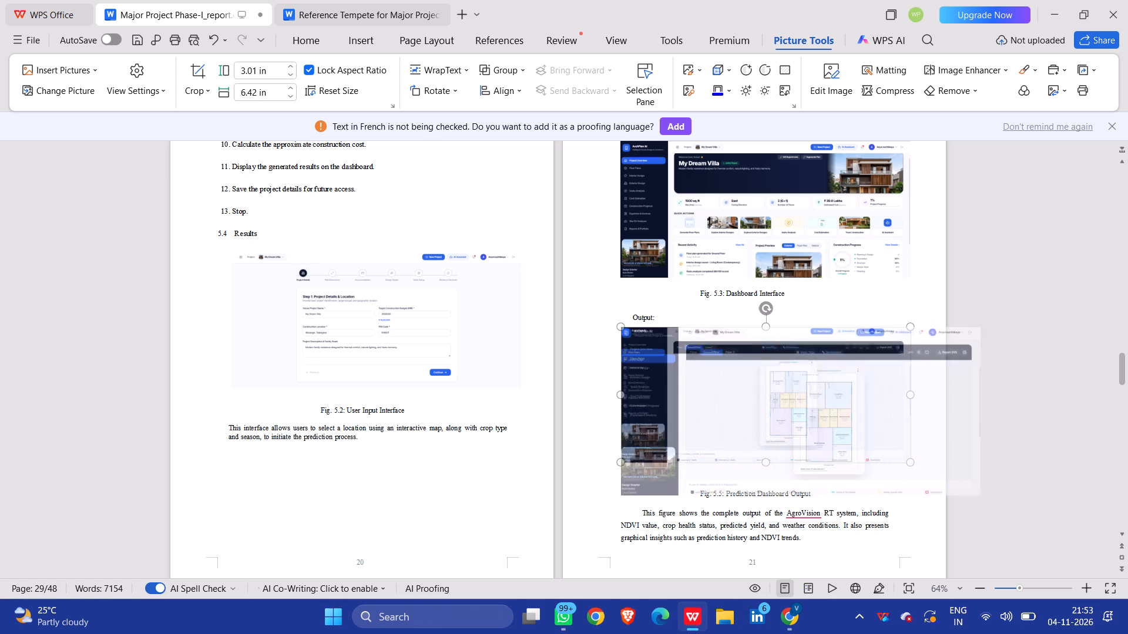
left_click_drag(874, 497, 719, 464)
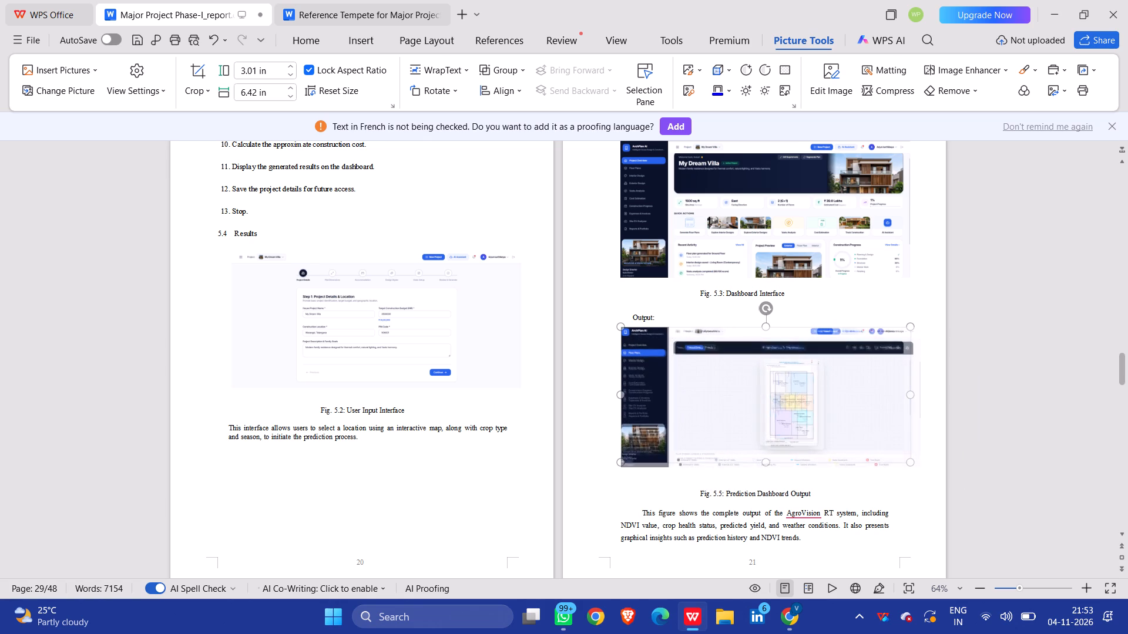
left_click_drag(719, 464, 717, 461)
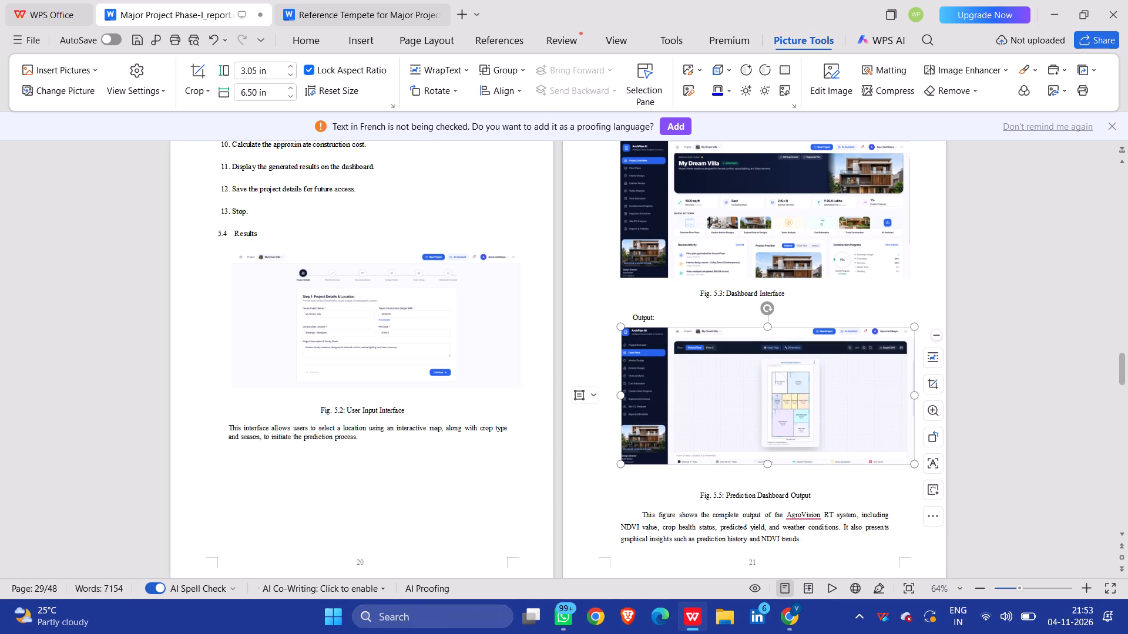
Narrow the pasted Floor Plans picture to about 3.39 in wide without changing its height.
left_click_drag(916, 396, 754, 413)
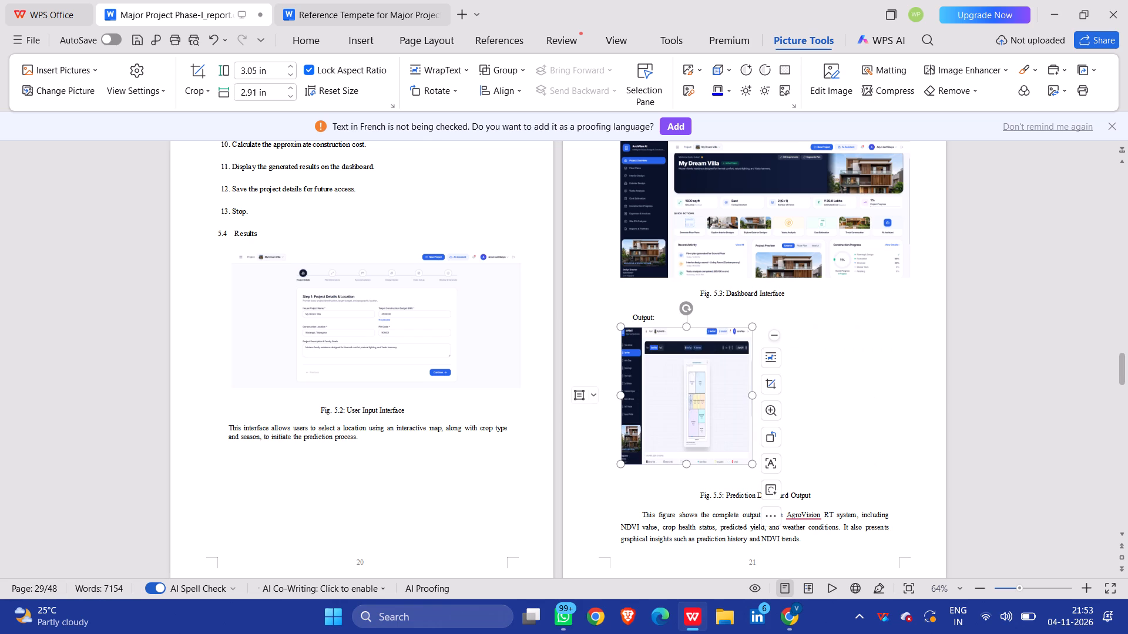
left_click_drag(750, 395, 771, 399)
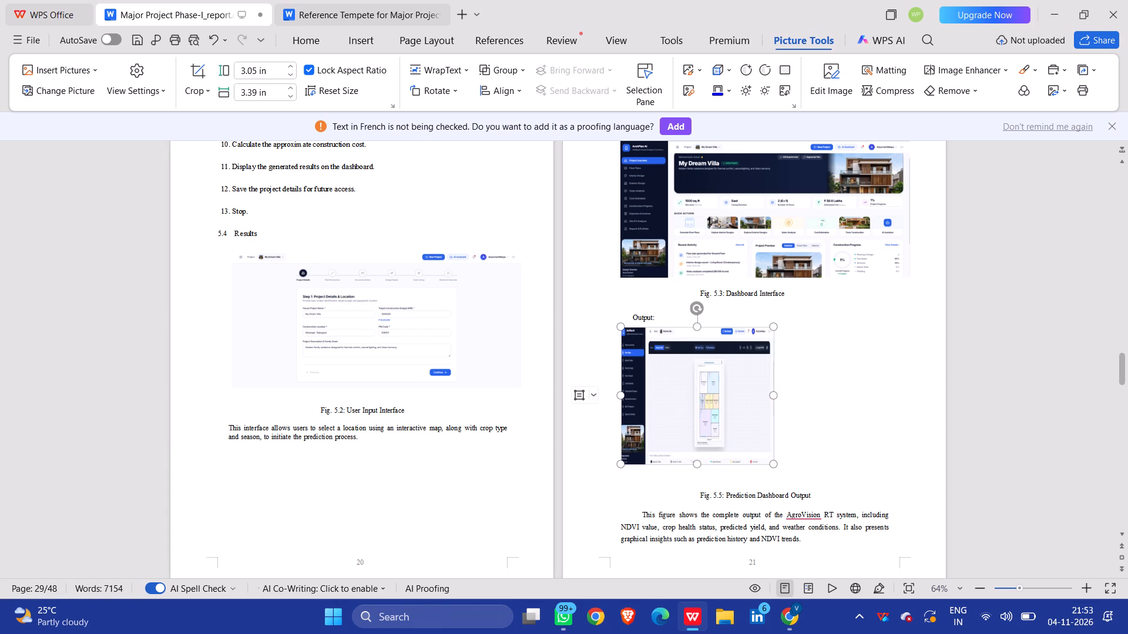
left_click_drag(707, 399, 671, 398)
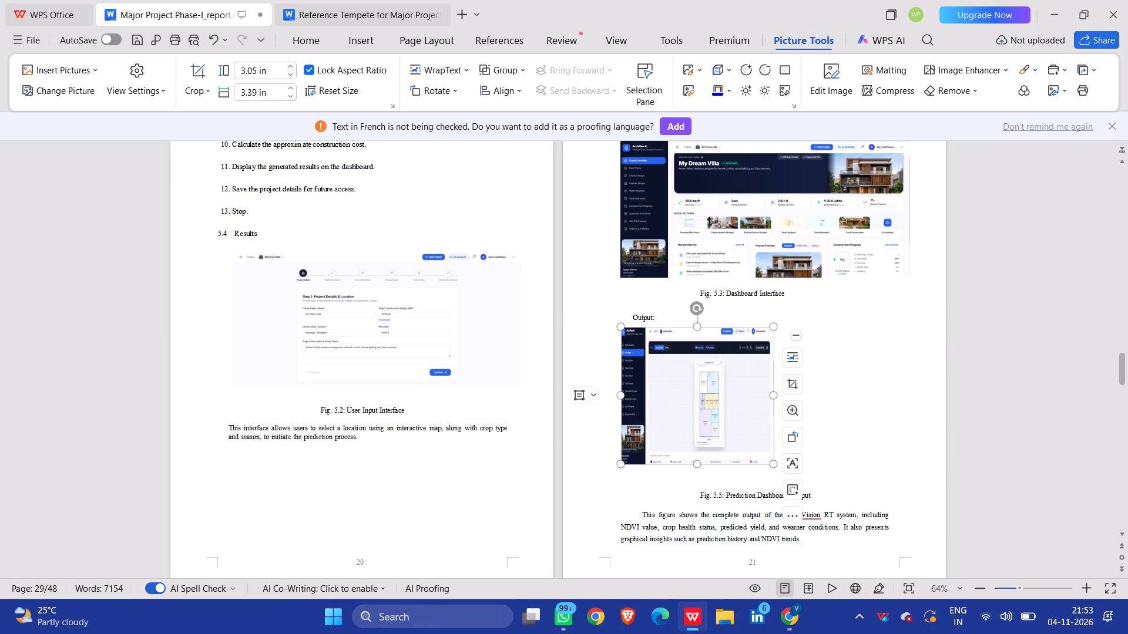
Switch to the house design website in Chrome and open Exterior Design with the style themes, elevation image and alternative variations in view.
key("alt+Tab")
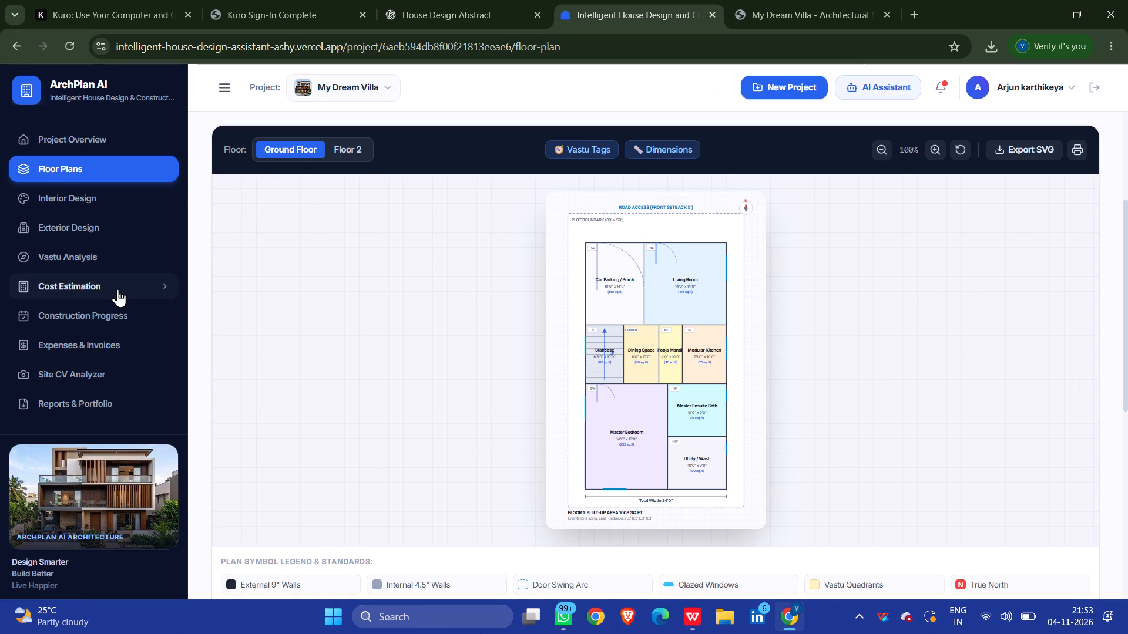
left_click(106, 289)
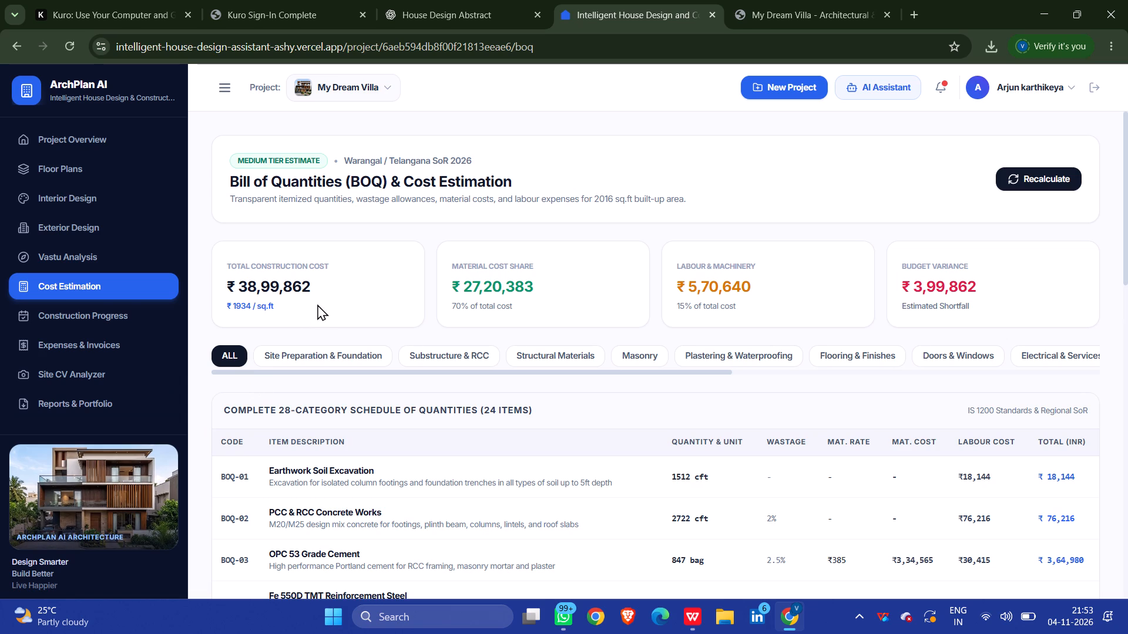
left_click(112, 261)
left_click(113, 228)
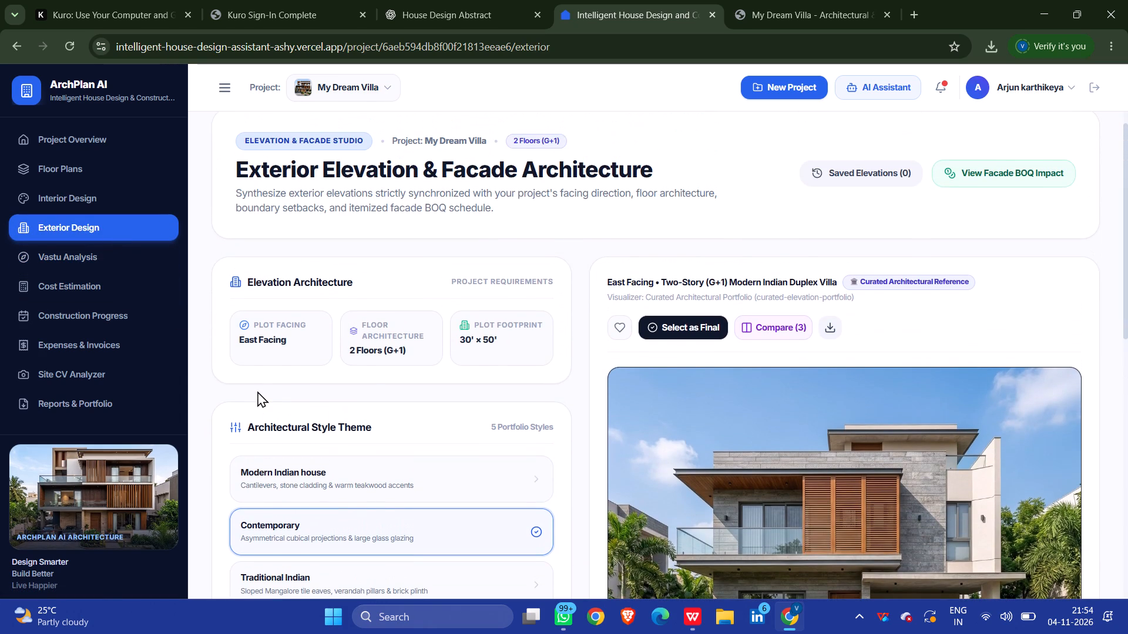
scroll(261, 389, "down", 1)
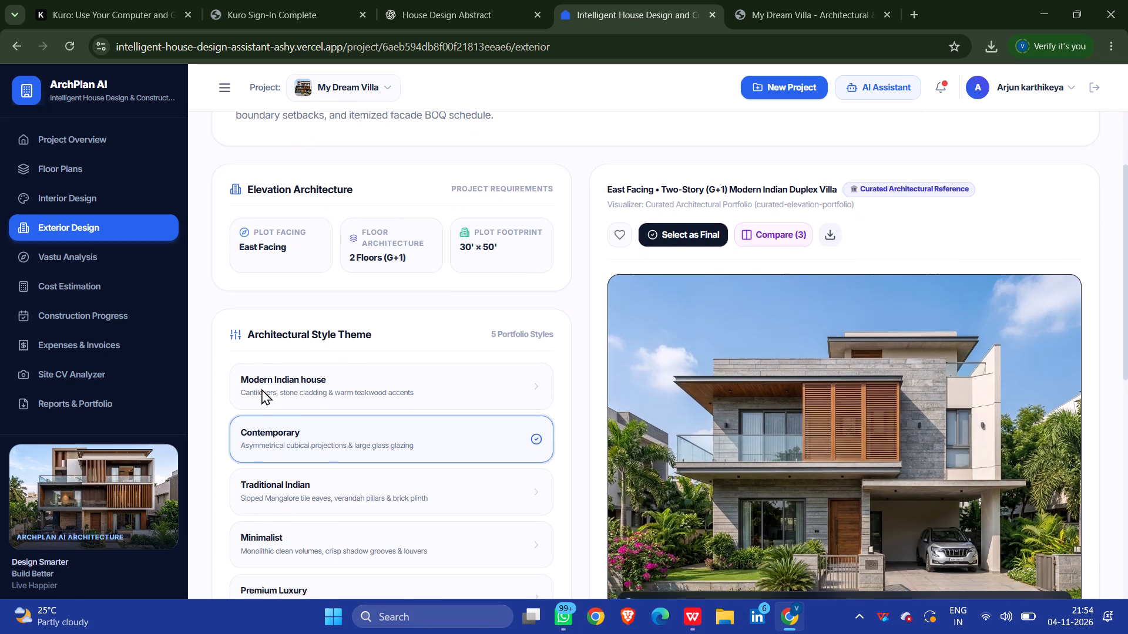
scroll(261, 389, "down", 3)
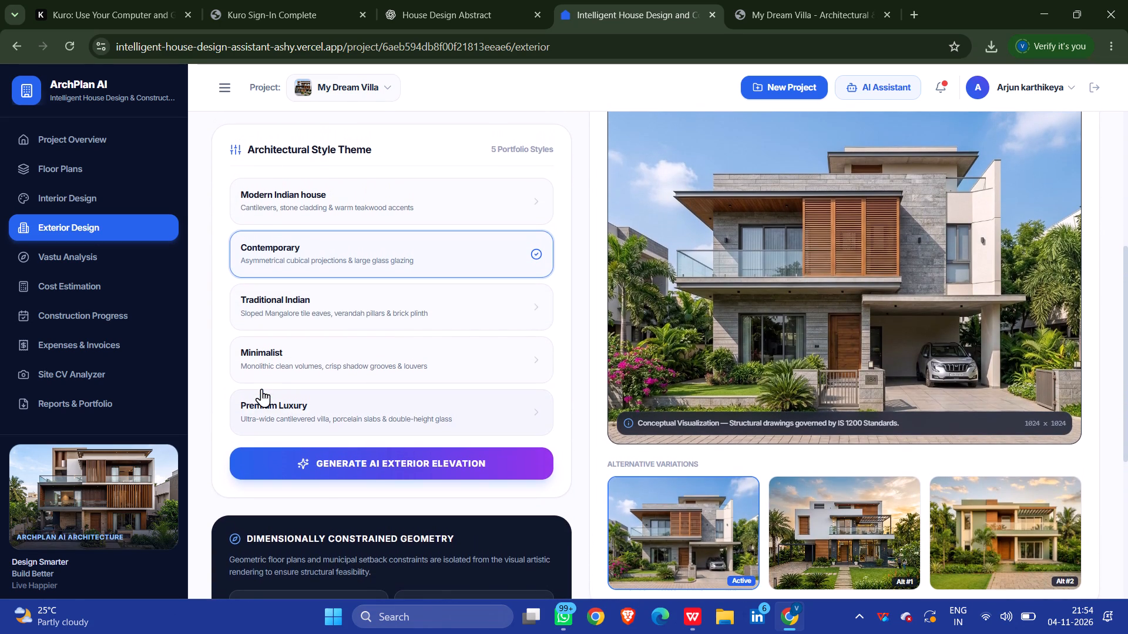
Capture a screenshot of the whole Exterior Design page area, including the sidebar and alternative variations.
key("Print")
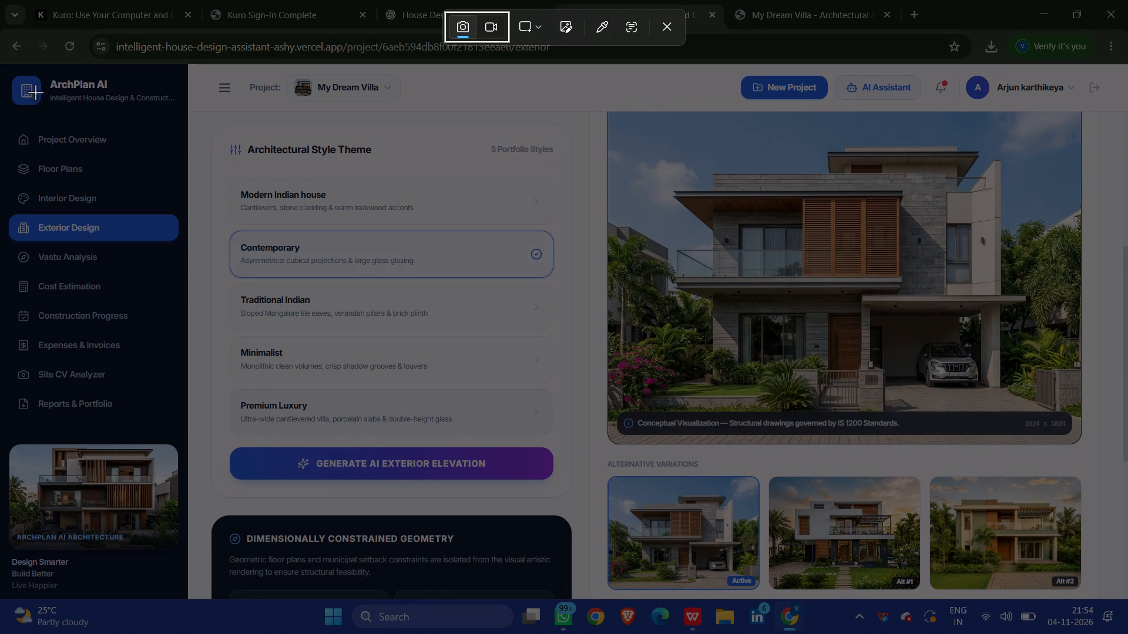
left_click_drag(6, 65, 522, 267)
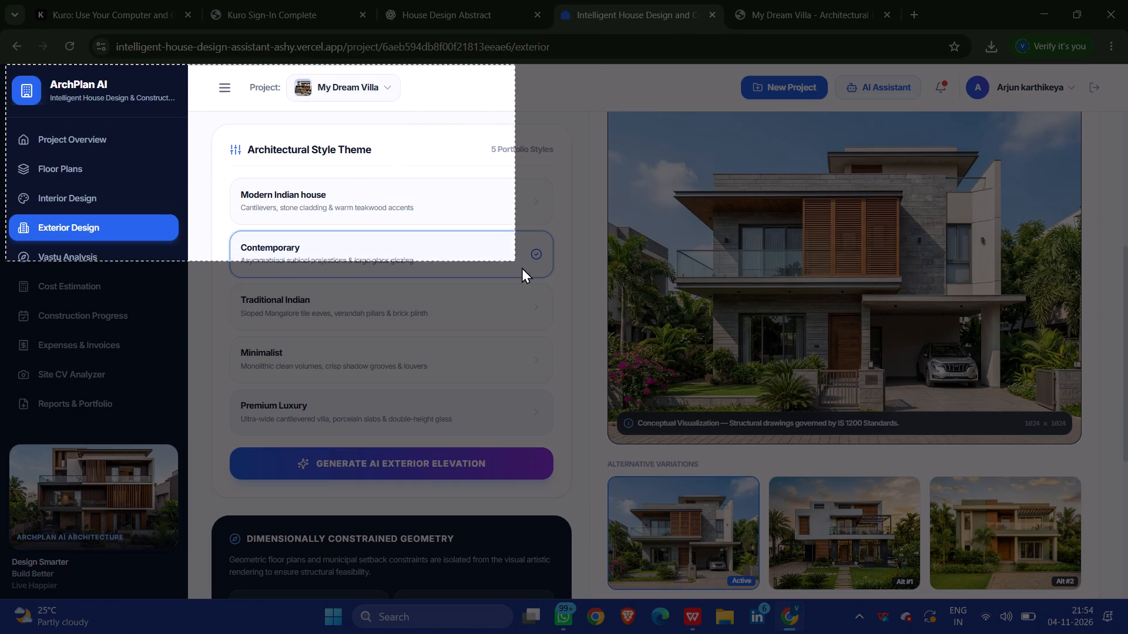
left_click_drag(522, 267, 860, 577)
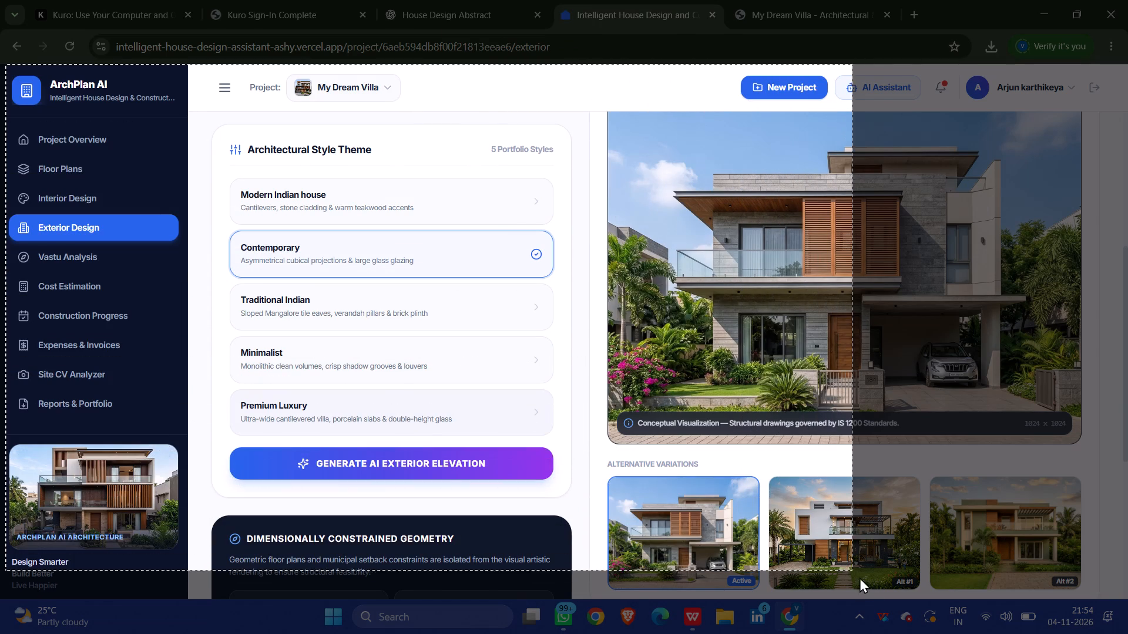
left_click_drag(860, 577, 1110, 580)
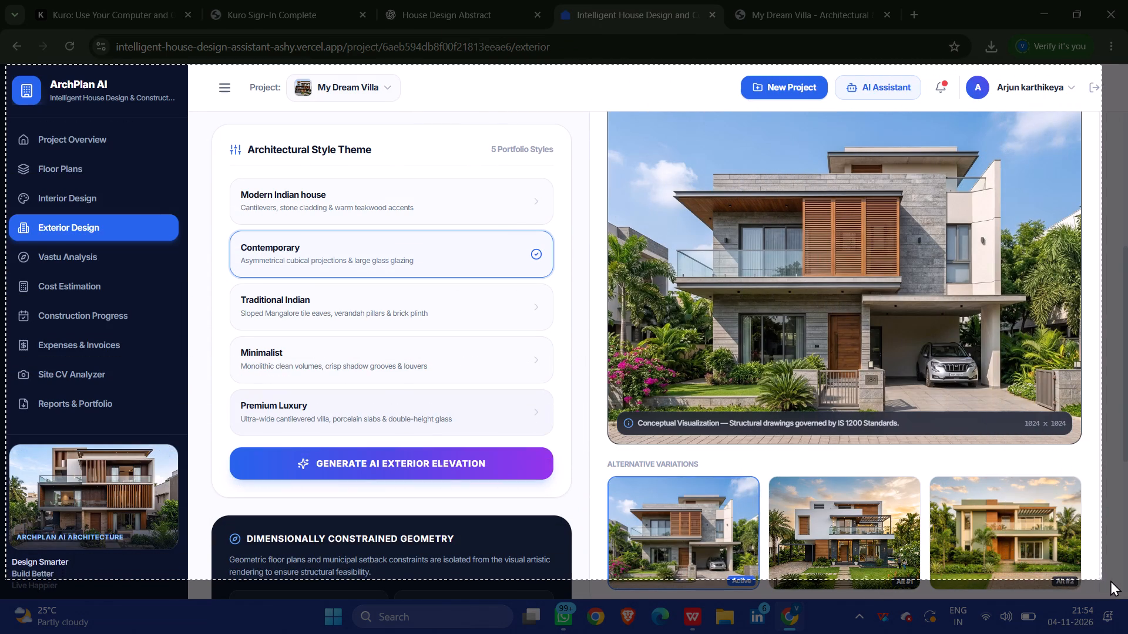
left_click_drag(1110, 580, 1108, 592)
Return to the report in WPS Office and paste the Exterior Design screenshot right after the Floor Plans picture.
key("alt+Tab")
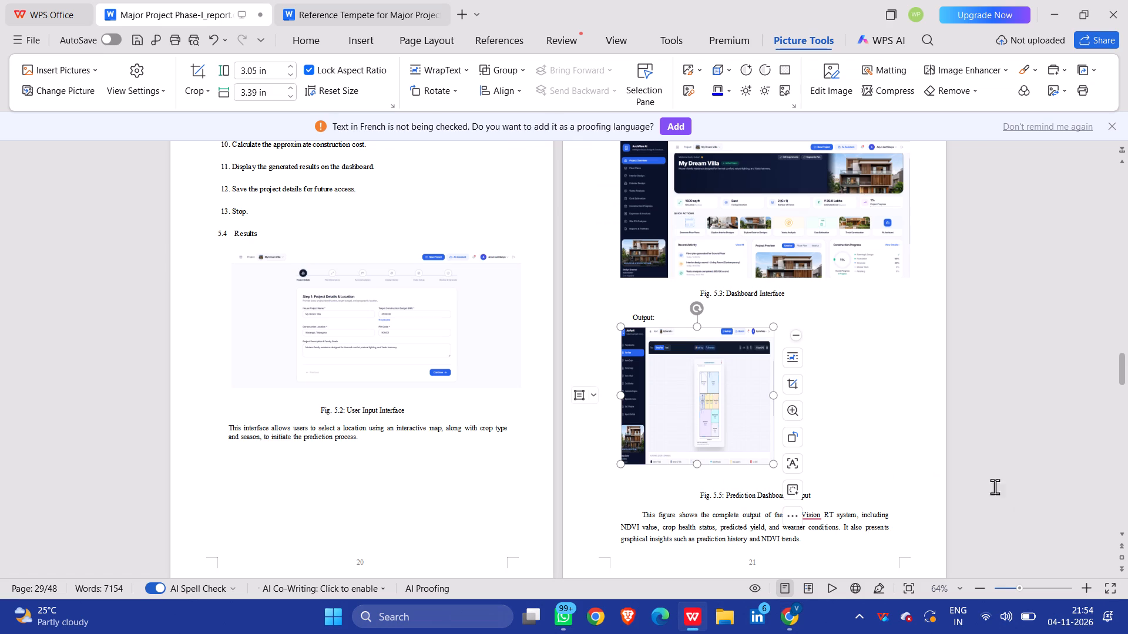
left_click(841, 419)
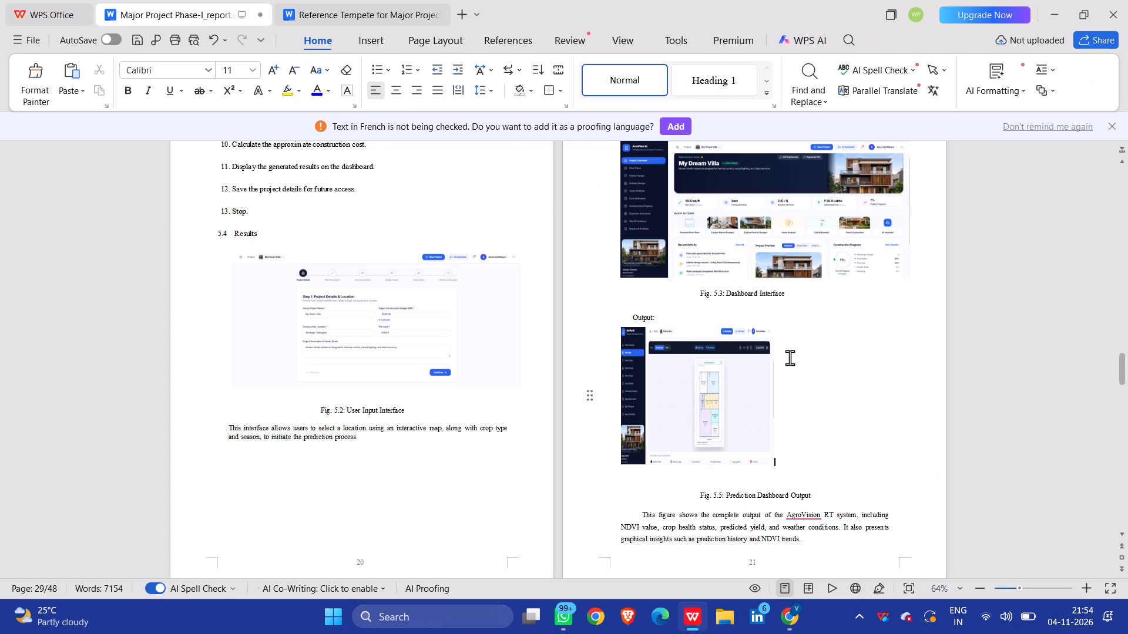
left_click(790, 358)
left_click(788, 341)
key("ctrl+v")
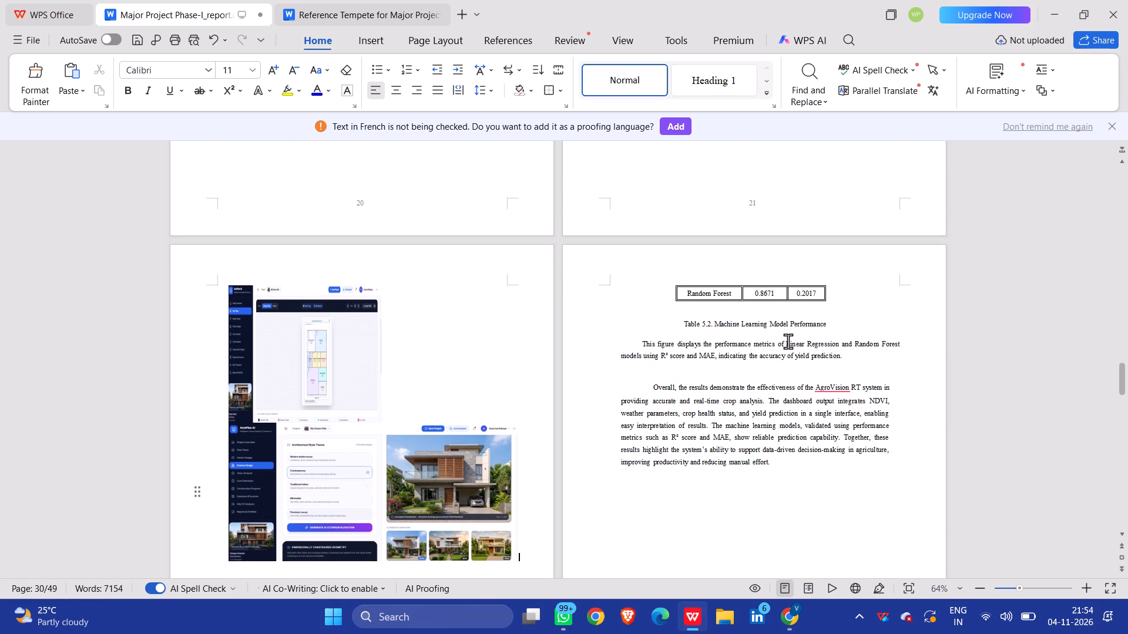
Narrow the Exterior Design picture to about 3.45 in wide without changing its height.
left_click_drag(276, 505, 319, 496)
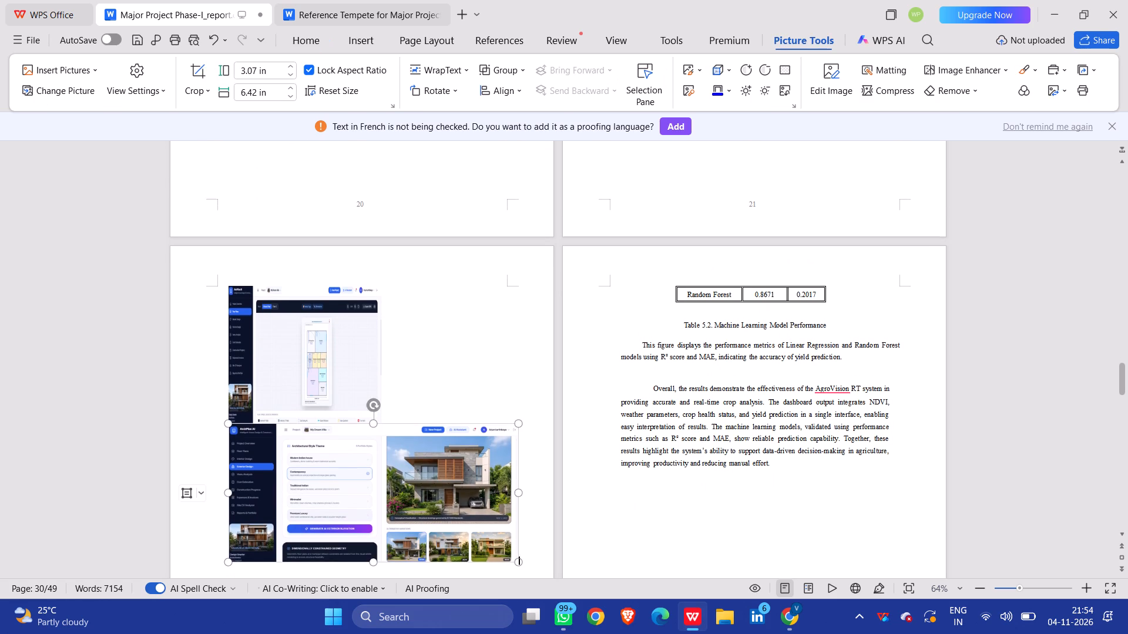
left_click_drag(319, 496, 350, 471)
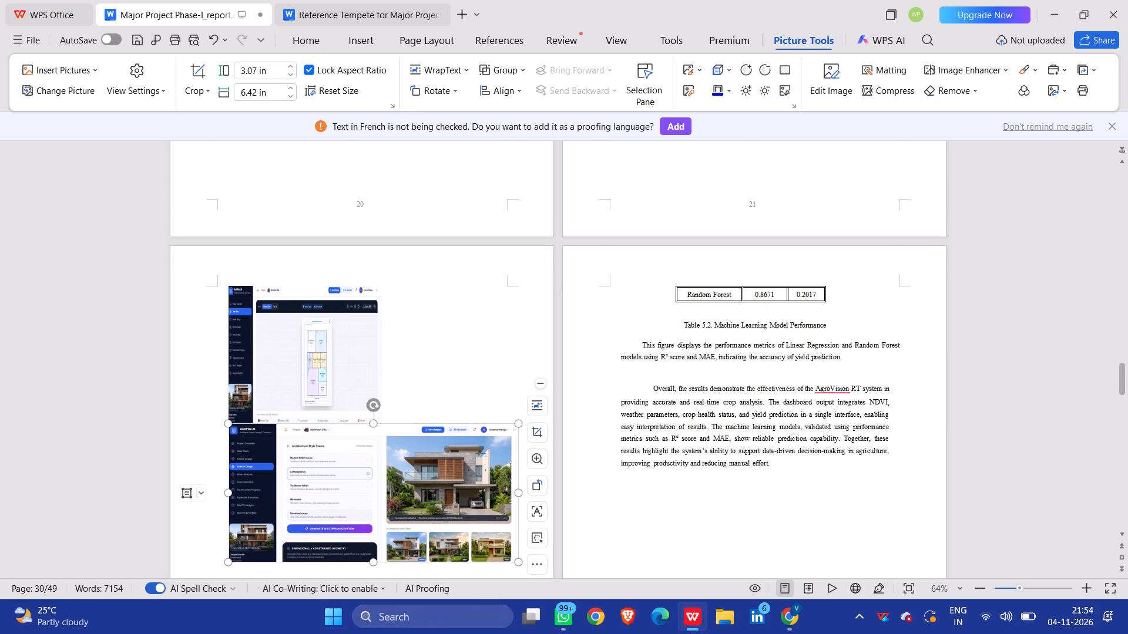
left_click_drag(521, 496, 417, 495)
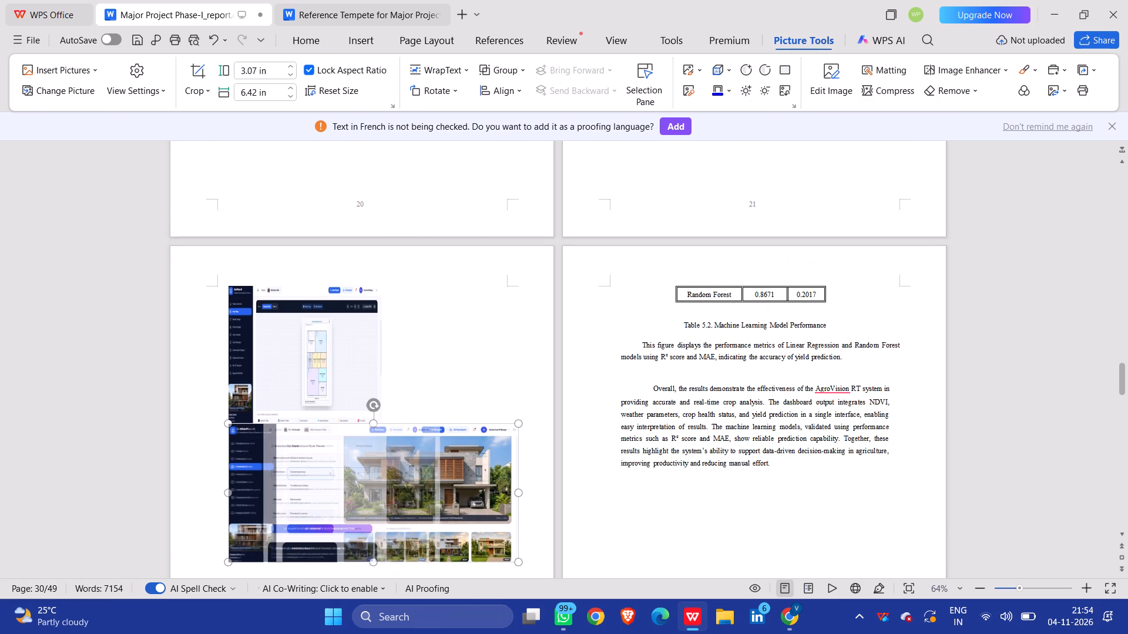
left_click_drag(417, 495, 387, 493)
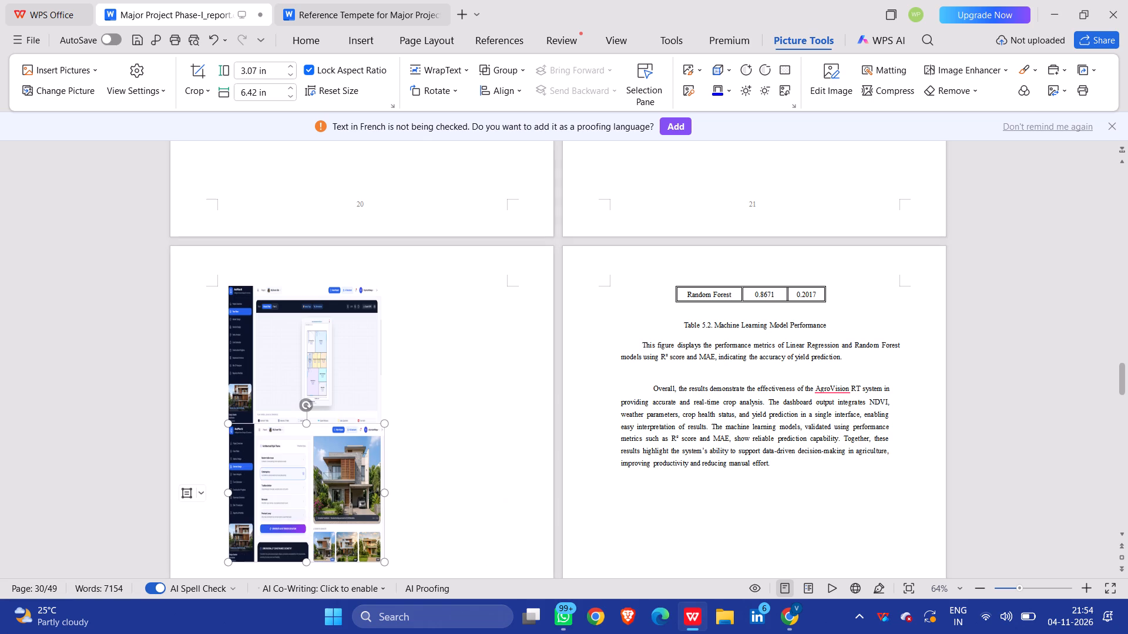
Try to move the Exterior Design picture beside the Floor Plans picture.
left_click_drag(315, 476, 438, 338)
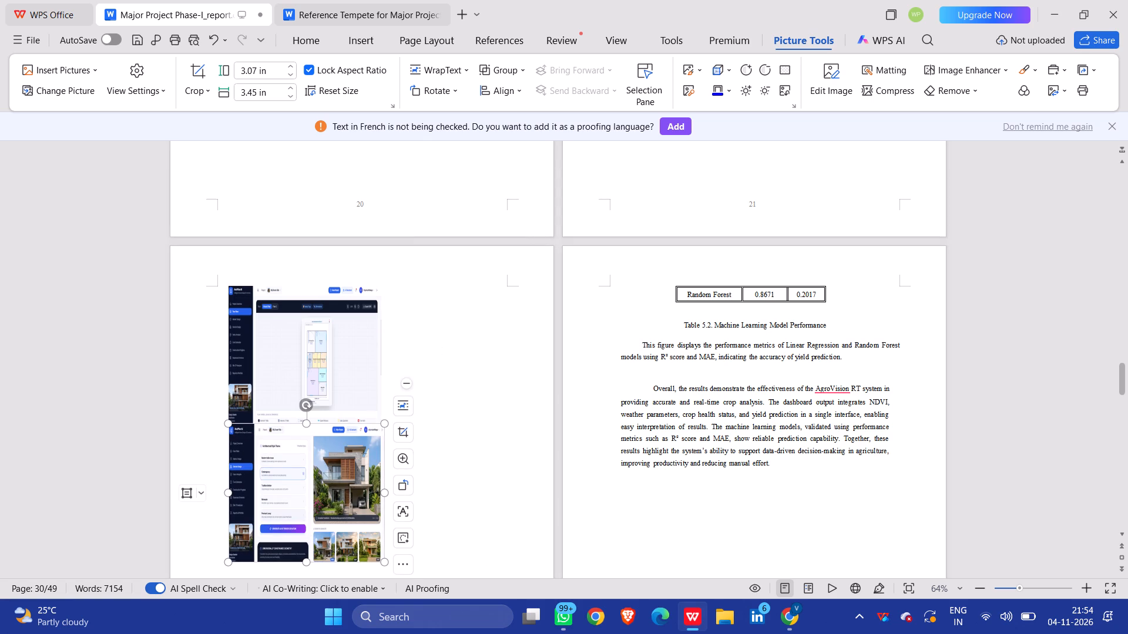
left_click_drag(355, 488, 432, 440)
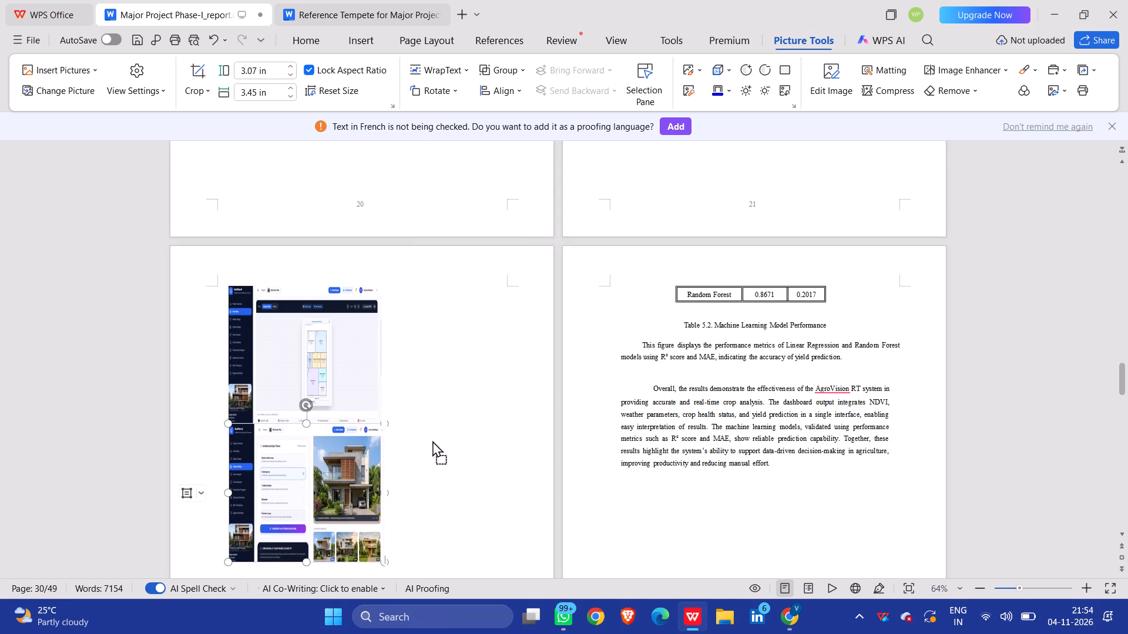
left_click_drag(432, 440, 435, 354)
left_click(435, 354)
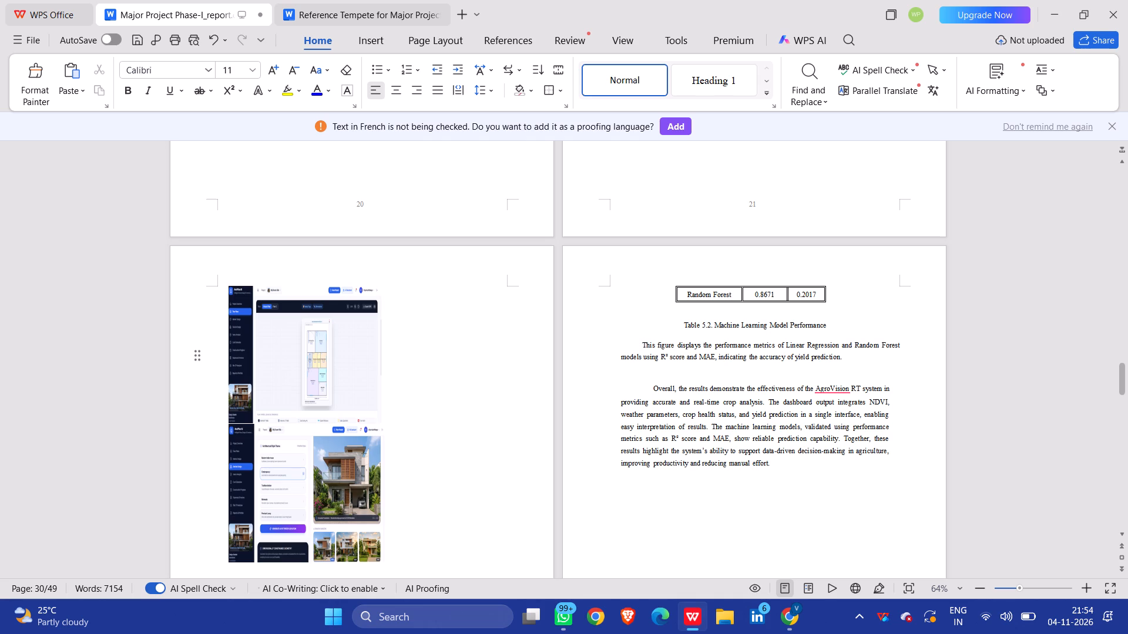
Widen the Floor Plans picture to about 6.64 in without changing its height.
scroll(435, 354, "up", 1)
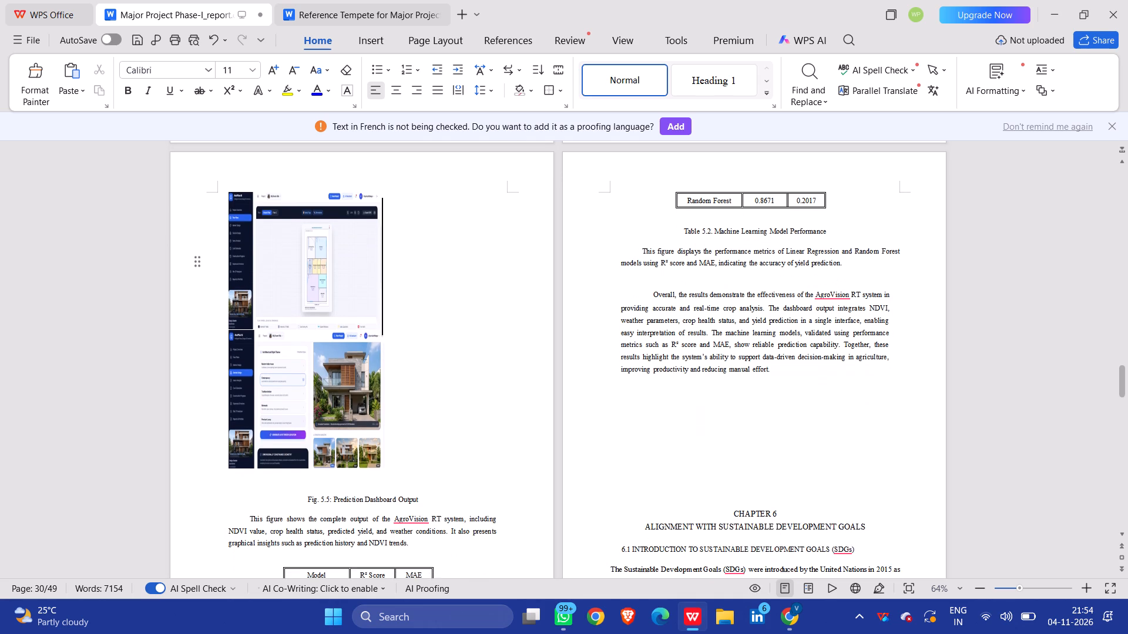
scroll(435, 354, "up", 2)
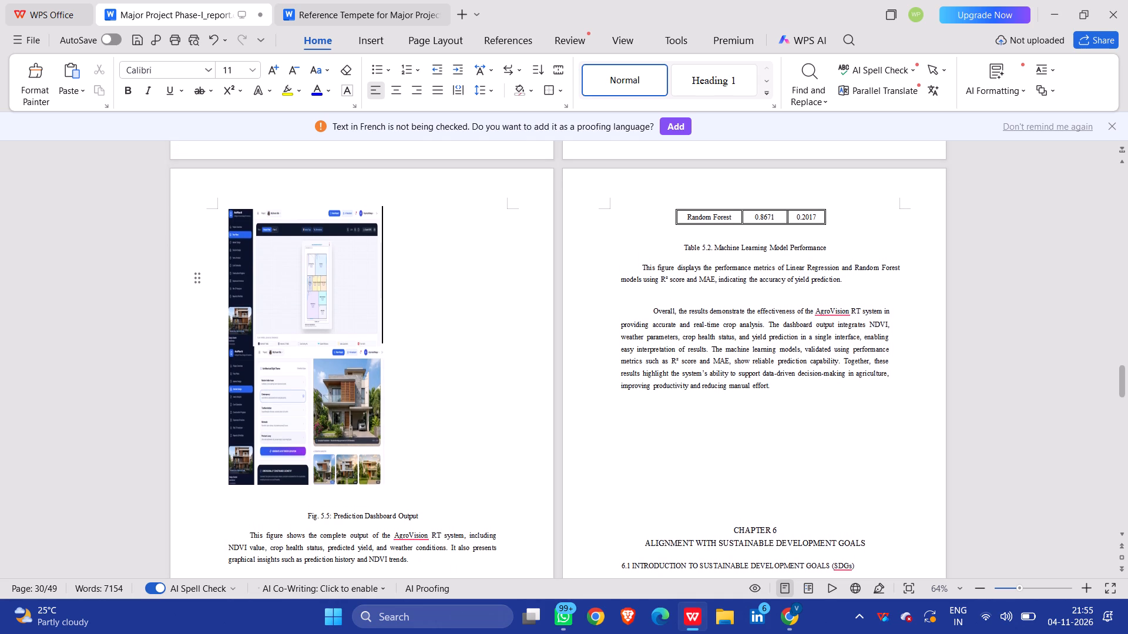
scroll(435, 354, "up", 1)
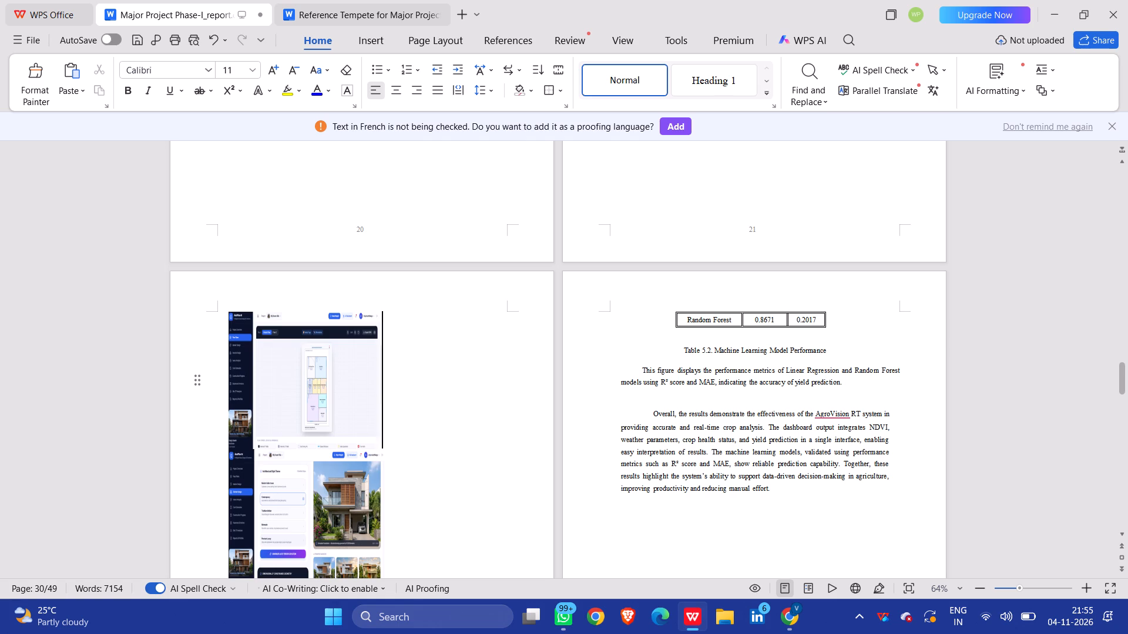
left_click(305, 372)
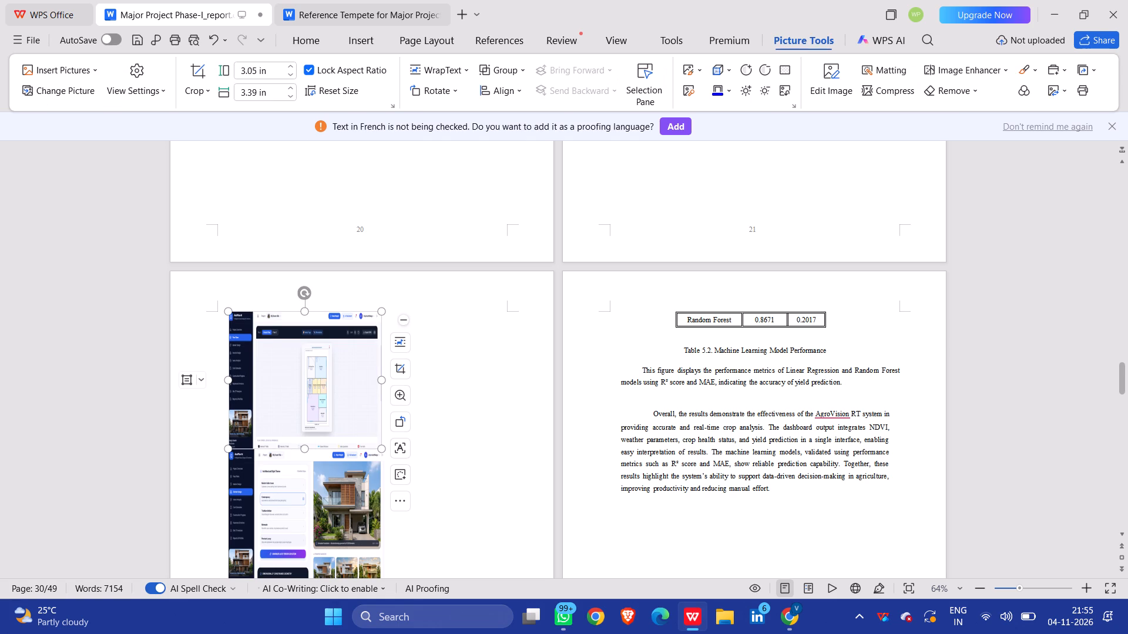
left_click_drag(381, 380, 528, 380)
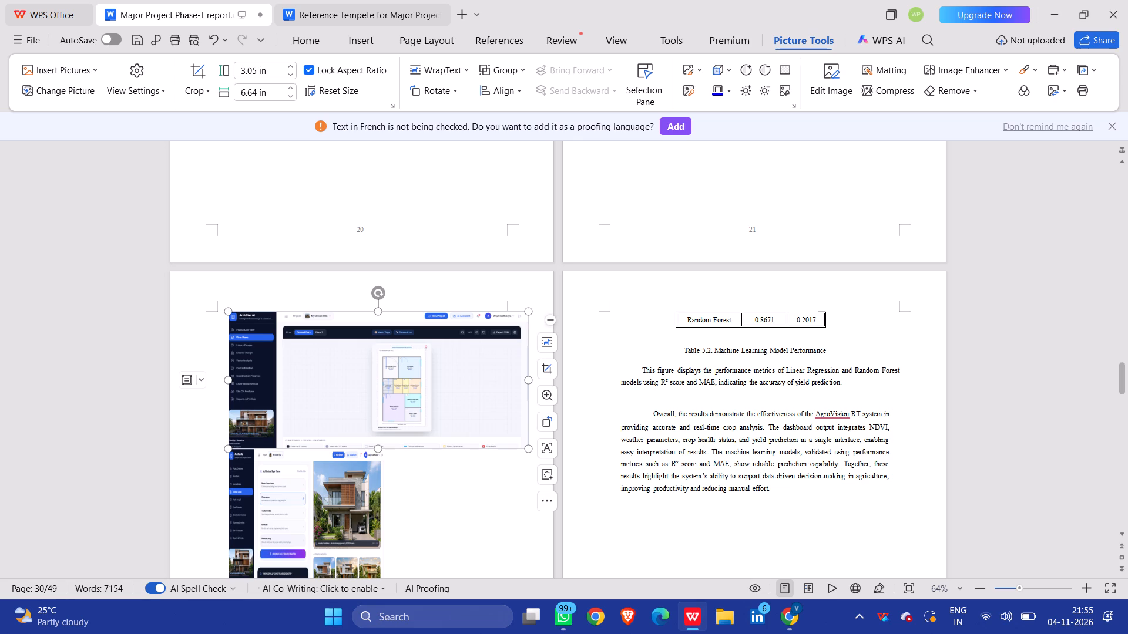
Widen the Exterior Design picture to match the width of the Floor Plans picture above it, without changing its height.
scroll(359, 492, "down", 1)
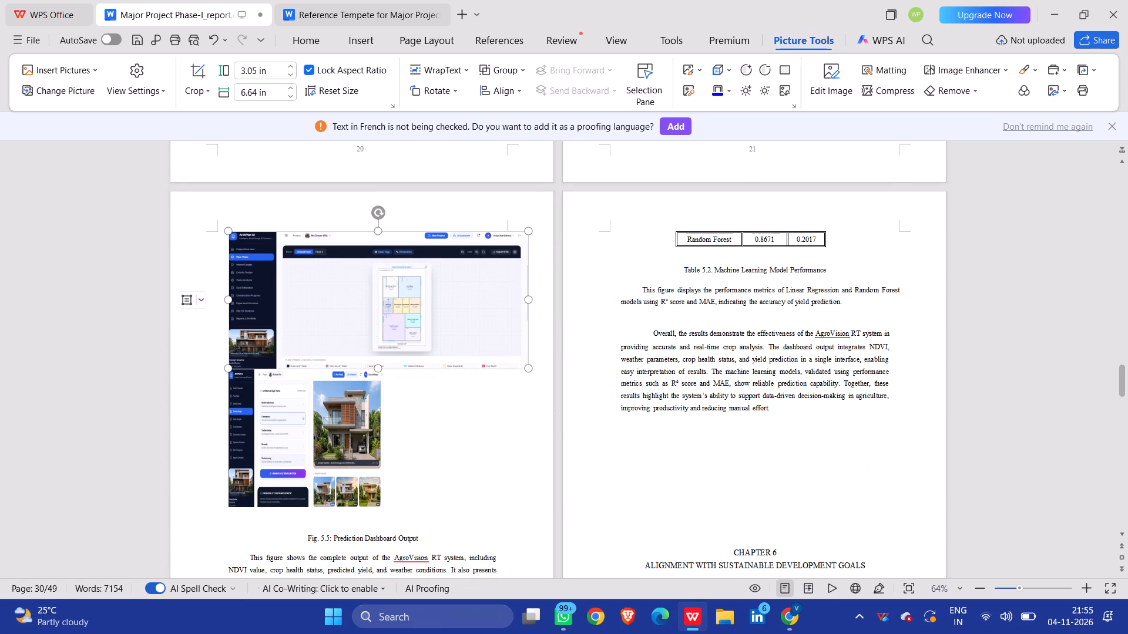
left_click(358, 446)
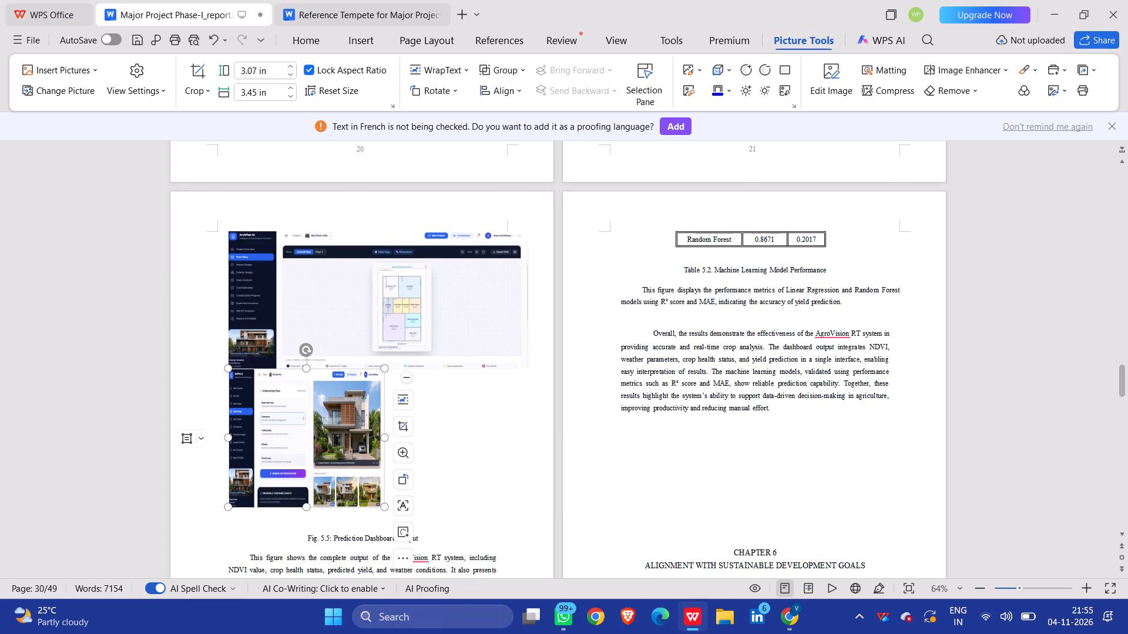
left_click_drag(381, 437, 538, 436)
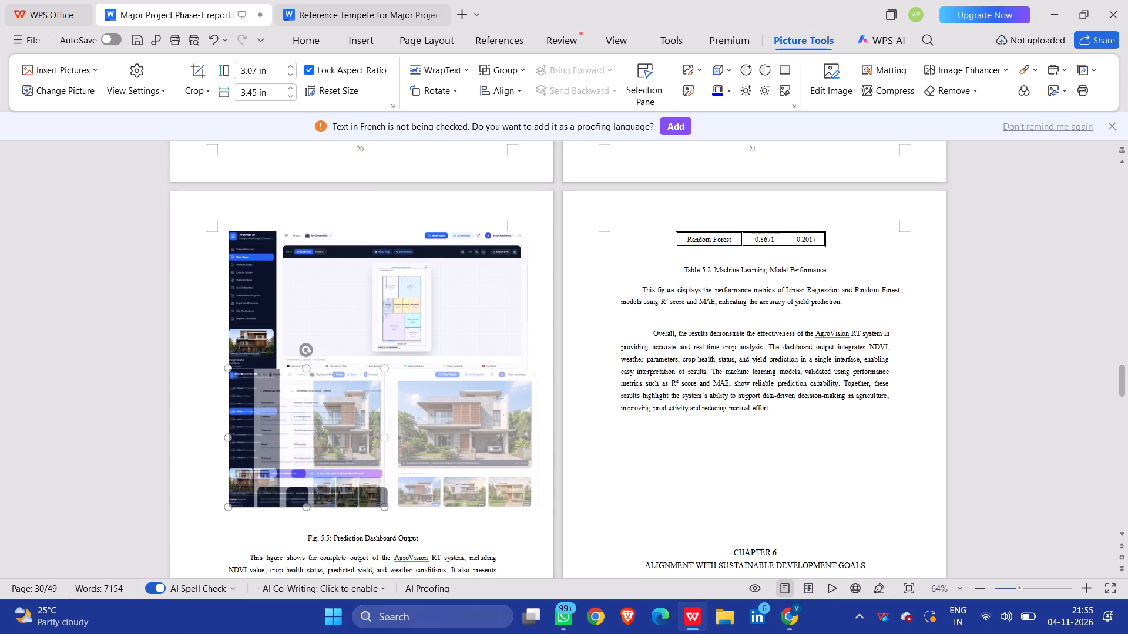
left_click_drag(538, 436, 527, 432)
left_click(657, 411)
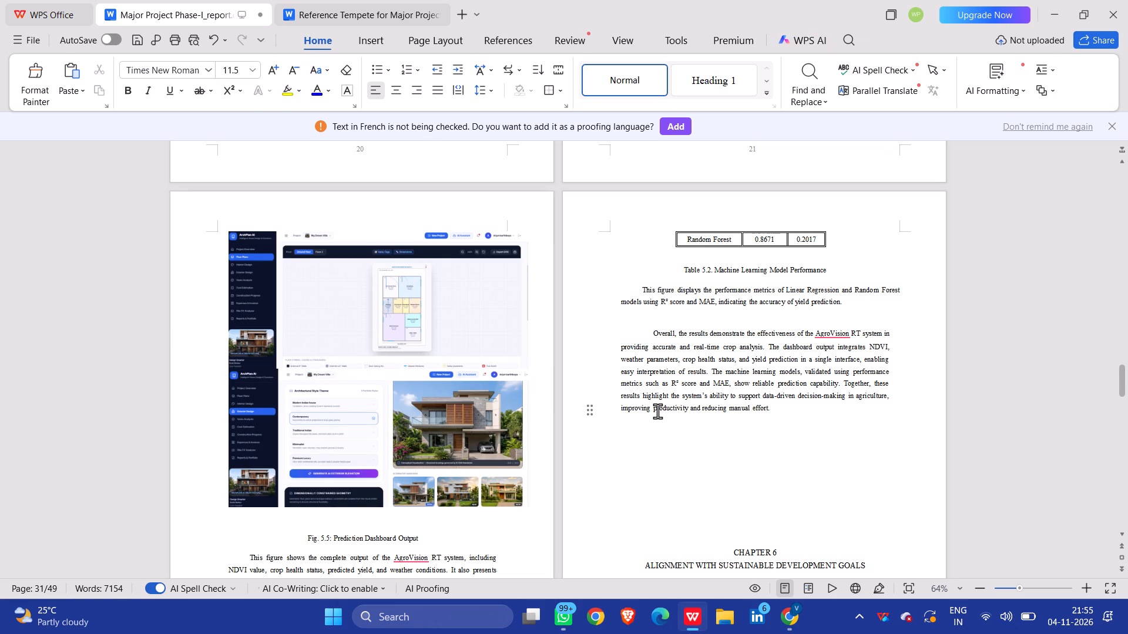
Remove the indent and blank space before the Floor Plans picture so the "Output:" label sits directly above it.
scroll(572, 379, "up", 2)
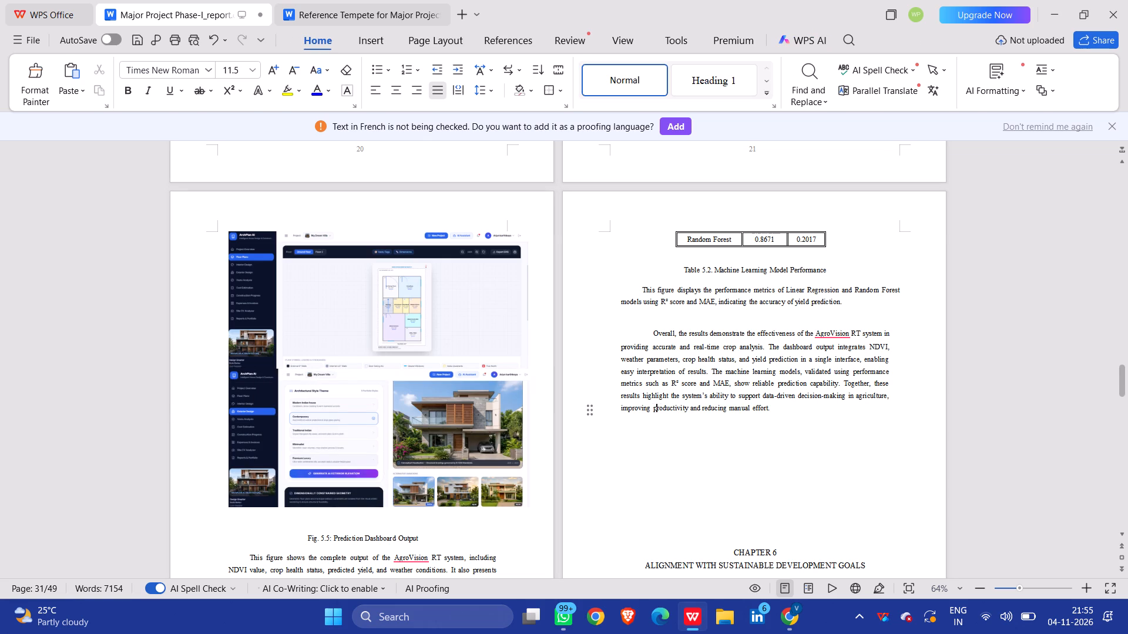
scroll(572, 379, "up", 8)
scroll(572, 379, "down", 2)
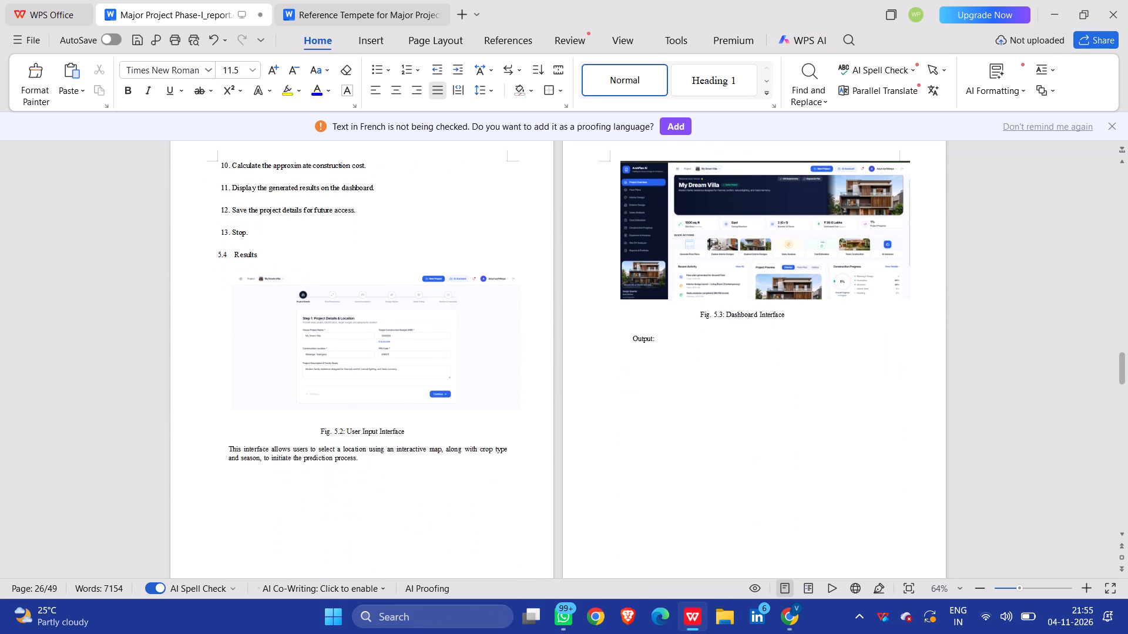
scroll(572, 379, "down", 4)
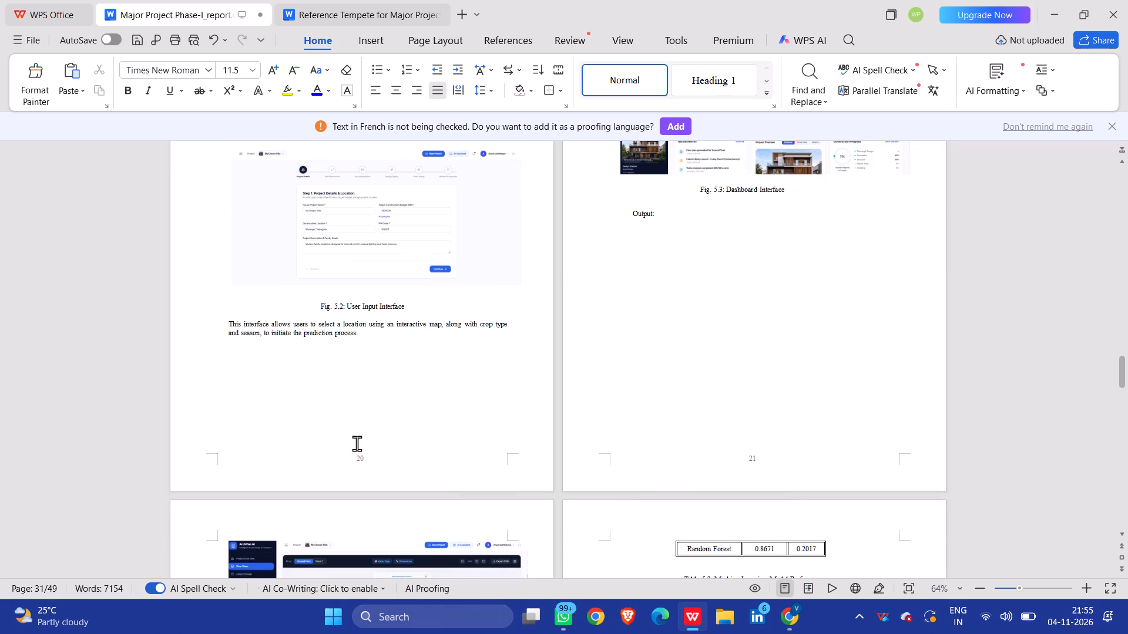
scroll(357, 443, "down", 4)
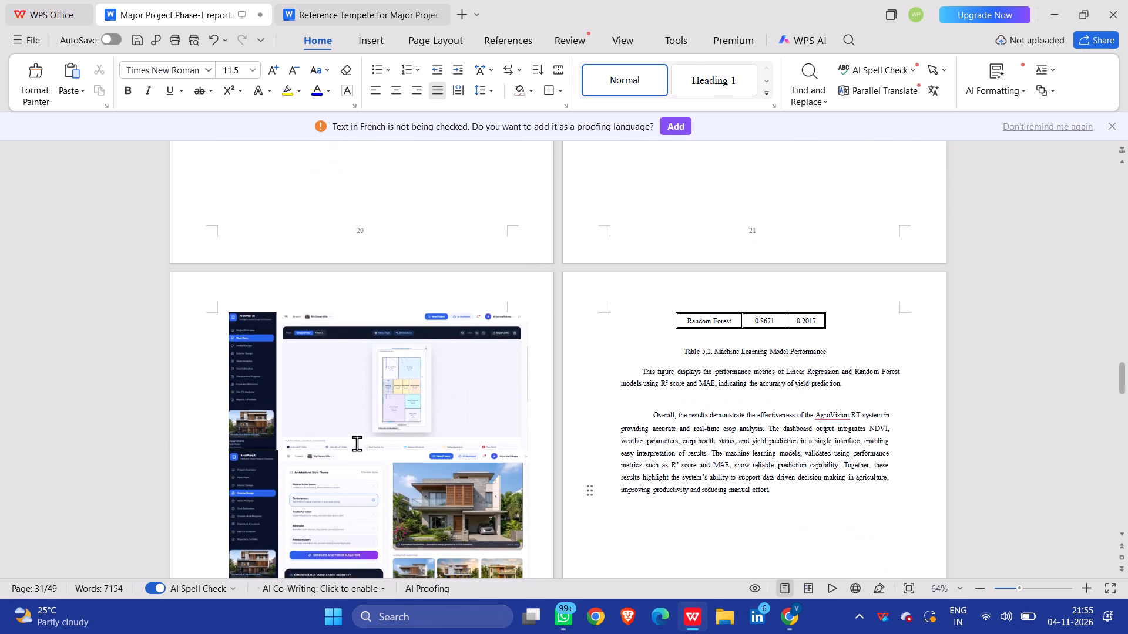
scroll(357, 443, "down", 1)
left_click(221, 311)
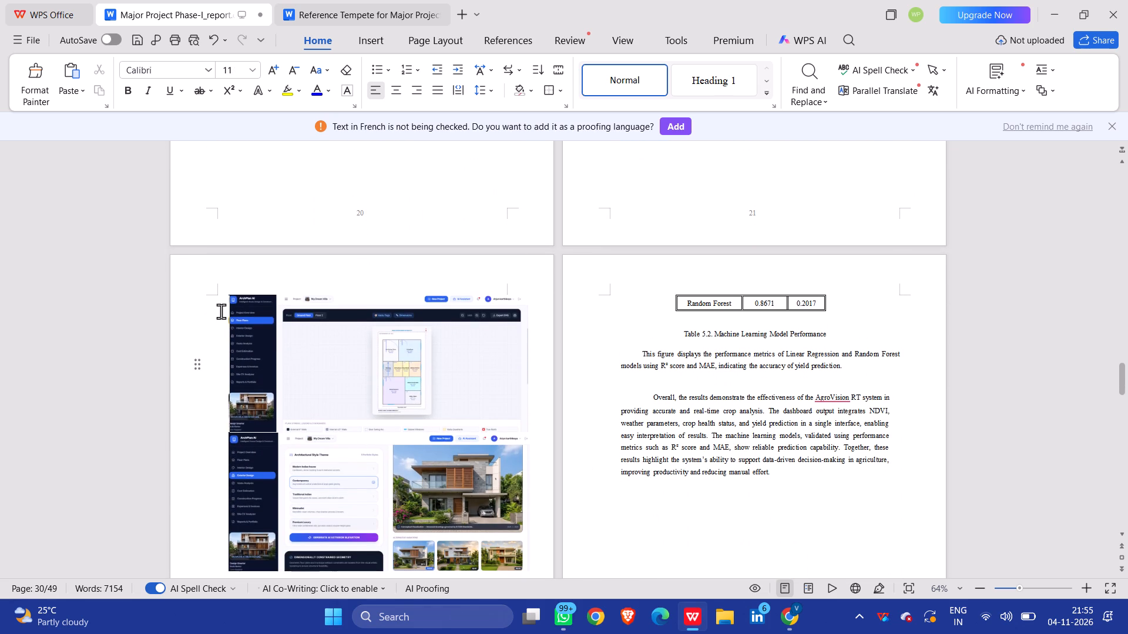
key("BackSpace")
key("BackSpace")
key("BackSpace")
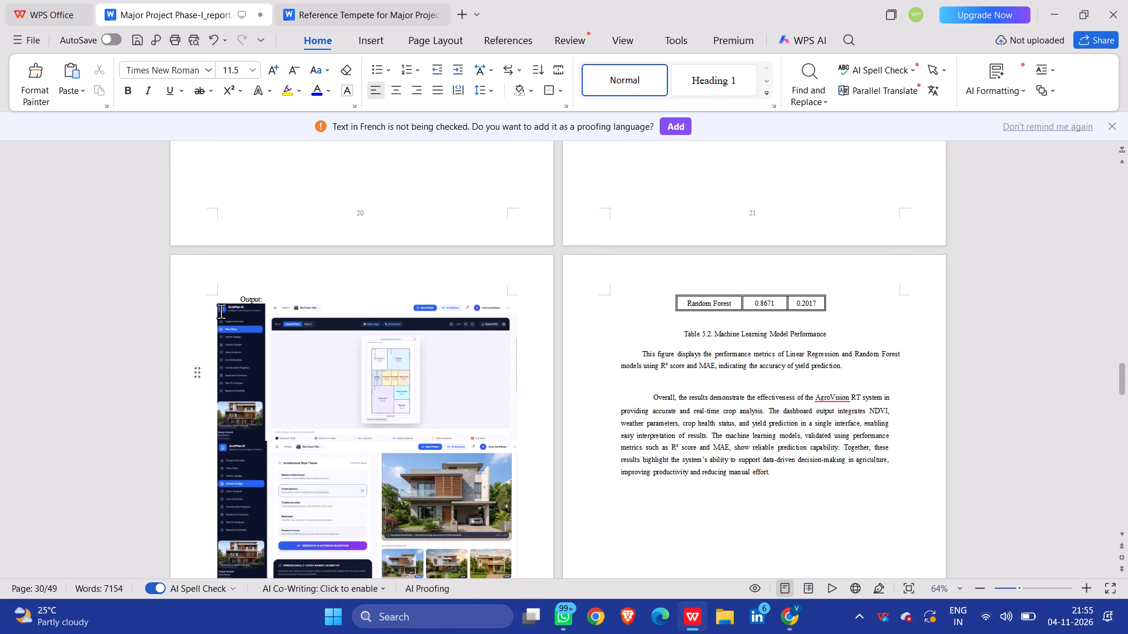
Renumber the Prediction Dashboard Output caption as Fig. 5.4, following on from the preceding figure captions.
scroll(221, 311, "up", 6)
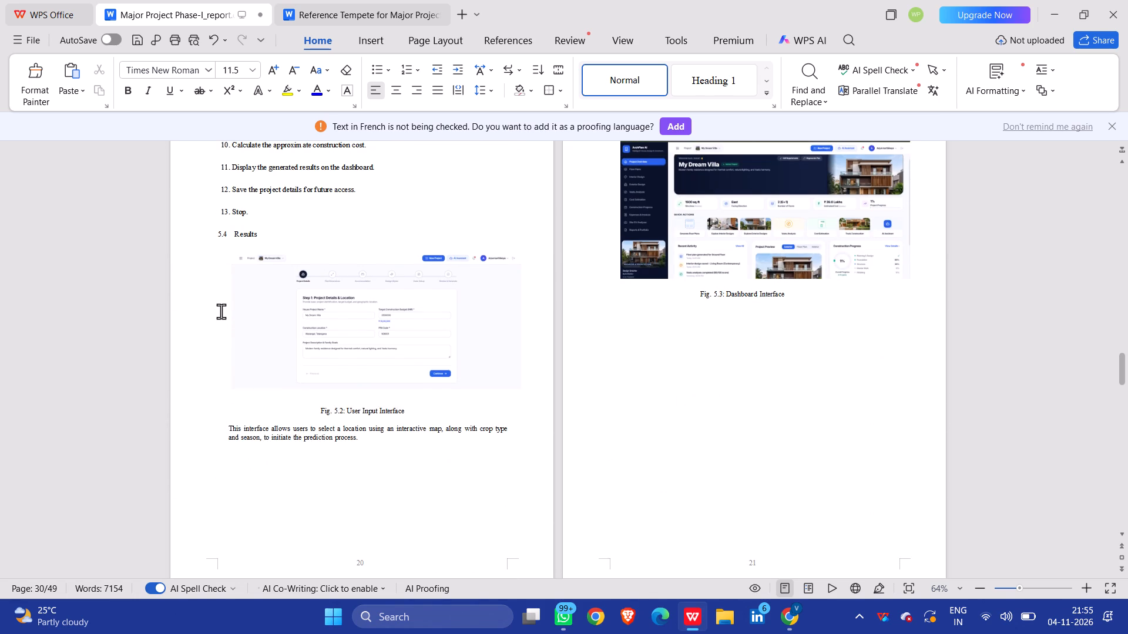
scroll(221, 311, "up", 1)
scroll(221, 311, "right", 1)
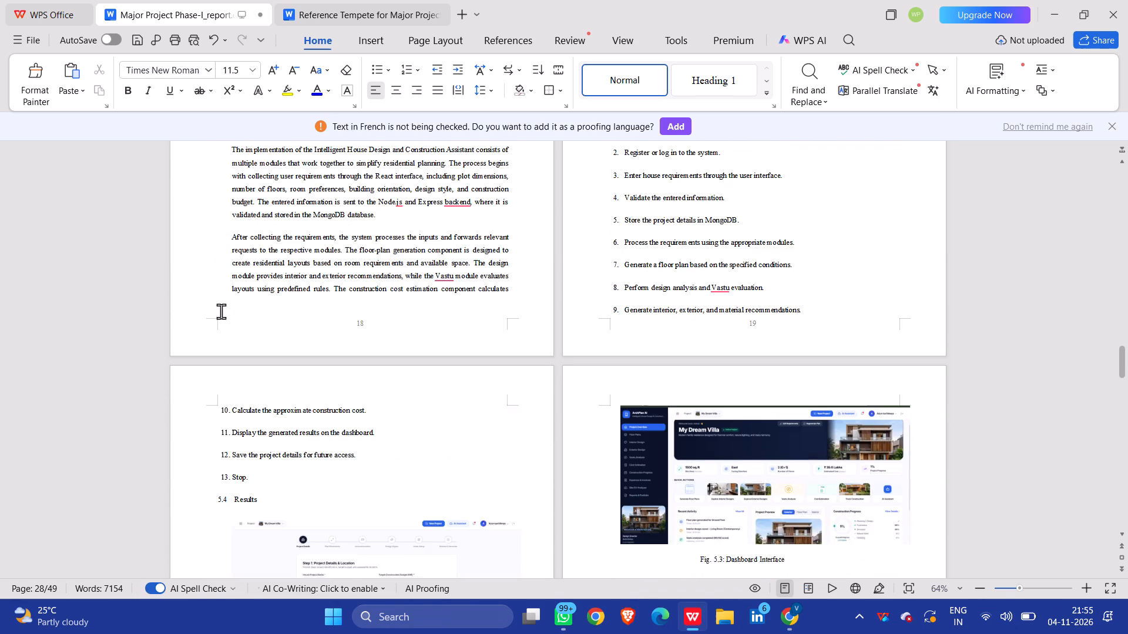
scroll(221, 311, "right", 1)
scroll(221, 311, "down", 3)
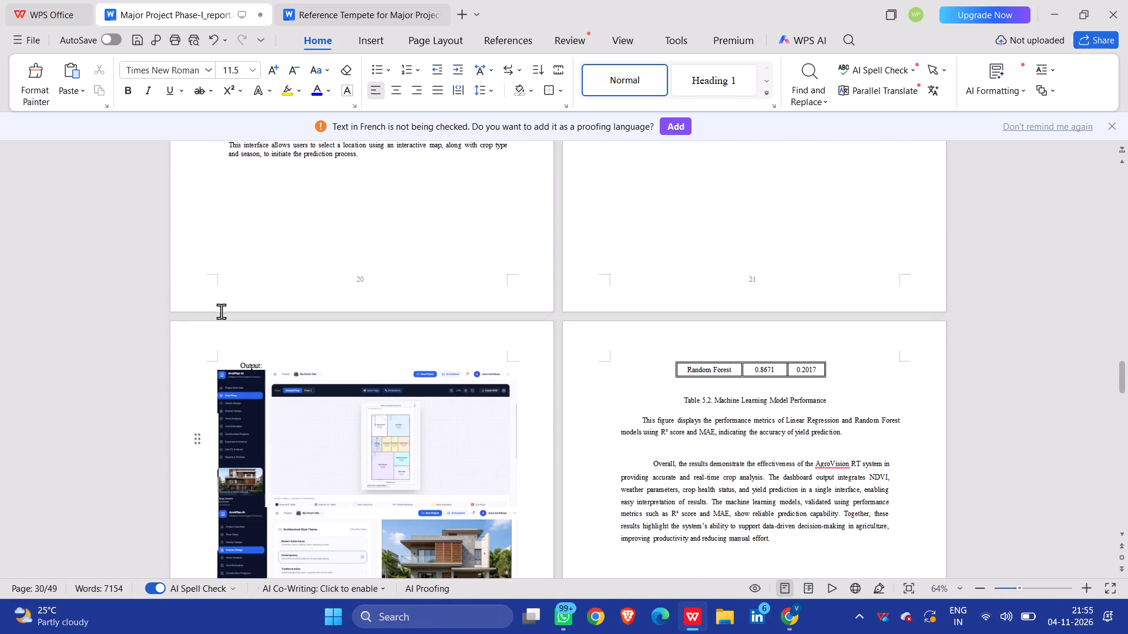
scroll(221, 311, "down", 4)
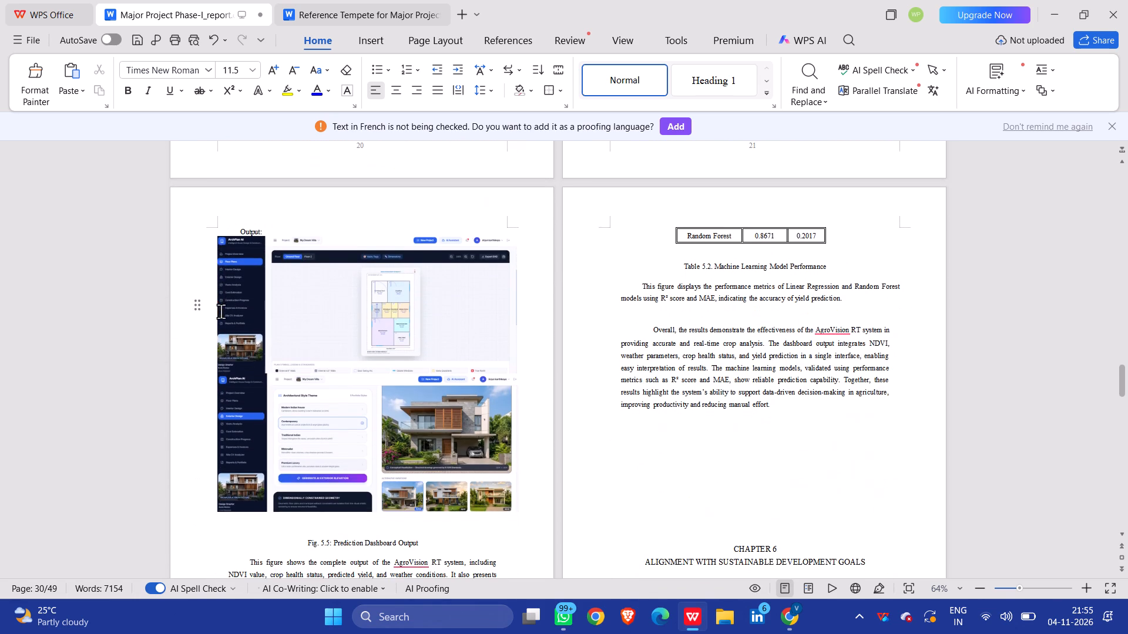
scroll(221, 311, "down", 1)
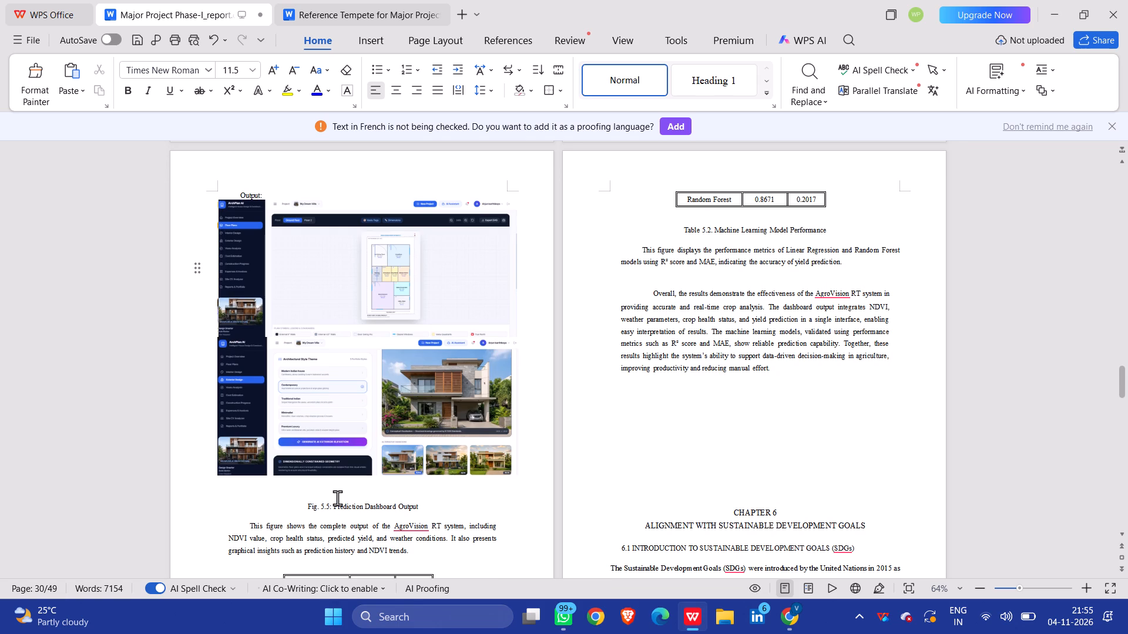
scroll(337, 500, "up", 5)
scroll(337, 500, "down", 1)
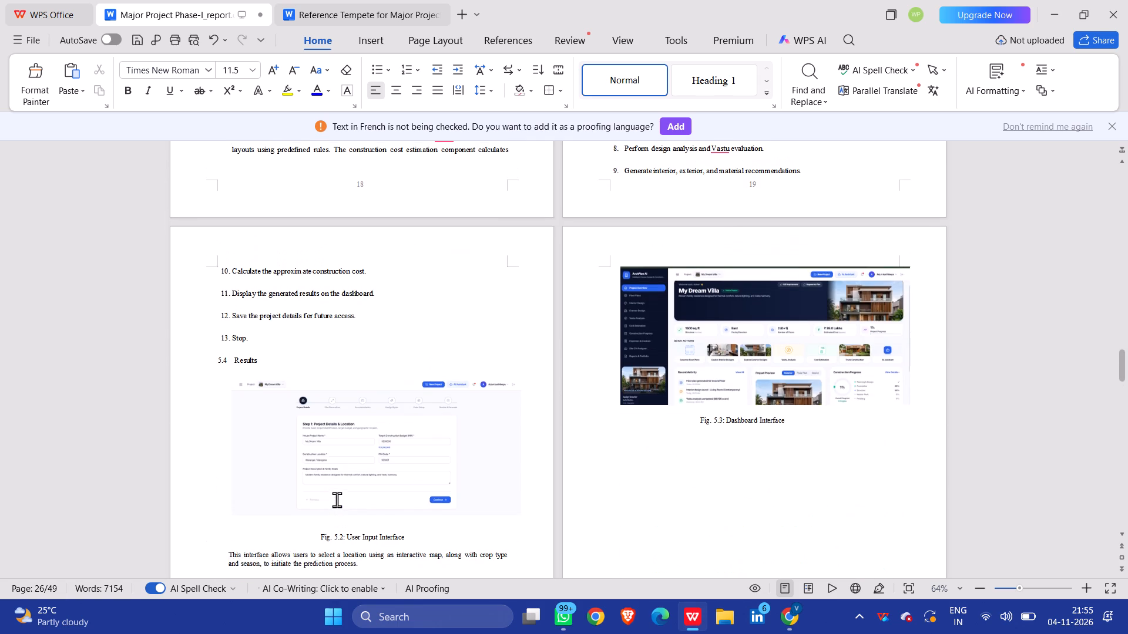
scroll(337, 500, "down", 2)
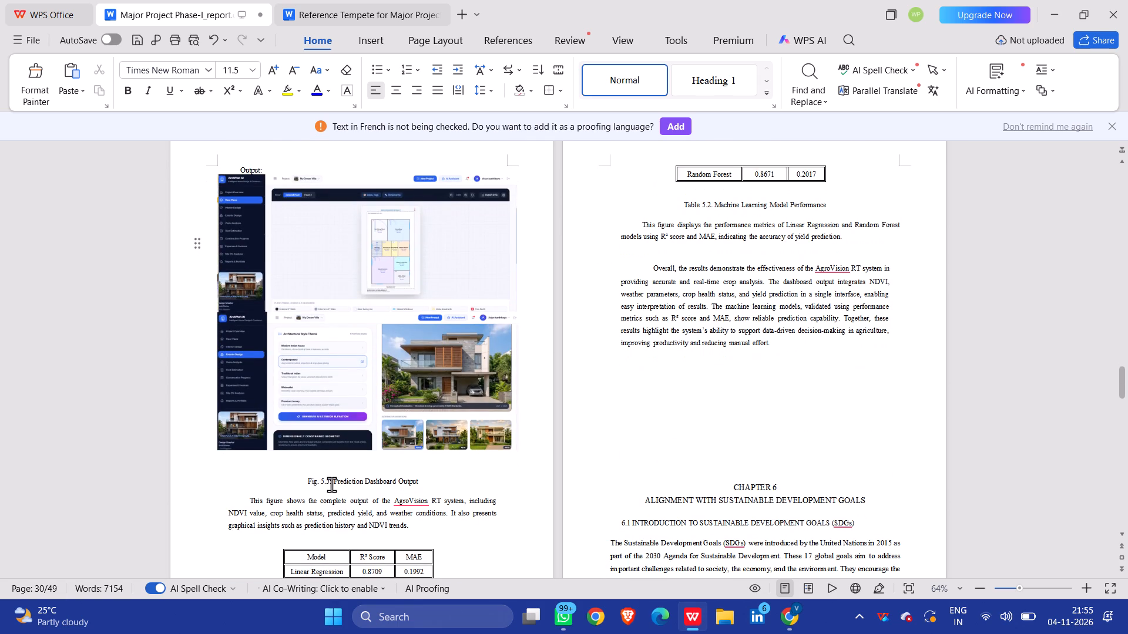
left_click(332, 479)
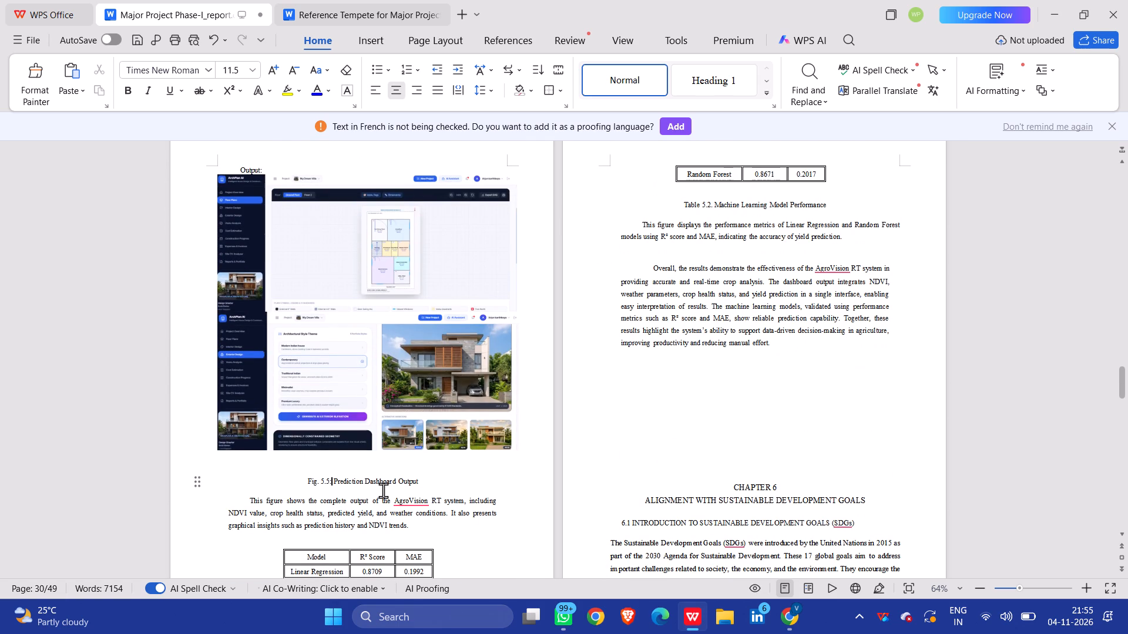
key("Left")
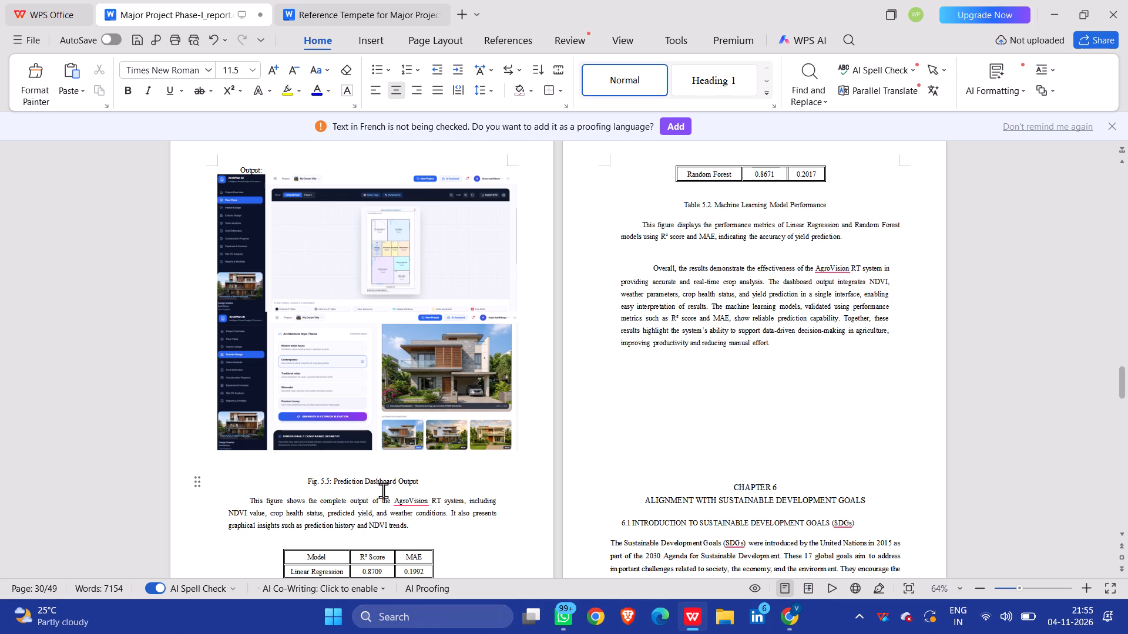
key("BackSpace")
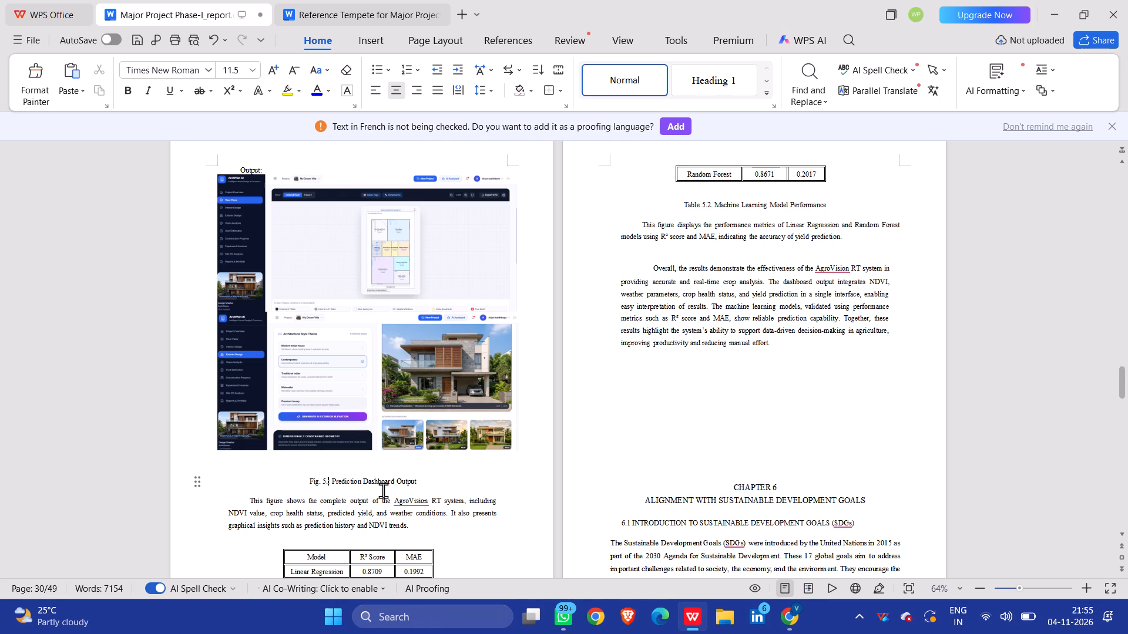
key("4")
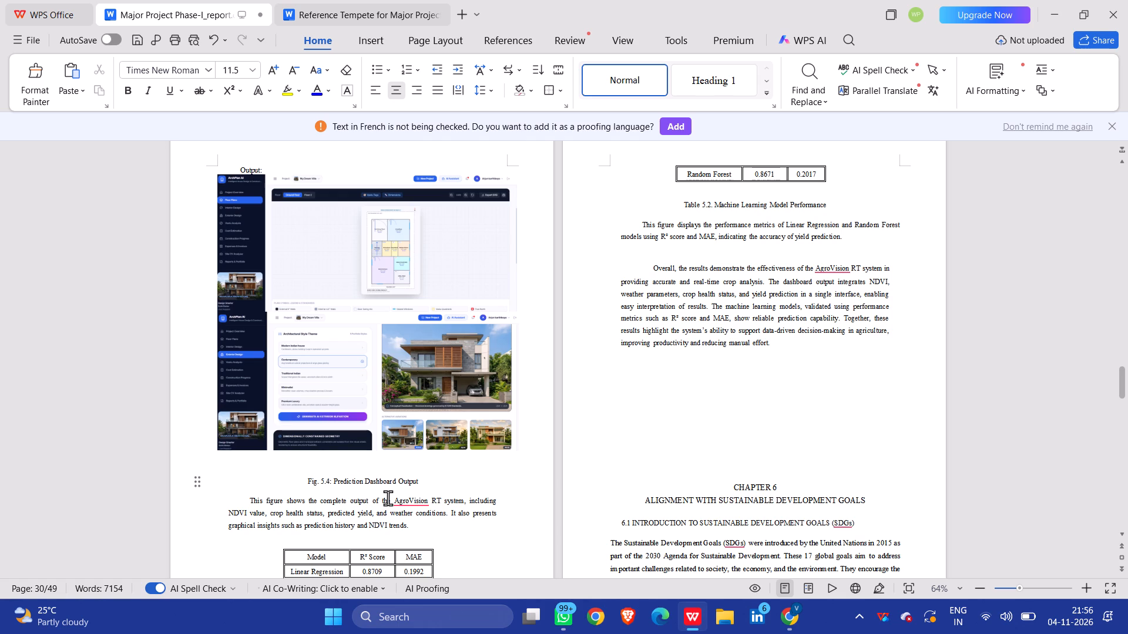
Delete the AgroVision description, the model performance table with its caption, and the closing results paragraphs between the Fig. 5.4 caption and Chapter 6.
scroll(422, 450, "down", 2)
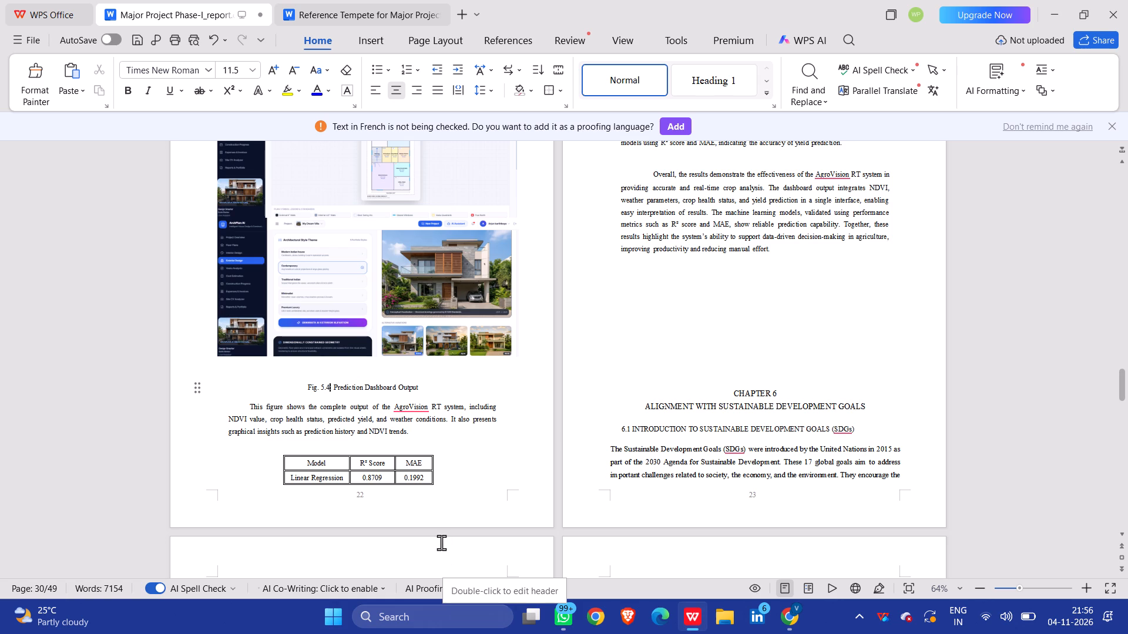
scroll(436, 481, "up", 2)
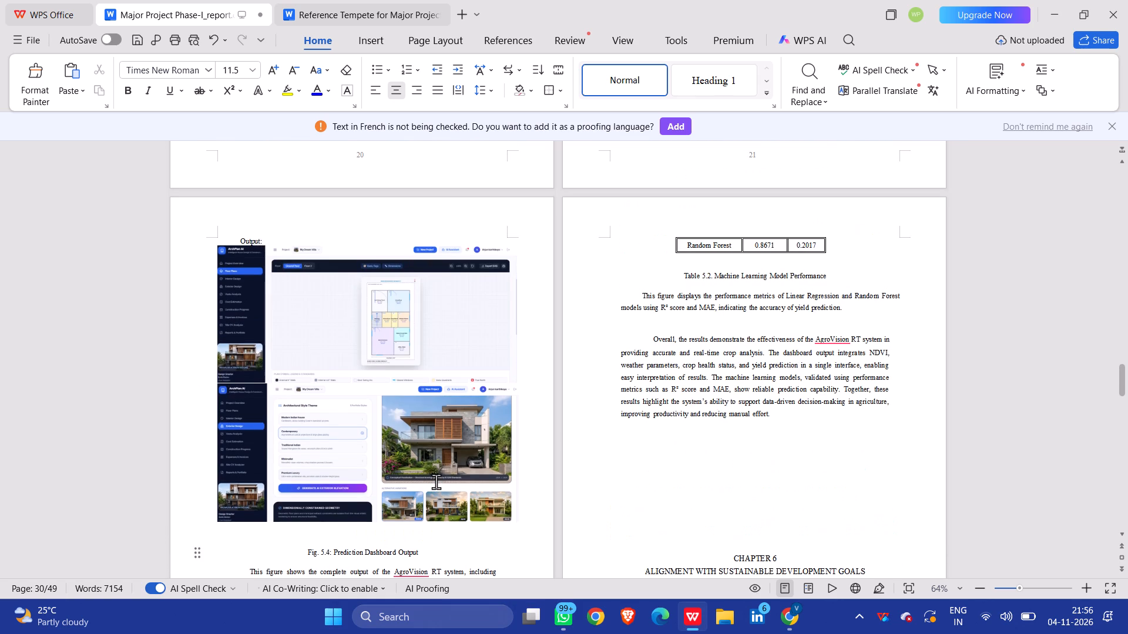
scroll(436, 481, "up", 1)
scroll(436, 481, "down", 1)
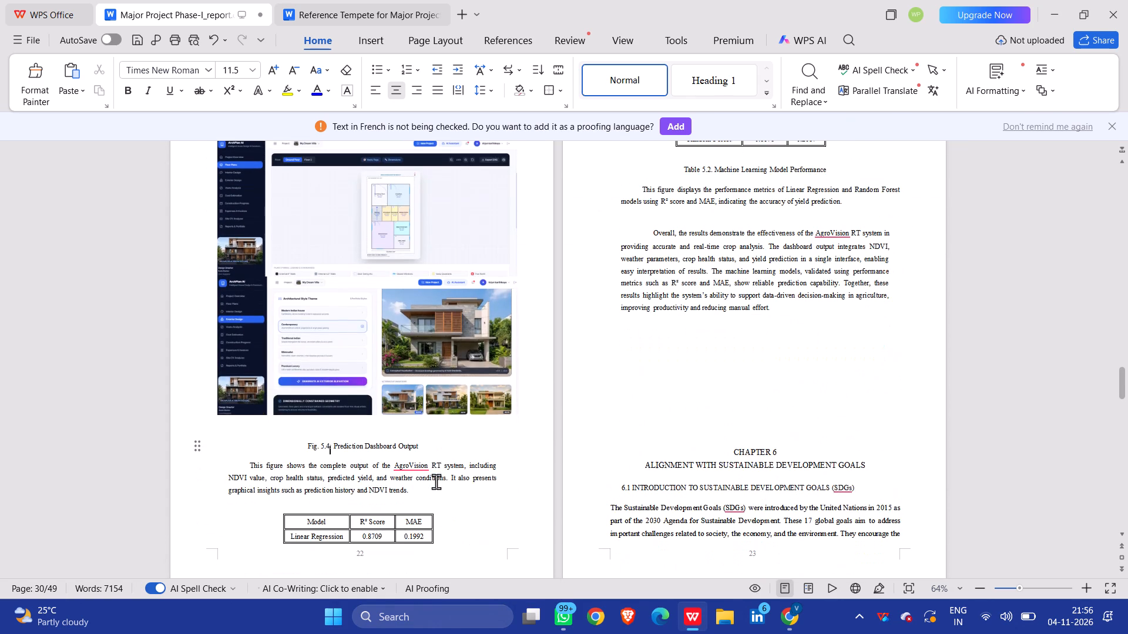
scroll(436, 481, "down", 1)
left_click_drag(236, 461, 421, 551)
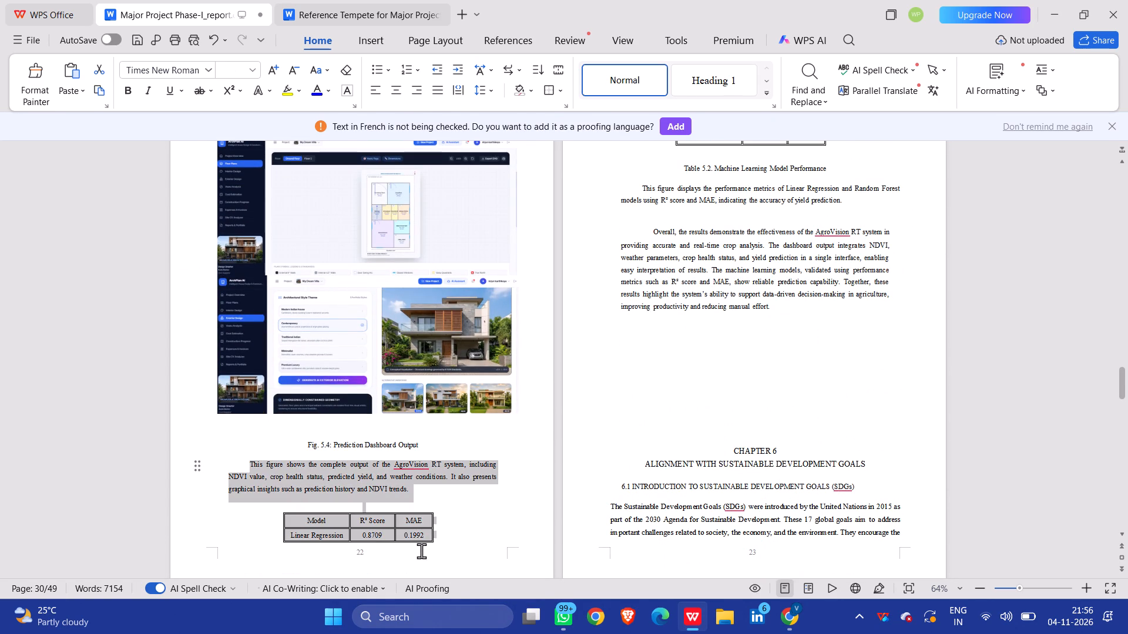
left_click_drag(421, 551, 585, 448)
key("BackSpace")
Insert blank lines before the Chapter 6 heading so that it starts at the top of the next page.
scroll(585, 448, "up", 1)
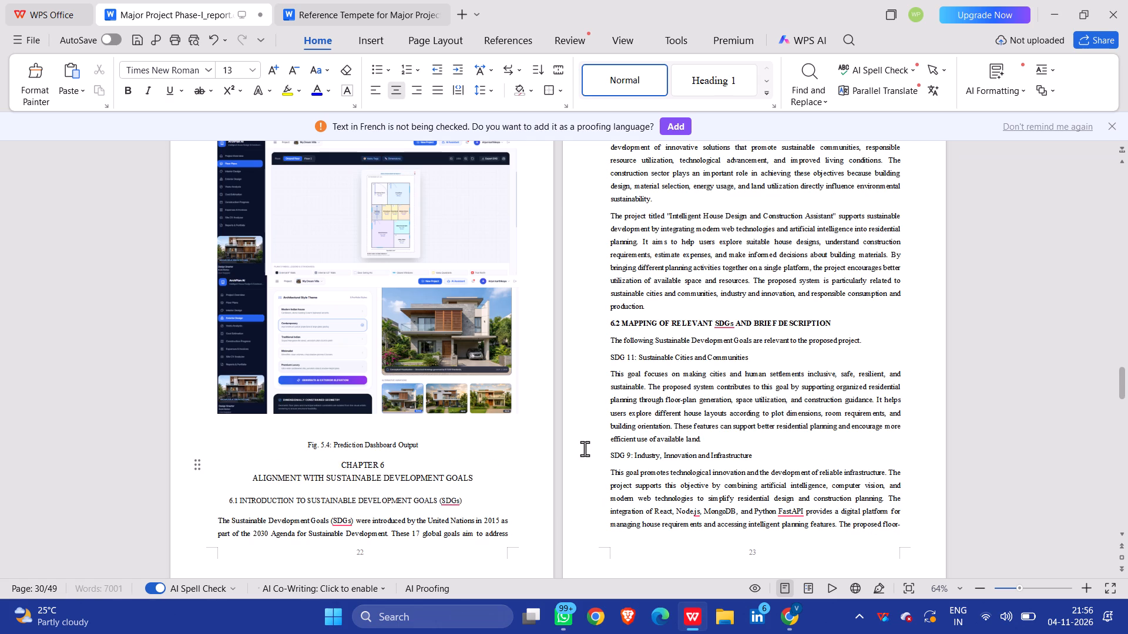
scroll(585, 448, "up", 1)
key("Return")
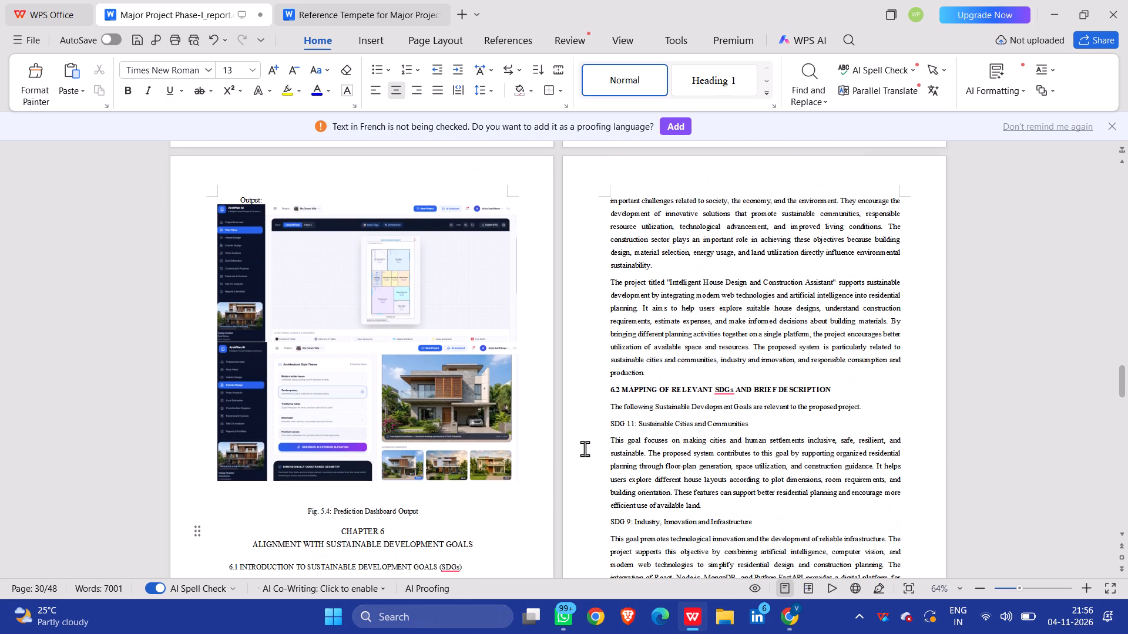
key("Return")
key("Return")
key("Return")
key("Return")
key("Return")
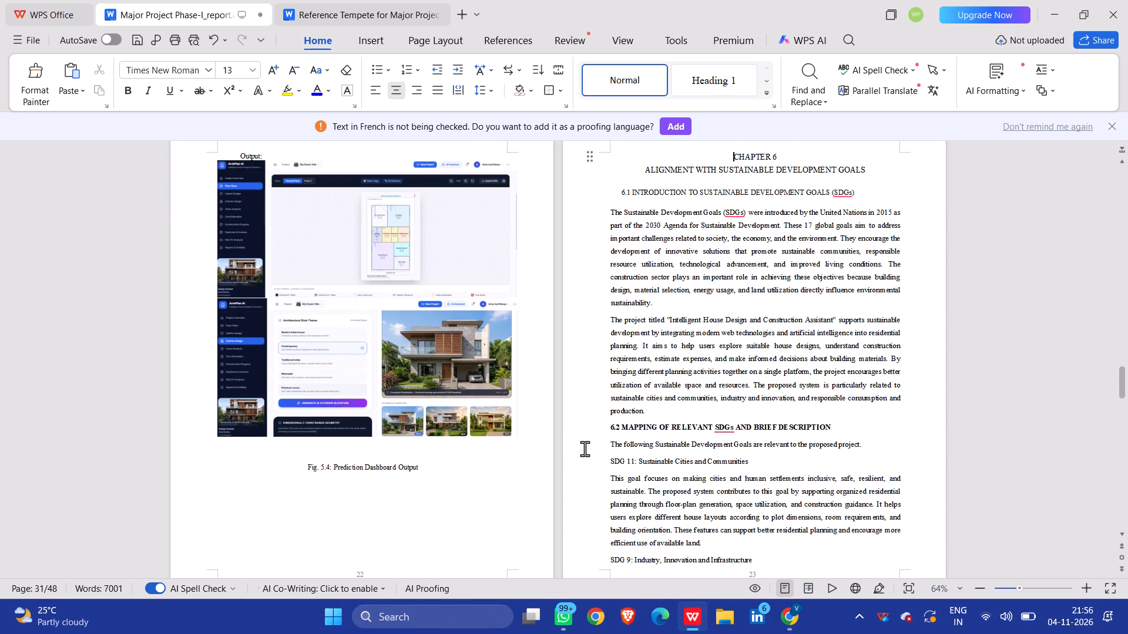
Examine the layout of the output figure page and the Chapter 6 pages that follow it.
scroll(585, 448, "up", 4)
scroll(585, 448, "down", 3)
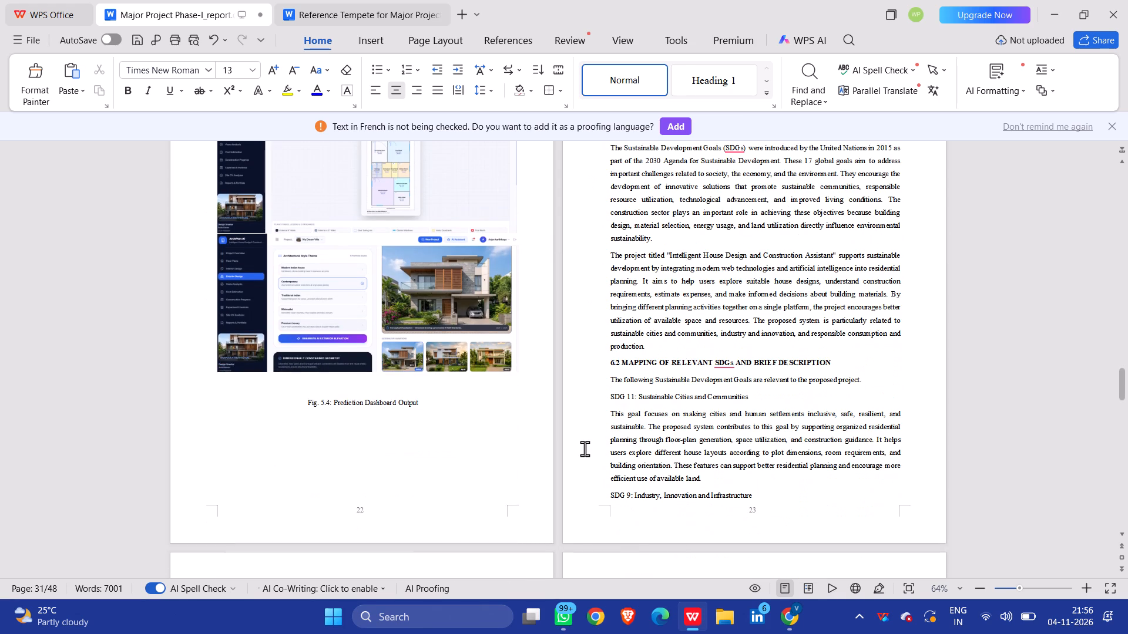
scroll(585, 448, "down", 2)
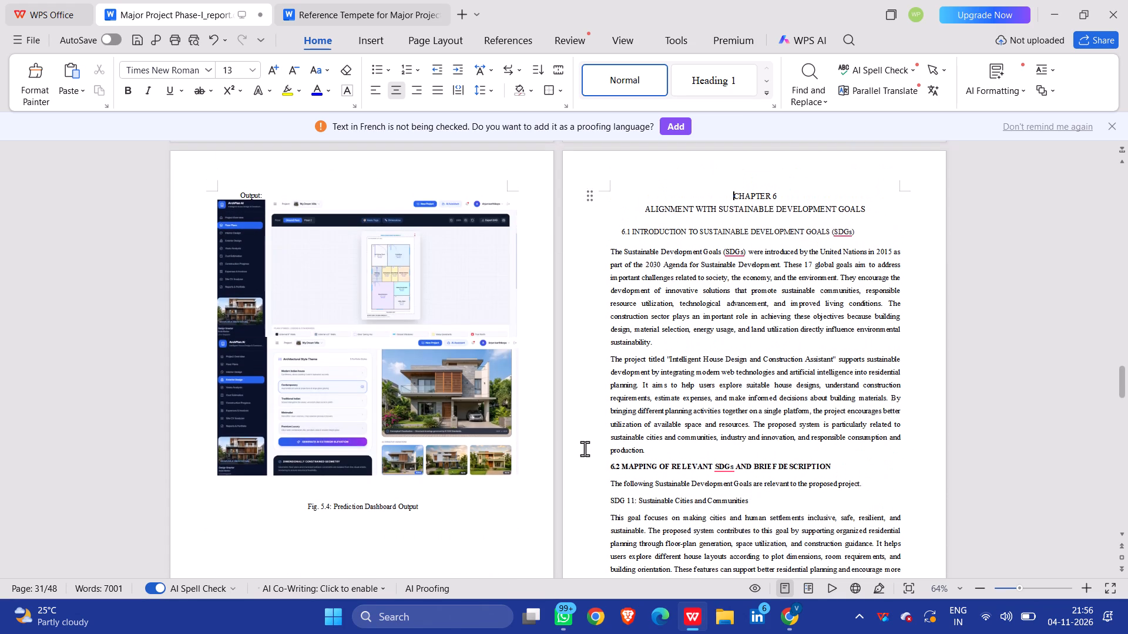
scroll(585, 448, "down", 1)
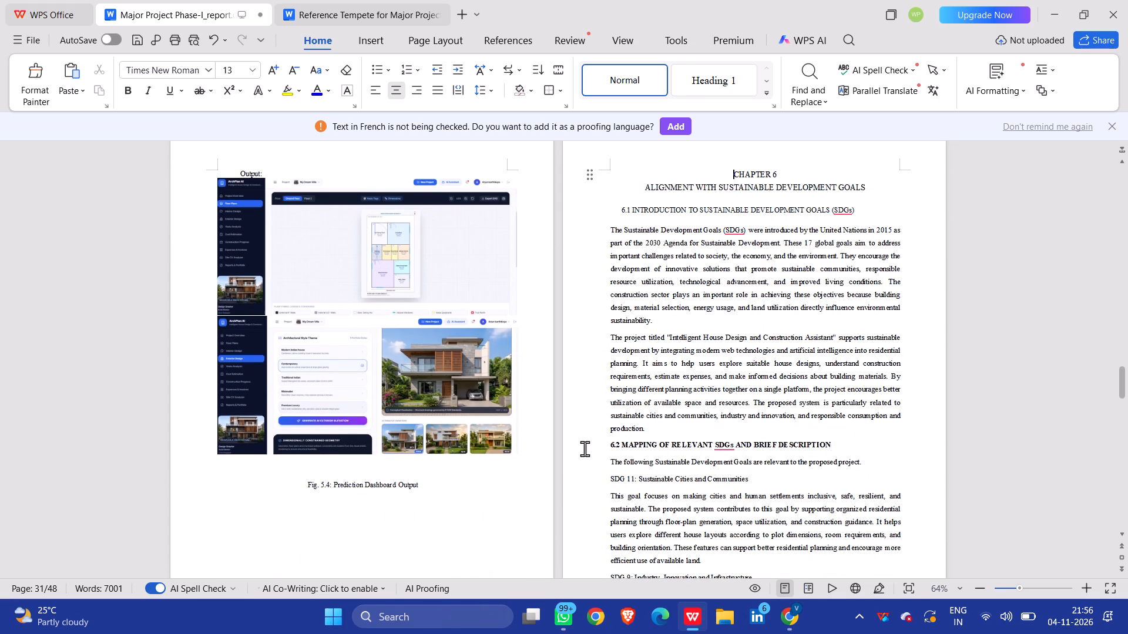
scroll(585, 448, "down", 1)
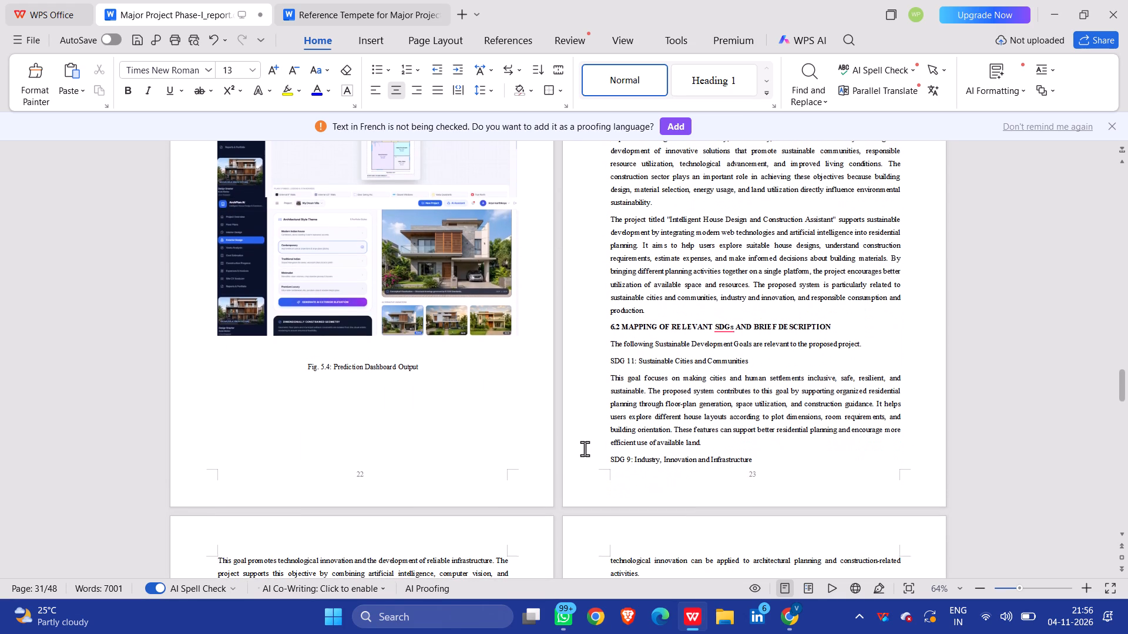
scroll(585, 448, "down", 4)
scroll(585, 448, "up", 1)
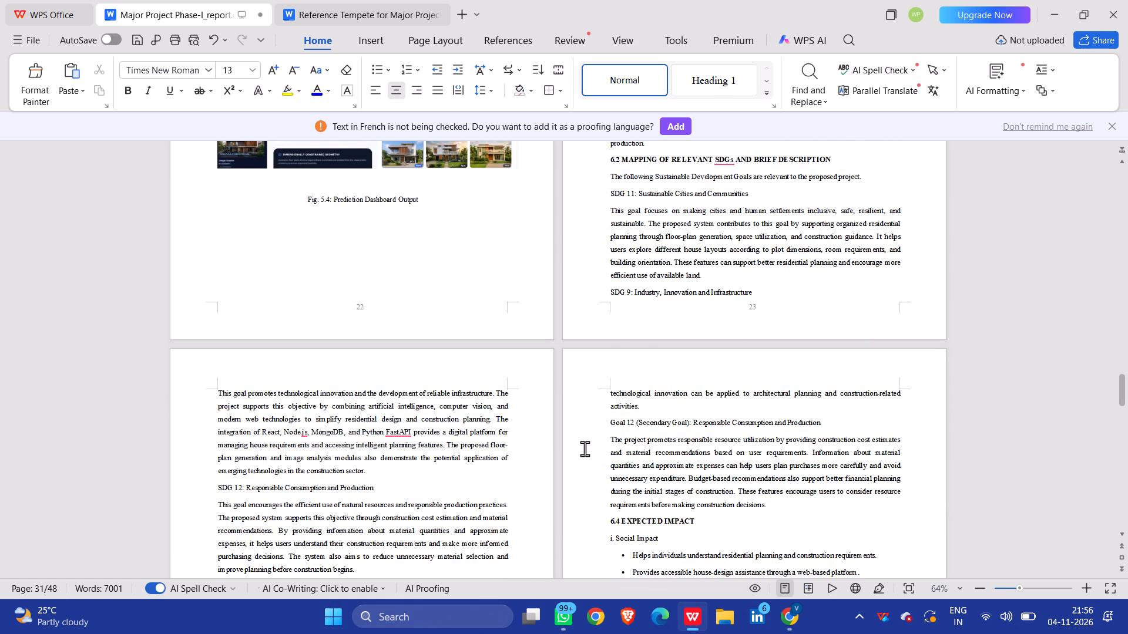
scroll(585, 448, "up", 3)
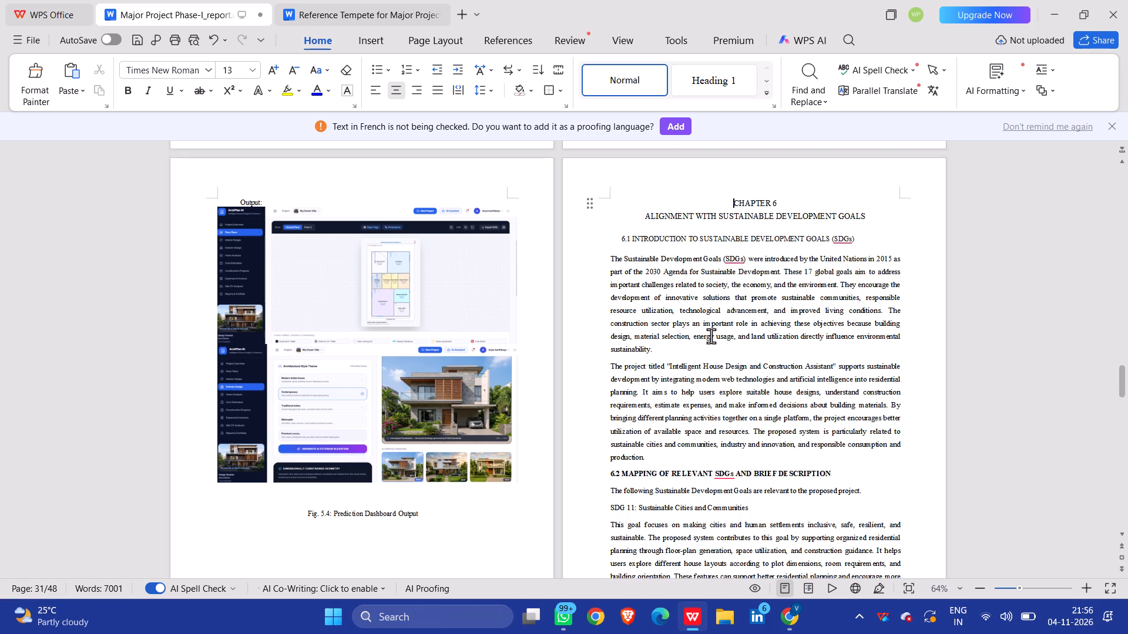
Review the report from Chapter 6 through Chapter 7 and the references to the first code listing, checking content and page layout.
scroll(711, 336, "down", 5)
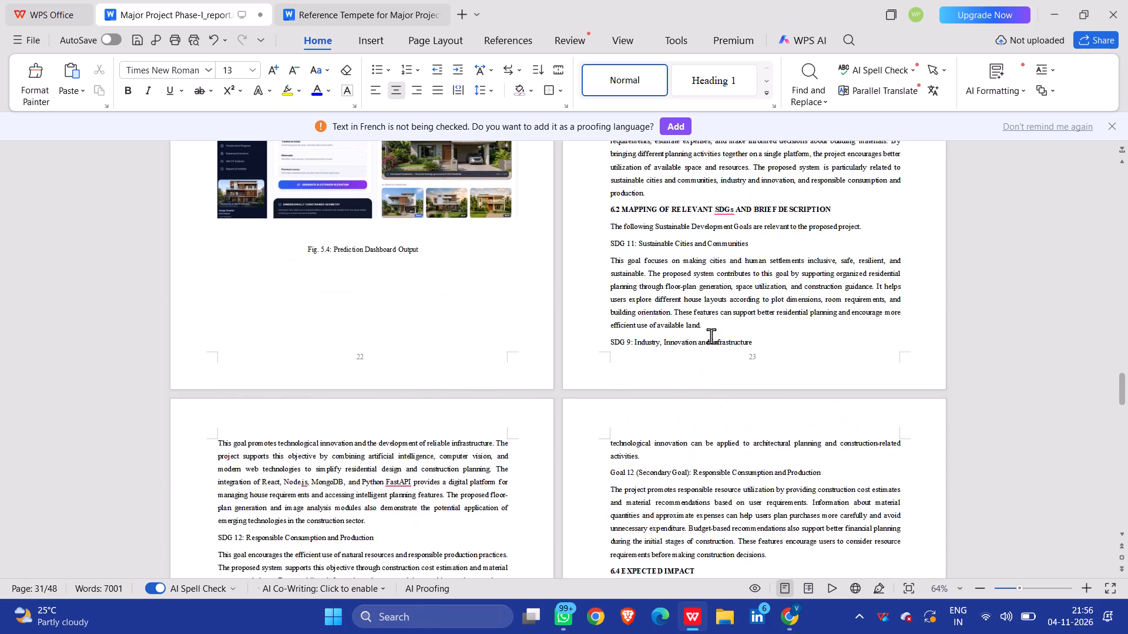
scroll(711, 336, "down", 5)
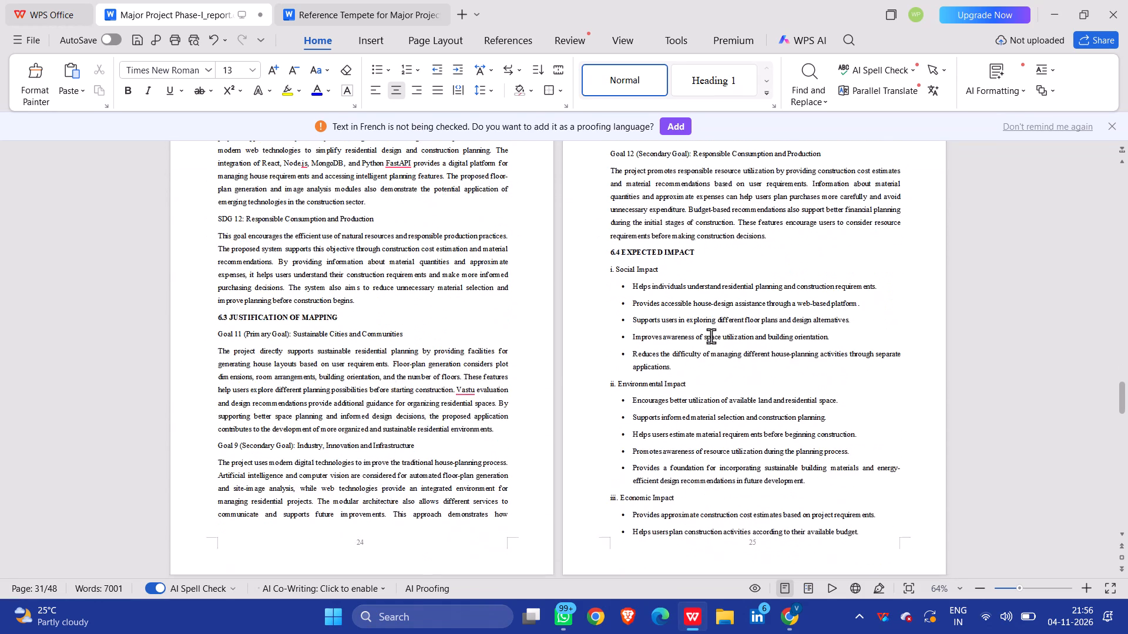
scroll(711, 336, "down", 4)
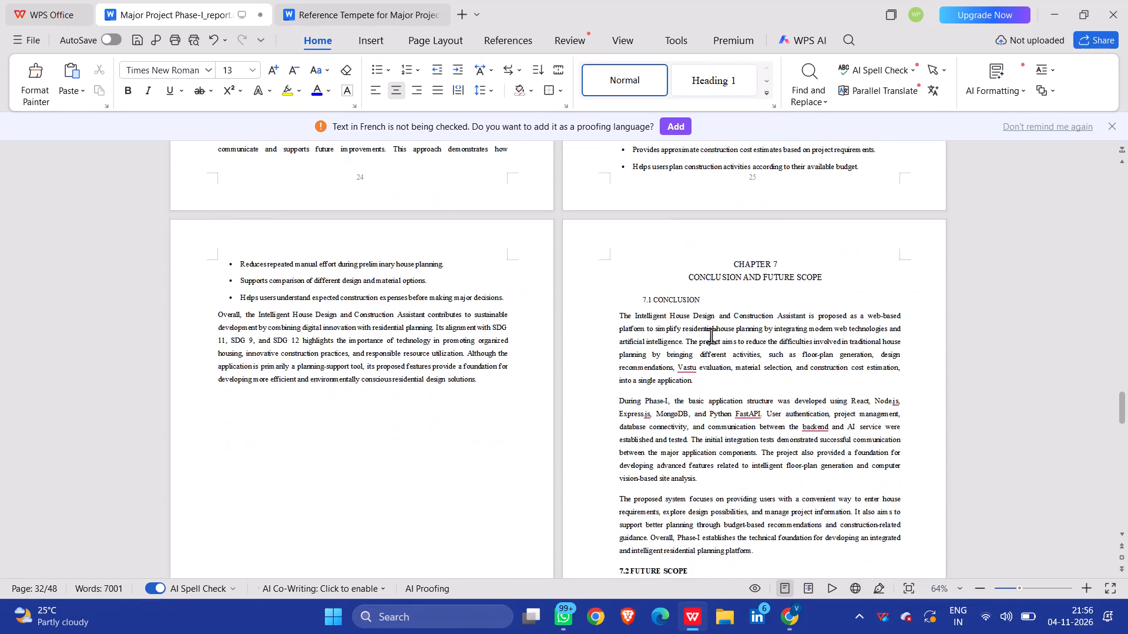
scroll(711, 336, "down", 3)
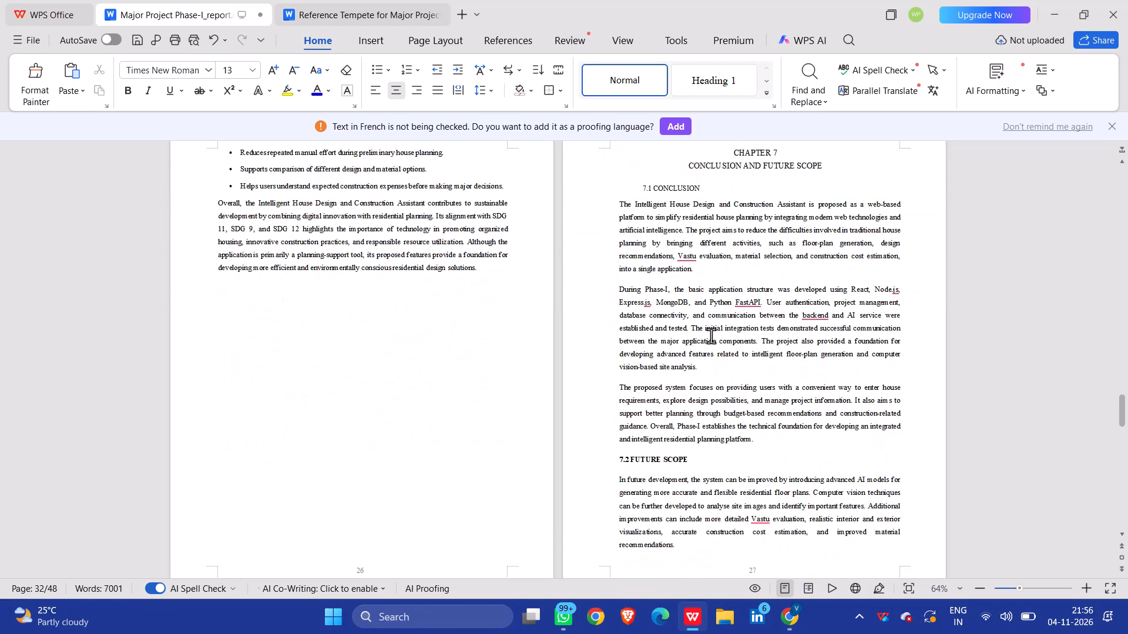
scroll(711, 336, "down", 4)
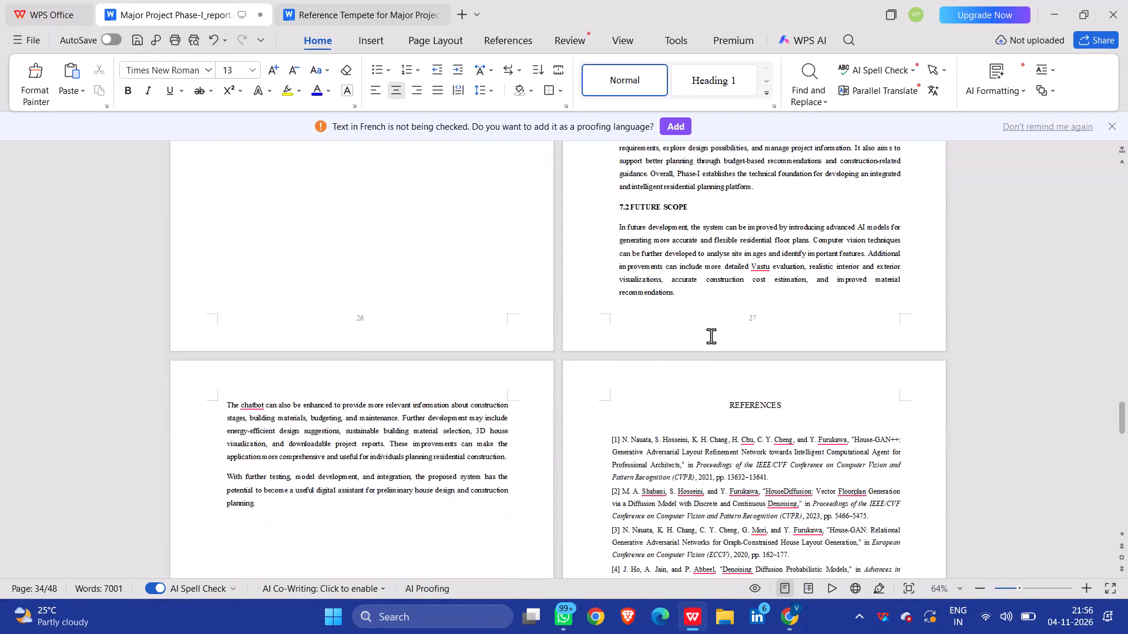
scroll(711, 336, "down", 8)
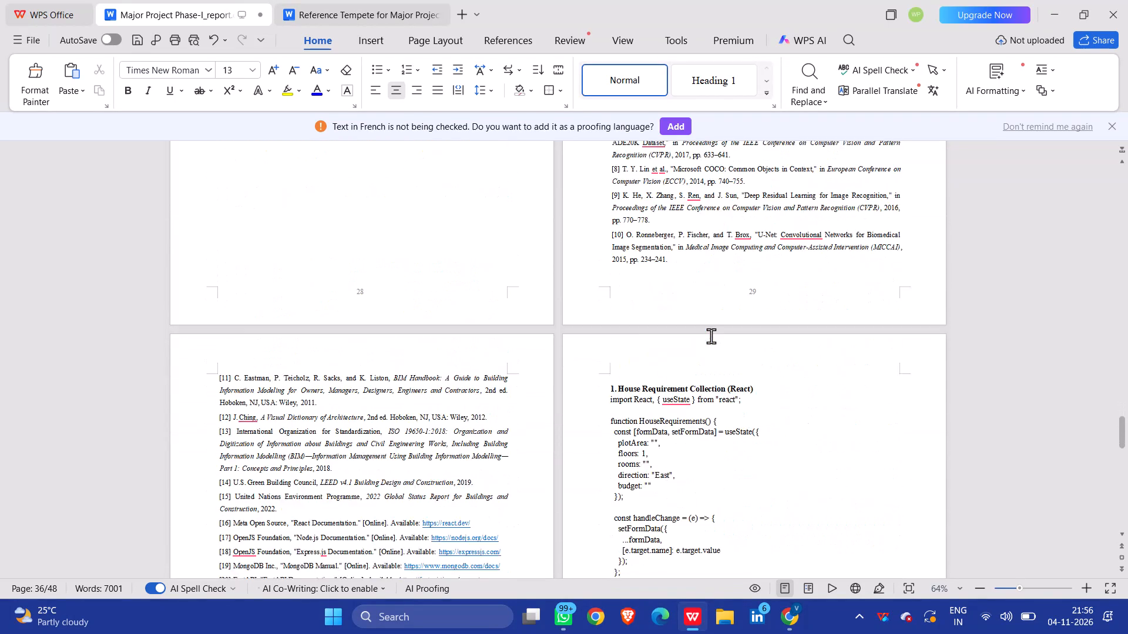
Look back over the report's results figures and earlier chapters, up to the title page and certificate.
scroll(711, 336, "up", 9)
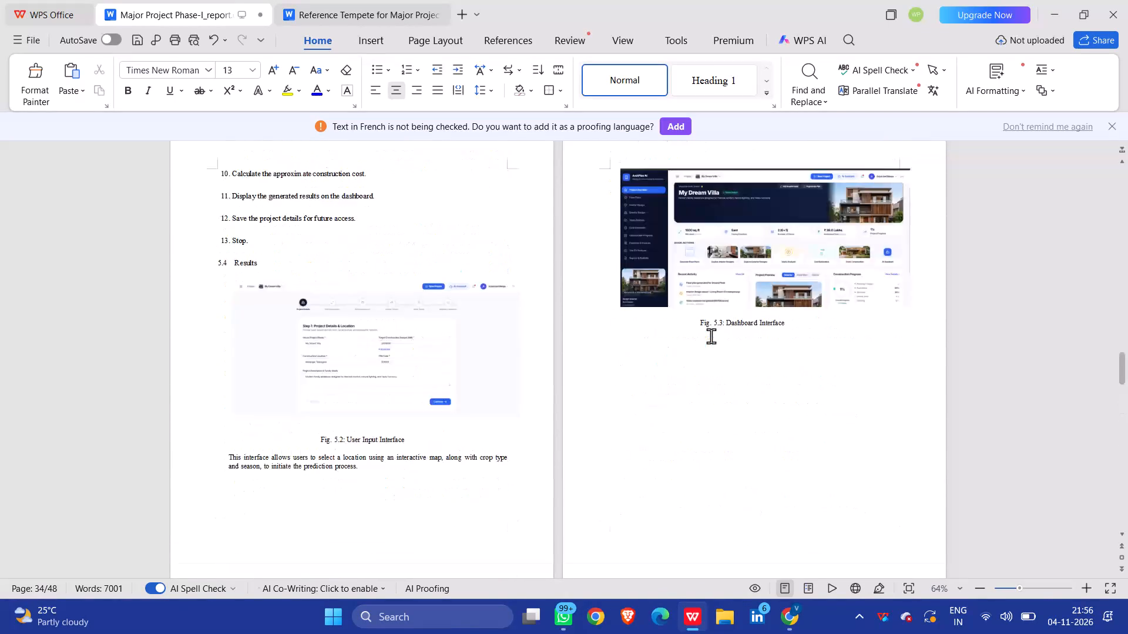
scroll(711, 336, "up", 13)
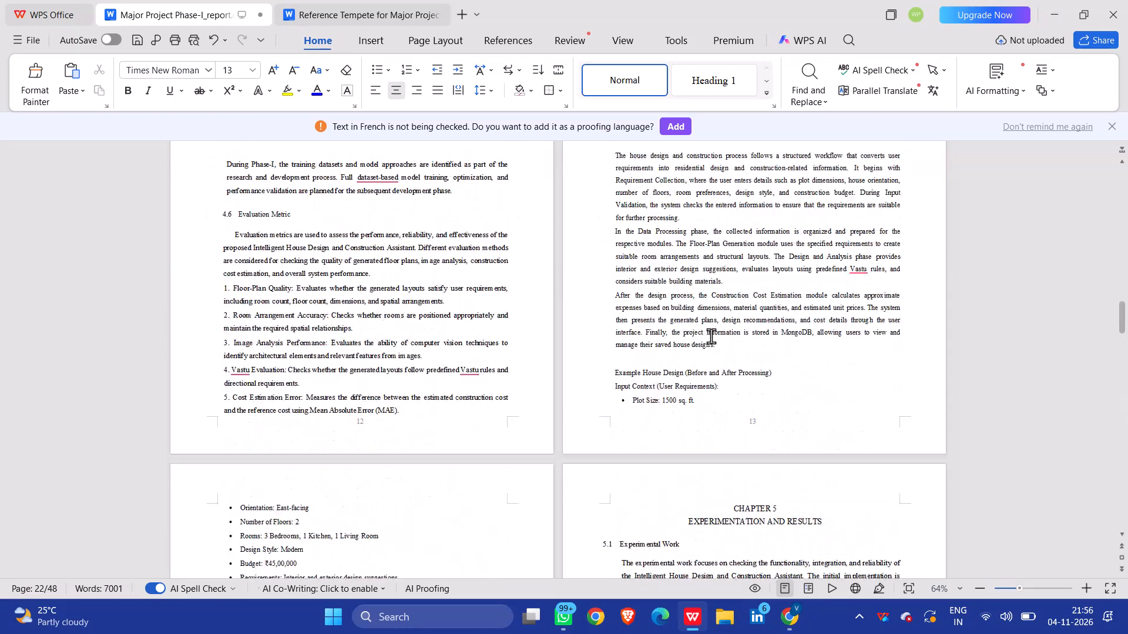
scroll(711, 336, "up", 13)
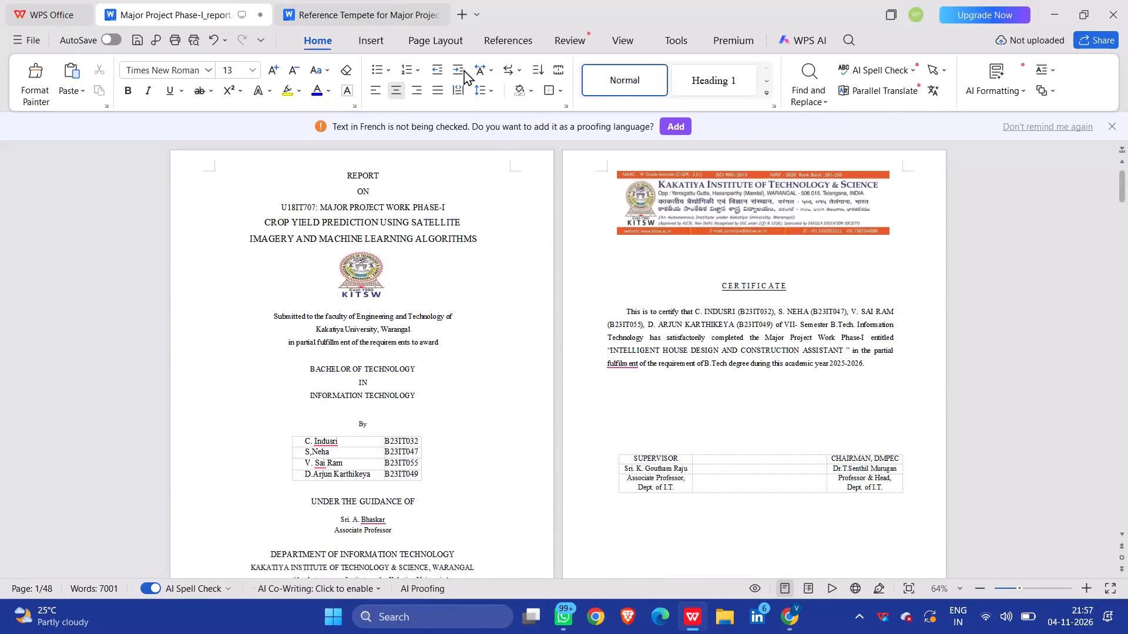
Examine the reference template from the Chapter 5 system workflow section through Chapters 6 and 7 to the references for comparison.
left_click(405, 0)
scroll(603, 437, "down", 4)
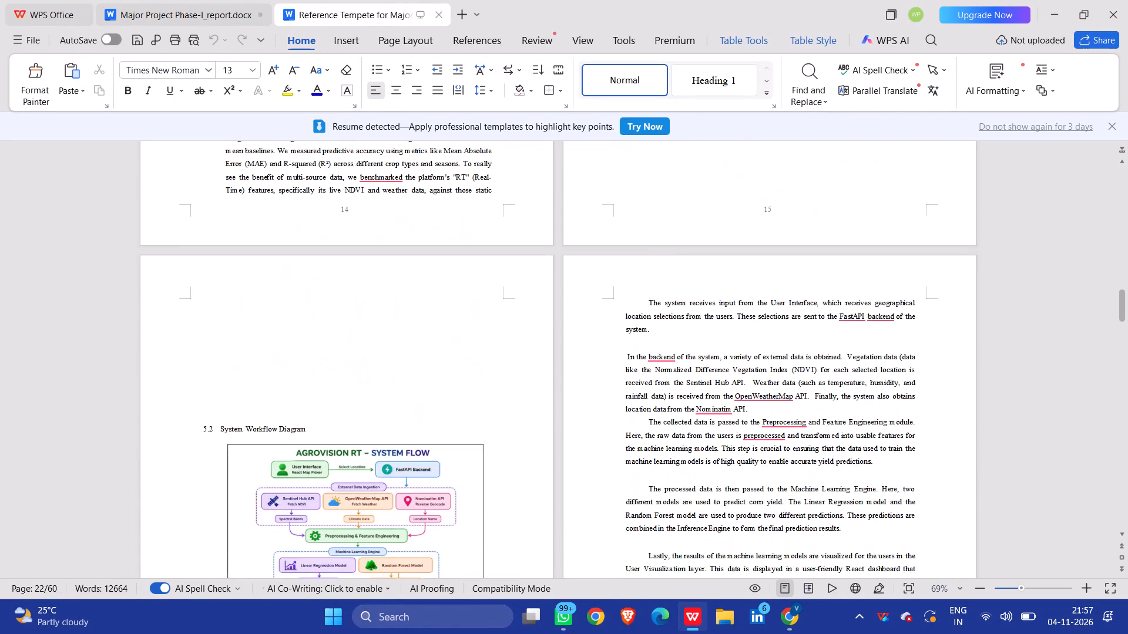
scroll(603, 437, "down", 7)
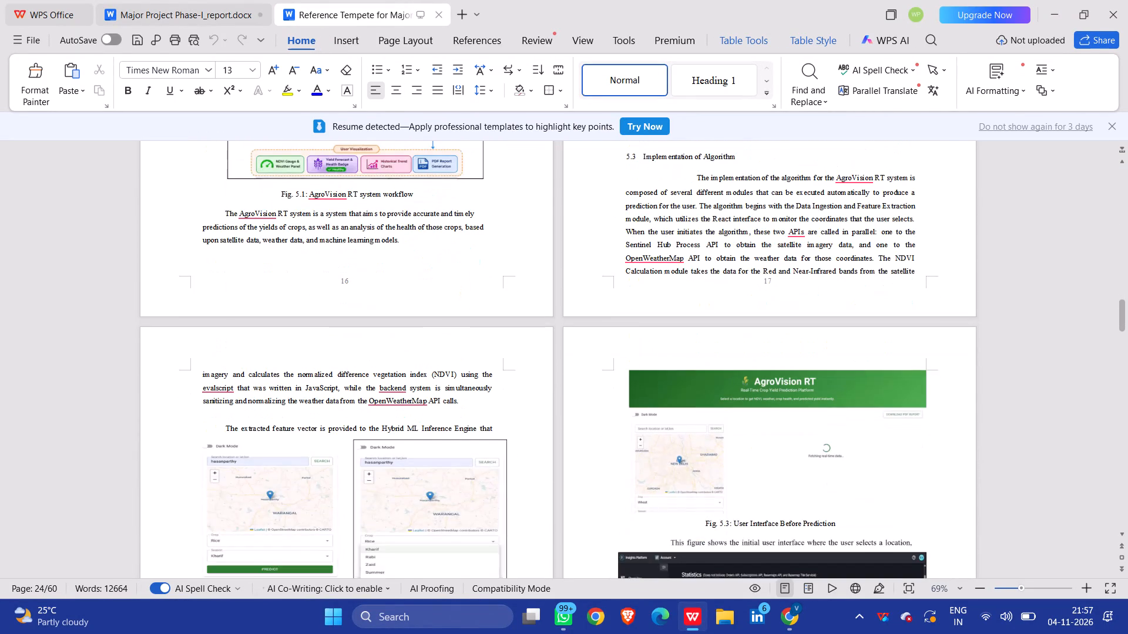
scroll(603, 437, "down", 5)
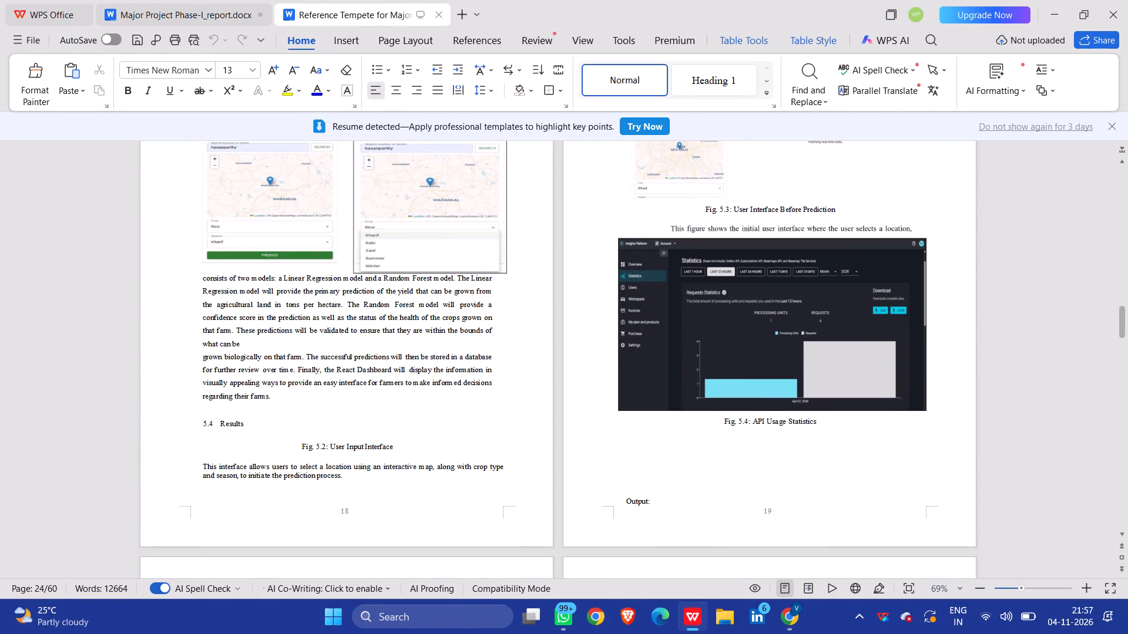
scroll(603, 437, "down", 1)
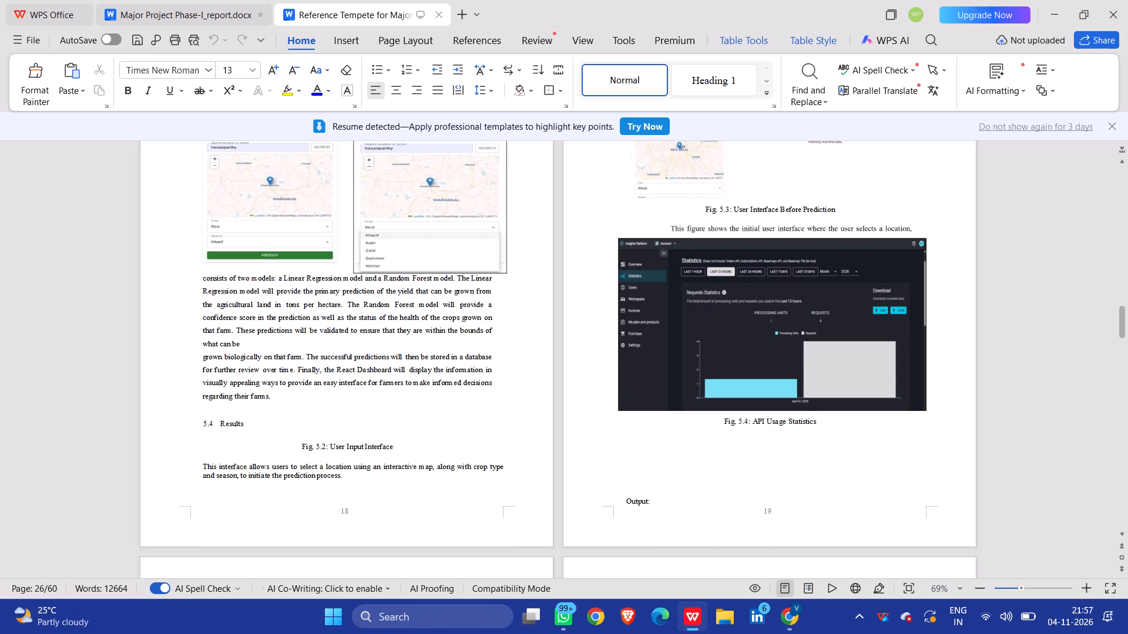
scroll(603, 437, "down", 8)
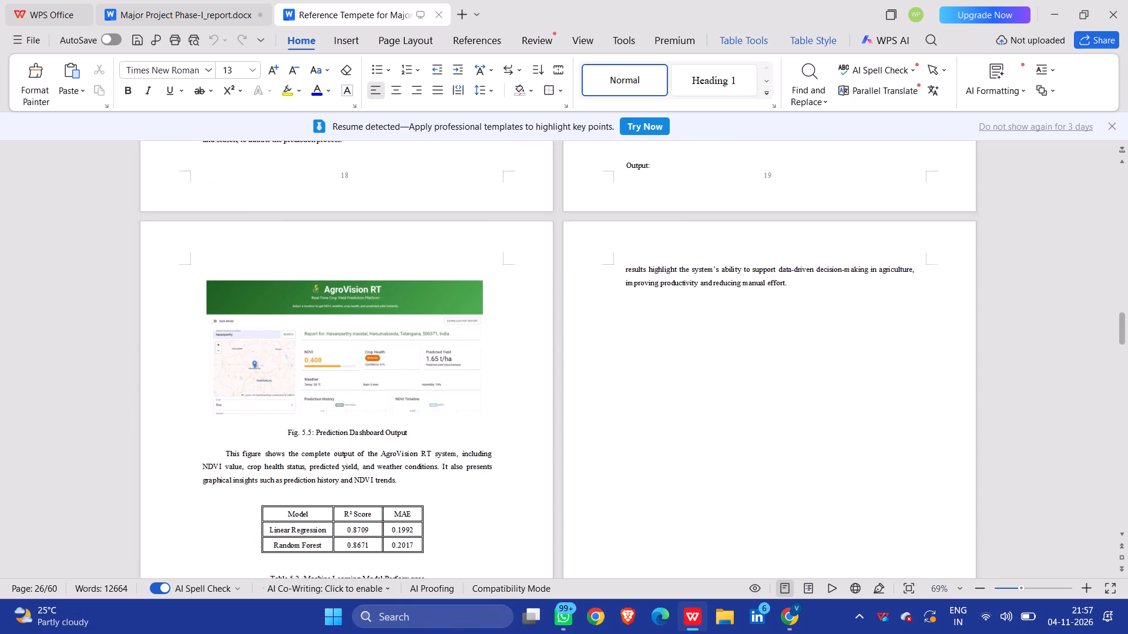
scroll(603, 437, "down", 11)
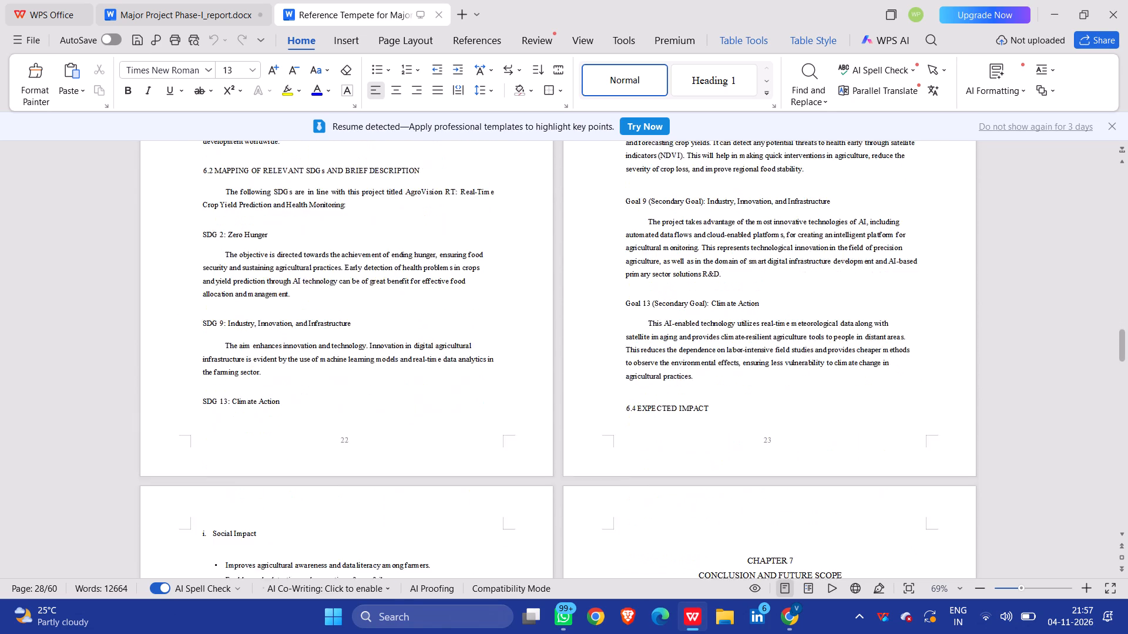
scroll(603, 437, "down", 8)
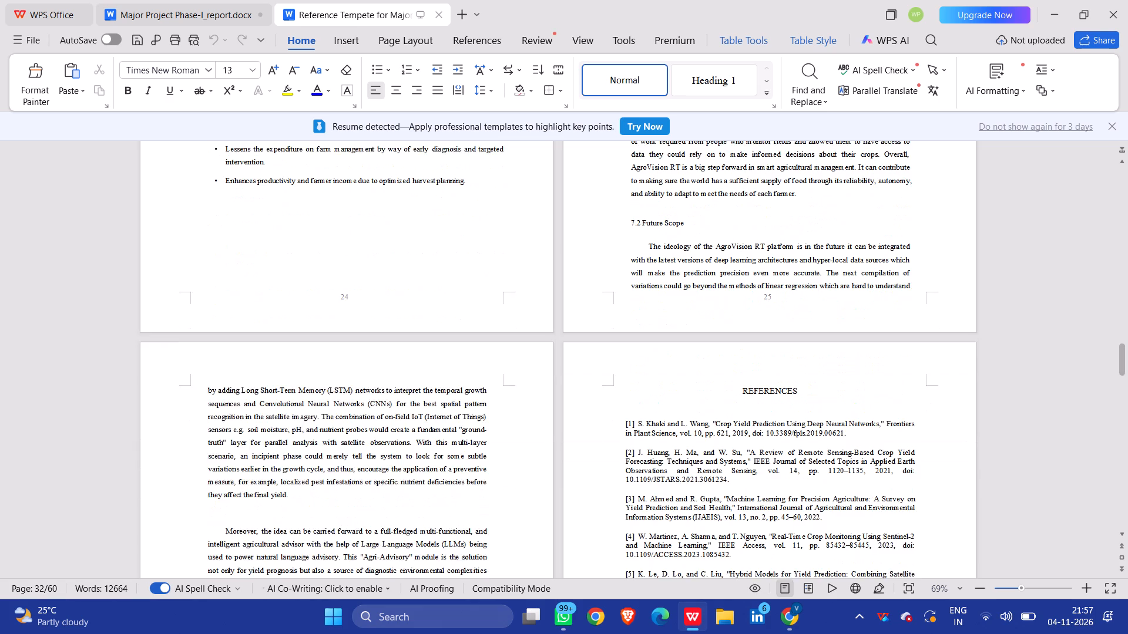
scroll(603, 437, "down", 4)
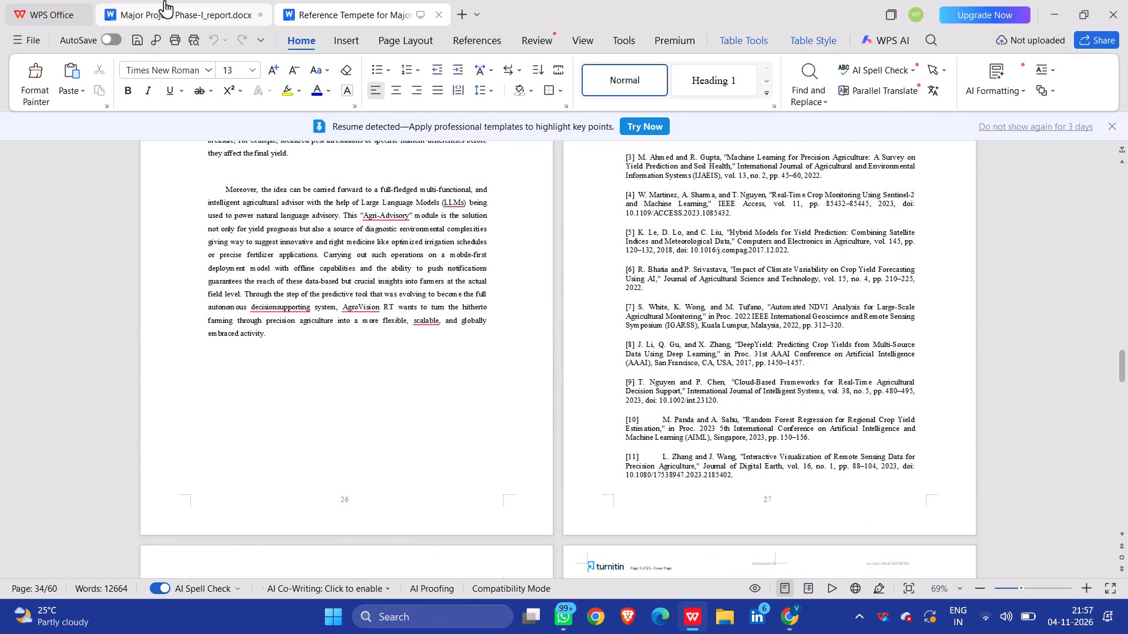
Return to the Major Project Phase-I report and check its front matter from the title page to the acknowledgement and abstract.
left_click(164, 0)
scroll(430, 379, "down", 3)
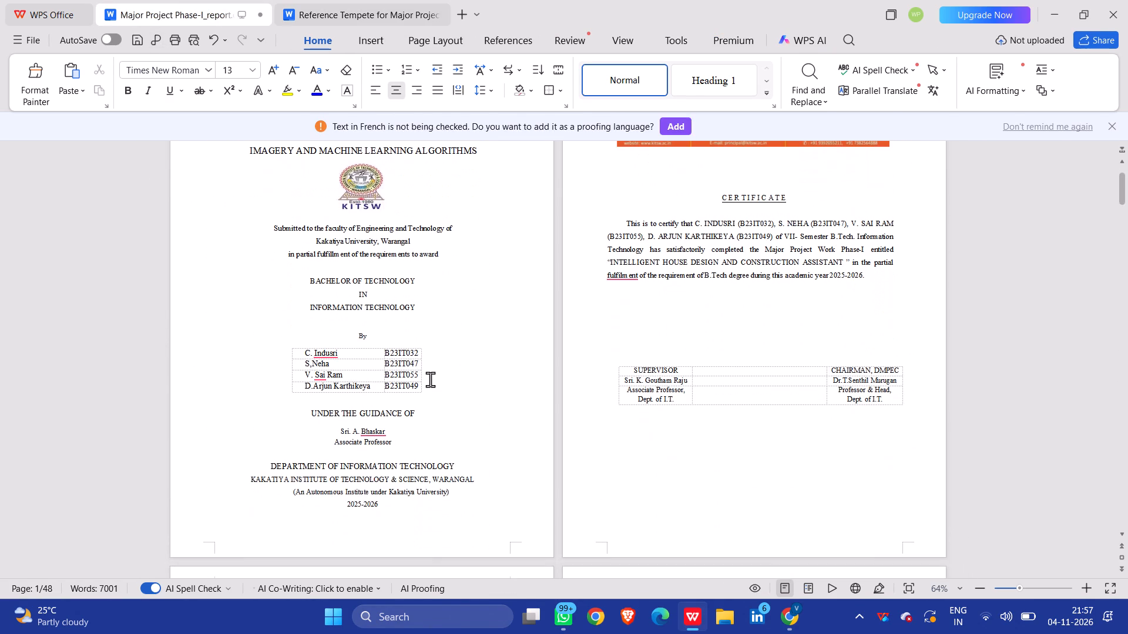
scroll(430, 379, "down", 4)
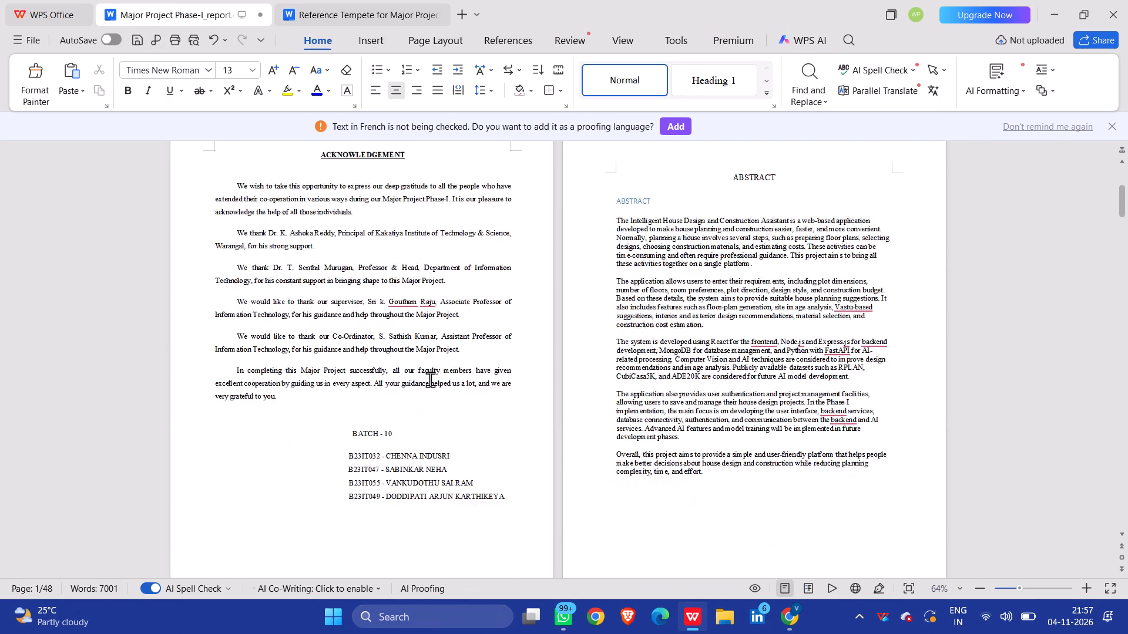
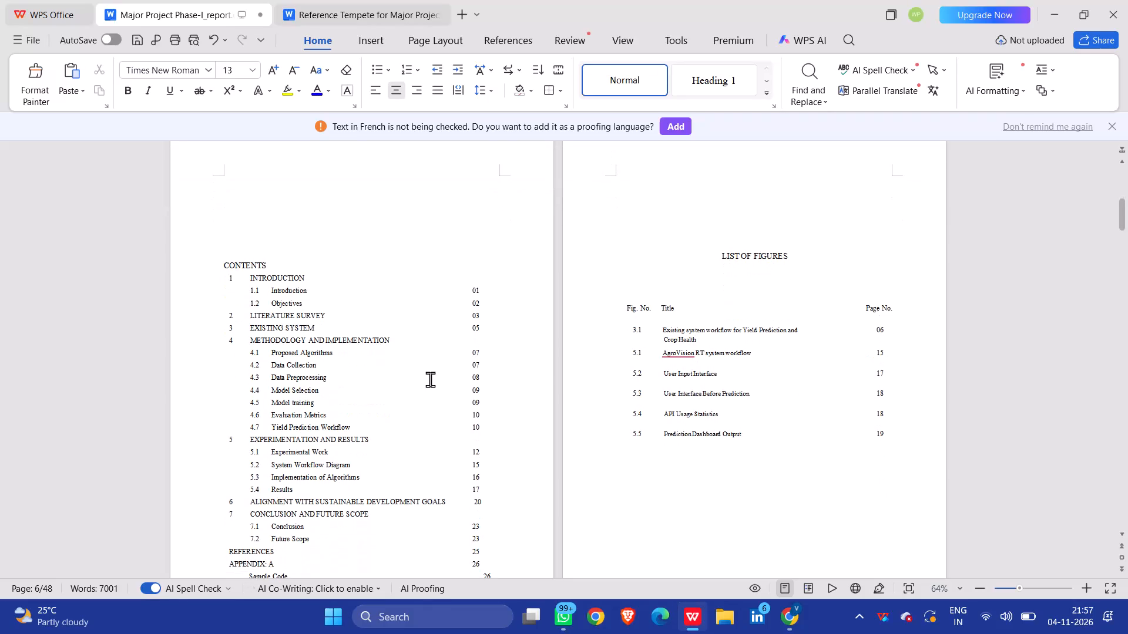
Examine the report's contents page, List of Figures and List of Tables, and the pages of Chapters 1 and 2.
scroll(430, 379, "down", 2)
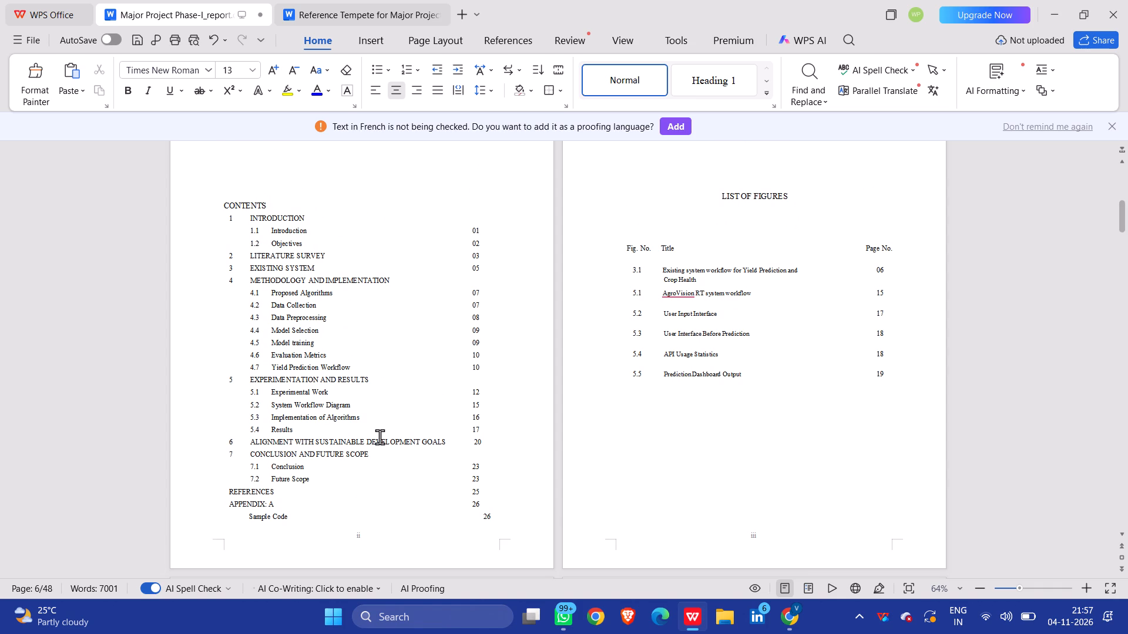
scroll(380, 437, "down", 1)
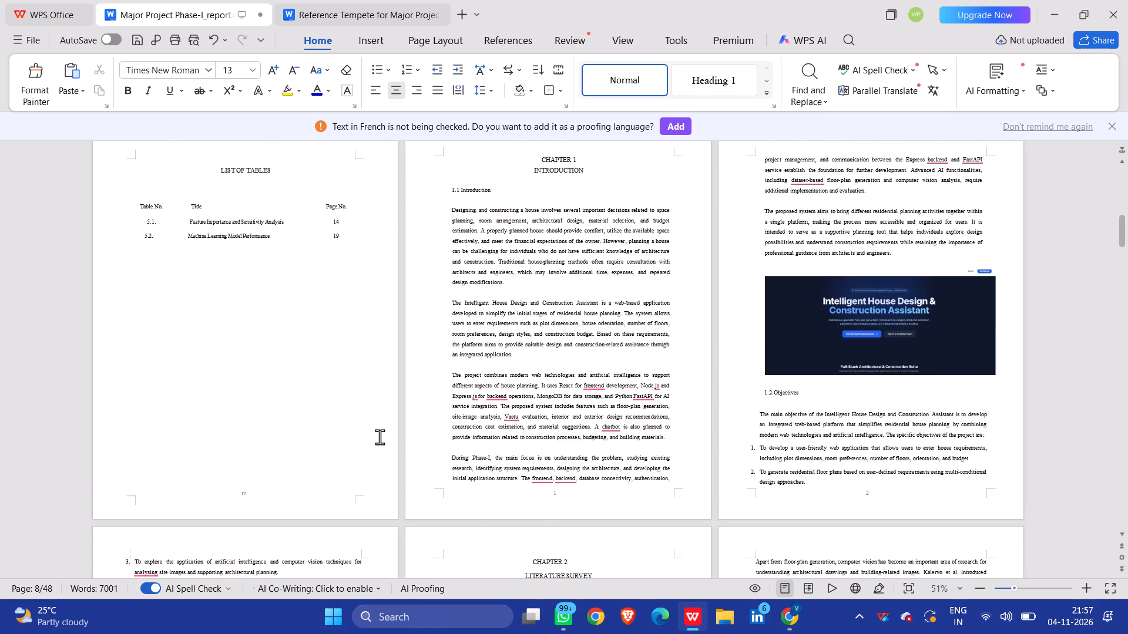
scroll(380, 437, "up", 5)
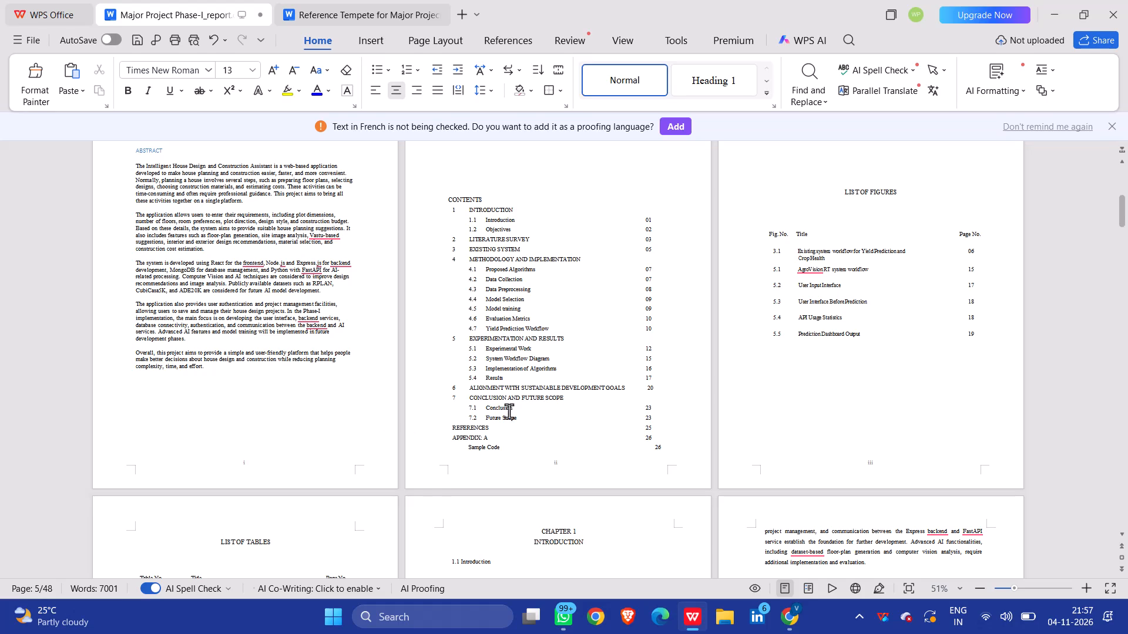
scroll(437, 451, "down", 3)
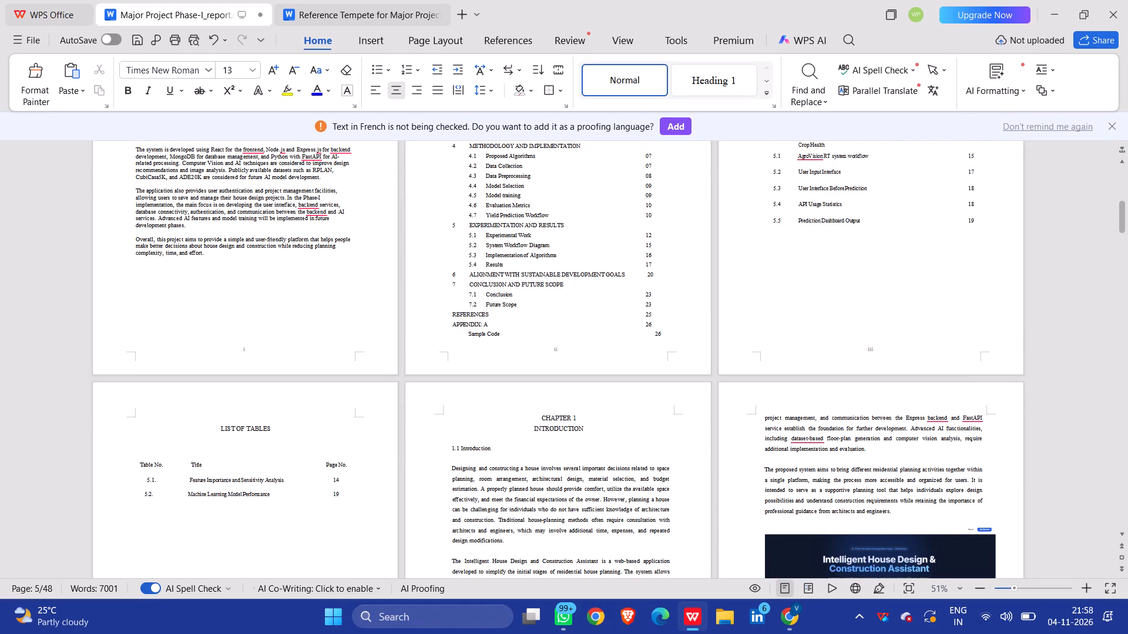
scroll(437, 451, "down", 4)
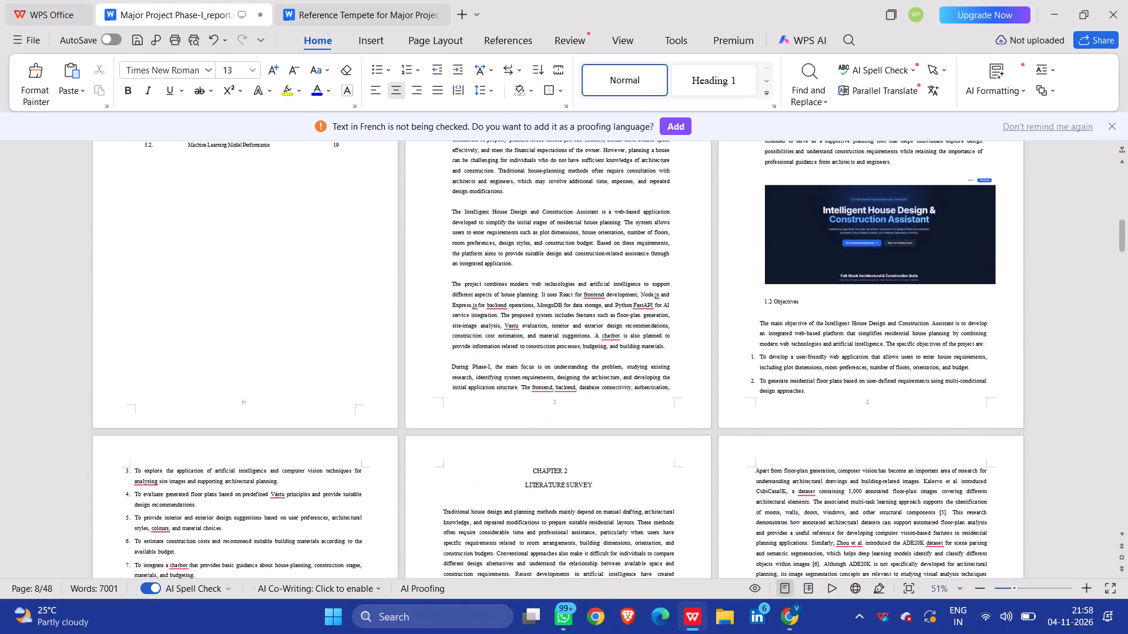
scroll(437, 451, "down", 3)
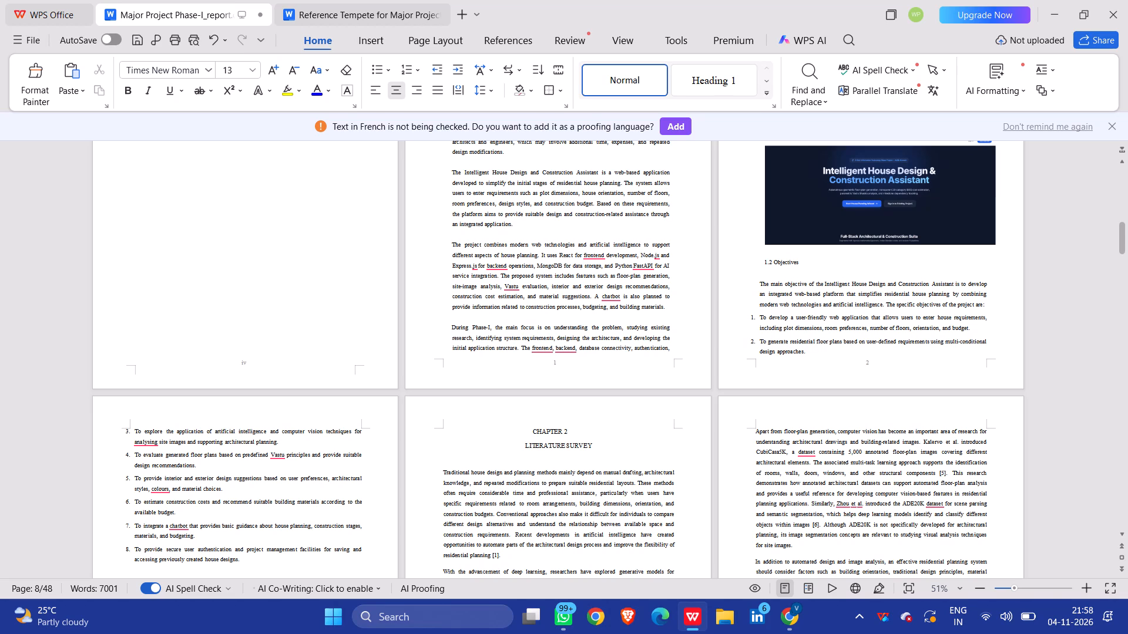
scroll(437, 451, "down", 5)
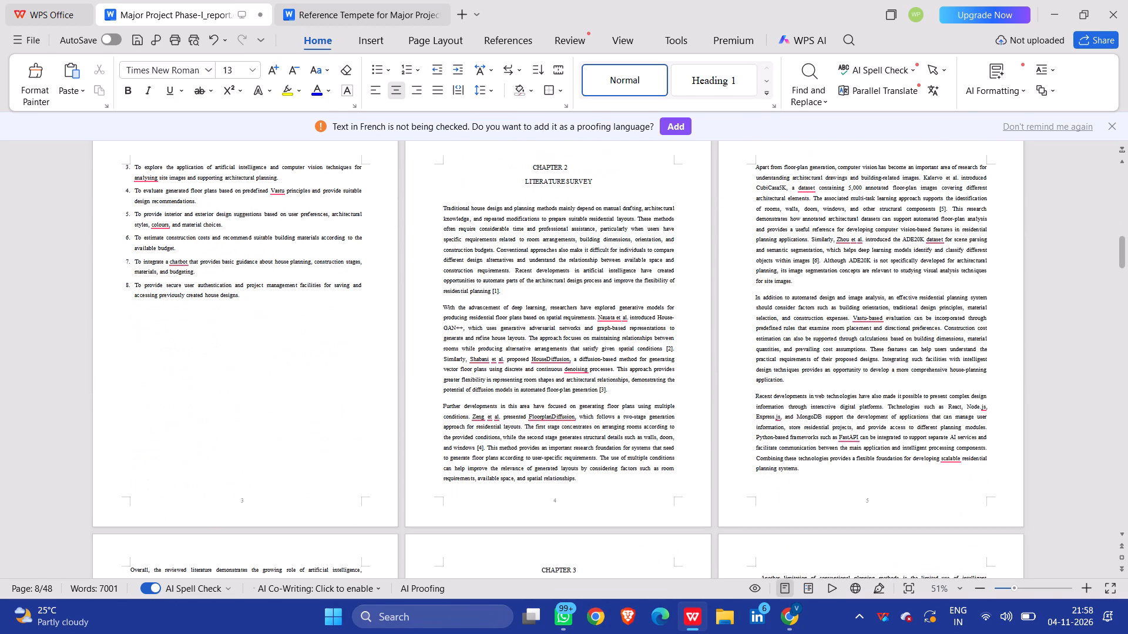
scroll(437, 451, "down", 1)
Review the report from its title page and front matter through Chapter 3, Existing System.
scroll(437, 451, "up", 5)
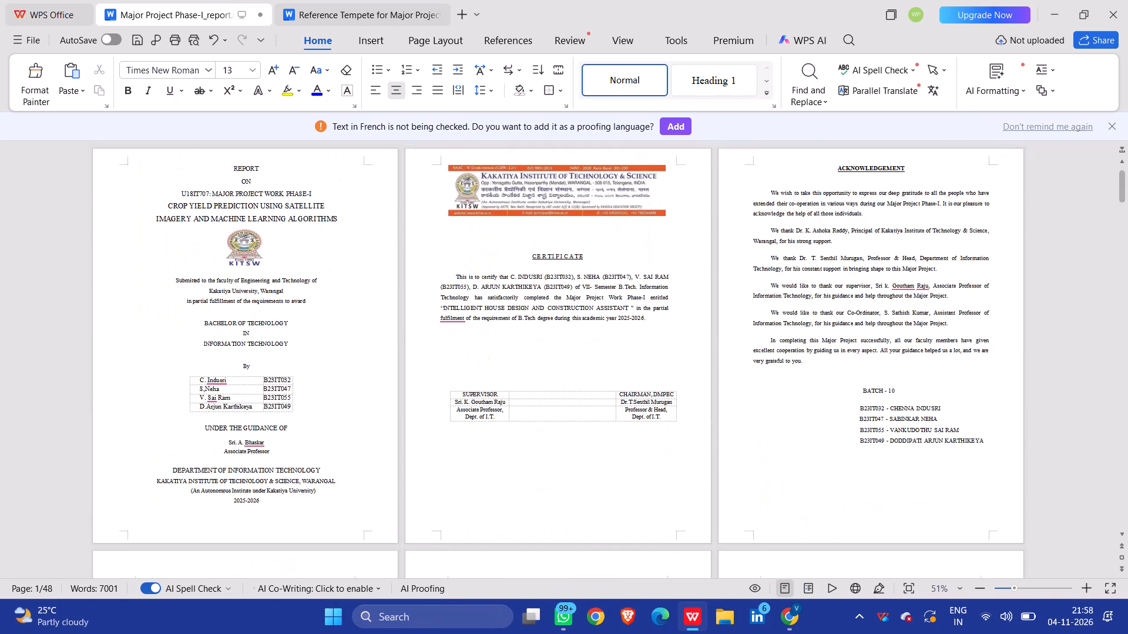
scroll(437, 451, "down", 4)
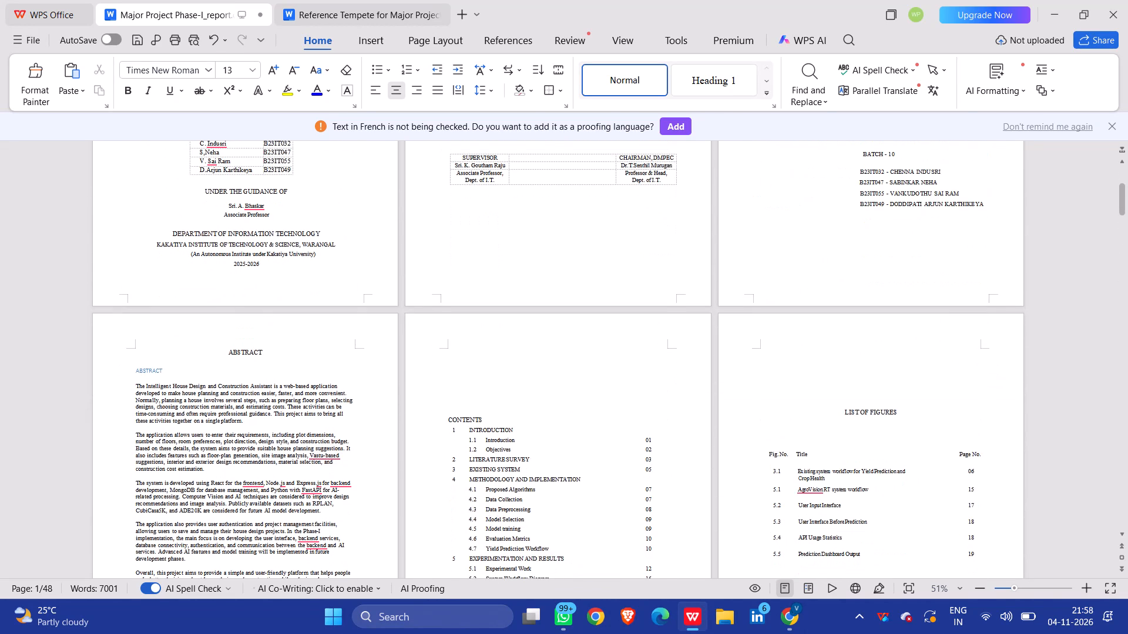
scroll(437, 451, "down", 8)
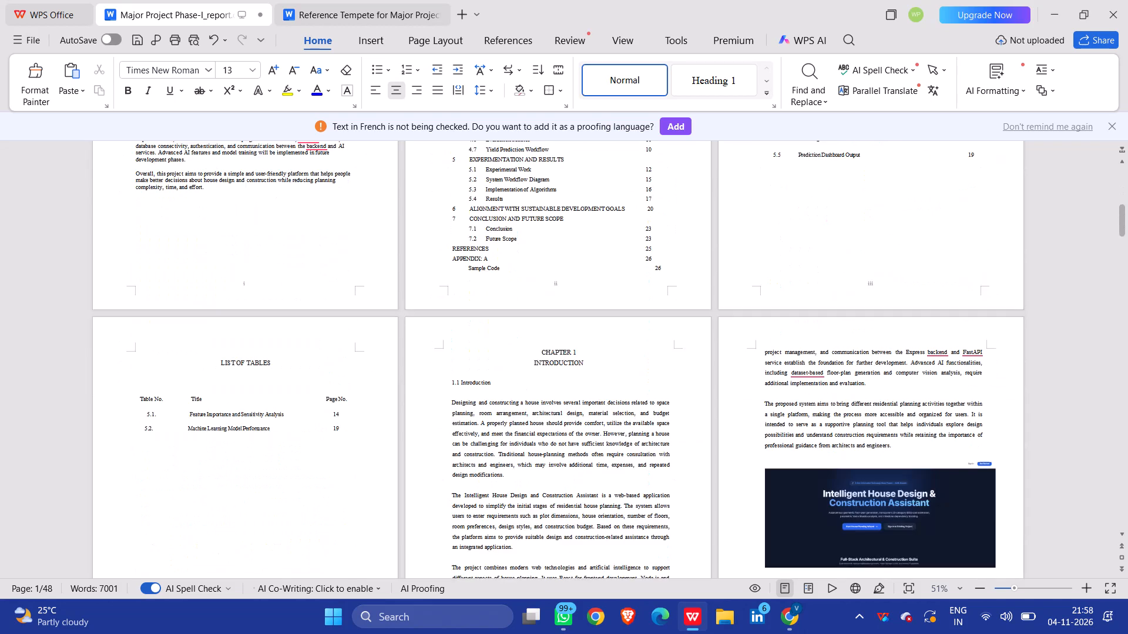
scroll(437, 451, "down", 7)
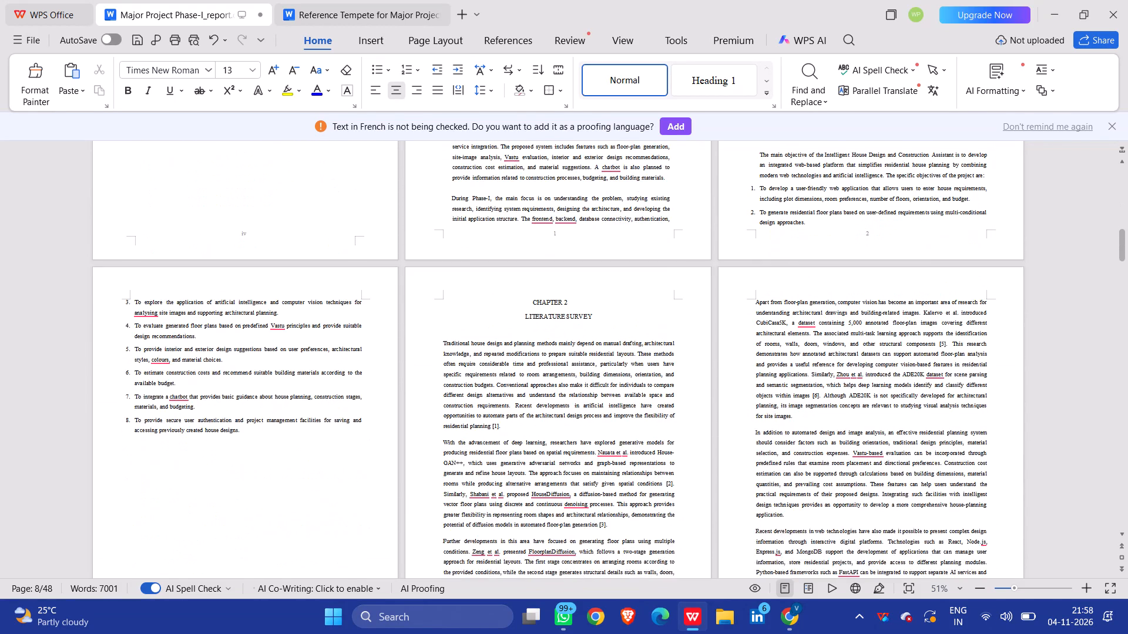
scroll(437, 451, "down", 8)
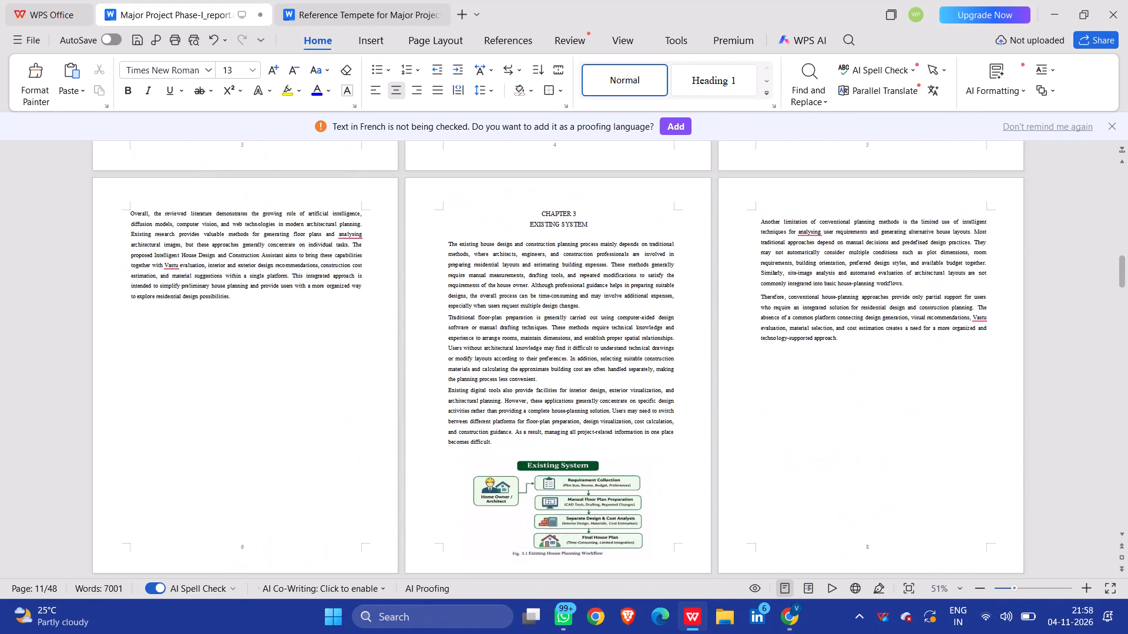
Examine Chapters 4 and 5, from the Proposed Algorithms section to the Results section, including their headings and page numbers.
scroll(437, 451, "down", 4)
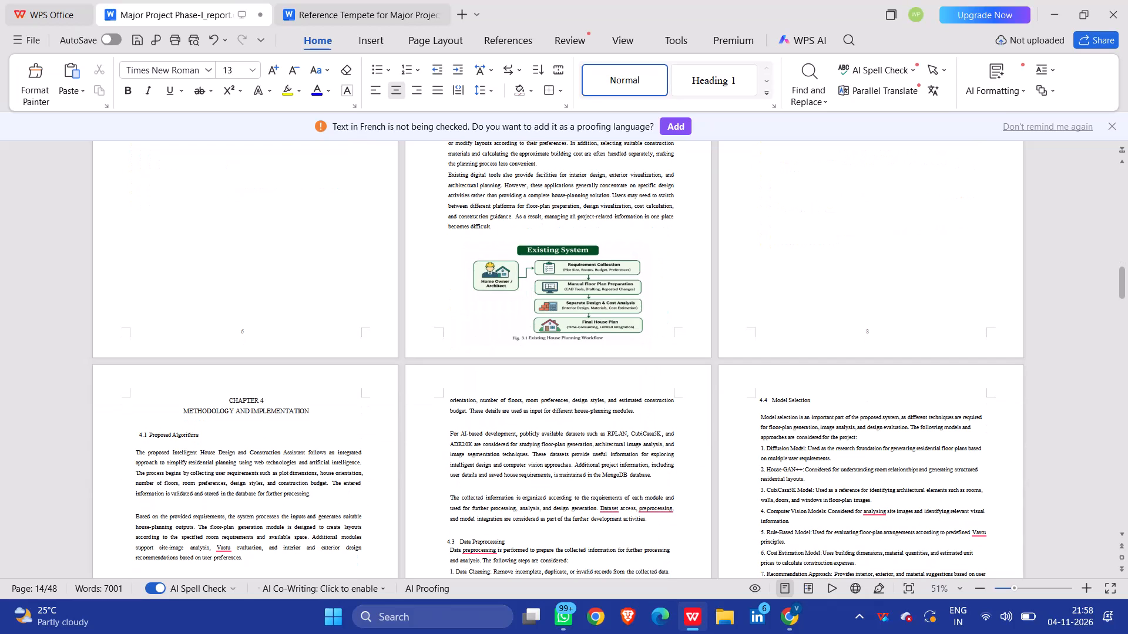
scroll(437, 451, "down", 2)
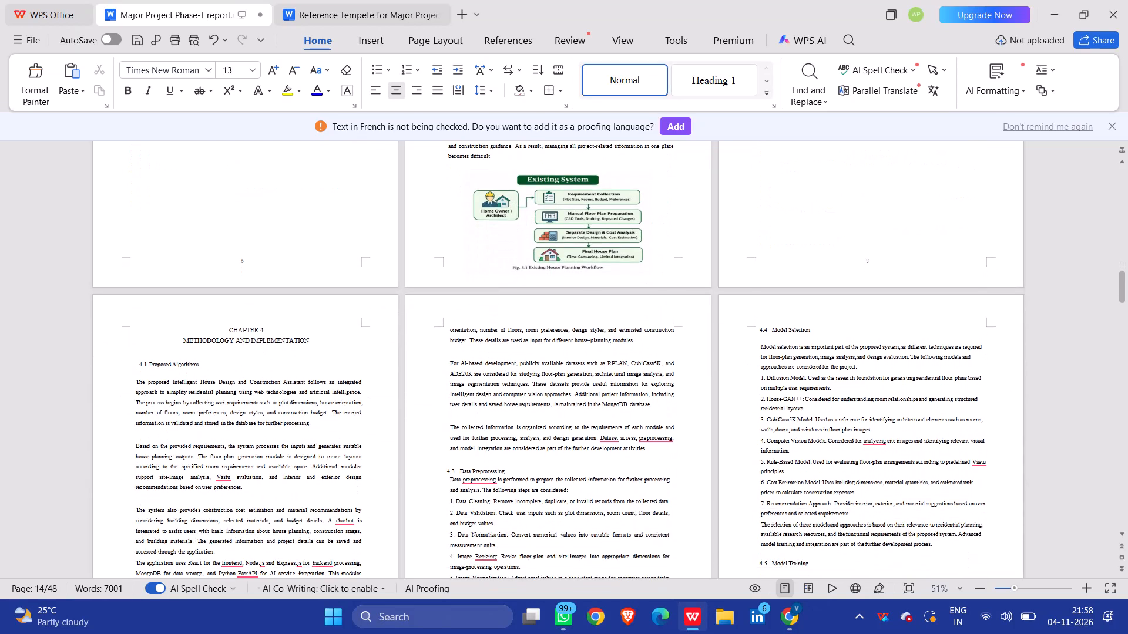
scroll(437, 451, "down", 3)
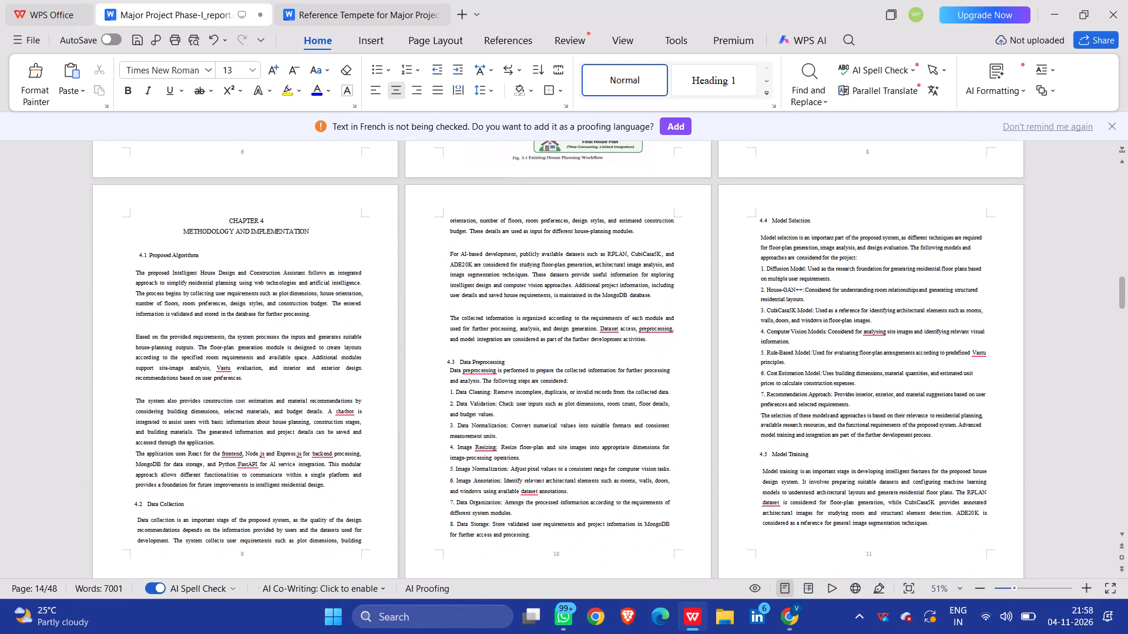
scroll(437, 451, "down", 4)
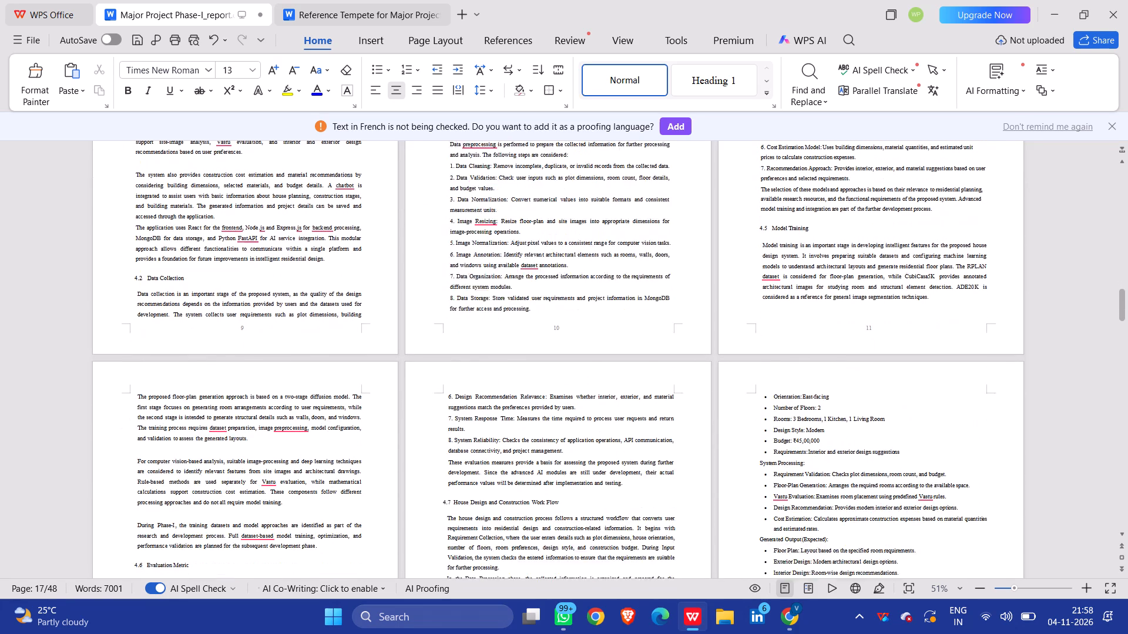
scroll(437, 451, "down", 3)
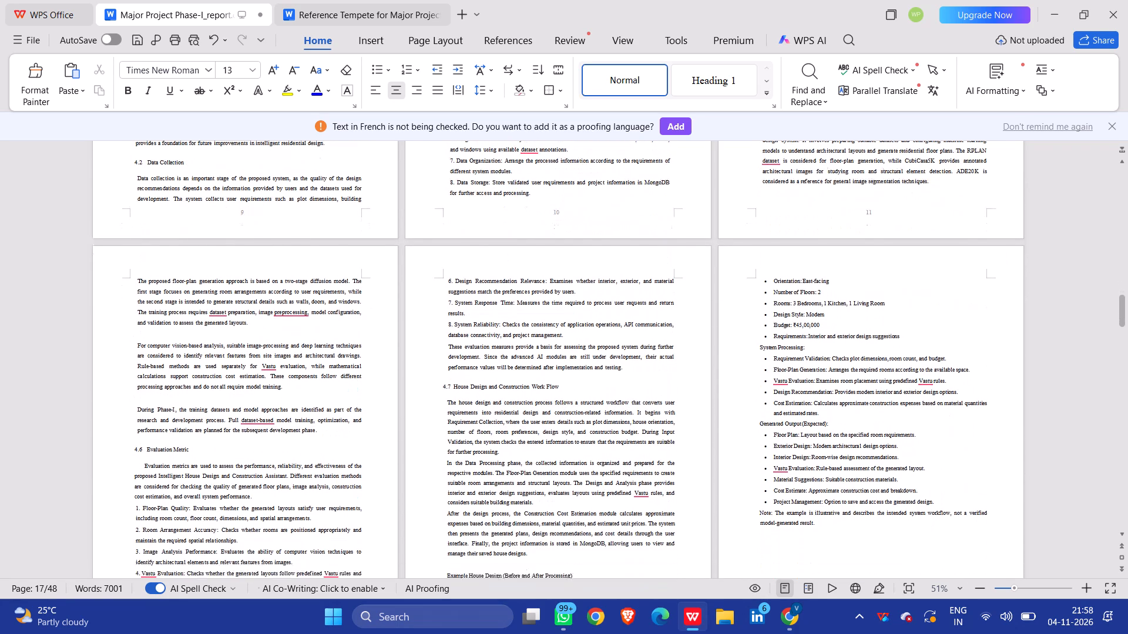
scroll(437, 451, "down", 4)
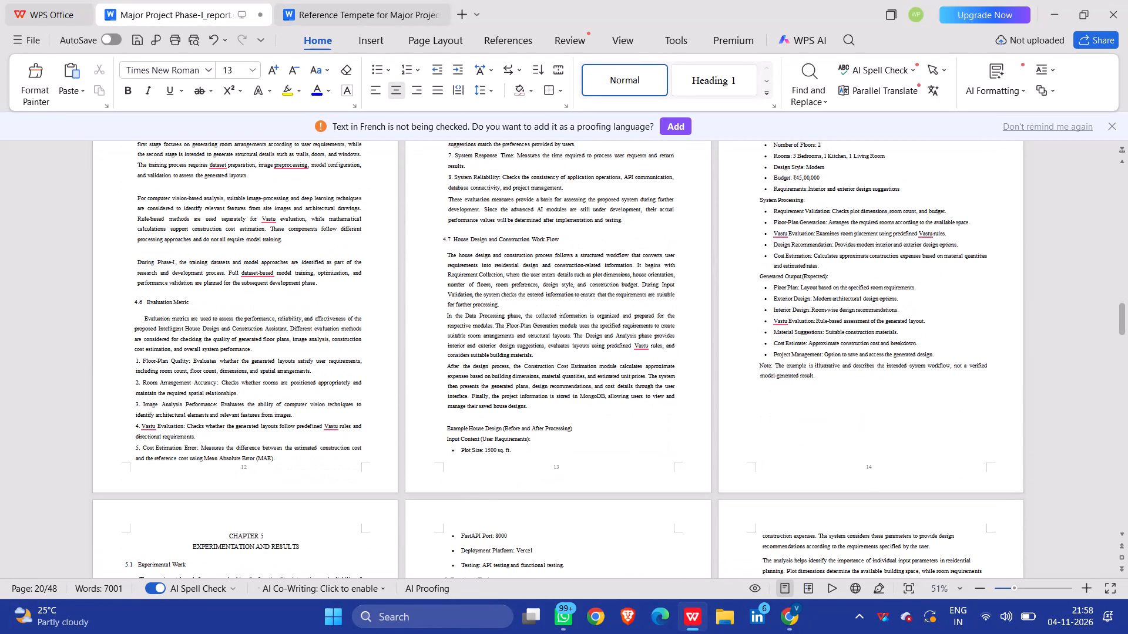
scroll(437, 451, "down", 2)
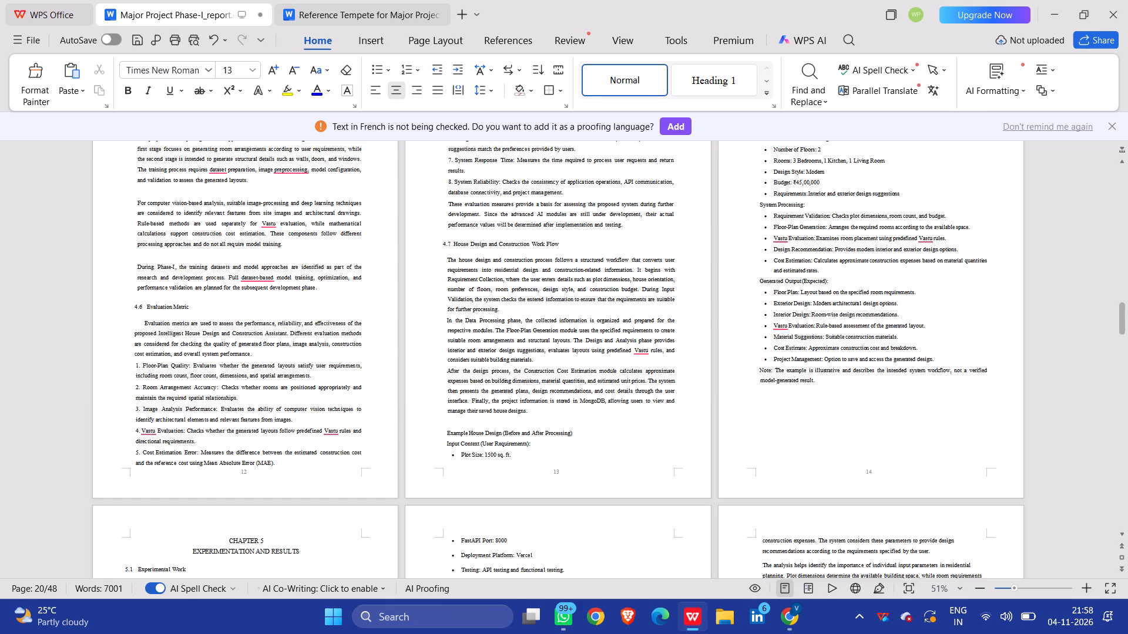
scroll(437, 451, "down", 2)
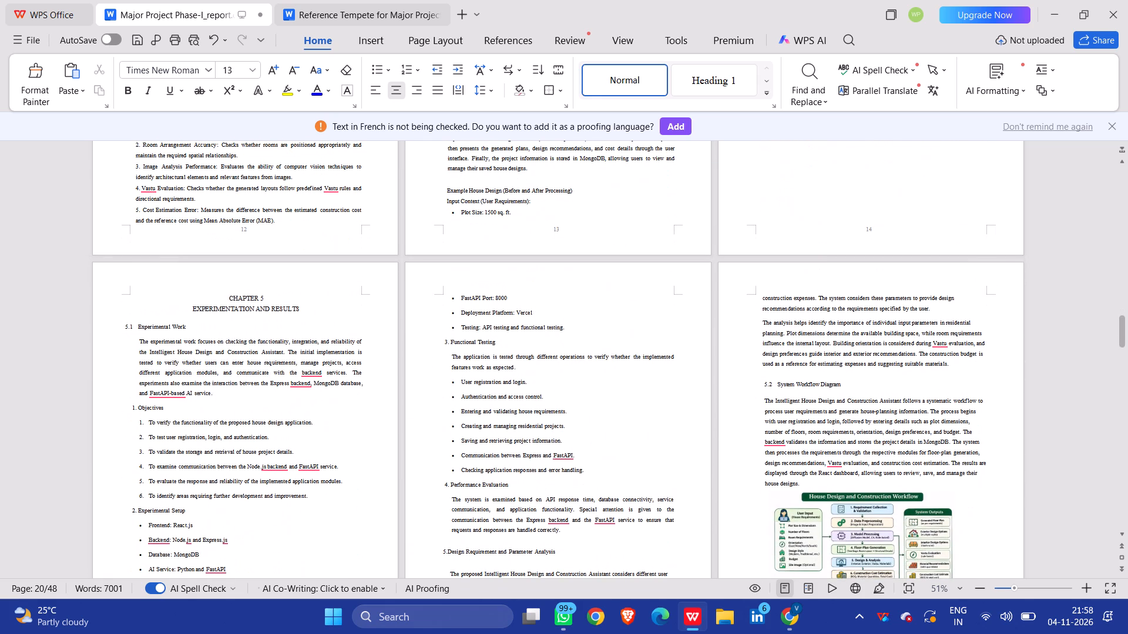
scroll(437, 451, "down", 7)
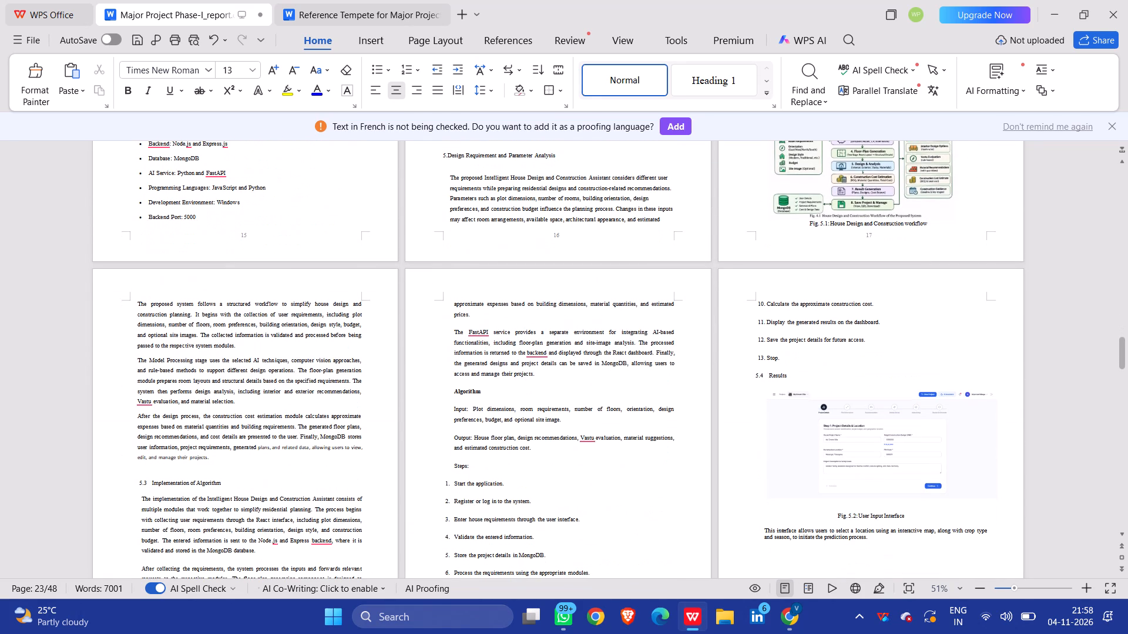
Go back to the contents page and figure and table lists and check their entries and page numbers.
scroll(437, 451, "up", 17)
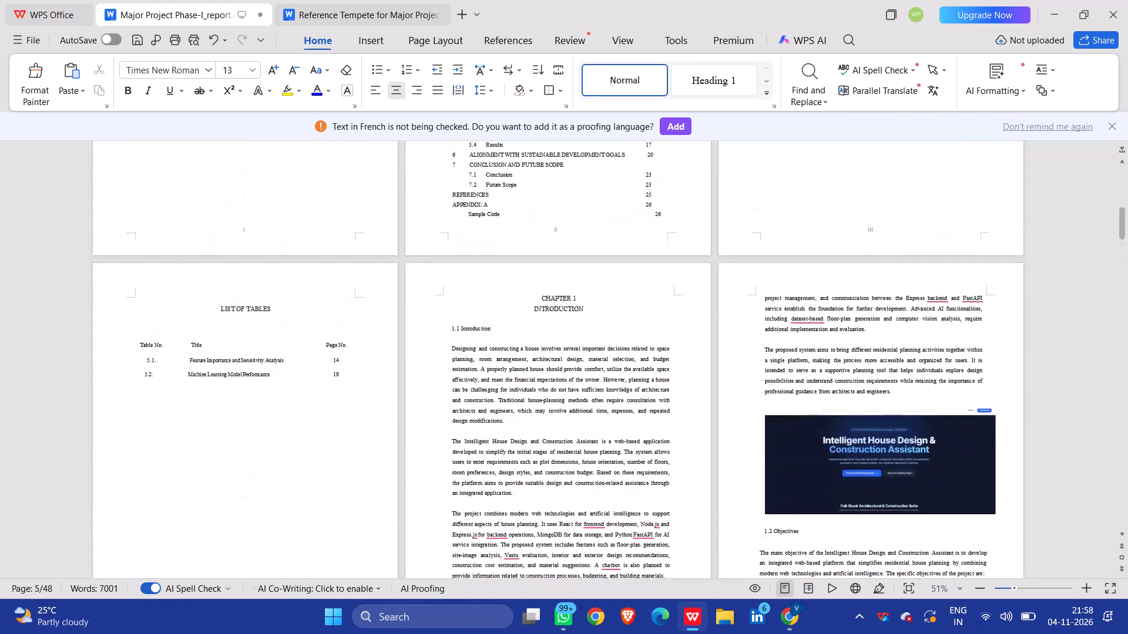
scroll(437, 451, "up", 1)
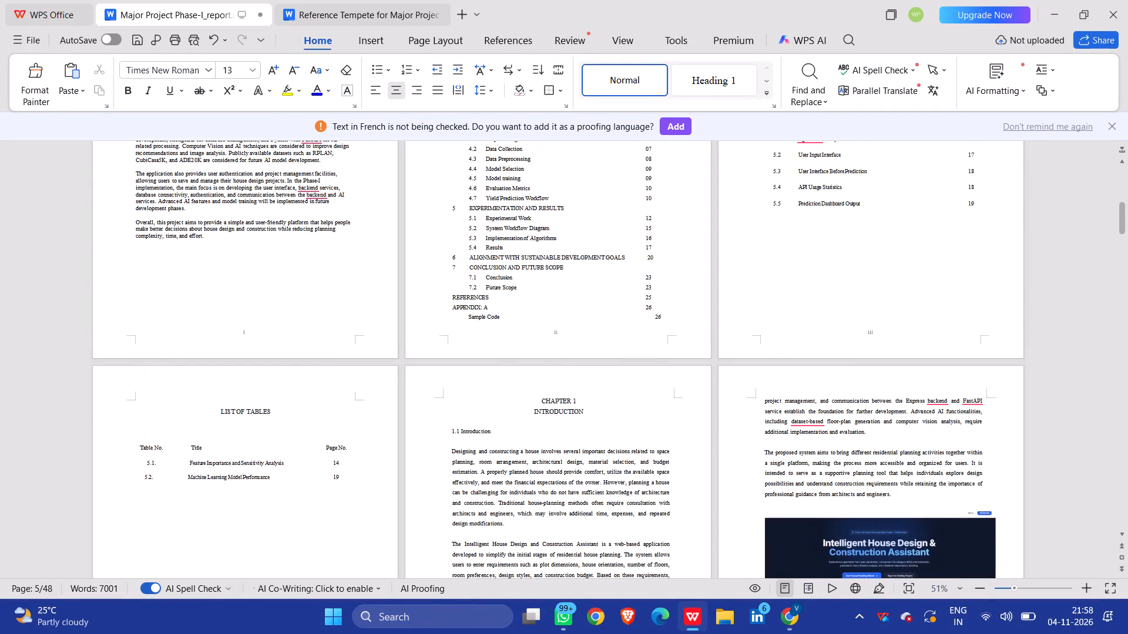
scroll(437, 451, "up", 2)
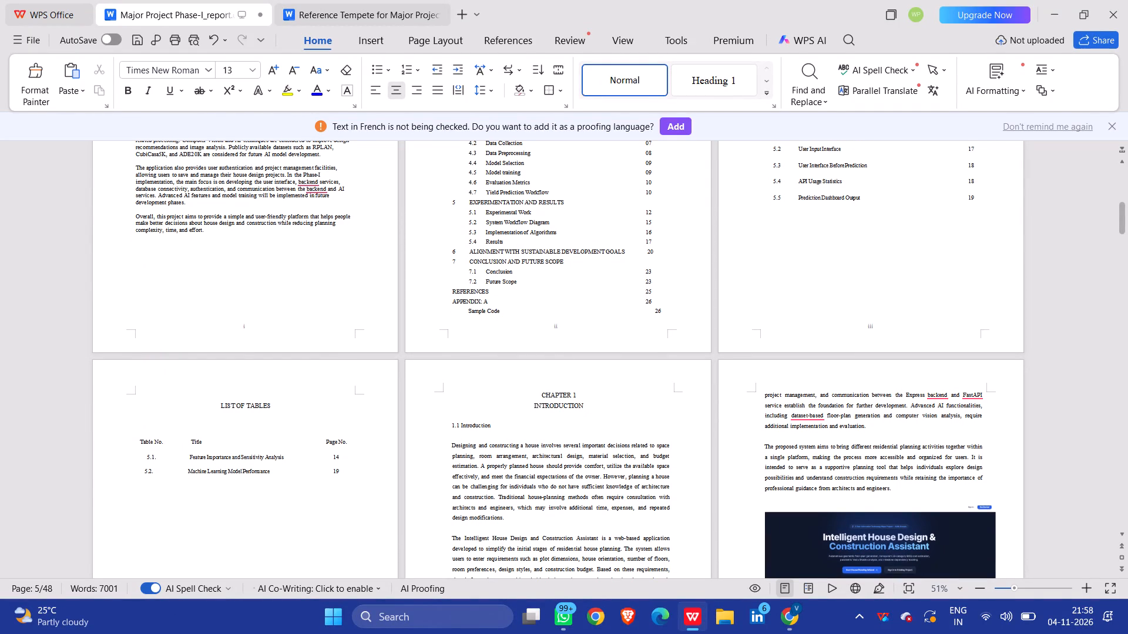
scroll(437, 451, "up", 3)
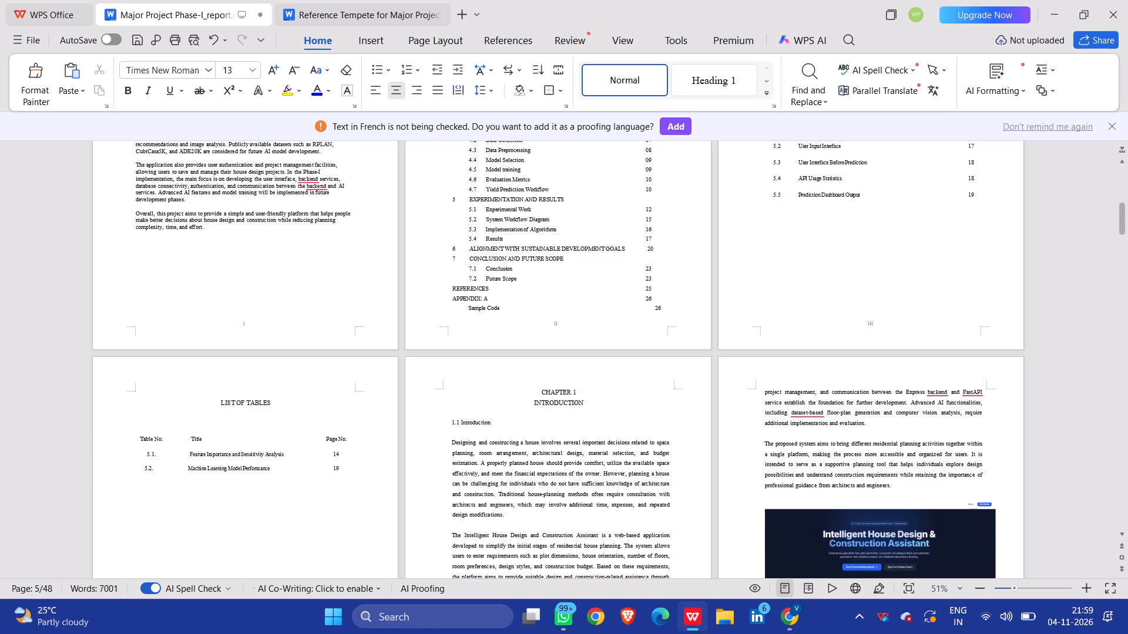
Examine the chapters from the Introduction to the References, focusing on Chapter 6's expected impact and Chapter 7's conclusion and future scope.
scroll(437, 451, "down", 1)
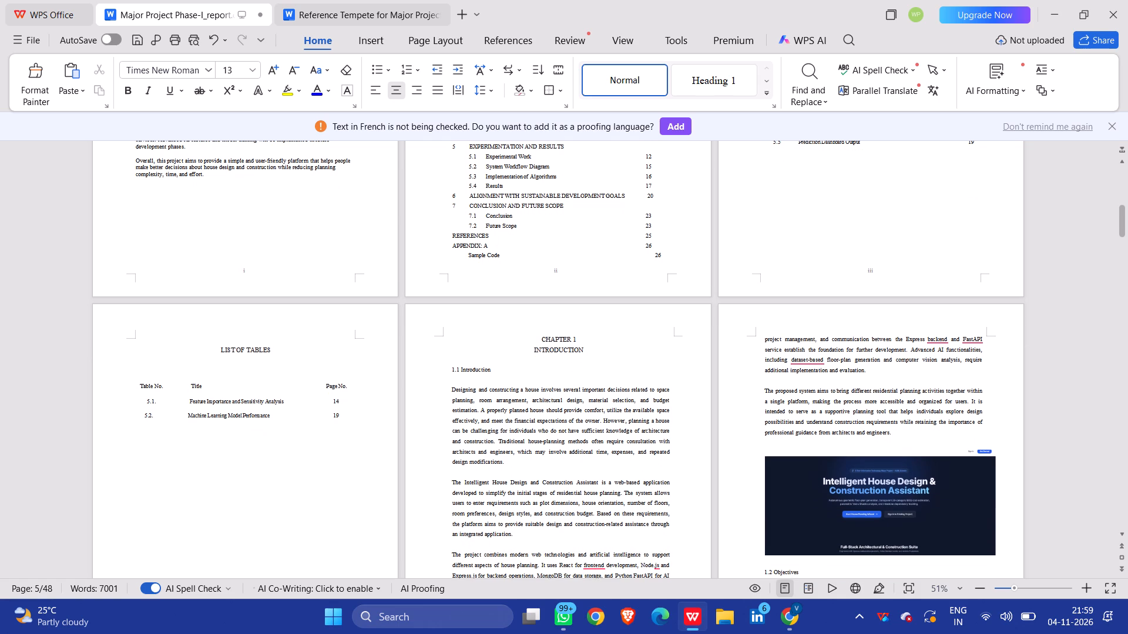
scroll(437, 451, "down", 8)
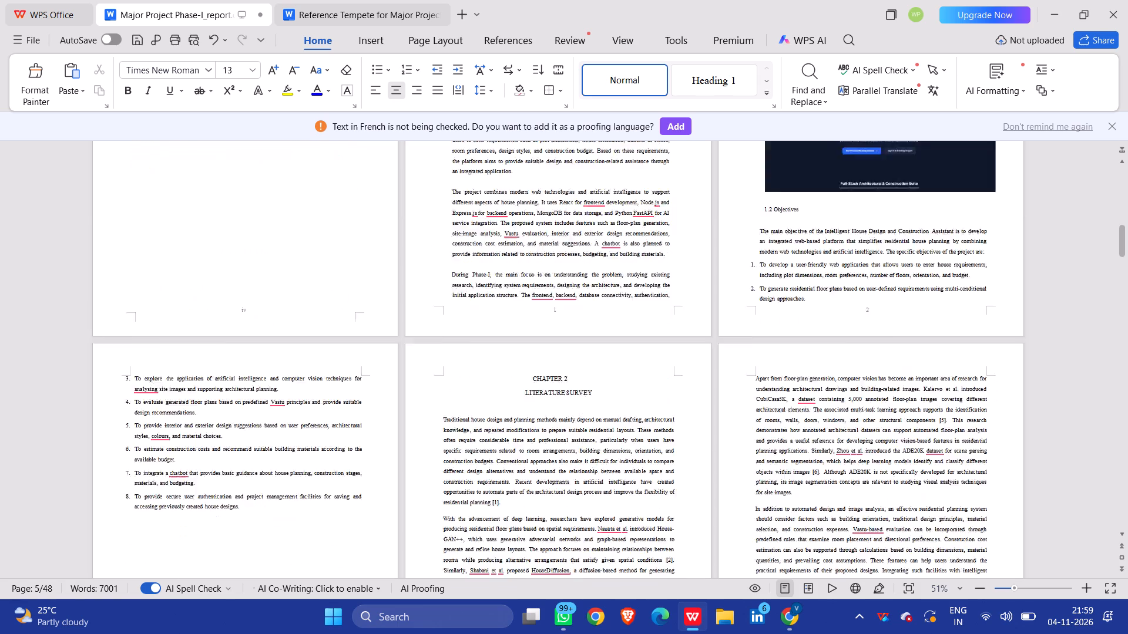
scroll(437, 451, "down", 15)
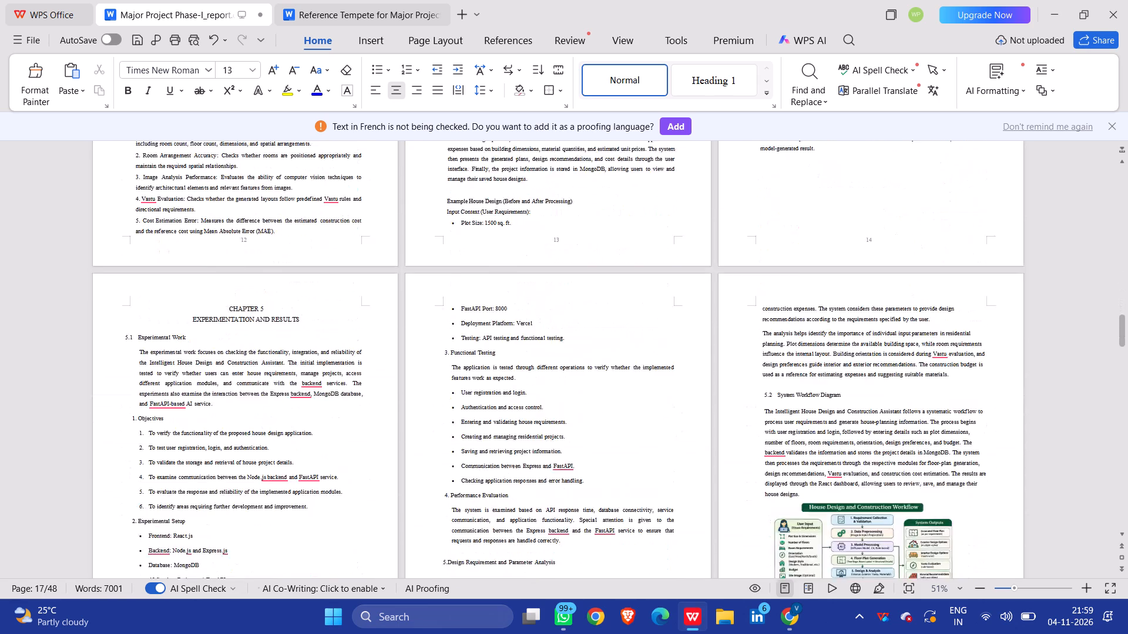
scroll(437, 451, "down", 11)
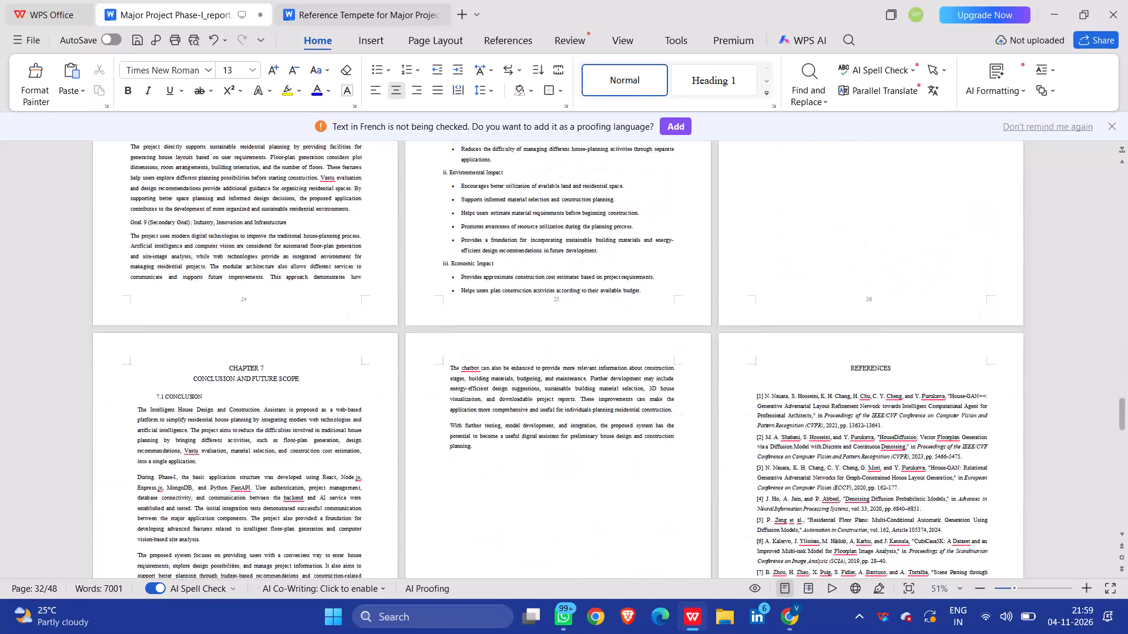
scroll(437, 451, "down", 1)
scroll(437, 451, "up", 1)
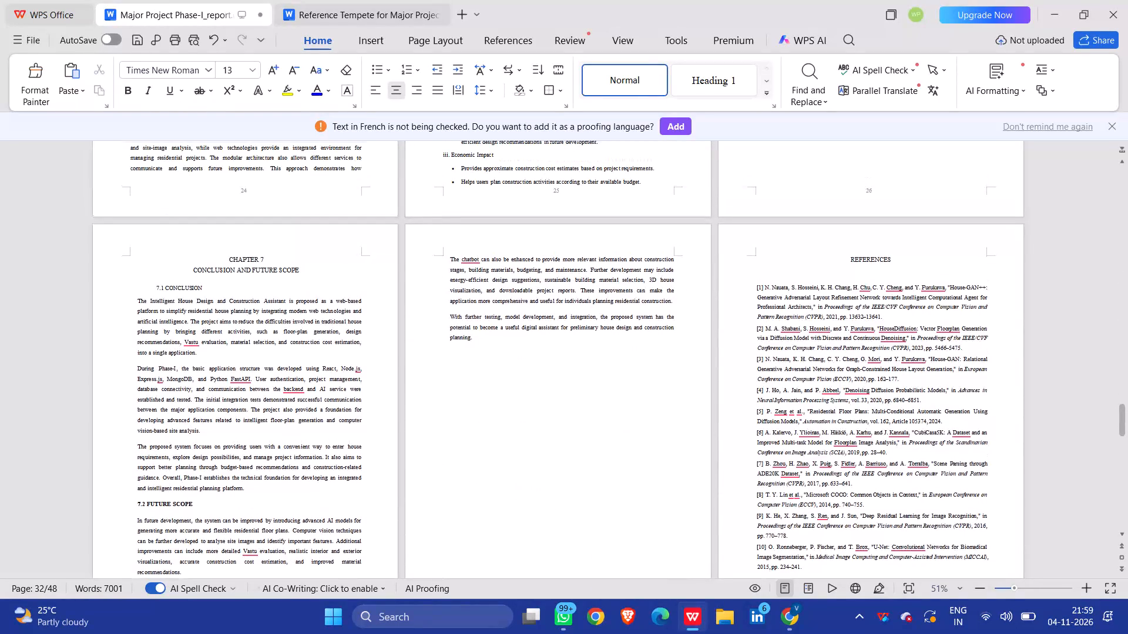
scroll(437, 451, "up", 1)
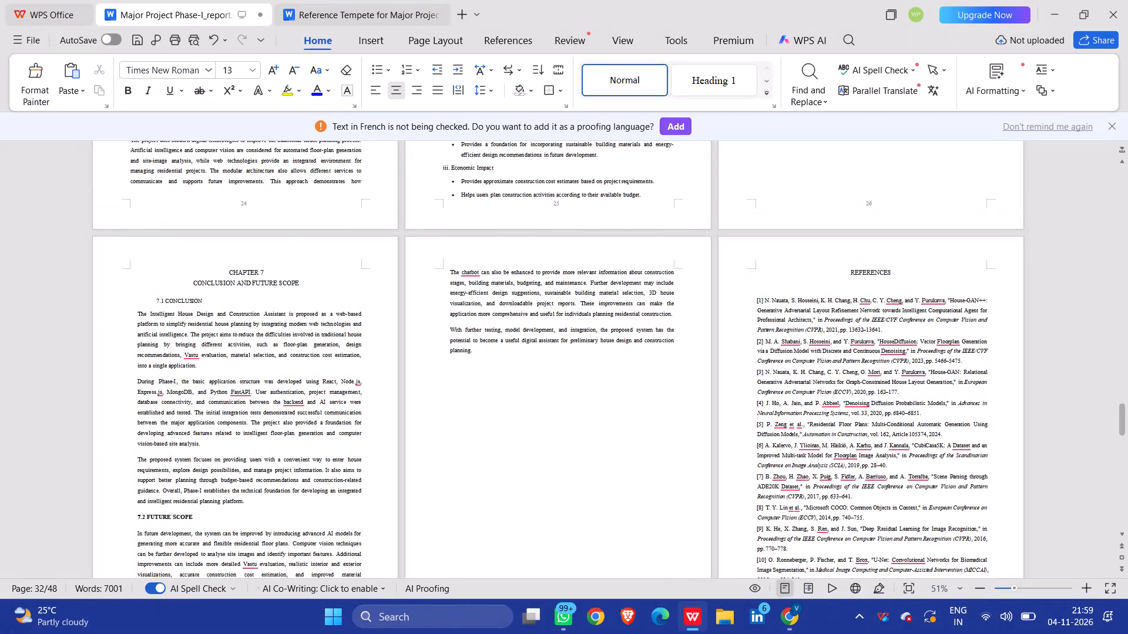
scroll(437, 451, "up", 4)
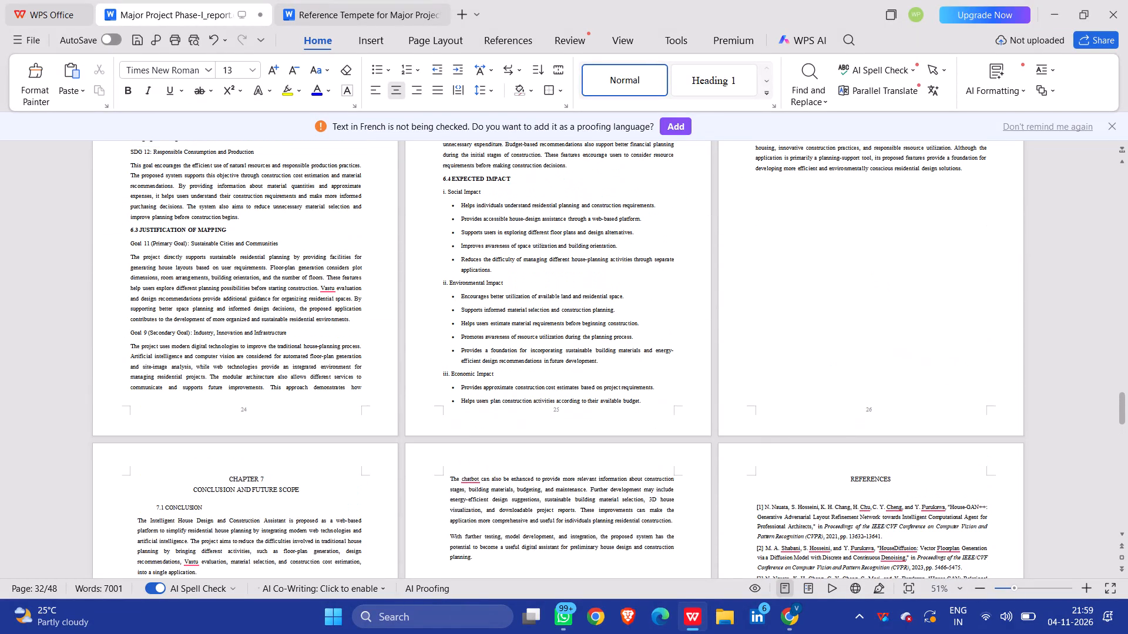
scroll(437, 451, "up", 1)
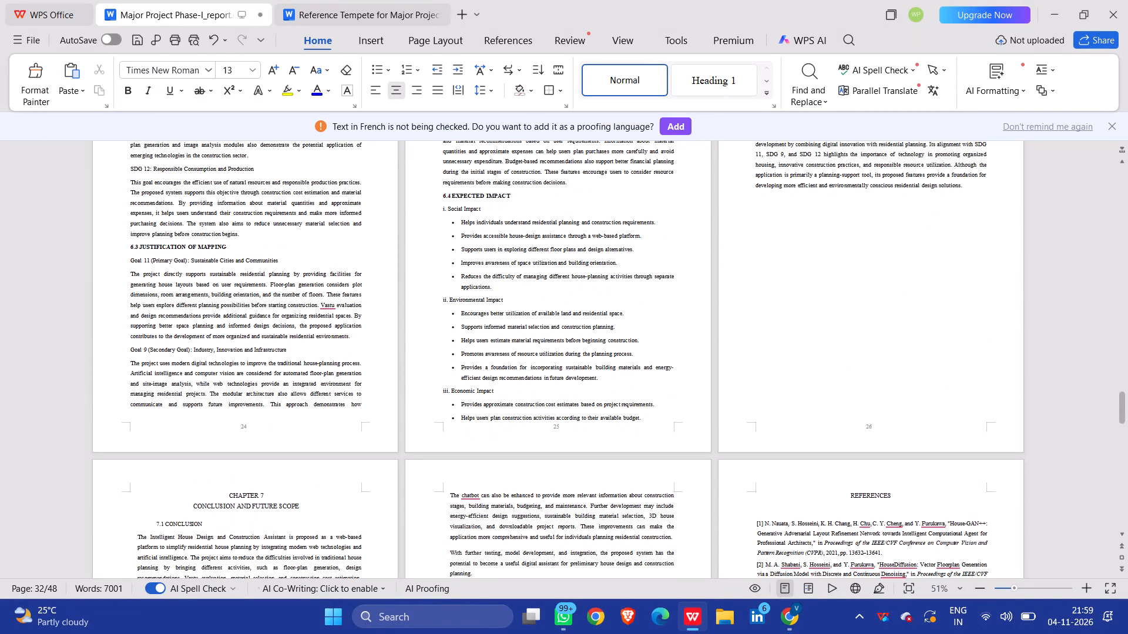
Examine the pages from the end of Chapter 5 through Chapter 7, the References and the appended code.
scroll(437, 451, "down", 4)
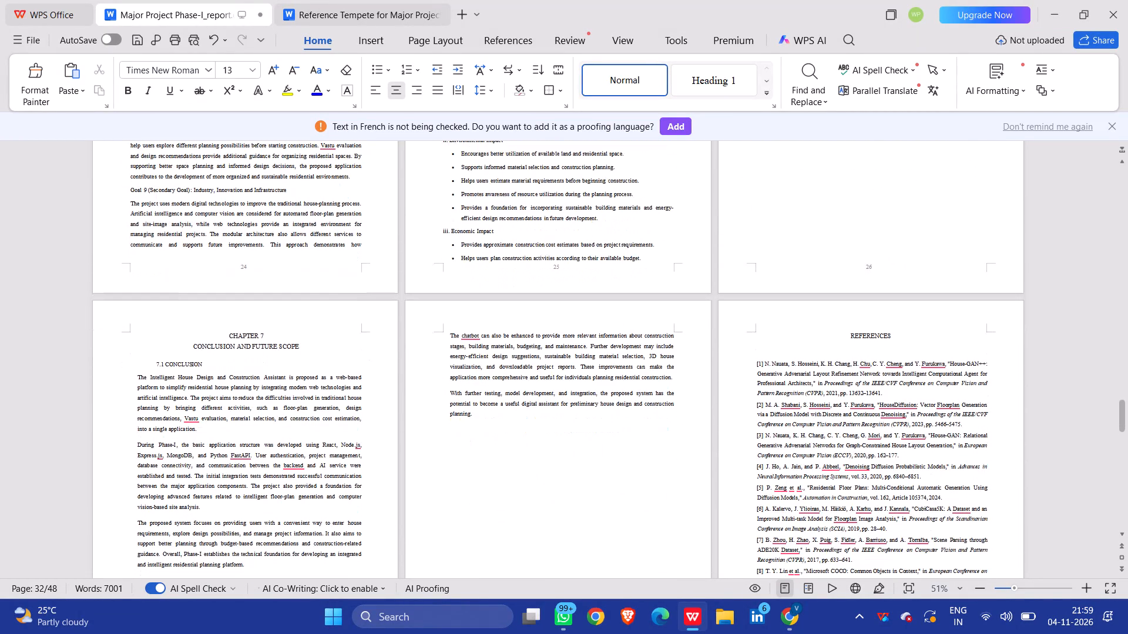
scroll(351, 437, "up", 2)
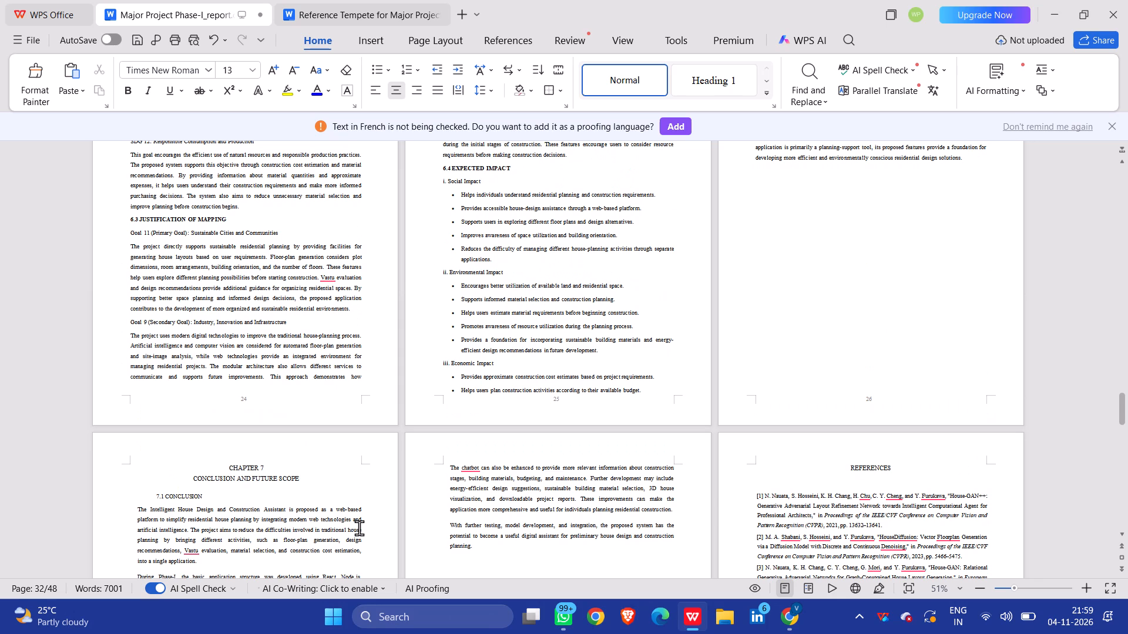
scroll(359, 528, "up", 3)
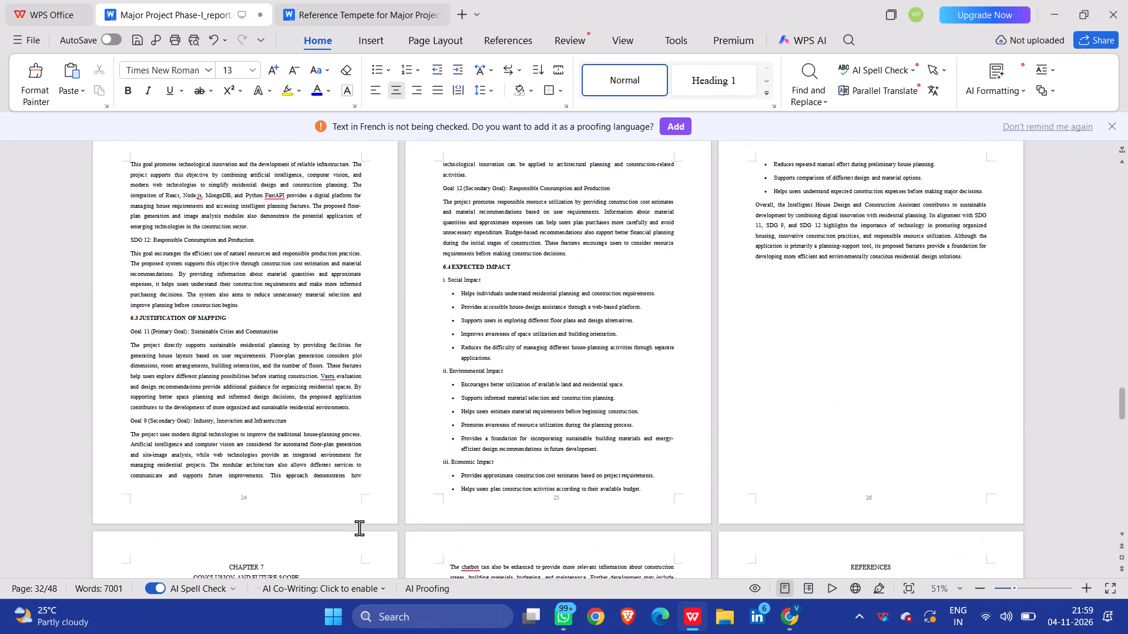
scroll(359, 528, "up", 6)
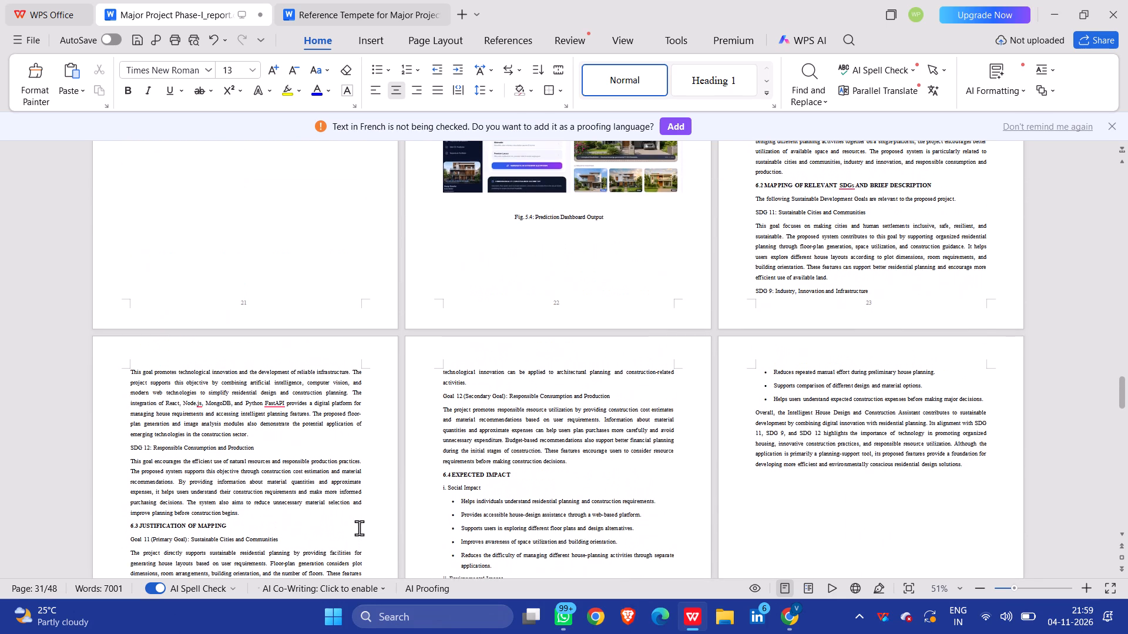
scroll(359, 528, "down", 4)
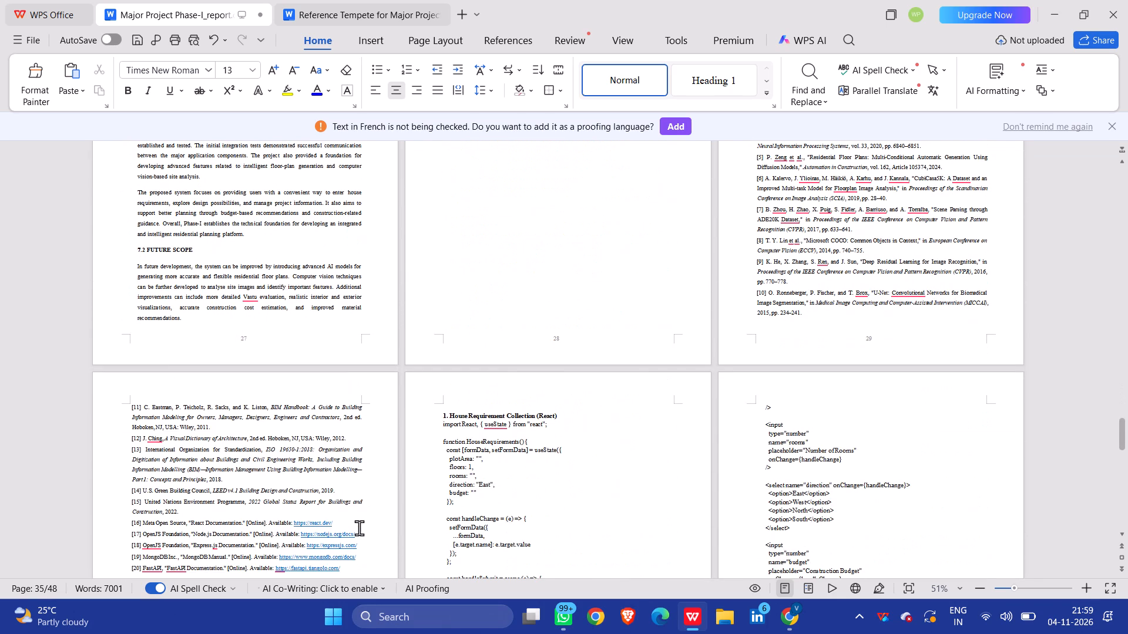
scroll(359, 528, "down", 3)
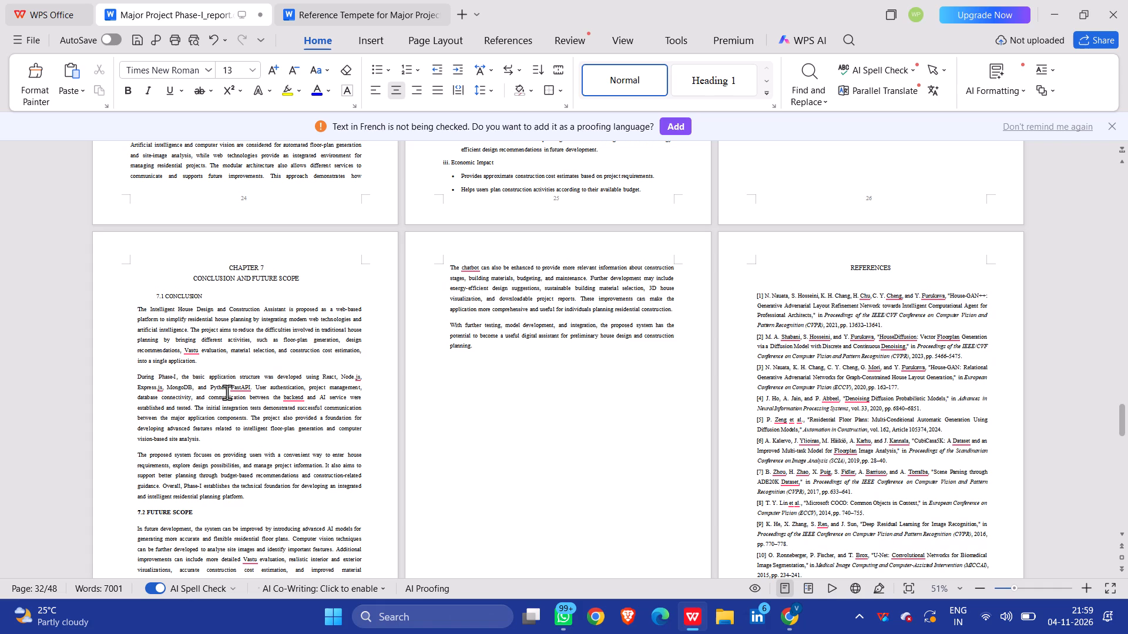
Compare the 7.1 CONCLUSION heading with the 7.2 FUTURE SCOPE heading and set 7.1 CONCLUSION to font size 12.
left_click(240, 507)
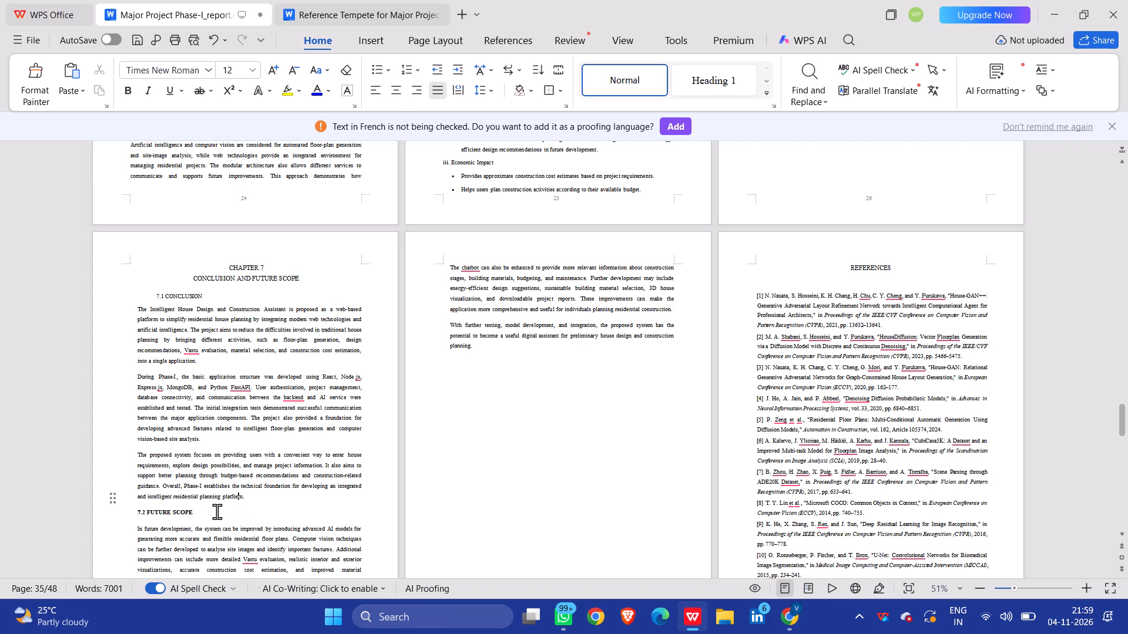
left_click(217, 511)
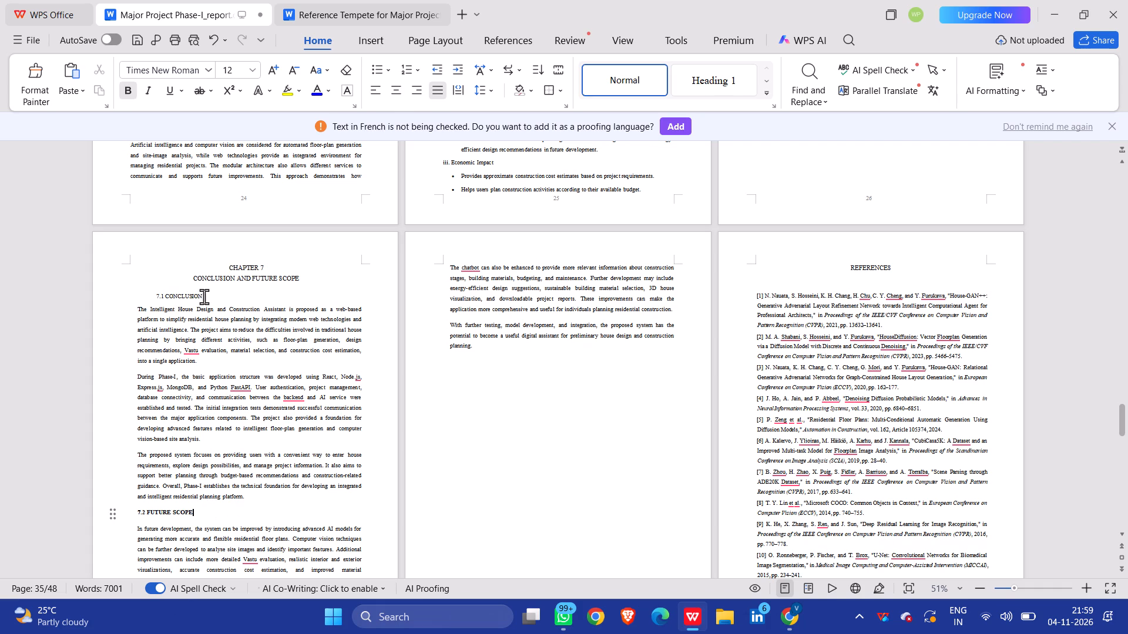
left_click(206, 296)
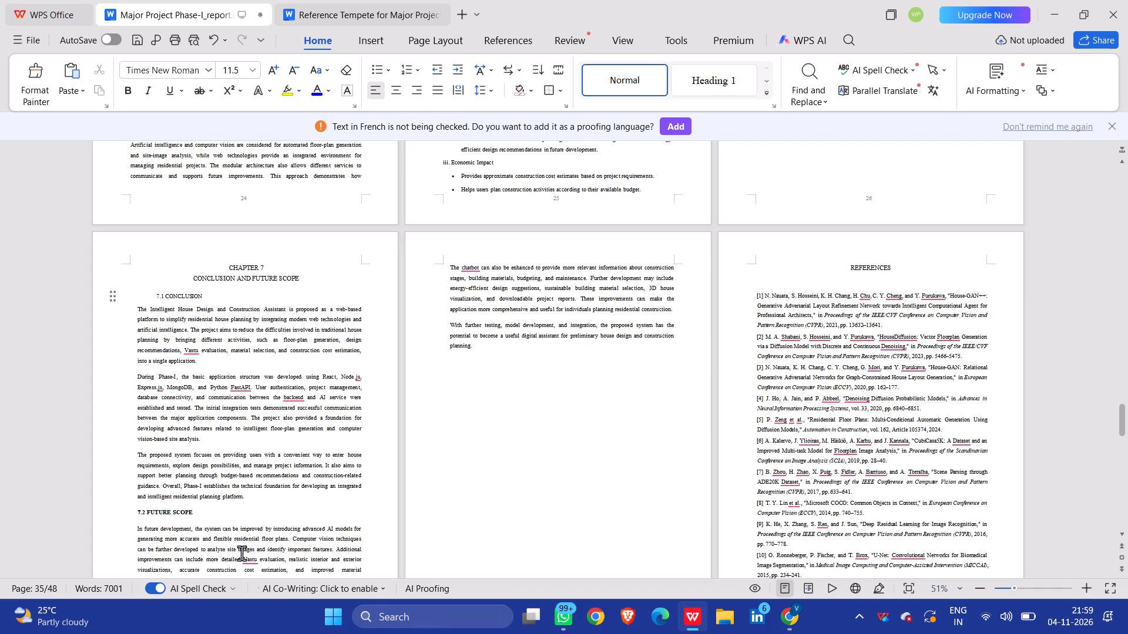
left_click(210, 507)
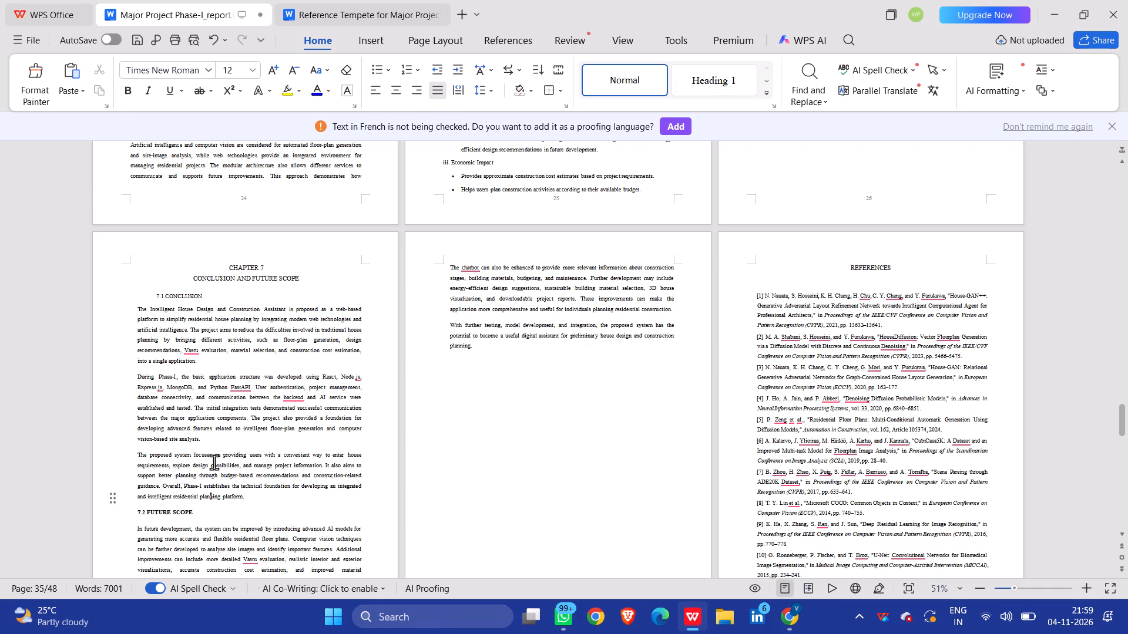
left_click(228, 291)
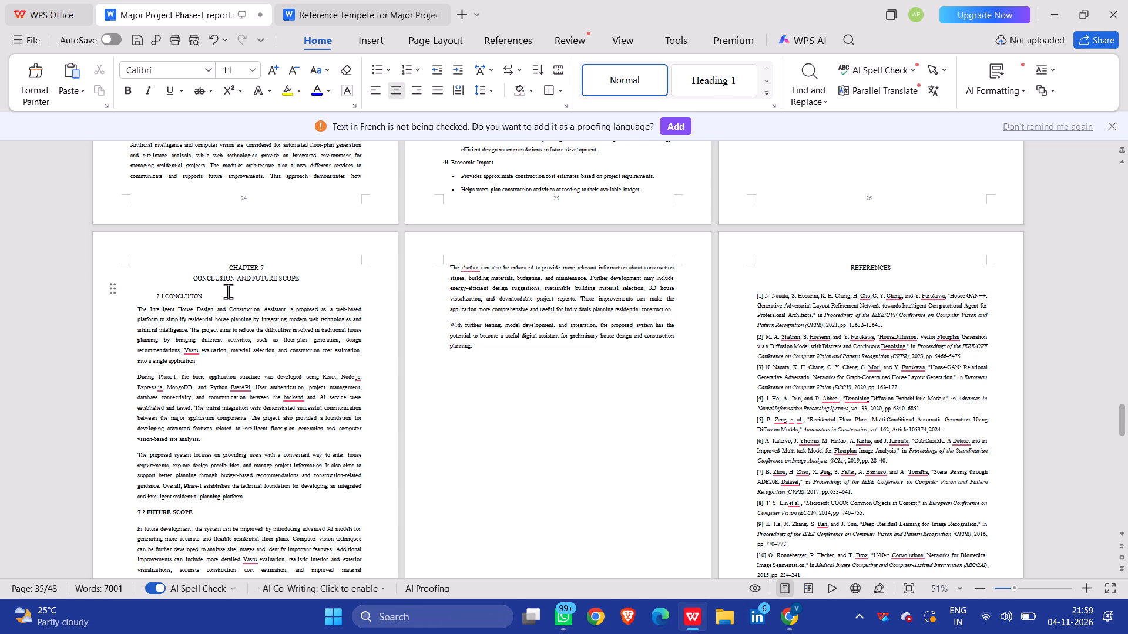
left_click(228, 291)
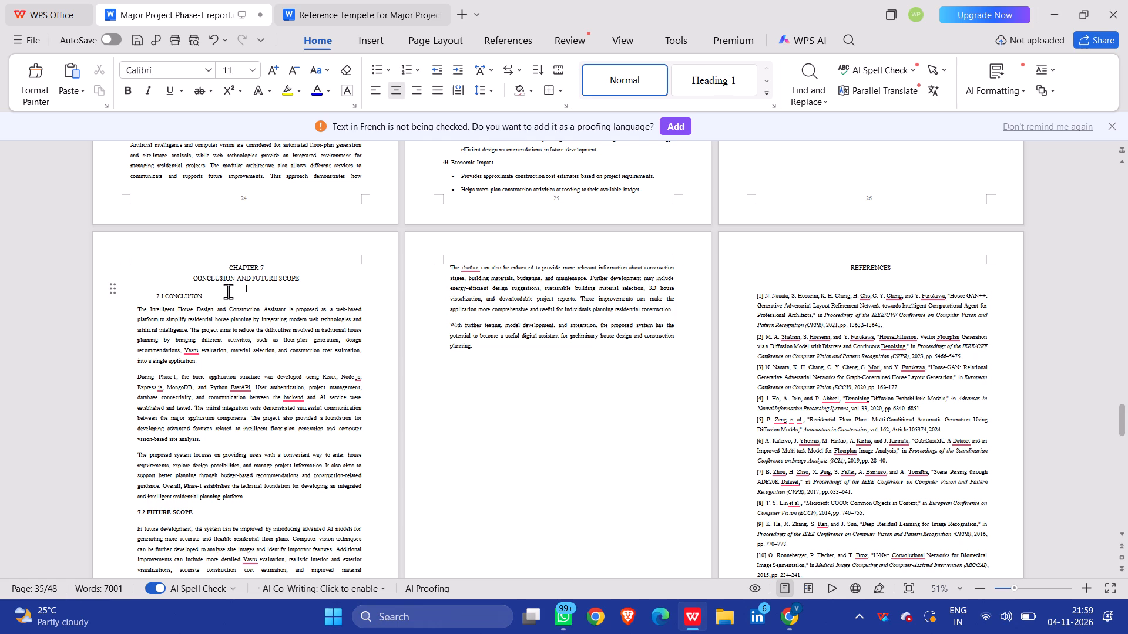
left_click(213, 294)
left_click_drag(213, 294, 158, 292)
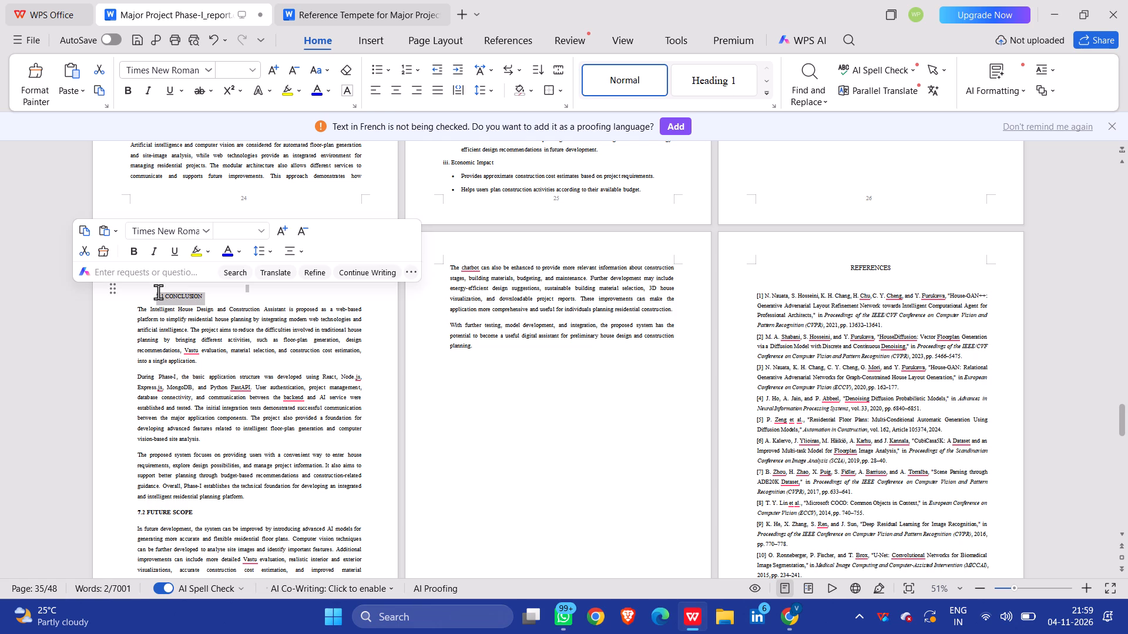
left_click(258, 229)
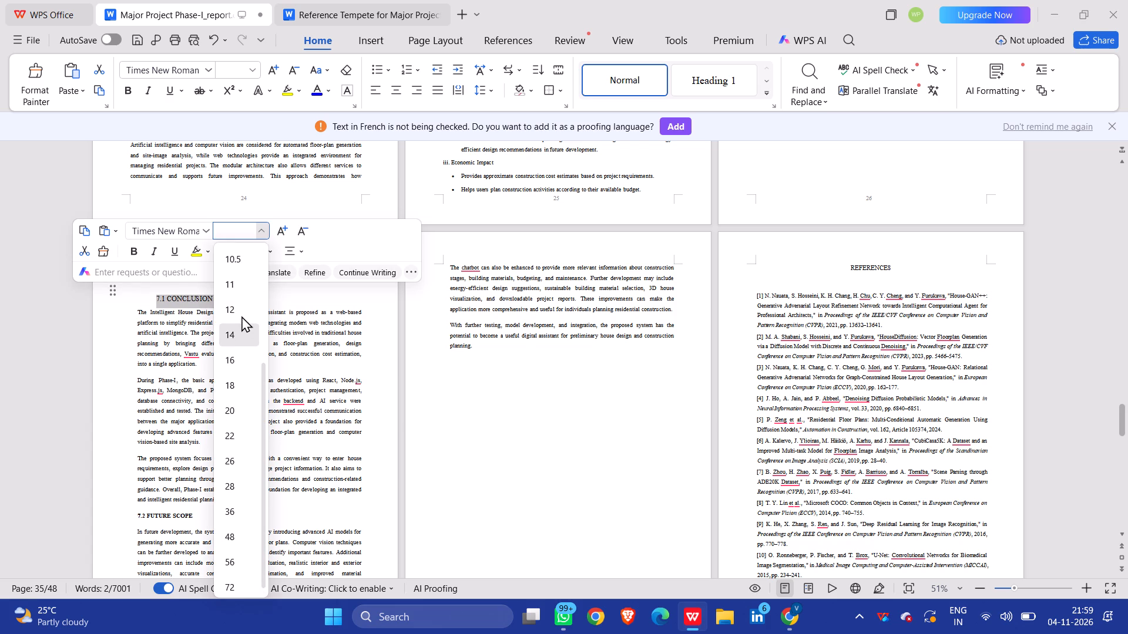
left_click(241, 315)
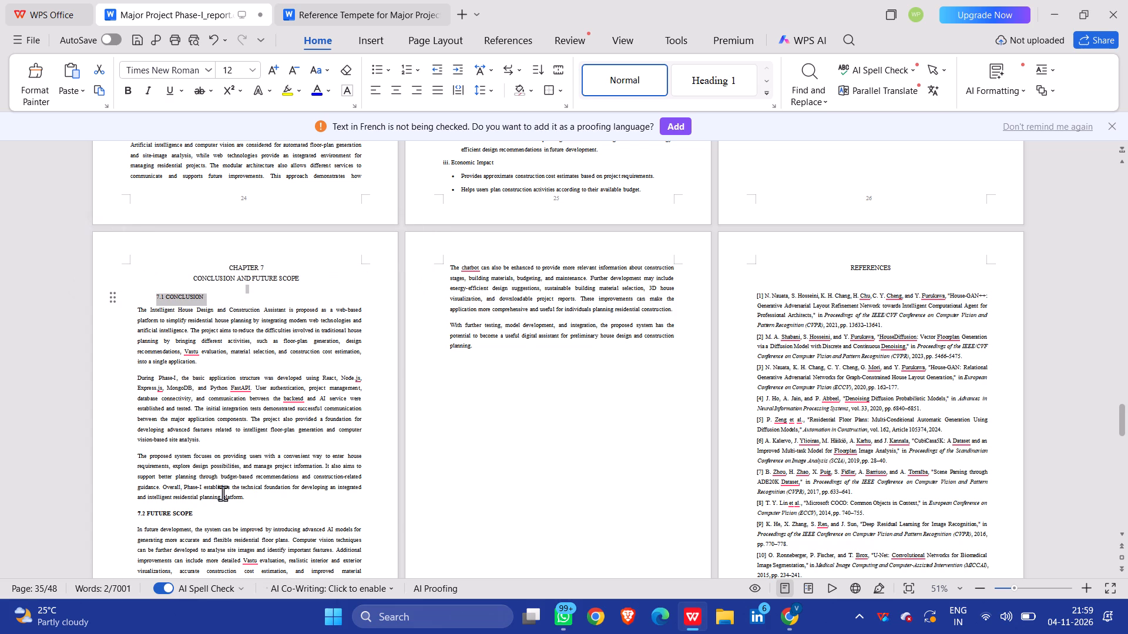
Make the 7.1 CONCLUSION heading bold to match the 7.2 FUTURE SCOPE heading.
left_click(210, 513)
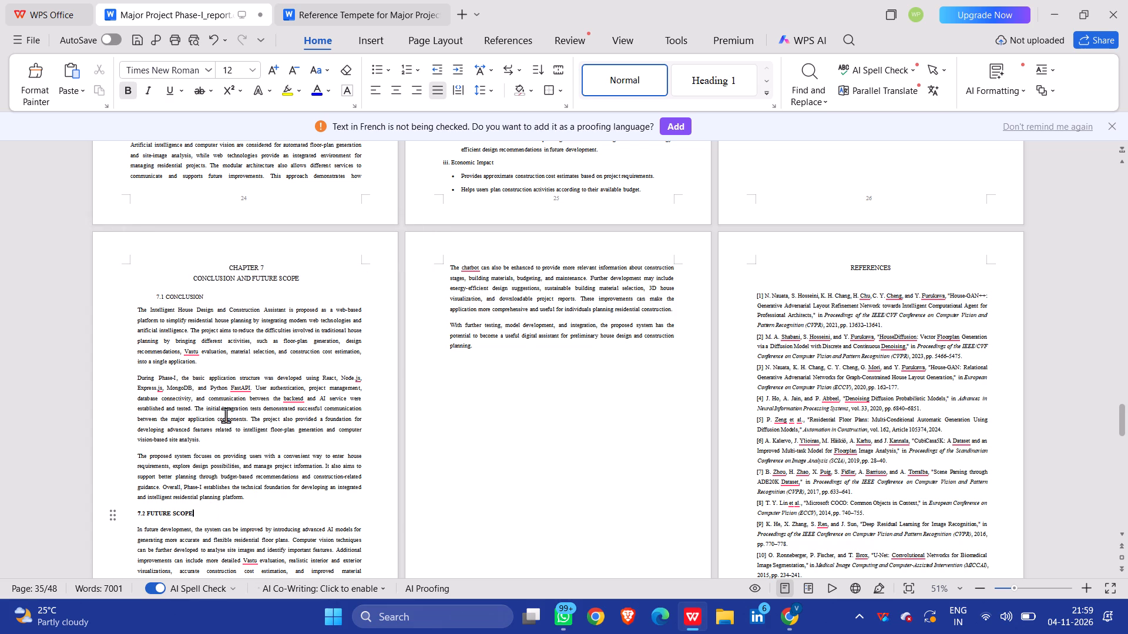
left_click(216, 299)
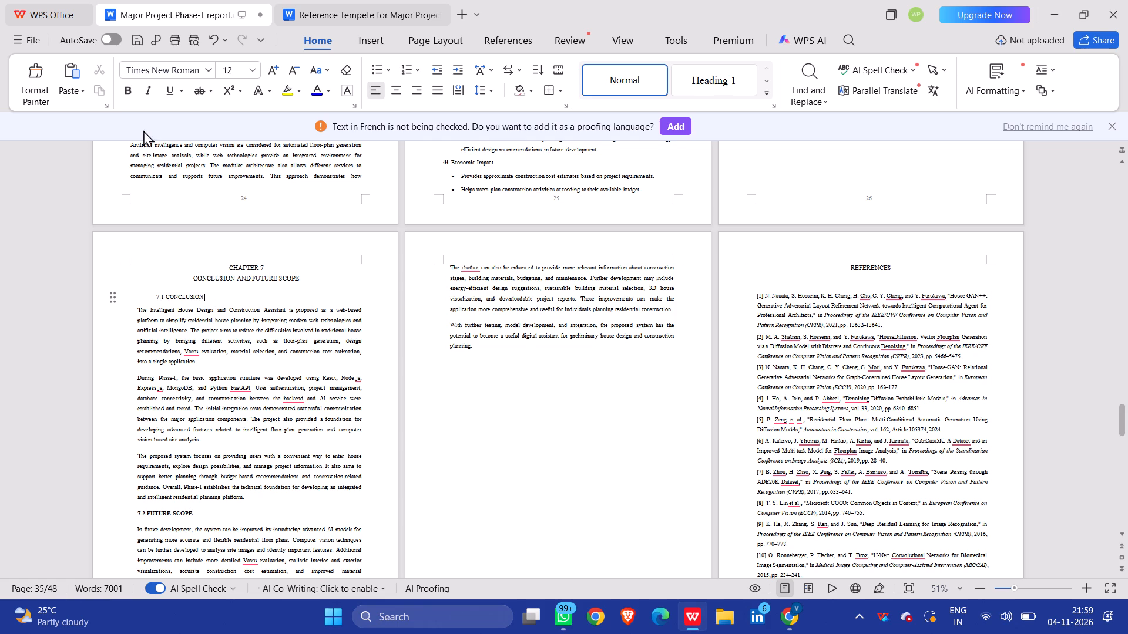
left_click_drag(213, 296, 139, 284)
double_click(225, 294)
left_click_drag(225, 294, 211, 294)
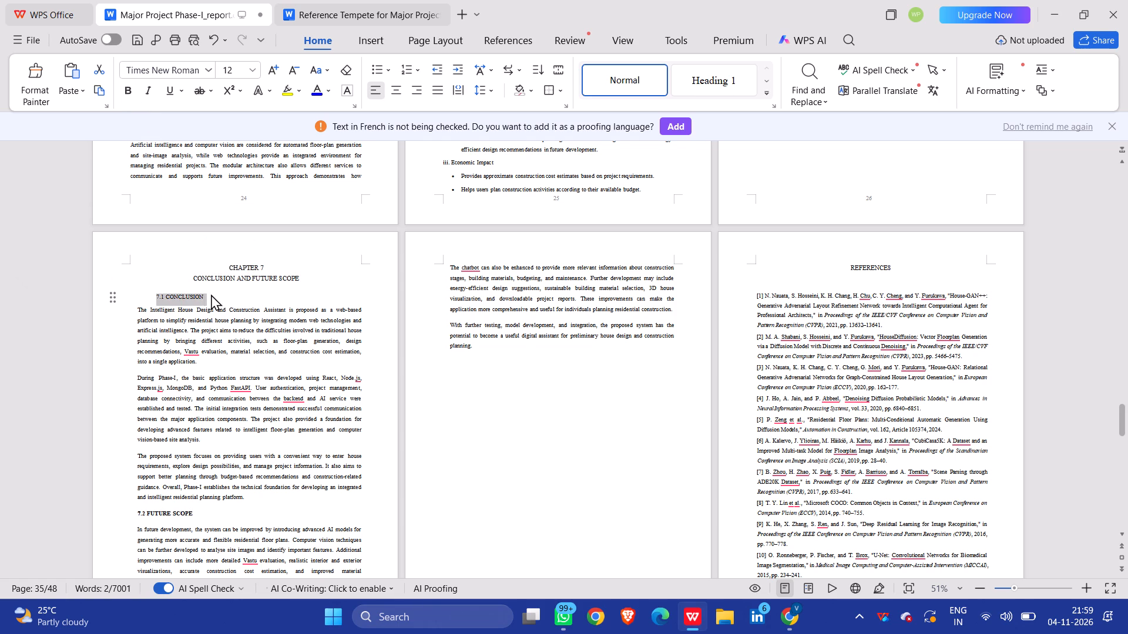
left_click_drag(211, 294, 179, 293)
left_click(129, 93)
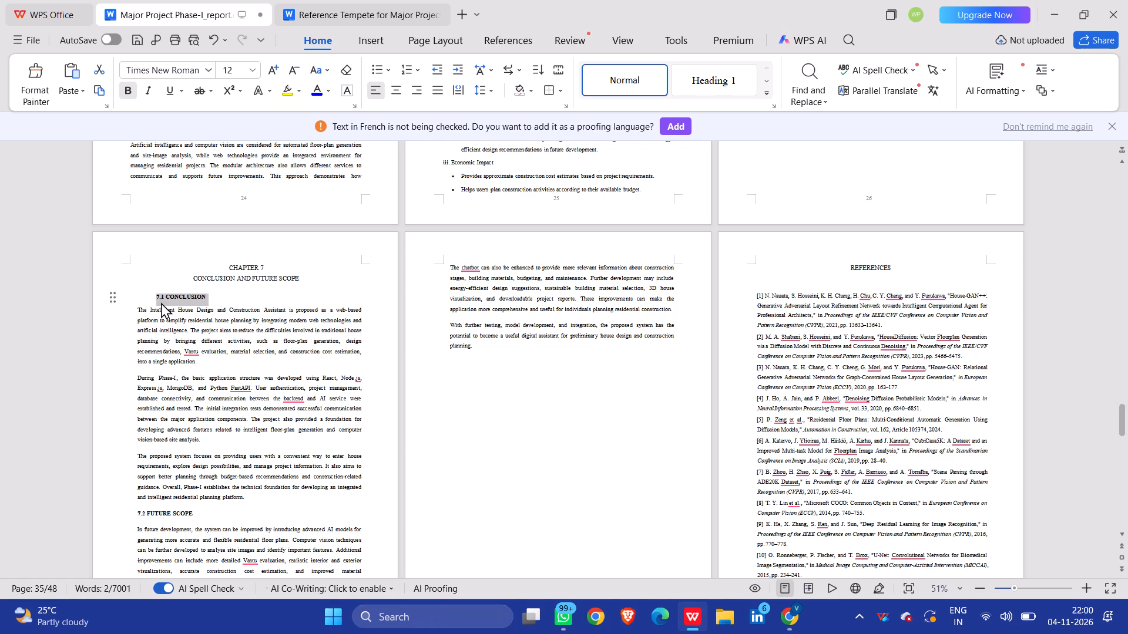
Remove the indent in front of the 7.1 CONCLUSION heading.
key("Down")
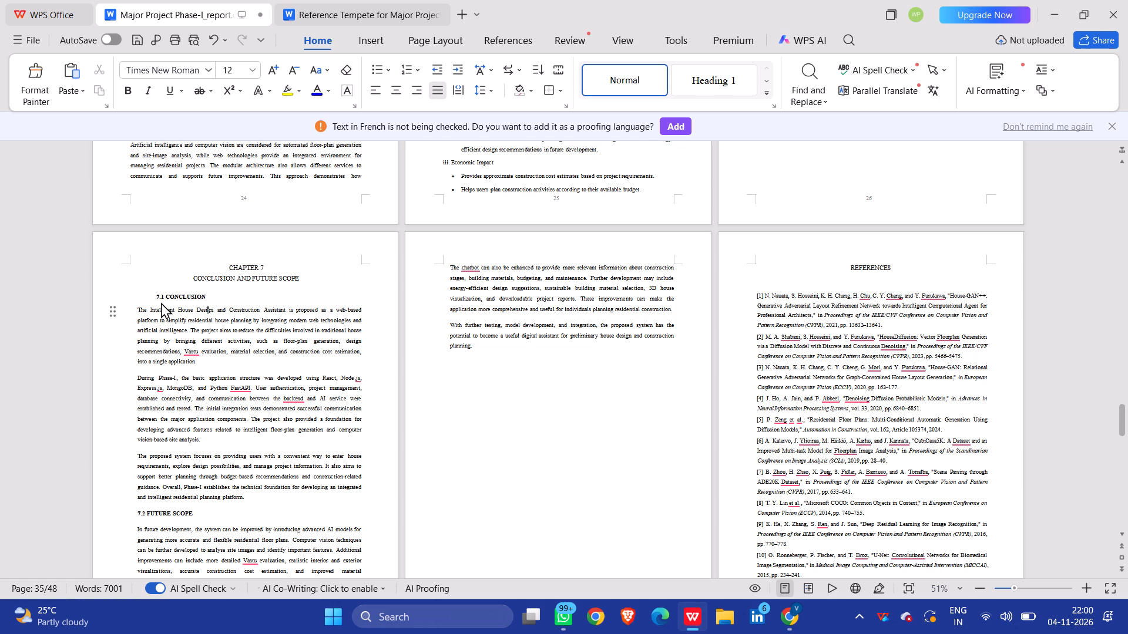
key("Up")
key("Left")
key("Left")
key("Left")
key("Left")
key("Left")
key("Left")
key("Left")
key("Left")
key("Left")
key("Left")
key("Left")
key("Left")
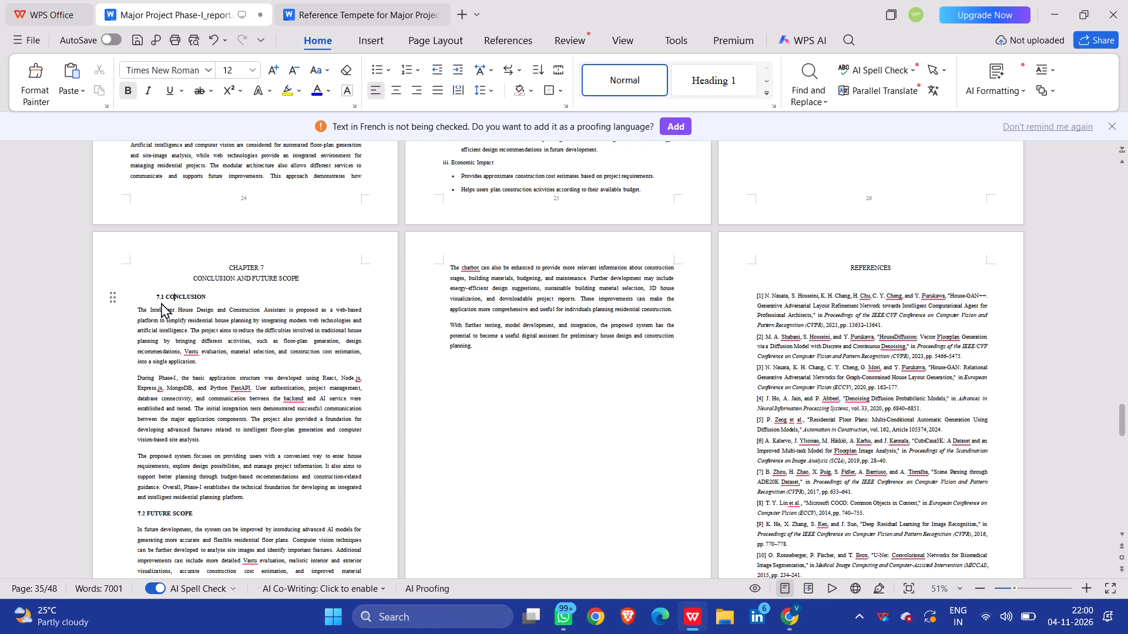
key("Left")
key("Left")
key("Left")
key("Left")
key("Left")
key("BackSpace")
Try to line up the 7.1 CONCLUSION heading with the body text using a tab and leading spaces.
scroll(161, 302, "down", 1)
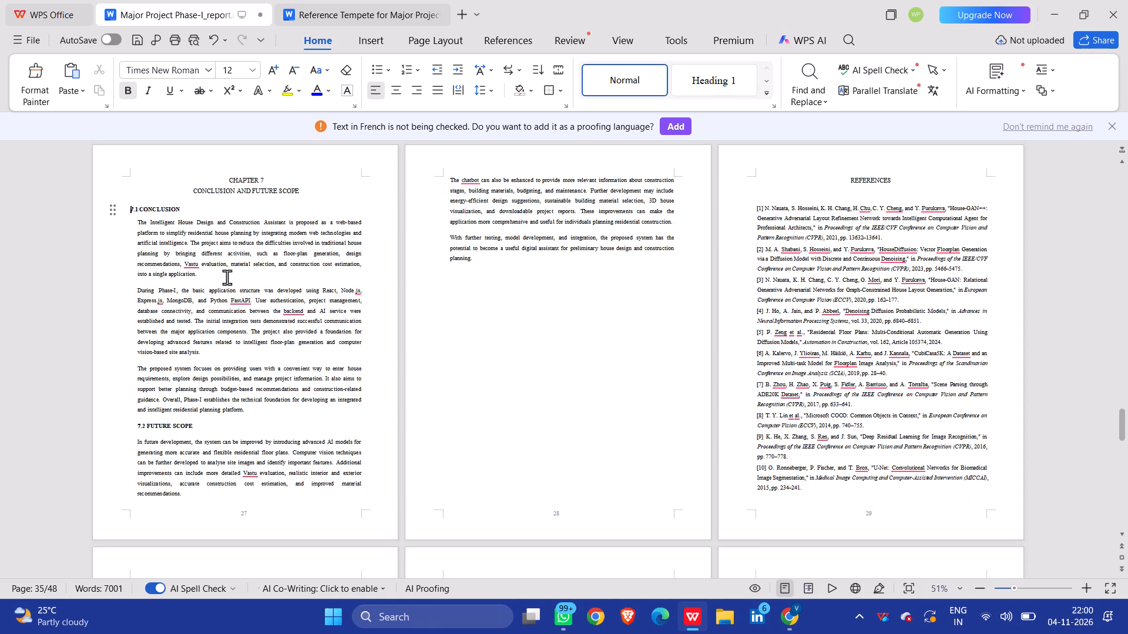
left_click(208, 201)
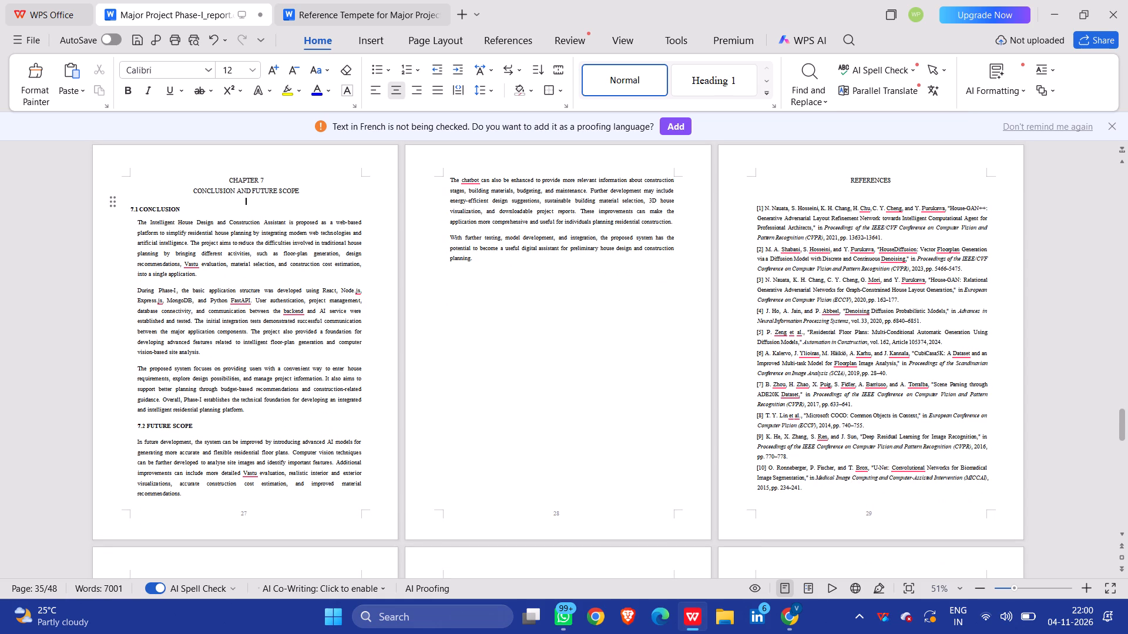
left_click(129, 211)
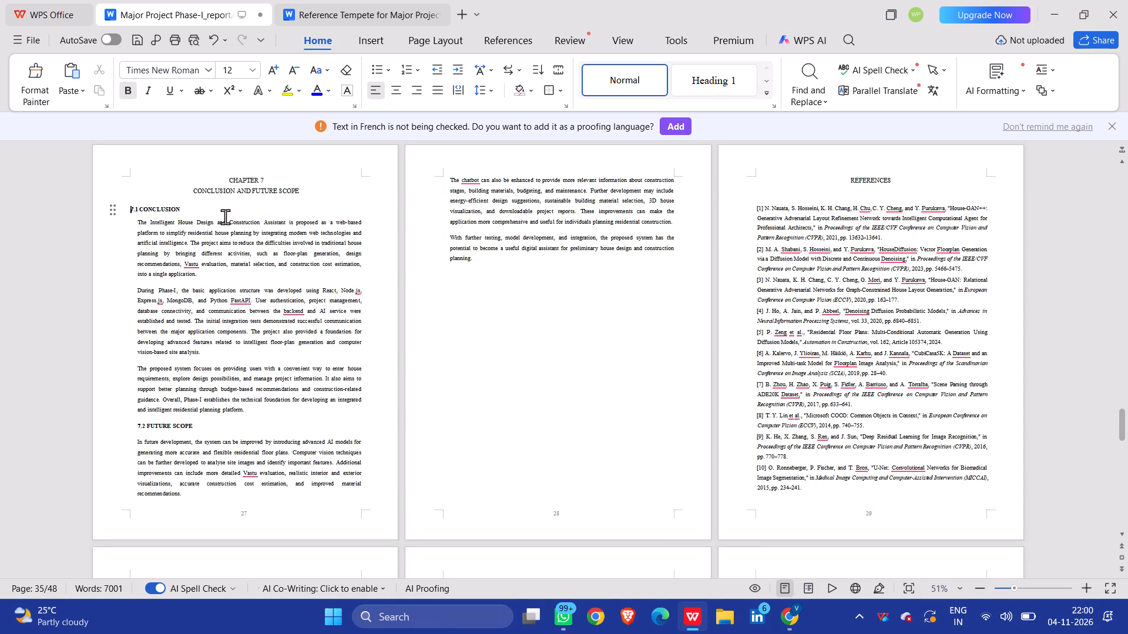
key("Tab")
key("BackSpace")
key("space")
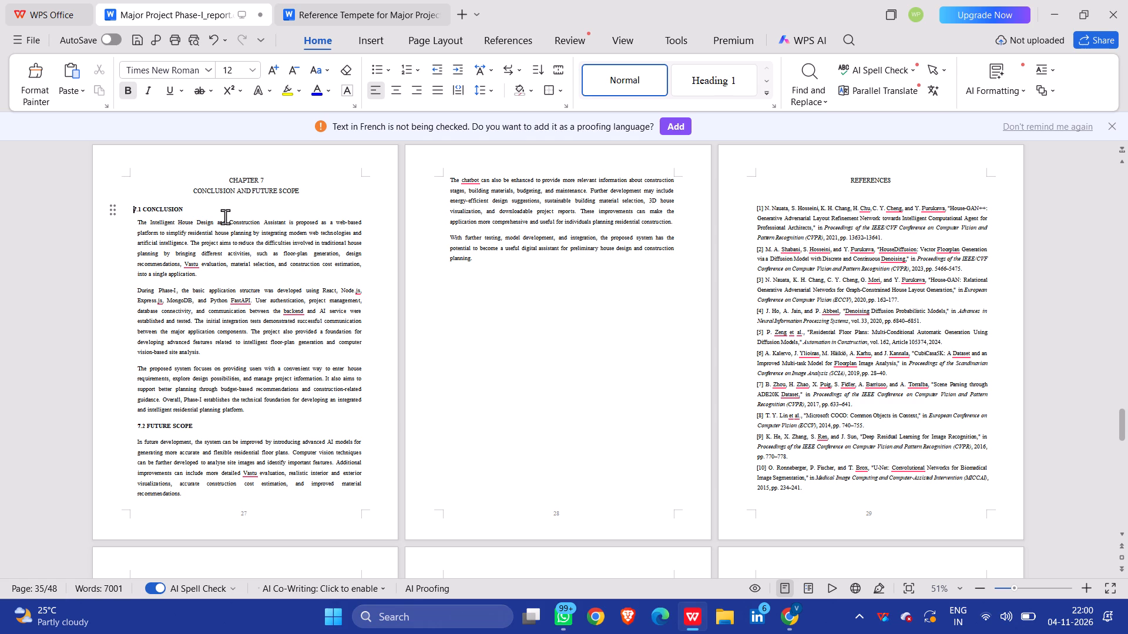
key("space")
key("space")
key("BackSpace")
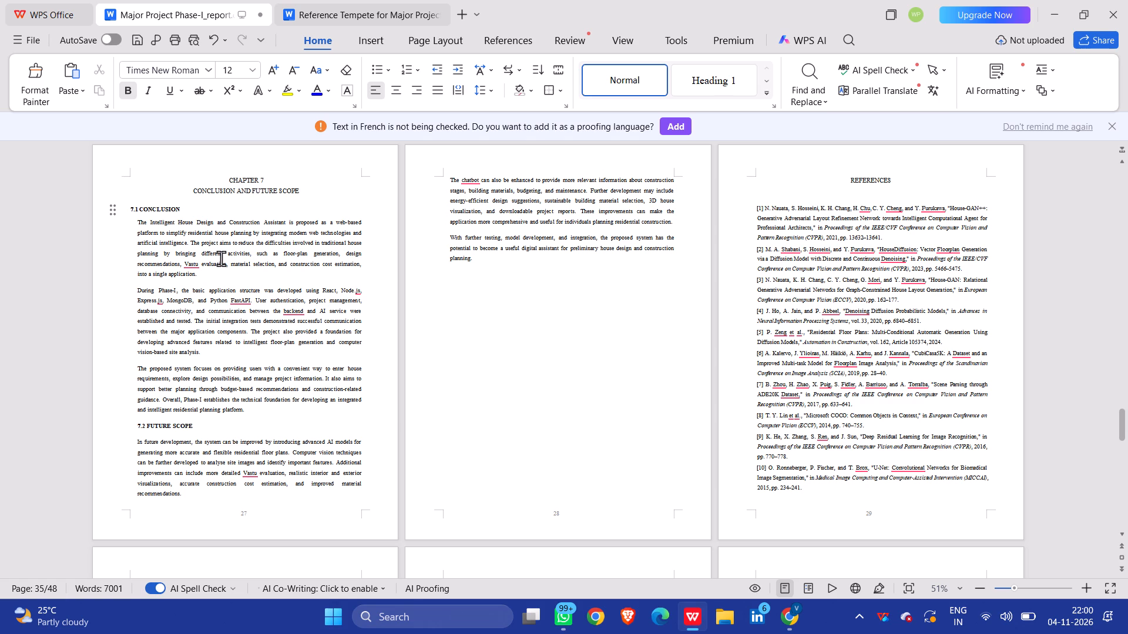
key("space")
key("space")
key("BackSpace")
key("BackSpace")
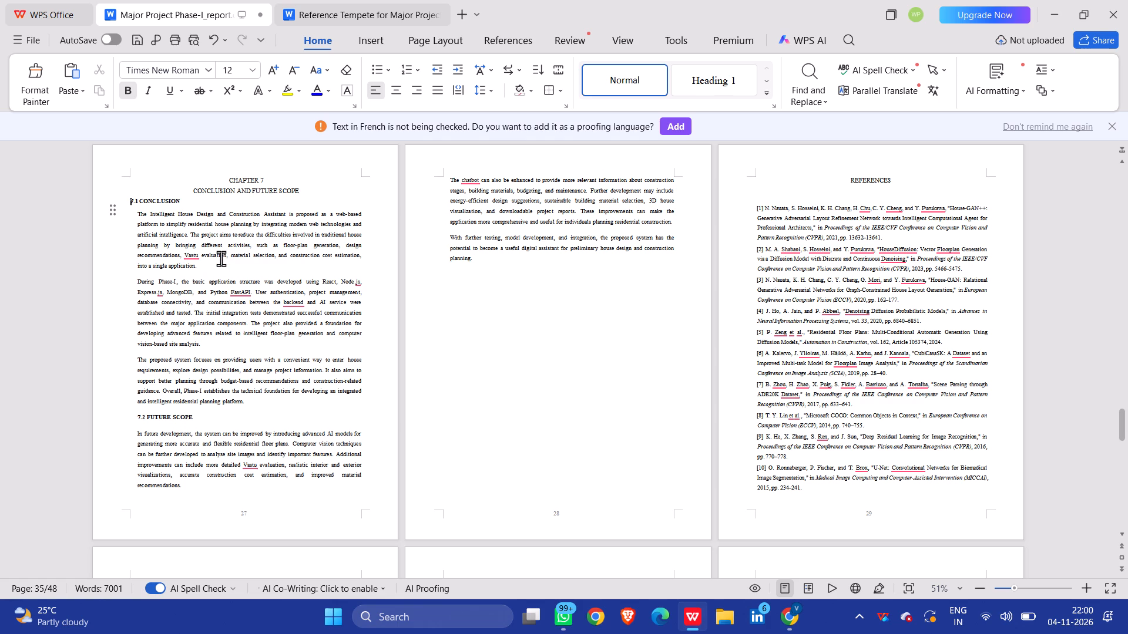
Restore the blank line above the 7.1 CONCLUSION heading and indent it with two spaces, level with the paragraph below.
key("Tab")
key("Return")
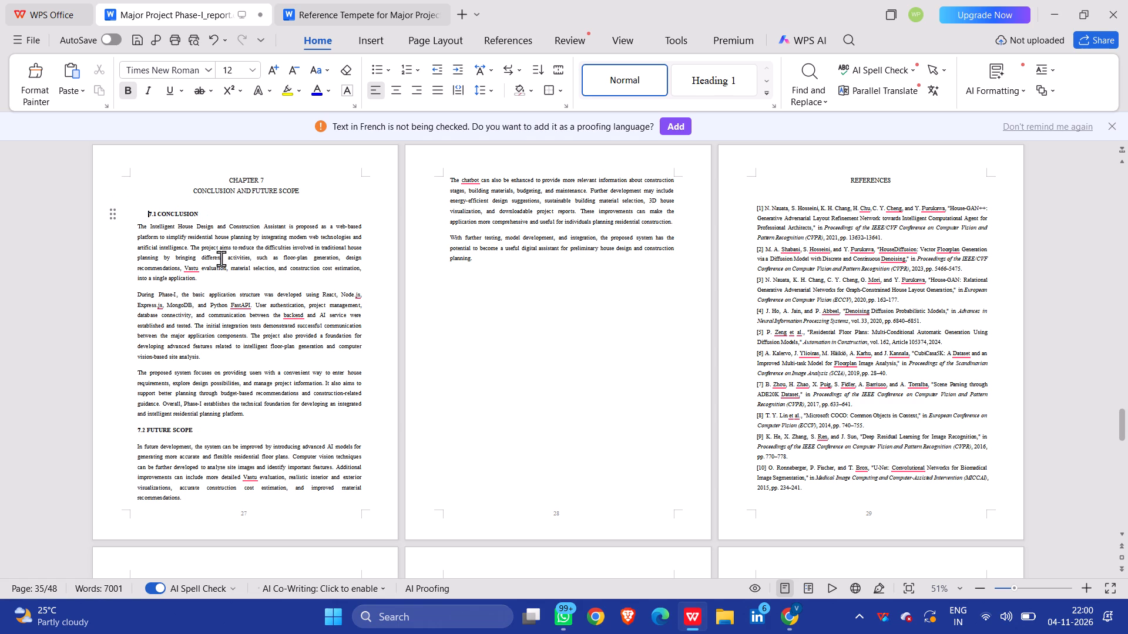
key("BackSpace")
key("space")
key("space")
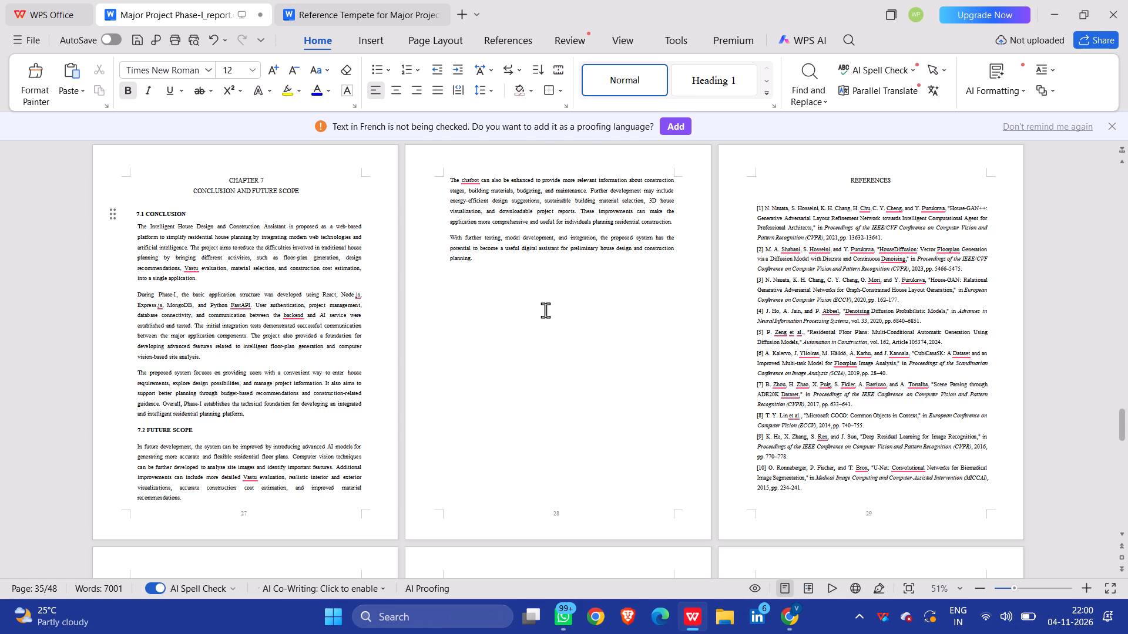
Review the report's pages from the CHAPTER 7 conclusion back to CHAPTER 1, checking headings, figures and page layout.
scroll(545, 310, "up", 11)
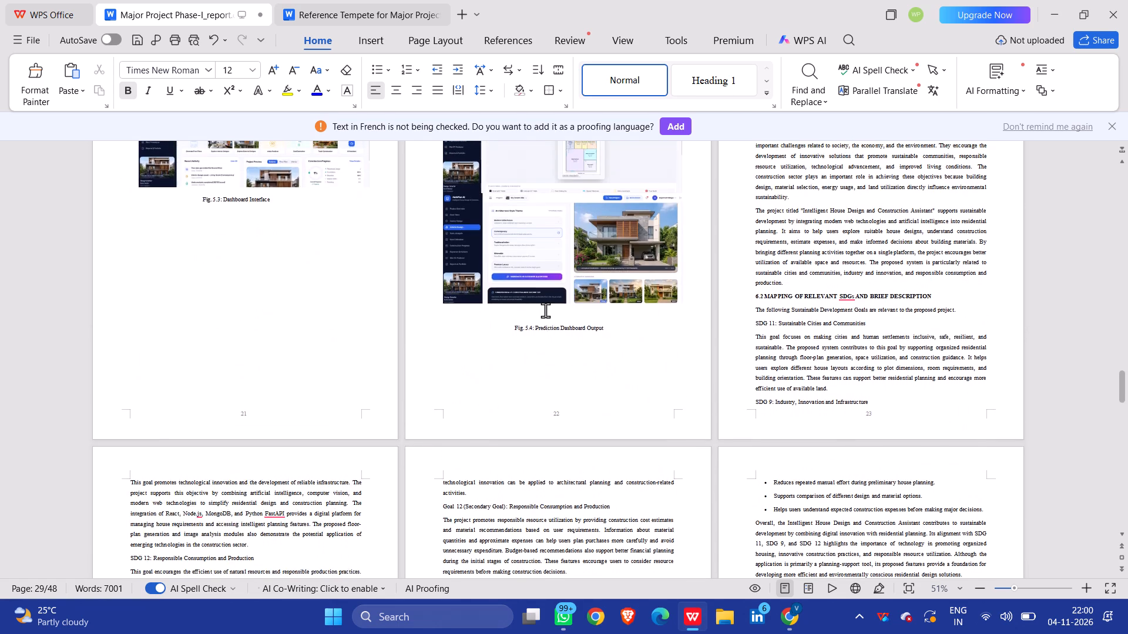
scroll(545, 310, "up", 1)
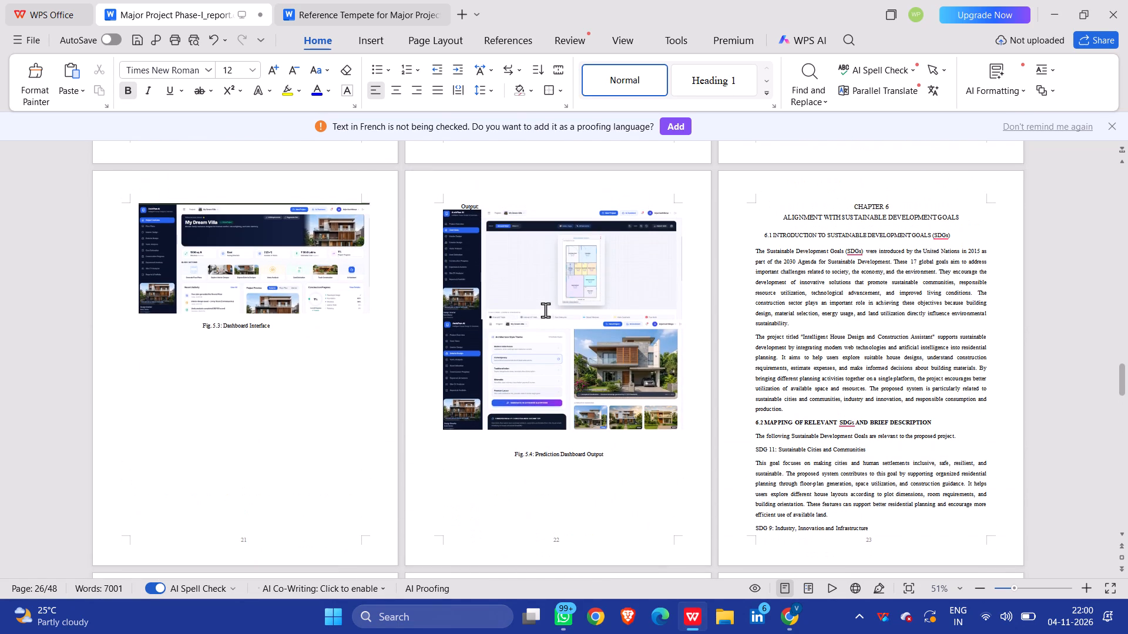
scroll(545, 310, "up", 1)
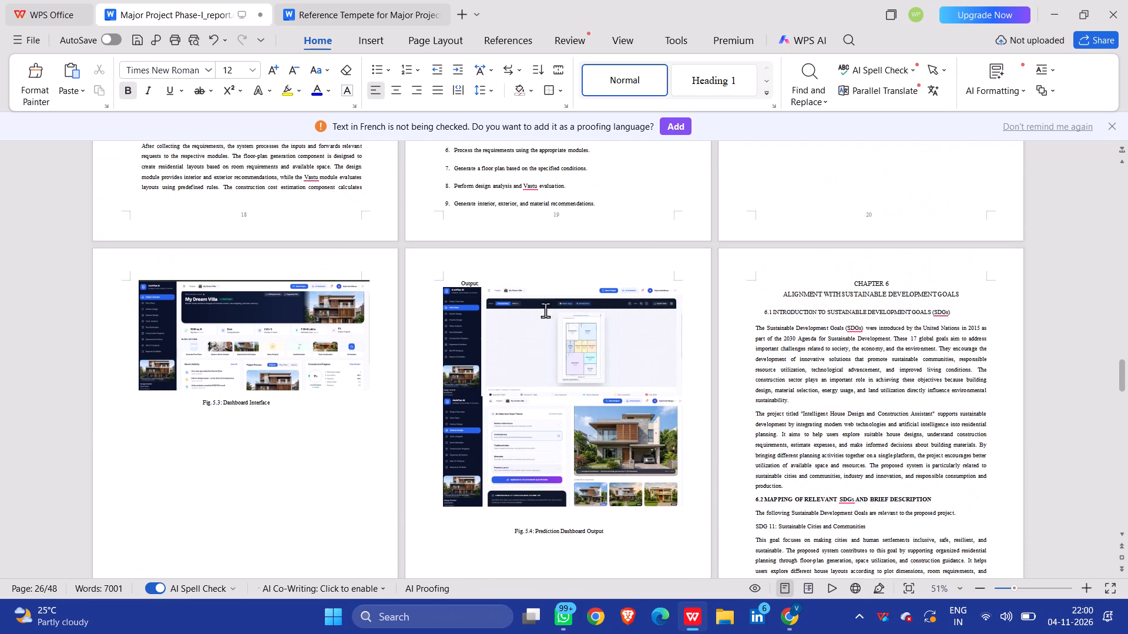
scroll(545, 310, "up", 3)
scroll(545, 310, "down", 1)
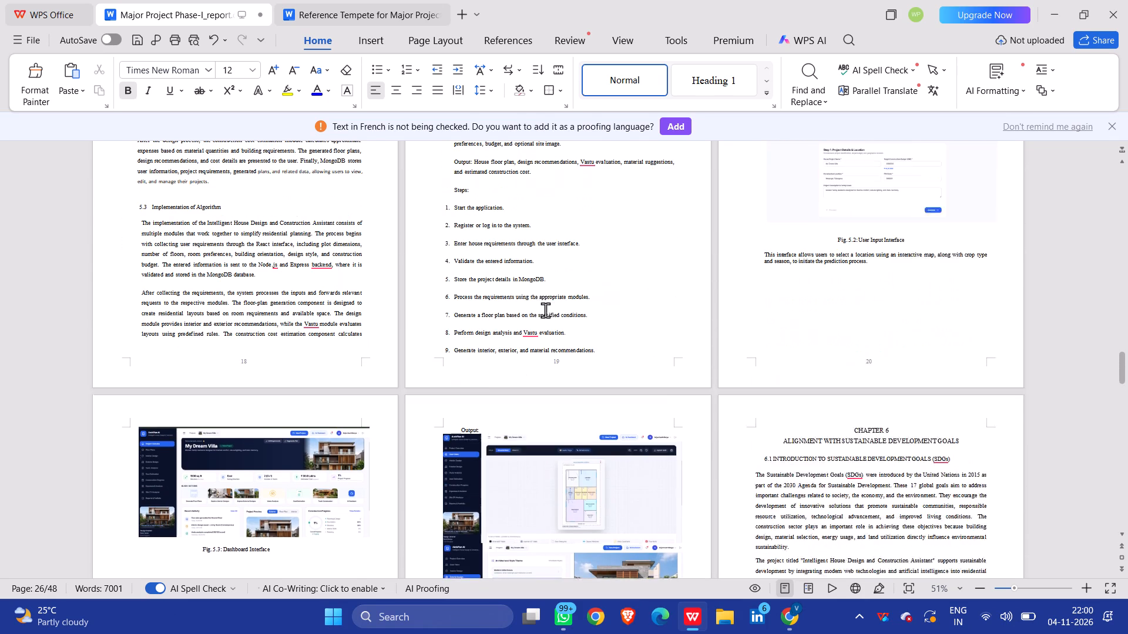
scroll(545, 310, "down", 3)
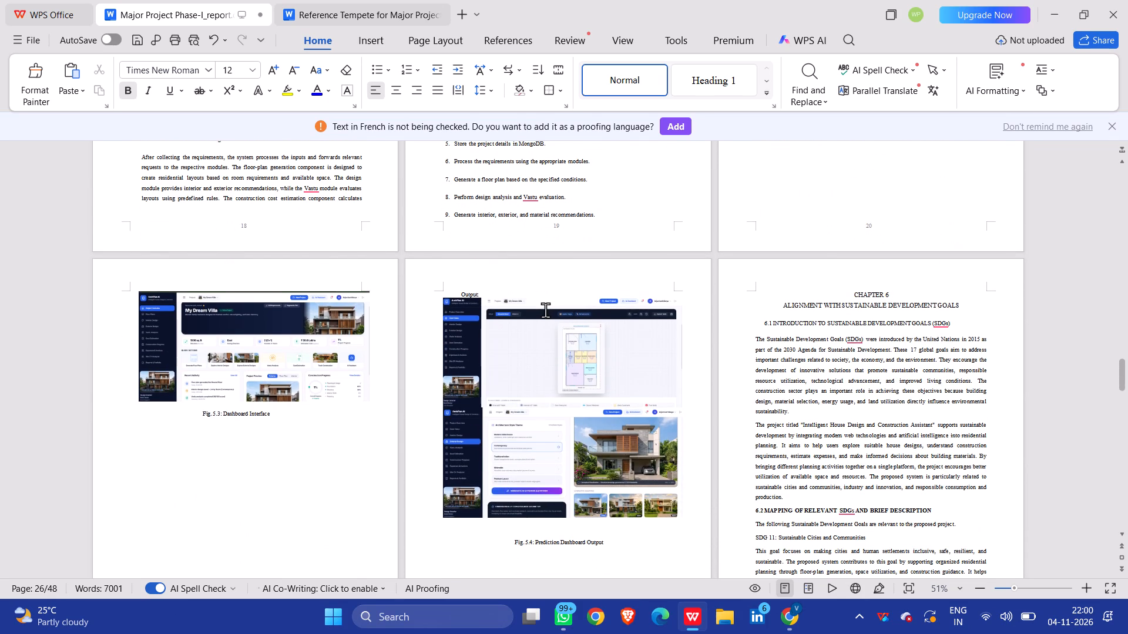
scroll(545, 310, "down", 2)
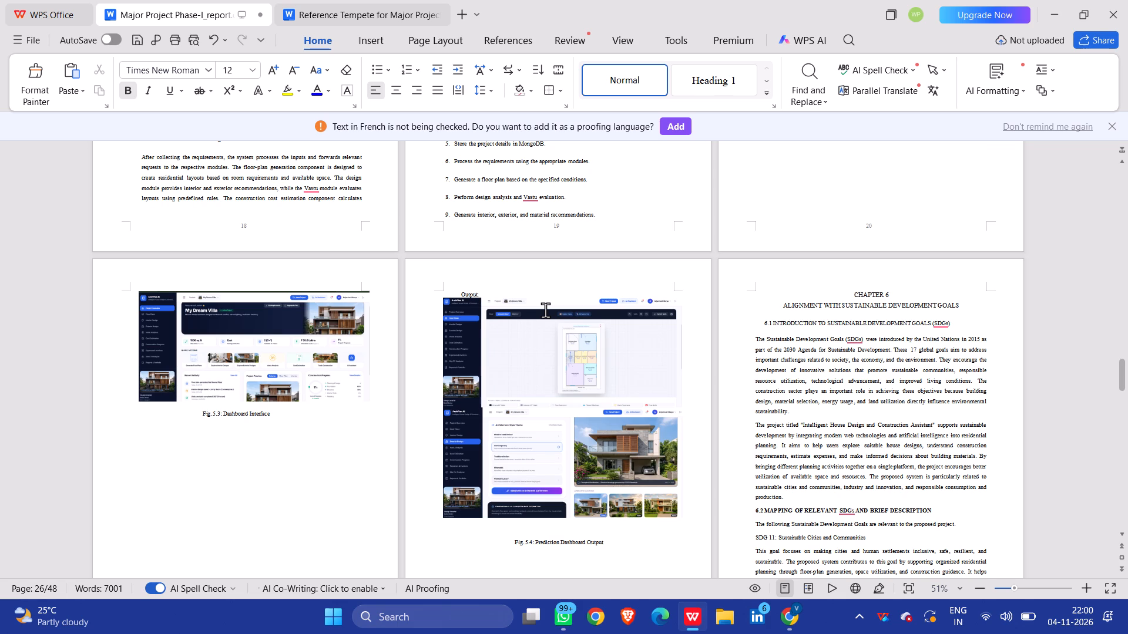
scroll(545, 310, "up", 4)
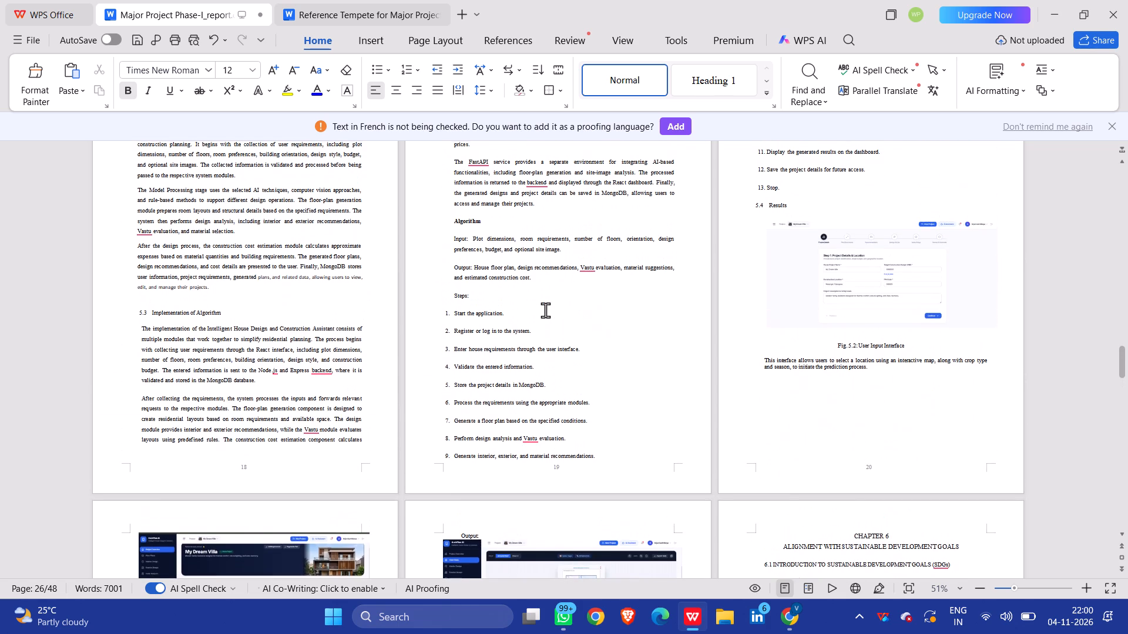
scroll(545, 310, "up", 5)
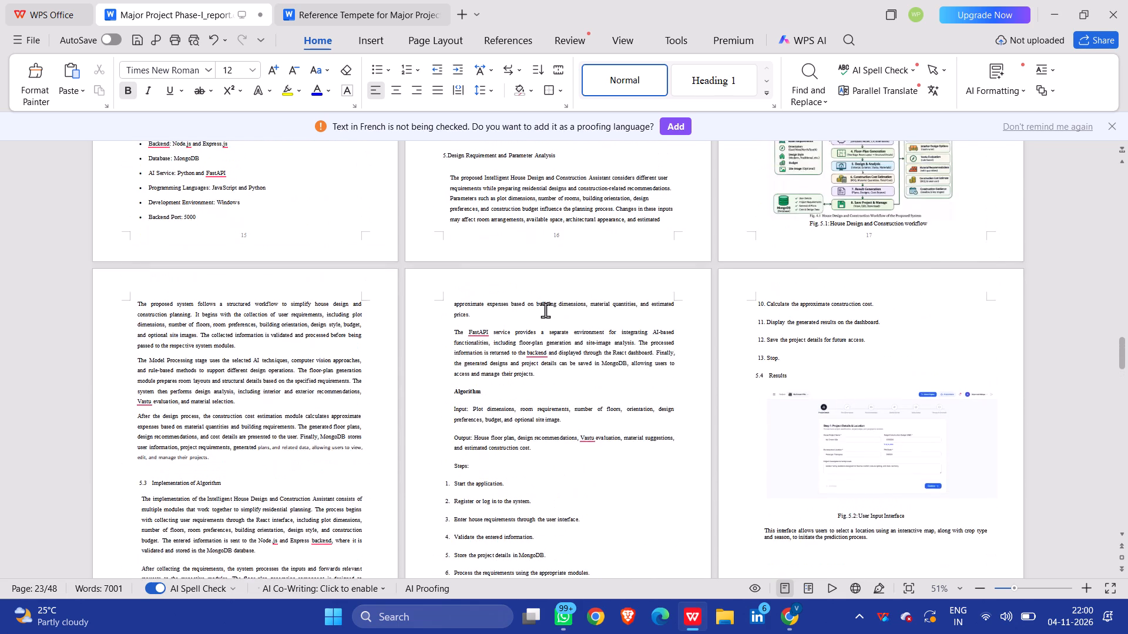
scroll(545, 310, "up", 2)
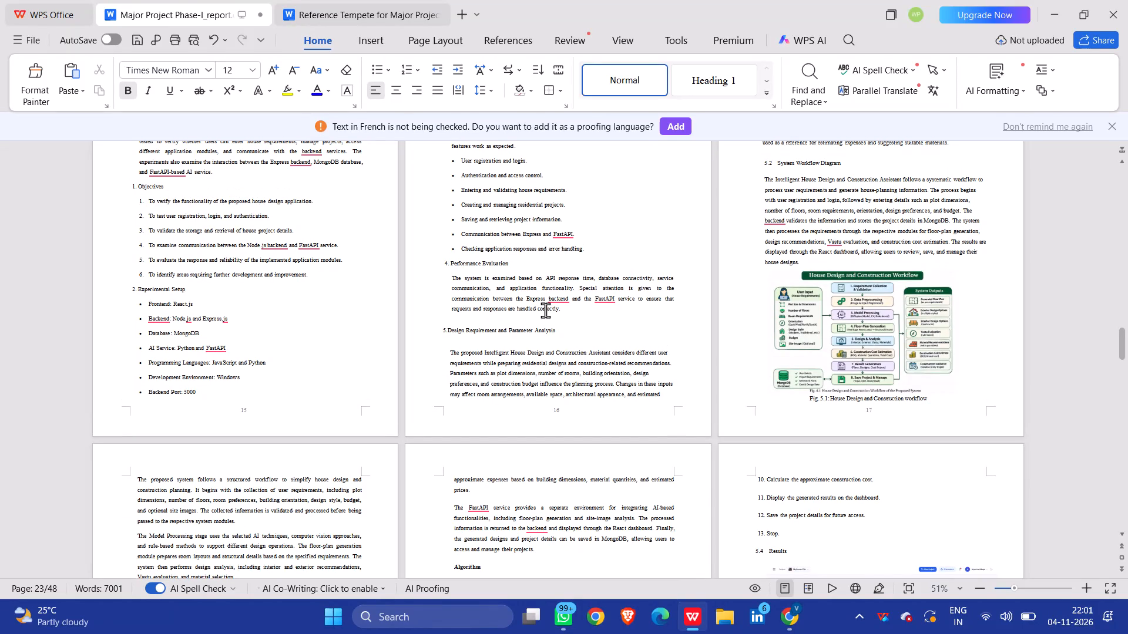
scroll(545, 310, "up", 7)
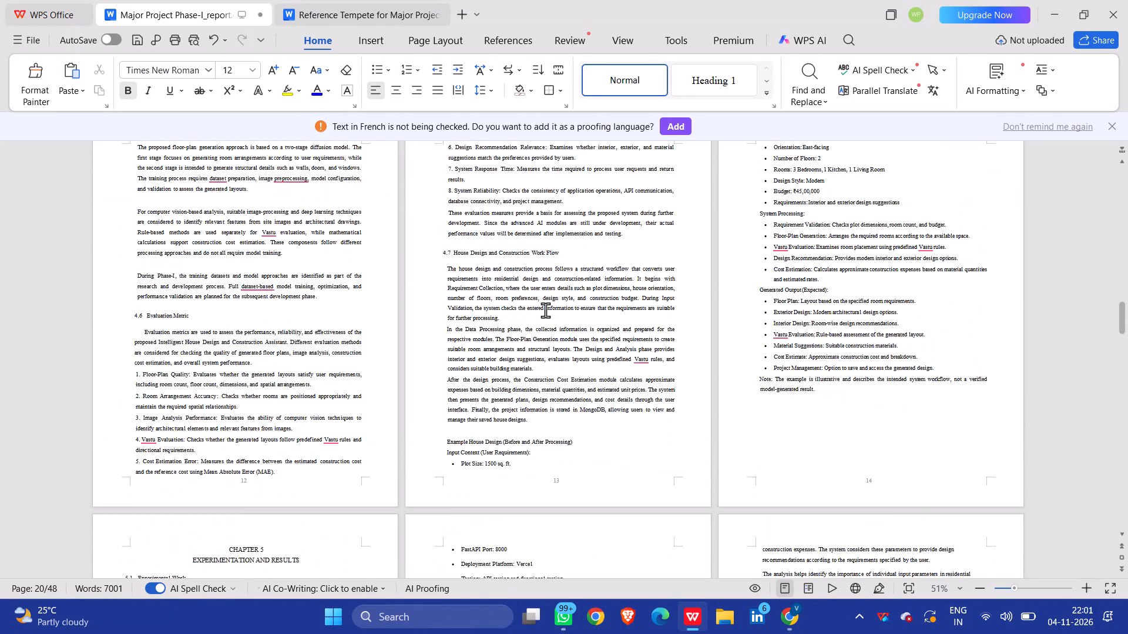
scroll(545, 310, "up", 3)
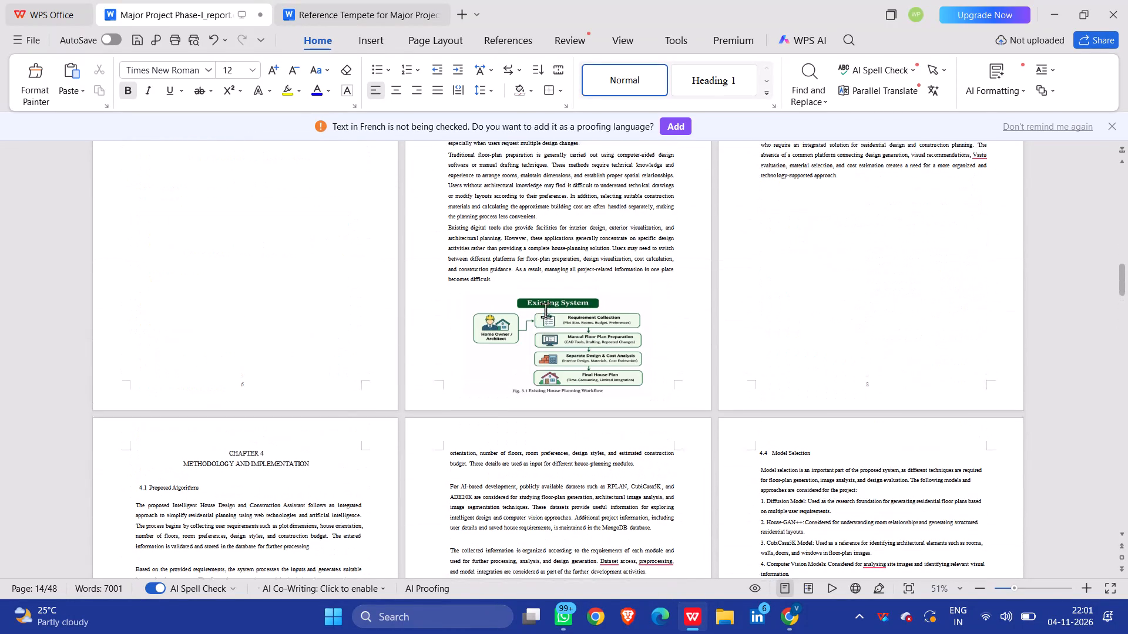
scroll(545, 310, "up", 6)
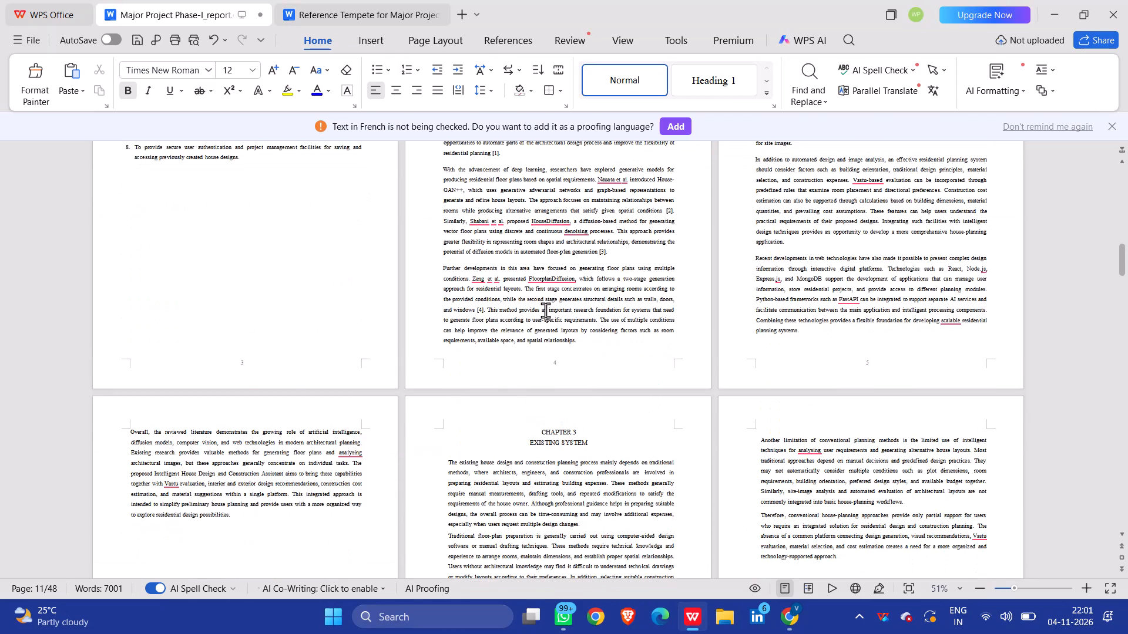
scroll(545, 310, "up", 8)
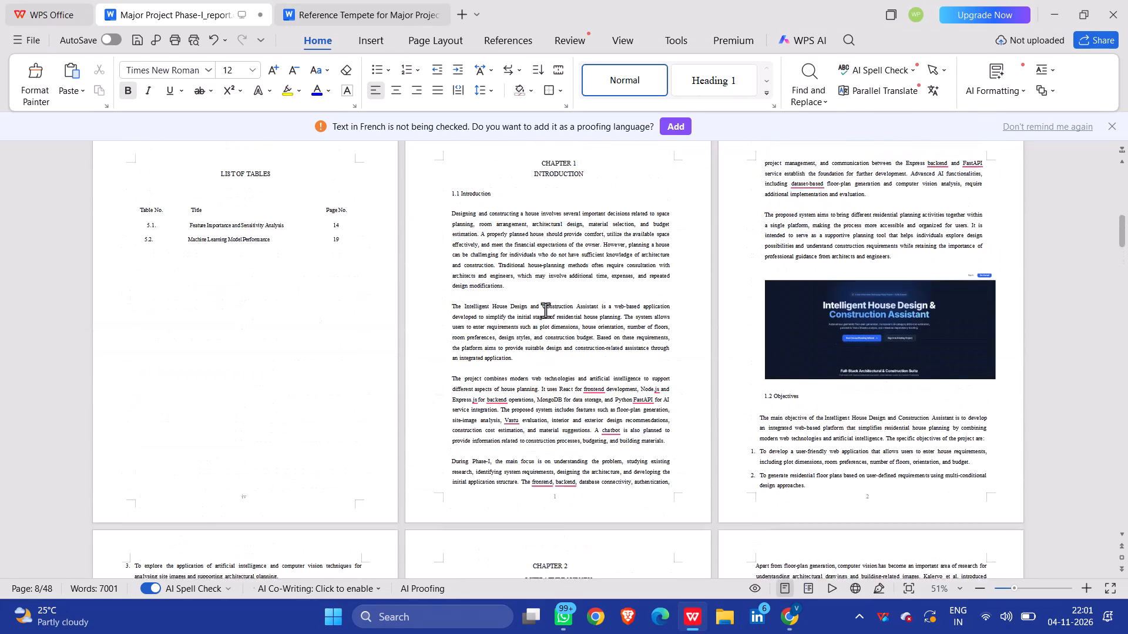
scroll(545, 310, "up", 2)
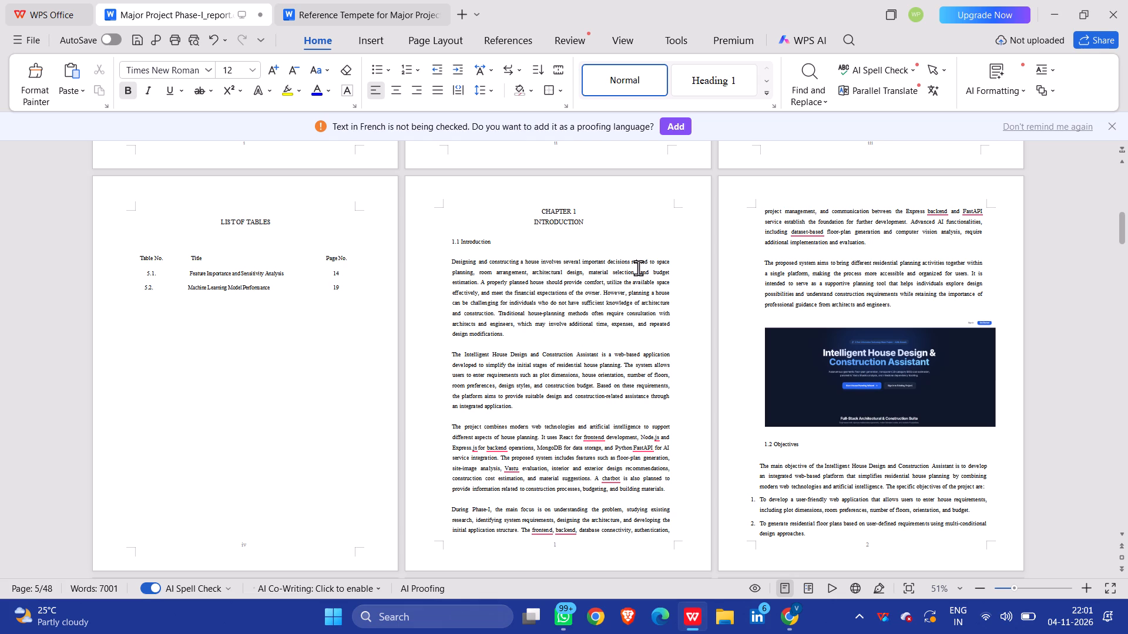
Delete the Intelligent House Design & Construction Assistant picture above the 1.2 Objectives heading, along with the extra blank line it leaves.
left_click(848, 366)
right_click(934, 366)
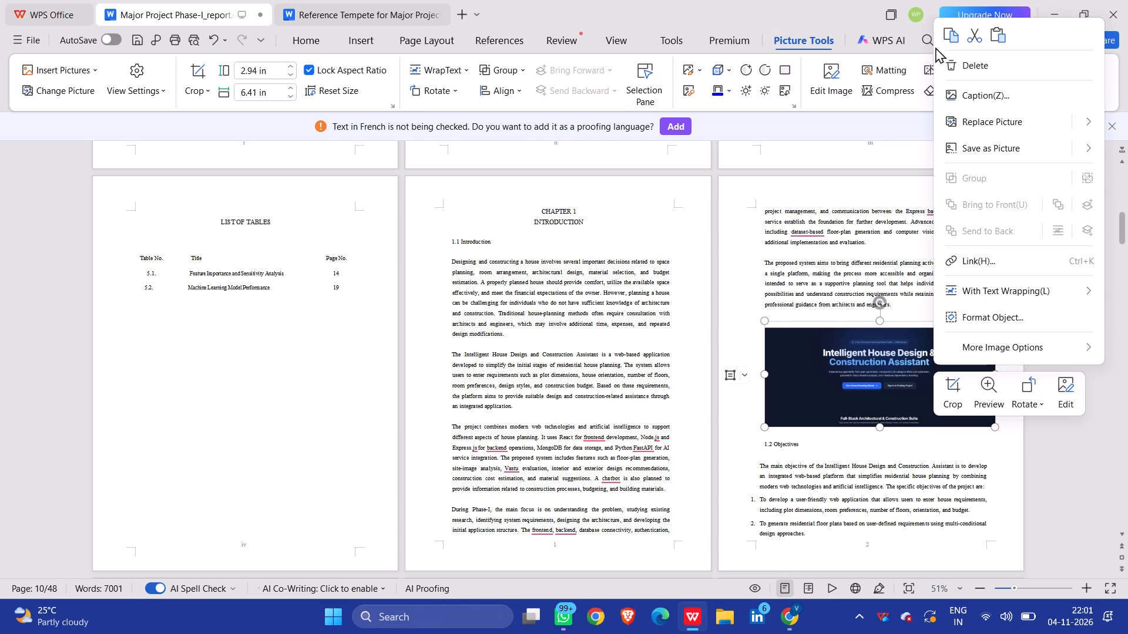
left_click(959, 67)
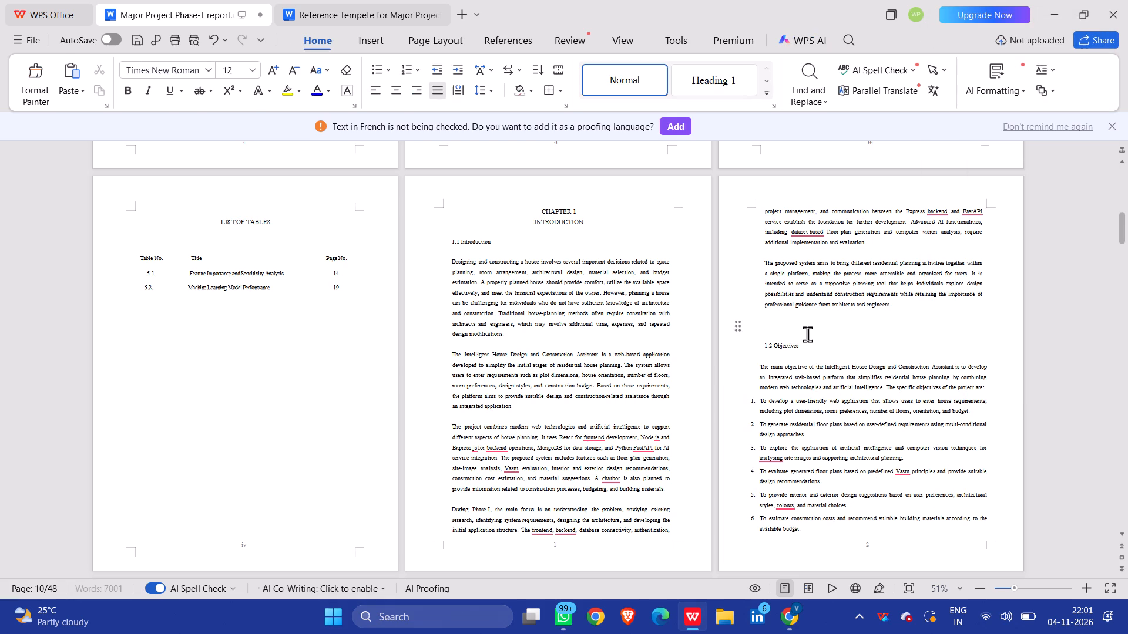
key("BackSpace")
key("BackSpace")
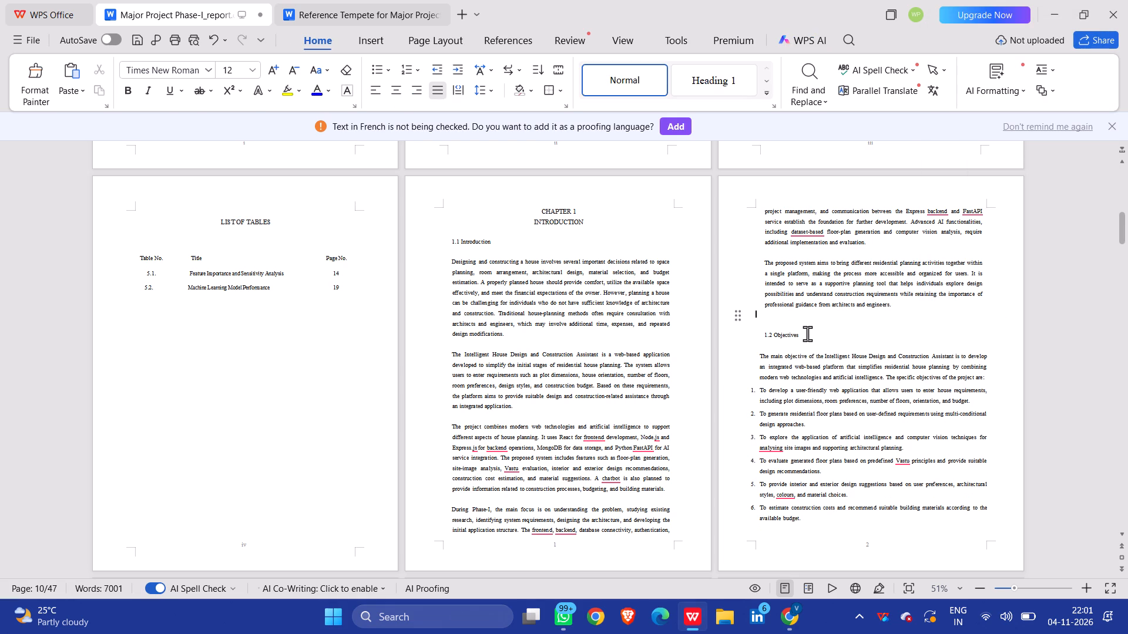
Push the CHAPTER 2 LITERATURE SURVEY heading onto the page after the objectives list by adding blank lines above it.
scroll(807, 333, "down", 2)
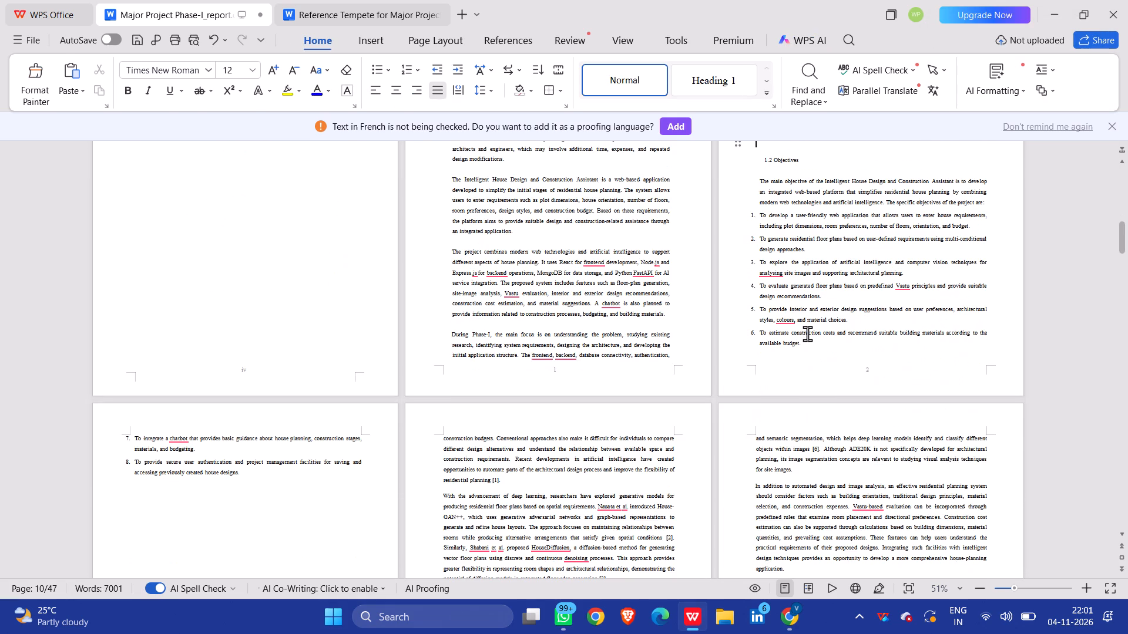
scroll(807, 333, "down", 4)
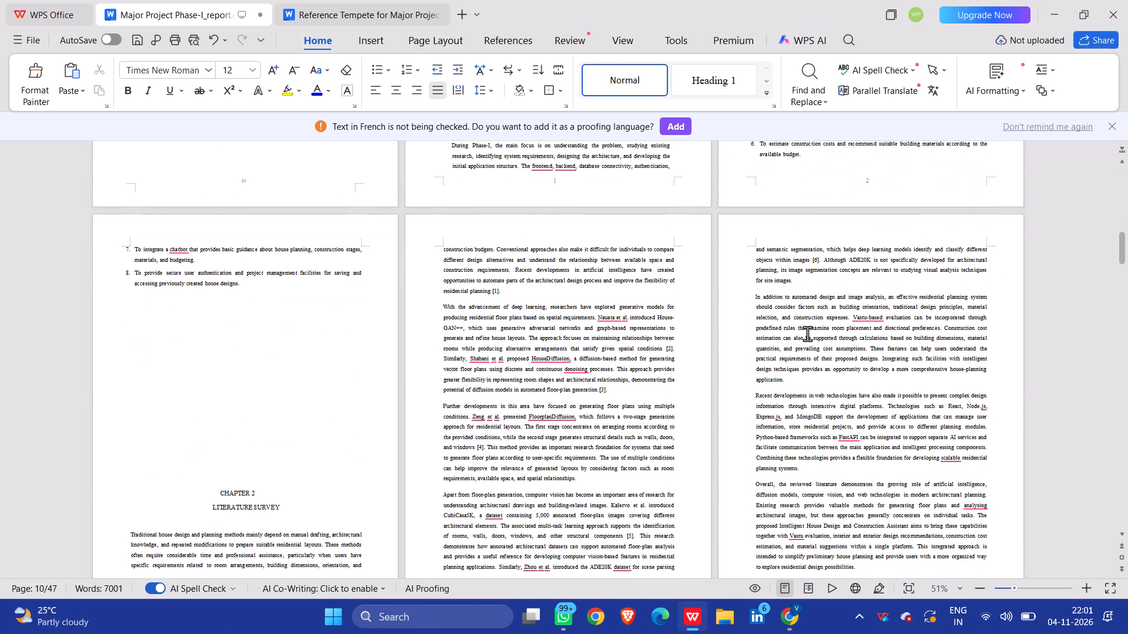
scroll(807, 333, "down", 1)
left_click(207, 480)
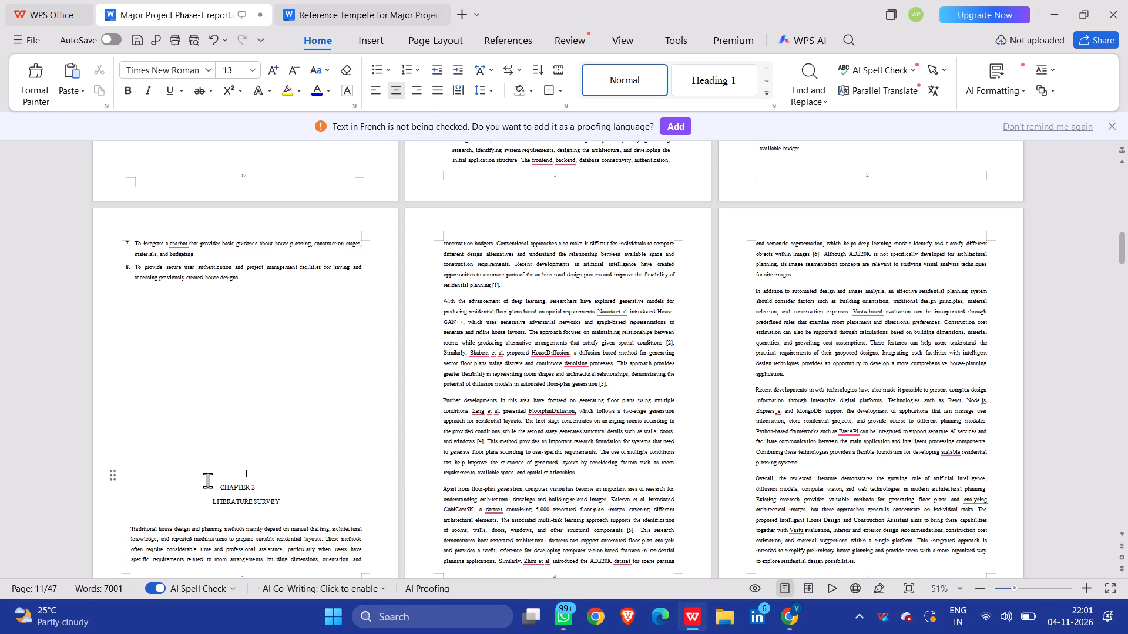
key("Return")
key("Return")
key("Return")
key("Return")
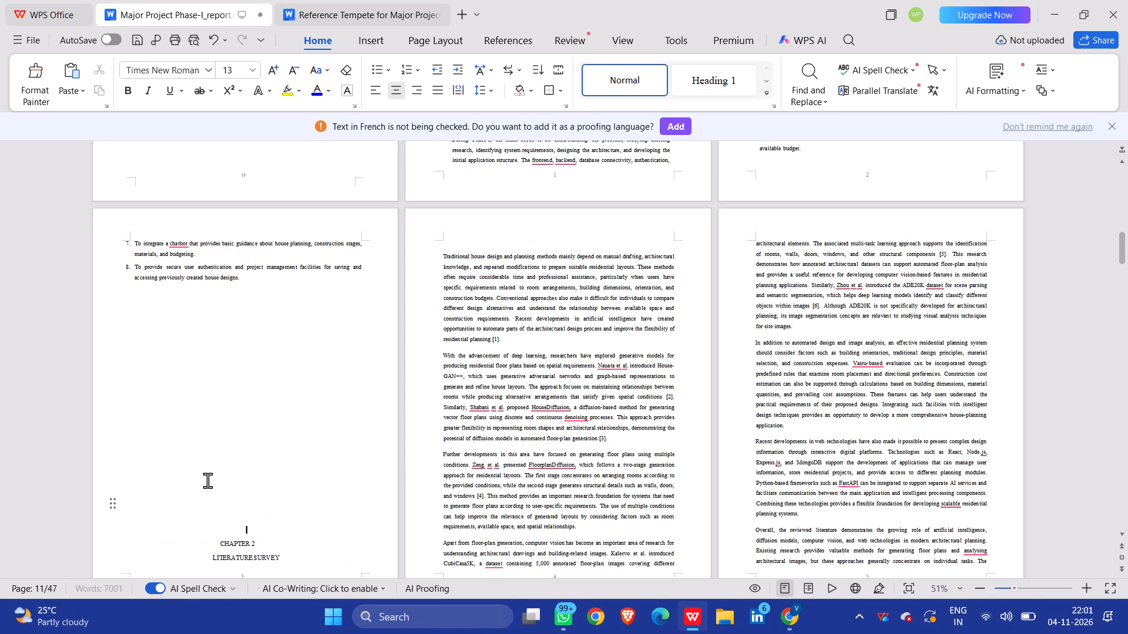
key("Return")
key("Return")
key("Return")
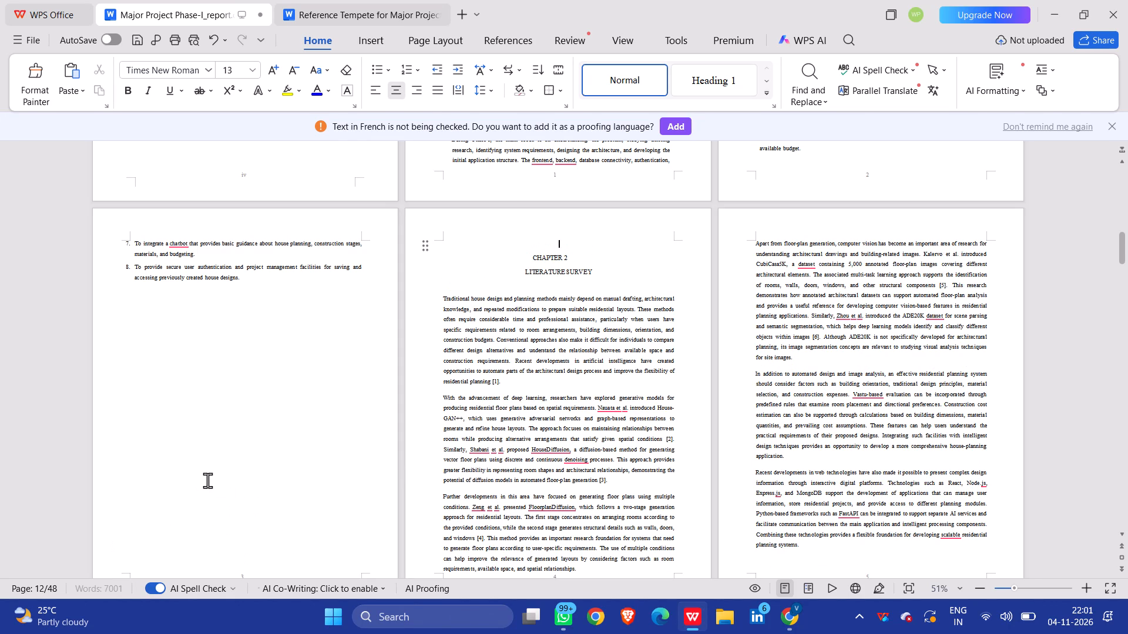
key("BackSpace")
Check the page layout and chapter starts from CHAPTER 1 through to the REFERENCES page.
scroll(207, 480, "up", 5)
scroll(207, 480, "down", 1)
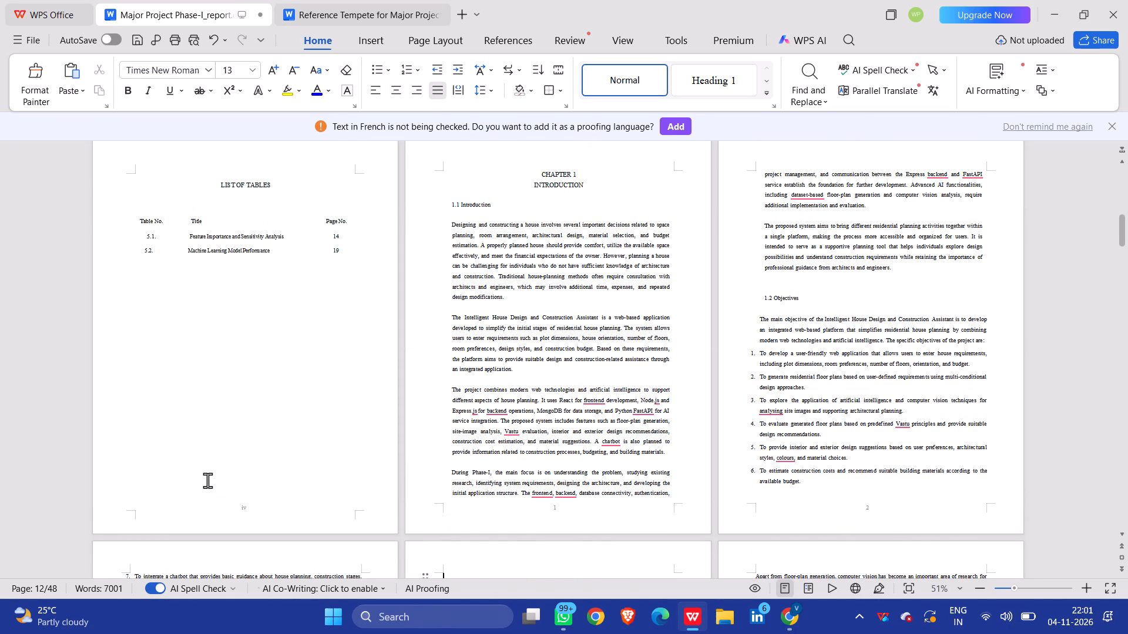
scroll(207, 480, "down", 3)
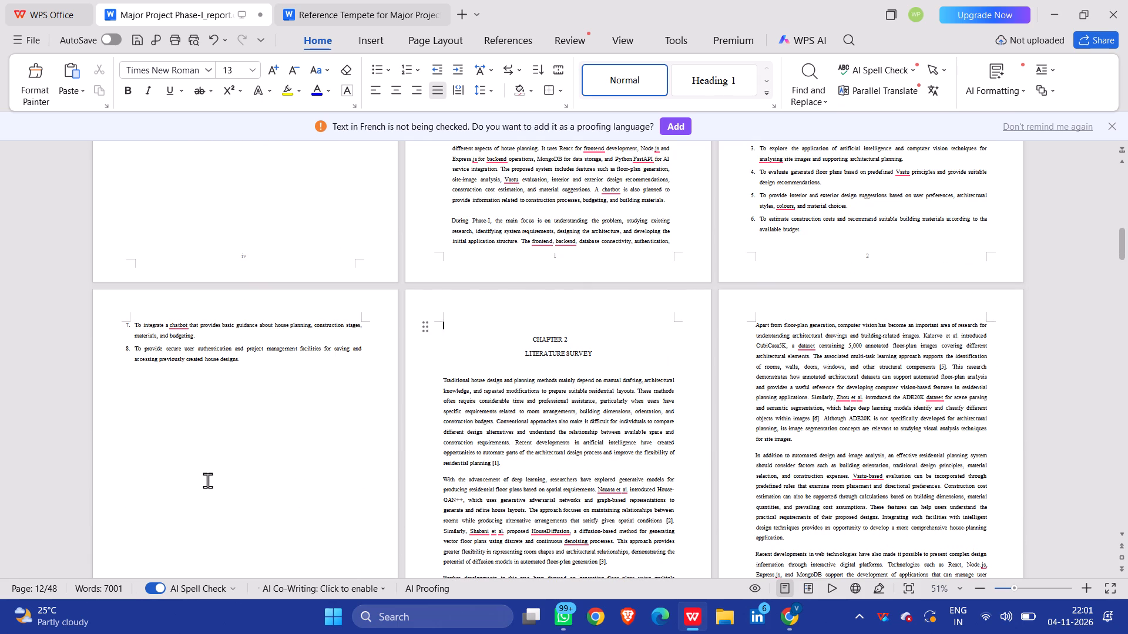
scroll(207, 480, "down", 4)
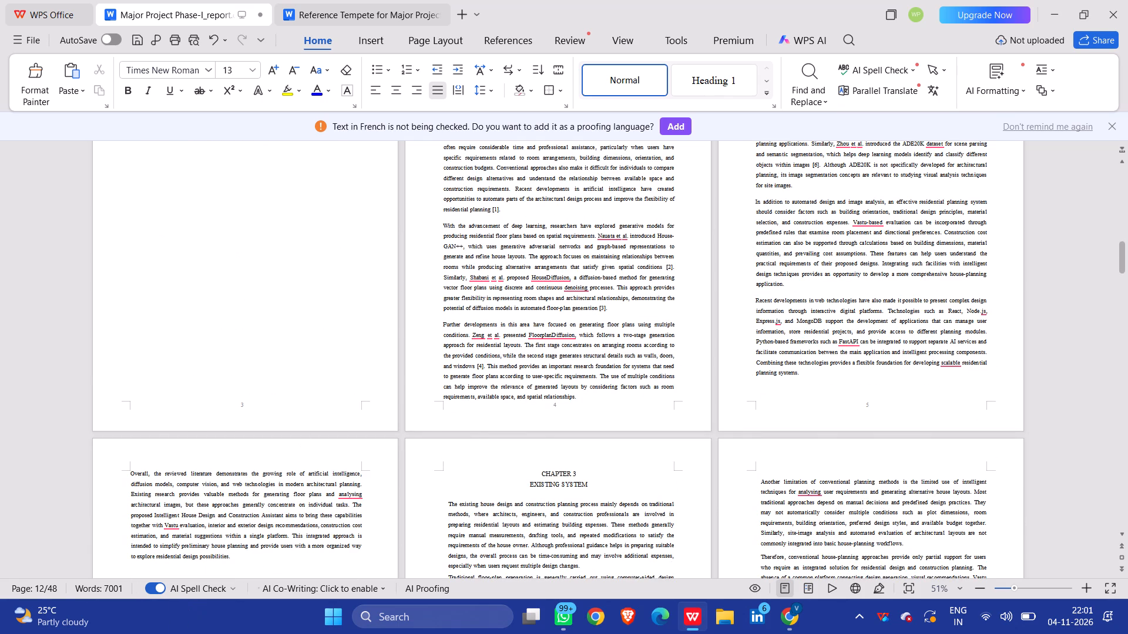
scroll(304, 437, "down", 9)
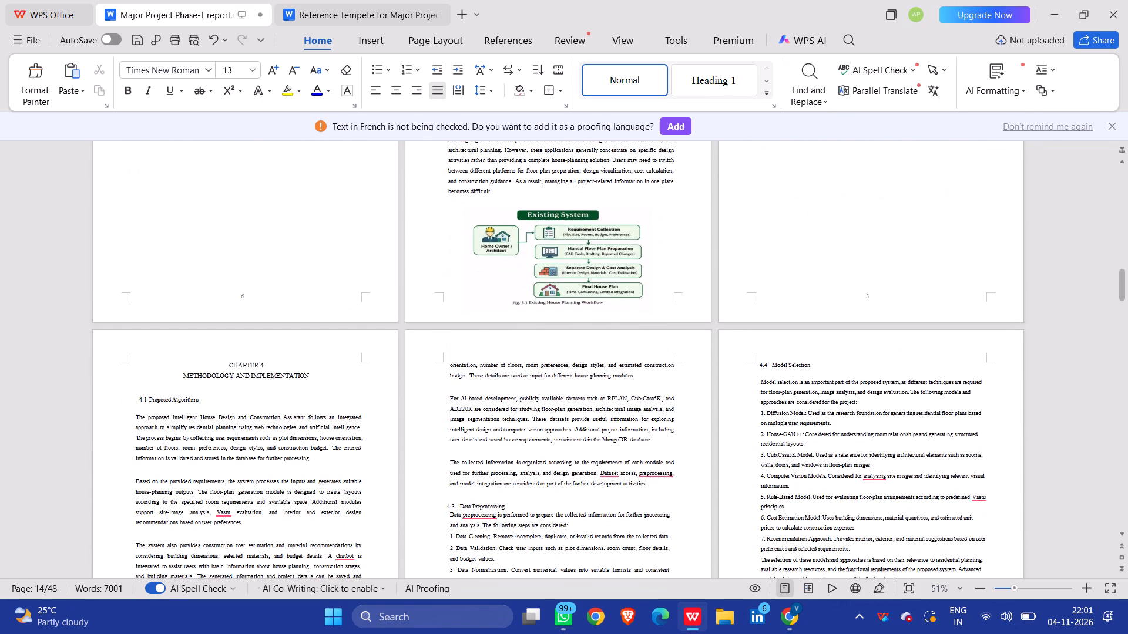
scroll(304, 437, "down", 7)
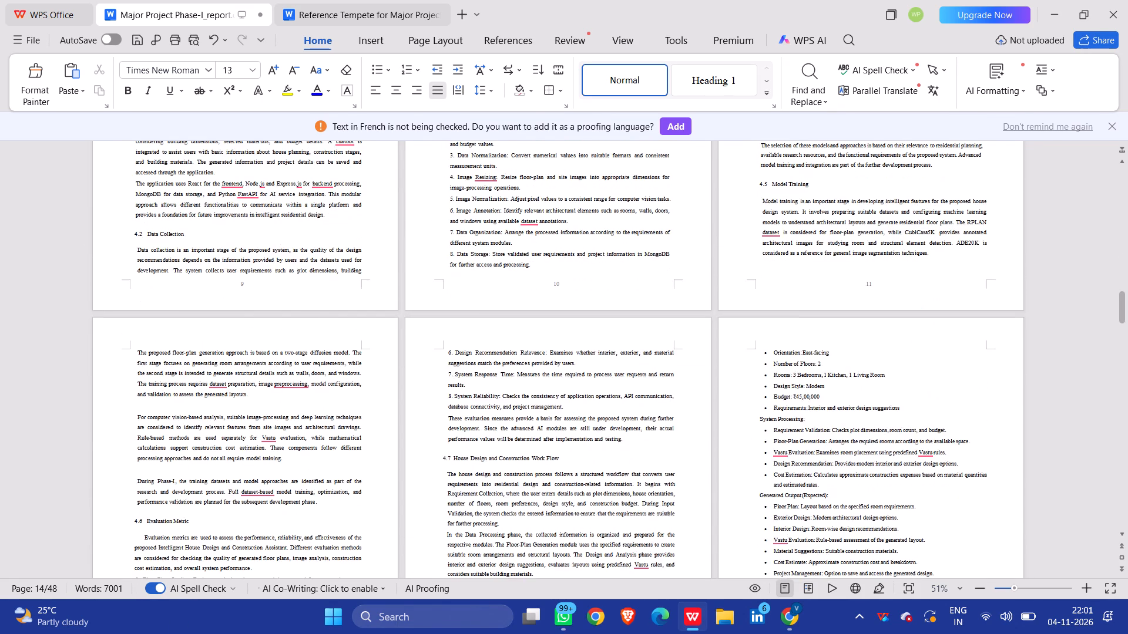
scroll(304, 437, "down", 6)
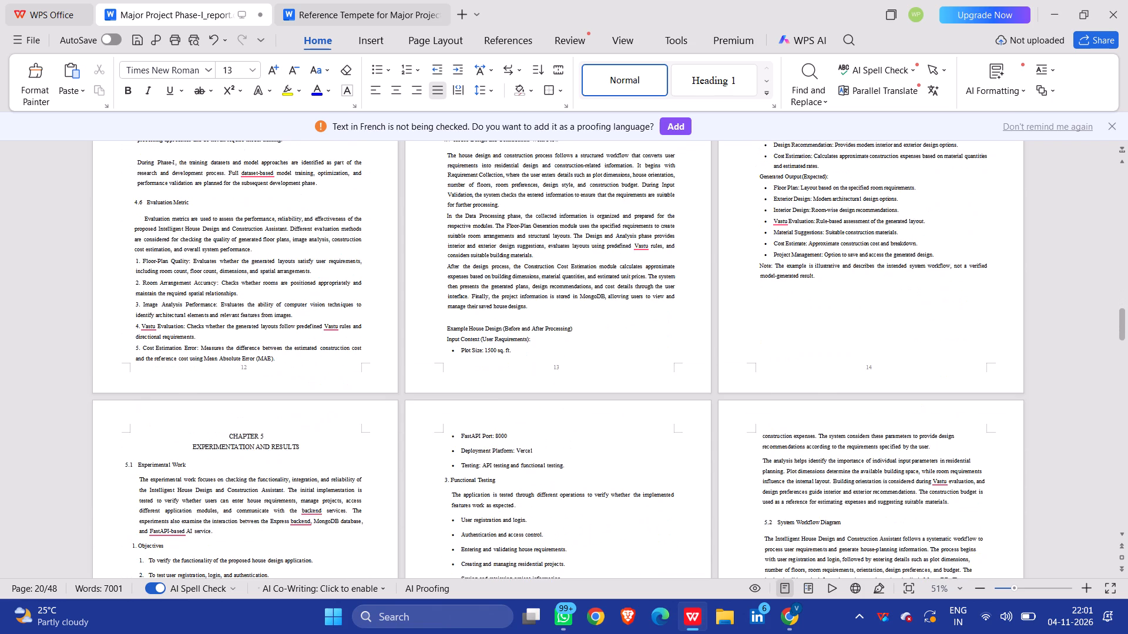
scroll(304, 437, "down", 7)
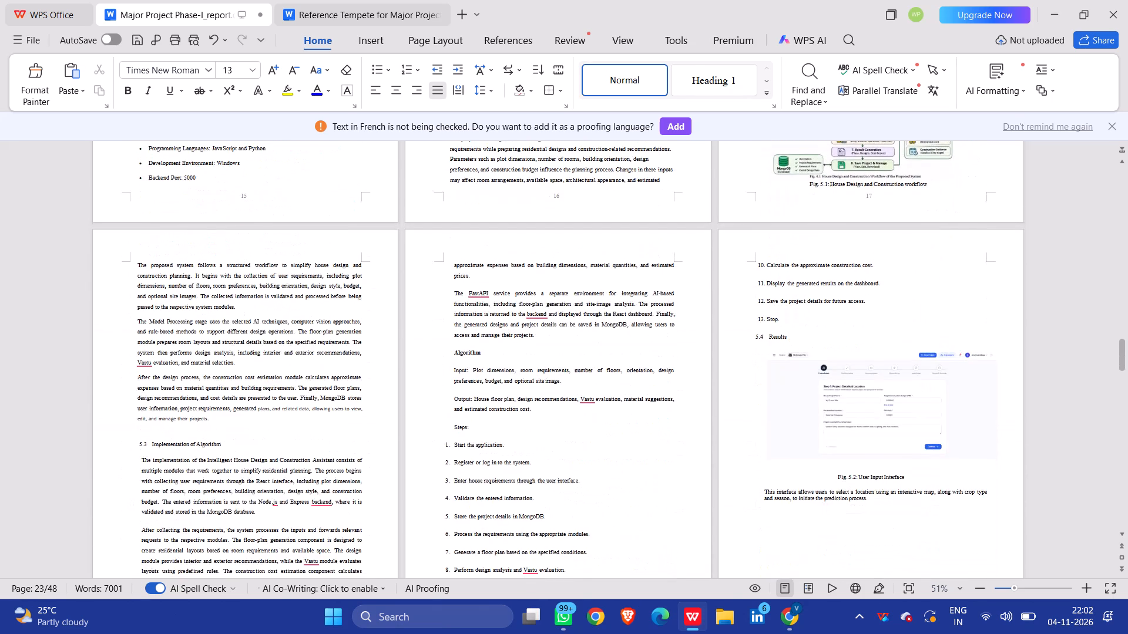
scroll(304, 437, "down", 9)
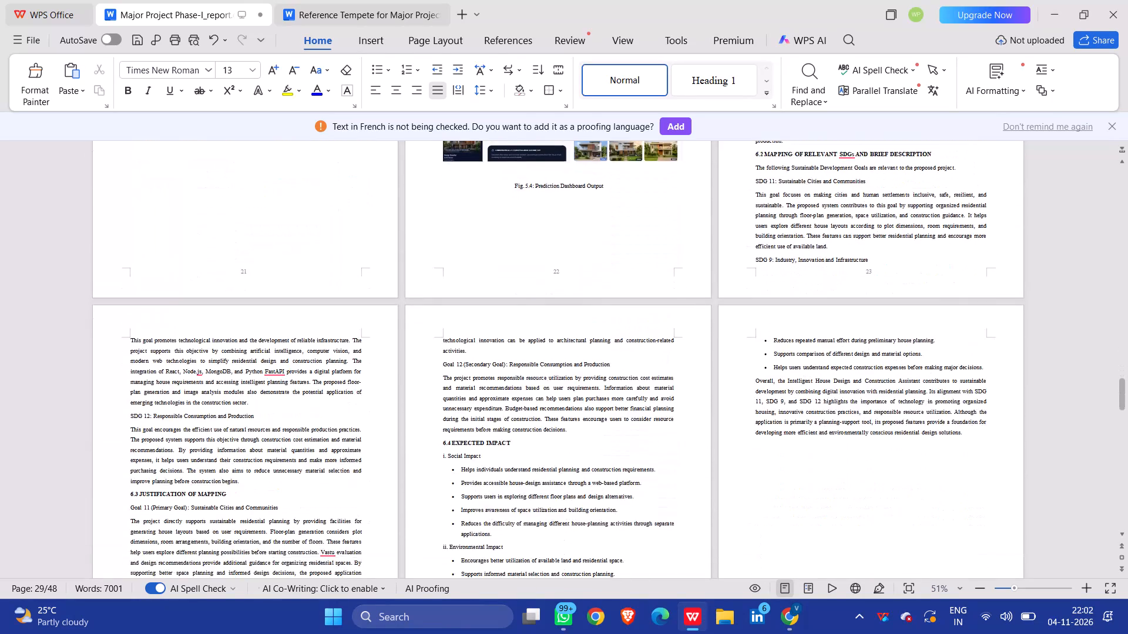
scroll(304, 437, "down", 5)
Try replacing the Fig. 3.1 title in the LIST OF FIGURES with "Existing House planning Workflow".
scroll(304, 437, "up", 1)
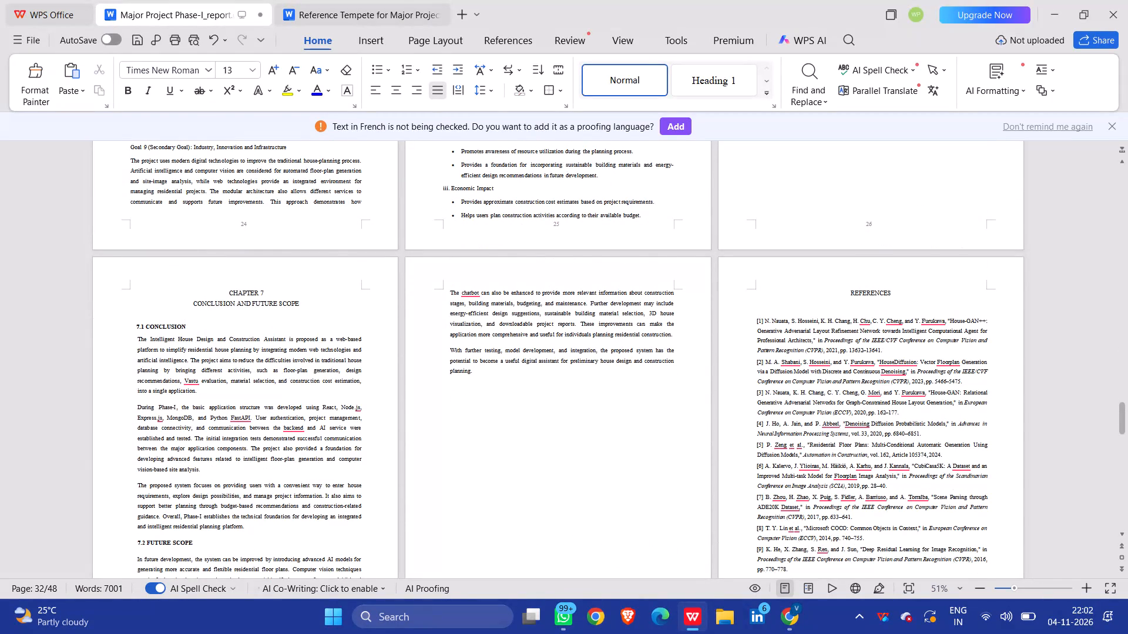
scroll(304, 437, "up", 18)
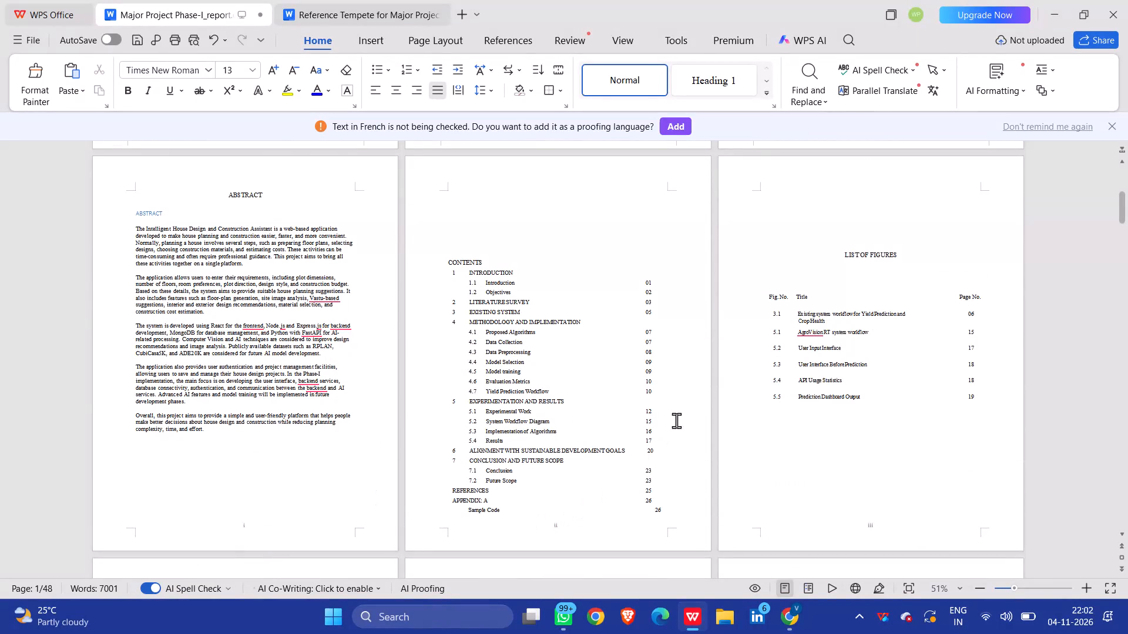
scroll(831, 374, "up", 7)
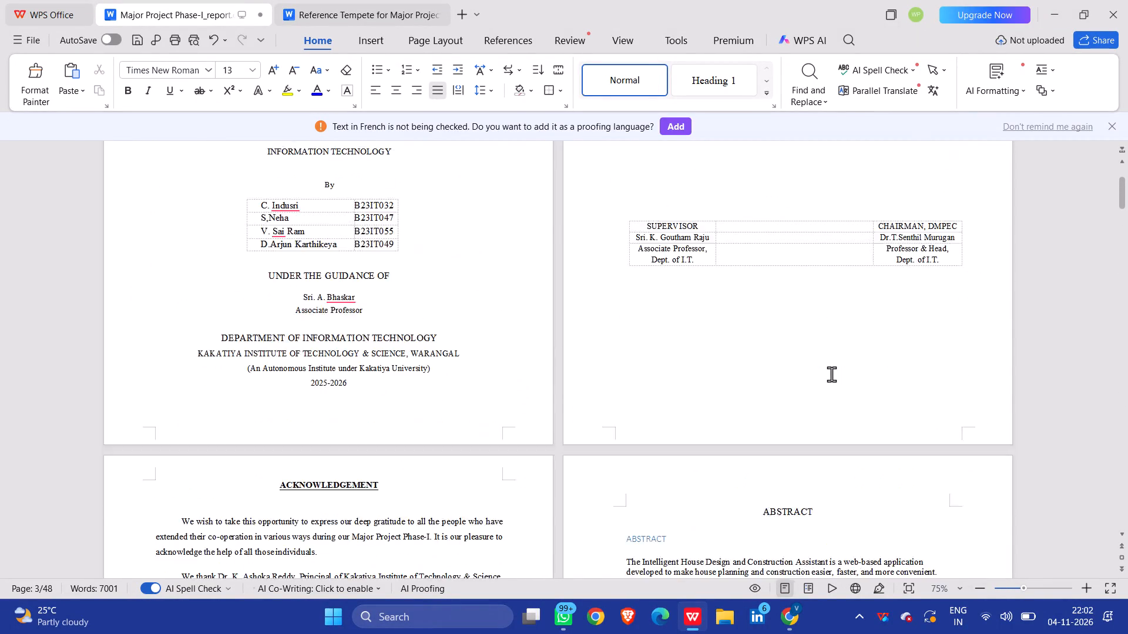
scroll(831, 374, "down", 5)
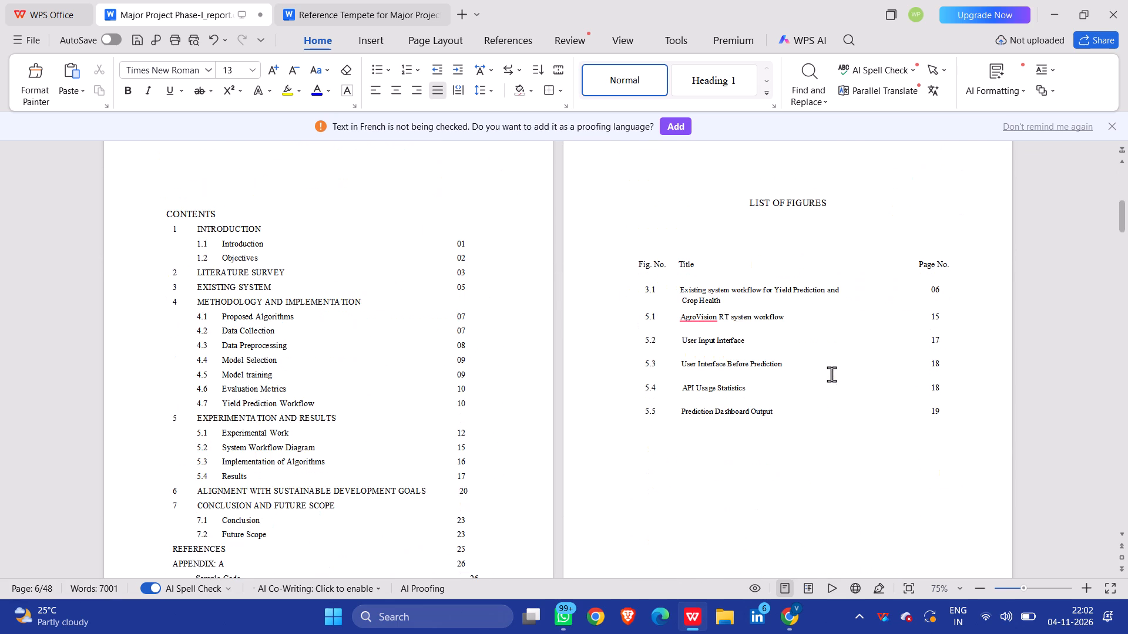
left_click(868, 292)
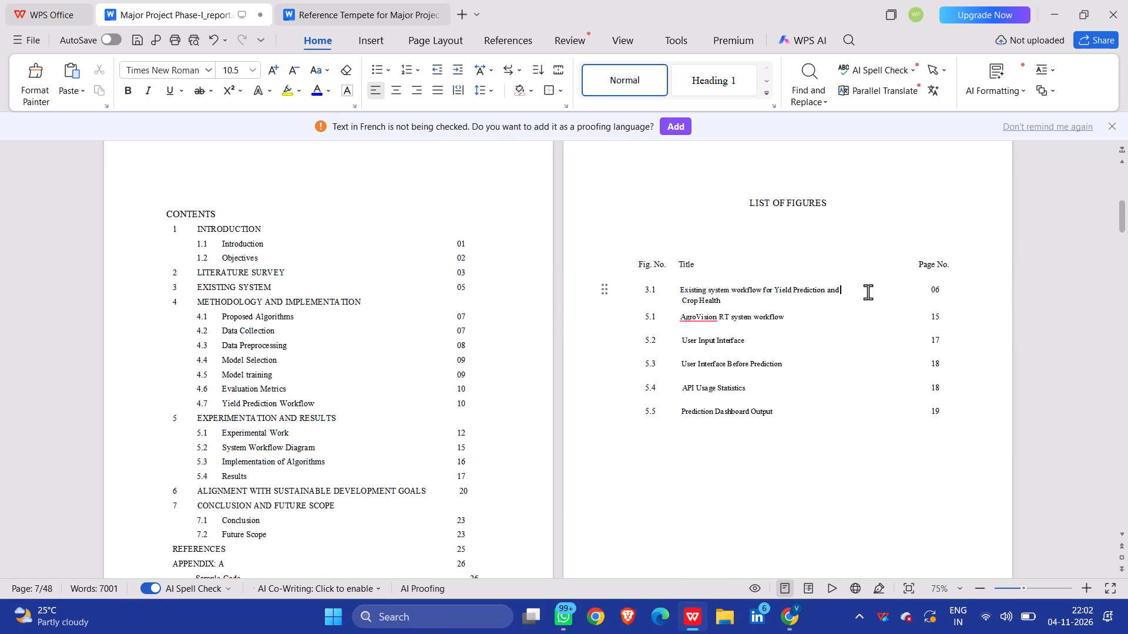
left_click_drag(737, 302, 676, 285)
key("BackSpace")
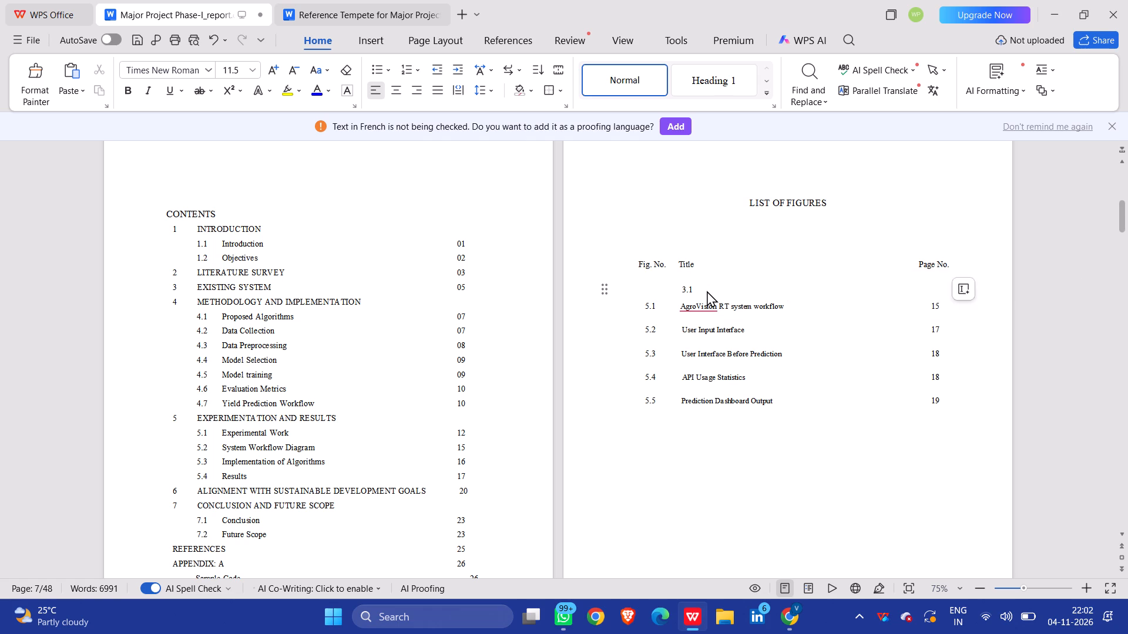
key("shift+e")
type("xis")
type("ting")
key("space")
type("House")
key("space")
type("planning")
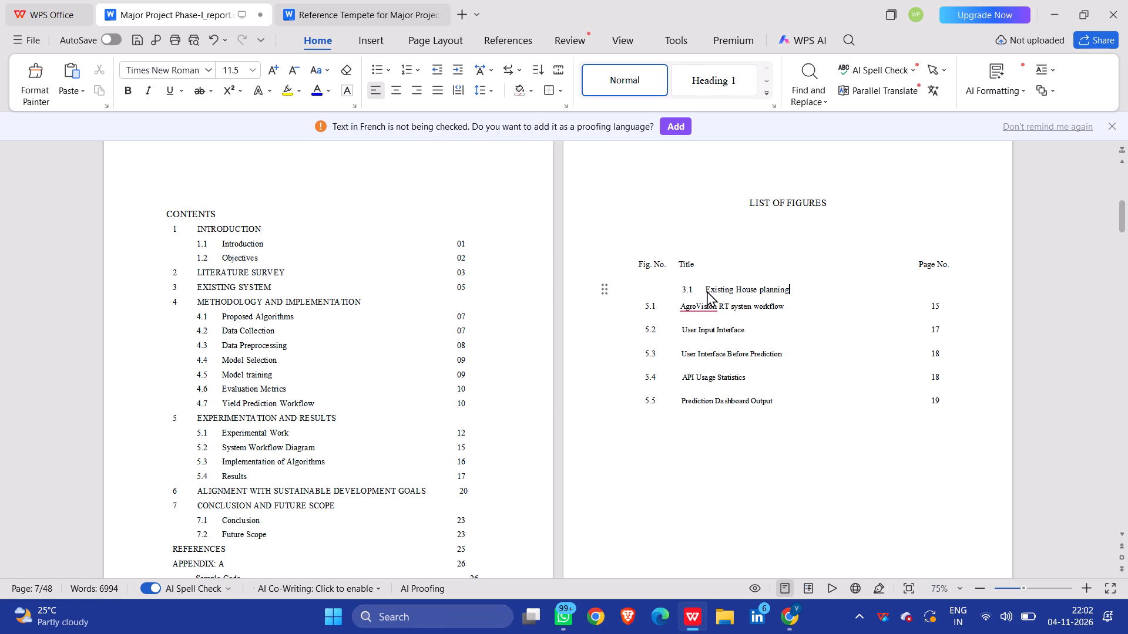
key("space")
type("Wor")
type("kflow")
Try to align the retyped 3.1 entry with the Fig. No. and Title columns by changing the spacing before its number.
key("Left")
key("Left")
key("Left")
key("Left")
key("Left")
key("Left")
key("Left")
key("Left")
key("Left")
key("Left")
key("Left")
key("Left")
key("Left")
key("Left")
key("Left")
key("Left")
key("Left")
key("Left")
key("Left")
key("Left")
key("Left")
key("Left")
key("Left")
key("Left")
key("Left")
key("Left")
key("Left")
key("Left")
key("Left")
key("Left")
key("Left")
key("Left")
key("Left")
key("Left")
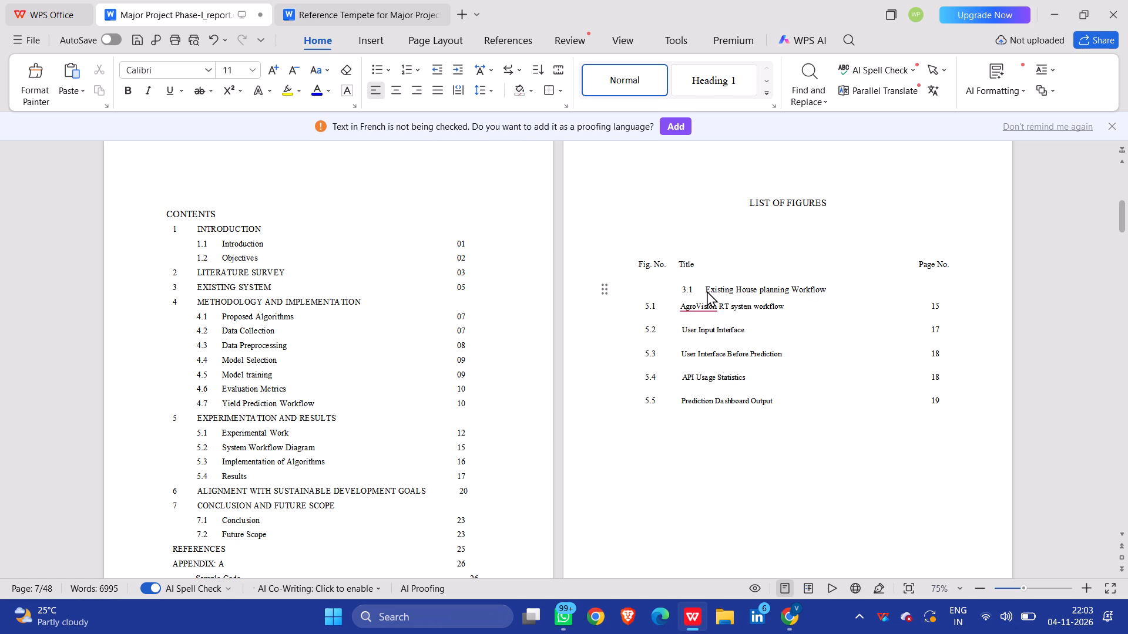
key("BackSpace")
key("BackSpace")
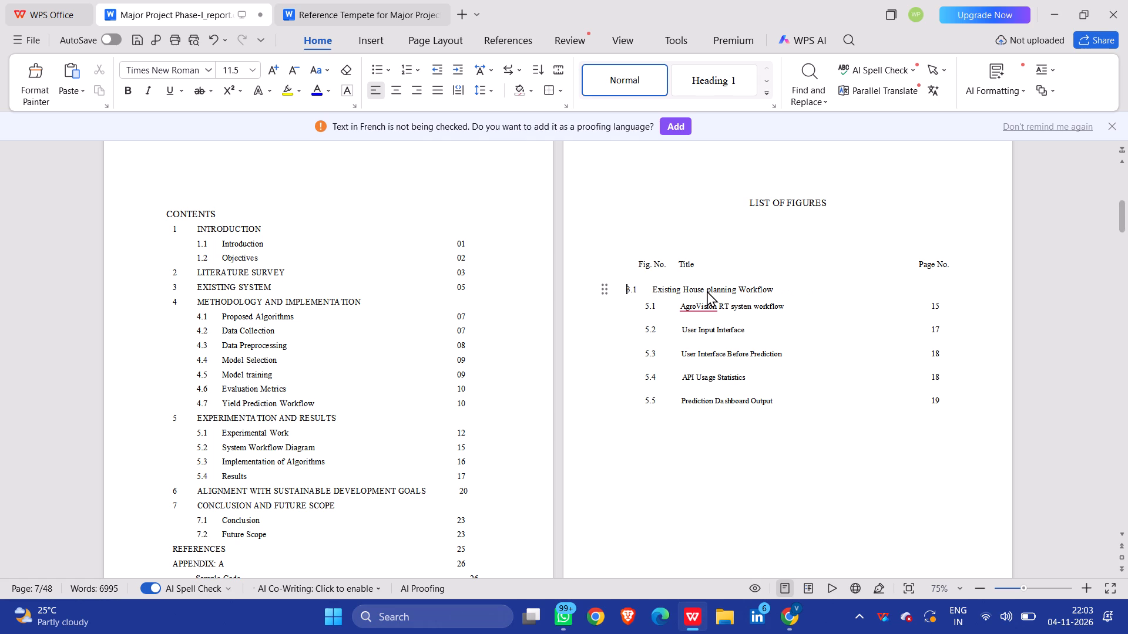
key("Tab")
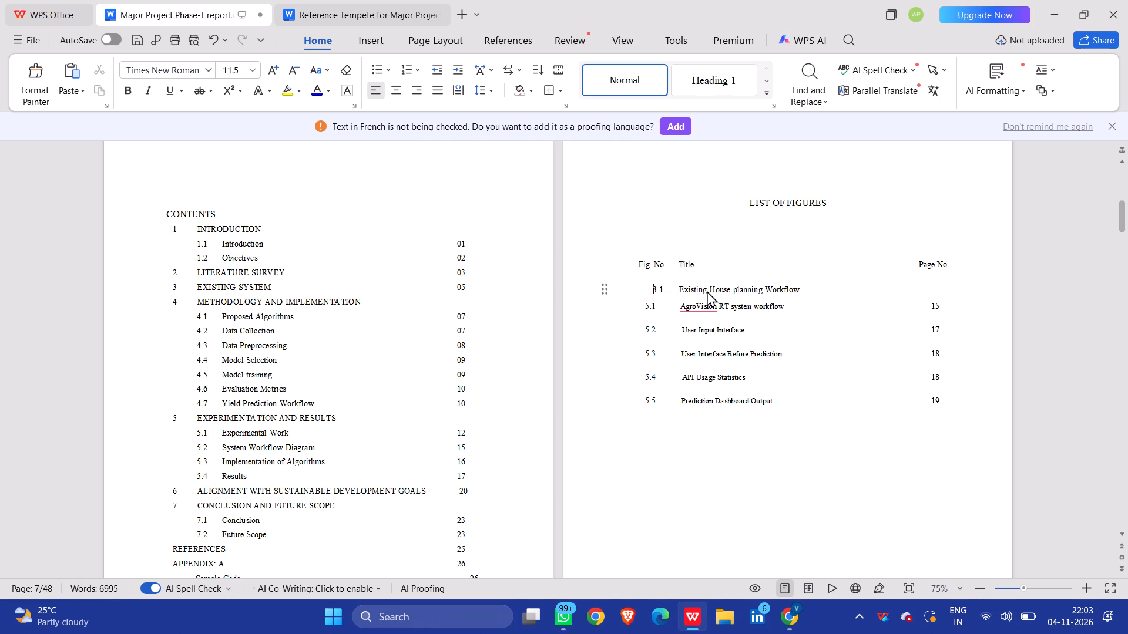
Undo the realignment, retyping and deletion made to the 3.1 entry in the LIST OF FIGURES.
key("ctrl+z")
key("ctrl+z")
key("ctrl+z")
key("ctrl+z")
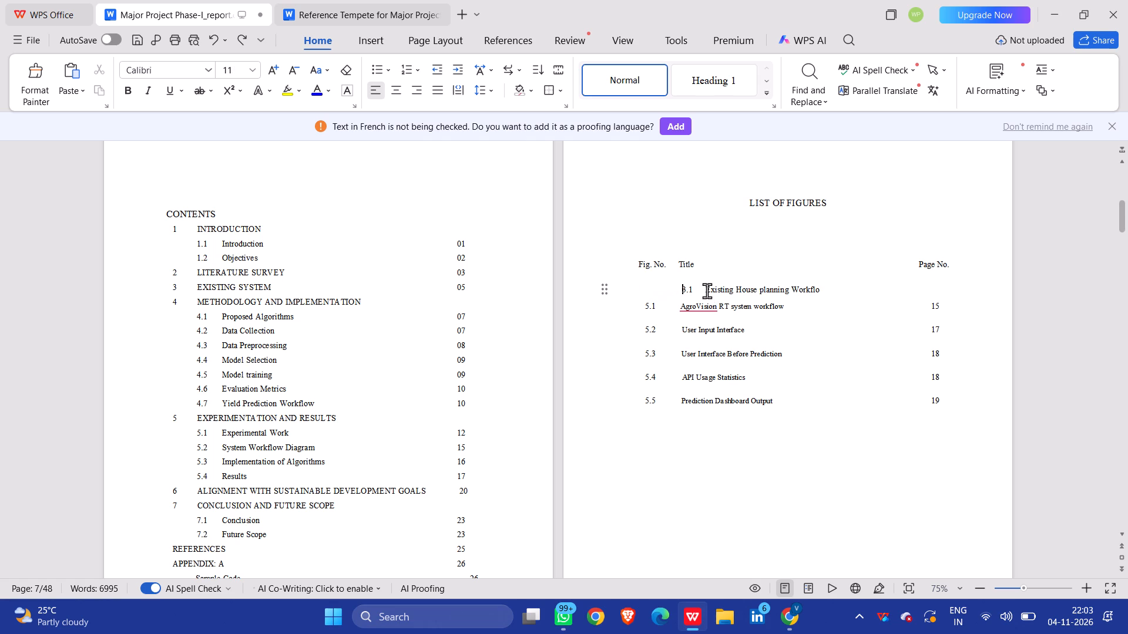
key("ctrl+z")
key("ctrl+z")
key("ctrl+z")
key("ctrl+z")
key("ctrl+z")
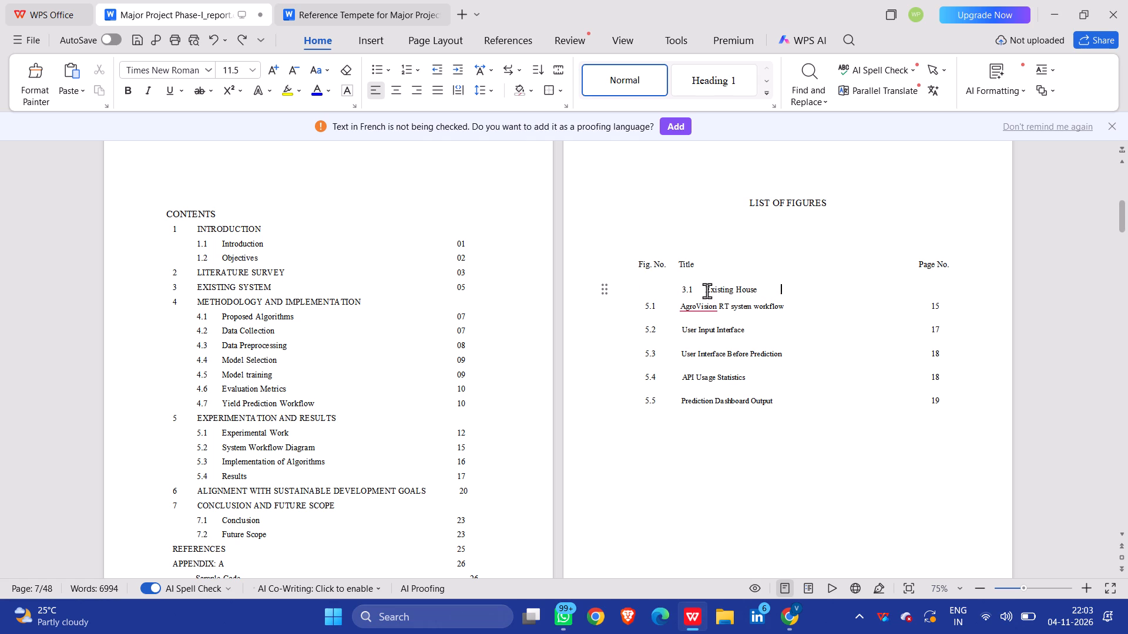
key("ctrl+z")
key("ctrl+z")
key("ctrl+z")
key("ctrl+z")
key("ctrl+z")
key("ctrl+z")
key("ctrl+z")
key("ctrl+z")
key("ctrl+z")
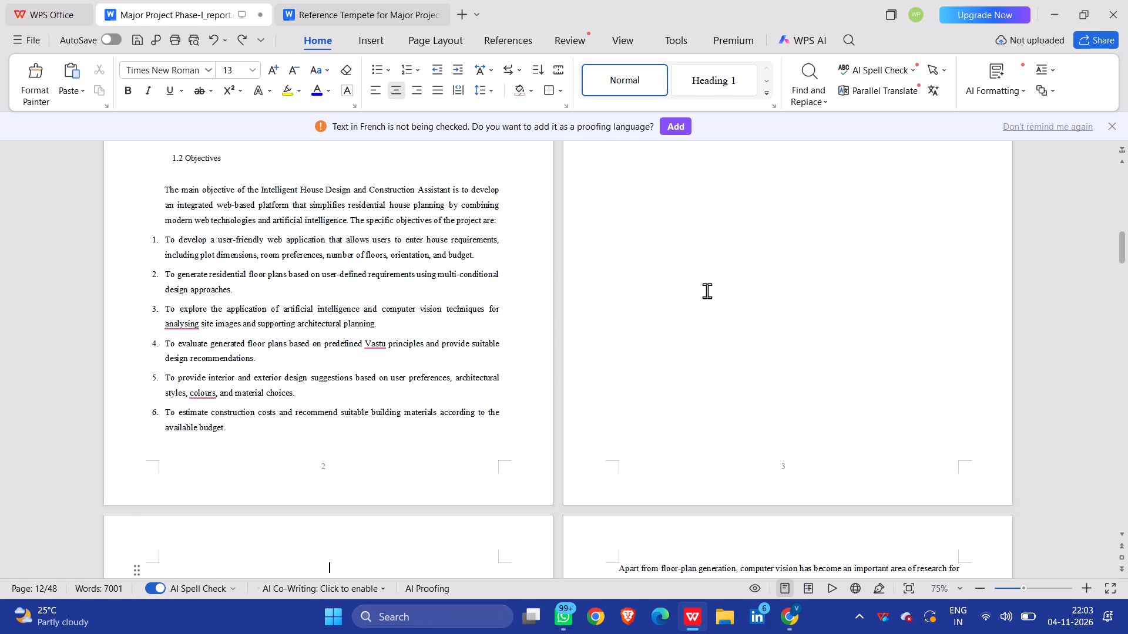
Go back through the chapters to the front matter and examine the CONTENTS and LIST OF FIGURES entries.
scroll(707, 291, "up", 4)
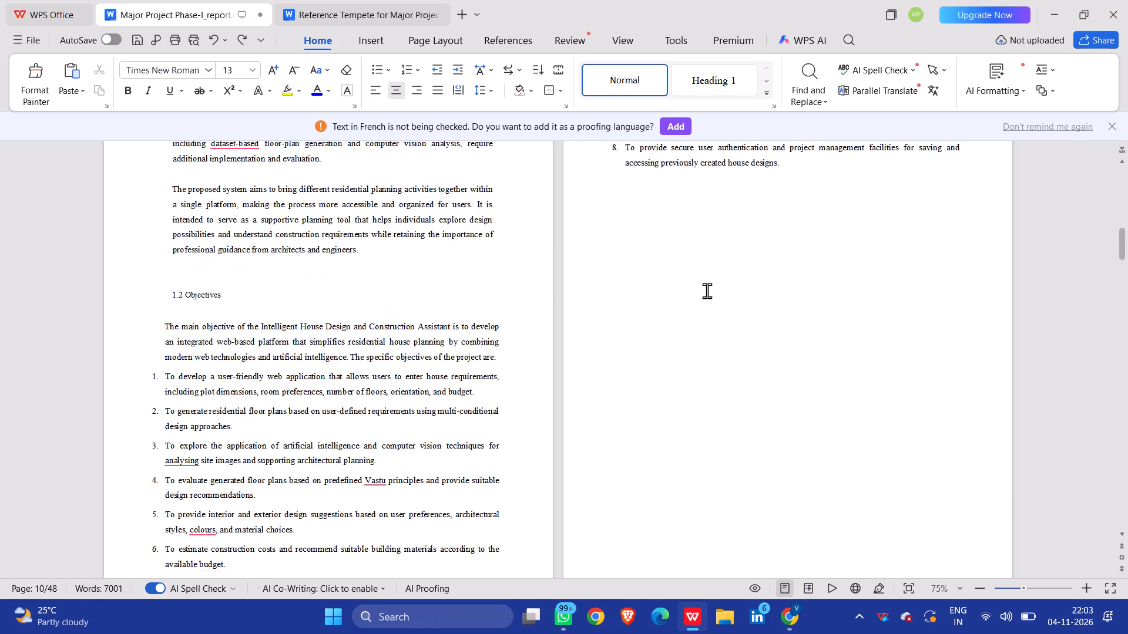
scroll(707, 291, "up", 3)
scroll(707, 291, "down", 2)
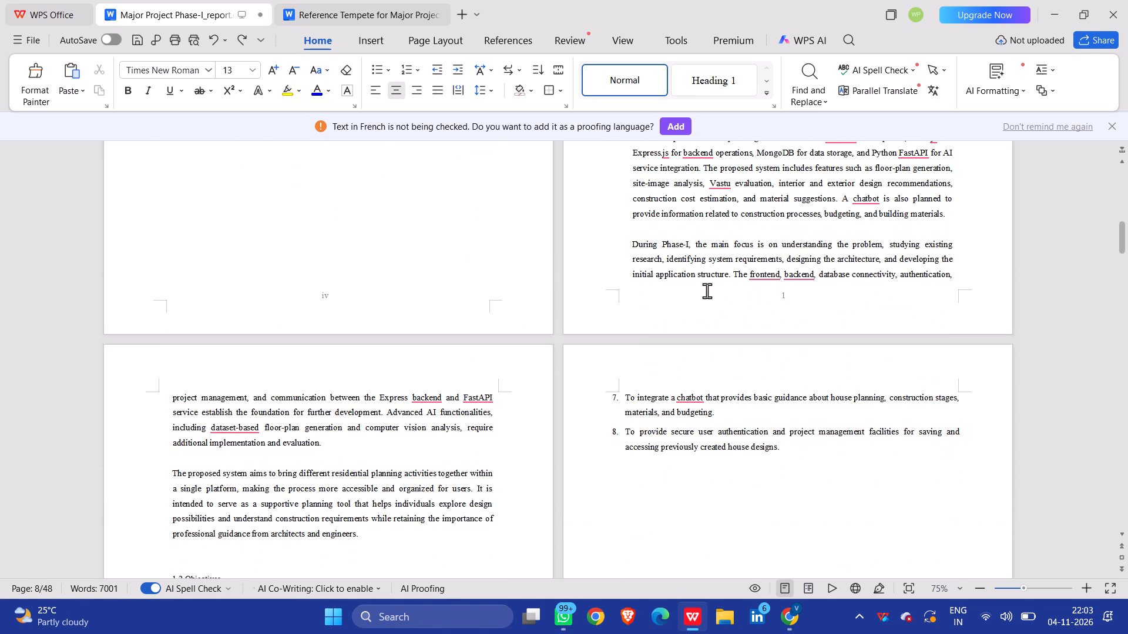
scroll(707, 291, "up", 1)
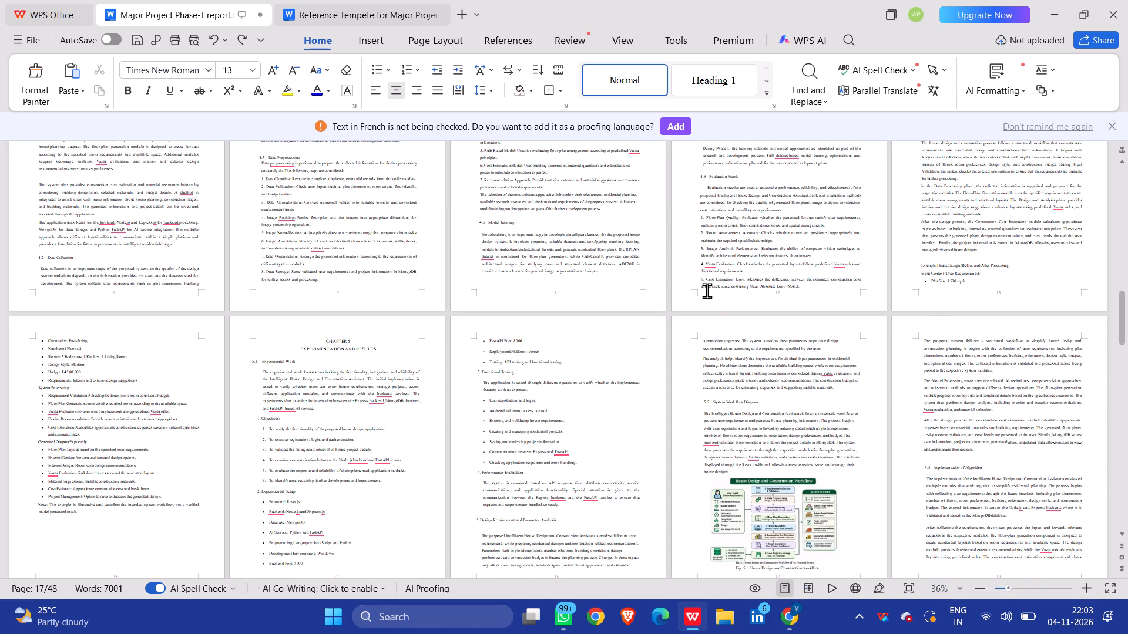
scroll(707, 291, "up", 3)
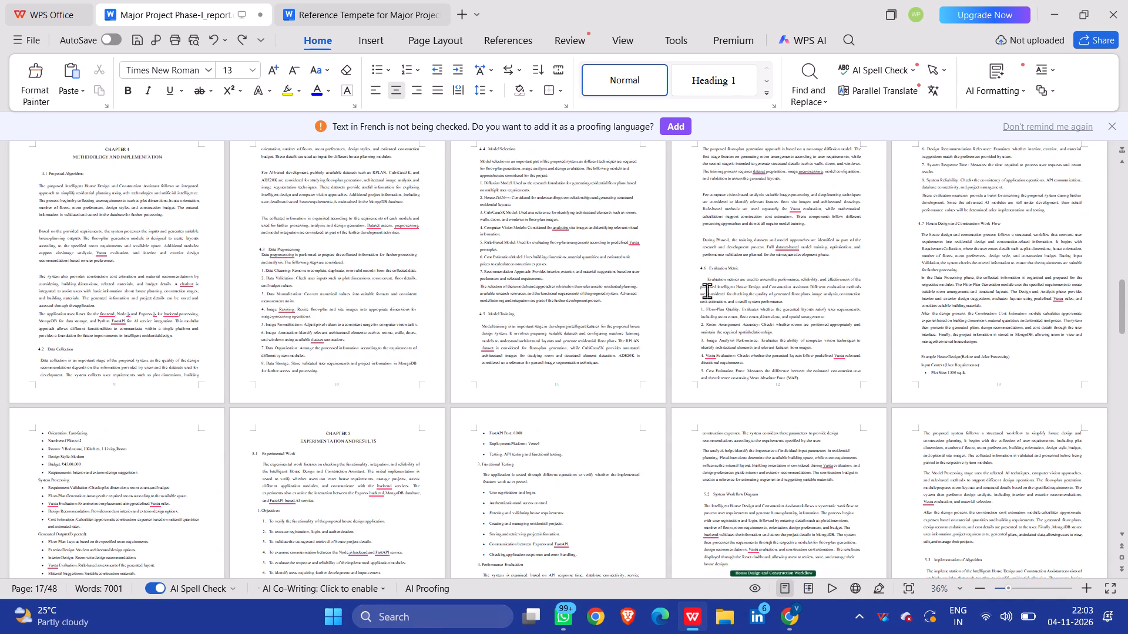
scroll(707, 291, "up", 2)
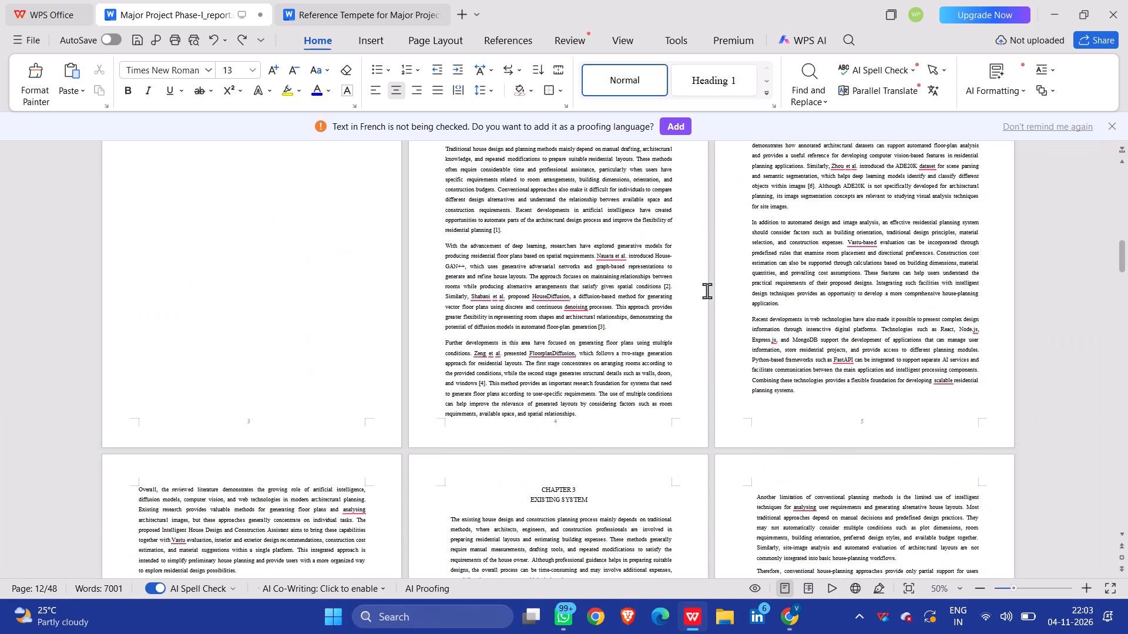
scroll(707, 291, "up", 3)
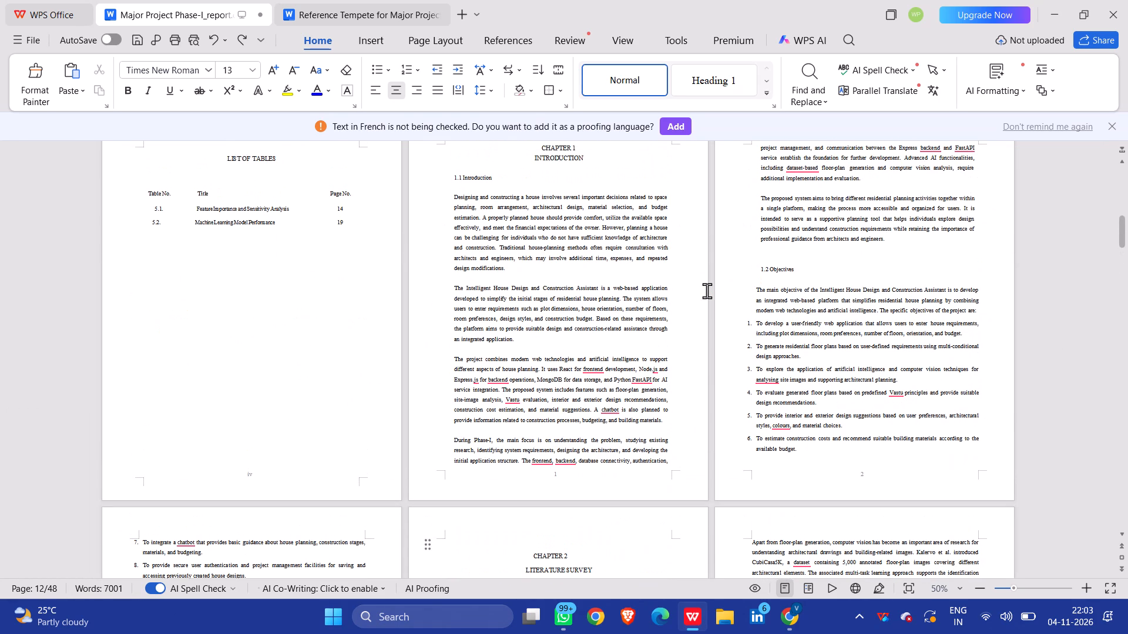
scroll(707, 291, "up", 3)
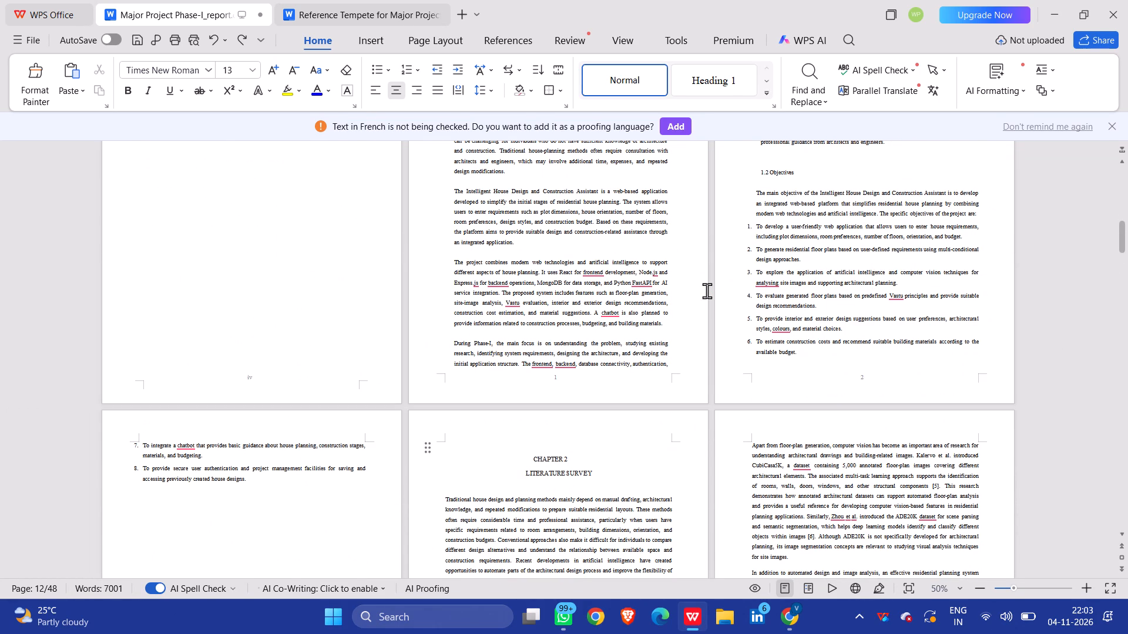
scroll(707, 291, "up", 4)
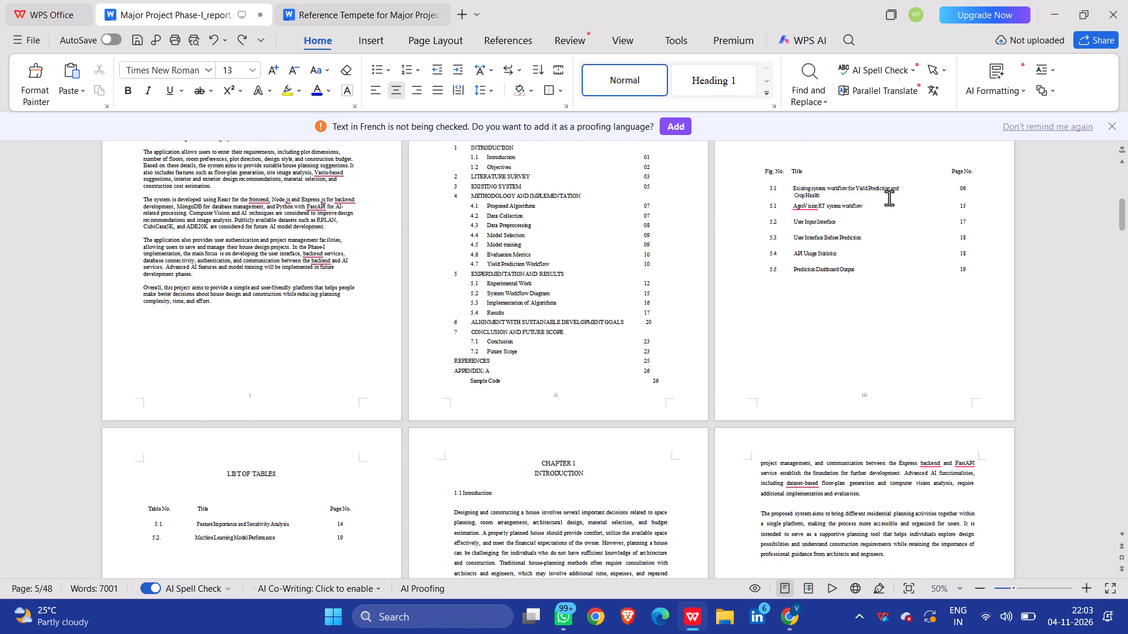
scroll(889, 198, "down", 4)
scroll(889, 198, "up", 2)
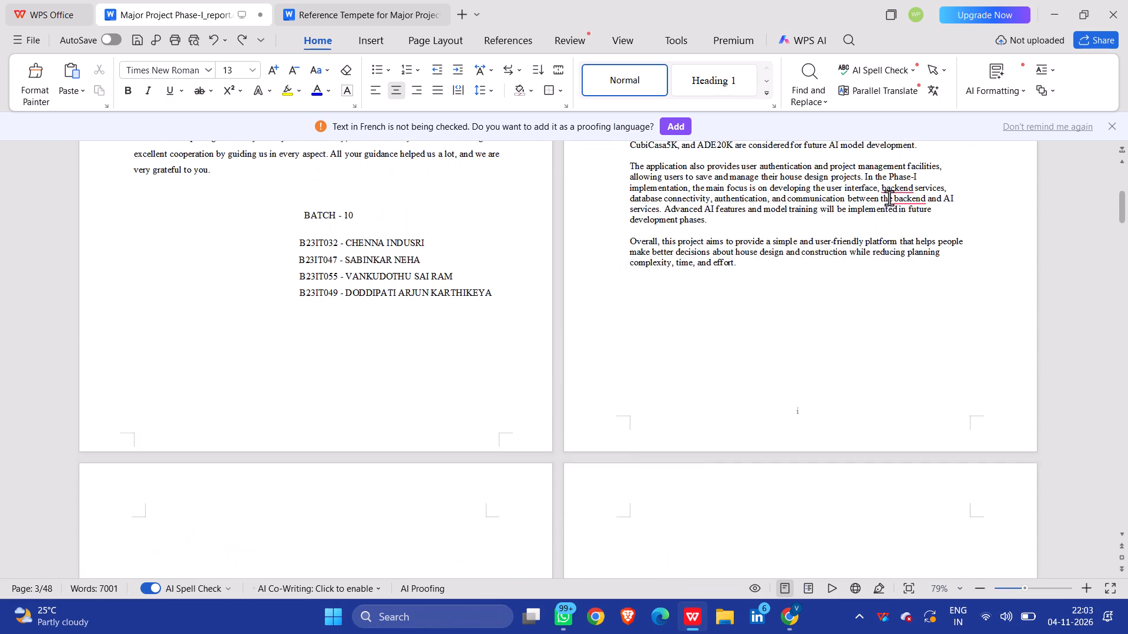
scroll(889, 198, "down", 5)
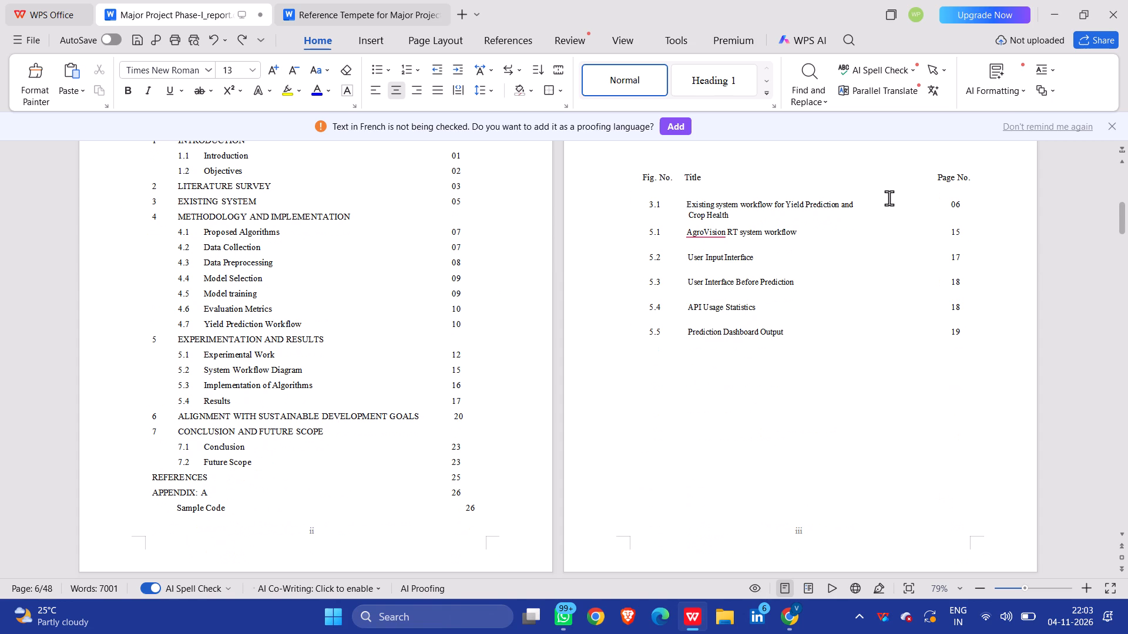
Examine the CHAPTER 3 EXISTING SYSTEM pages, including the Fig. 3.1 caption, and the start of CHAPTER 4.
scroll(889, 198, "down", 13)
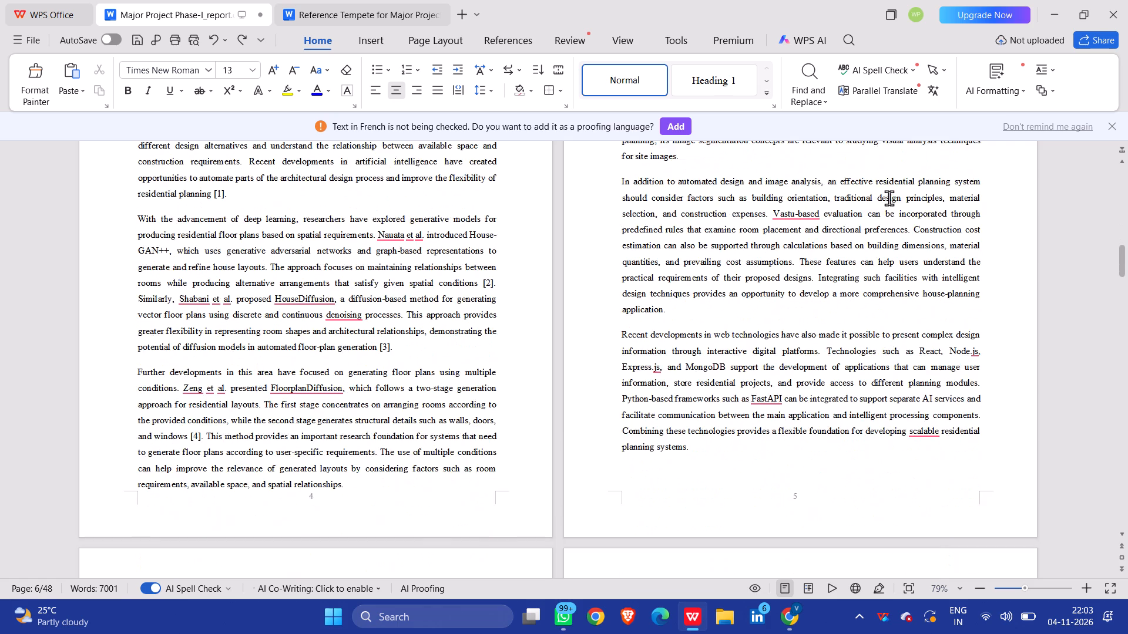
scroll(889, 198, "down", 5)
scroll(889, 198, "up", 3)
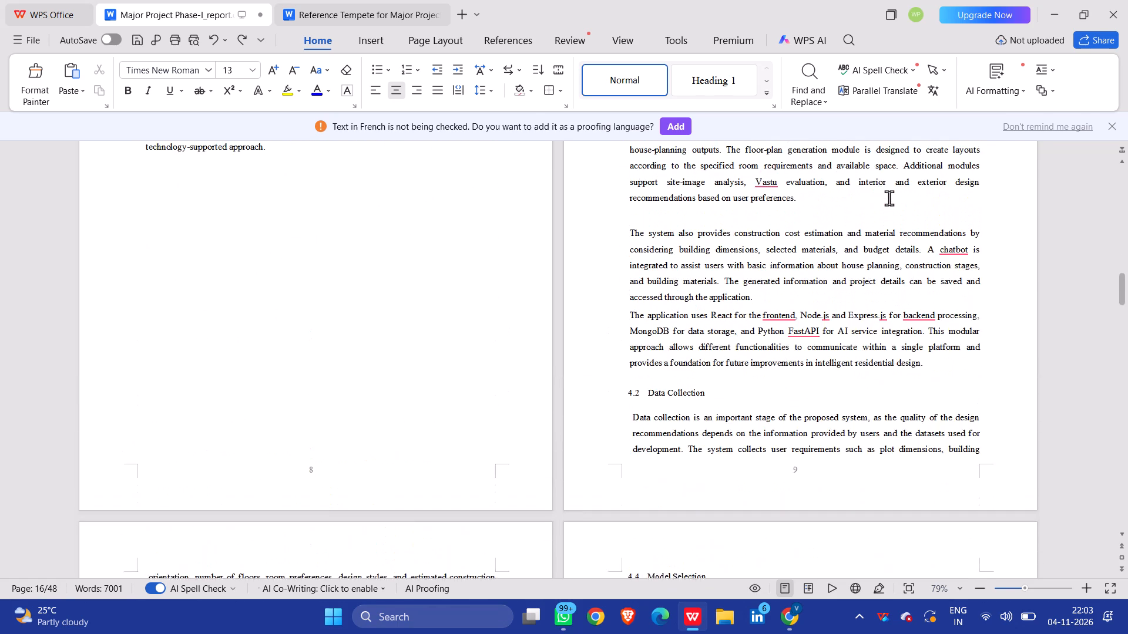
scroll(889, 198, "up", 6)
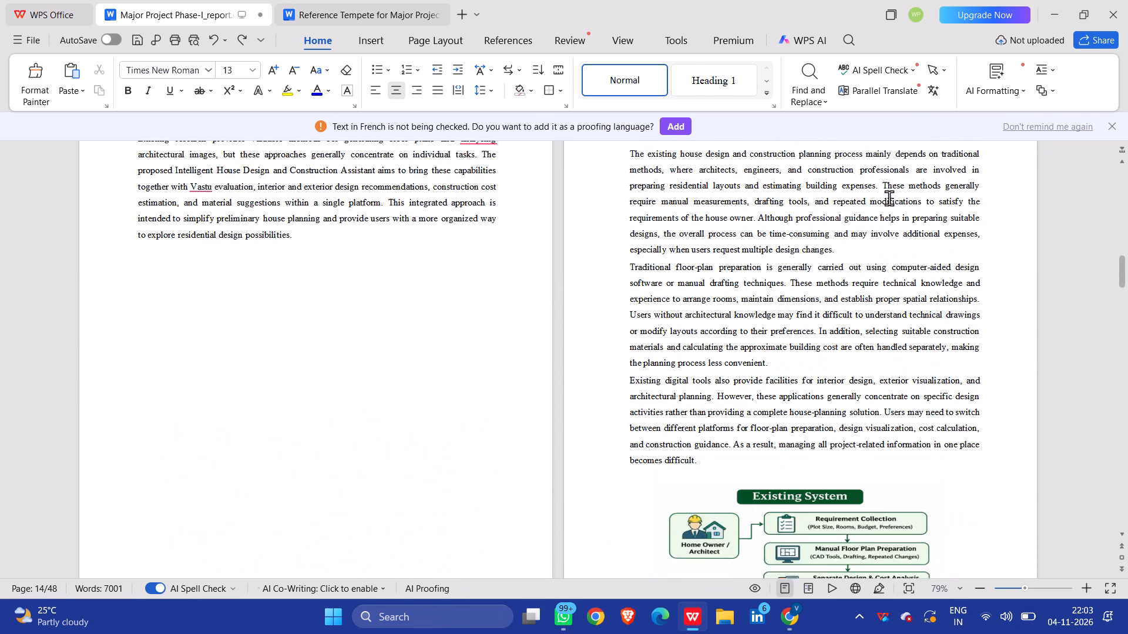
scroll(889, 198, "up", 2)
scroll(889, 198, "down", 2)
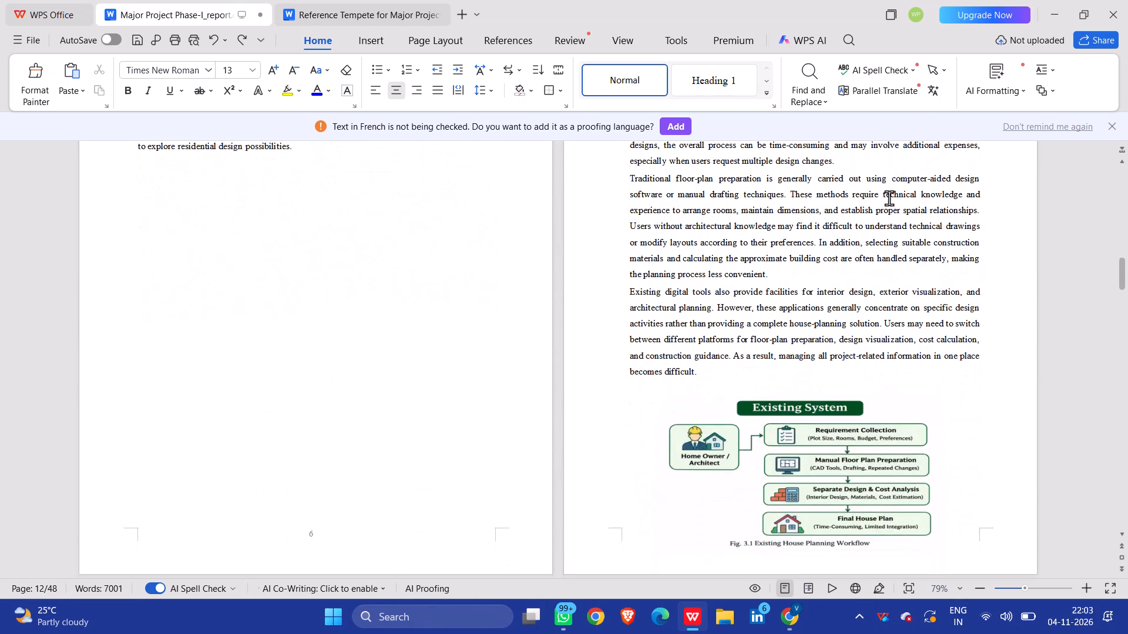
scroll(889, 198, "down", 8)
scroll(889, 198, "up", 3)
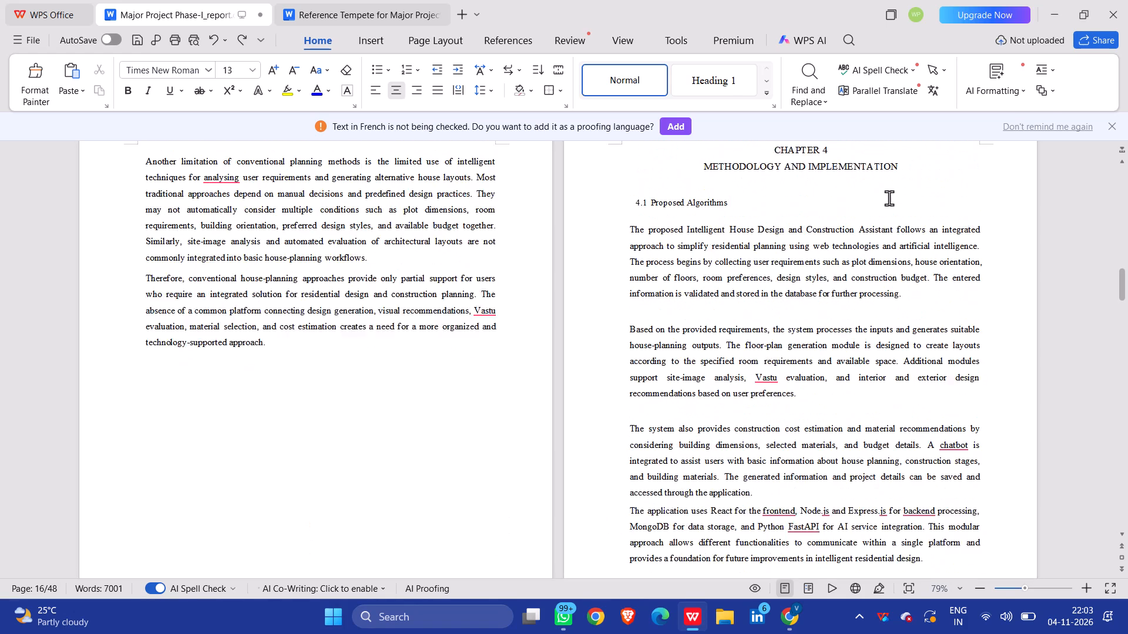
Reduce the height of the Existing System workflow picture in Chapter 3 to 2.69 in, keeping its width.
scroll(889, 198, "up", 4)
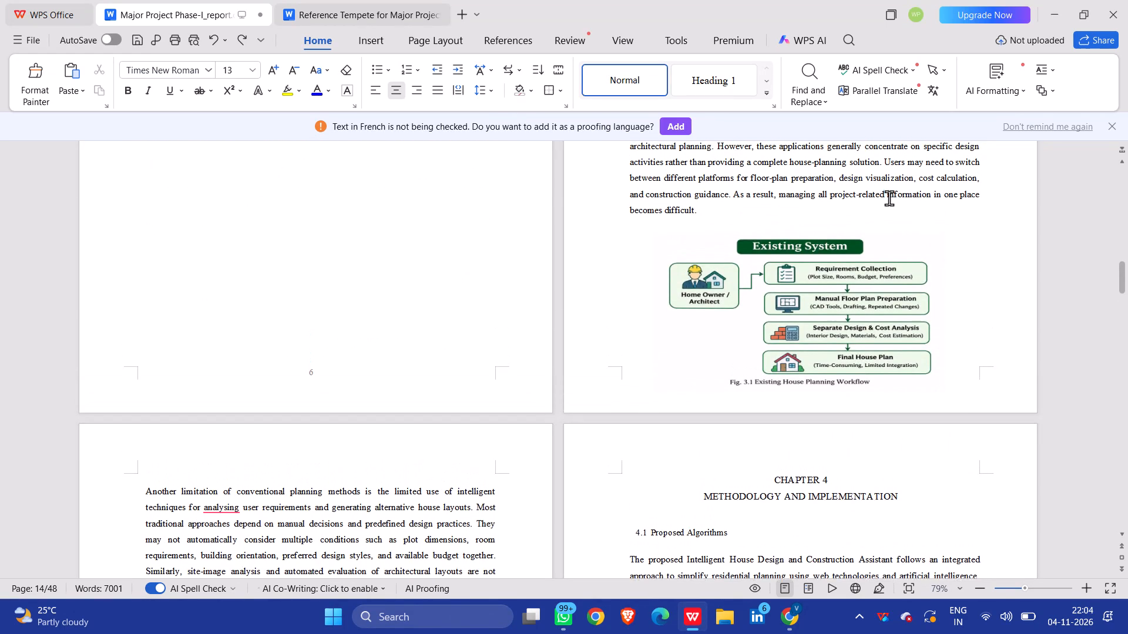
scroll(889, 198, "up", 1)
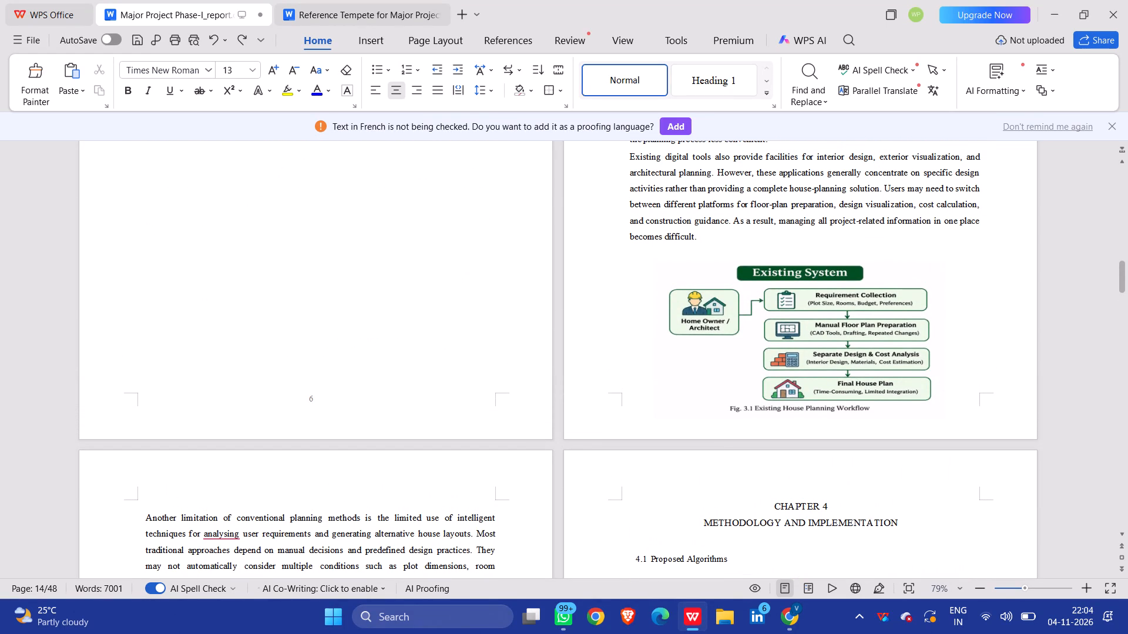
left_click(838, 329)
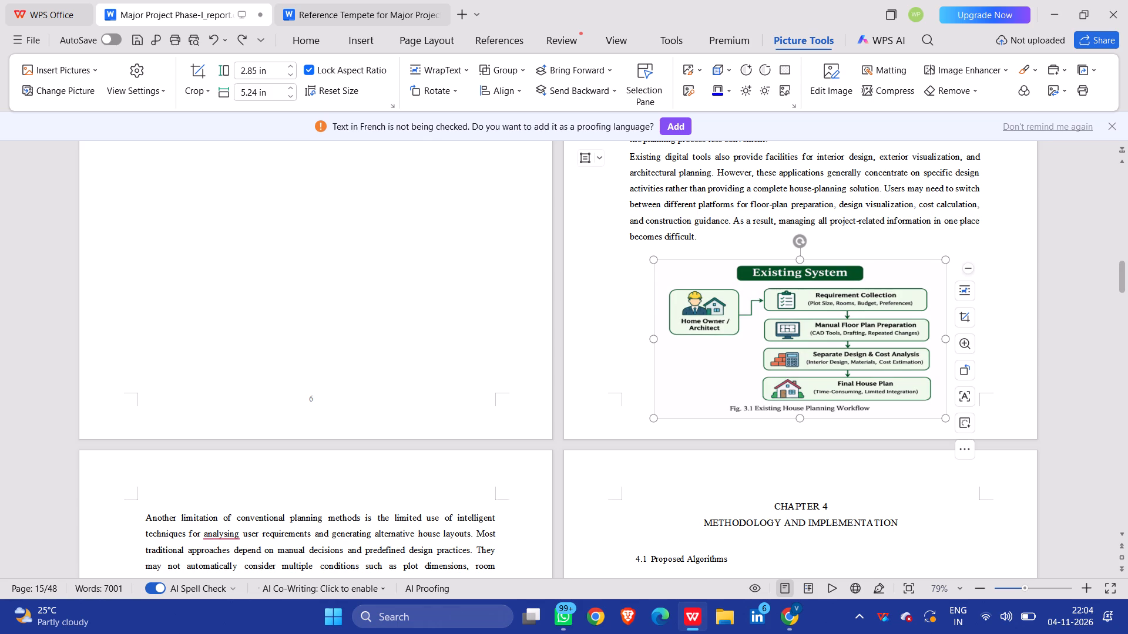
left_click_drag(801, 415, 800, 406)
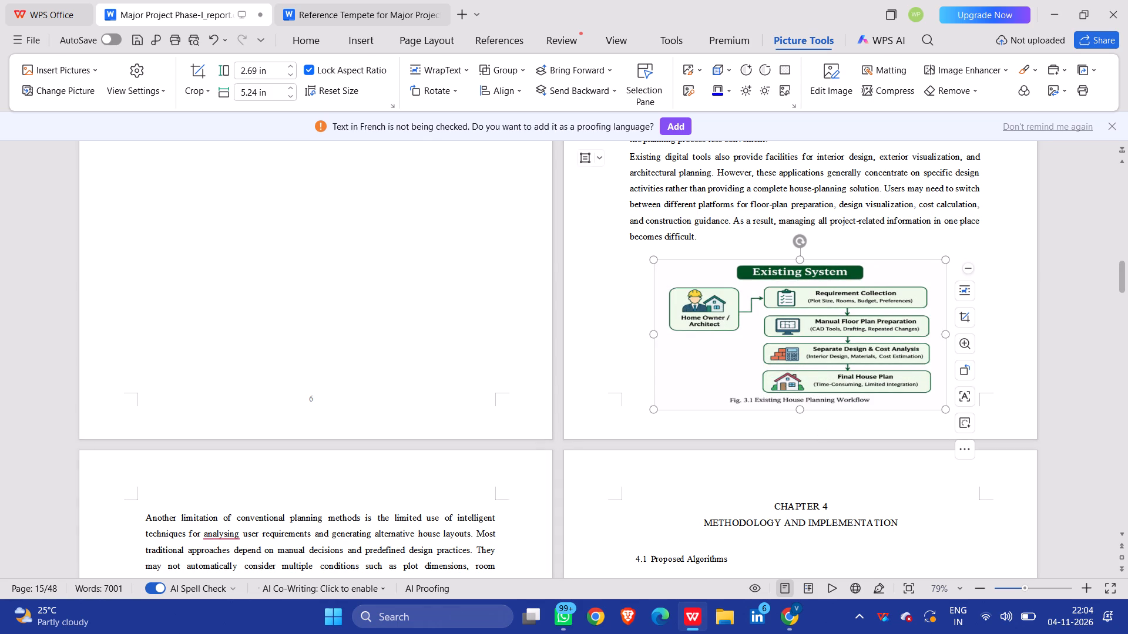
Set the page number of the 3.1 entry in the LIST OF FIGURES to 07.
scroll(834, 360, "up", 5)
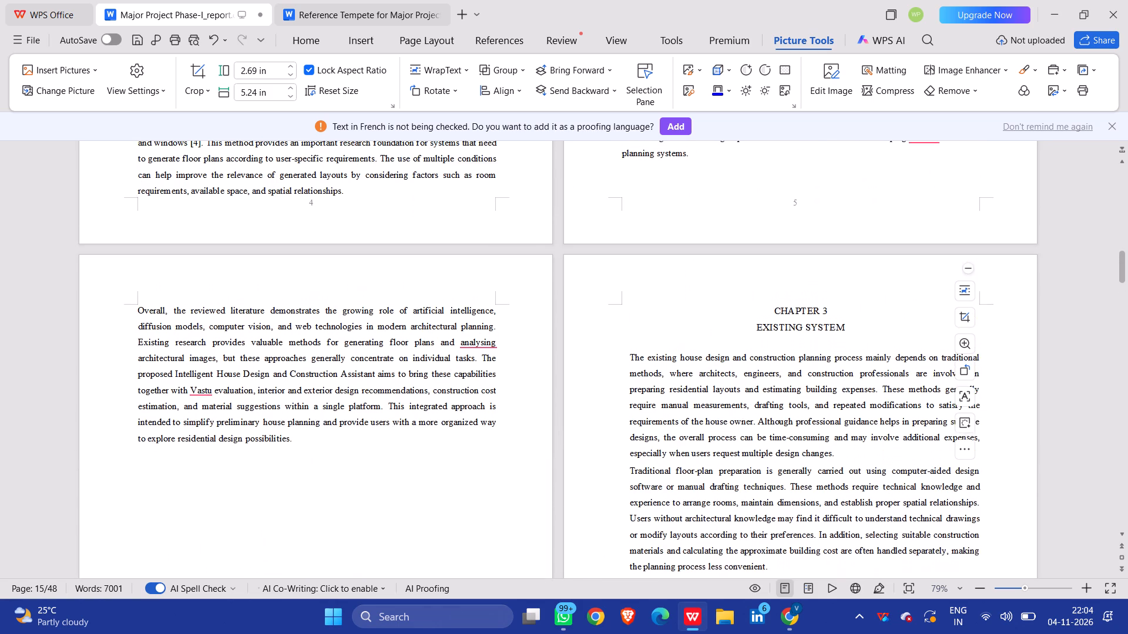
scroll(834, 360, "down", 4)
scroll(834, 360, "up", 1)
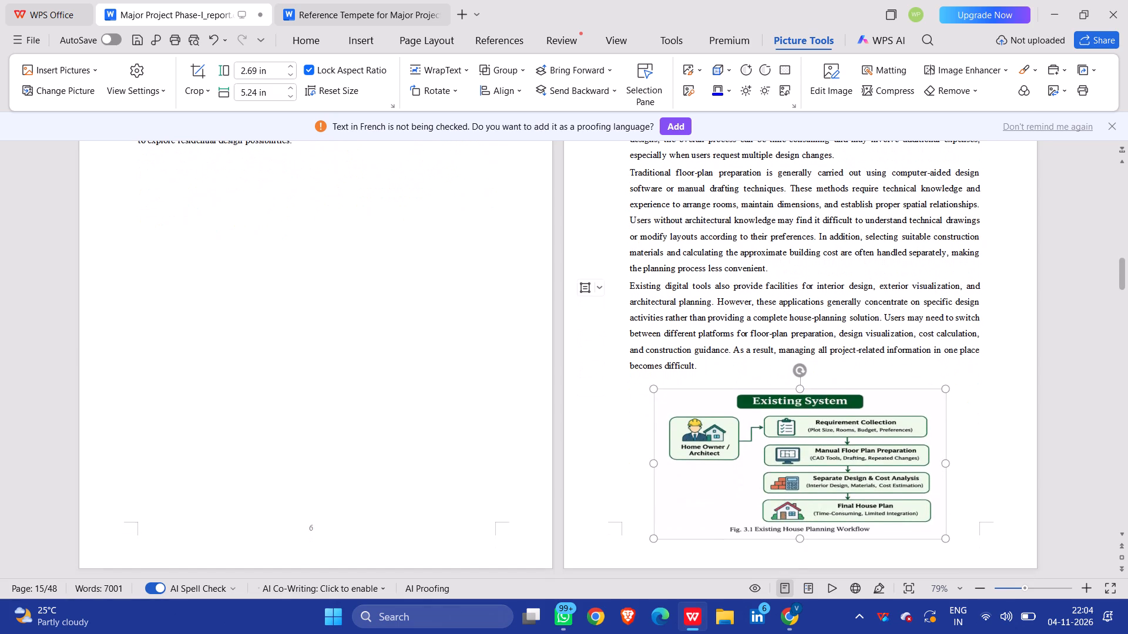
scroll(834, 360, "up", 10)
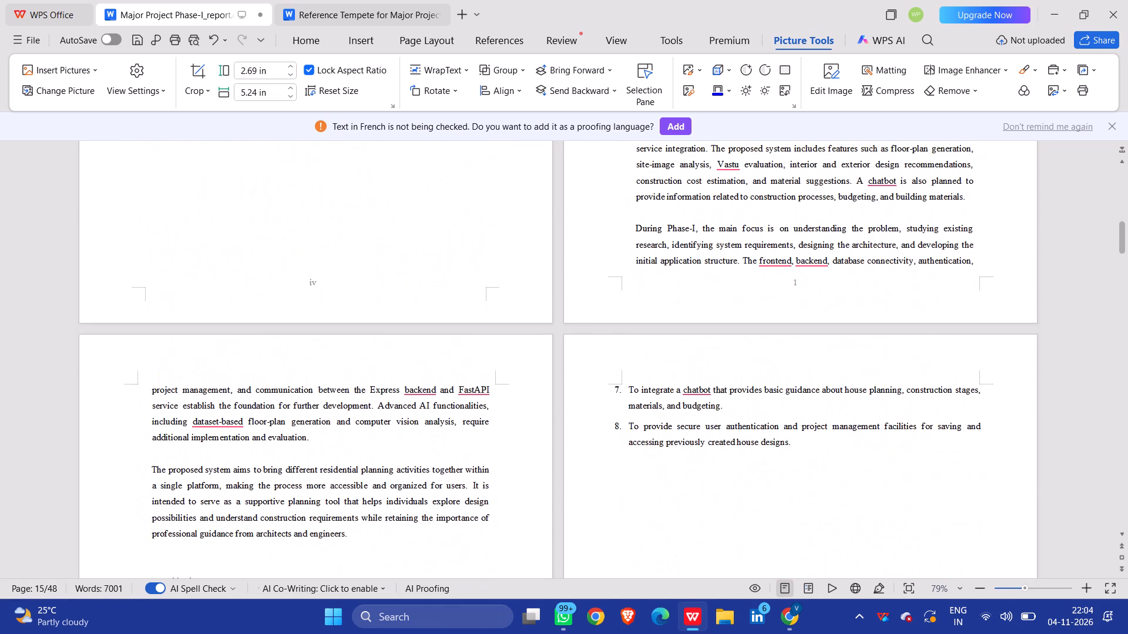
scroll(834, 360, "up", 9)
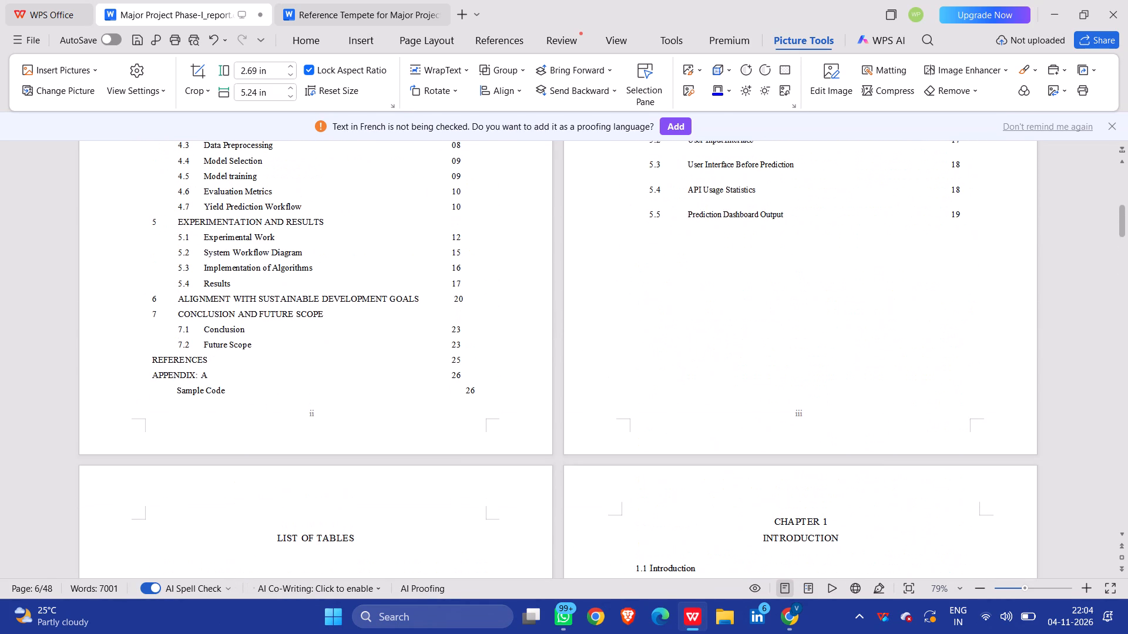
scroll(834, 360, "up", 2)
left_click(965, 212)
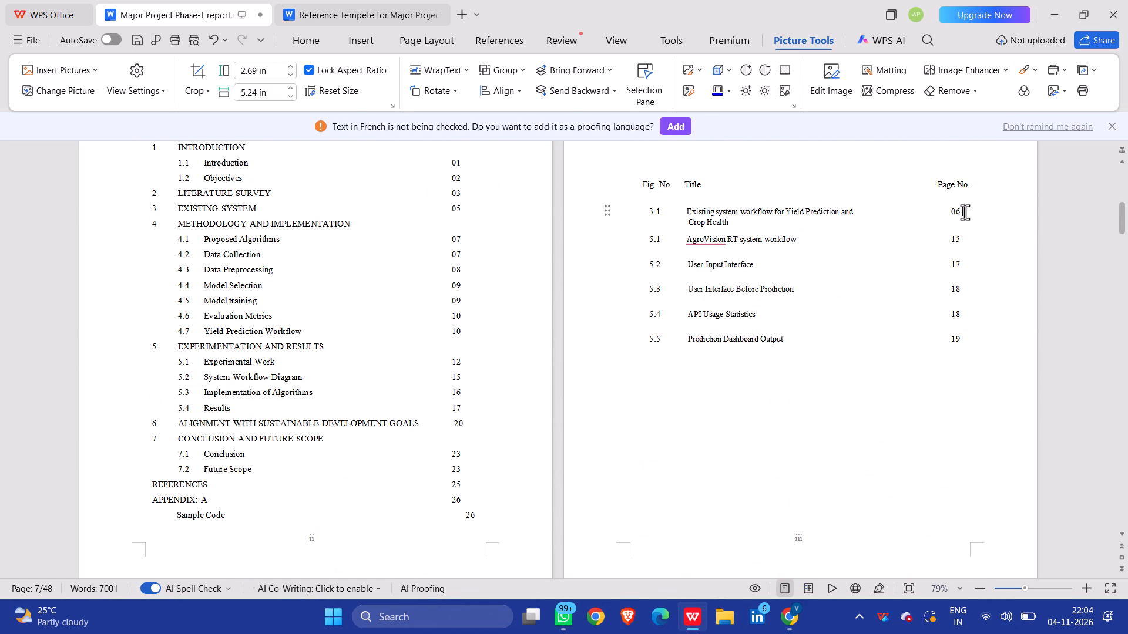
key("BackSpace")
key("BackSpace")
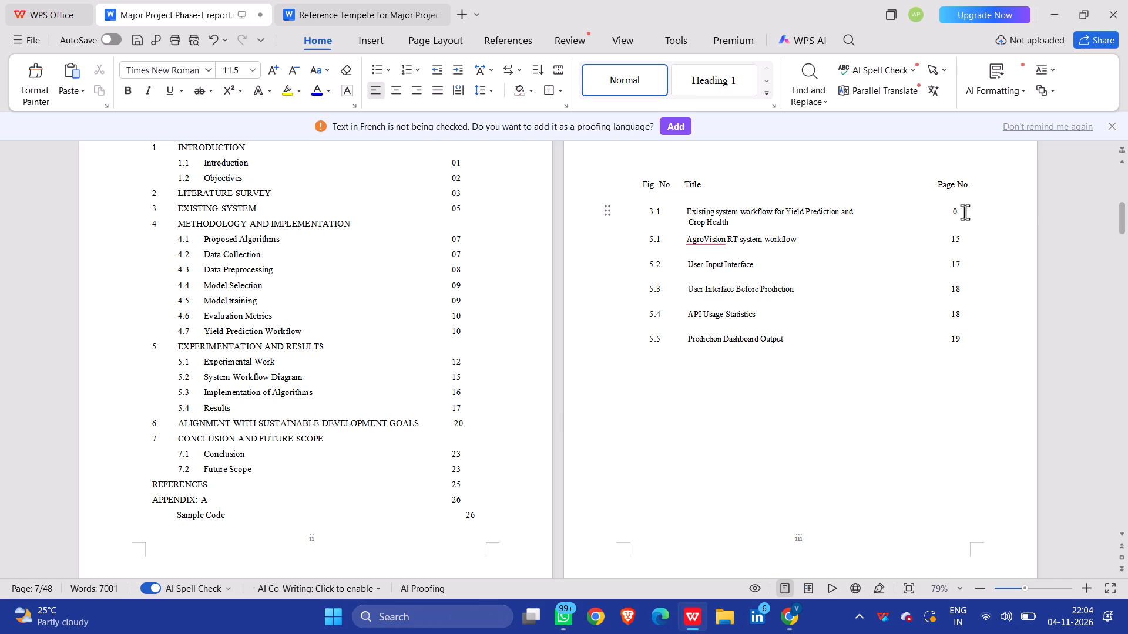
key("7")
Delete the second title line "Crop Health" of the 3.1 entry in the LIST OF FIGURES, including its line.
left_click(734, 228)
key("BackSpace")
key("BackSpace")
key("BackSpace")
key("BackSpace")
key("BackSpace")
key("BackSpace")
key("BackSpace")
key("BackSpace")
key("BackSpace")
key("BackSpace")
key("BackSpace")
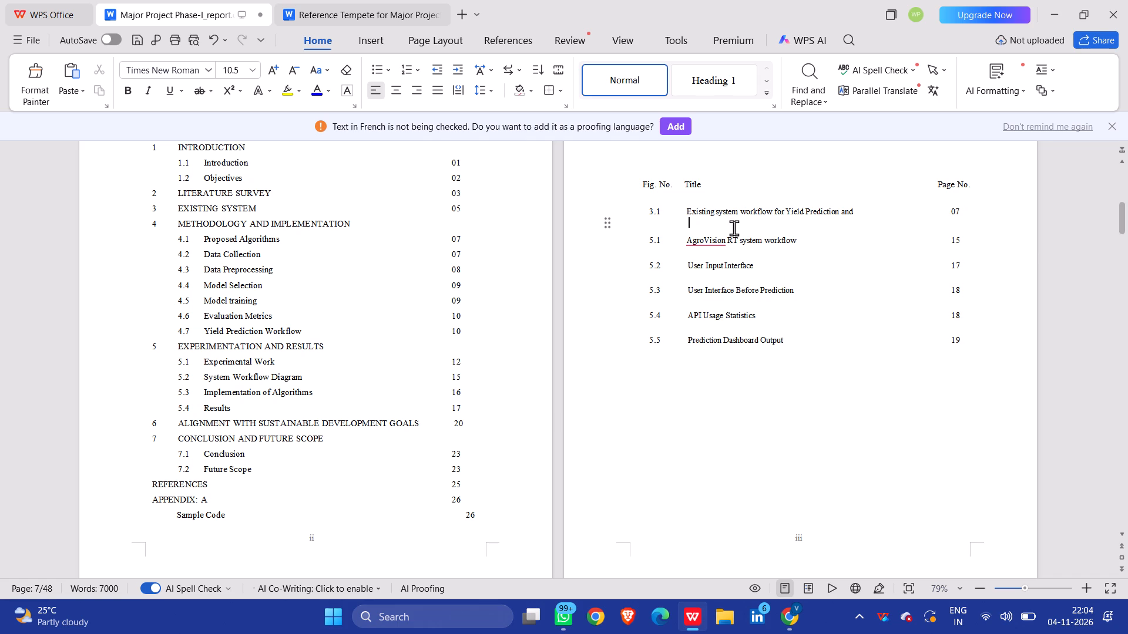
key("BackSpace")
key("BackSpace")
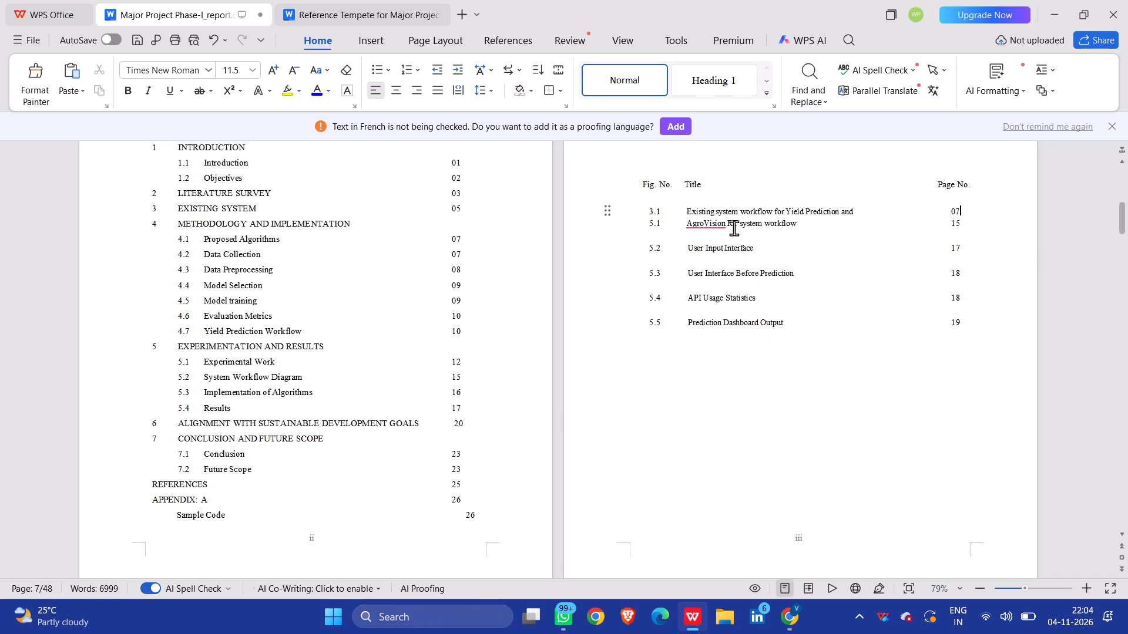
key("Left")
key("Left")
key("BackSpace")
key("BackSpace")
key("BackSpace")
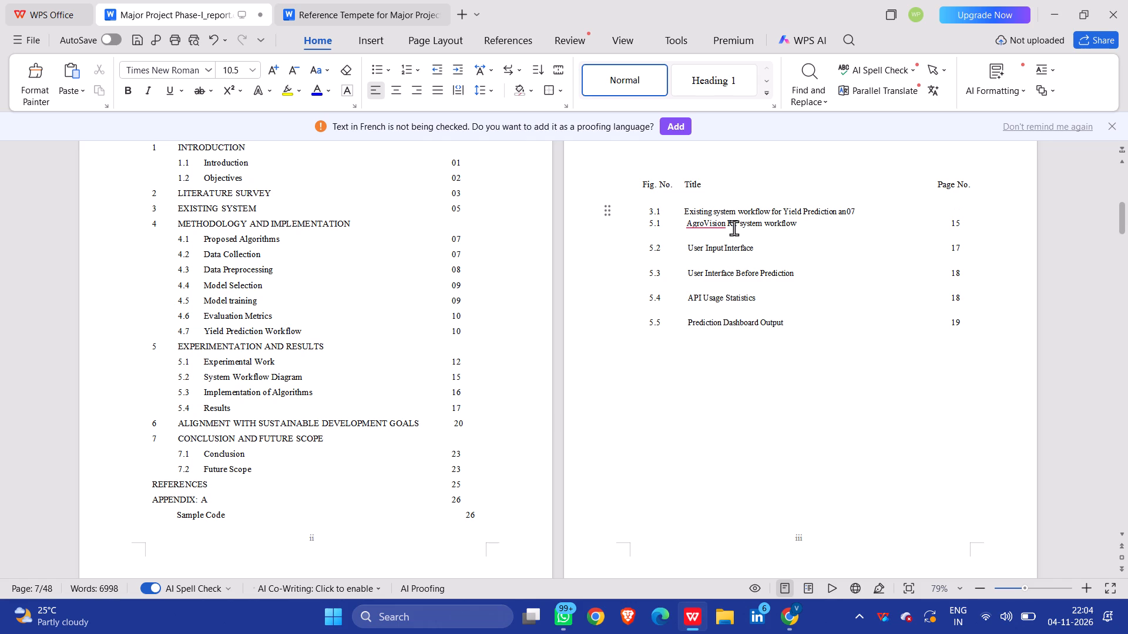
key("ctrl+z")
Delete "for Yield Prediction and" from the title of the 3.1 entry in the LIST OF FIGURES.
key("Left")
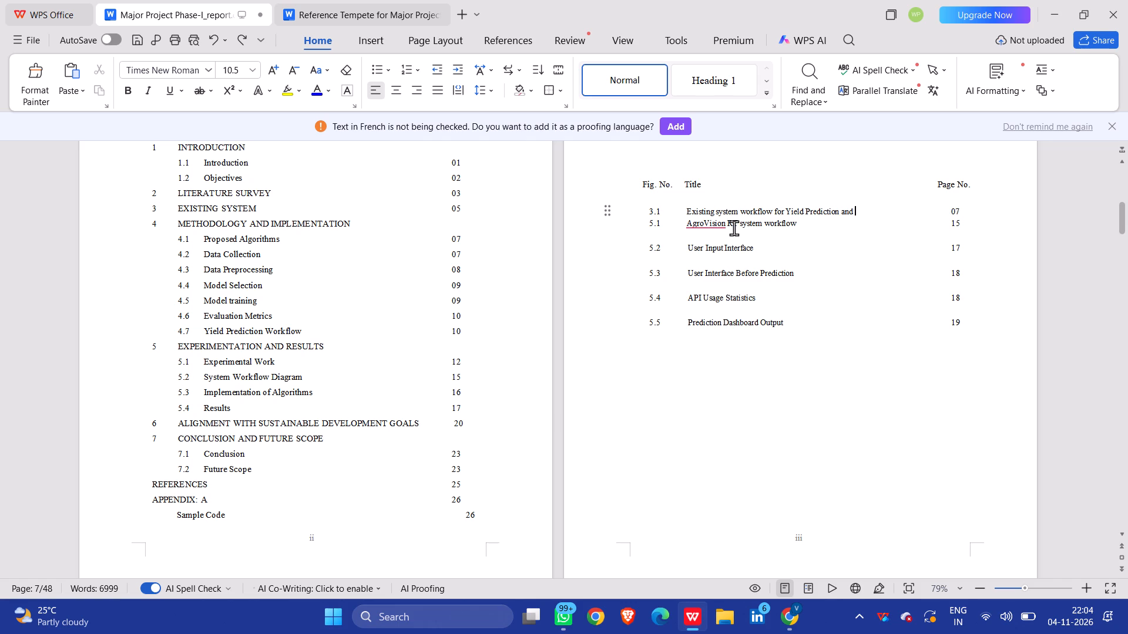
key("BackSpace")
key("BackSpace")
key("BackSpace")
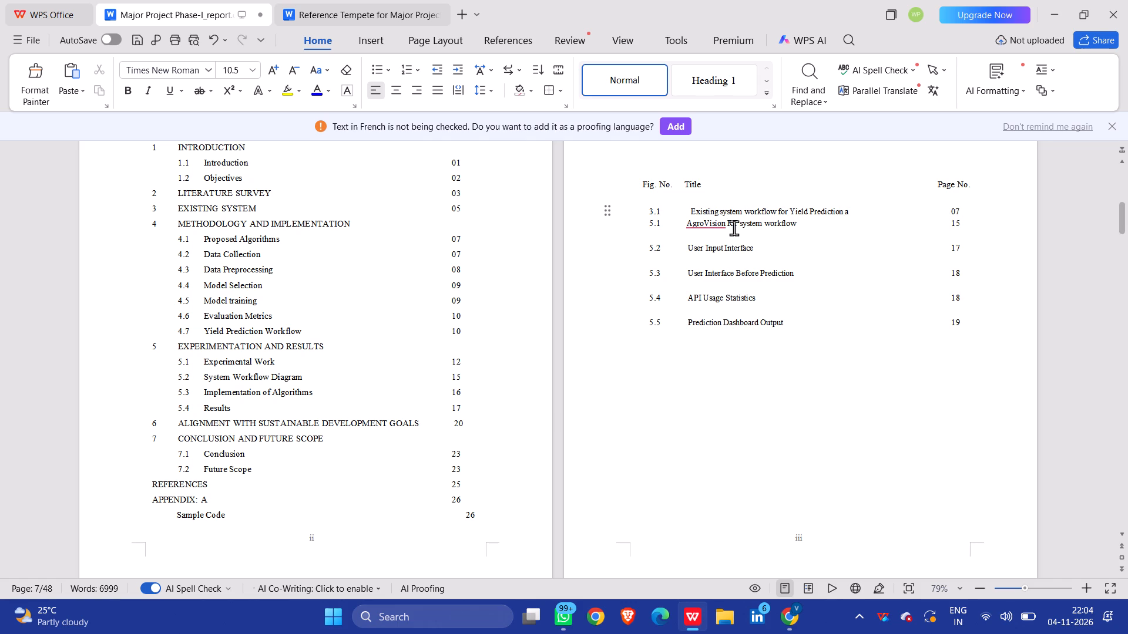
key("BackSpace")
key("BackSpace")
key("BackSpace")
key("BackSpace")
key("BackSpace")
key("BackSpace")
key("BackSpace")
key("BackSpace")
key("BackSpace")
key("BackSpace")
key("BackSpace")
key("BackSpace")
key("BackSpace")
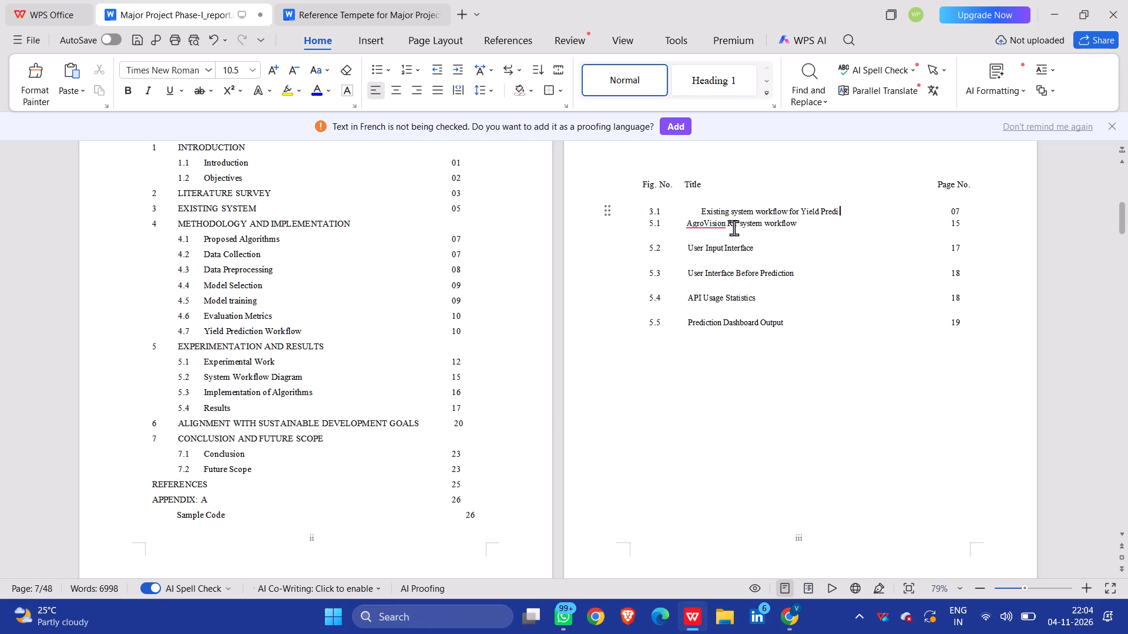
key("BackSpace")
key("BackSpace")
key("BackSpace")
key("BackSpace")
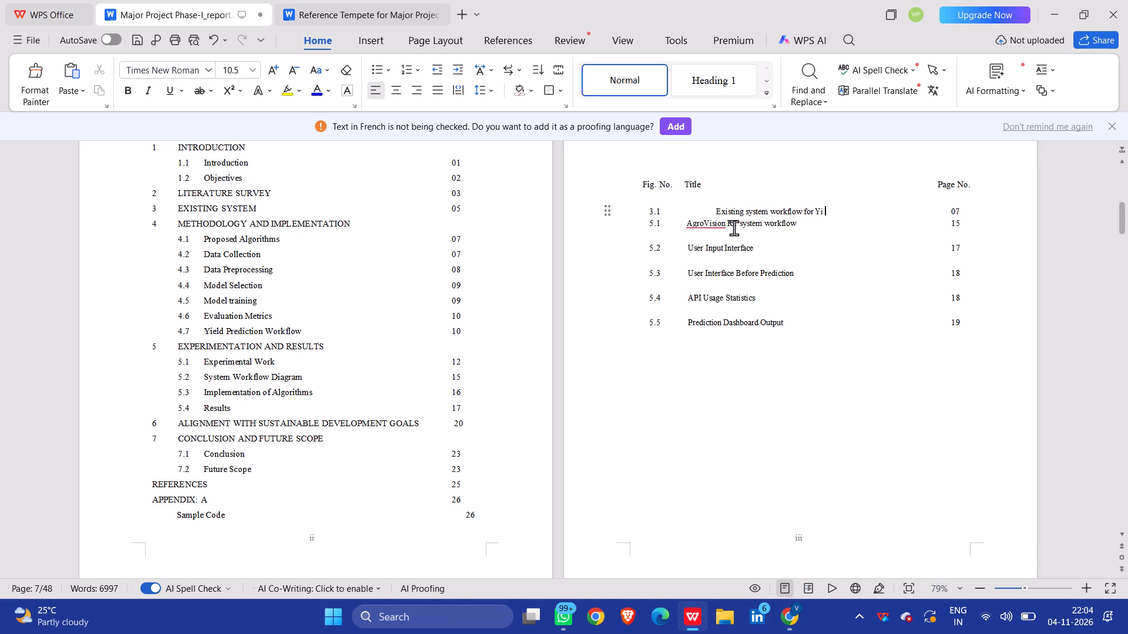
key("BackSpace")
key("BackSpace")
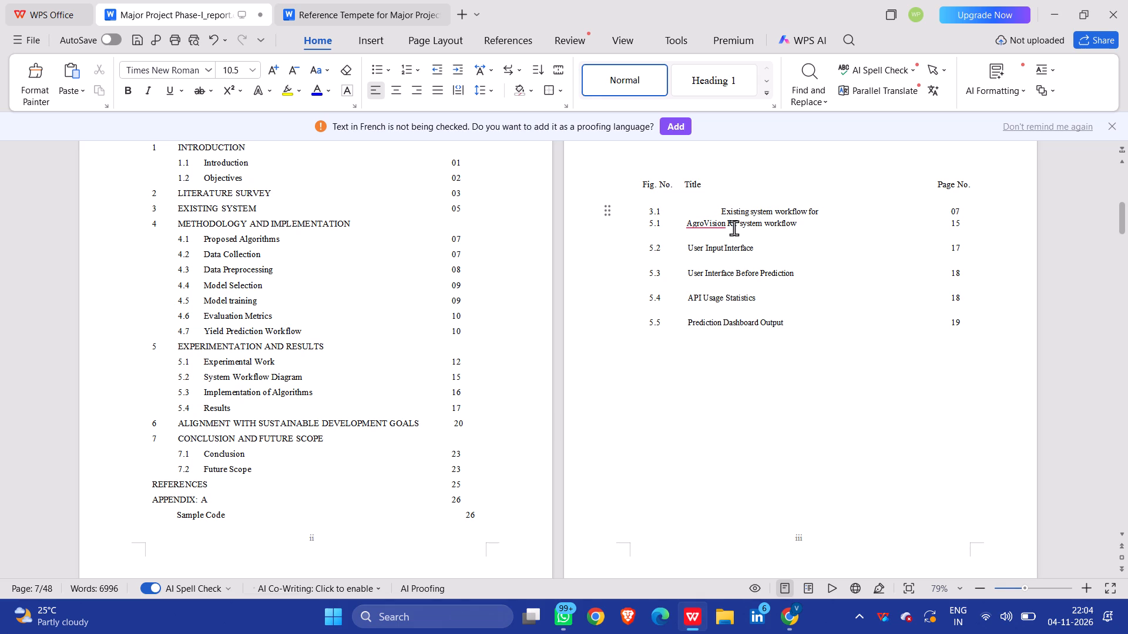
key("BackSpace")
key("BackSpace")
key("BackSpace")
key("BackSpace")
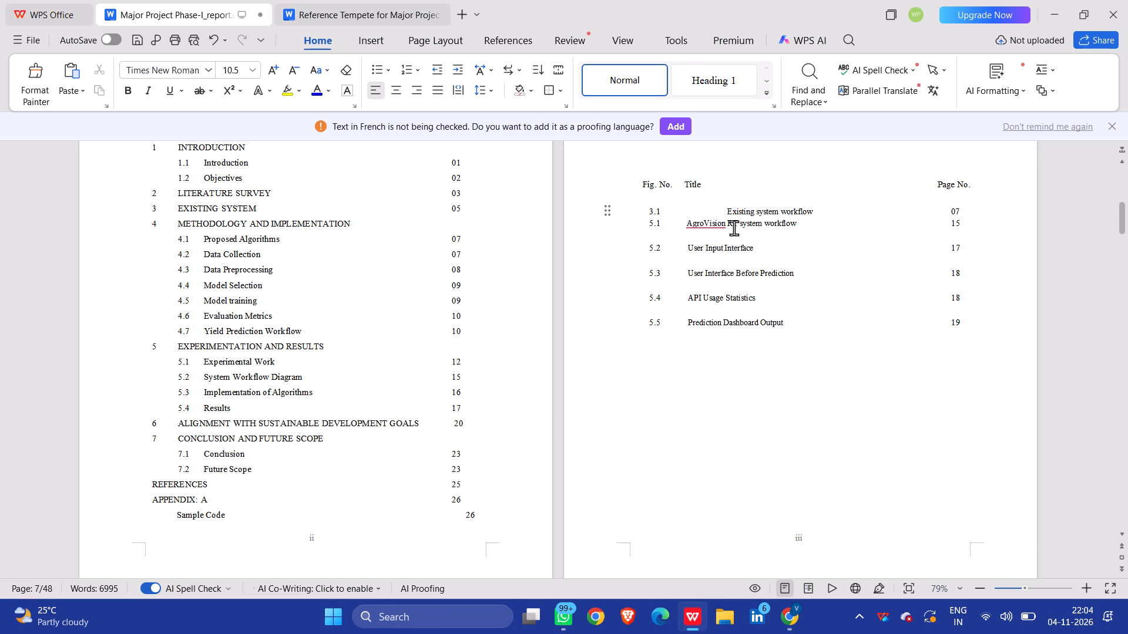
Insert "Planning" before "workflow" in the title of the 3.1 entry.
key("Left")
key("Left")
key("Left")
key("Left")
key("Left")
key("Left")
key("Left")
key("Left")
key("Left")
key("Left")
key("Left")
key("Left")
key("Left")
key("space")
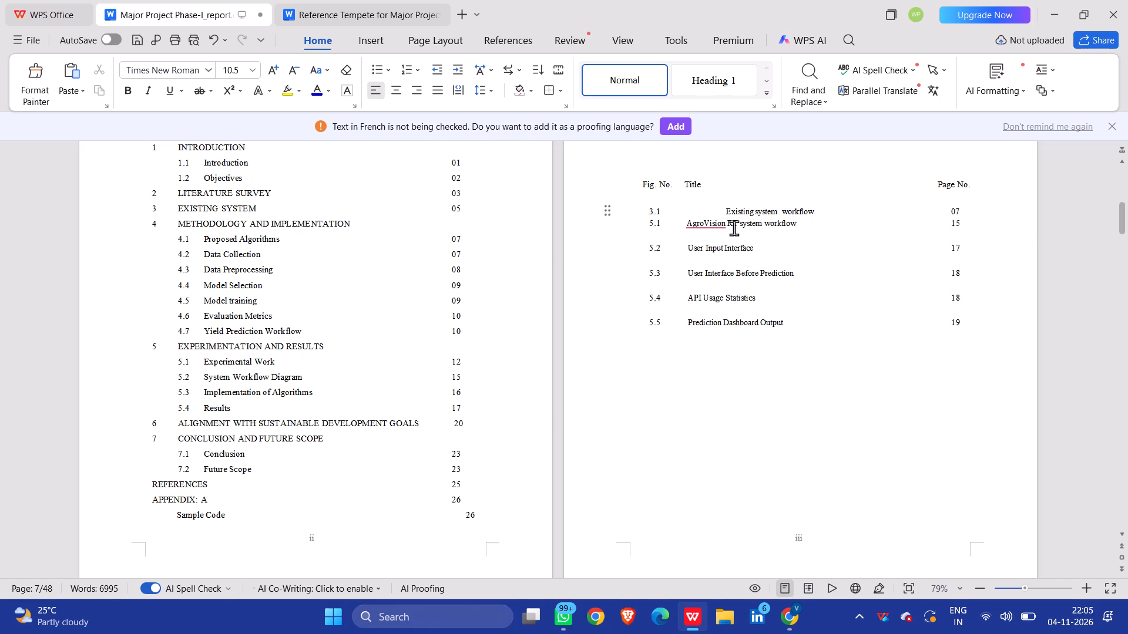
type("Plannin")
key("g")
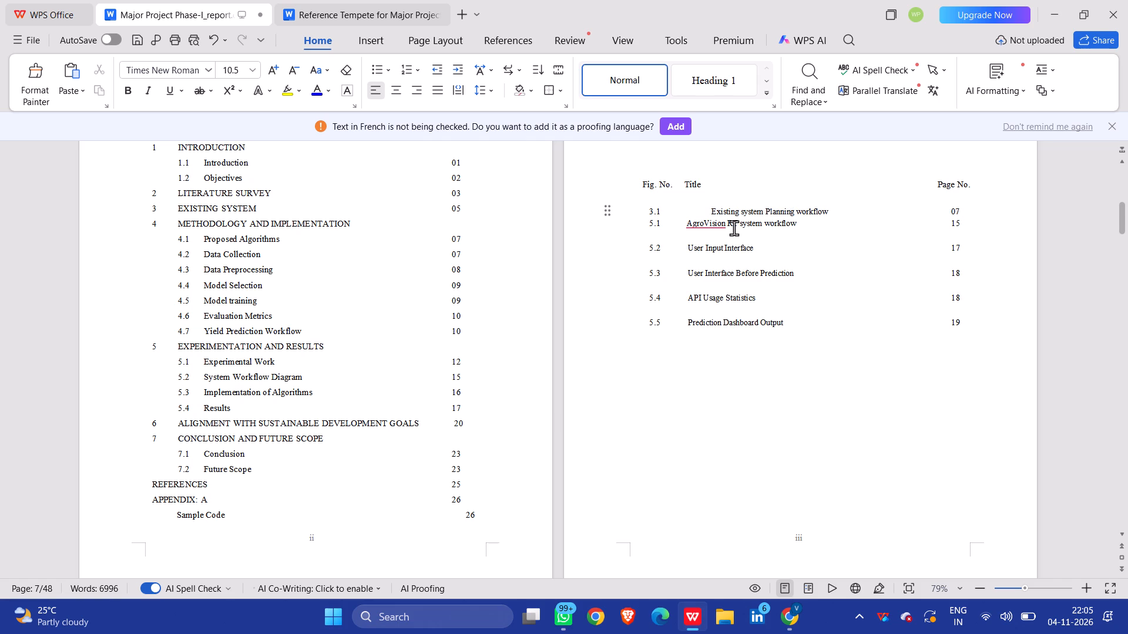
Replace "system" with "House" in the 3.1 title so it reads "Existing House Planning workflow".
key("Left")
key("Left")
key("Left")
key("Left")
key("Left")
key("Left")
key("Left")
key("Left")
key("Left")
key("Left")
key("Left")
key("Left")
key("Left")
key("Left")
key("Right")
key("BackSpace")
key("BackSpace")
key("BackSpace")
key("BackSpace")
key("BackSpace")
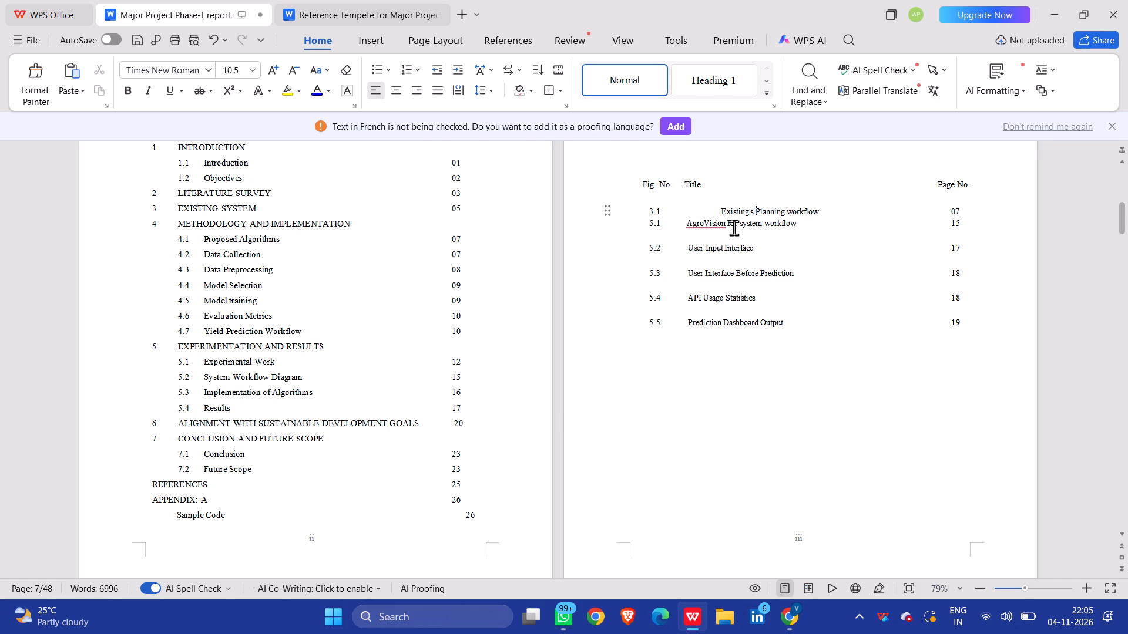
key("BackSpace")
type("House")
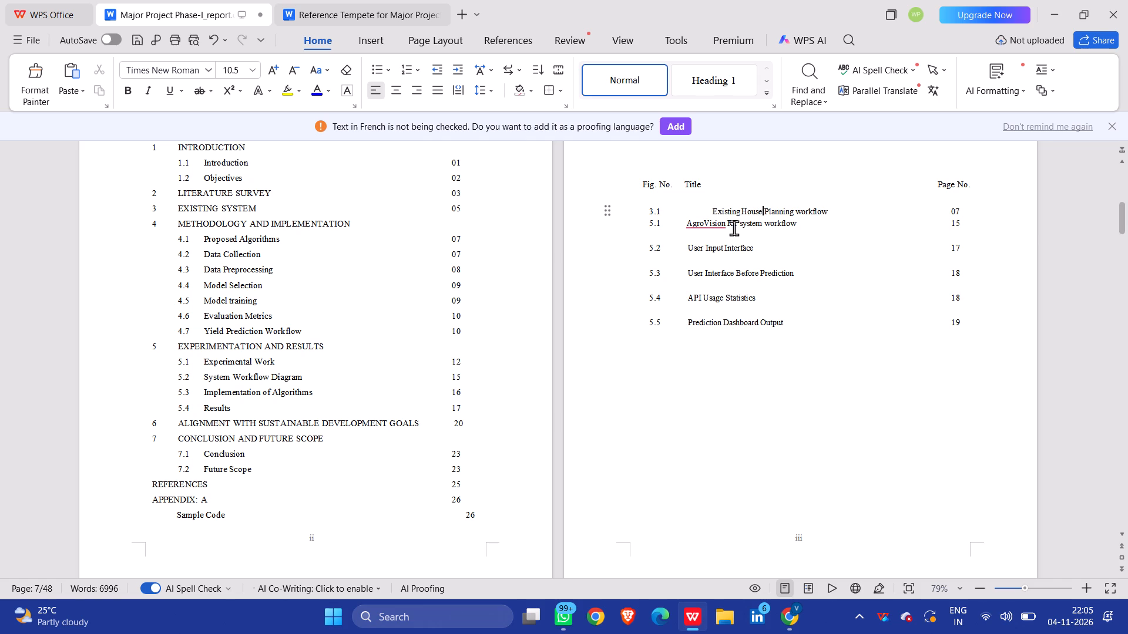
Remove the tab spacing between the number 3.1 and its title in the LIST OF FIGURES.
key("Left")
key("Left")
key("Left")
key("Left")
key("Left")
key("Left")
key("Left")
key("Left")
key("Left")
key("Left")
key("Left")
key("Left")
key("Left")
key("Left")
key("Left")
key("Right")
key("BackSpace")
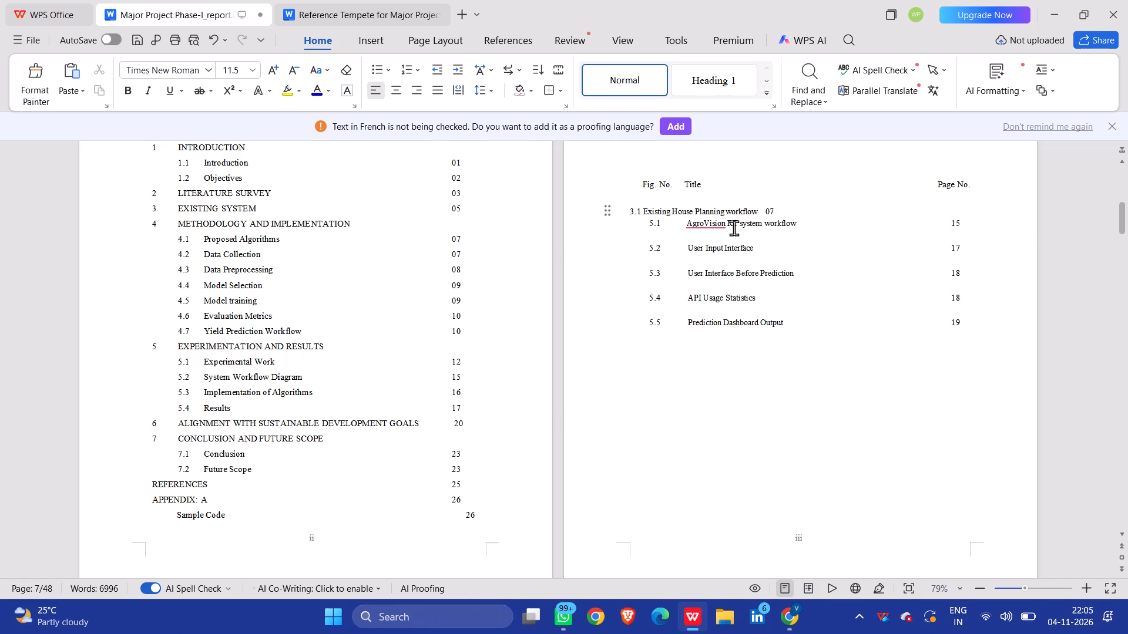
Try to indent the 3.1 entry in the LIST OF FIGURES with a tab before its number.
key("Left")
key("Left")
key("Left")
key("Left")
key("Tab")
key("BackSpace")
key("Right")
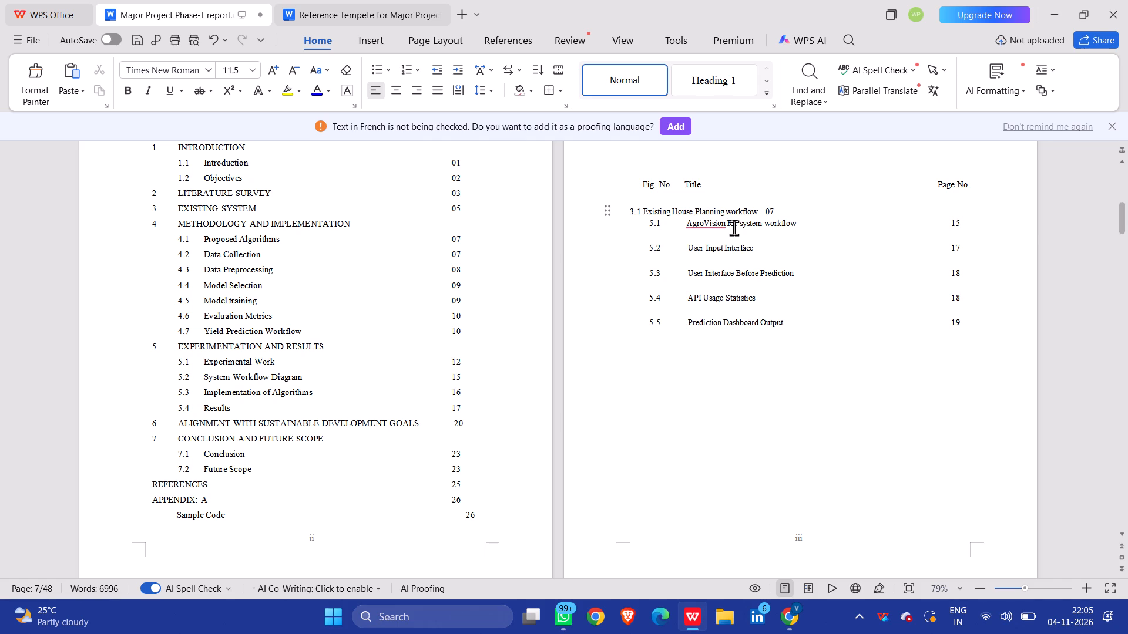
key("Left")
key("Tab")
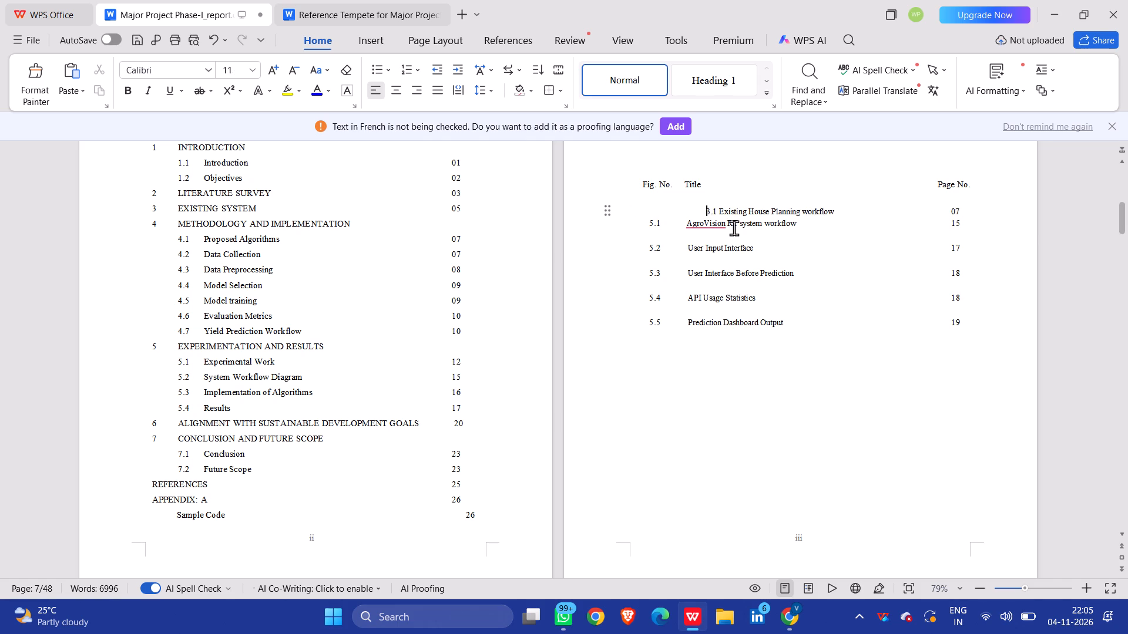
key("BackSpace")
Indent the 3.1 entry in the LIST OF FIGURES with spaces so its number lines up with 5.1 below.
key("space")
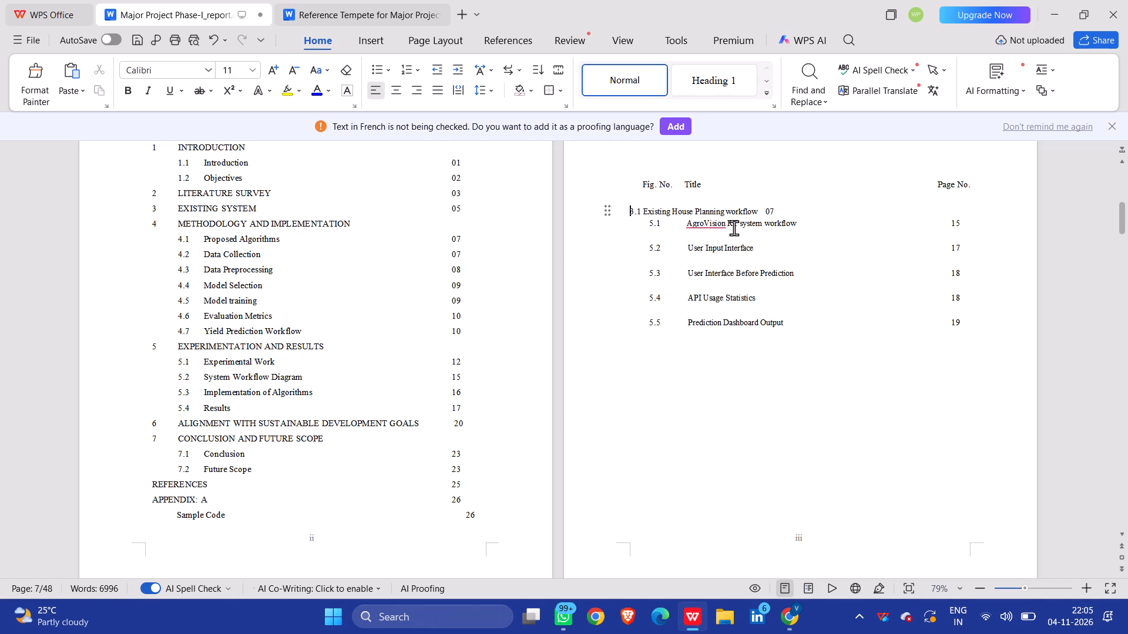
key("space")
key("space")
key("space")
key("space")
key("space")
key("space")
key("space")
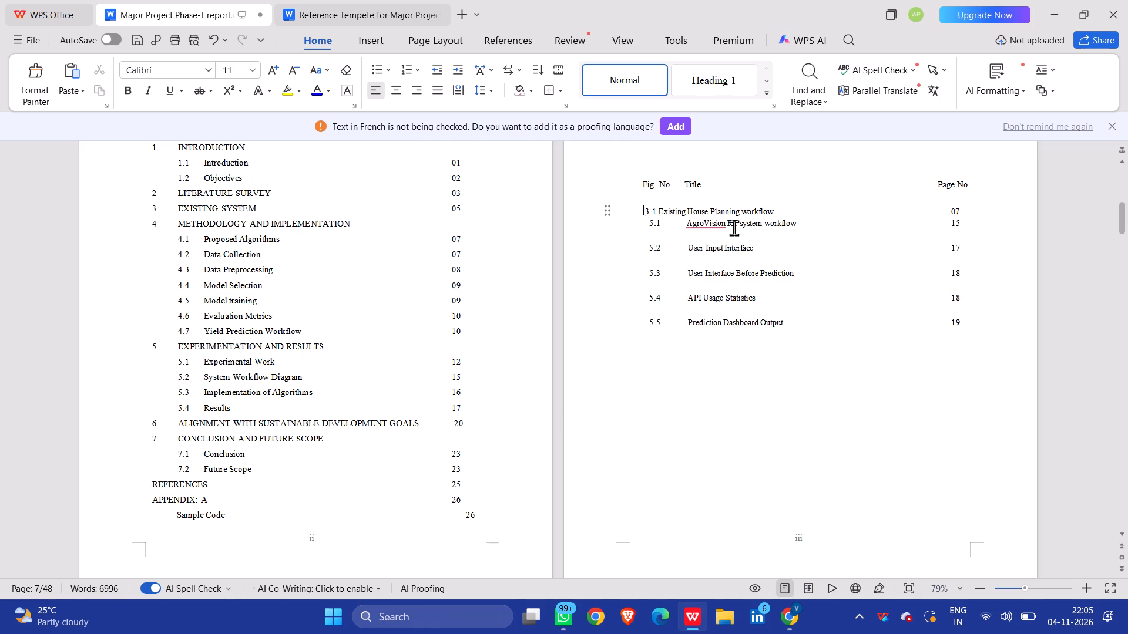
key("space")
key("space")
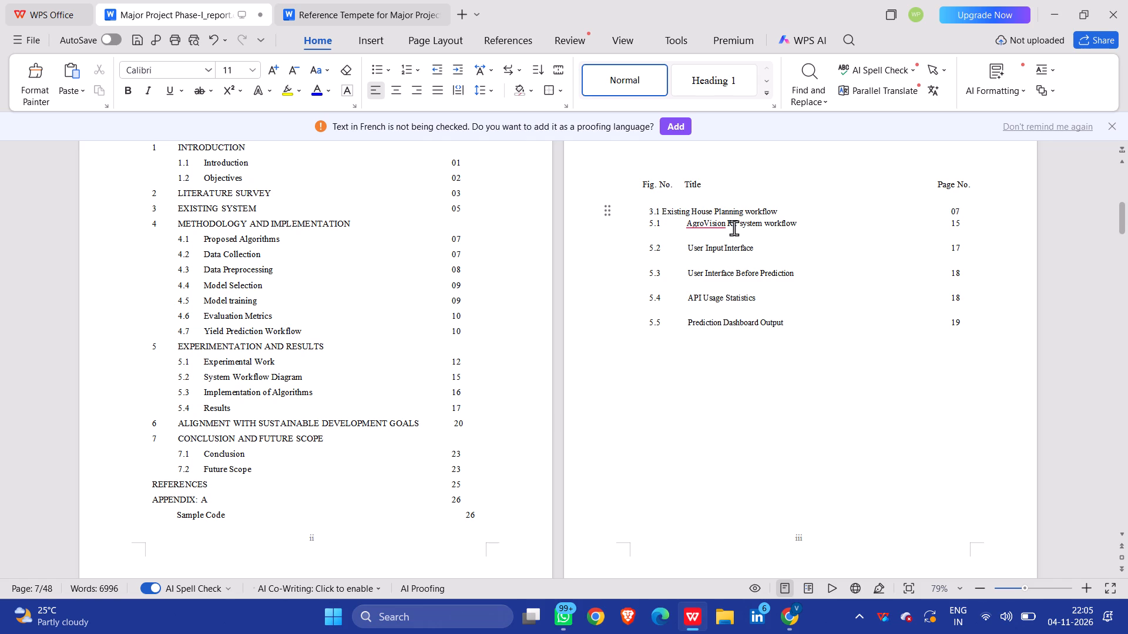
Insert an empty line after the 3.1 entry to separate it from the 5.1 entry.
left_click(971, 204)
left_click(970, 209)
key("Return")
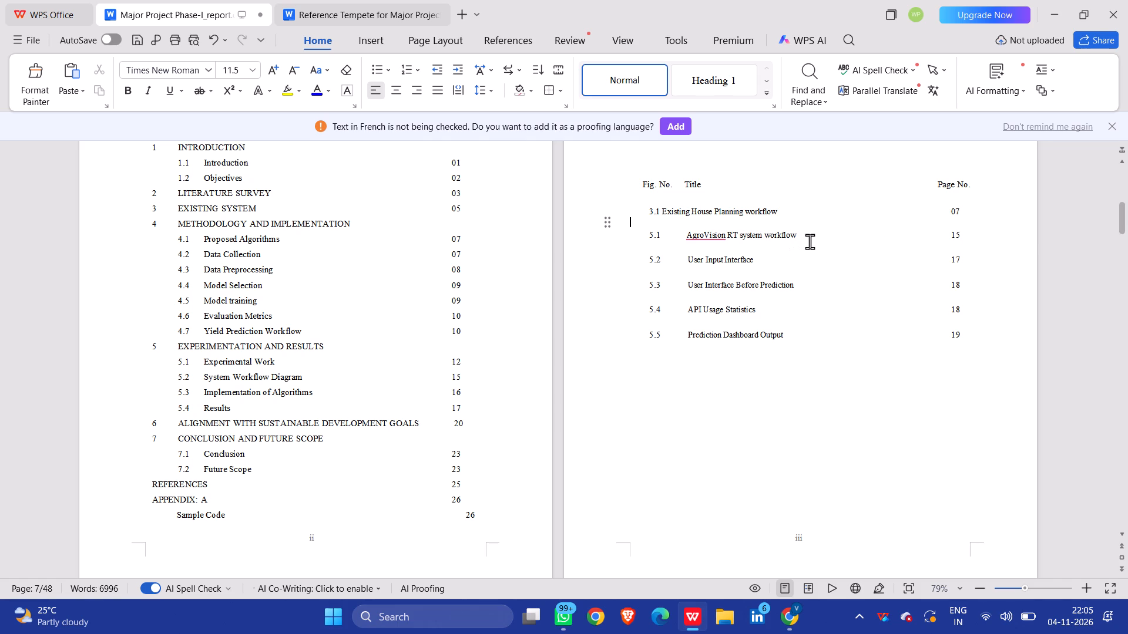
Set the page number of the 5.1 entry in the LIST OF FIGURES to 17.
left_click(793, 237)
left_click(777, 214)
left_click(771, 240)
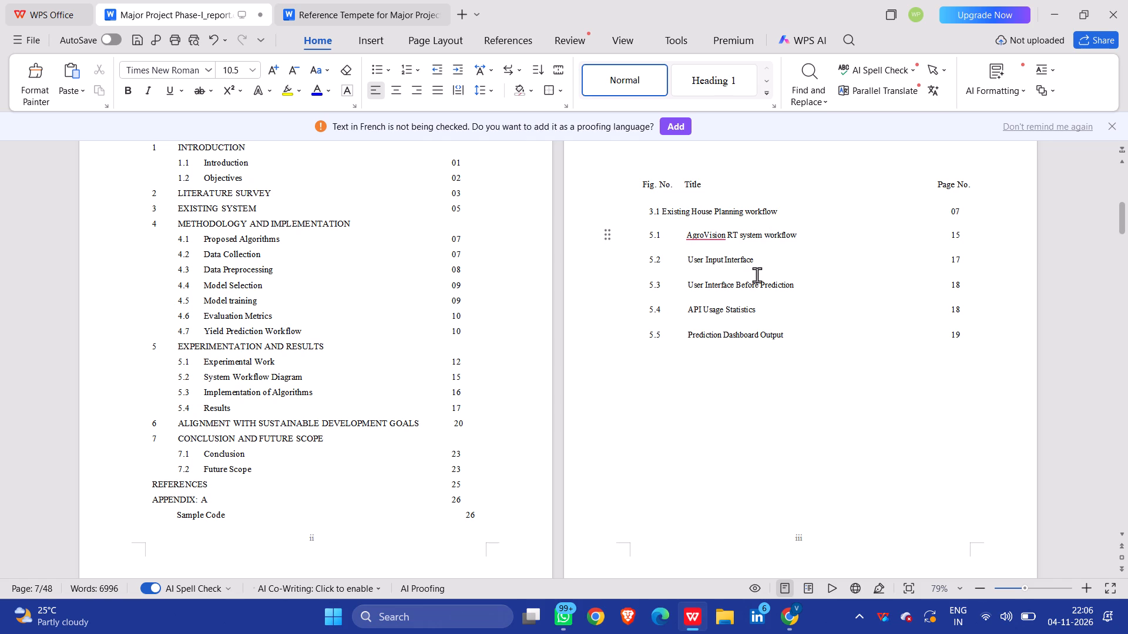
left_click(817, 240)
left_click(971, 230)
key("BackSpace")
key("BackSpace")
key("7")
Replace the title of the 5.1 entry in the LIST OF FIGURES with "House Design and Construction workflow".
key("Left")
key("Left")
key("Left")
key("Left")
key("Left")
key("Left")
key("Right")
key("Right")
key("BackSpace")
key("BackSpace")
key("BackSpace")
key("BackSpace")
key("BackSpace")
key("BackSpace")
key("BackSpace")
key("BackSpace")
key("BackSpace")
key("BackSpace")
key("BackSpace")
key("BackSpace")
key("BackSpace")
key("BackSpace")
key("BackSpace")
key("BackSpace")
key("BackSpace")
key("BackSpace")
key("BackSpace")
key("BackSpace")
key("BackSpace")
key("BackSpace")
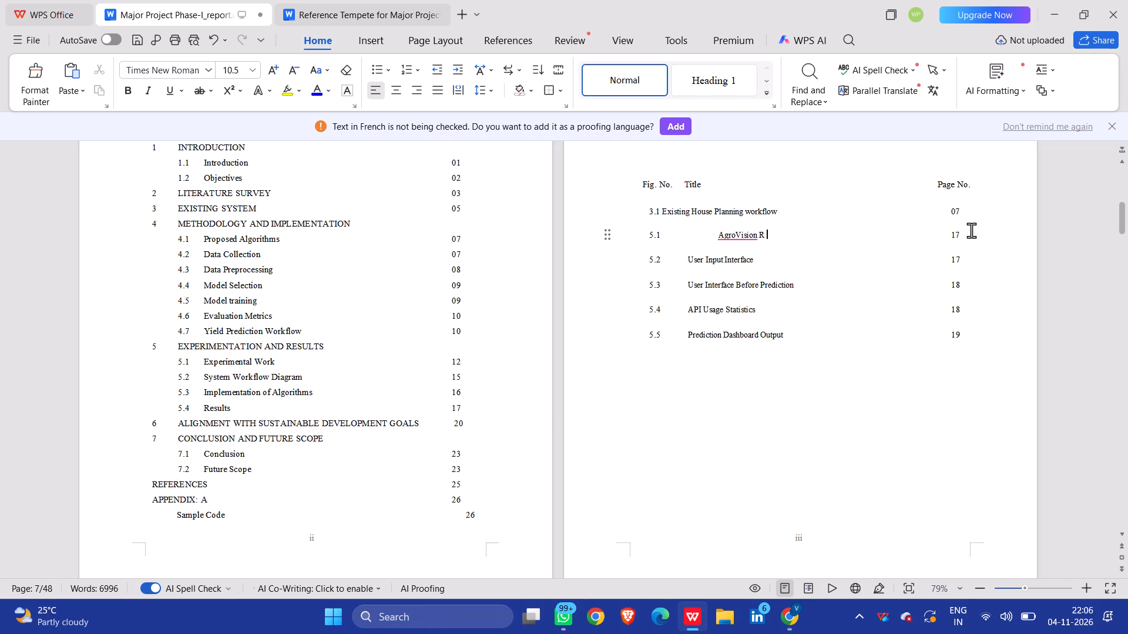
key("BackSpace")
key("BackSpace")
key("BackSpace")
key("BackSpace")
key("BackSpace")
key("BackSpace")
type("House")
key("space")
type("Design")
key("space")
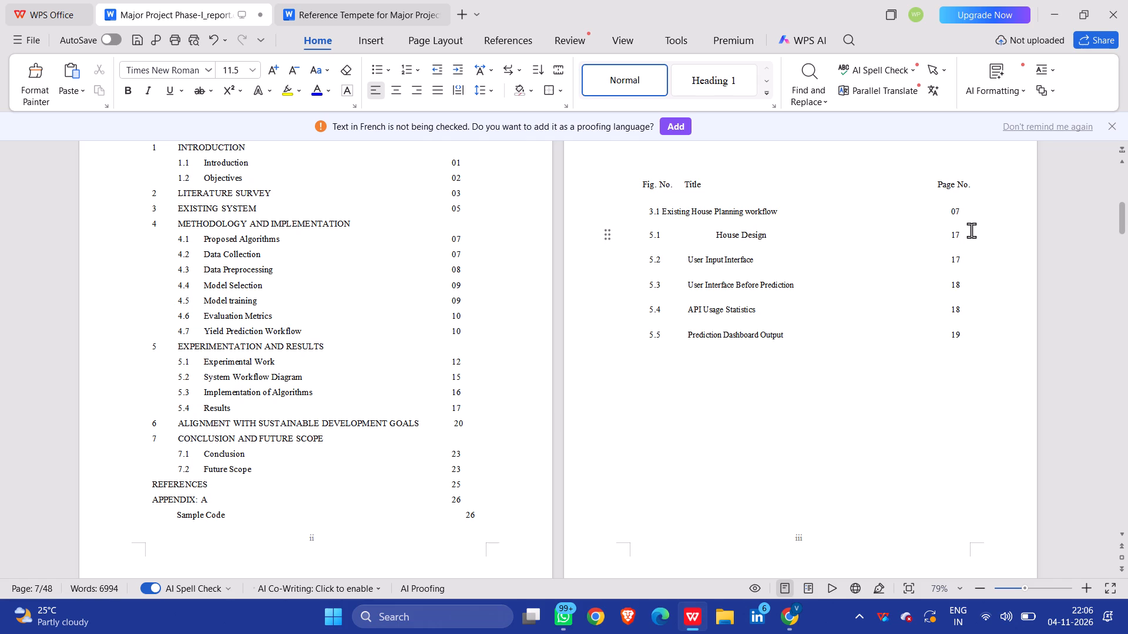
type("and")
key("space")
key("z")
key("shift+c")
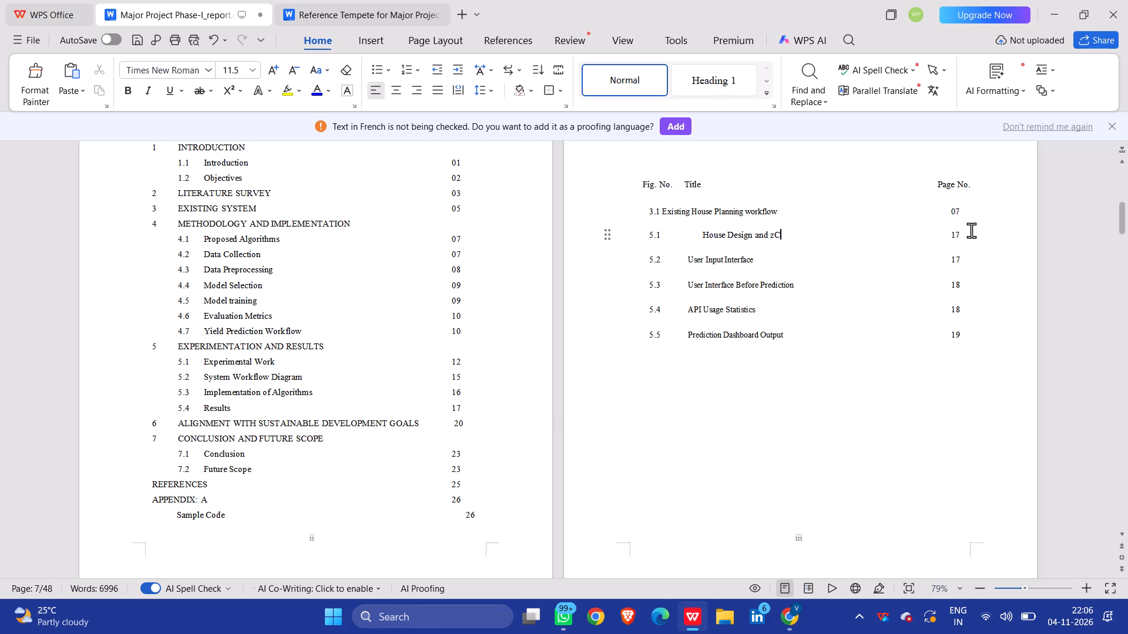
key("Left")
key("BackSpace")
key("Right")
type("onstuction")
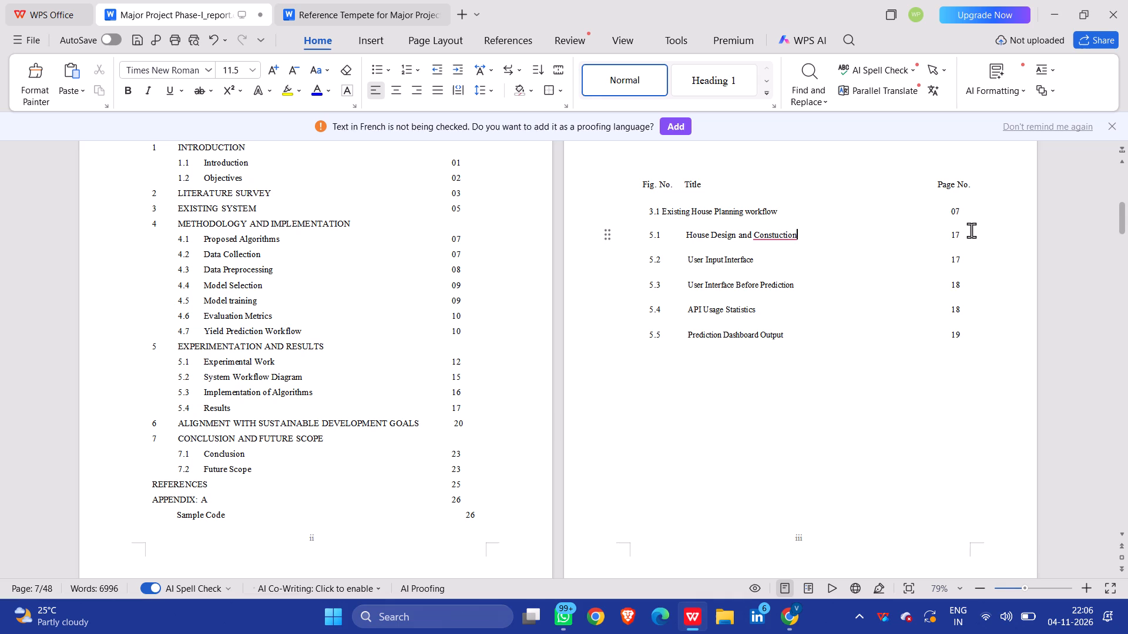
key("Left")
key("Left")
key("Left")
key("Left")
key("Left")
key("Left")
key("Left")
key("r")
key("Right")
key("Right")
key("Right")
key("Right")
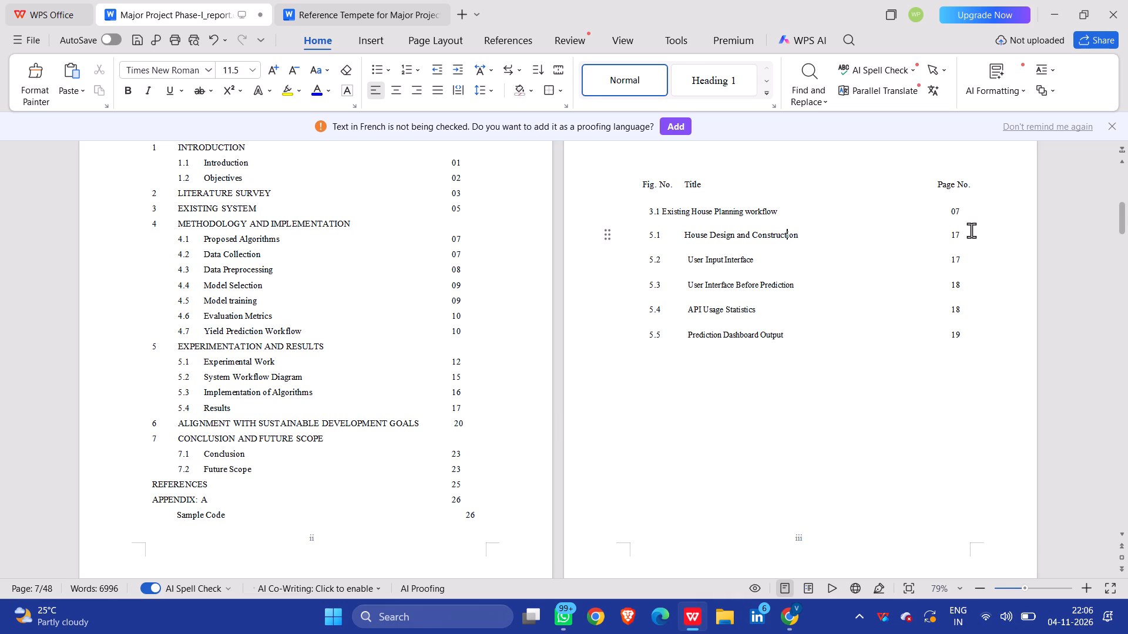
key("Right")
key("Right")
key("space")
type("workflow")
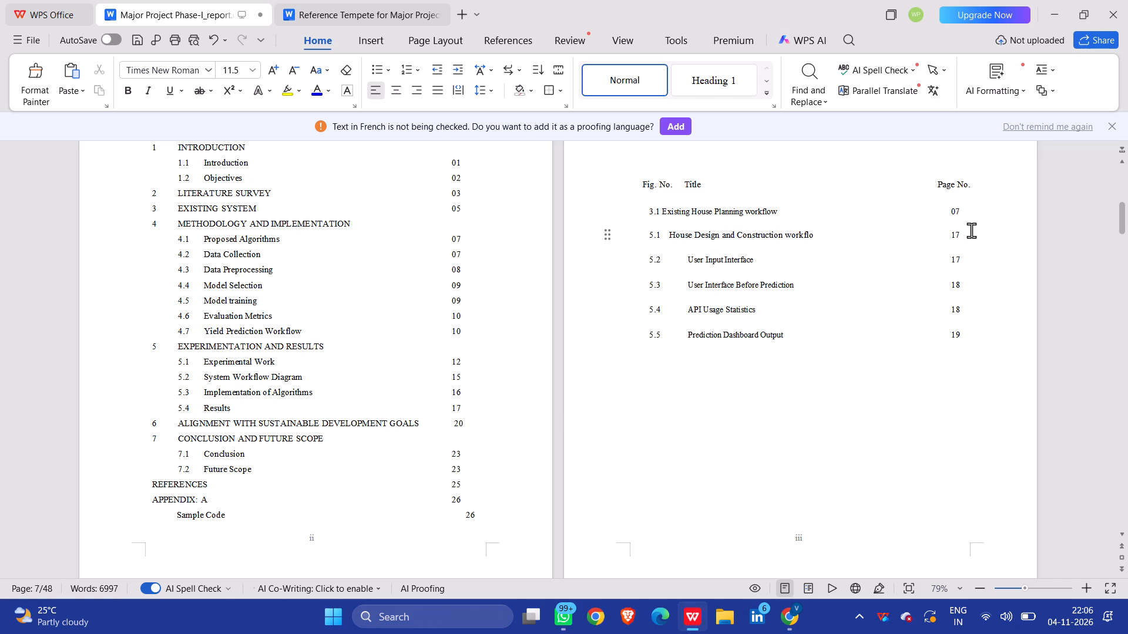
Set the page number of the 5.2 User Input Interface entry to 20.
left_click(827, 252)
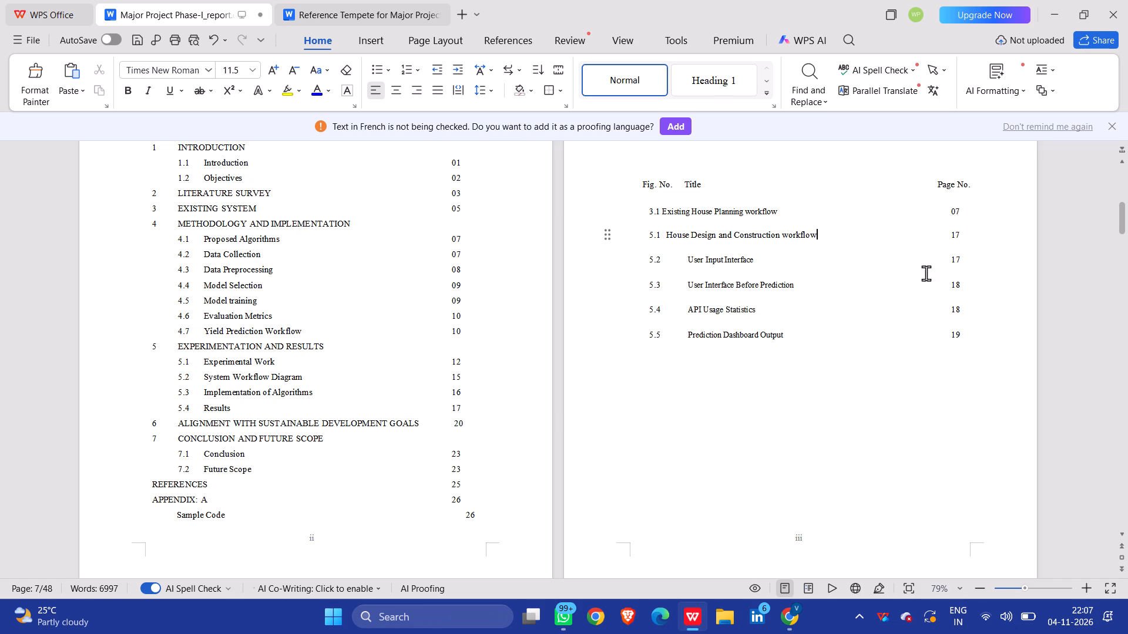
left_click(969, 258)
key("BackSpace")
key("BackSpace")
key("BackSpace")
type("20")
Replace the title of the 5.3 entry in the LIST OF FIGURES with "Dashboard Interface".
left_click(804, 282)
key("BackSpace")
key("BackSpace")
key("BackSpace")
key("BackSpace")
key("BackSpace")
key("BackSpace")
key("BackSpace")
key("BackSpace")
key("BackSpace")
key("BackSpace")
key("BackSpace")
key("BackSpace")
key("BackSpace")
key("BackSpace")
key("BackSpace")
key("BackSpace")
key("BackSpace")
key("BackSpace")
key("BackSpace")
key("BackSpace")
key("BackSpace")
key("BackSpace")
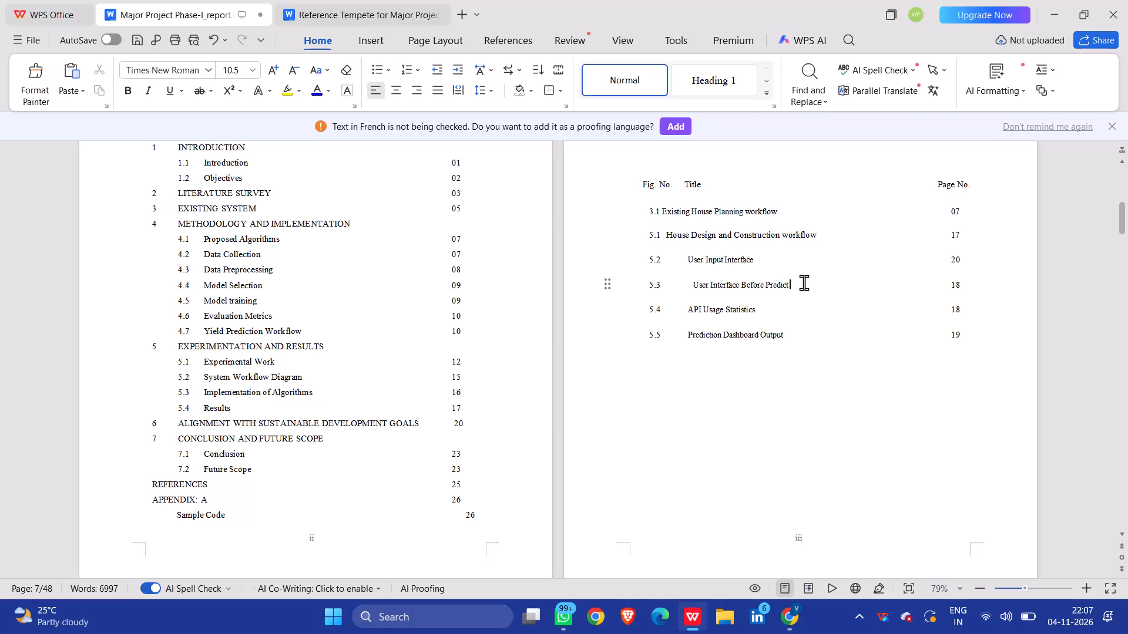
key("BackSpace")
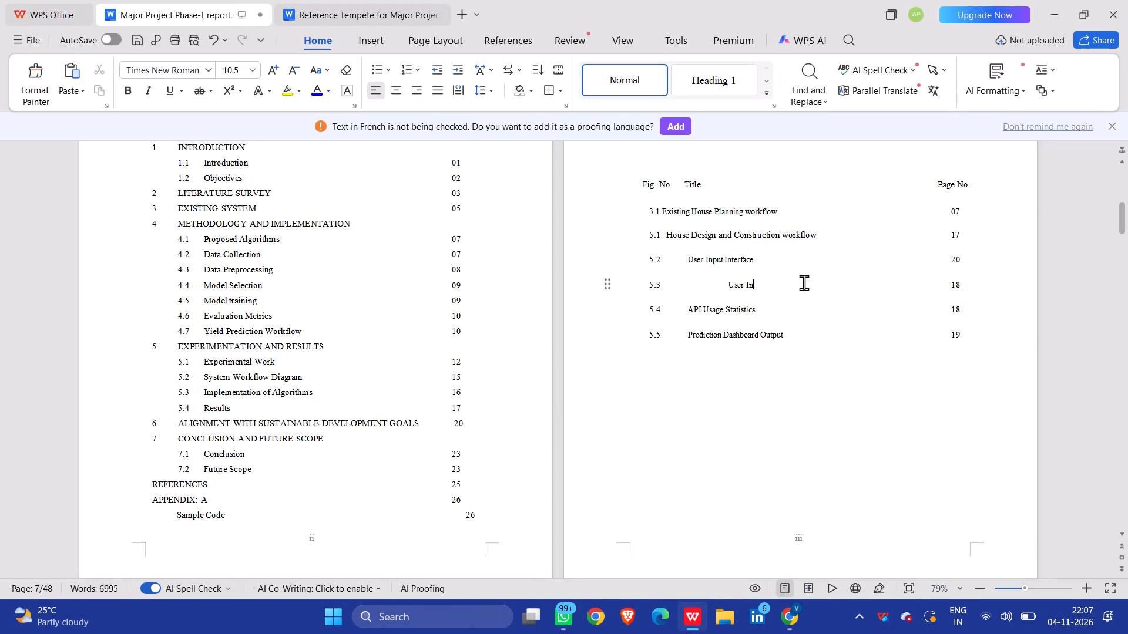
key("BackSpace")
key("BackSpace")
key("BackSpace")
key("BackSpace")
key("BackSpace")
key("BackSpace")
key("BackSpace")
type("Da")
type("sh")
type("board")
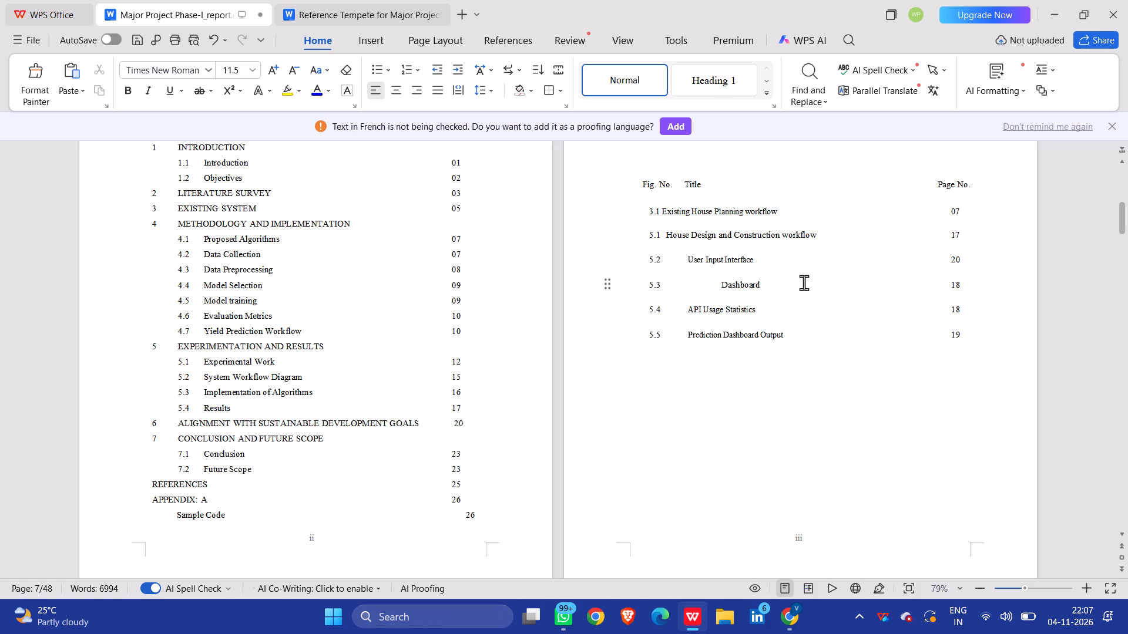
key("space")
type("Interface")
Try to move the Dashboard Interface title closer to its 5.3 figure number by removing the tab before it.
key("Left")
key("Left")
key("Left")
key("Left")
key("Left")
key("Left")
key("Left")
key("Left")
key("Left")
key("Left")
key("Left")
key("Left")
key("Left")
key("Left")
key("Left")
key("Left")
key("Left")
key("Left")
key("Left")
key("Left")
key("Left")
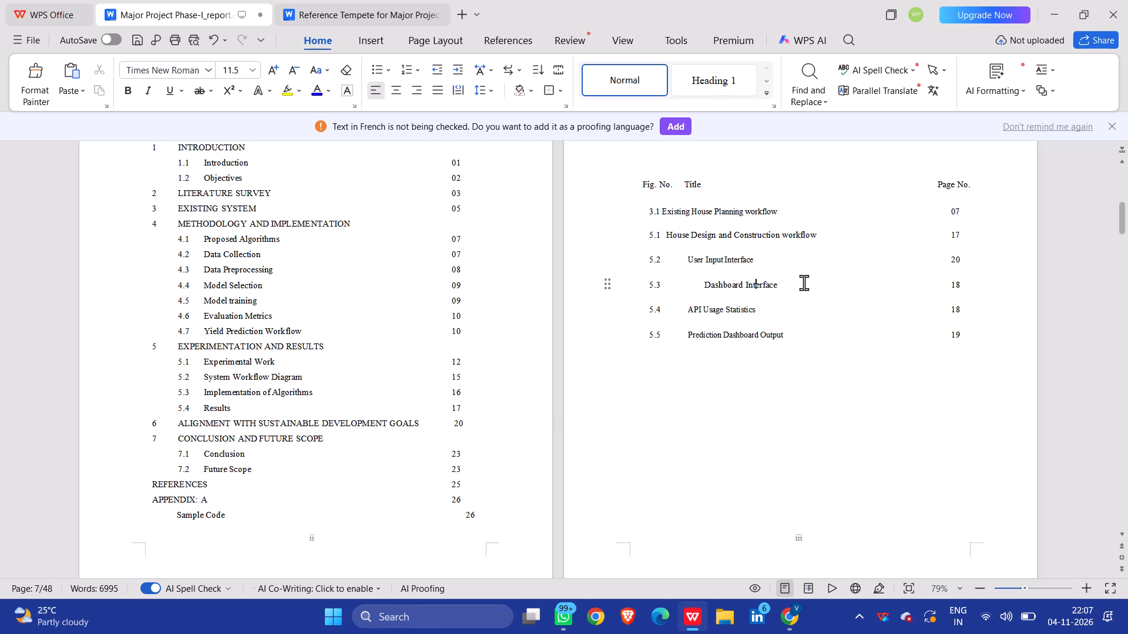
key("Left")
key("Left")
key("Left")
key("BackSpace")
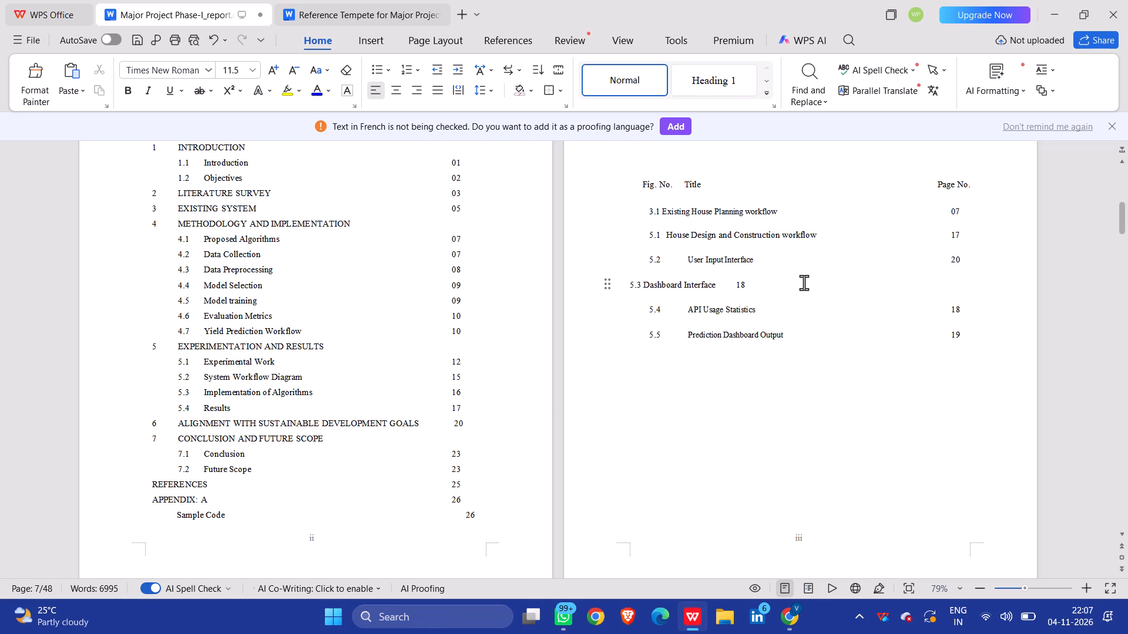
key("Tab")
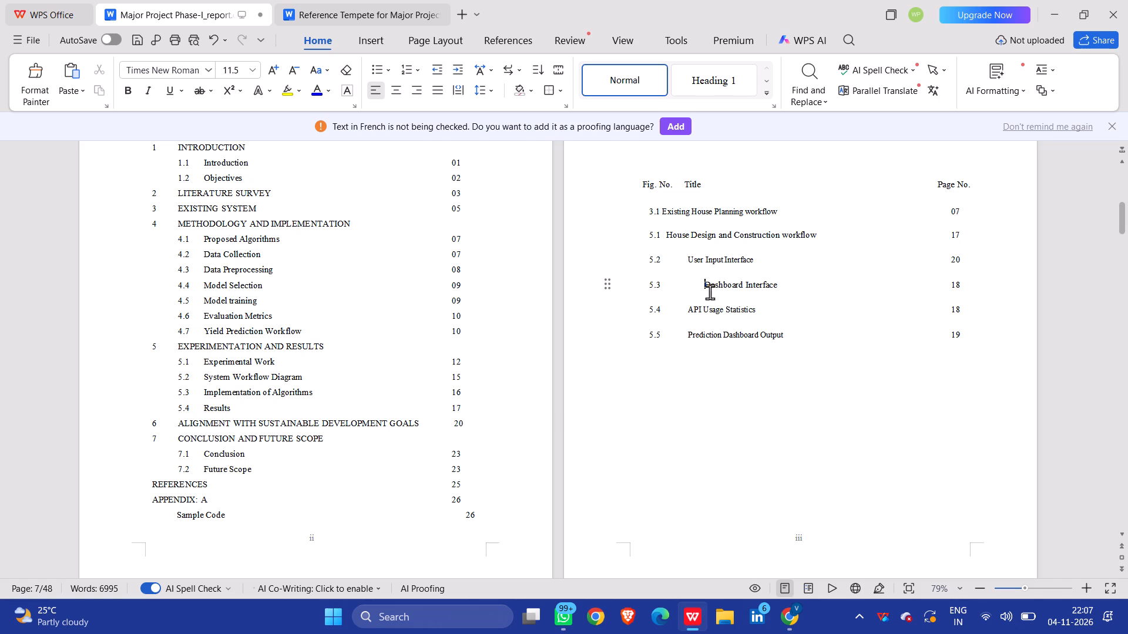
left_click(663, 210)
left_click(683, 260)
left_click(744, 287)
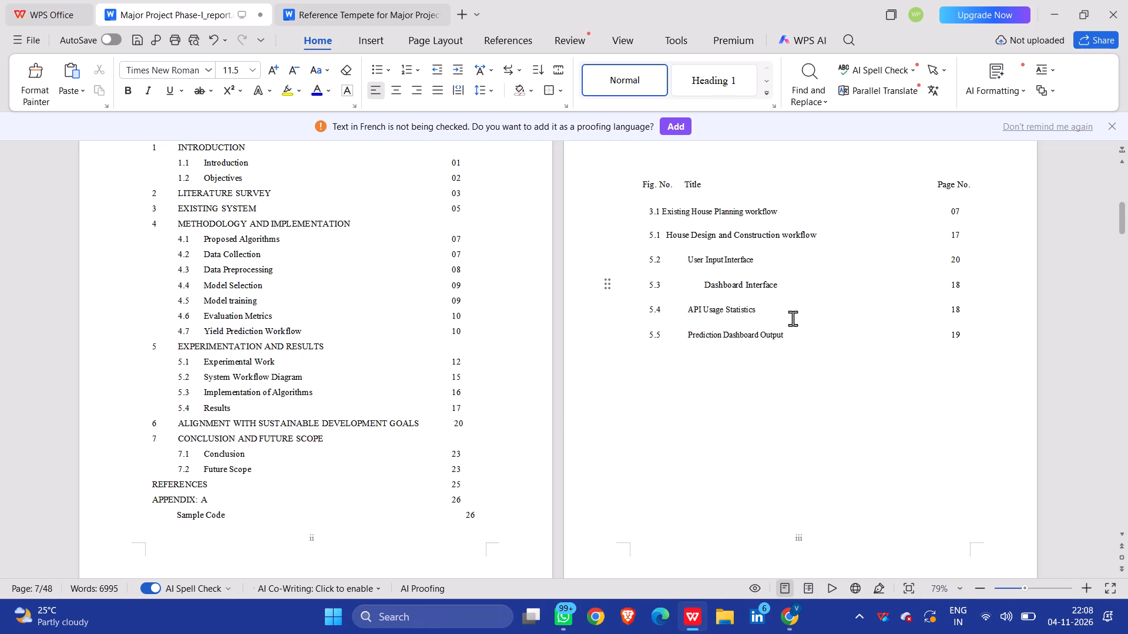
Examine the Chapter 5 figure captions and the page numbers they fall on, and return to the LIST OF FIGURES.
scroll(793, 318, "down", 9)
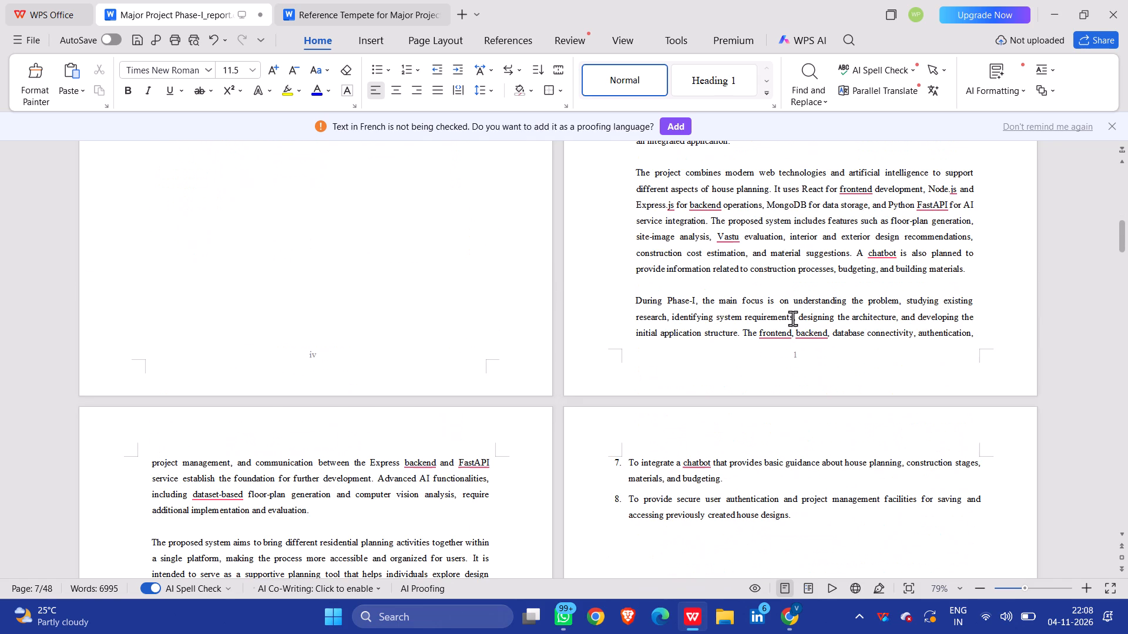
scroll(793, 318, "down", 4)
scroll(793, 318, "down", 19)
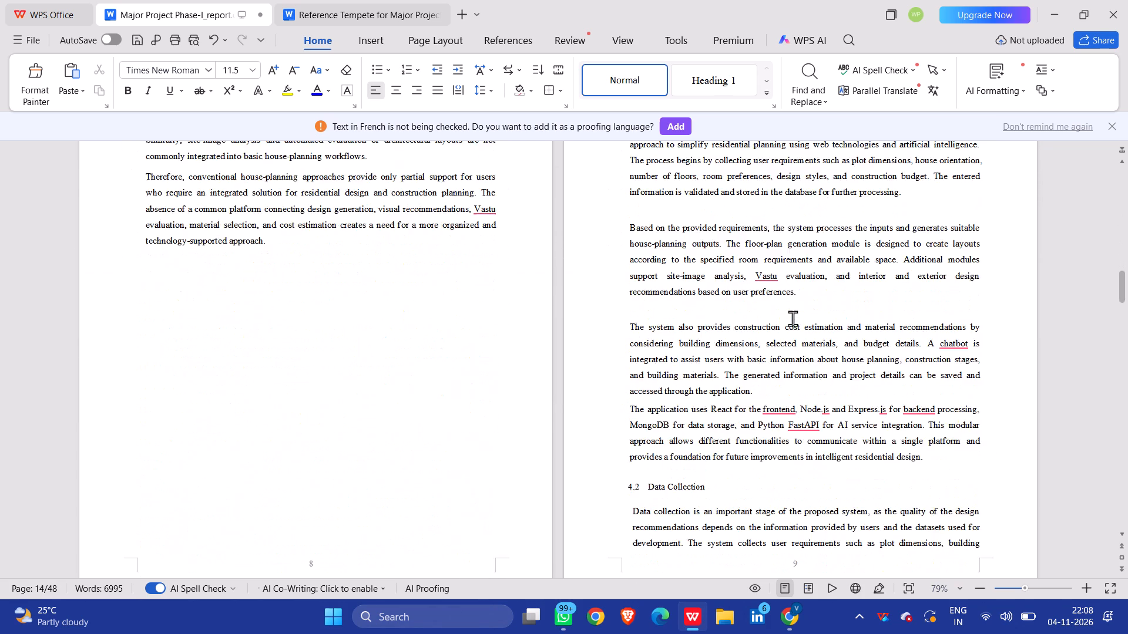
scroll(793, 318, "down", 17)
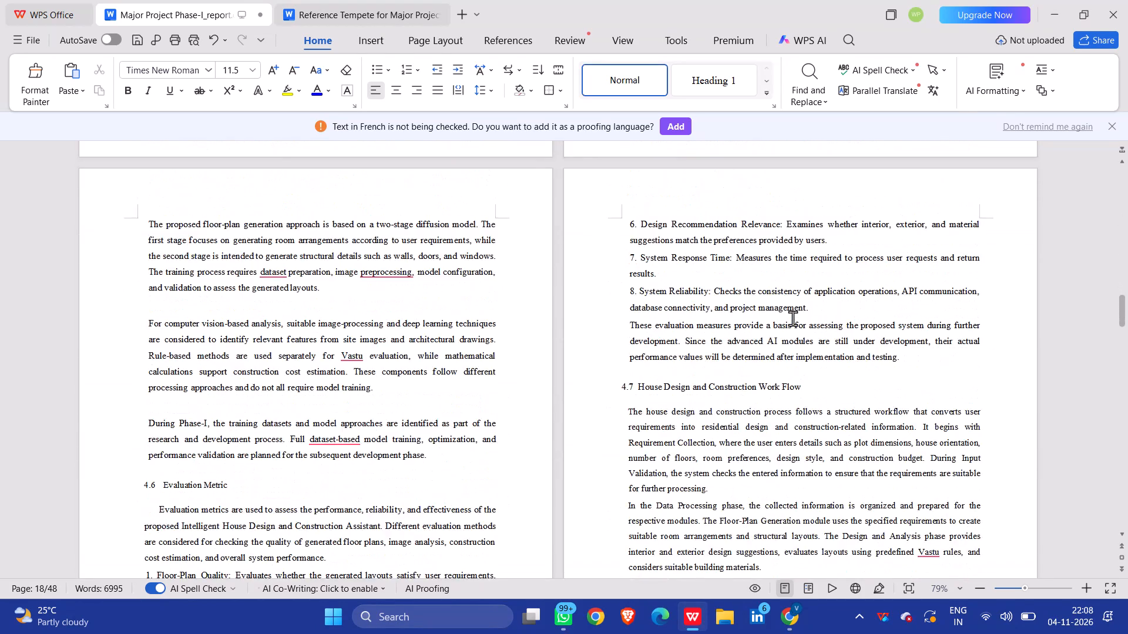
scroll(793, 318, "down", 15)
scroll(793, 318, "down", 11)
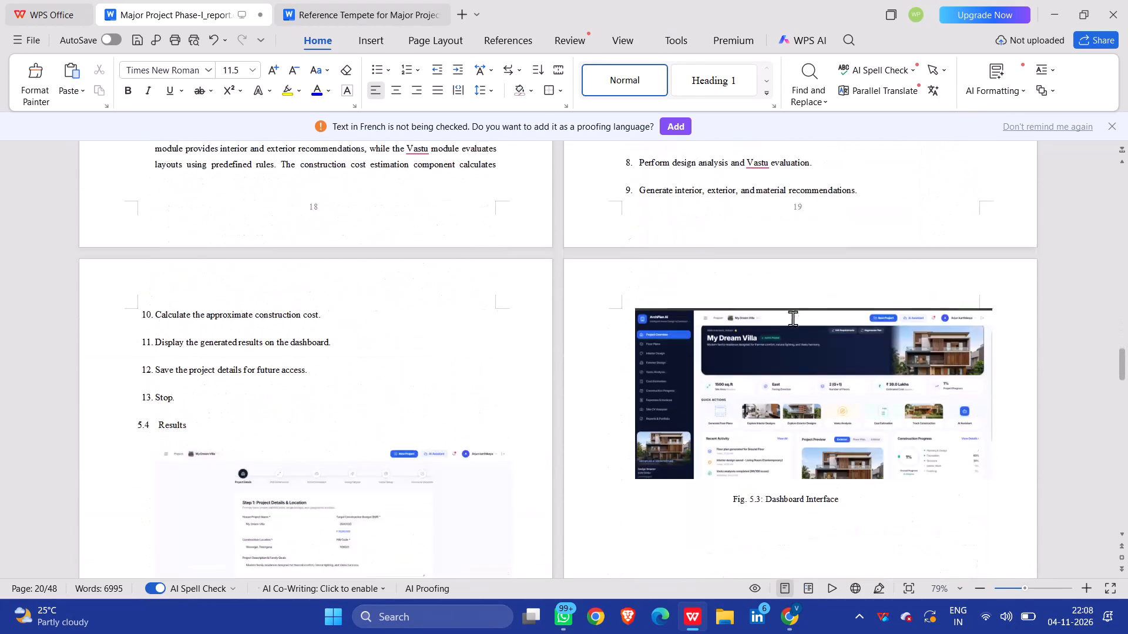
scroll(793, 318, "down", 5)
scroll(793, 318, "up", 11)
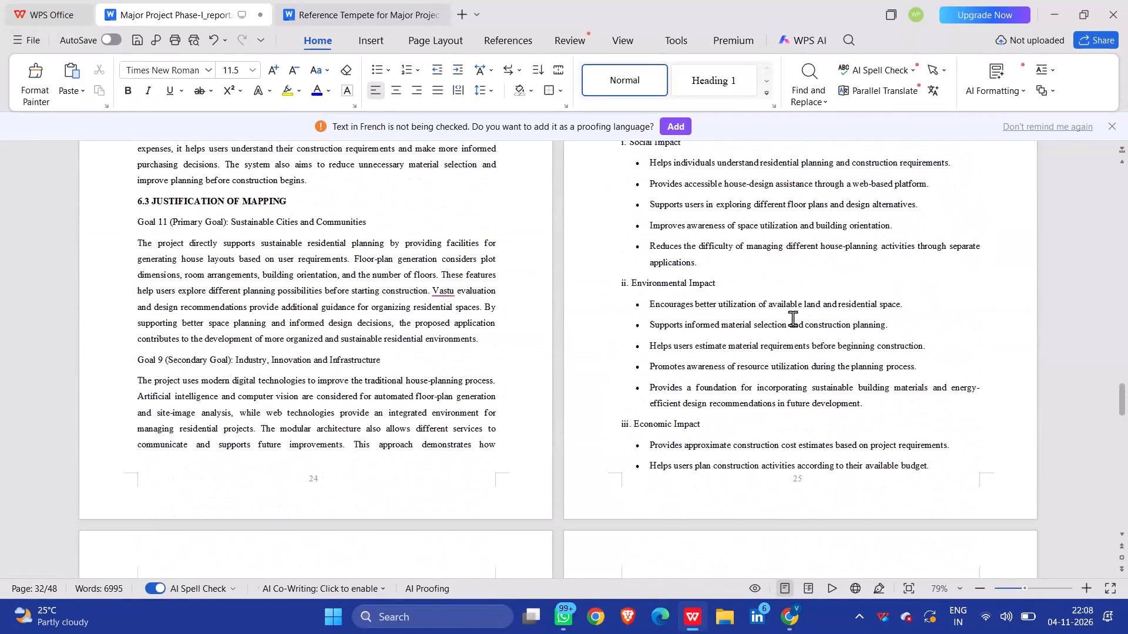
scroll(793, 318, "up", 5)
scroll(793, 318, "down", 3)
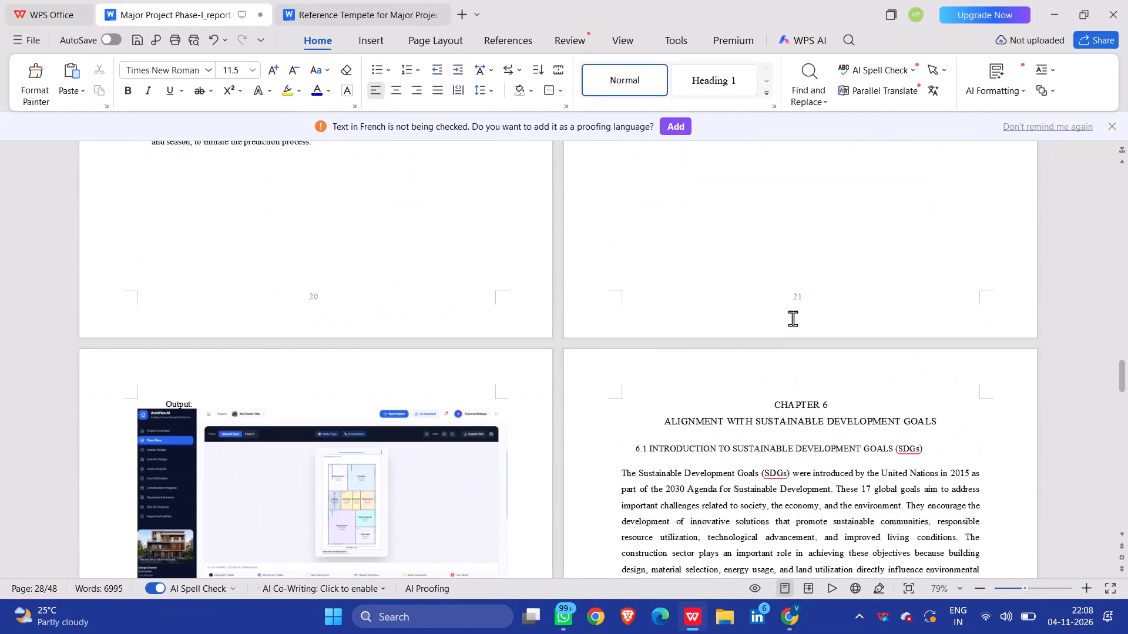
scroll(793, 318, "down", 6)
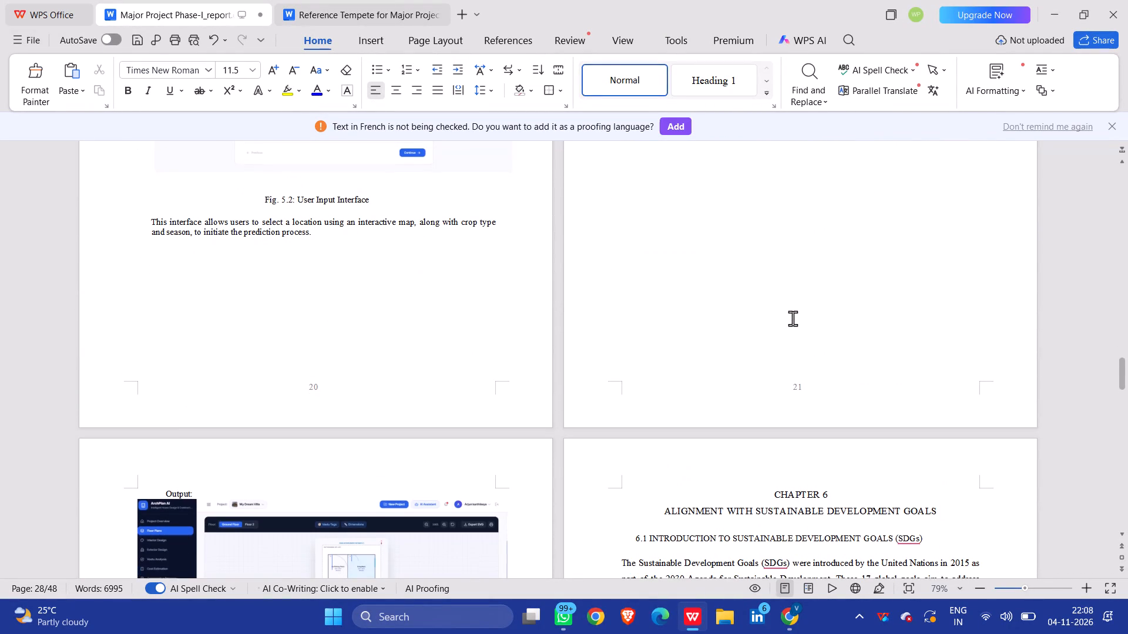
scroll(793, 318, "down", 1)
scroll(793, 318, "up", 1)
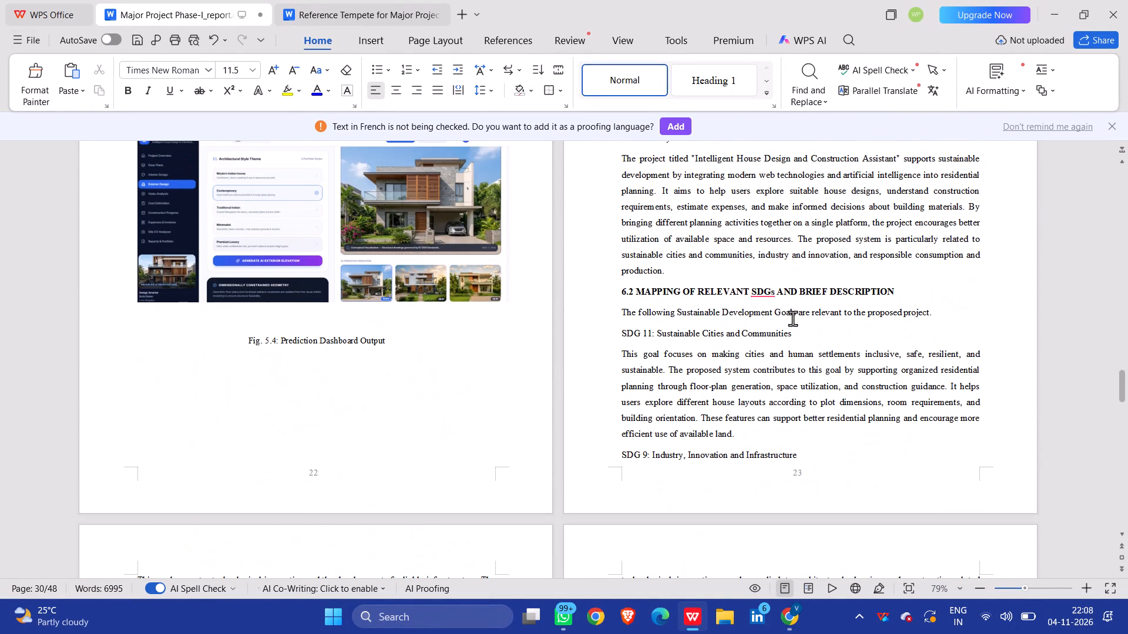
scroll(793, 318, "up", 20)
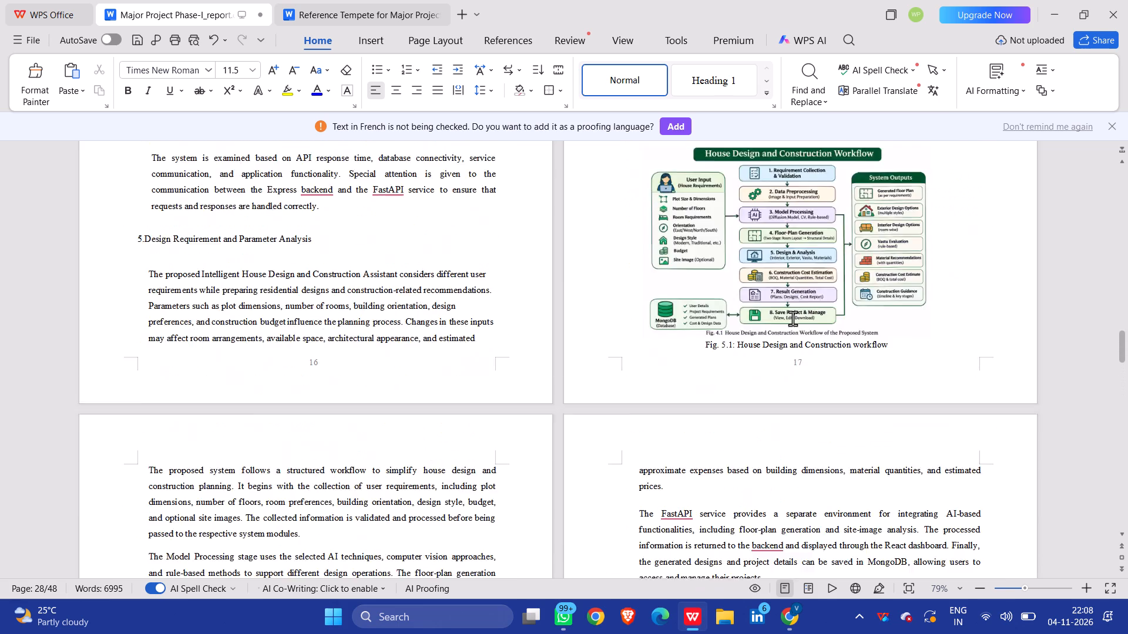
scroll(793, 318, "up", 10)
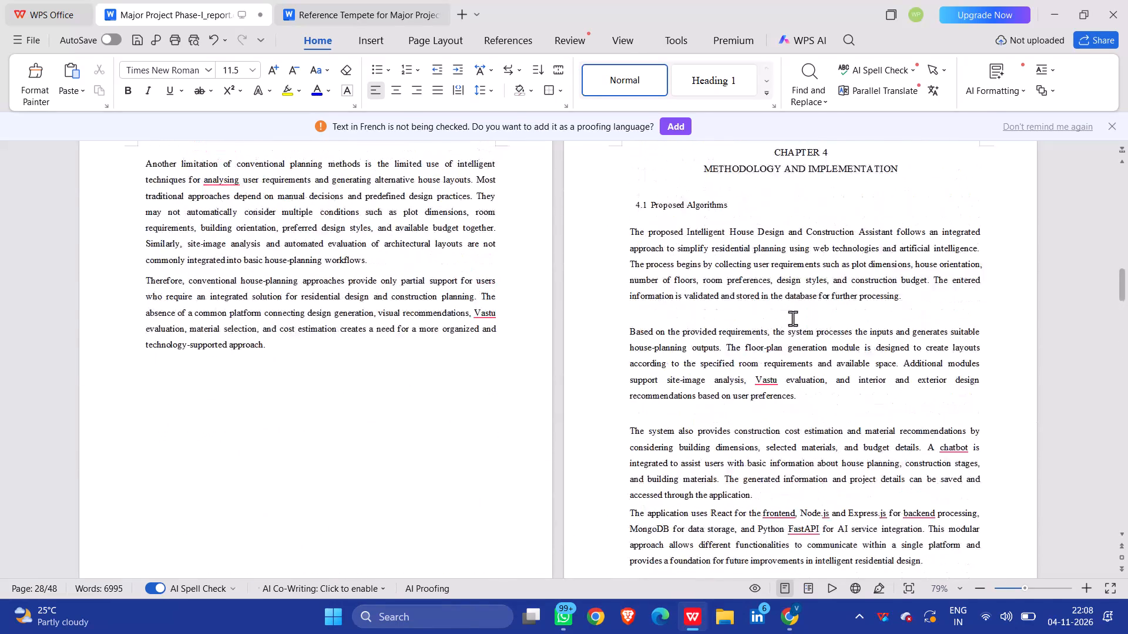
scroll(793, 318, "up", 12)
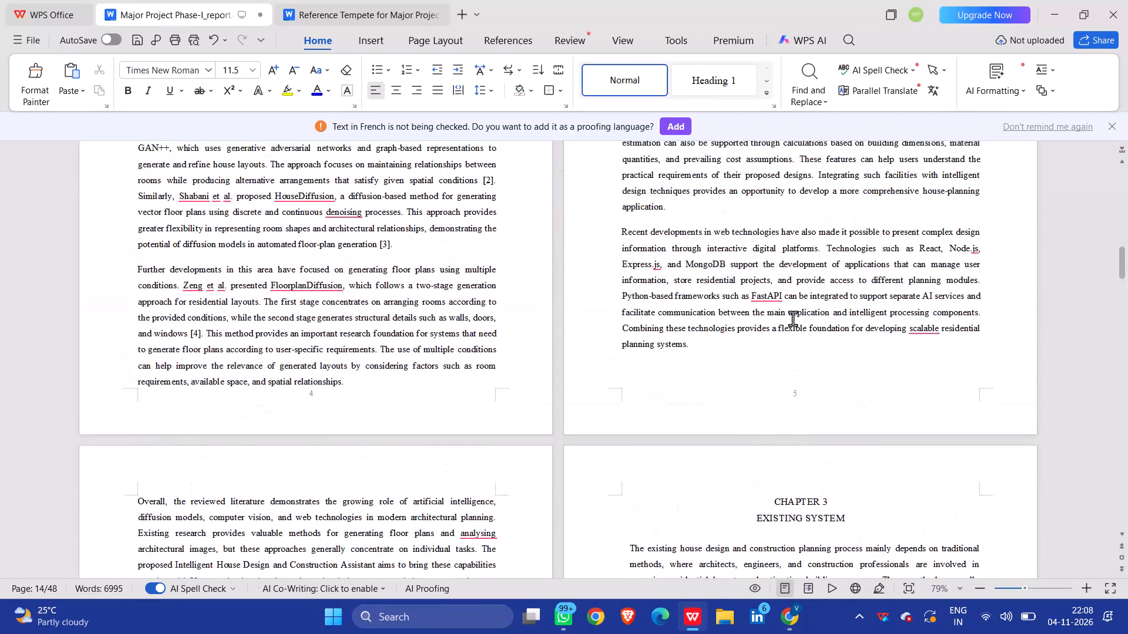
scroll(793, 318, "up", 4)
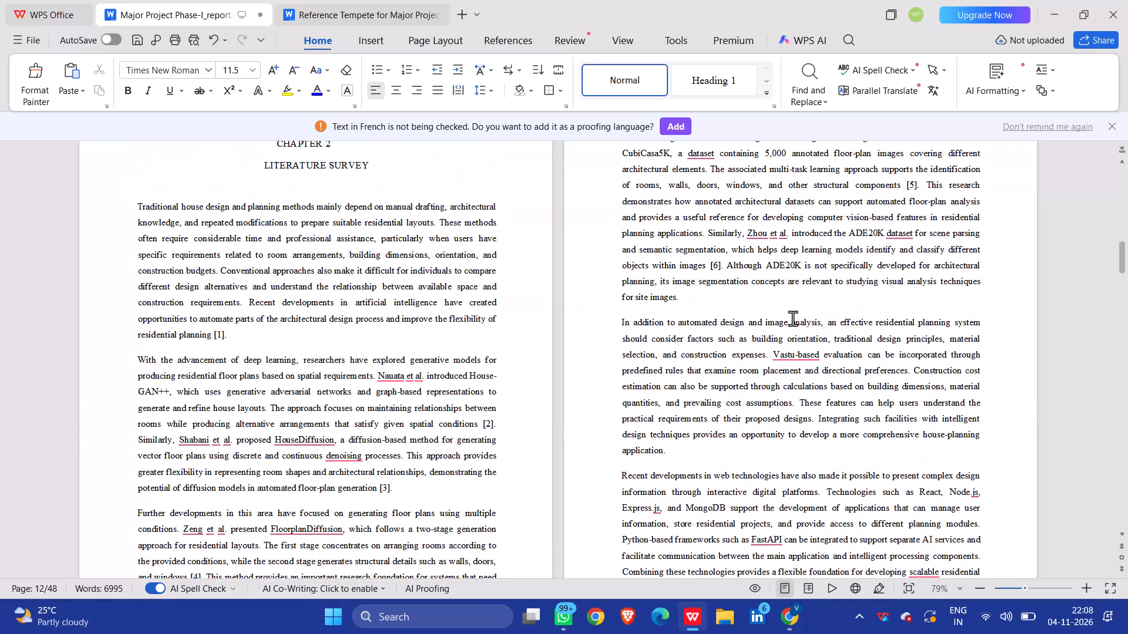
scroll(793, 318, "up", 13)
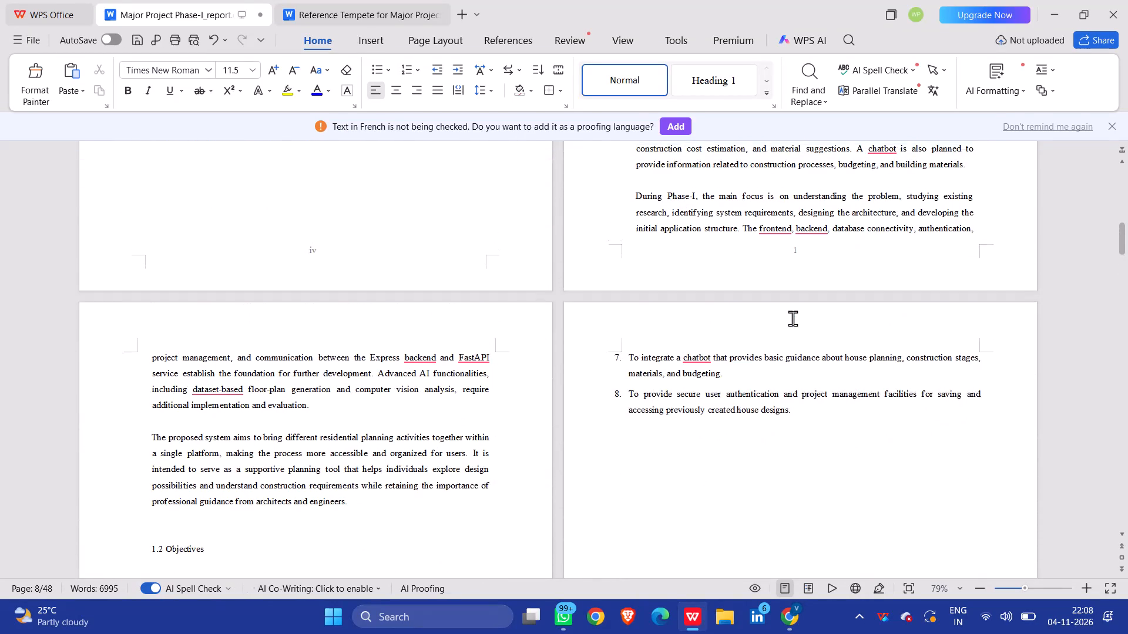
scroll(793, 318, "up", 12)
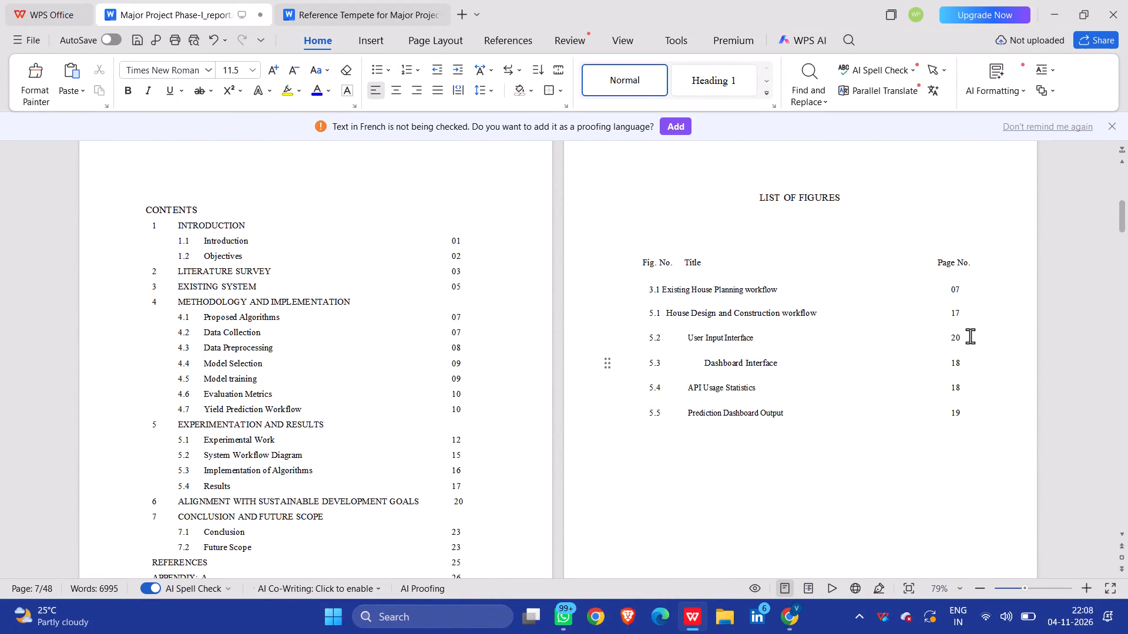
Set the page number of the 5.2 User Input Interface entry in the LIST OF FIGURES to 21.
left_click(970, 336)
key("BackSpace")
key("1")
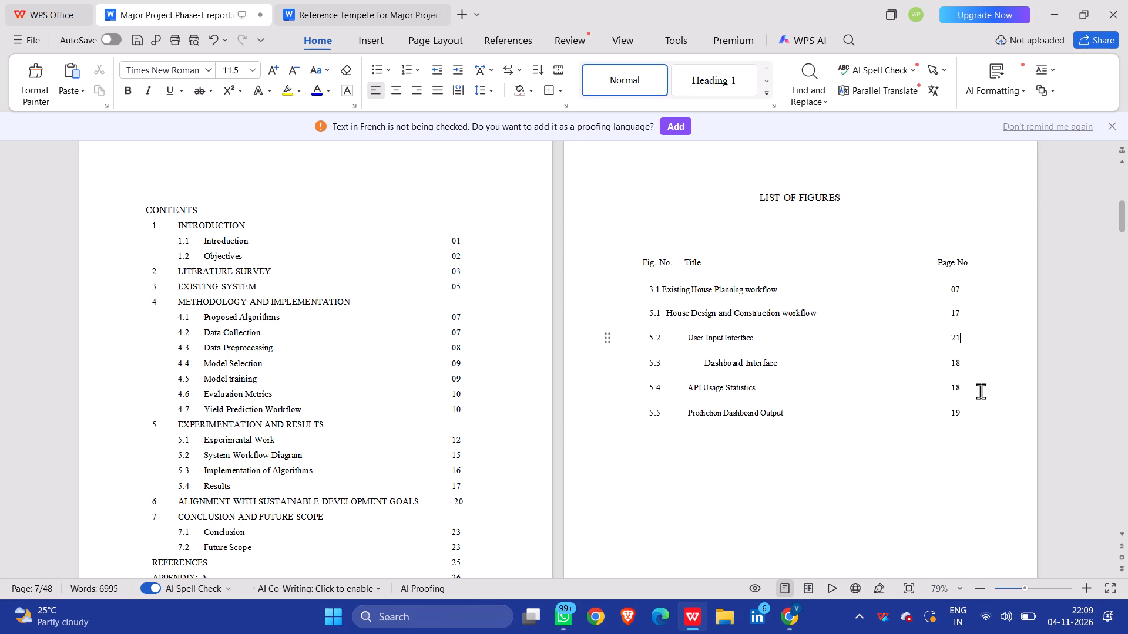
Delete the API Usage Statistics entry and its leftover empty line from the LIST OF FIGURES.
left_click_drag(981, 391, 647, 392)
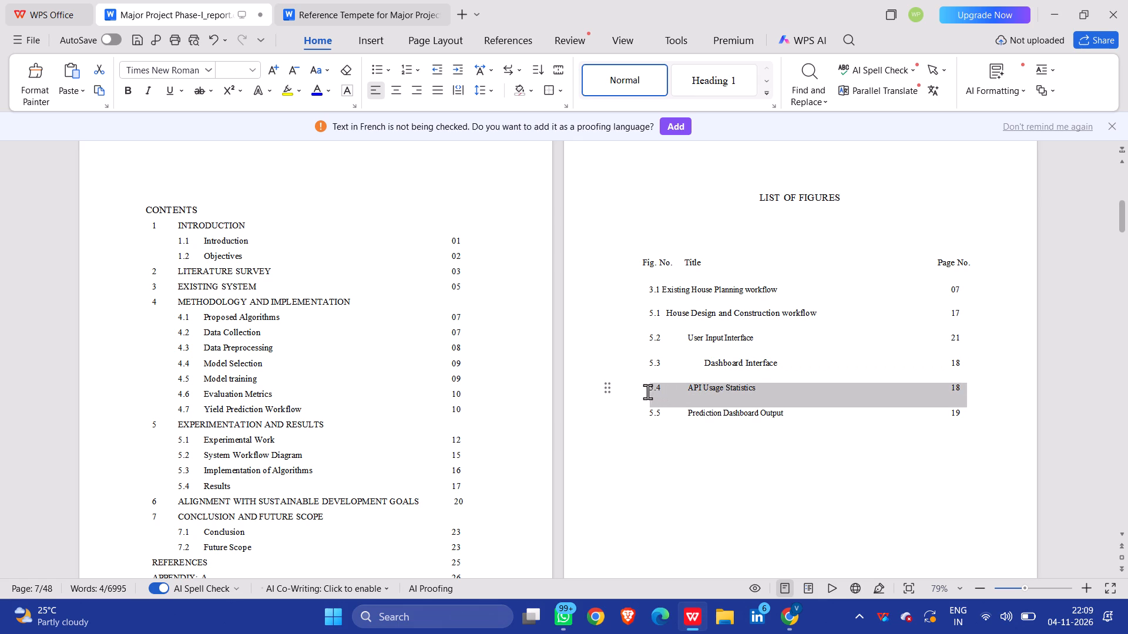
left_click_drag(647, 392, 643, 389)
key("BackSpace")
key("BackSpace")
key("BackSpace")
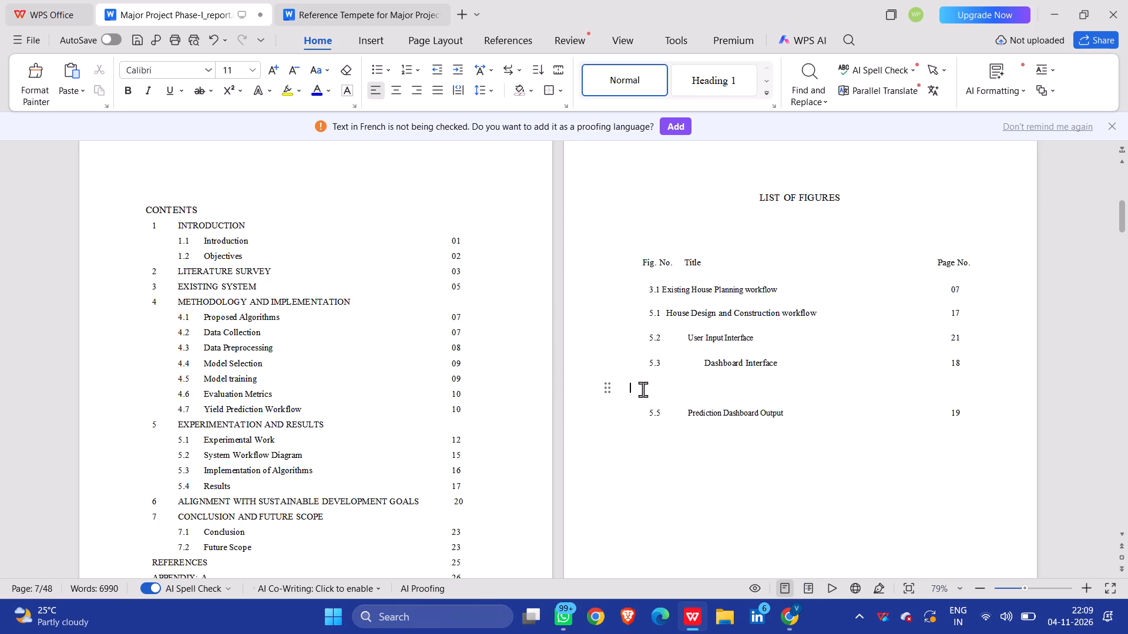
Renumber the Prediction Dashboard Output entry in the LIST OF FIGURES as 5.4.
left_click(666, 386)
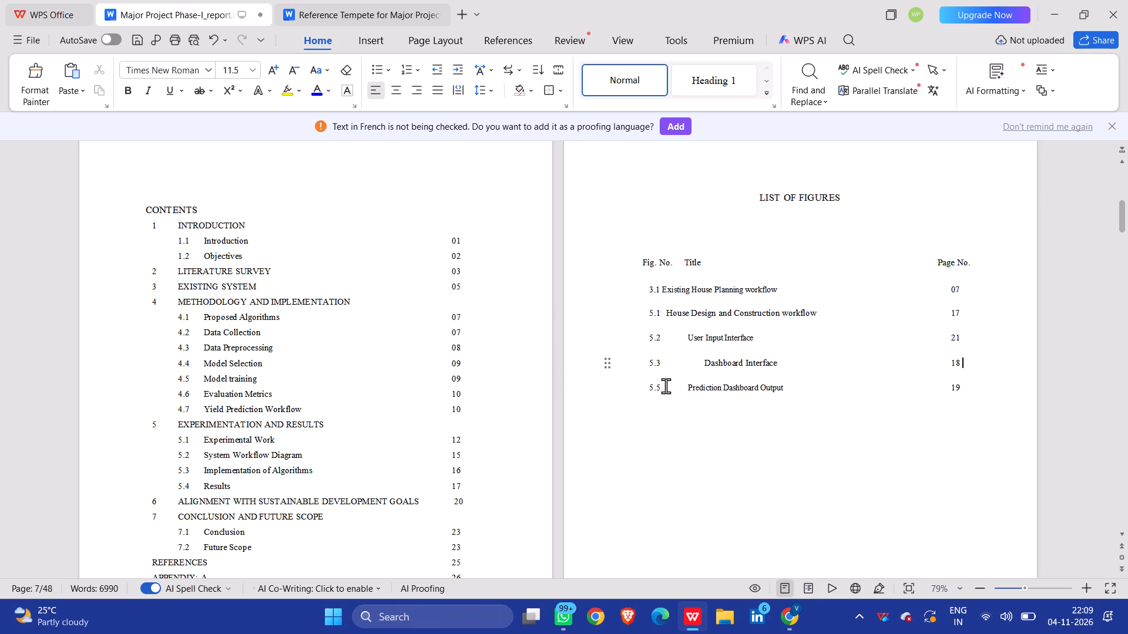
key("BackSpace")
key("BackSpace")
key("4")
Set the page number of the Prediction Dashboard Output entry in the LIST OF FIGURES to 22.
left_click(971, 385)
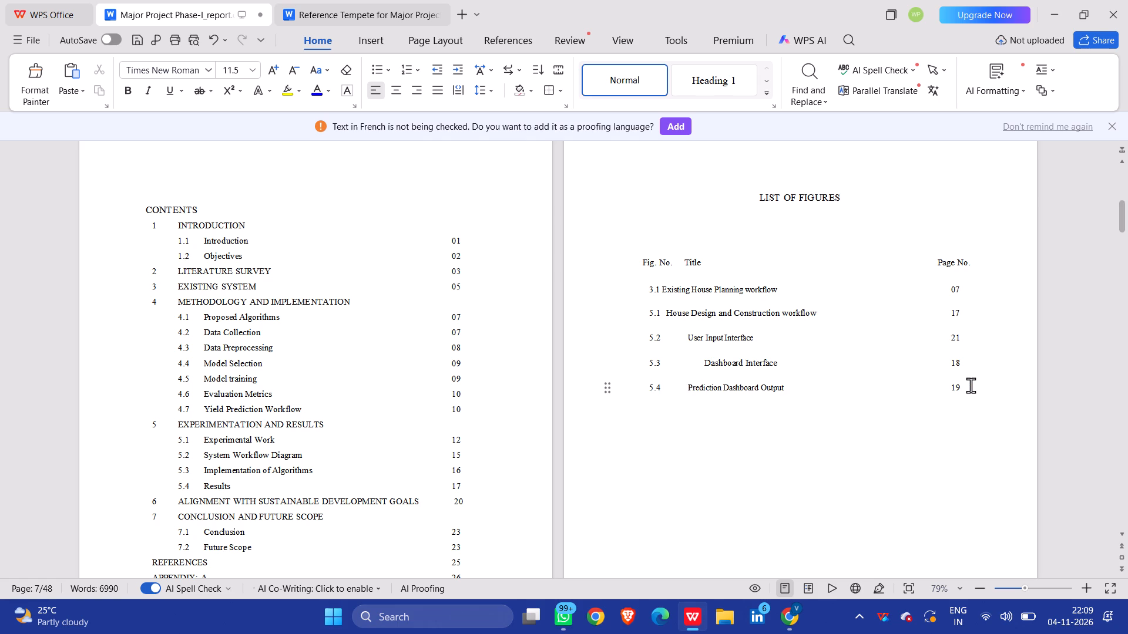
key("BackSpace")
key("BackSpace")
key("BackSpace")
type("22")
Set the page number of the 5.2 User Input Interface entry in the LIST OF FIGURES to 20.
key("Up")
key("Up")
key("BackSpace")
key("0")
Set the page number of the 5.3 Dashboard Interface entry in the LIST OF FIGURES to 21.
key("Down")
key("BackSpace")
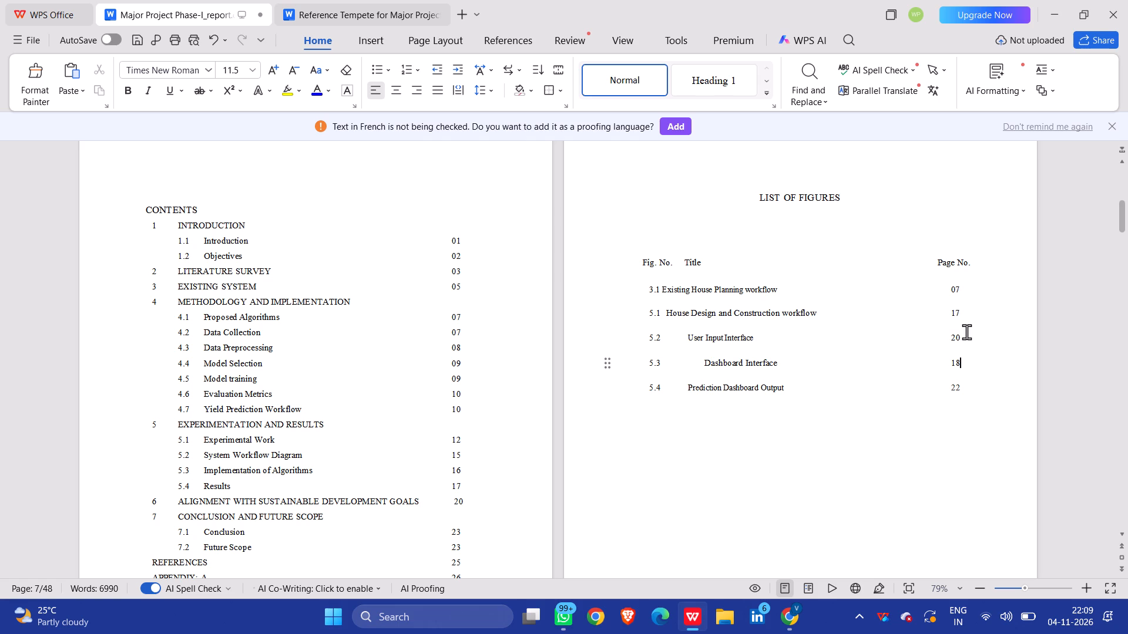
key("BackSpace")
type("21")
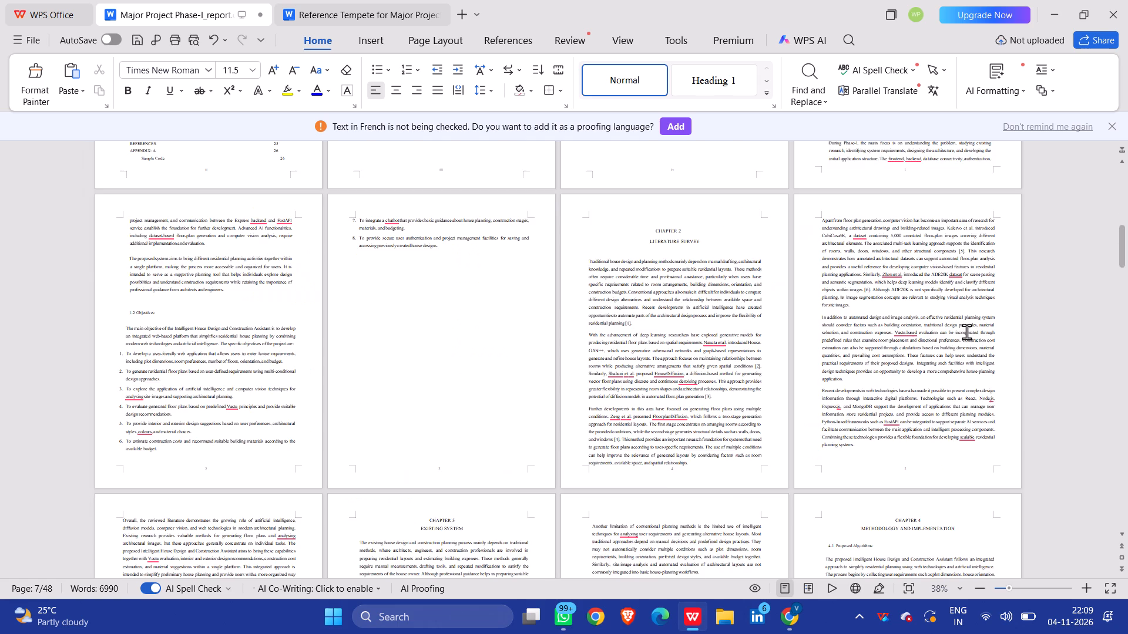
Look through the report body, checking the figure captions, chapter starts and page numbers against the front-matter lists.
scroll(966, 332, "down", 4)
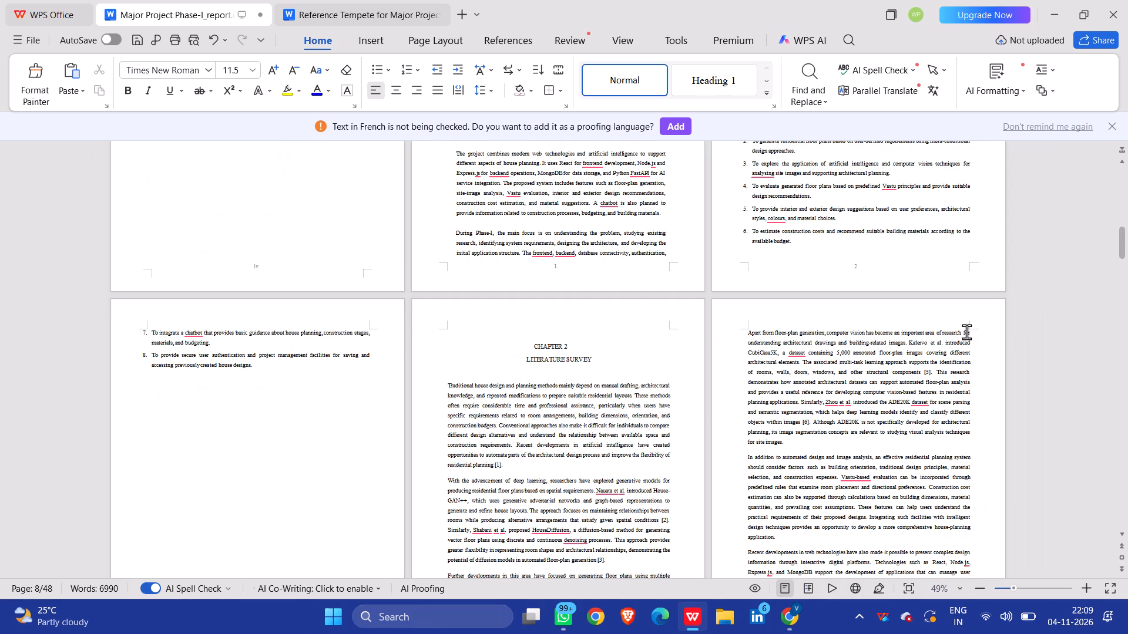
scroll(966, 332, "down", 15)
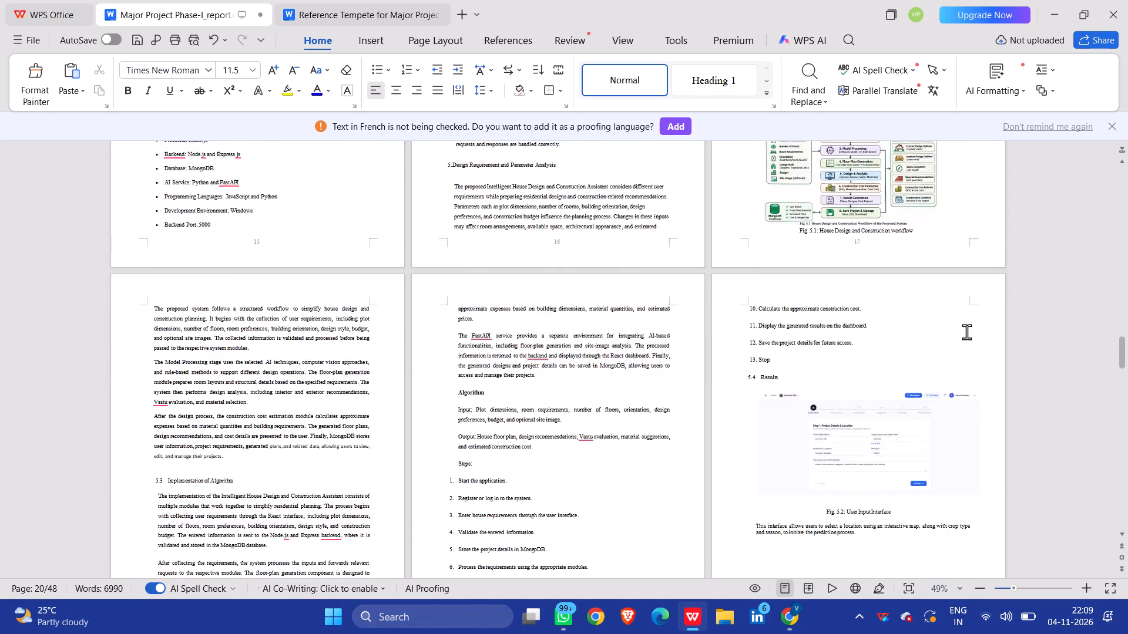
scroll(966, 332, "down", 1)
scroll(966, 332, "up", 3)
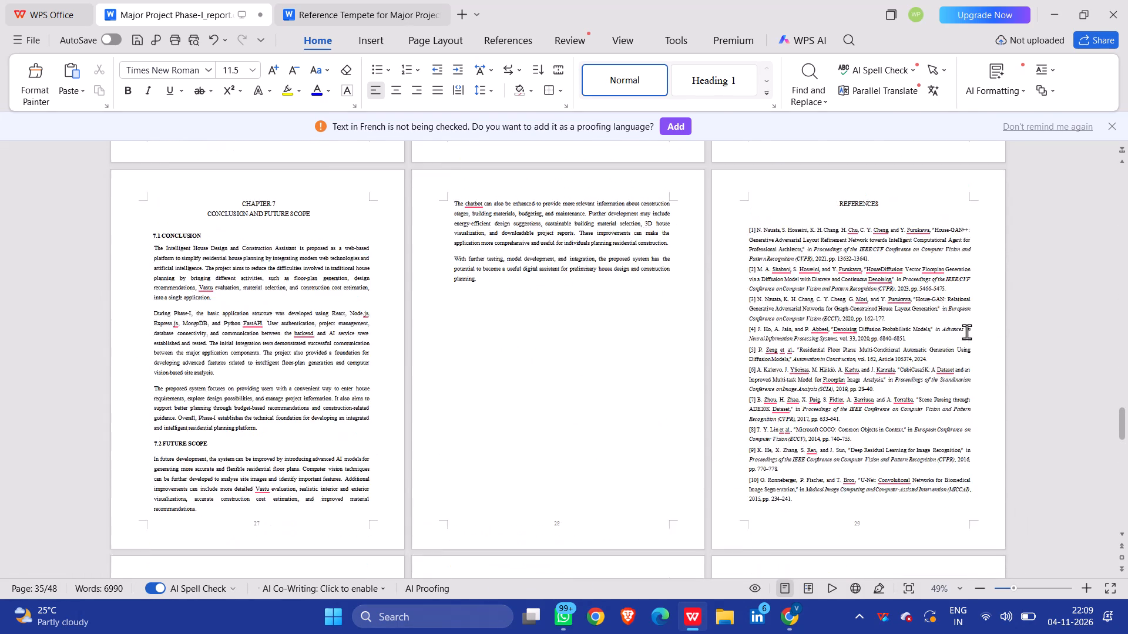
scroll(966, 332, "up", 3)
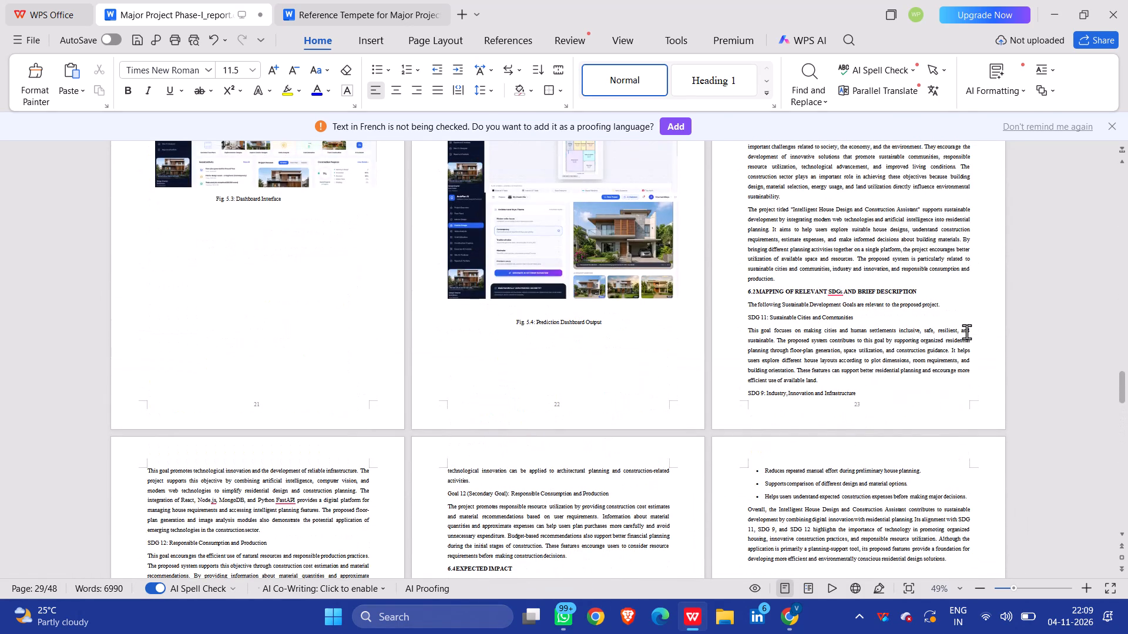
scroll(966, 332, "up", 16)
scroll(966, 332, "up", 6)
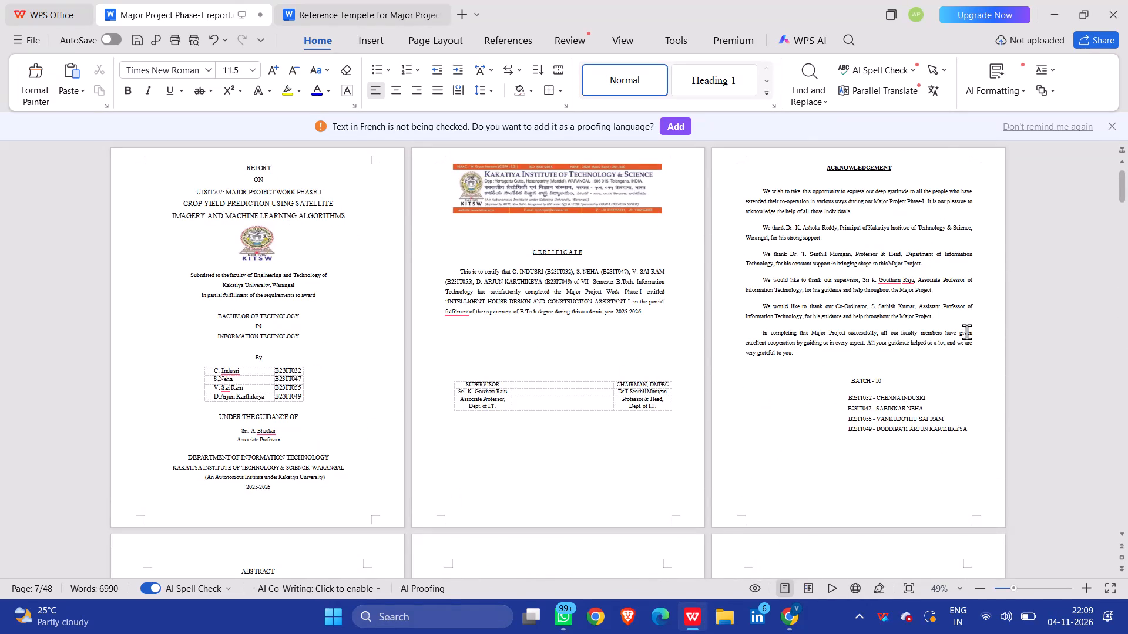
Review the title page, certificate, acknowledgement, abstract, CONTENTS, LIST OF FIGURES and LIST OF TABLES pages for remaining corrections.
left_click(519, 470)
scroll(519, 470, "down", 2)
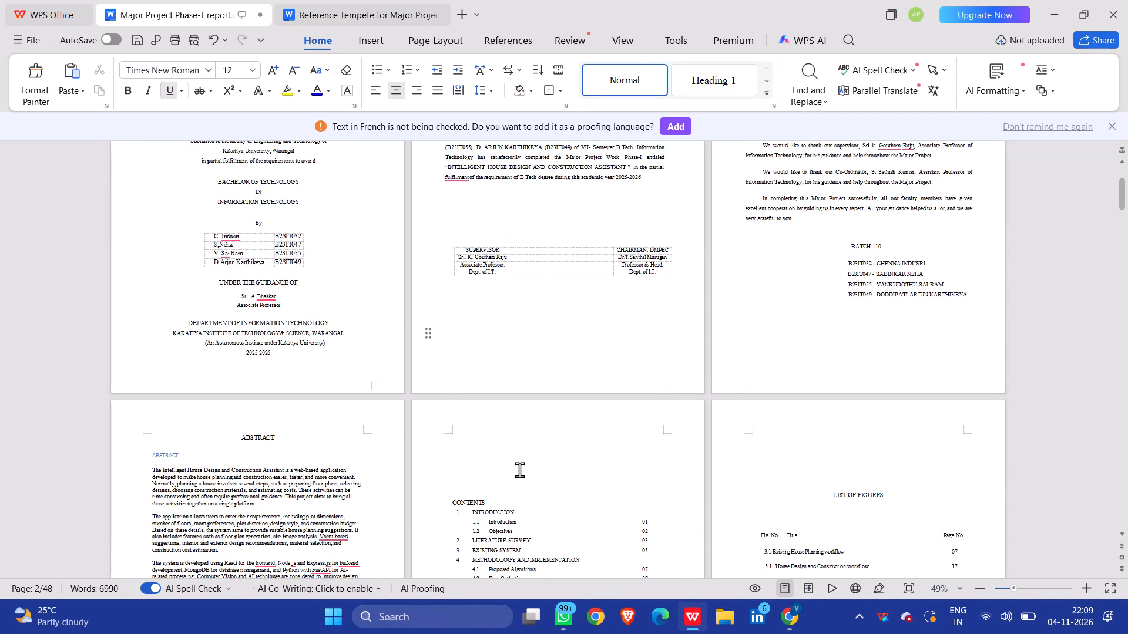
scroll(519, 470, "down", 4)
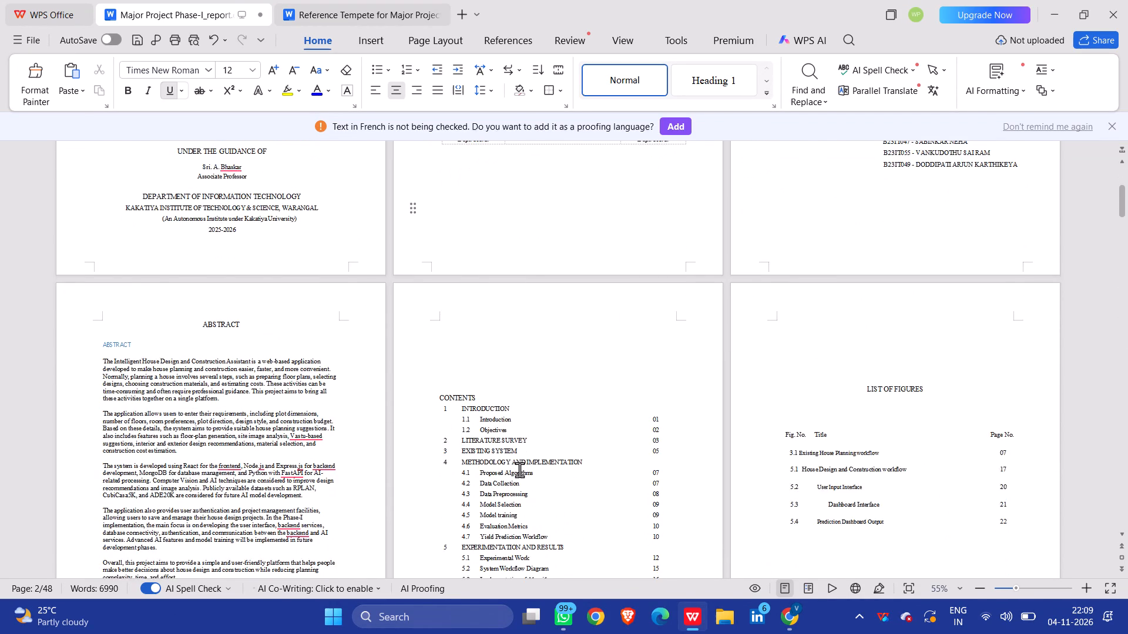
scroll(519, 470, "down", 3)
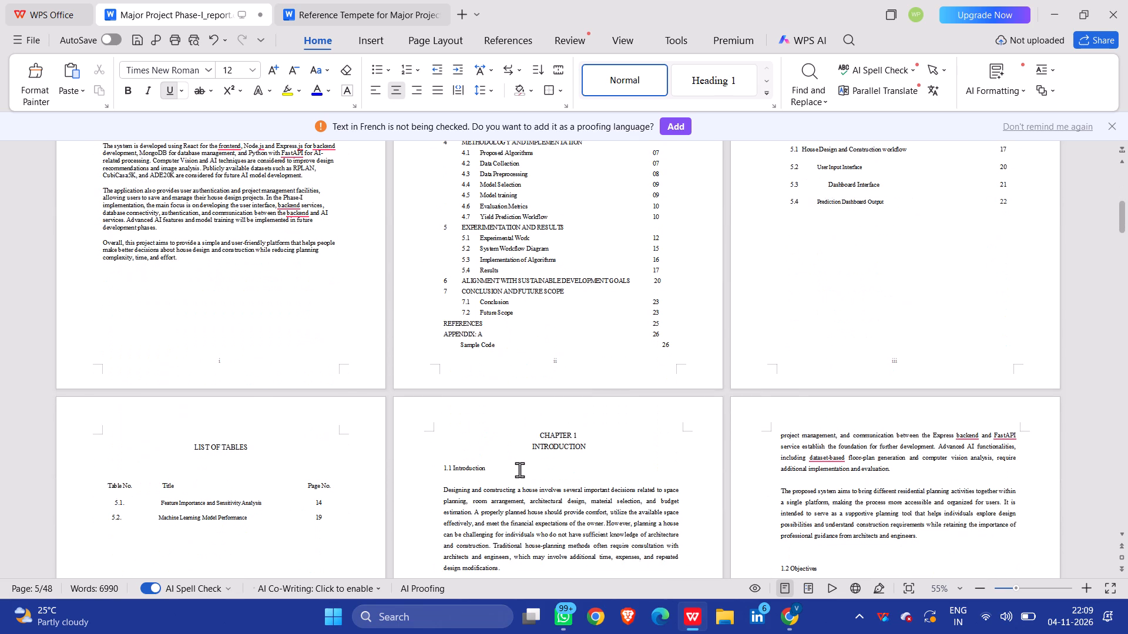
scroll(519, 470, "down", 2)
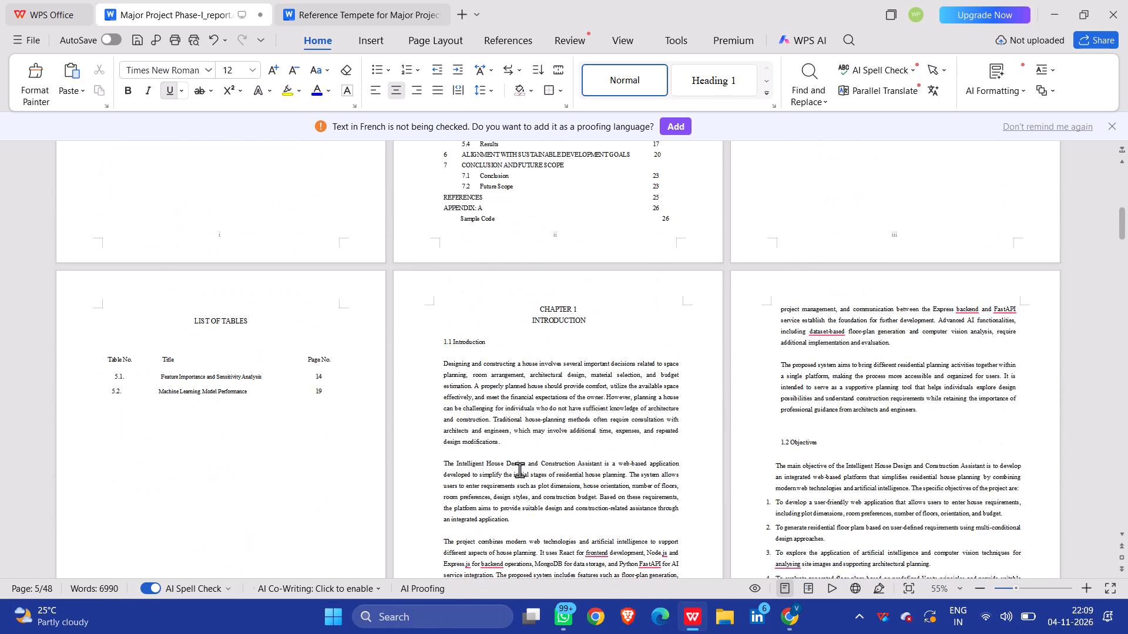
scroll(519, 470, "up", 4)
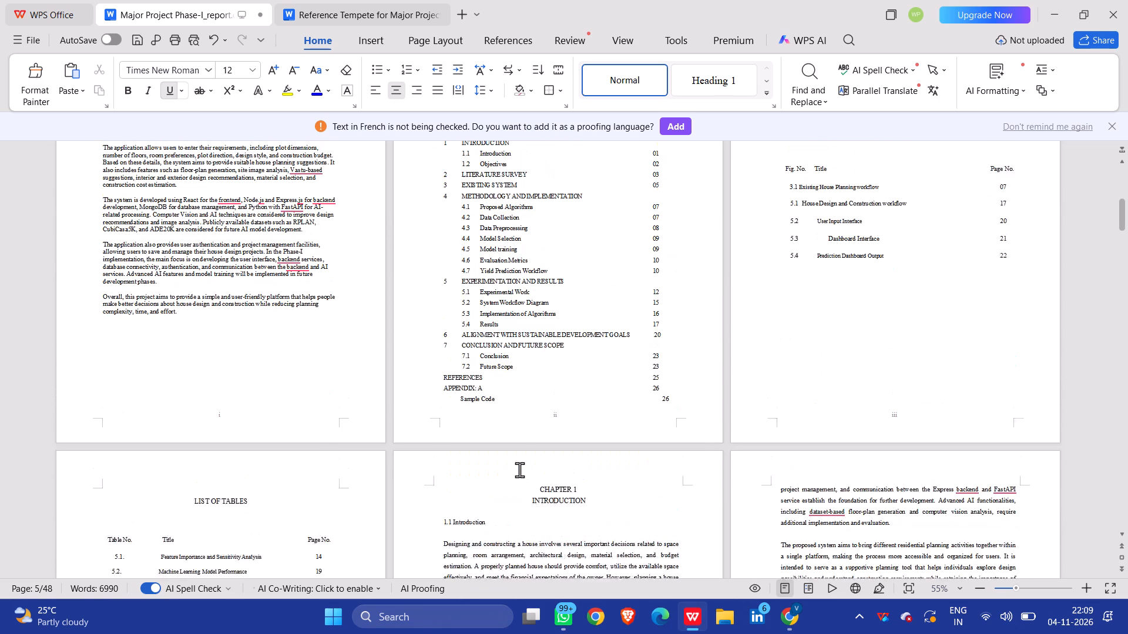
scroll(519, 470, "up", 2)
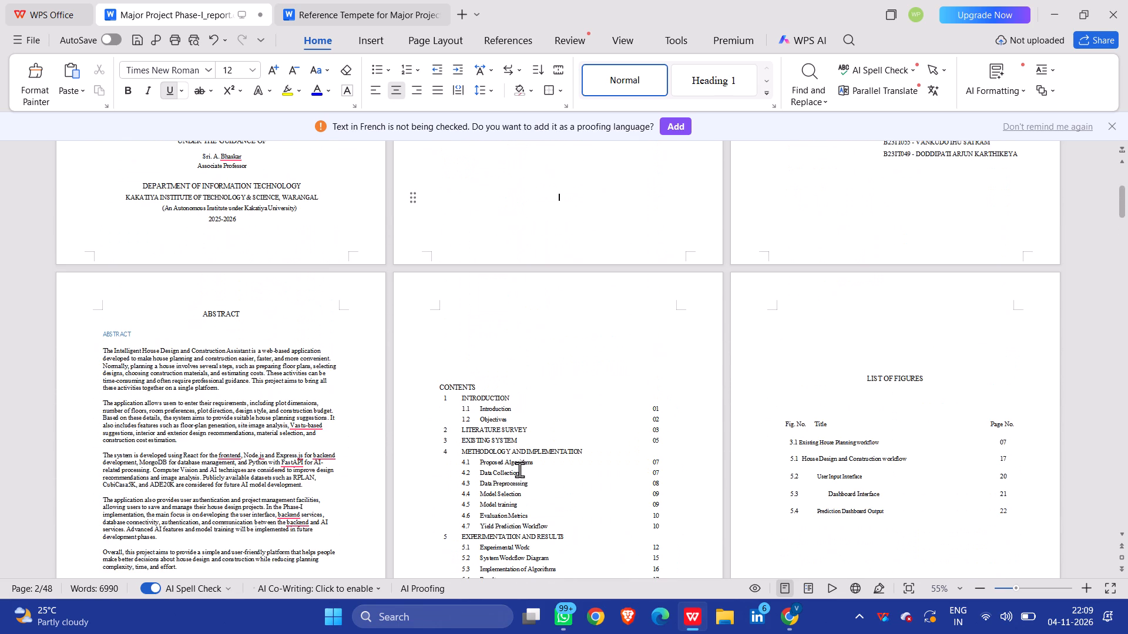
scroll(418, 389, "up", 3)
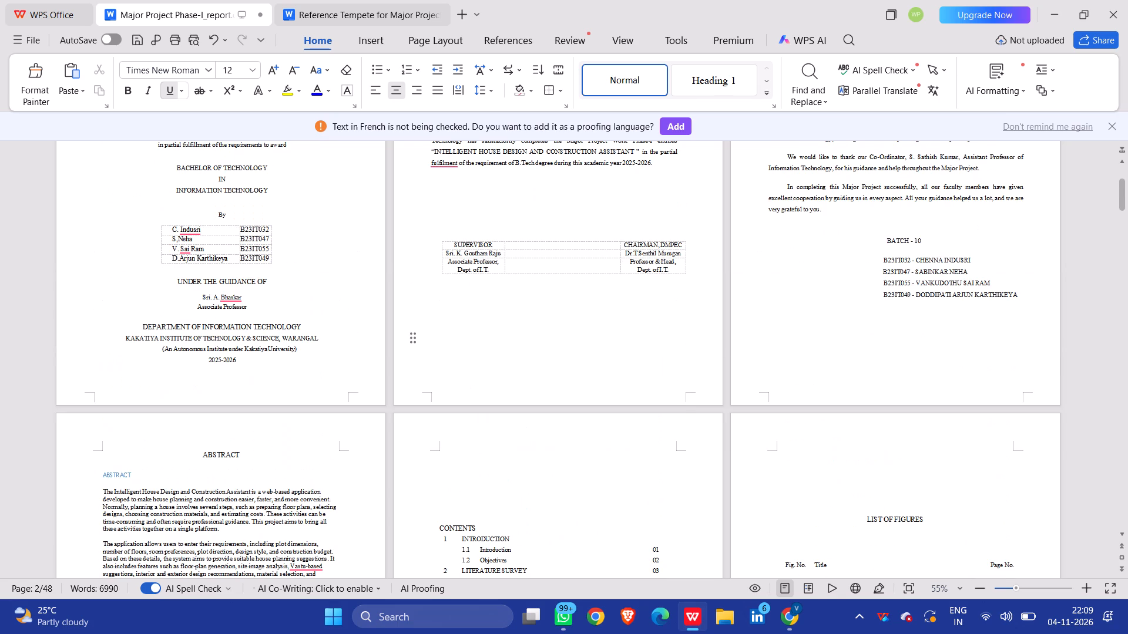
scroll(468, 462, "up", 1)
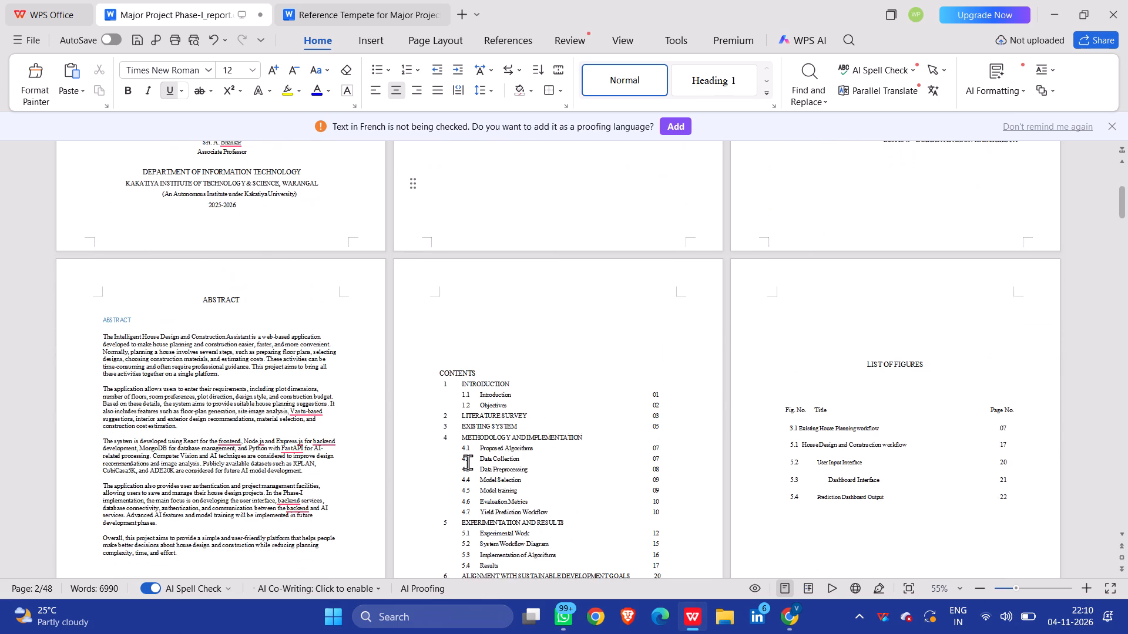
scroll(468, 462, "up", 3)
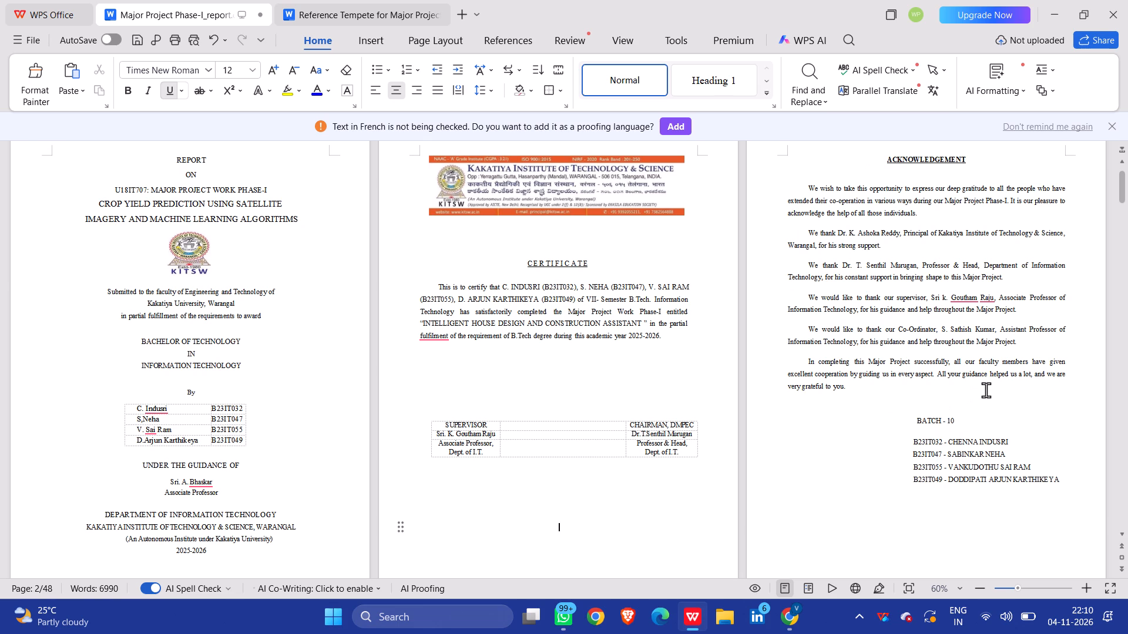
Examine the front matter at a larger zoom, from the certificate through the LIST OF TABLES to the start of Chapter 1.
scroll(986, 390, "down", 13)
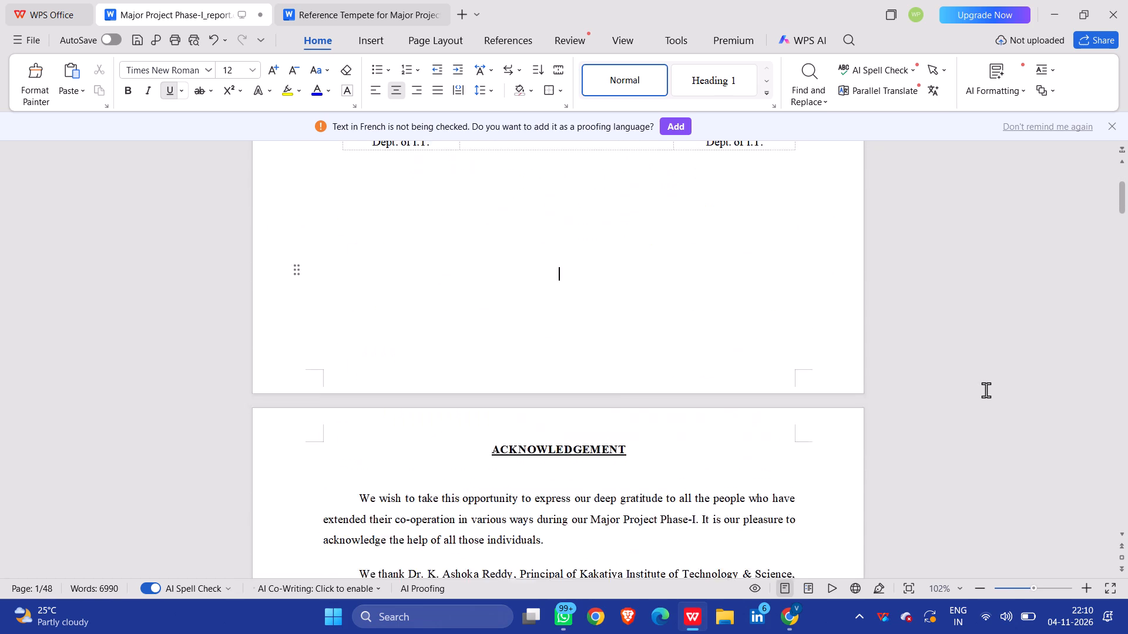
scroll(986, 390, "down", 10)
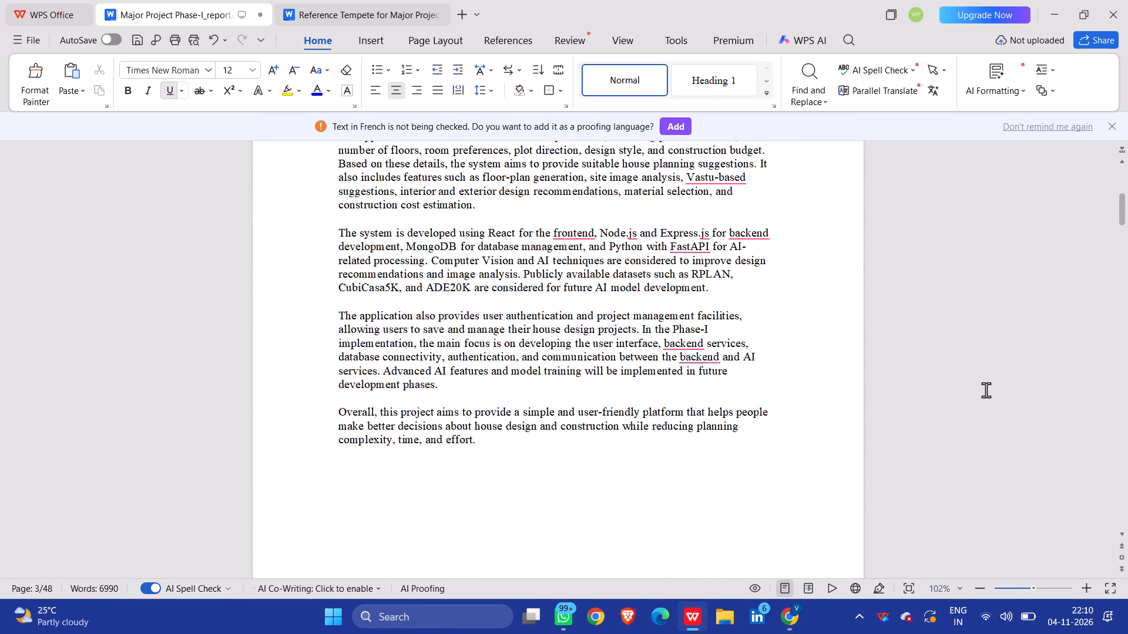
scroll(986, 390, "down", 9)
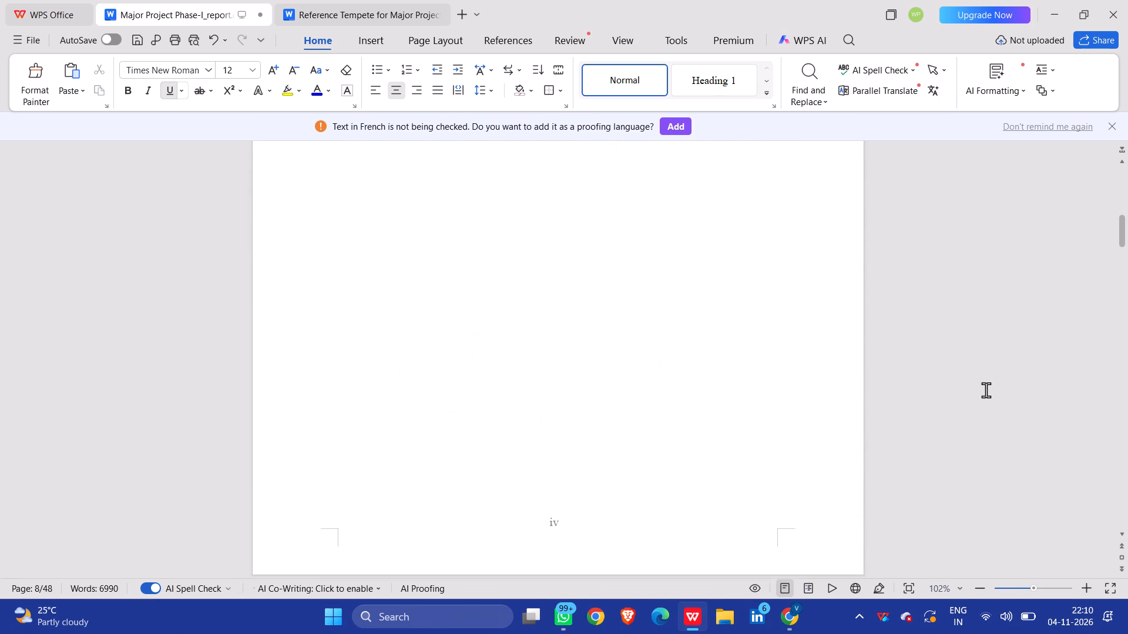
scroll(986, 390, "down", 7)
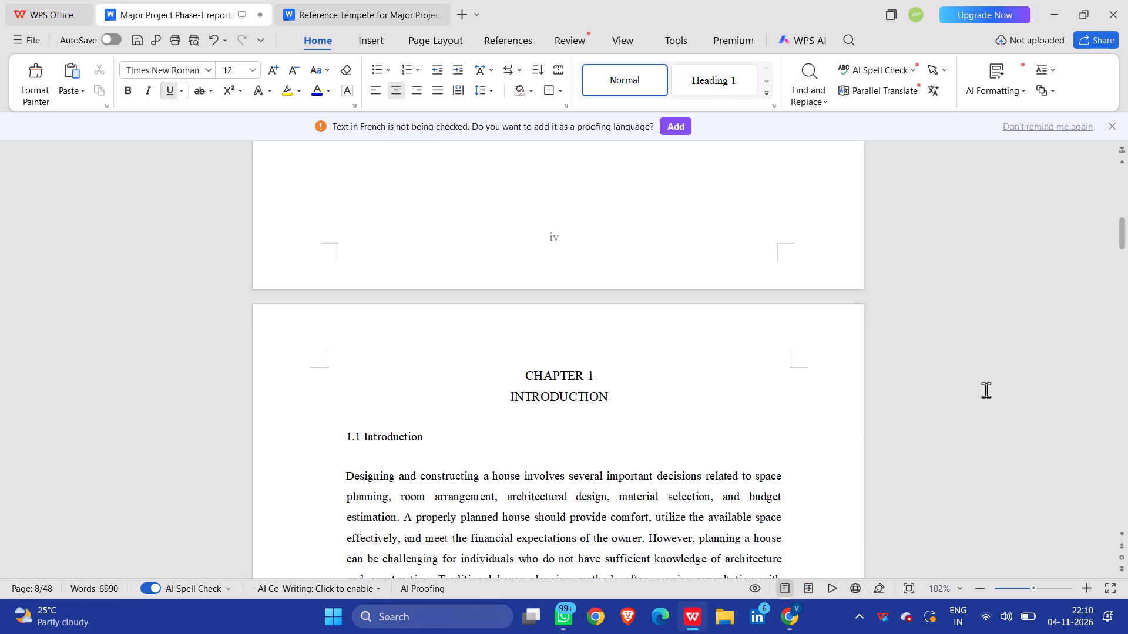
scroll(986, 390, "down", 2)
scroll(986, 390, "up", 12)
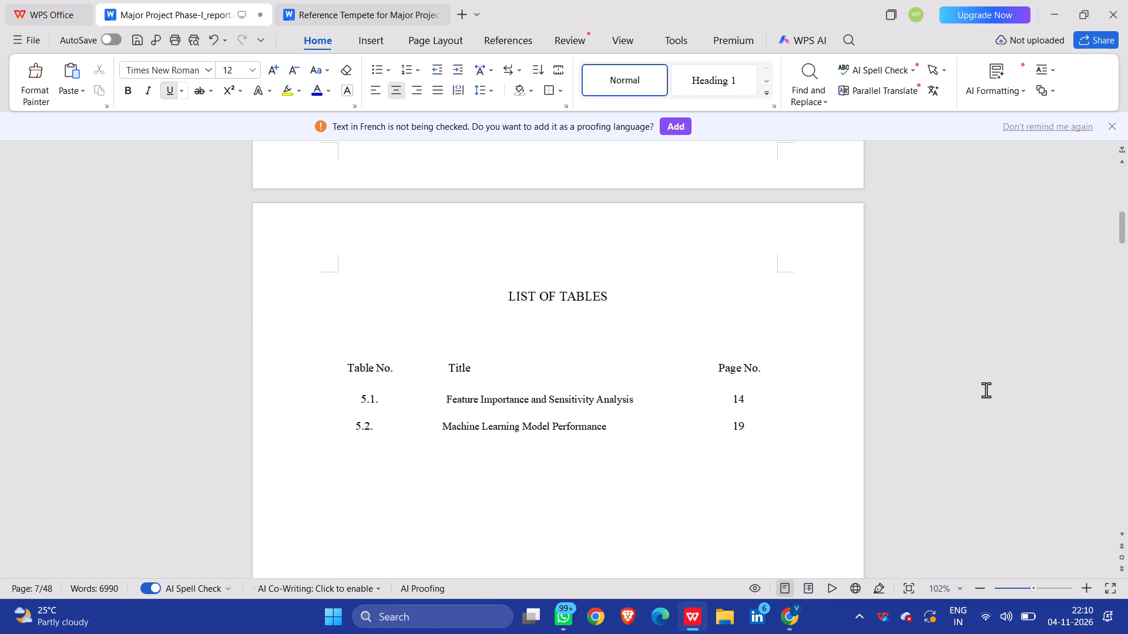
scroll(986, 390, "up", 6)
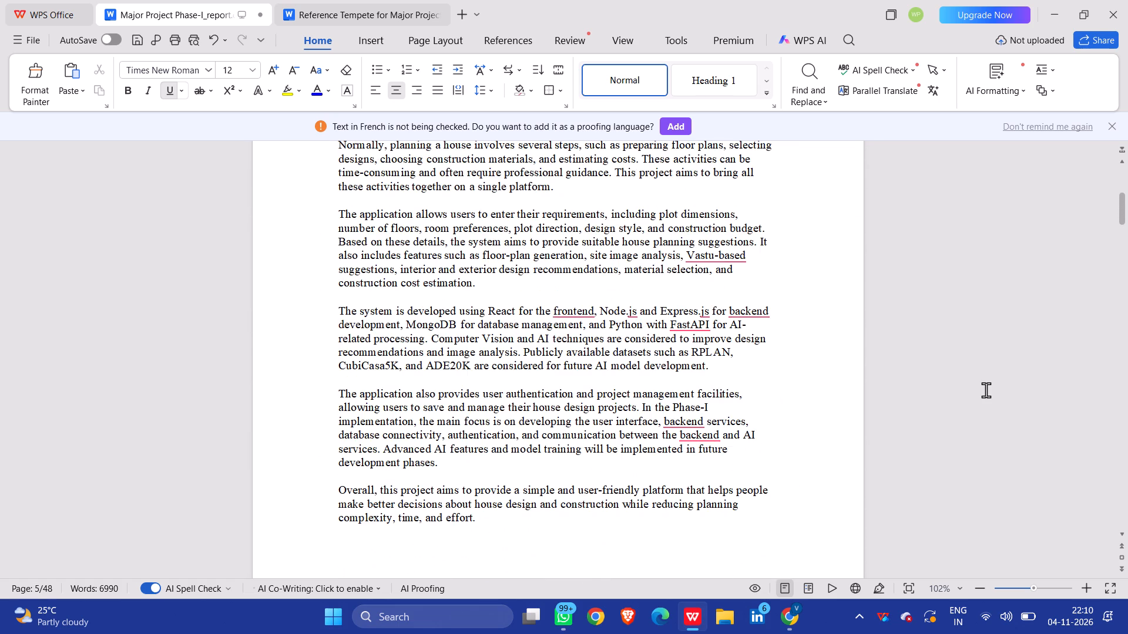
scroll(986, 390, "up", 4)
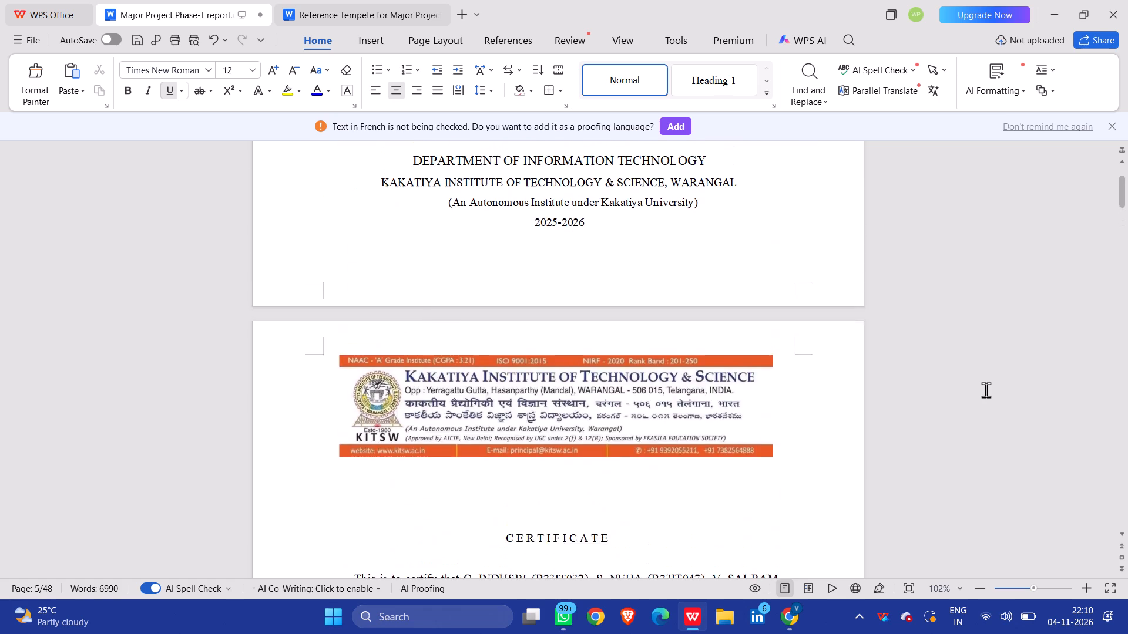
Place the text cursor at the end of the Co-Ordinator's name in the ACKNOWLEDGEMENT.
scroll(986, 390, "down", 10)
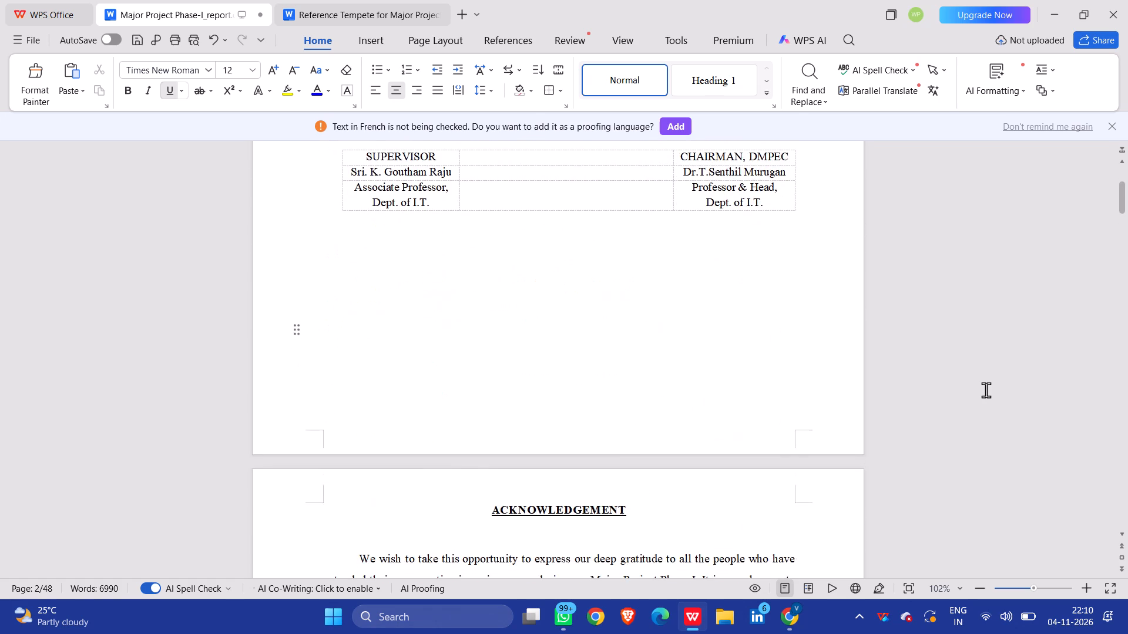
scroll(986, 390, "down", 7)
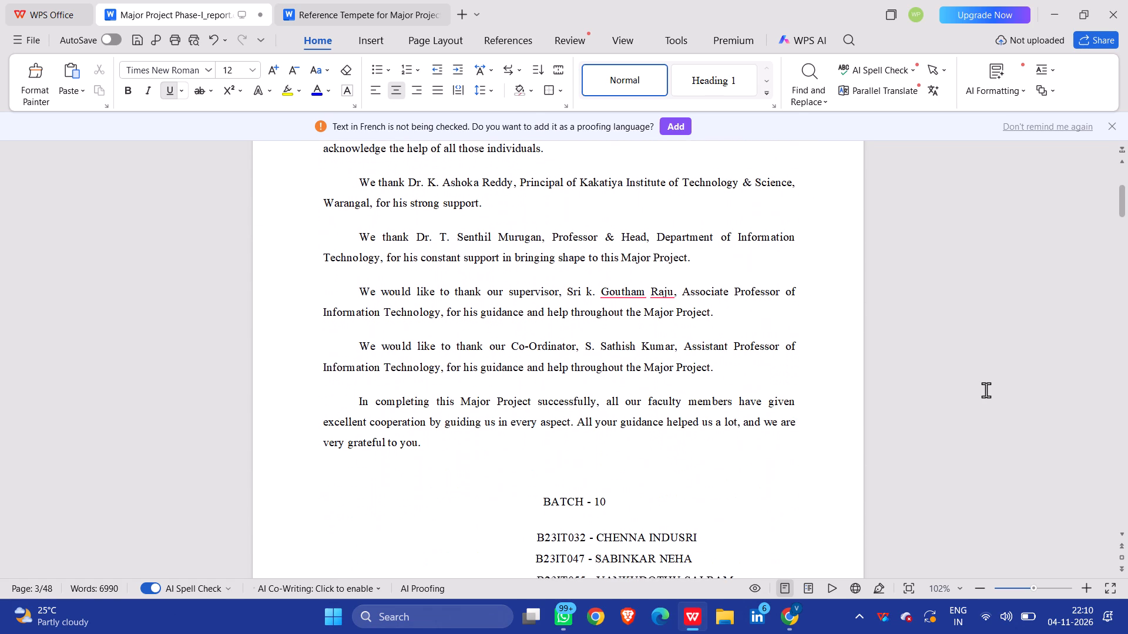
left_click(669, 349)
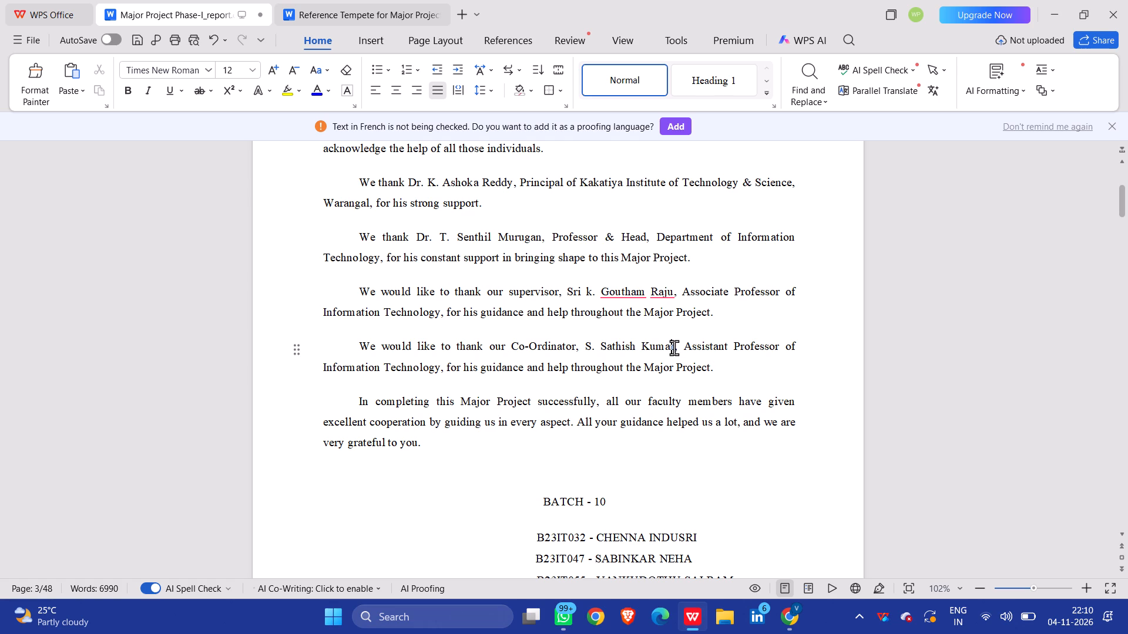
key("Right")
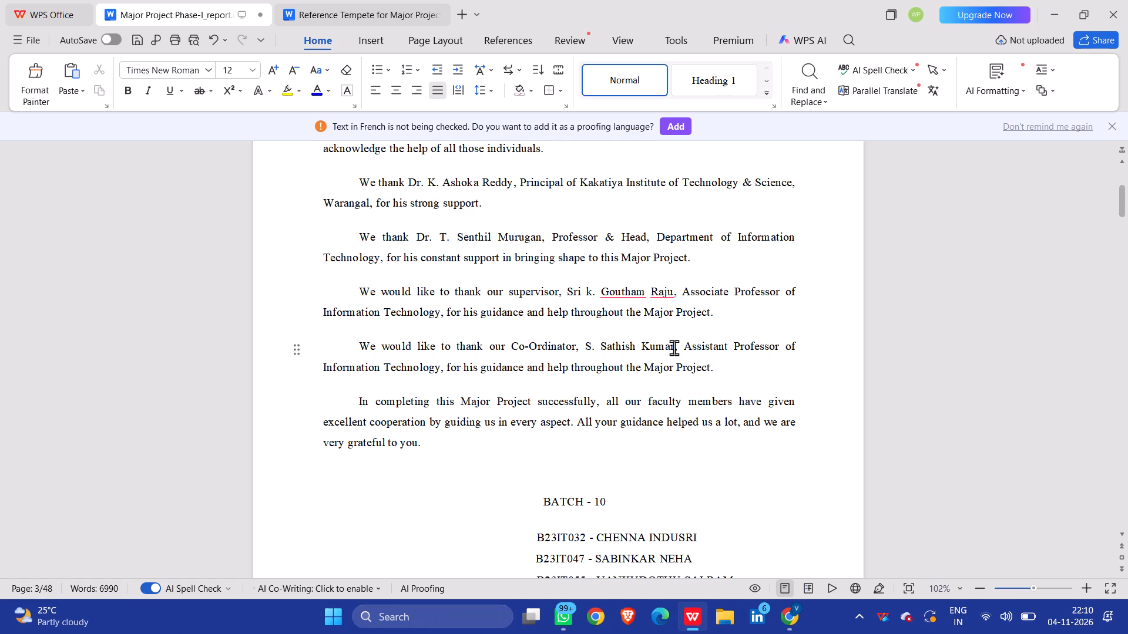
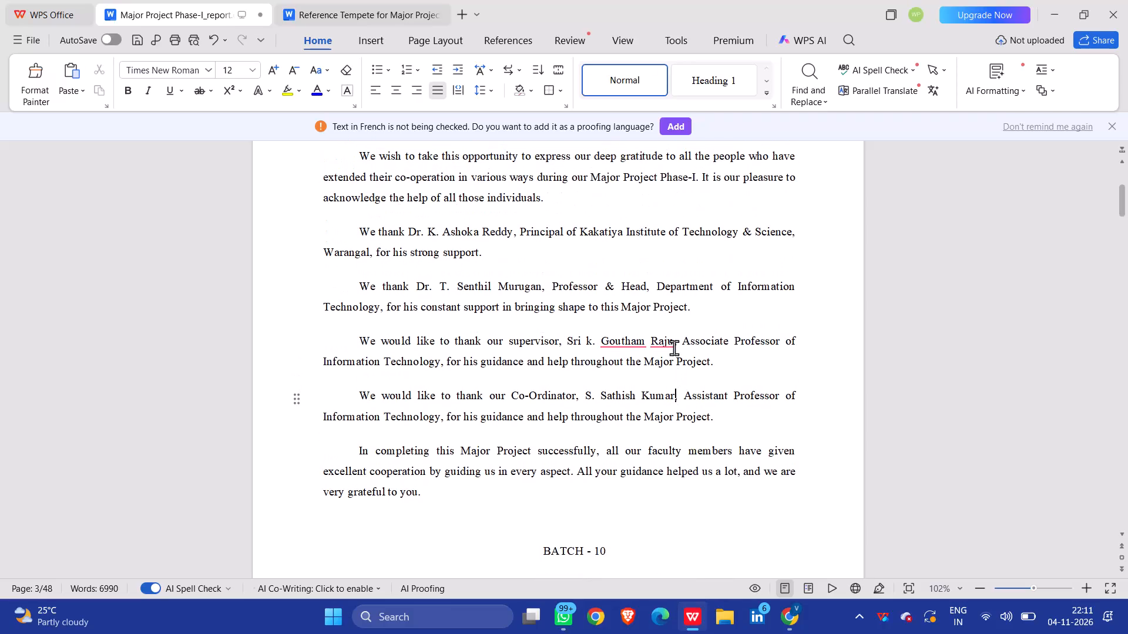
Skim the front matter from the ACKNOWLEDGEMENT through the abstract and CONTENTS to the LIST OF TABLES and back.
scroll(674, 348, "up", 1)
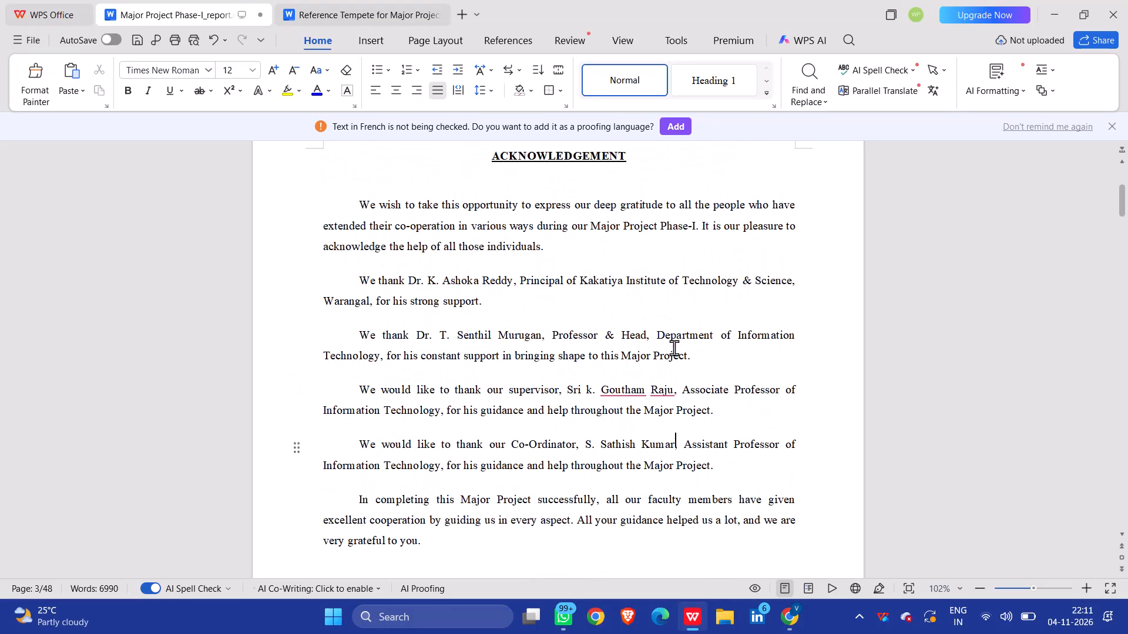
scroll(674, 348, "up", 1)
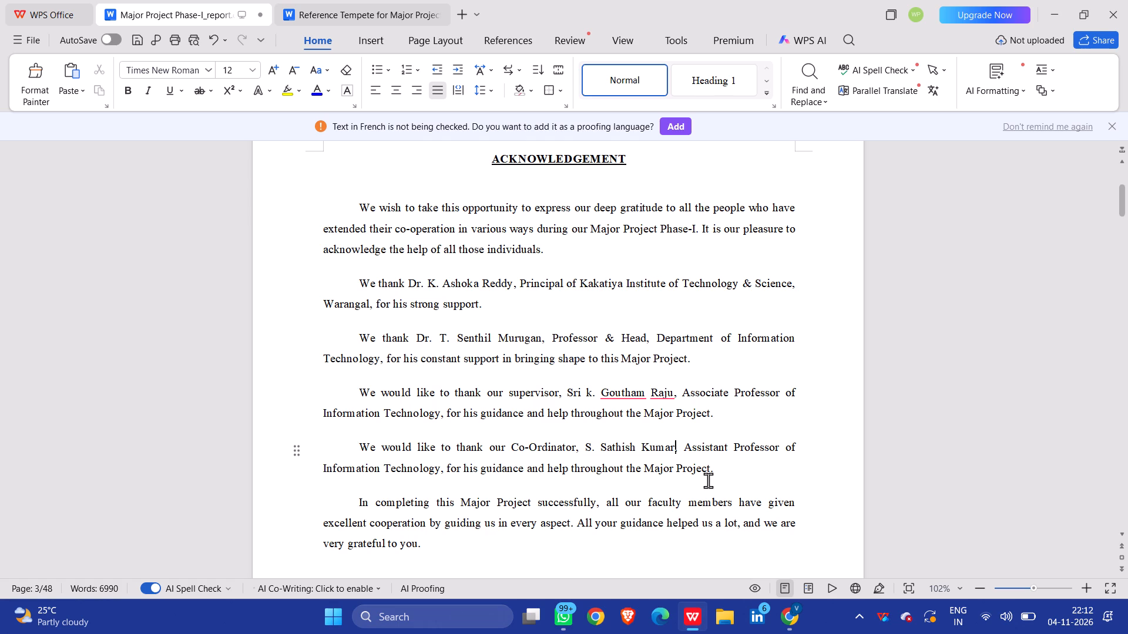
scroll(708, 480, "down", 4)
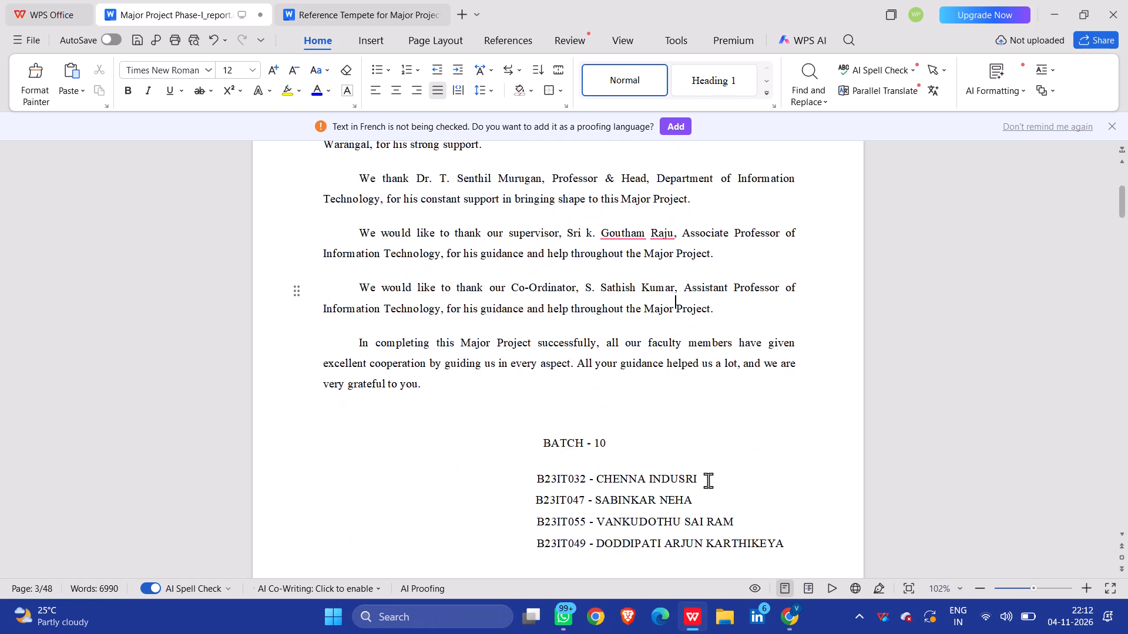
scroll(708, 480, "down", 8)
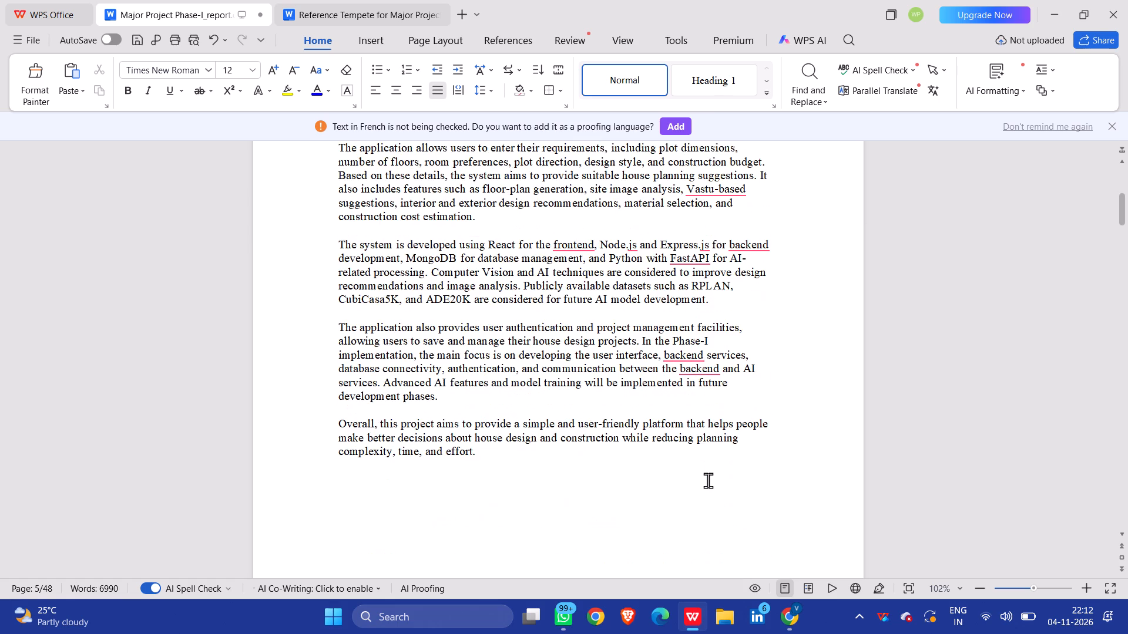
scroll(708, 480, "down", 8)
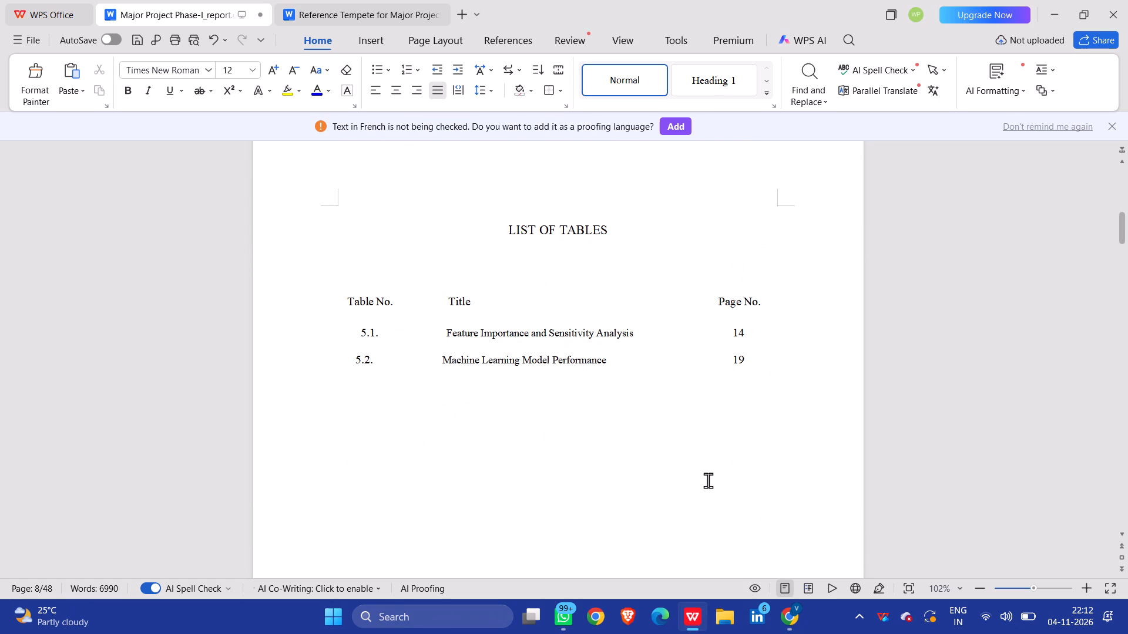
scroll(708, 480, "up", 1)
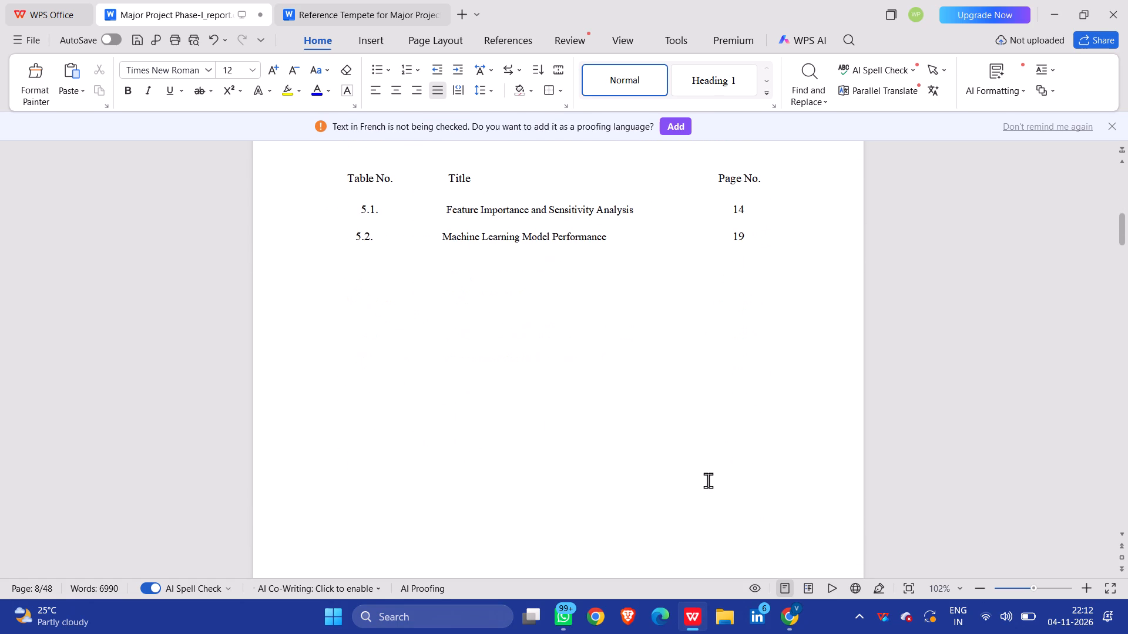
scroll(708, 480, "up", 6)
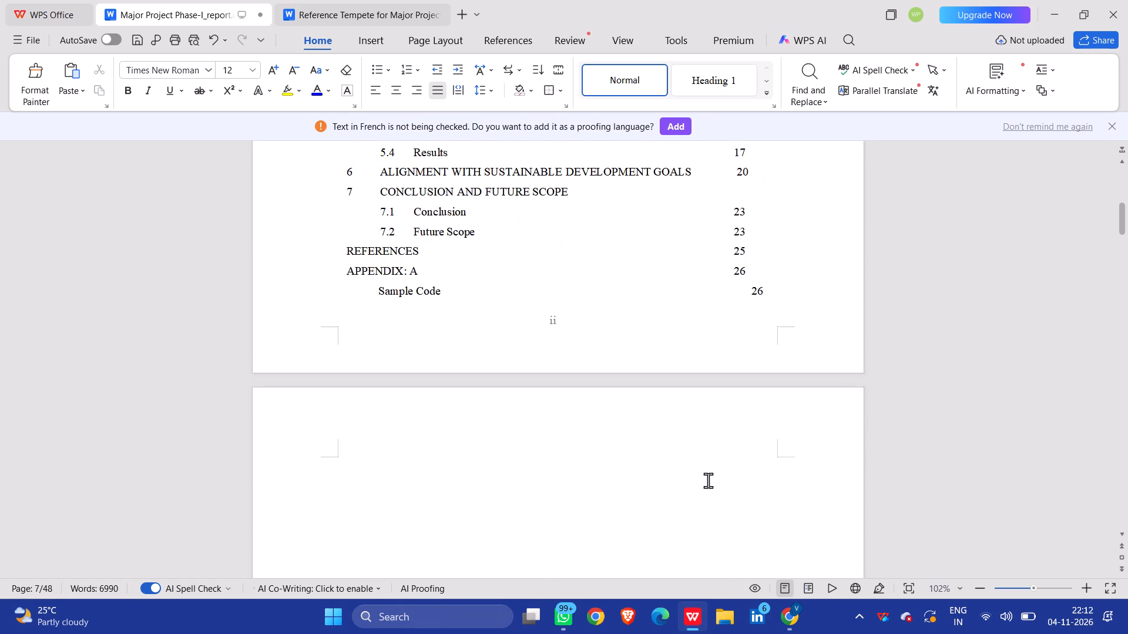
scroll(708, 480, "up", 6)
scroll(708, 480, "down", 2)
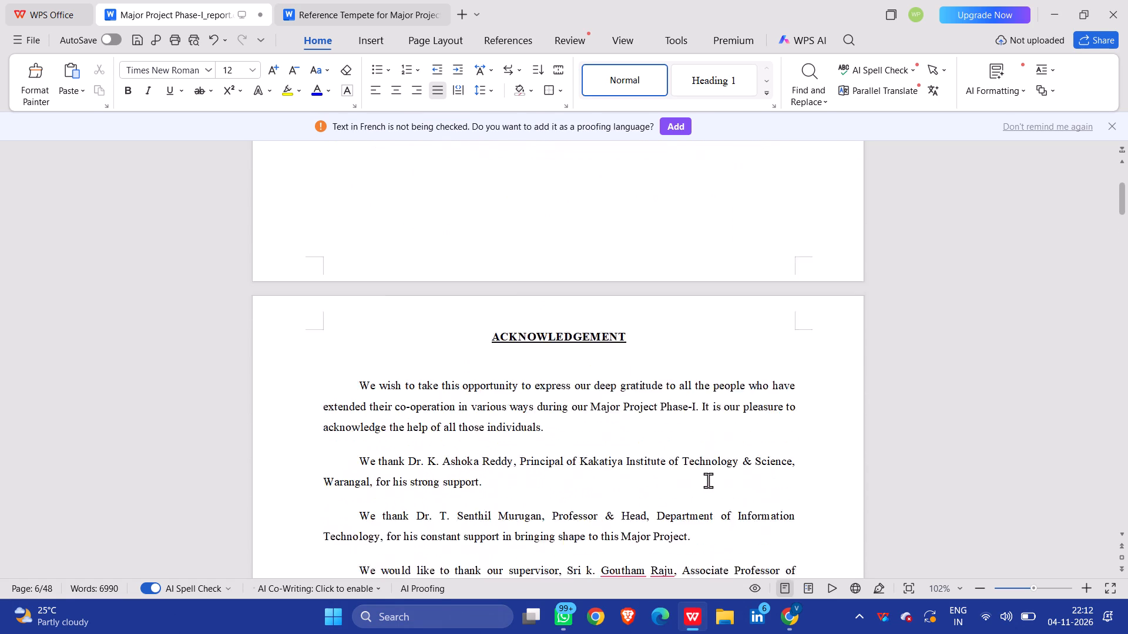
scroll(708, 480, "down", 5)
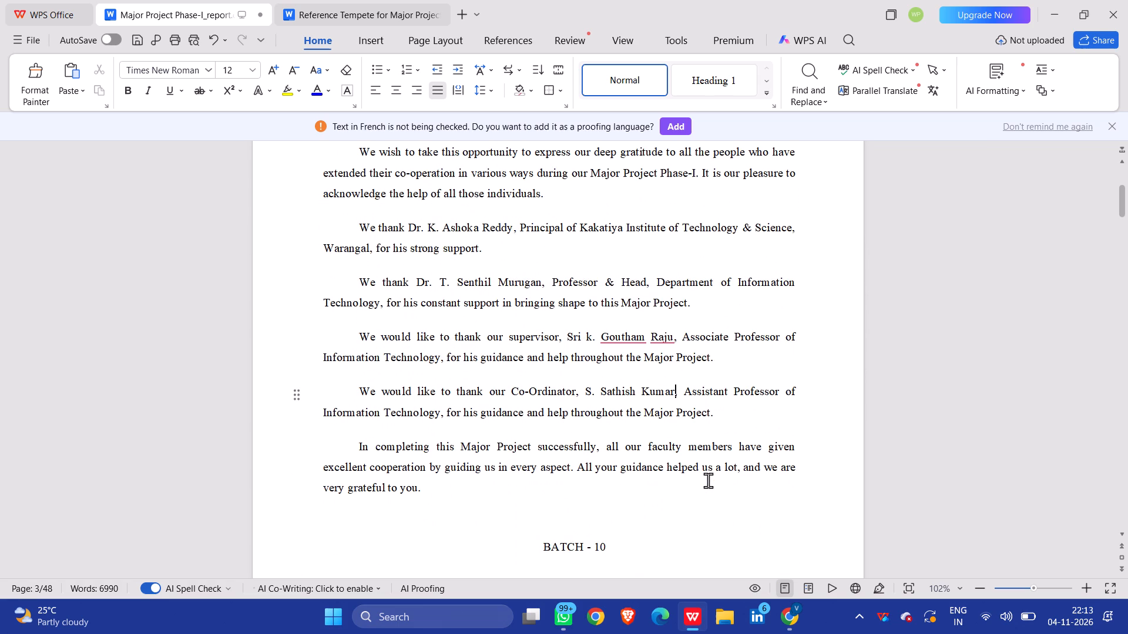
Examine the acknowledgement's batch list, the abstract, the CONTENTS entries and the LIST OF FIGURES for remaining corrections.
scroll(708, 480, "down", 2)
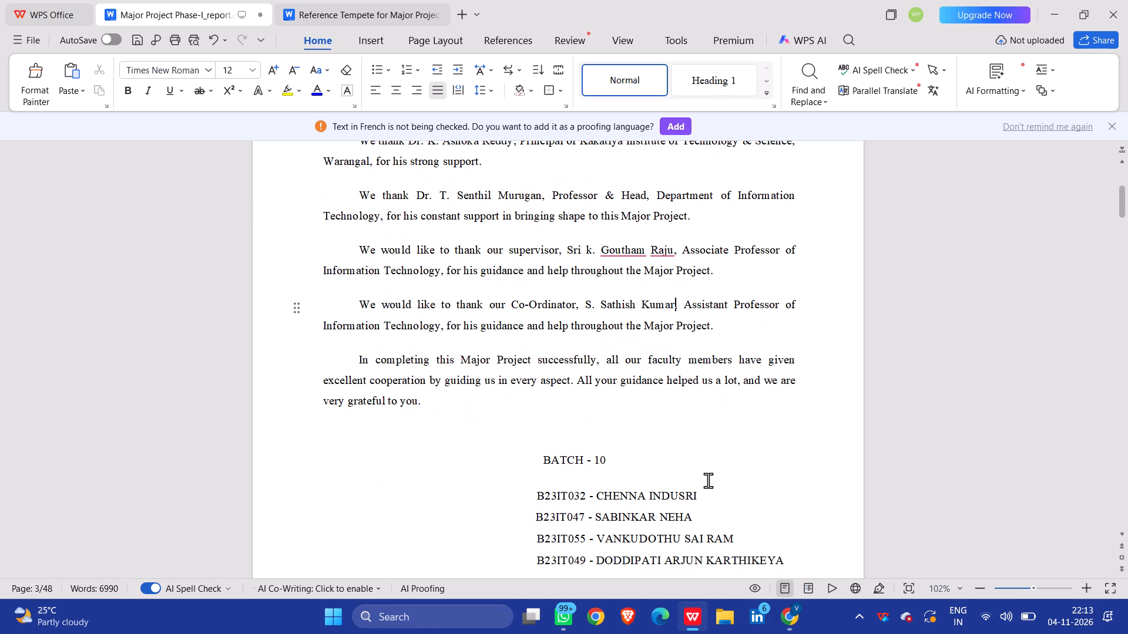
scroll(708, 480, "down", 2)
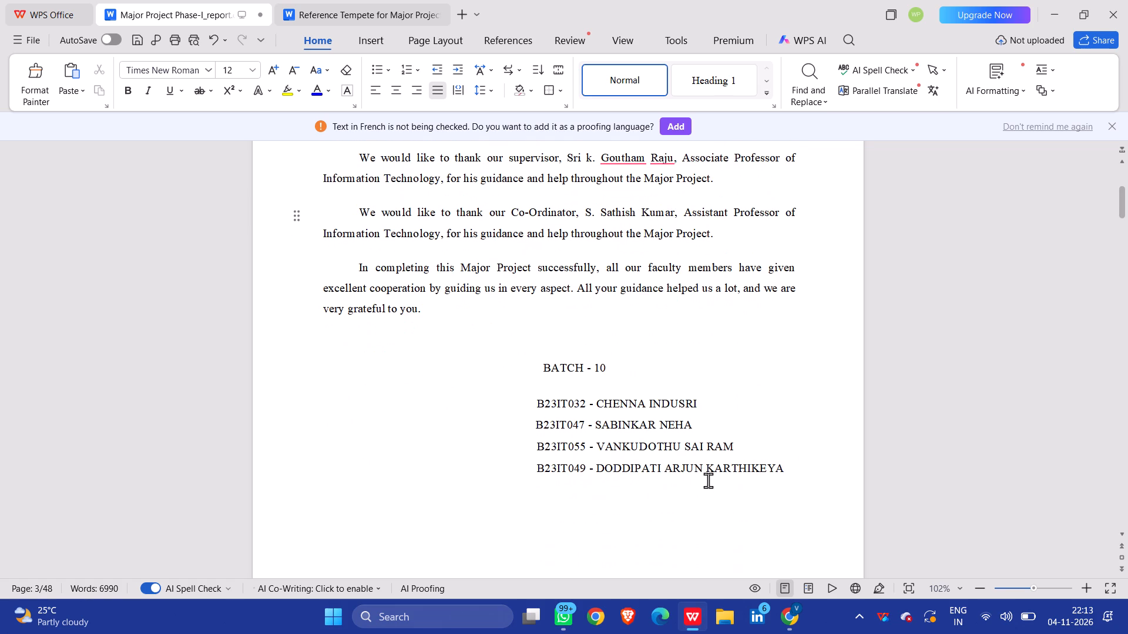
scroll(708, 480, "down", 9)
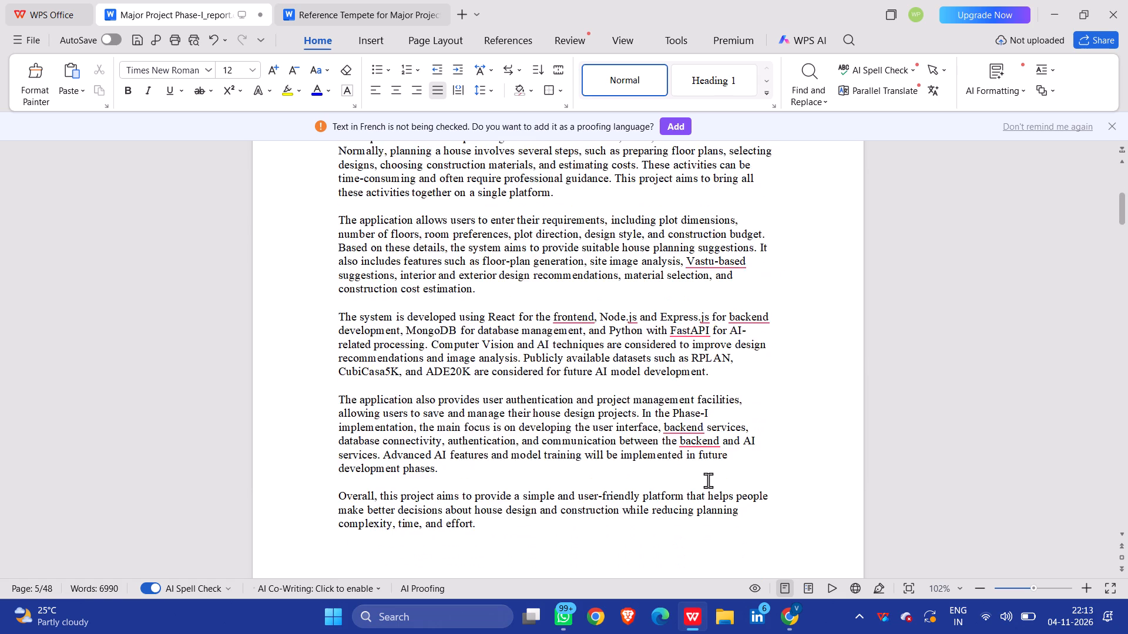
scroll(708, 480, "down", 11)
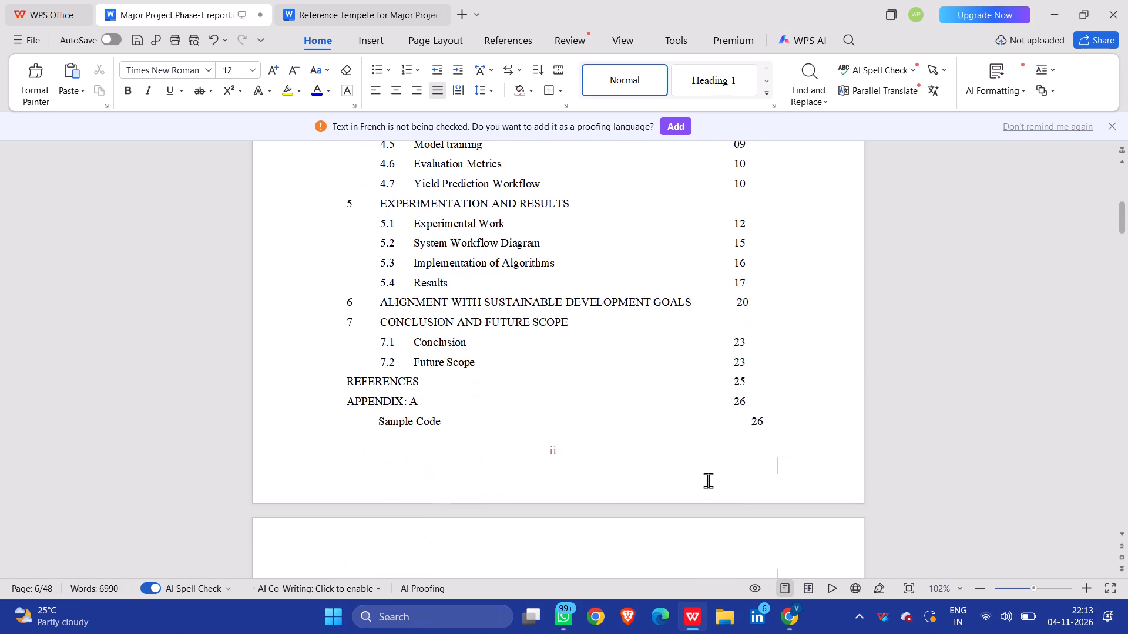
scroll(708, 480, "down", 8)
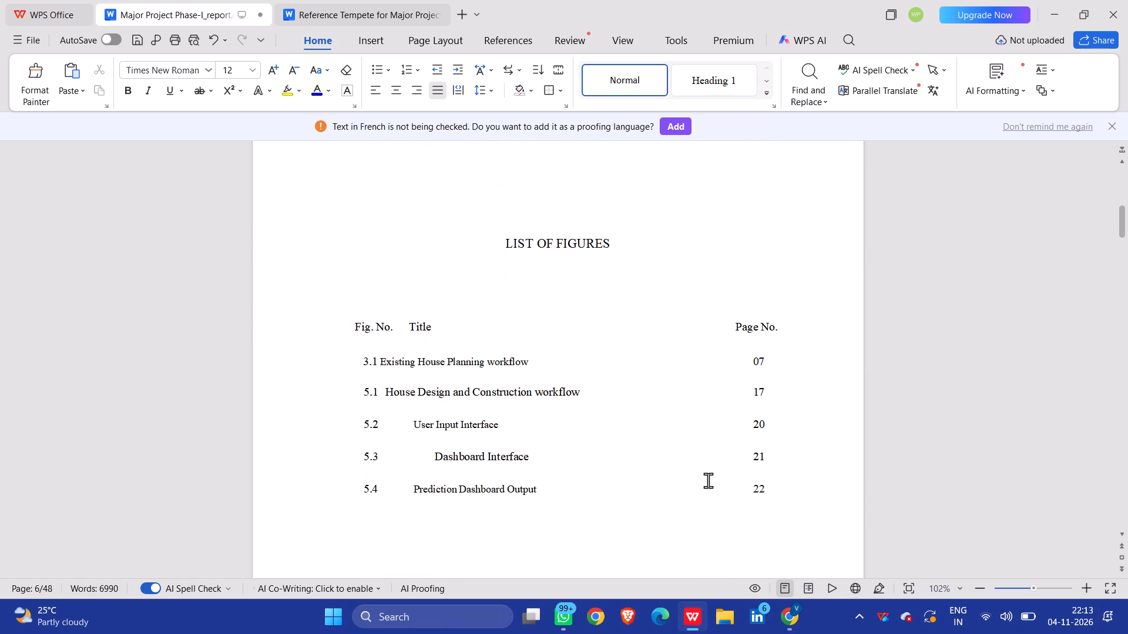
scroll(708, 480, "down", 2)
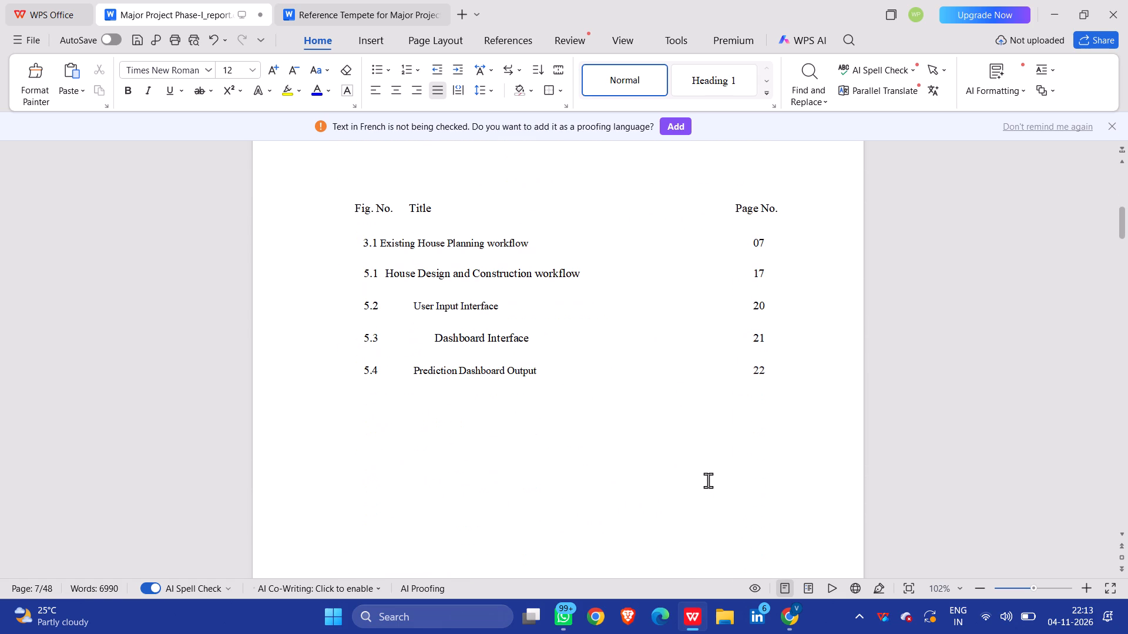
scroll(708, 480, "up", 2)
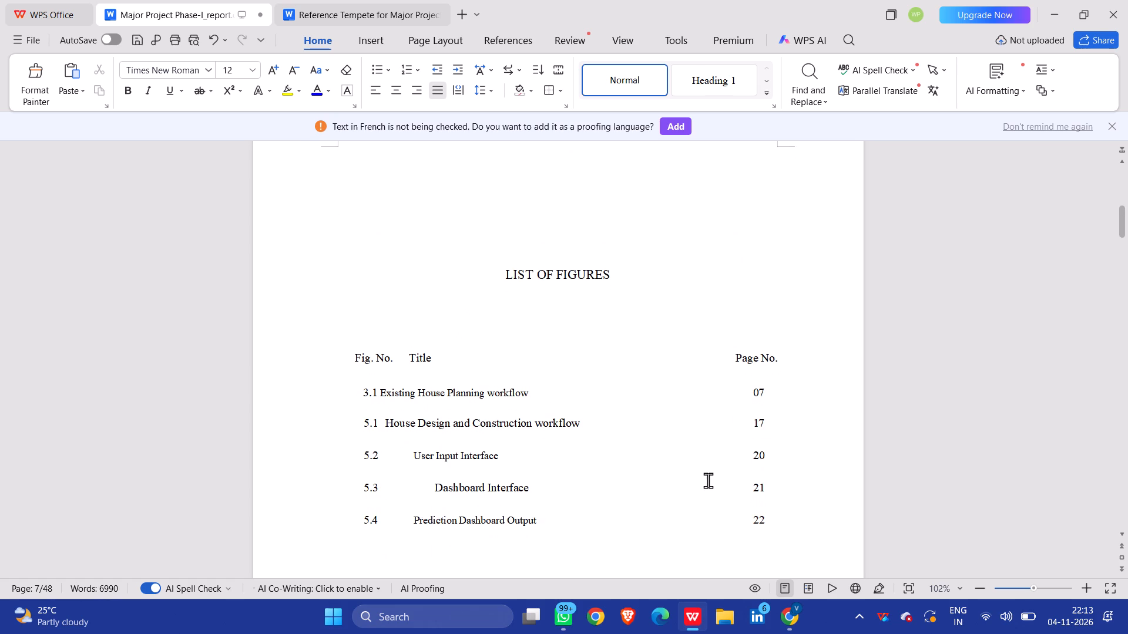
scroll(708, 480, "up", 4)
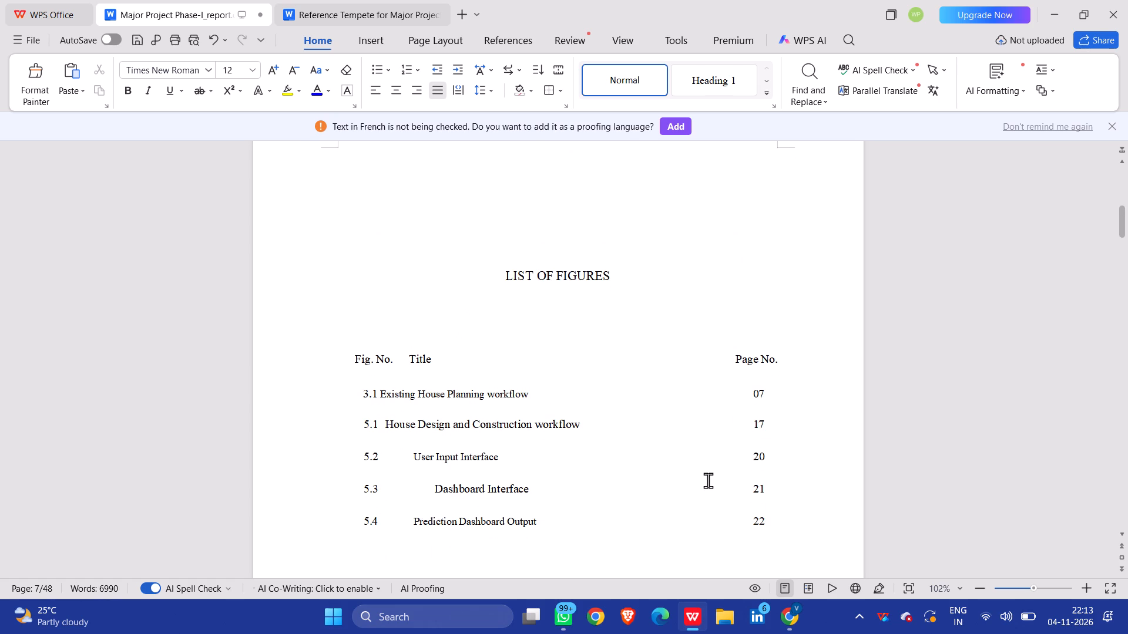
scroll(708, 480, "up", 3)
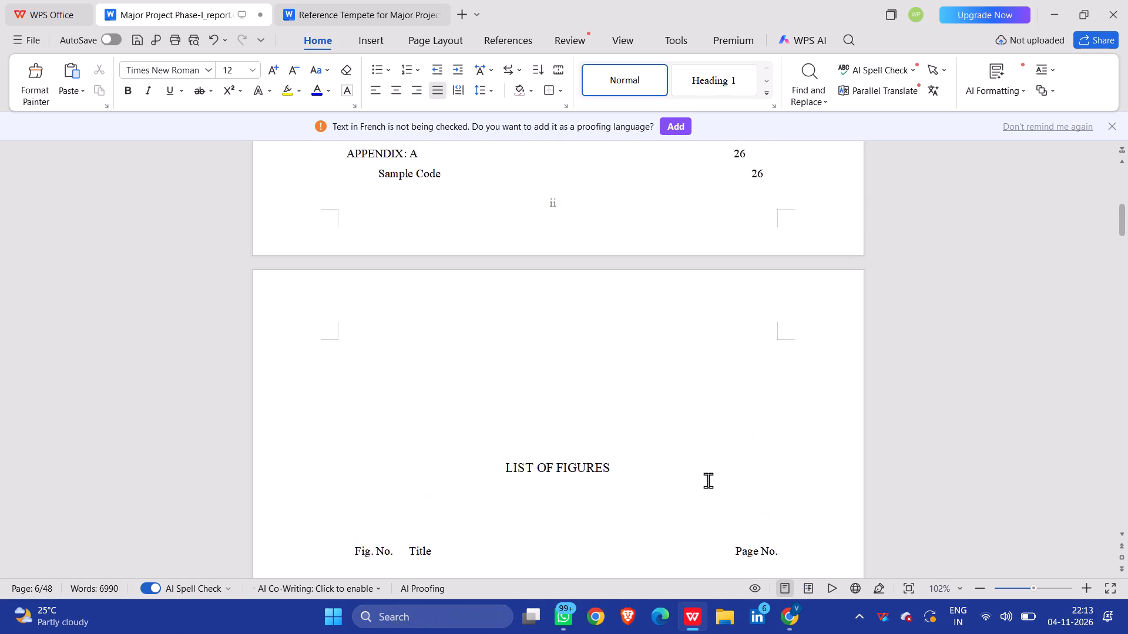
scroll(708, 480, "up", 4)
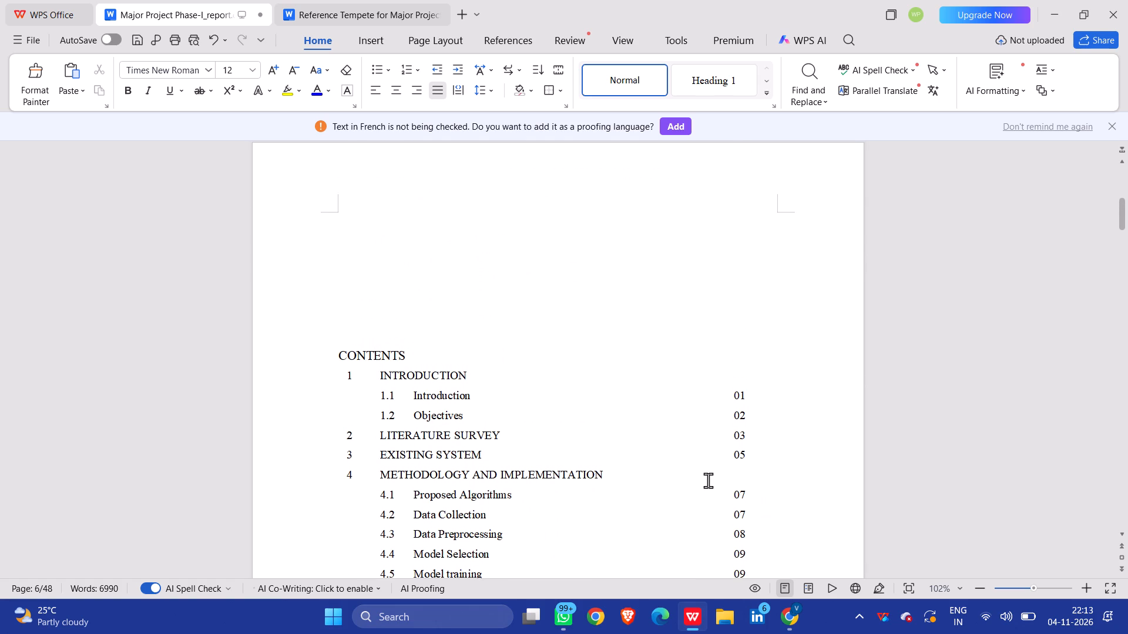
scroll(708, 480, "down", 10)
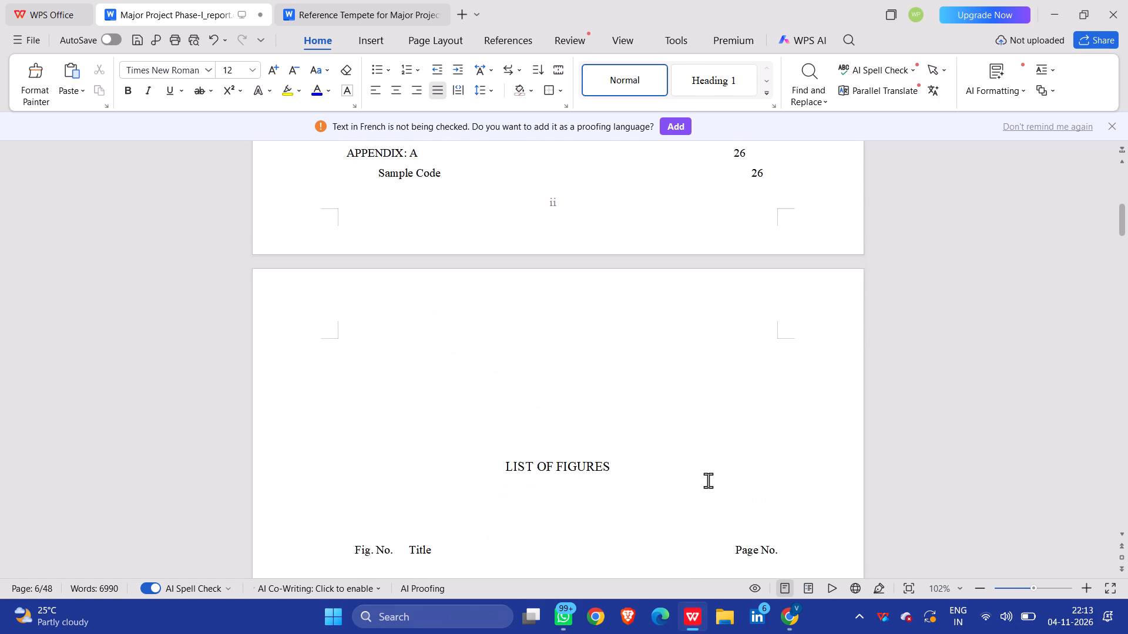
Compare the student and guide details on the title page with the names and supervisor on the CERTIFICATE page.
scroll(708, 480, "up", 6)
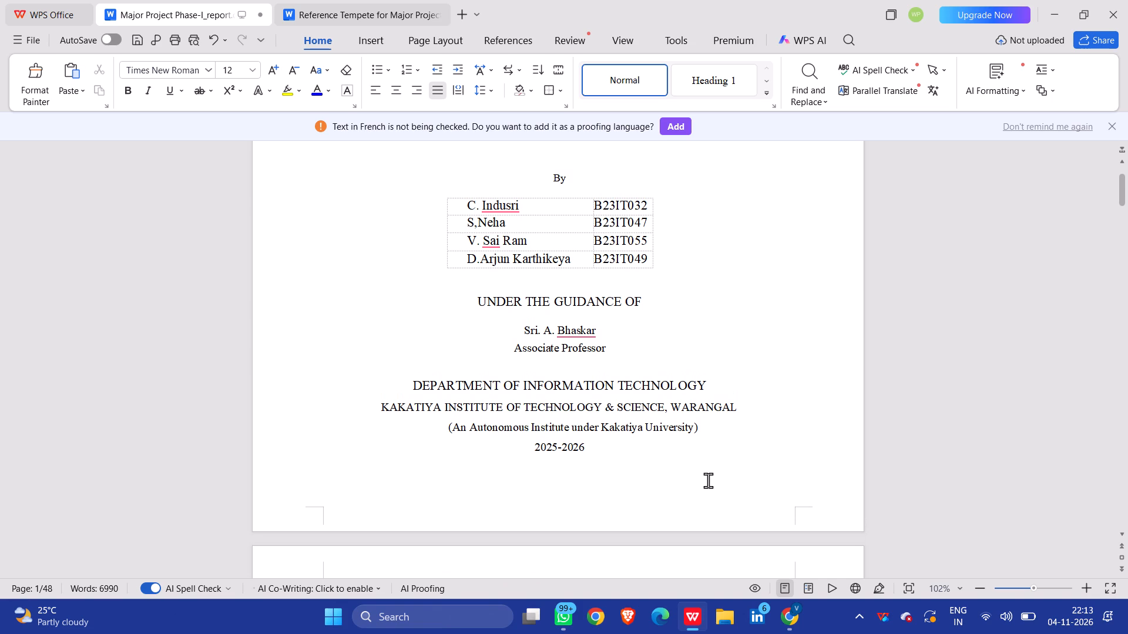
scroll(708, 480, "up", 2)
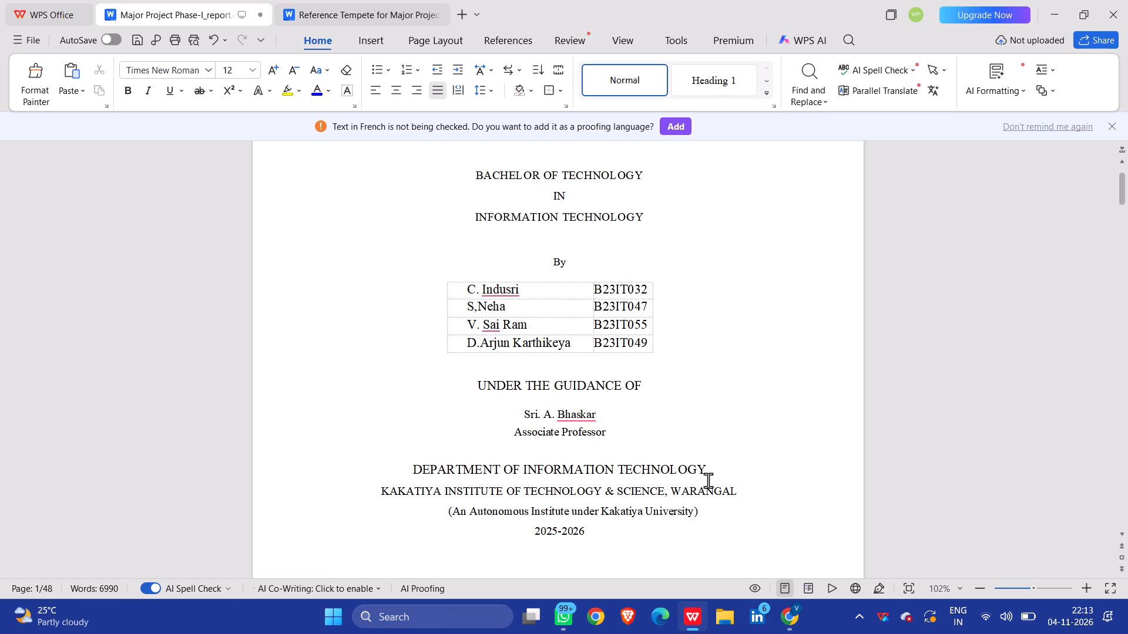
scroll(708, 480, "up", 2)
scroll(708, 480, "down", 1)
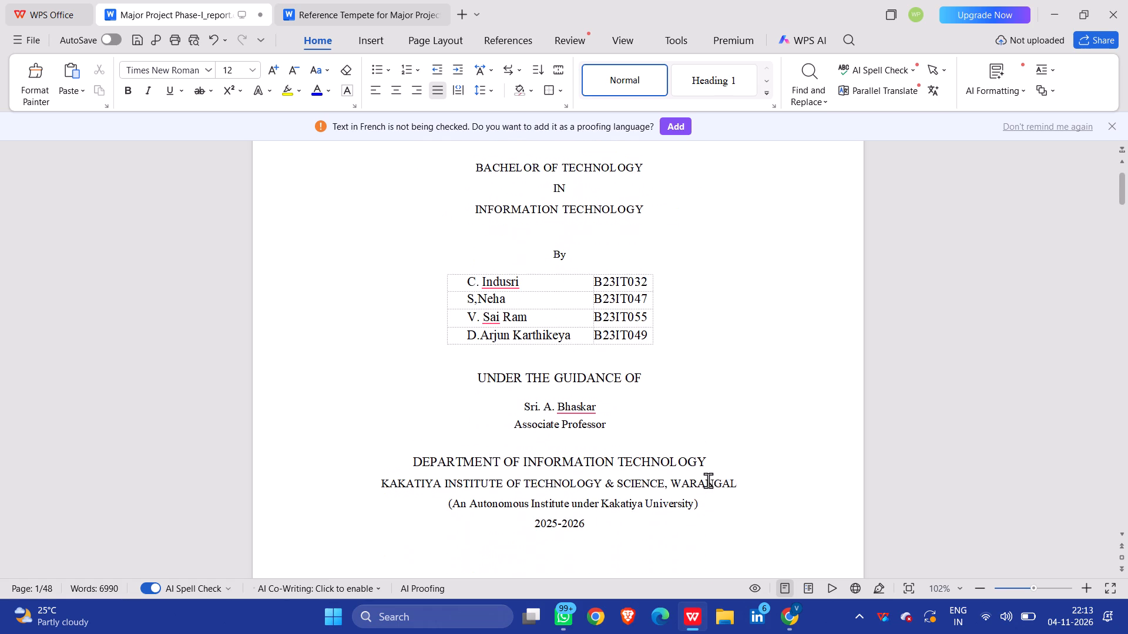
scroll(708, 480, "down", 1)
scroll(708, 480, "up", 4)
scroll(708, 480, "down", 2)
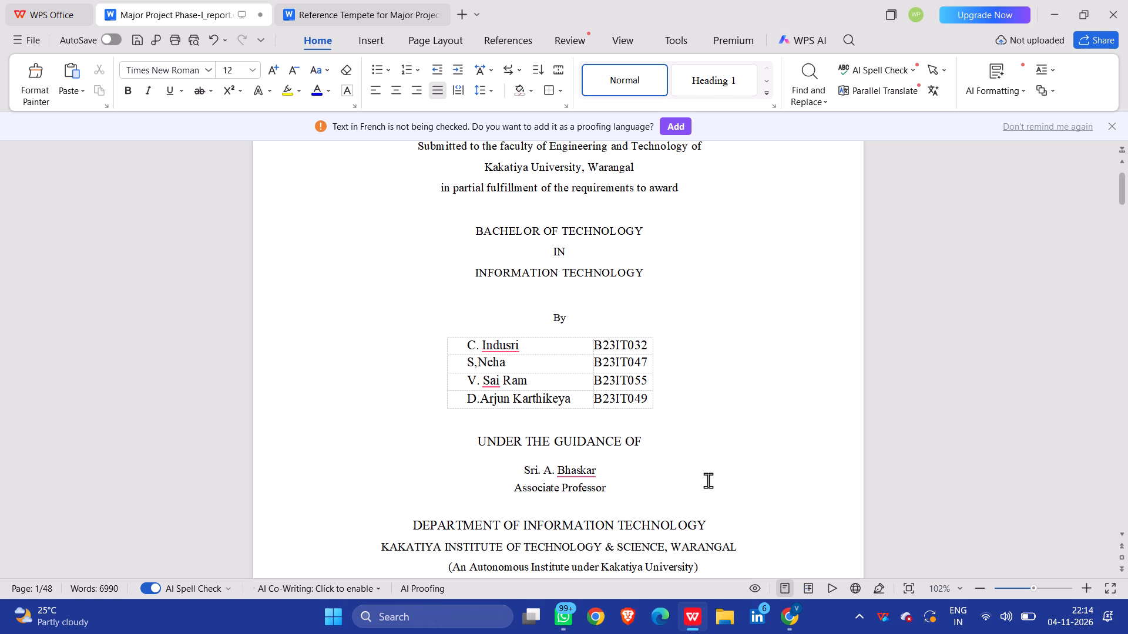
scroll(708, 480, "up", 3)
scroll(708, 480, "down", 12)
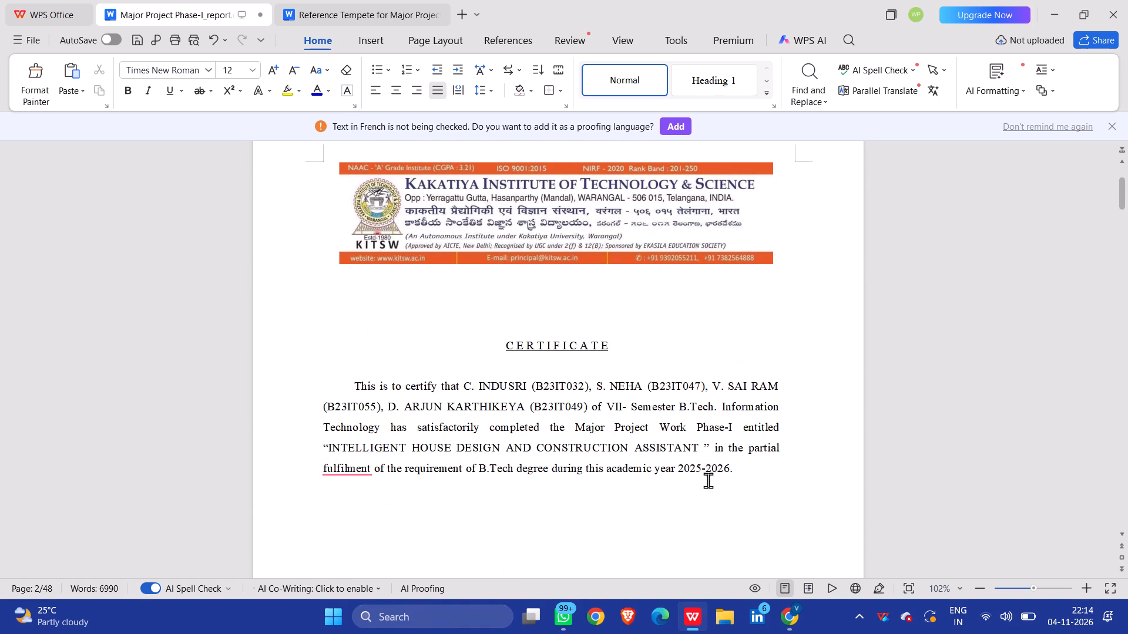
scroll(708, 480, "down", 4)
scroll(708, 480, "up", 2)
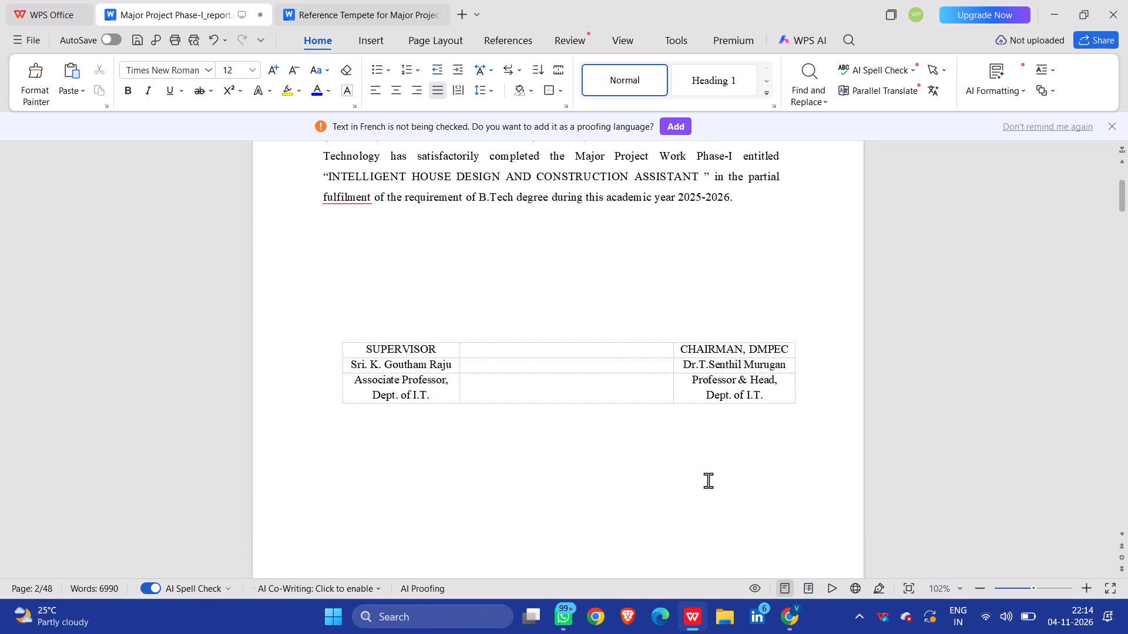
scroll(708, 480, "up", 5)
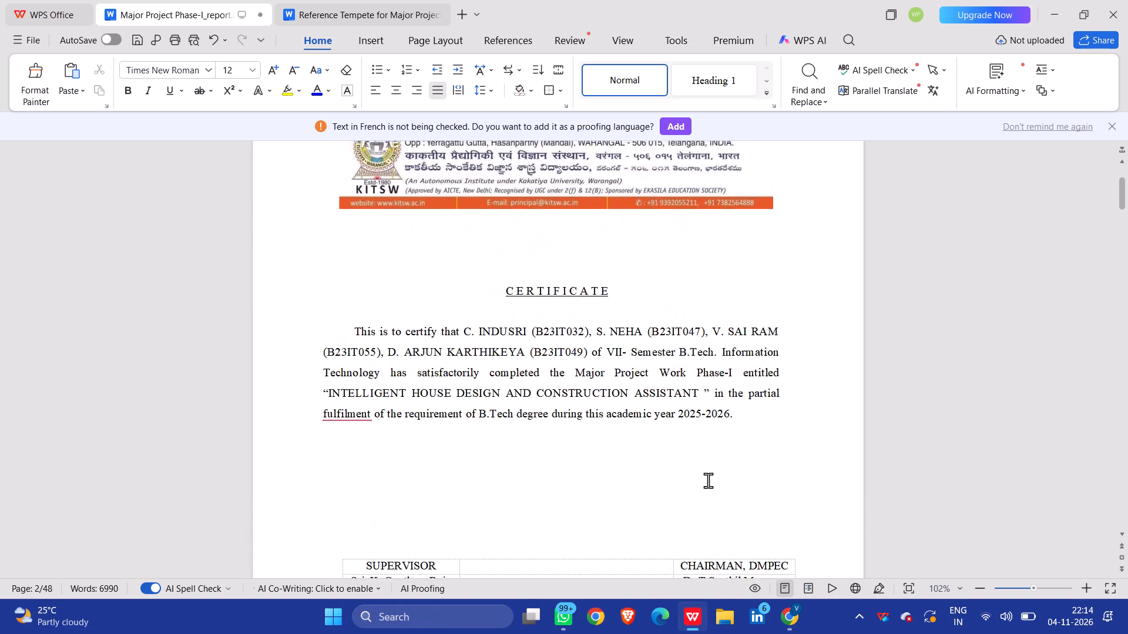
Replace the guide's name under UNDER THE GUIDANCE OF on the title page with the supervisor's name given on the CERTIFICATE page.
scroll(708, 480, "up", 4)
scroll(711, 444, "down", 2)
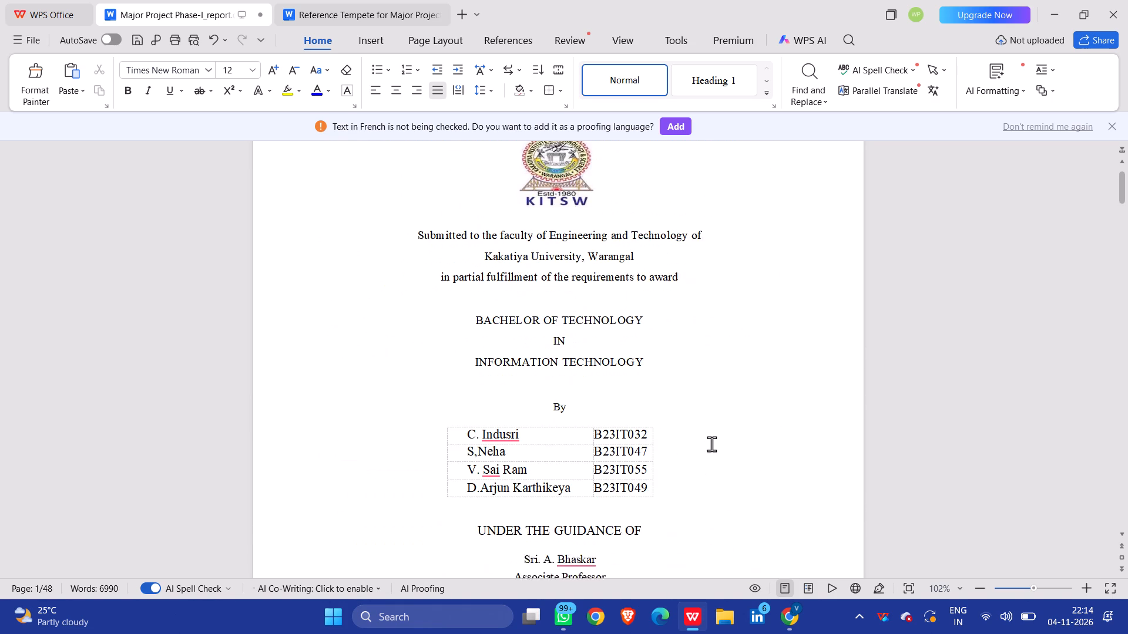
scroll(711, 444, "down", 1)
left_click(602, 552)
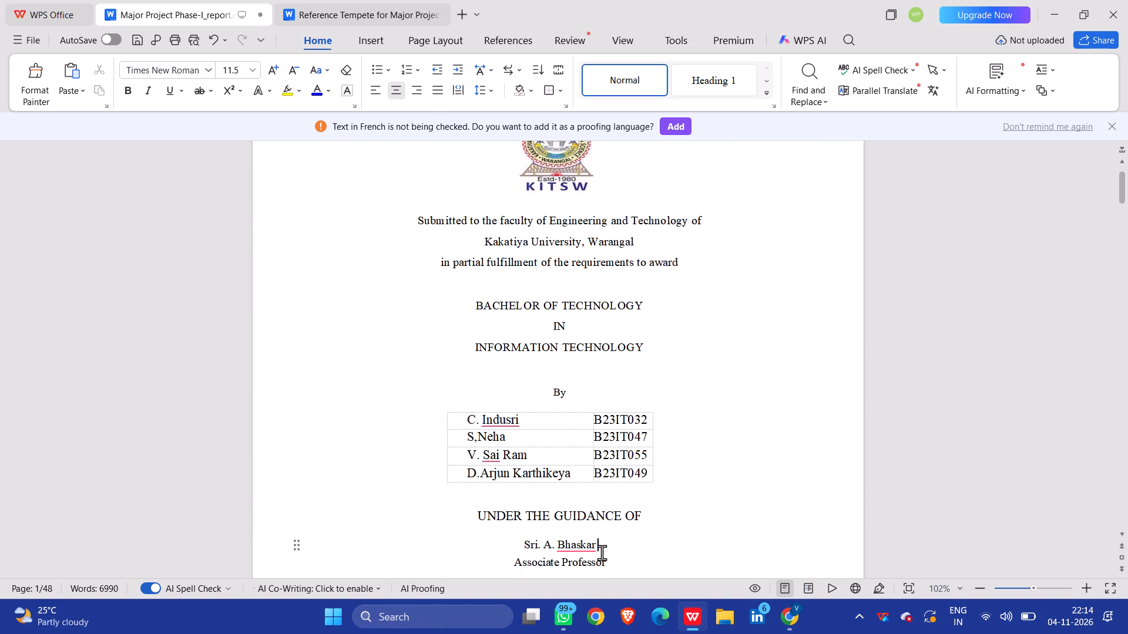
key("BackSpace")
key("BackSpace")
key("BackSpace")
key("BackSpace")
key("BackSpace")
key("BackSpace")
key("BackSpace")
key("BackSpace")
key("BackSpace")
key("BackSpace")
key("BackSpace")
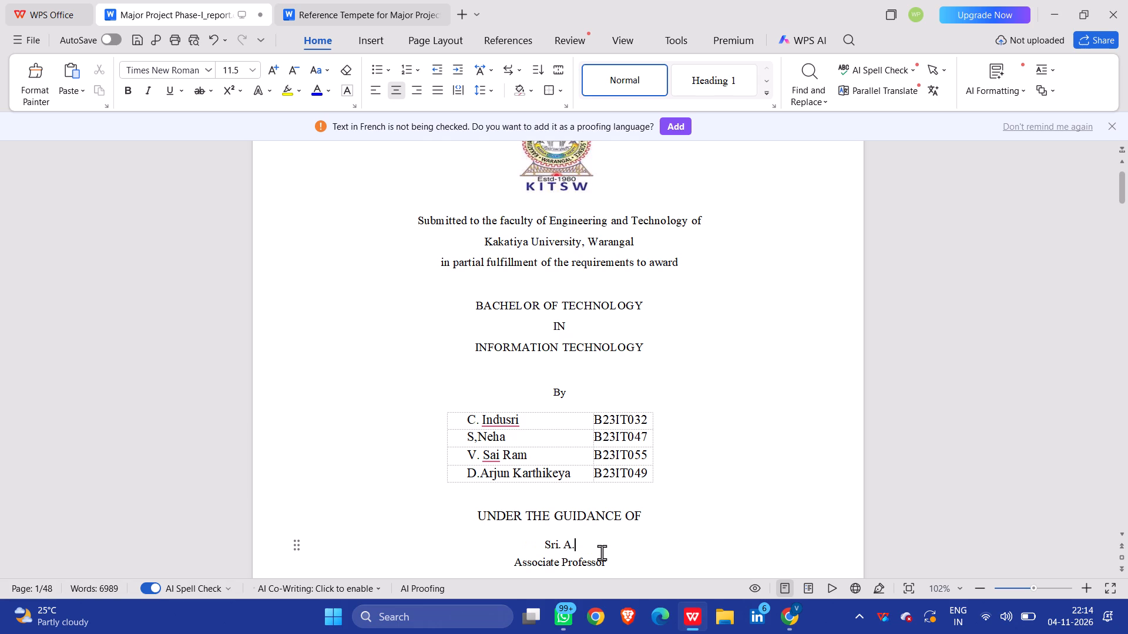
key("BackSpace")
key("BackSpace")
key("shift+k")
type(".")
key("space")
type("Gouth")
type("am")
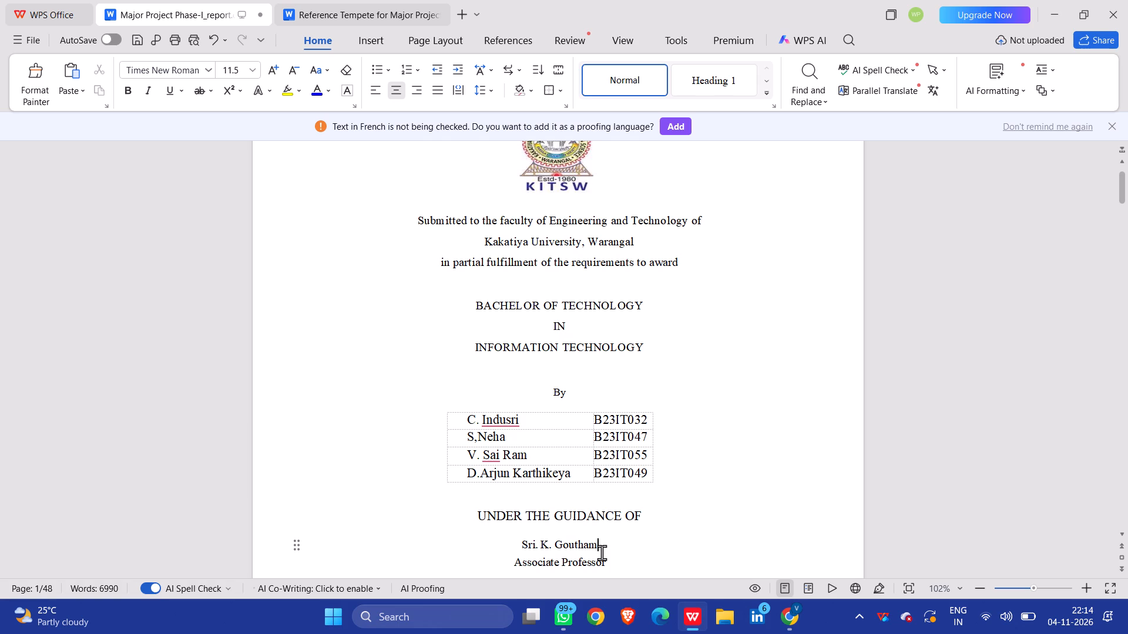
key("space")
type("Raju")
Check the title page's guide details, the CERTIFICATE text and signatories, and the ACKNOWLEDGEMENT with its batch list for consistency.
scroll(602, 552, "down", 1)
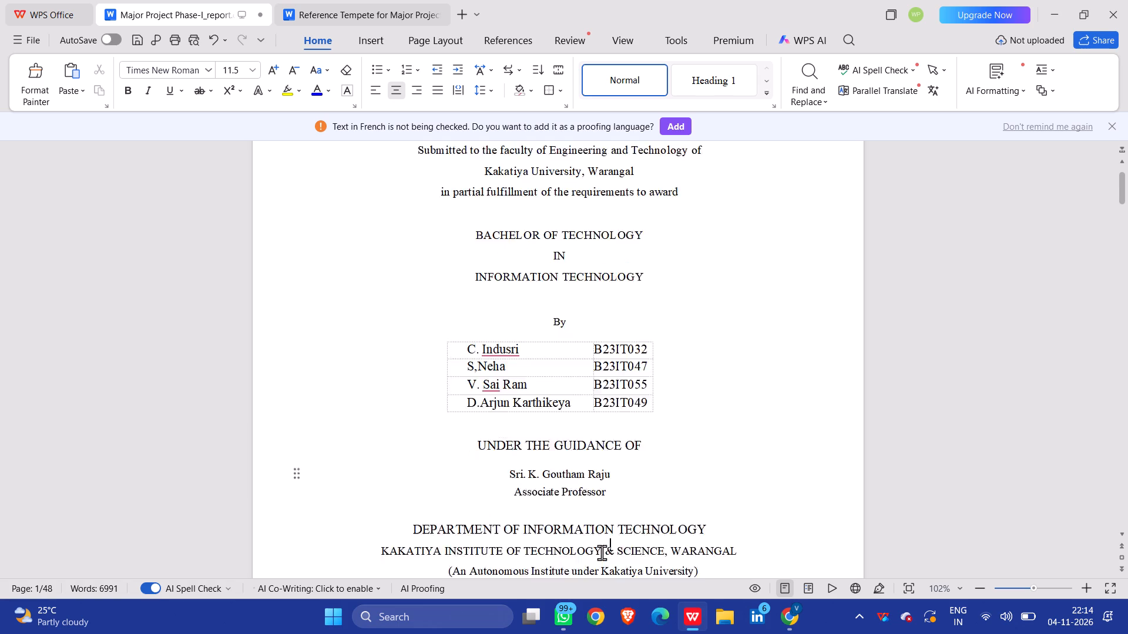
scroll(602, 552, "down", 6)
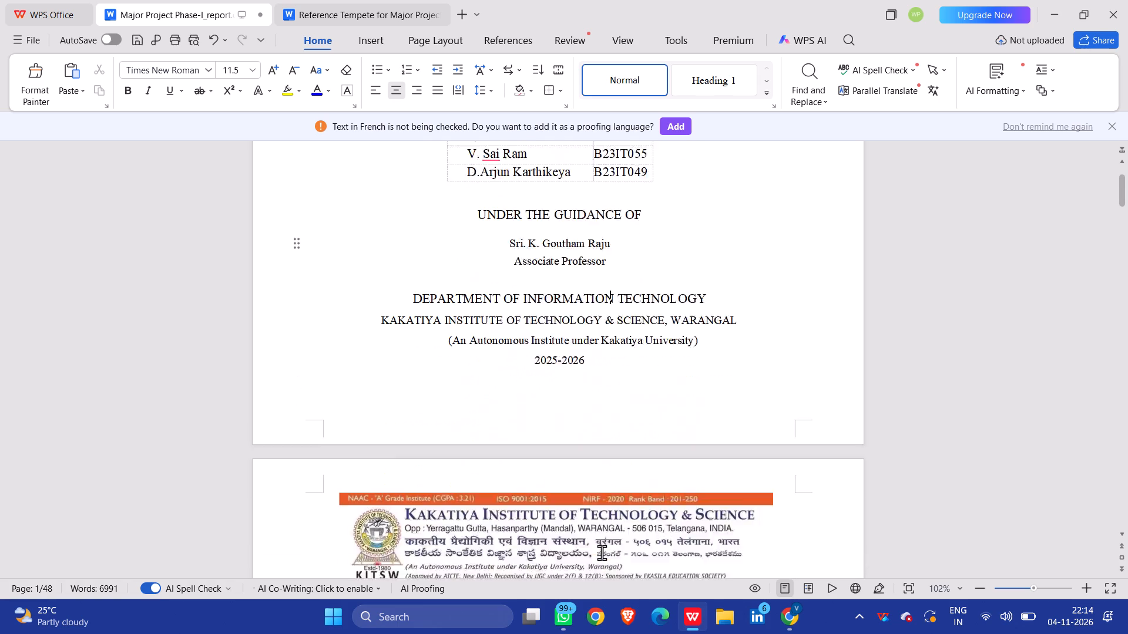
scroll(602, 552, "down", 3)
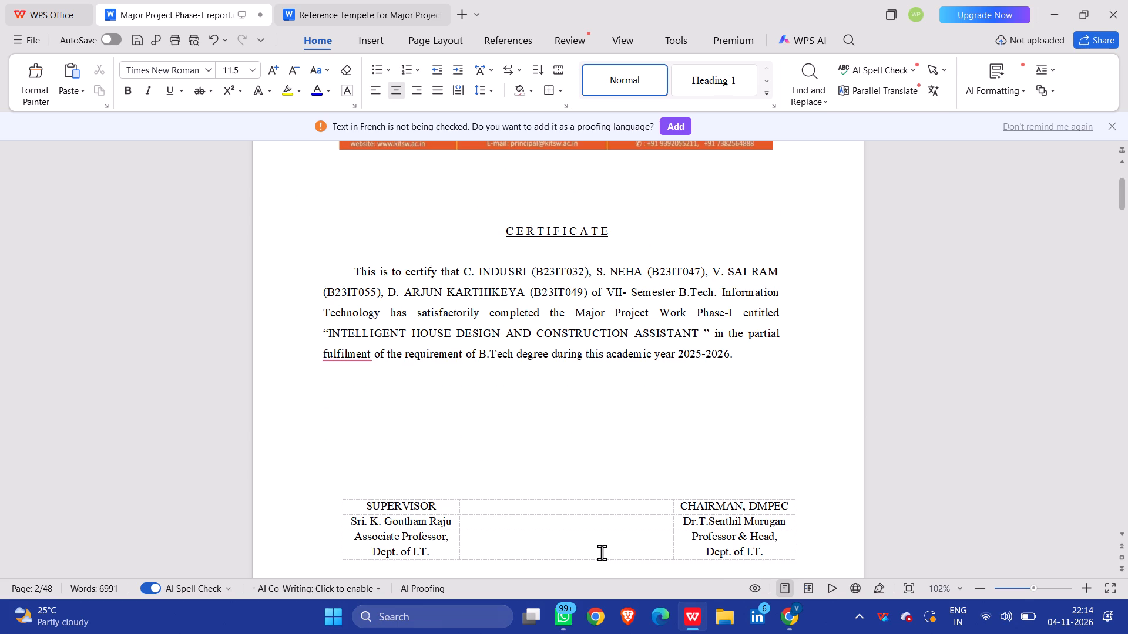
scroll(602, 552, "down", 1)
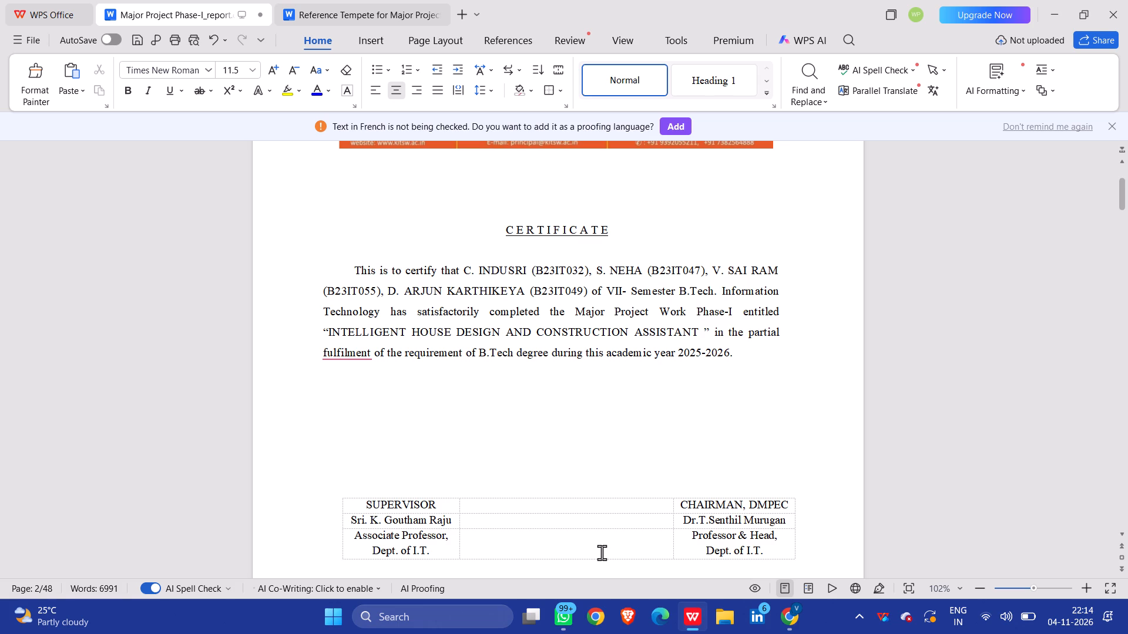
scroll(602, 552, "down", 5)
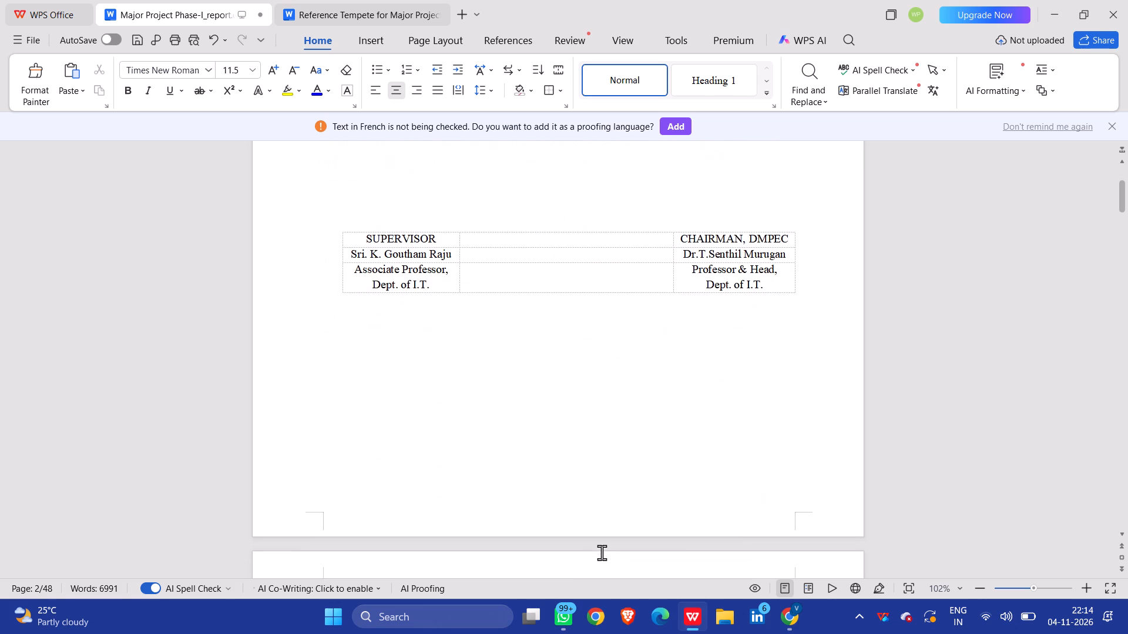
scroll(602, 552, "down", 5)
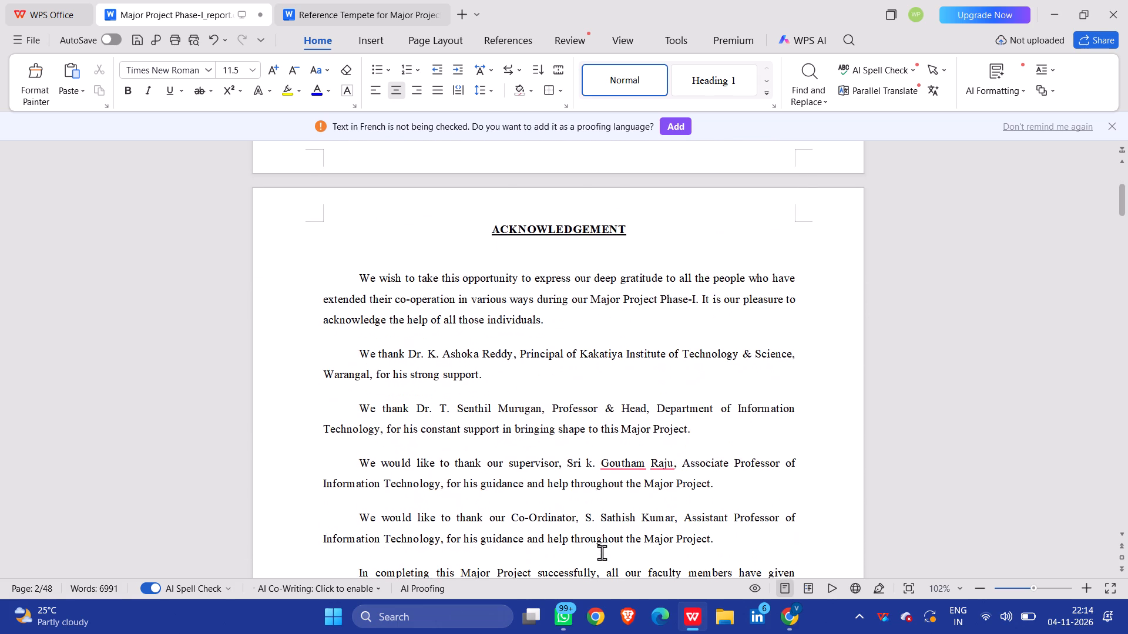
scroll(602, 552, "down", 5)
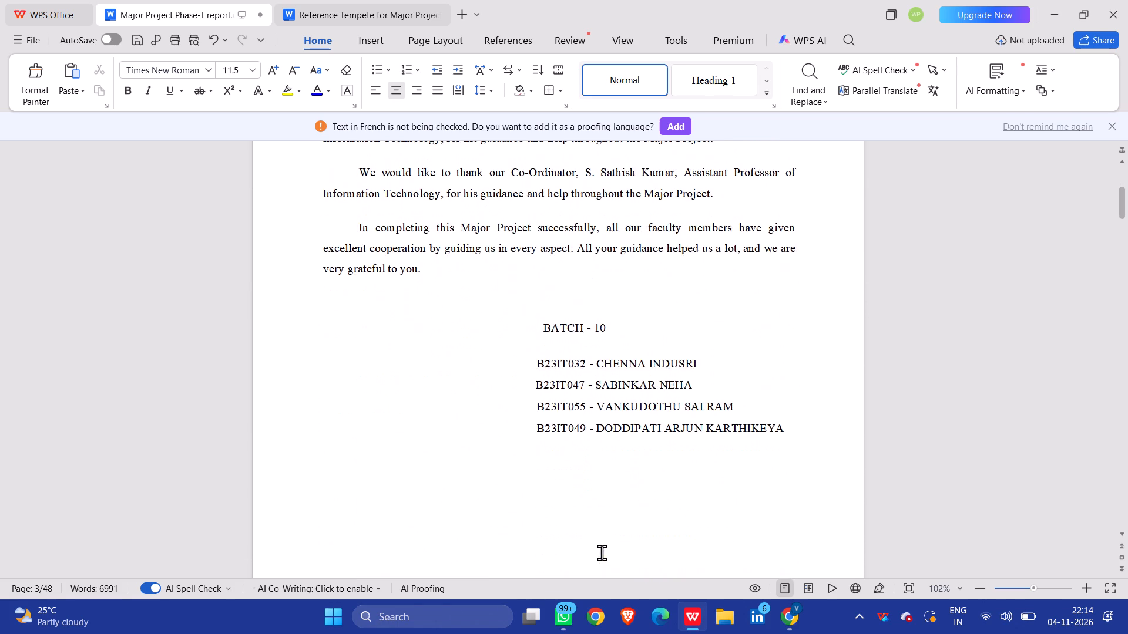
Read through the ABSTRACT, the CONTENTS entries, the LIST OF FIGURES and the LIST OF TABLES for remaining corrections.
scroll(602, 552, "down", 4)
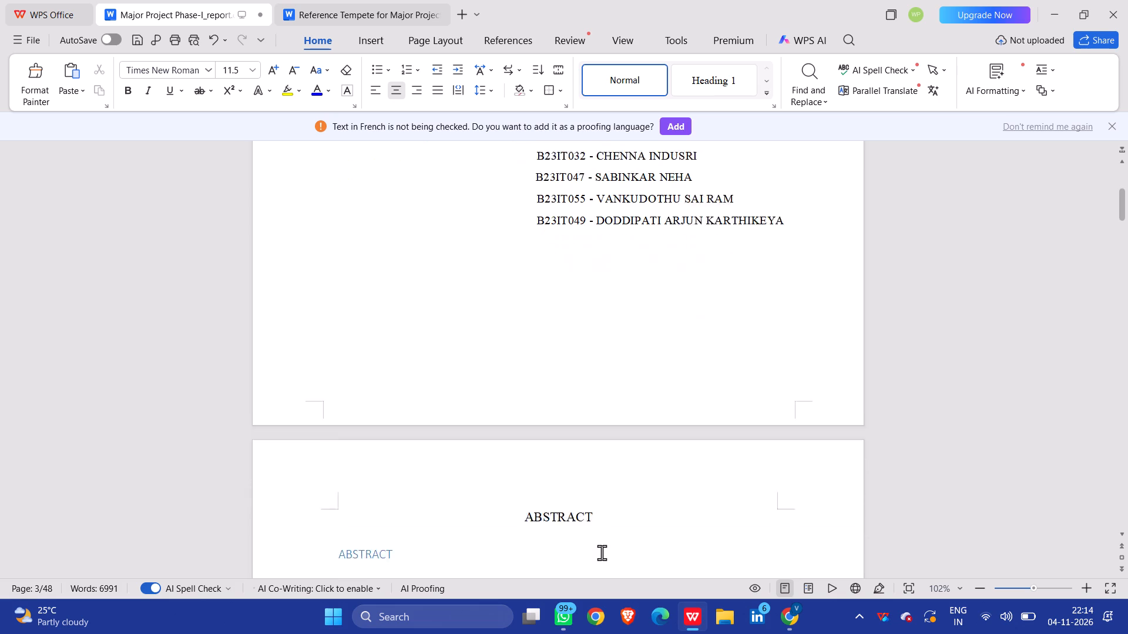
scroll(602, 552, "down", 5)
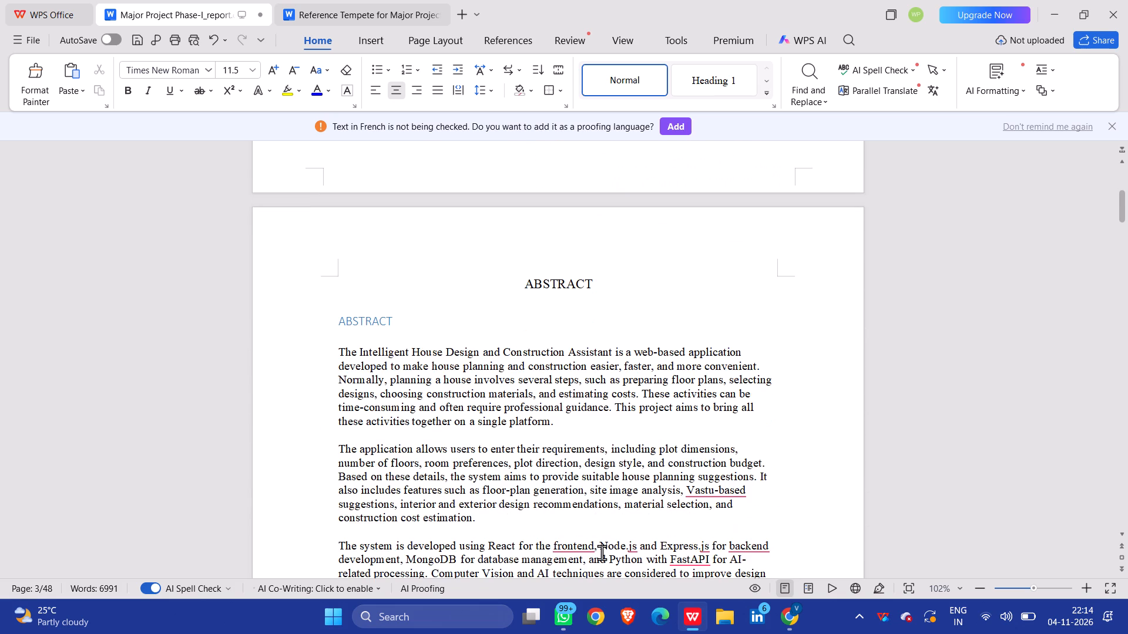
scroll(602, 552, "down", 4)
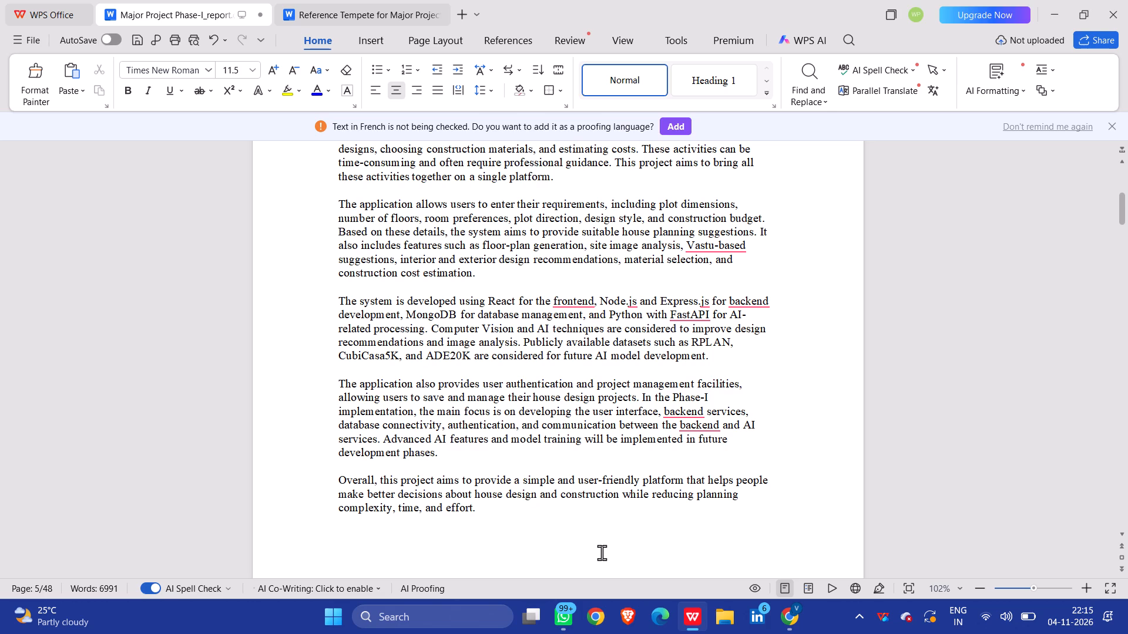
scroll(602, 552, "down", 8)
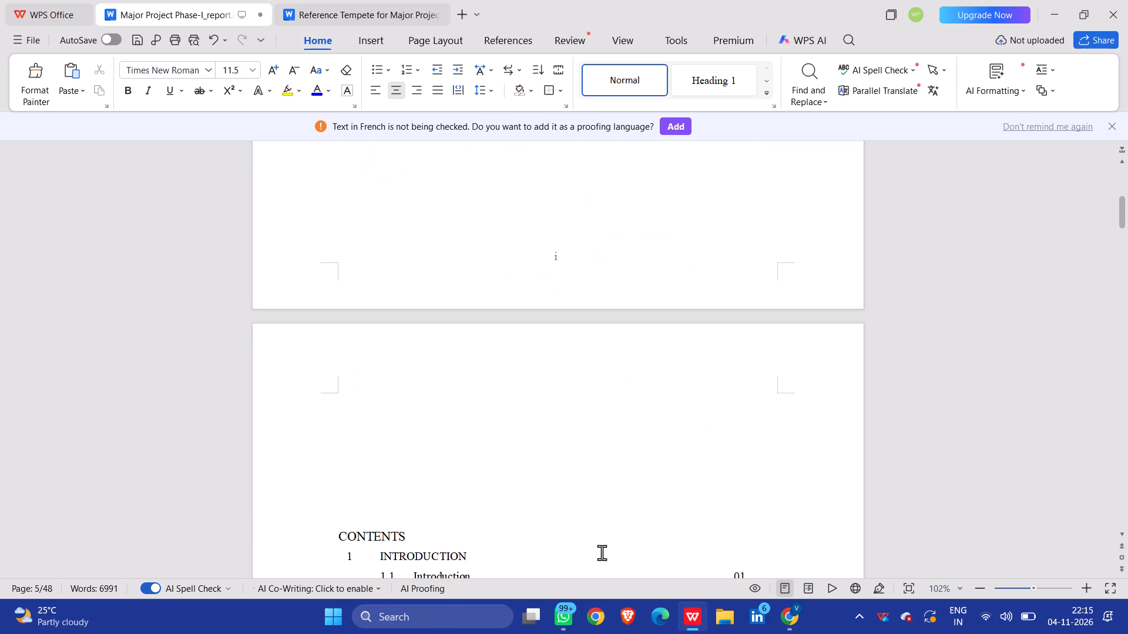
scroll(602, 552, "down", 5)
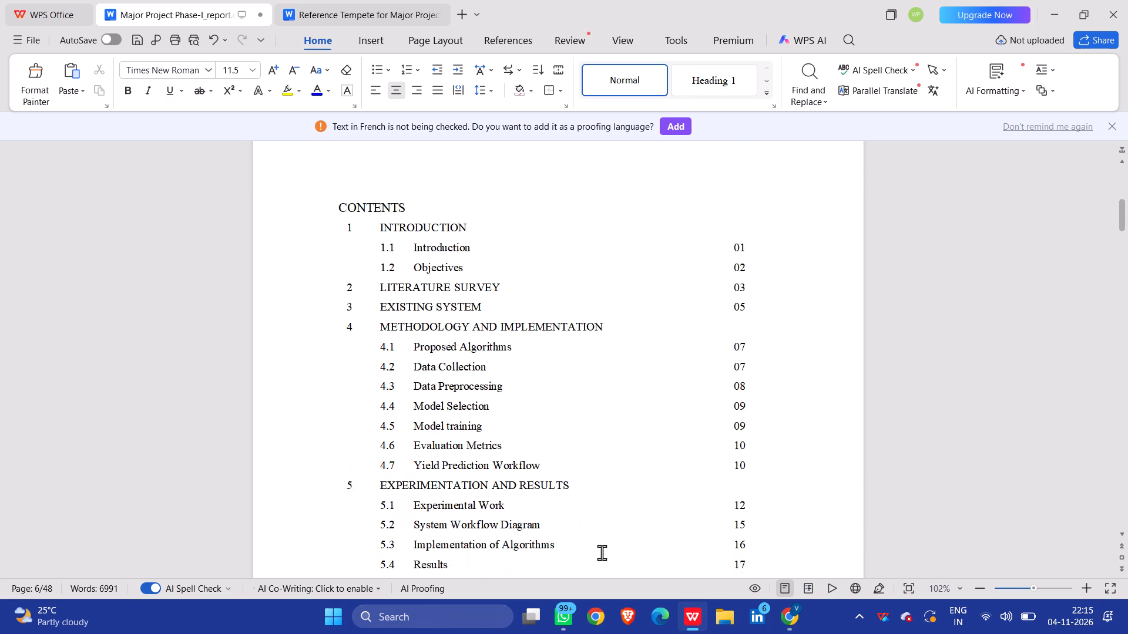
scroll(602, 552, "down", 8)
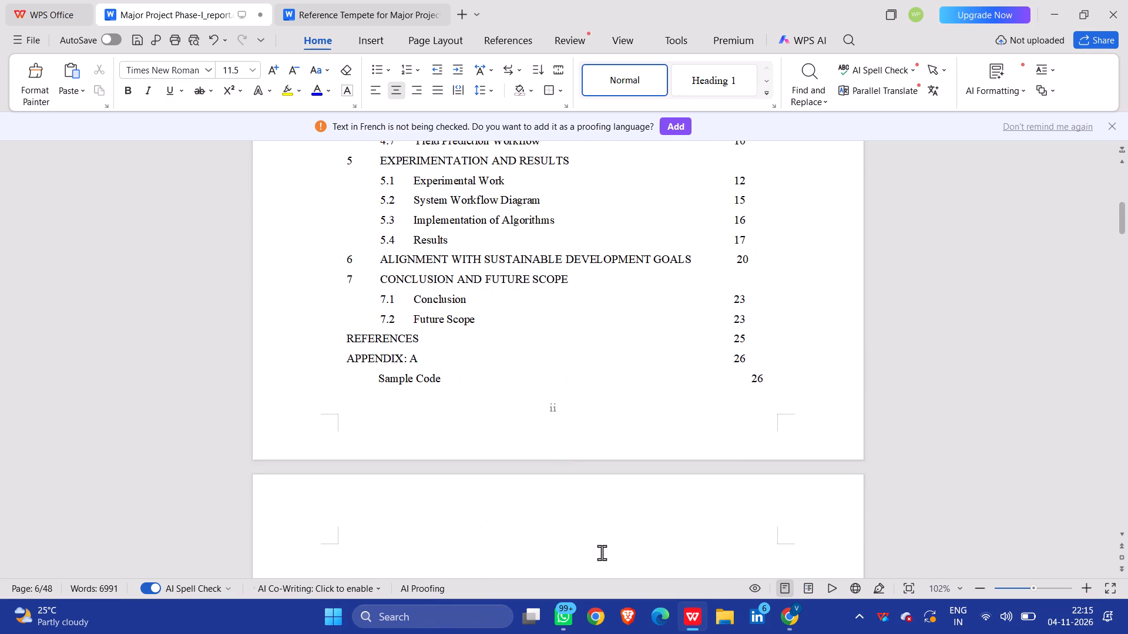
scroll(602, 552, "down", 8)
Insert a tab space between figure number 3.1 and its title "Existing House Planning workflow" in the LIST OF FIGURES.
scroll(602, 552, "up", 1)
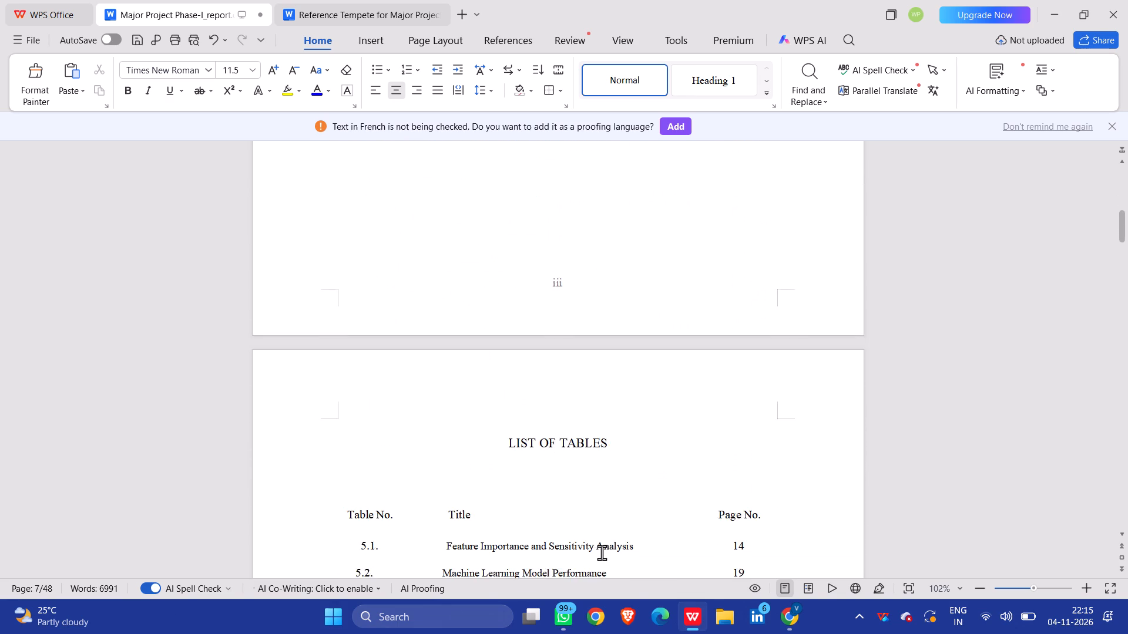
scroll(602, 552, "up", 3)
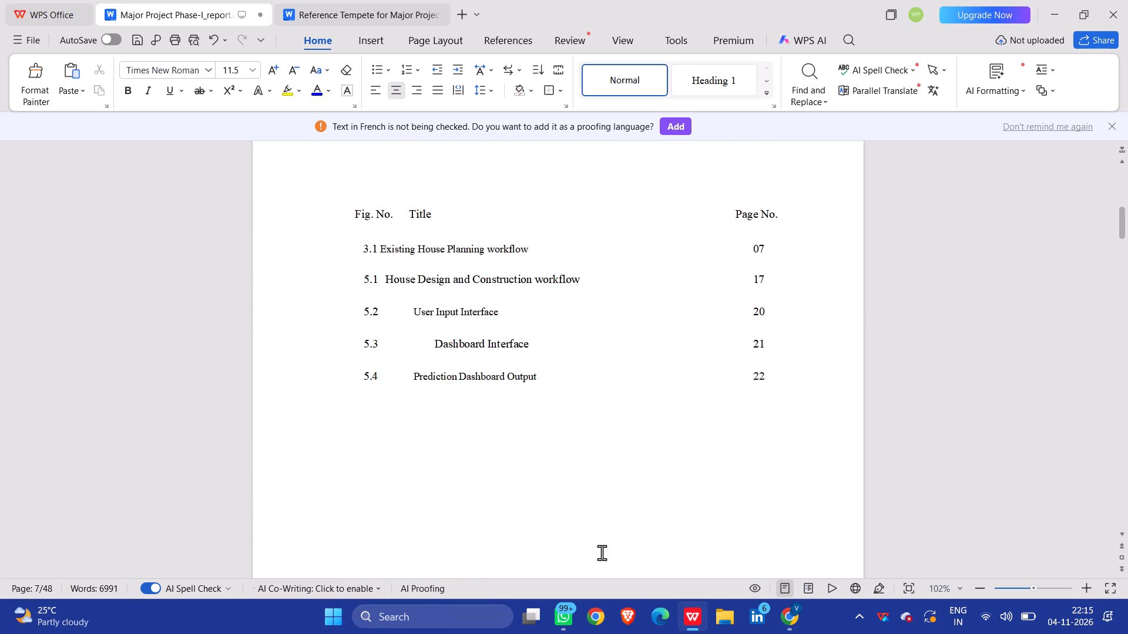
left_click(382, 250)
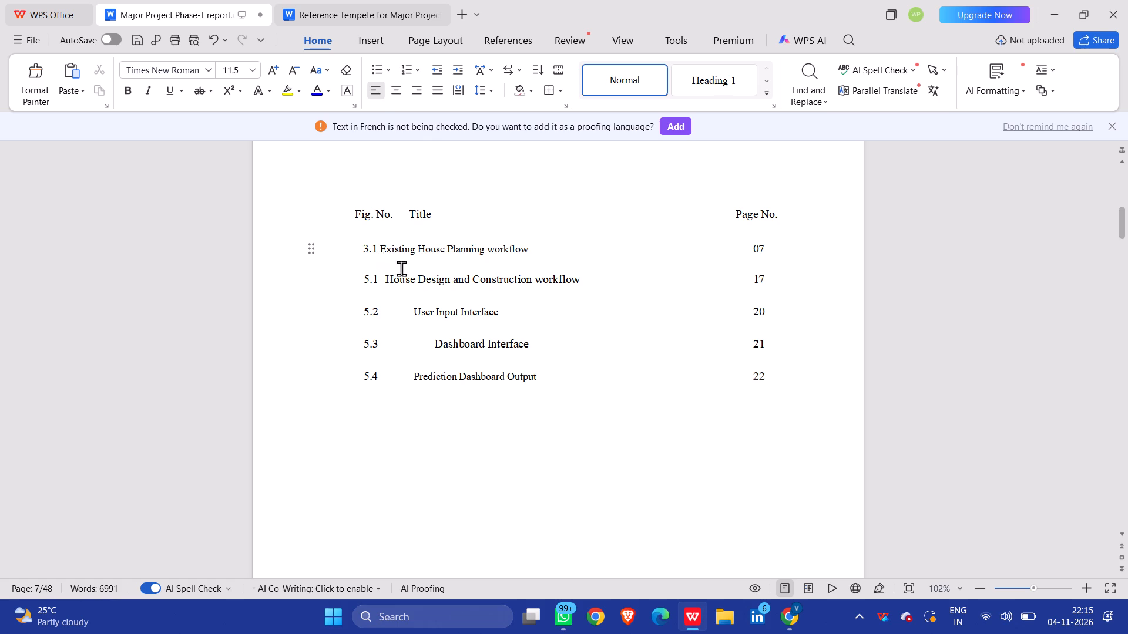
key("Tab")
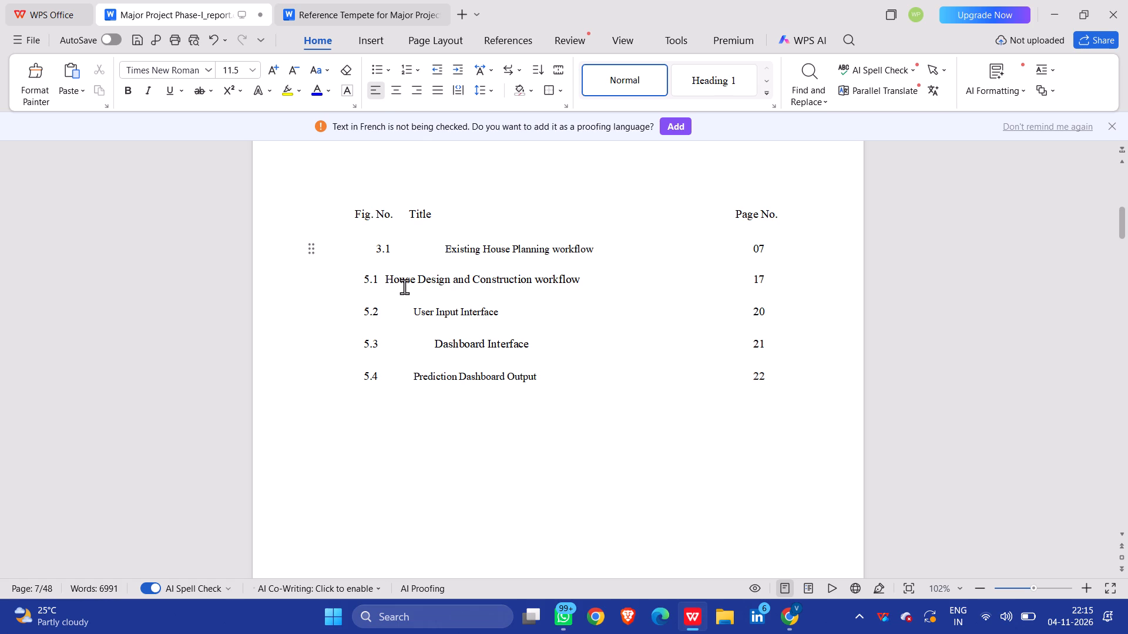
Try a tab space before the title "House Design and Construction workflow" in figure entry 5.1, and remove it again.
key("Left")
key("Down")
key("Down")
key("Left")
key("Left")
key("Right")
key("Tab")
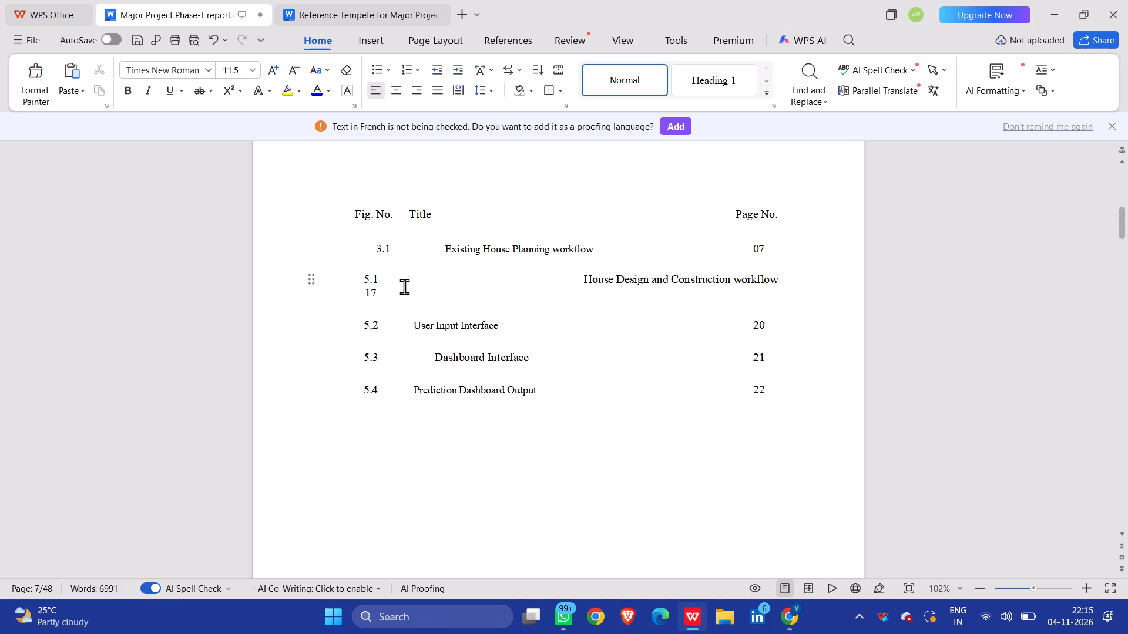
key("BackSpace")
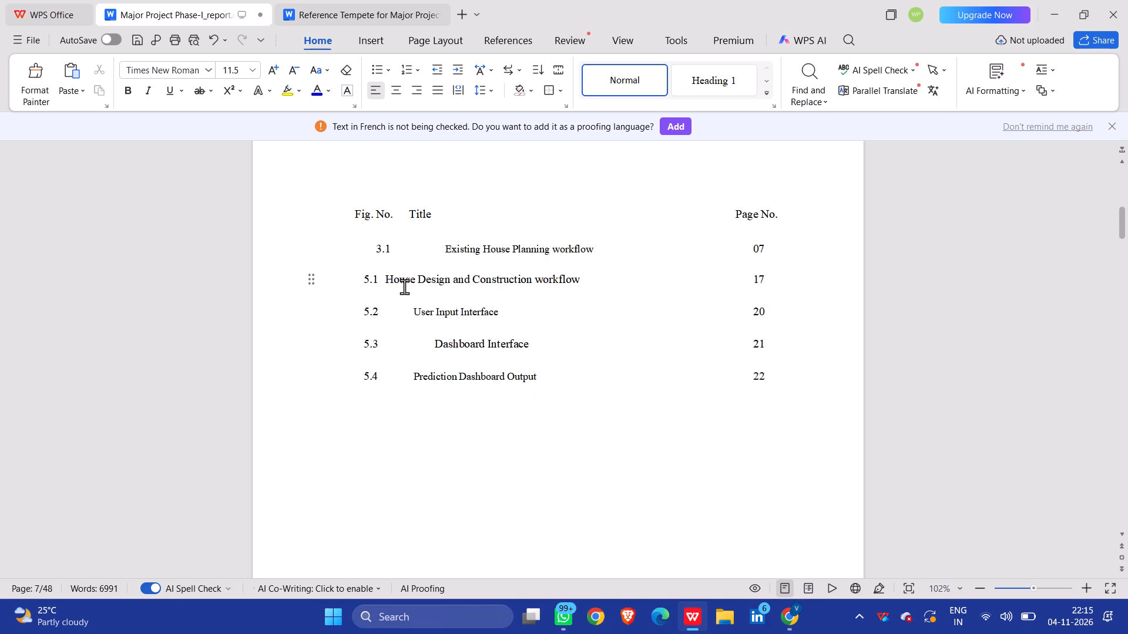
Delete the entire LIST OF TABLES content, including its heading, column titles and entries 5.1 and 5.2.
scroll(467, 355, "down", 1)
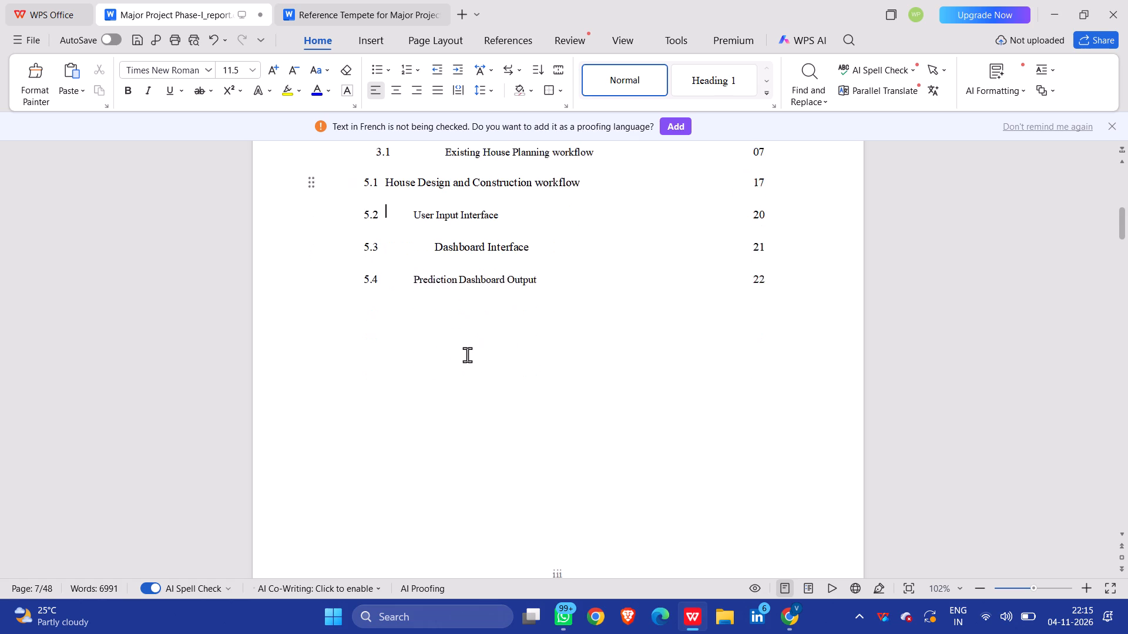
scroll(467, 355, "down", 7)
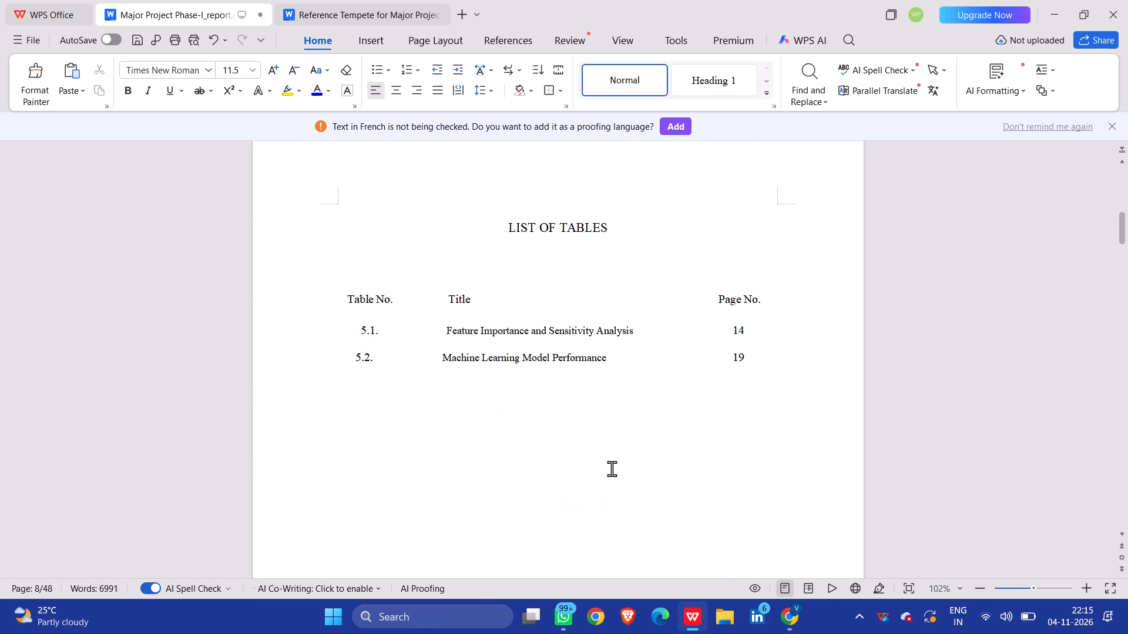
right_click(736, 447)
left_click_drag(549, 440, 468, 324)
left_click_drag(468, 324, 443, 207)
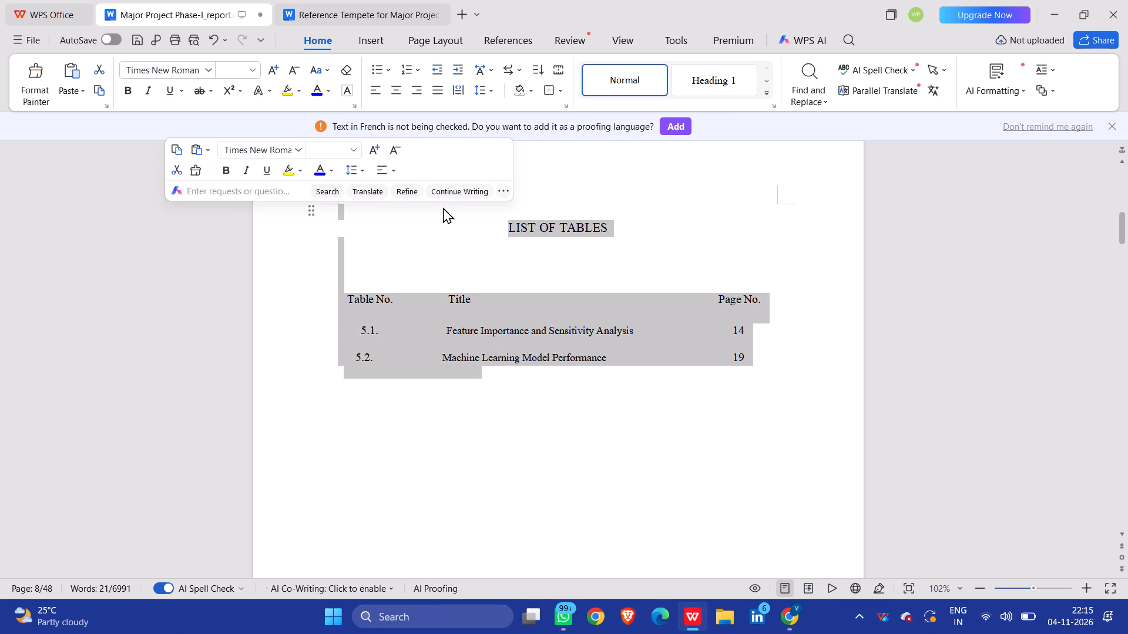
key("BackSpace")
Remove the empty page left between the LIST OF FIGURES and CHAPTER 1 with the AI "Delete Blank Page" action.
scroll(443, 207, "up", 2)
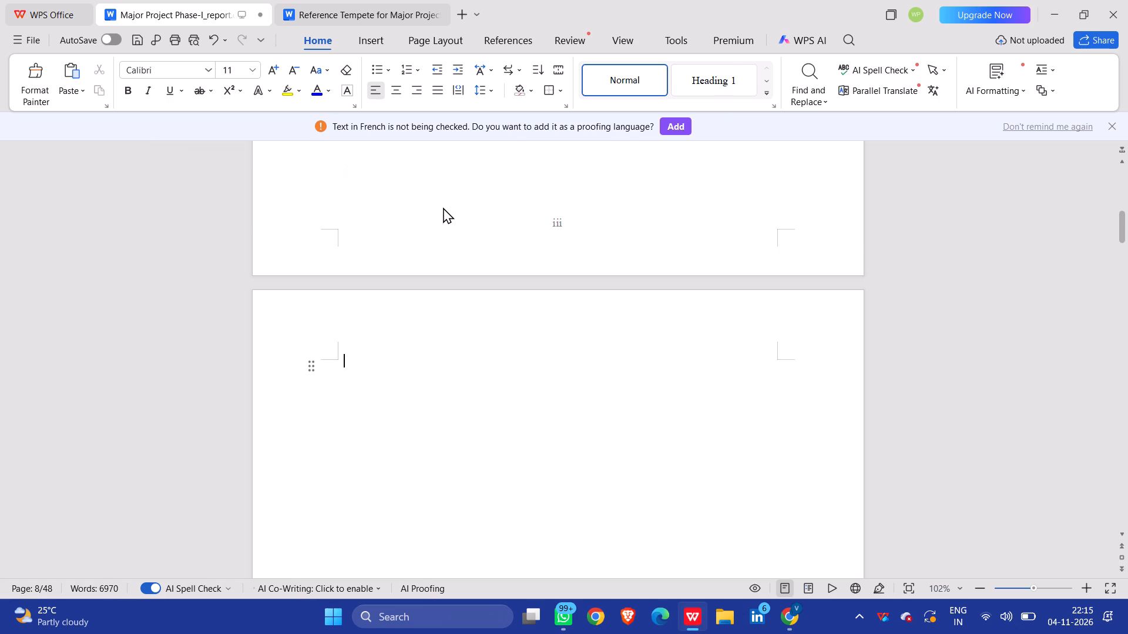
scroll(443, 207, "down", 2)
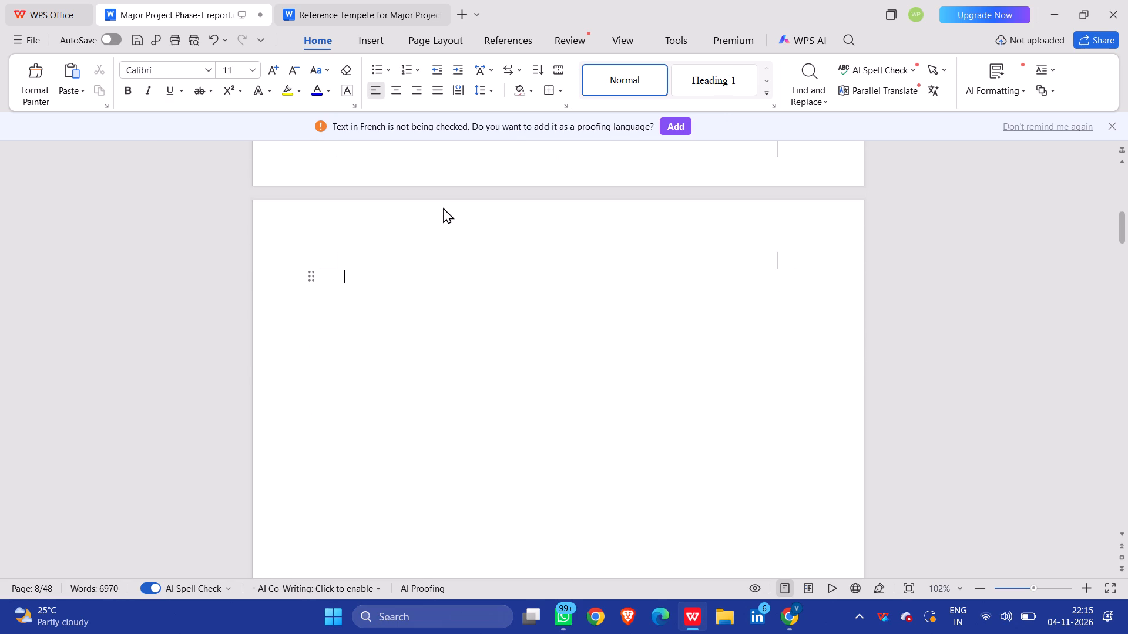
scroll(443, 207, "down", 6)
scroll(443, 207, "up", 3)
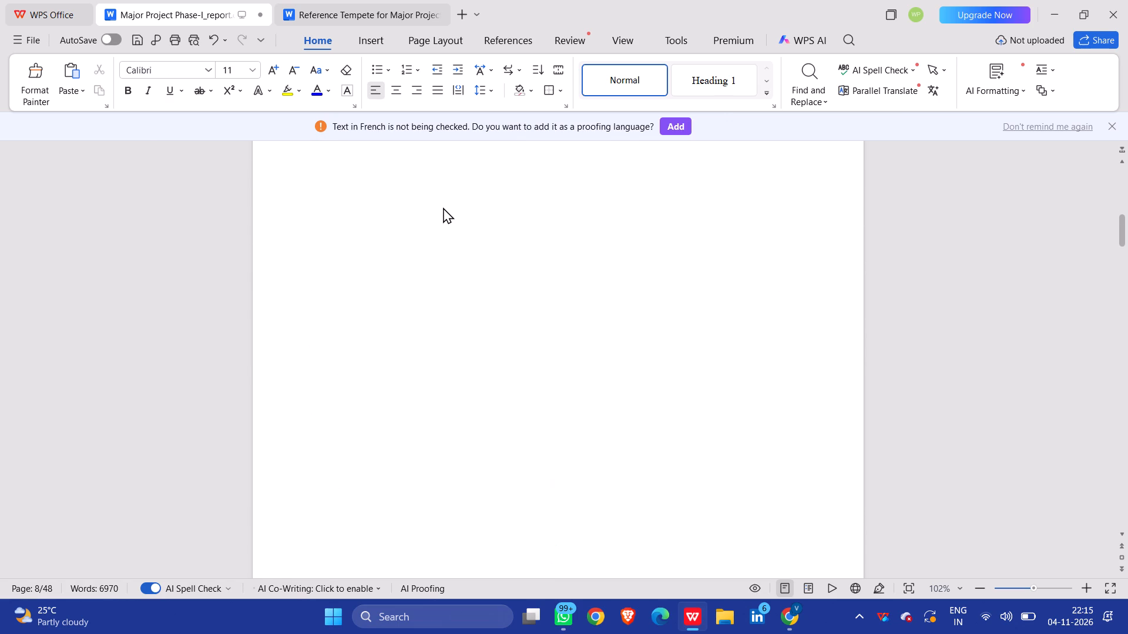
scroll(443, 207, "up", 2)
right_click(443, 207)
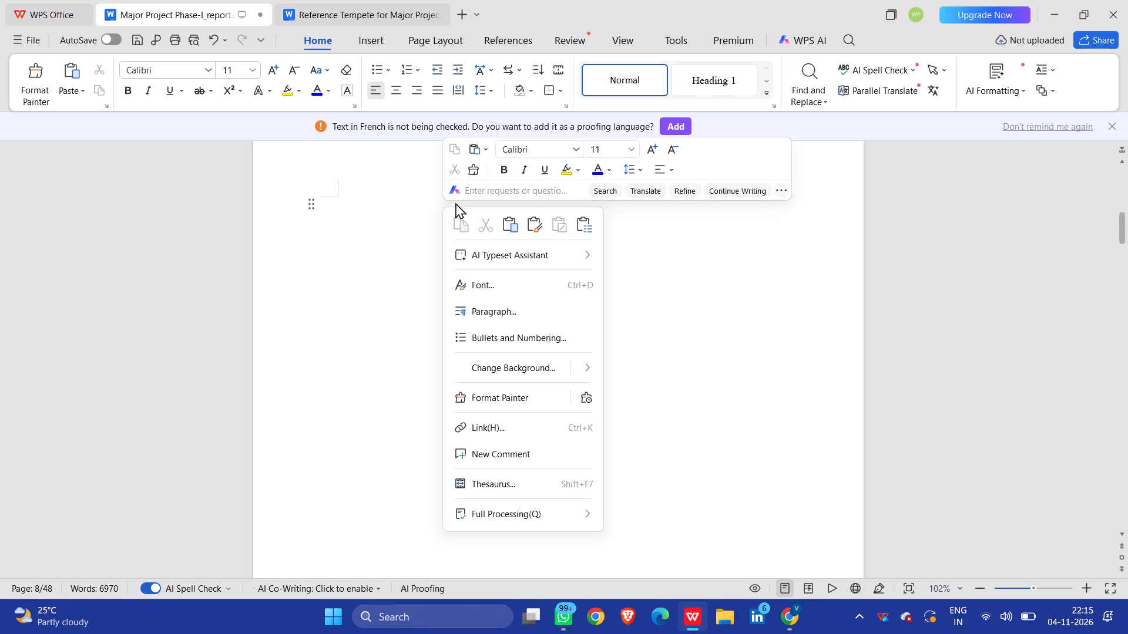
left_click(649, 228)
scroll(649, 228, "up", 5)
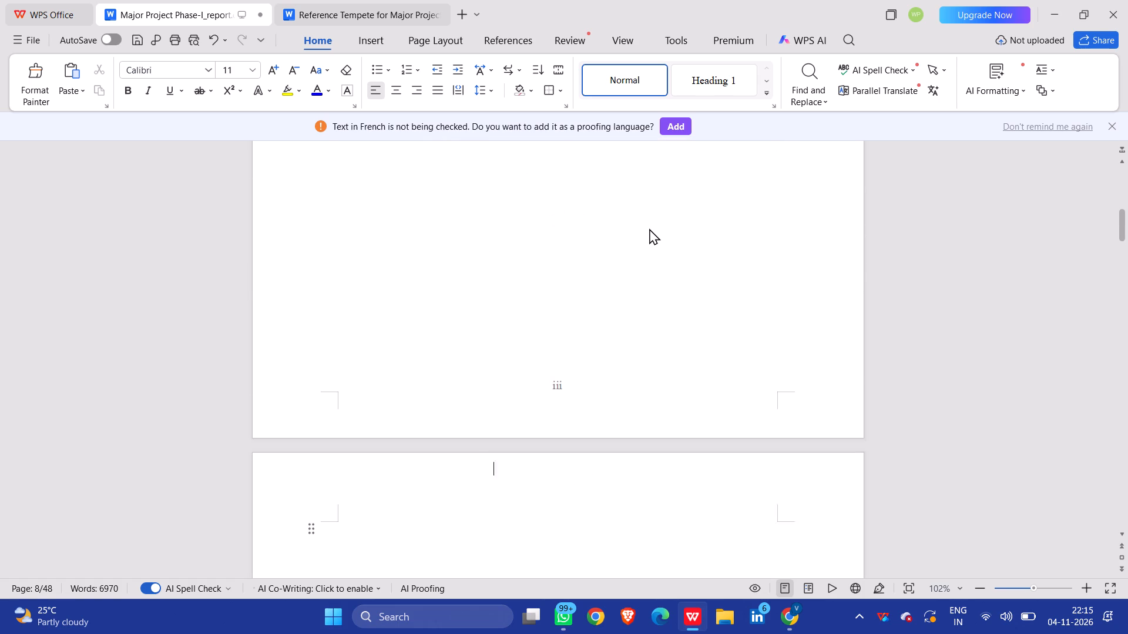
scroll(649, 228, "up", 1)
scroll(649, 228, "down", 3)
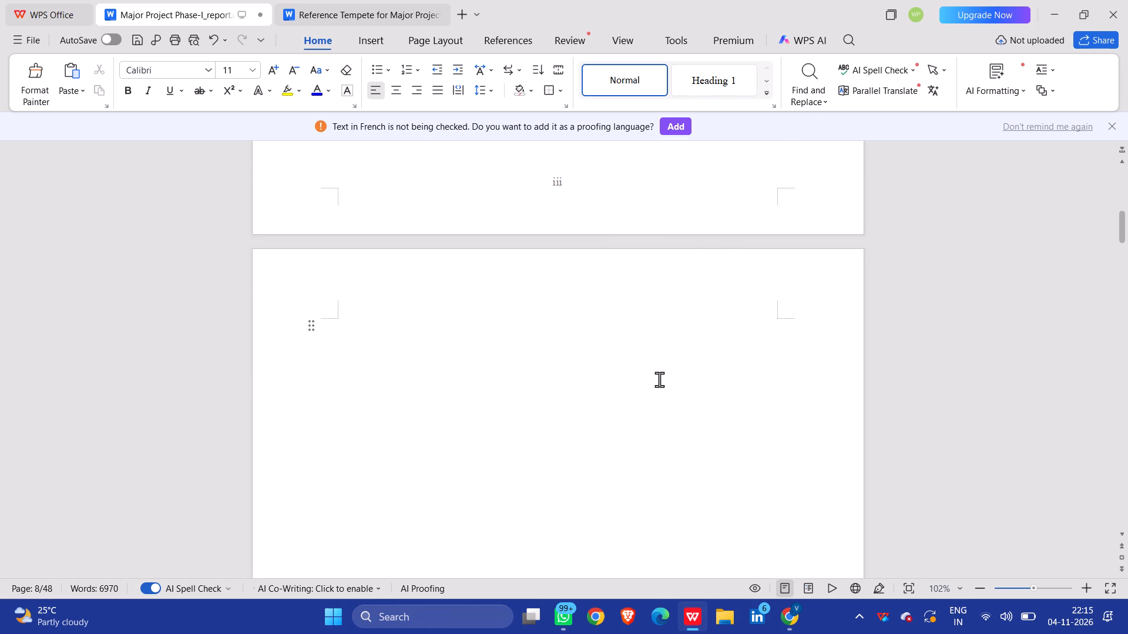
right_click(659, 379)
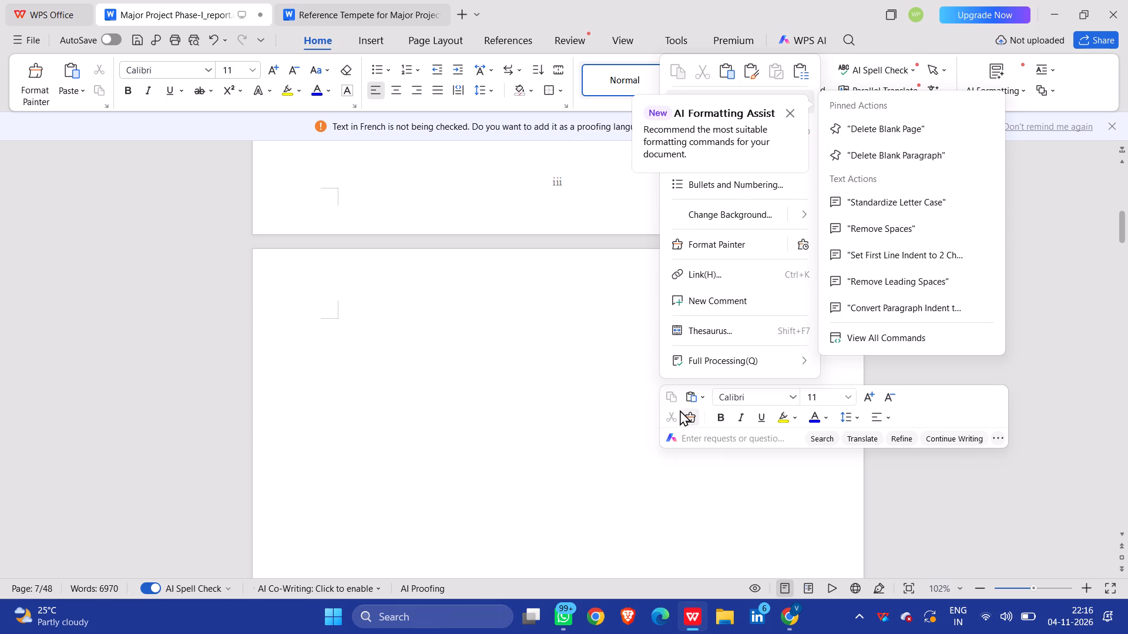
left_click(874, 119)
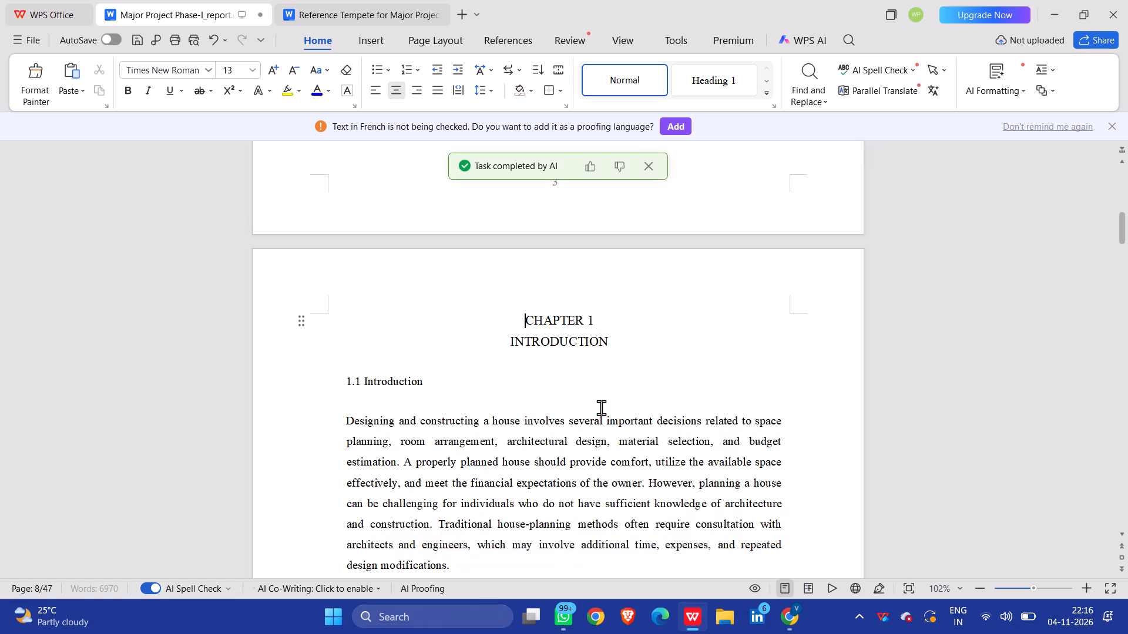
Check the pages around the removed blank page, from the LIST OF FIGURES to the CHAPTER 1 INTRODUCTION.
scroll(601, 407, "up", 7)
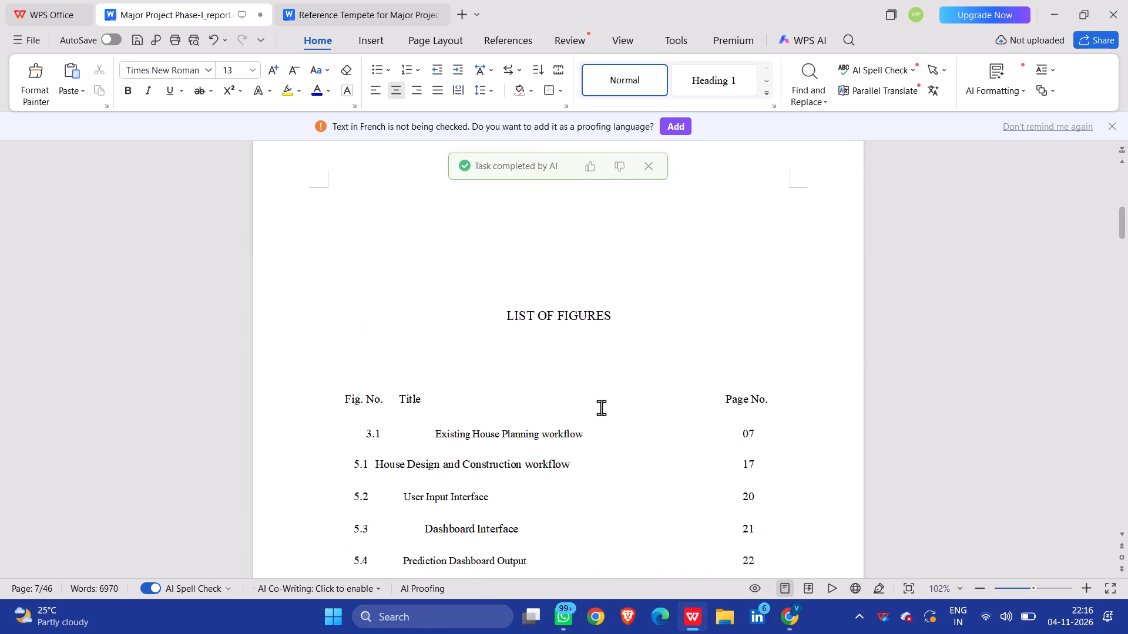
scroll(601, 407, "down", 14)
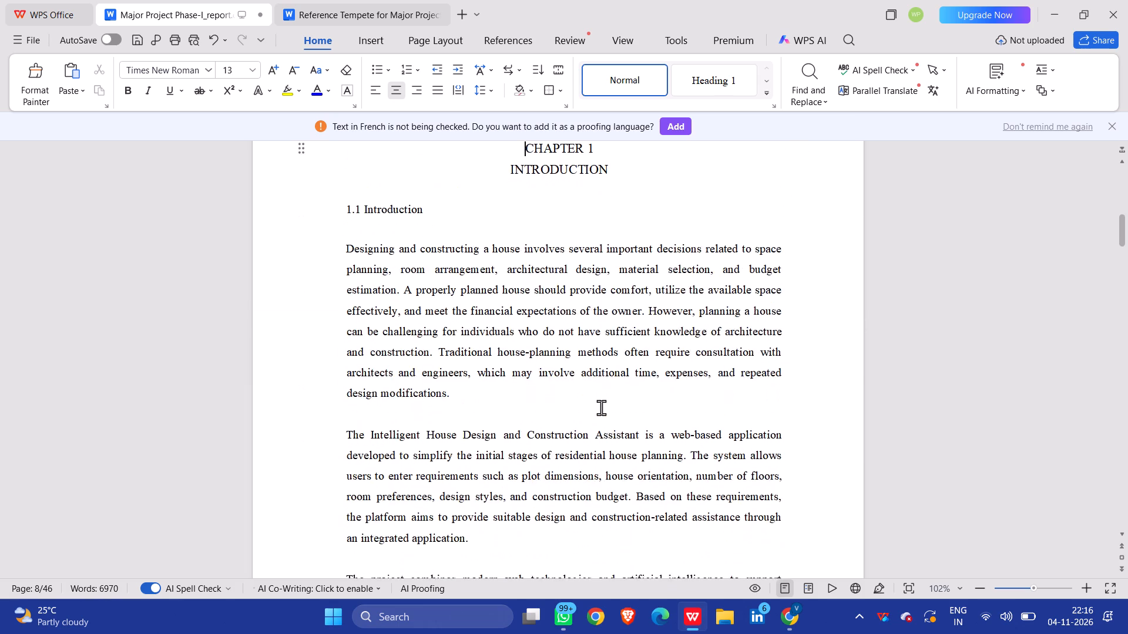
scroll(601, 407, "down", 3)
scroll(601, 407, "up", 10)
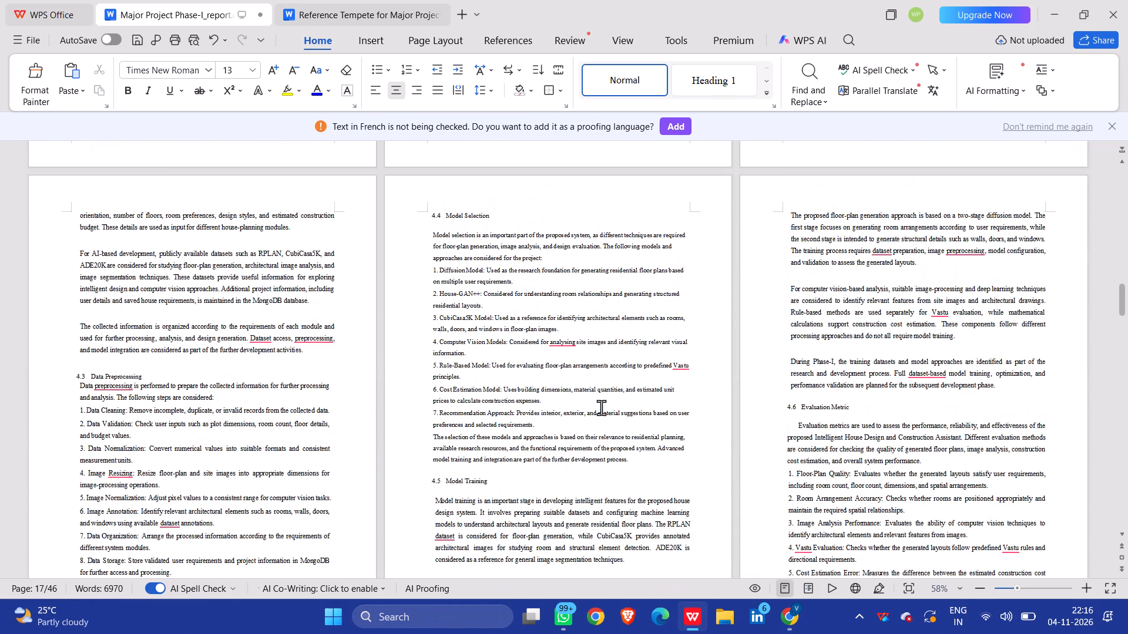
scroll(601, 407, "up", 13)
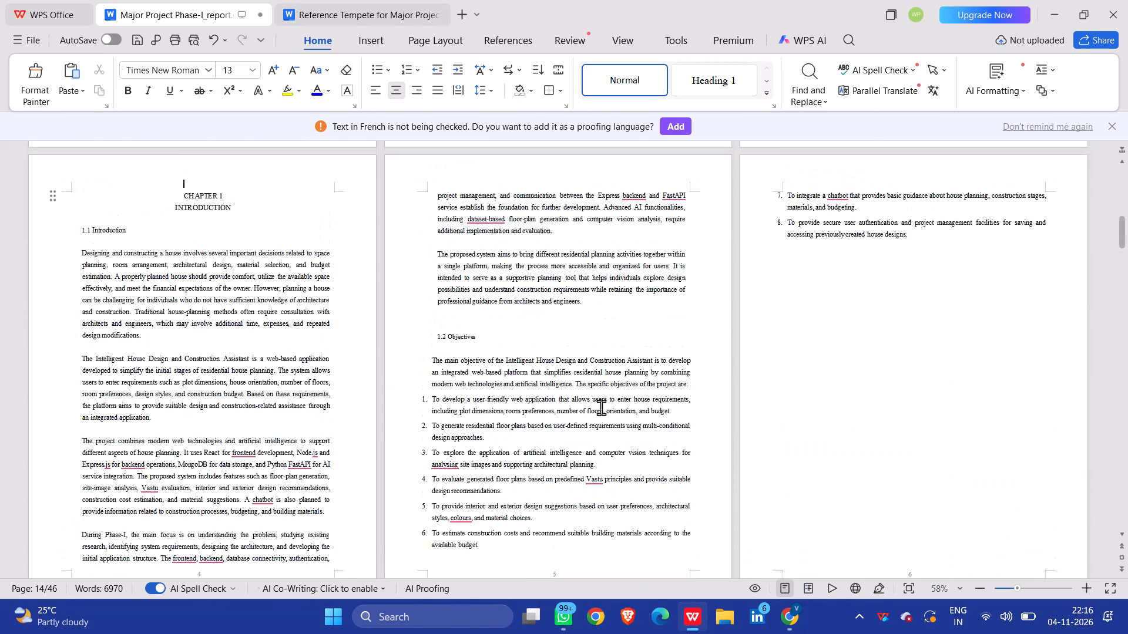
scroll(601, 407, "up", 4)
Look through the page layout of Chapters 1 to 7, the REFERENCES and APPENDIX: A with several pages shown side by side.
scroll(601, 407, "down", 1)
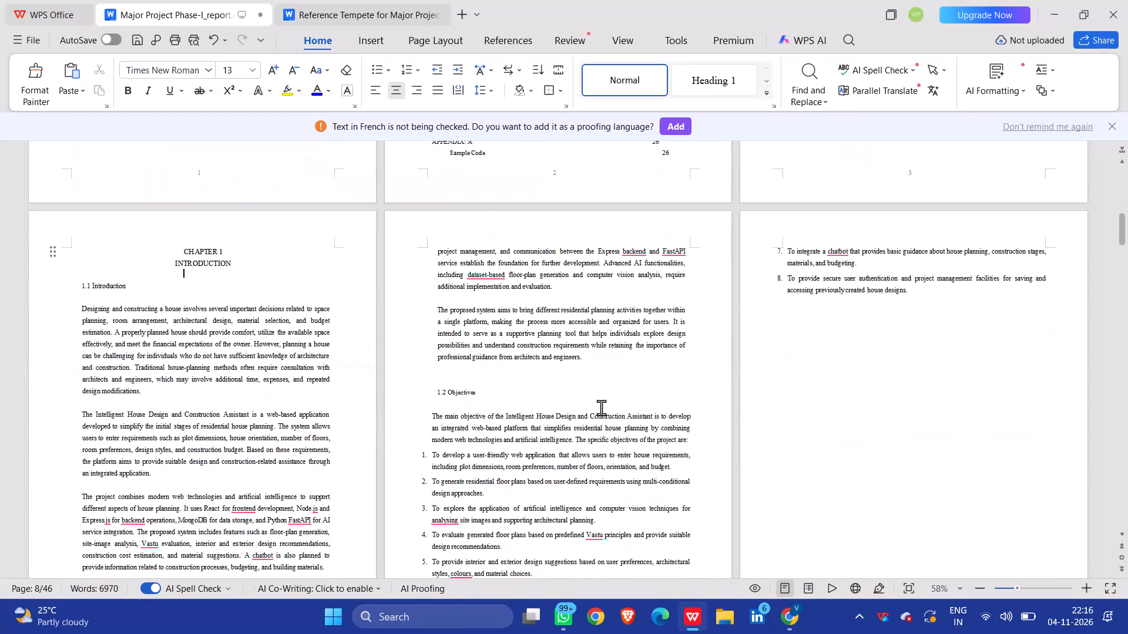
scroll(601, 407, "down", 6)
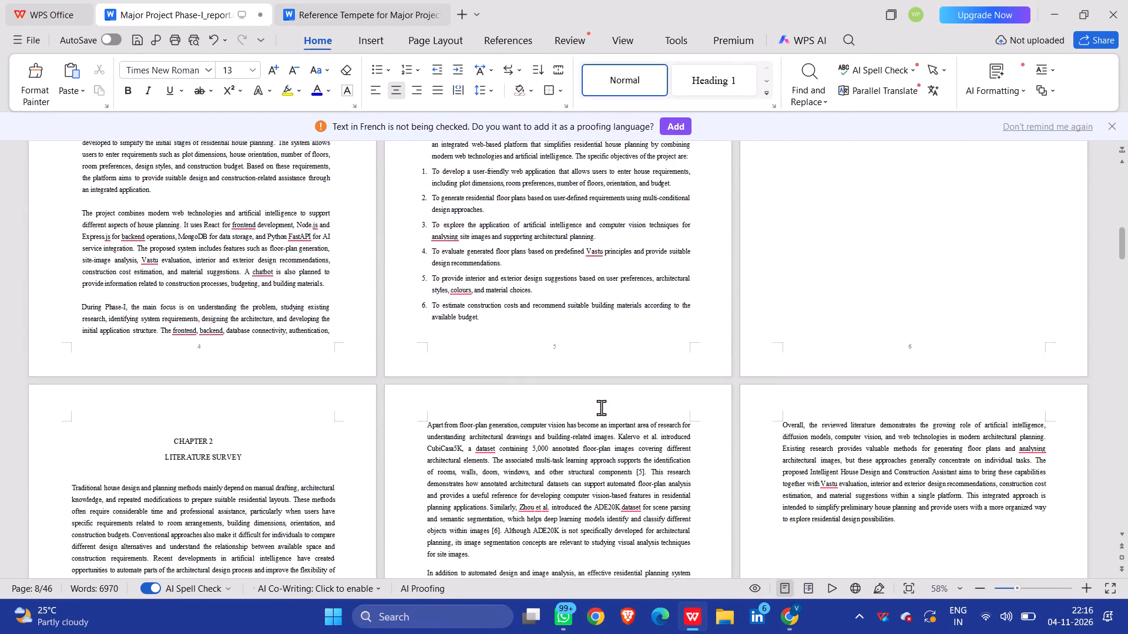
scroll(601, 407, "down", 9)
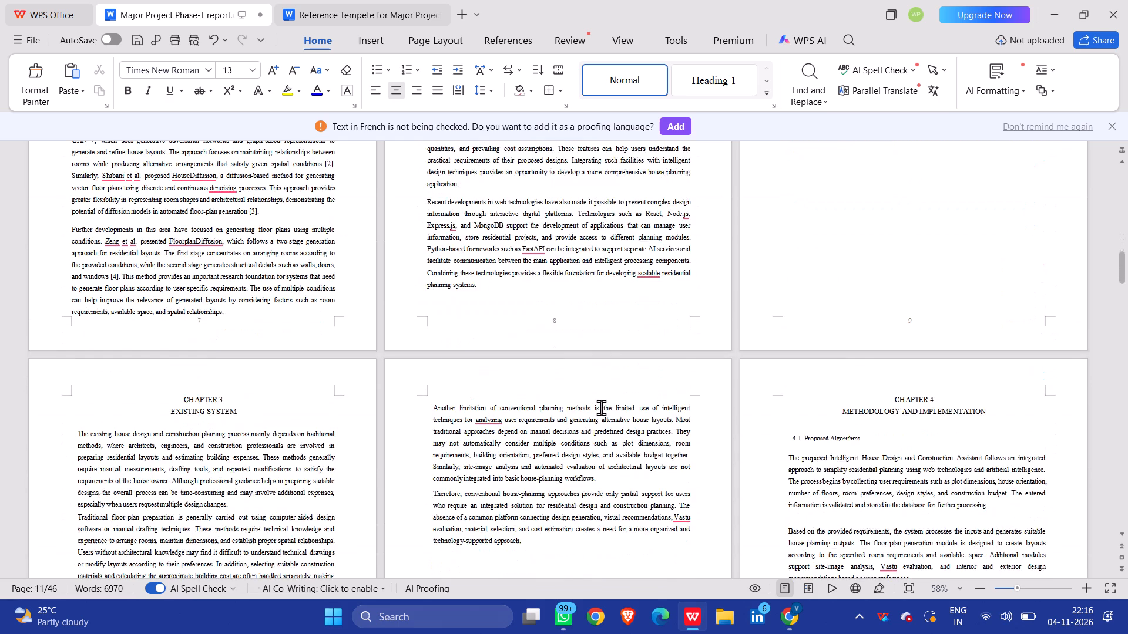
scroll(601, 407, "down", 2)
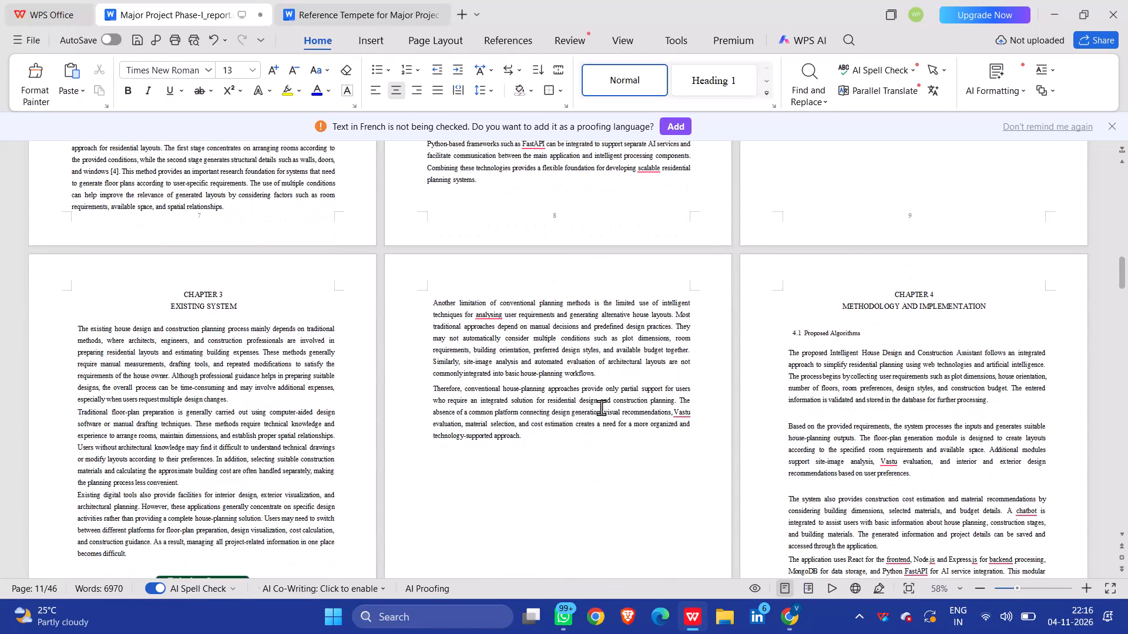
scroll(601, 407, "down", 3)
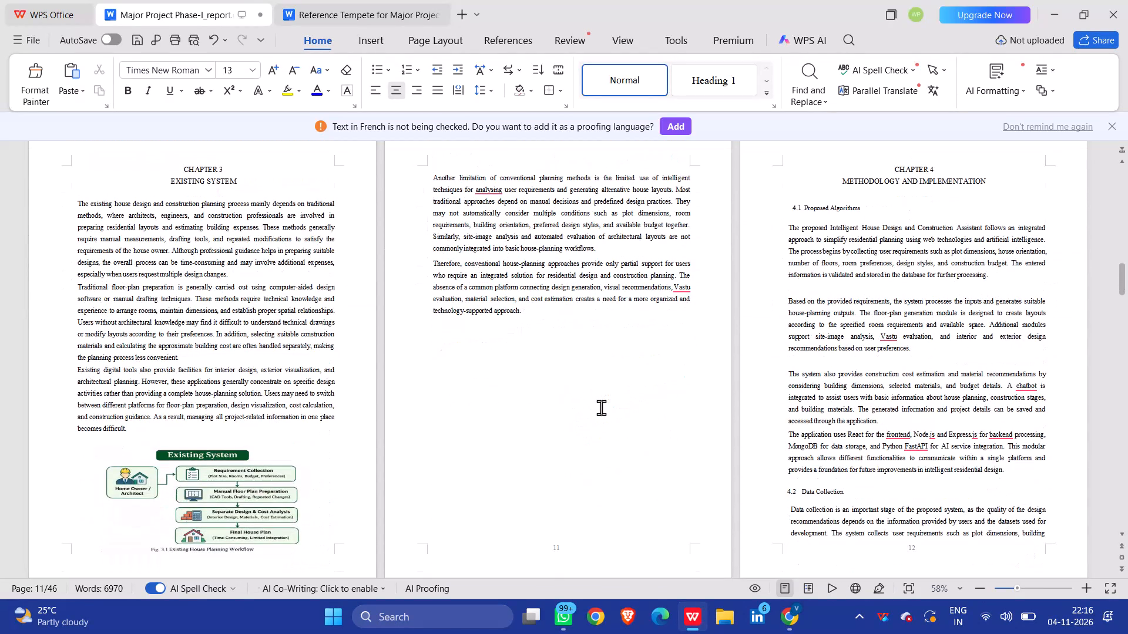
scroll(601, 407, "down", 2)
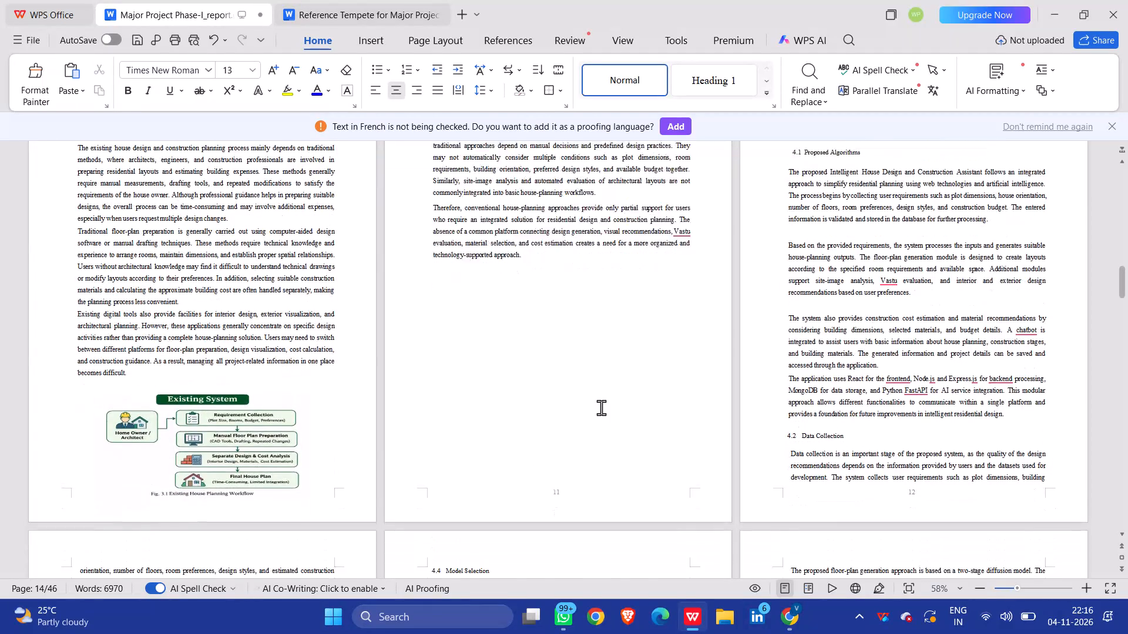
scroll(601, 407, "down", 3)
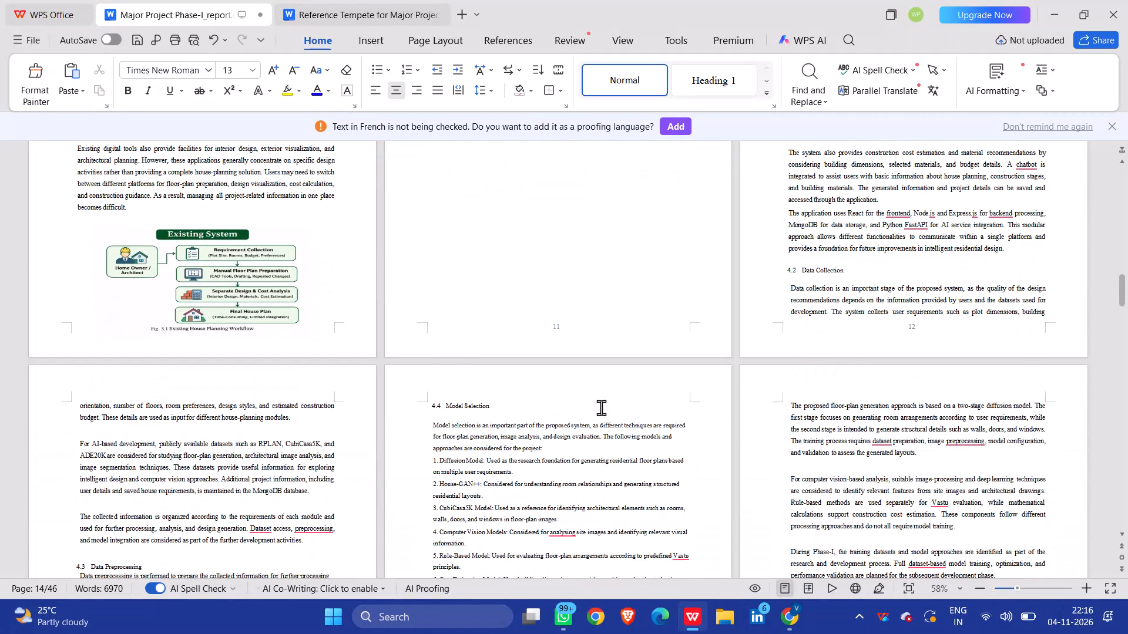
scroll(601, 407, "down", 6)
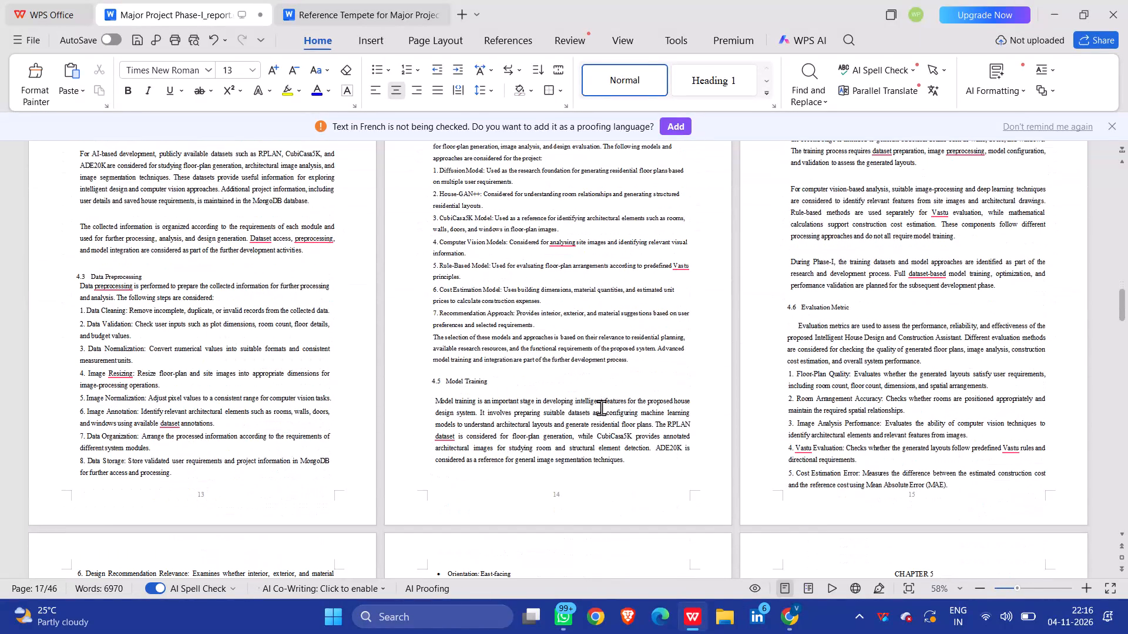
scroll(601, 407, "down", 6)
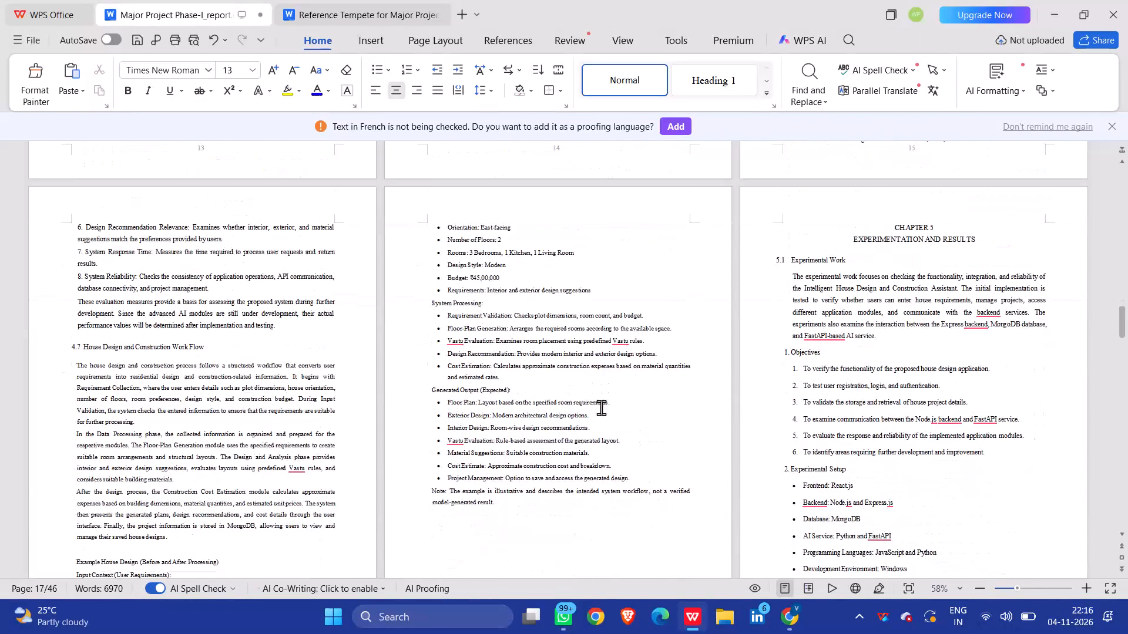
scroll(601, 407, "down", 7)
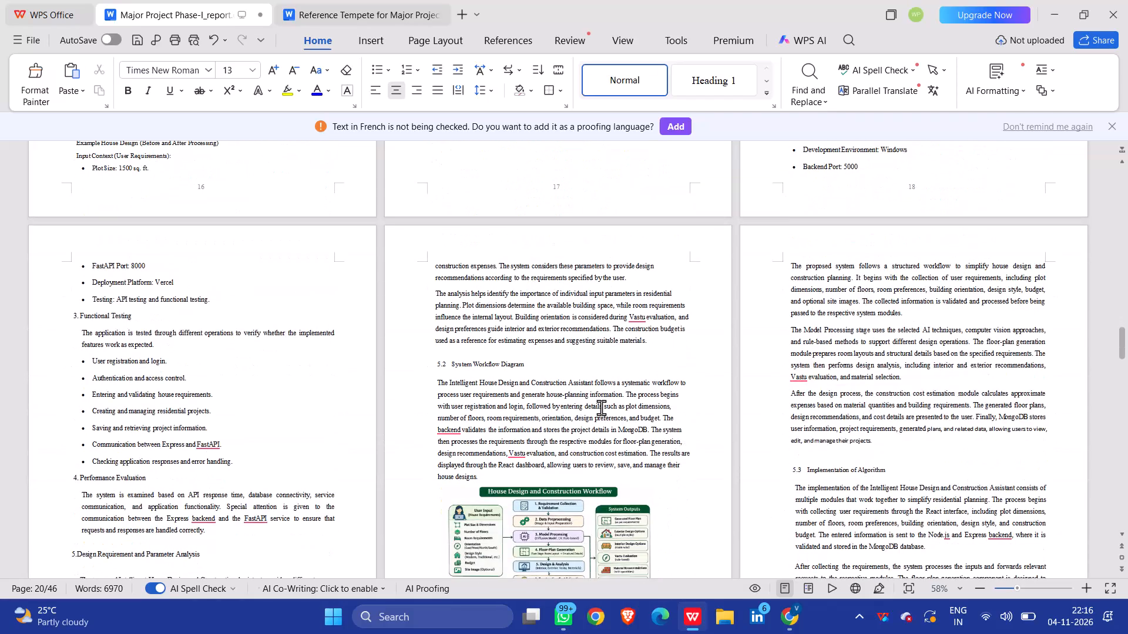
scroll(601, 407, "down", 6)
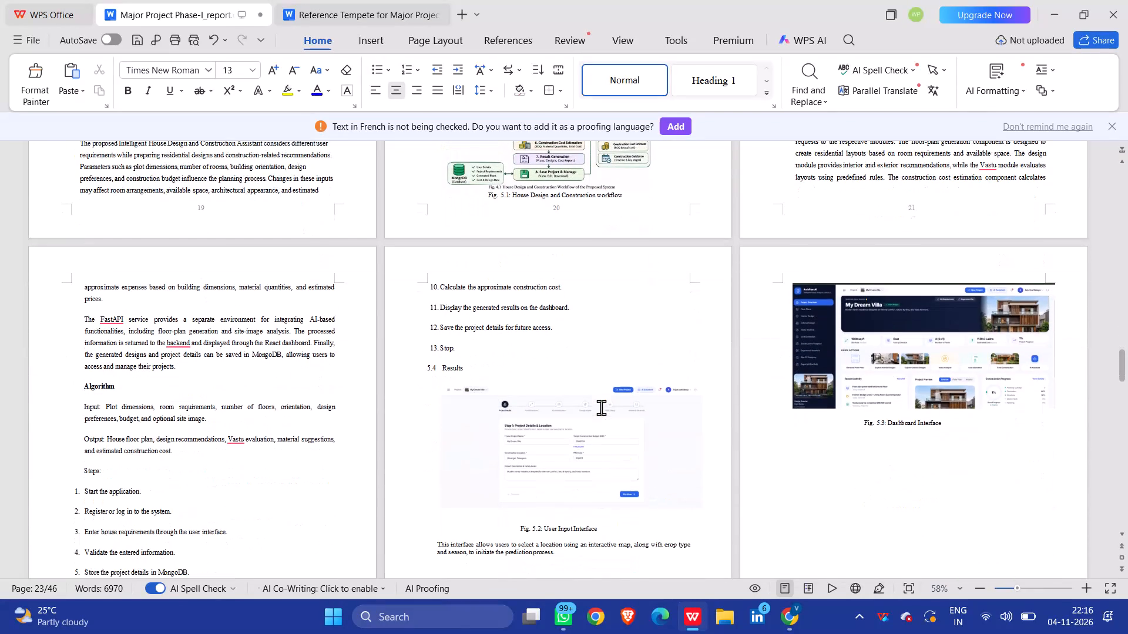
scroll(601, 407, "down", 3)
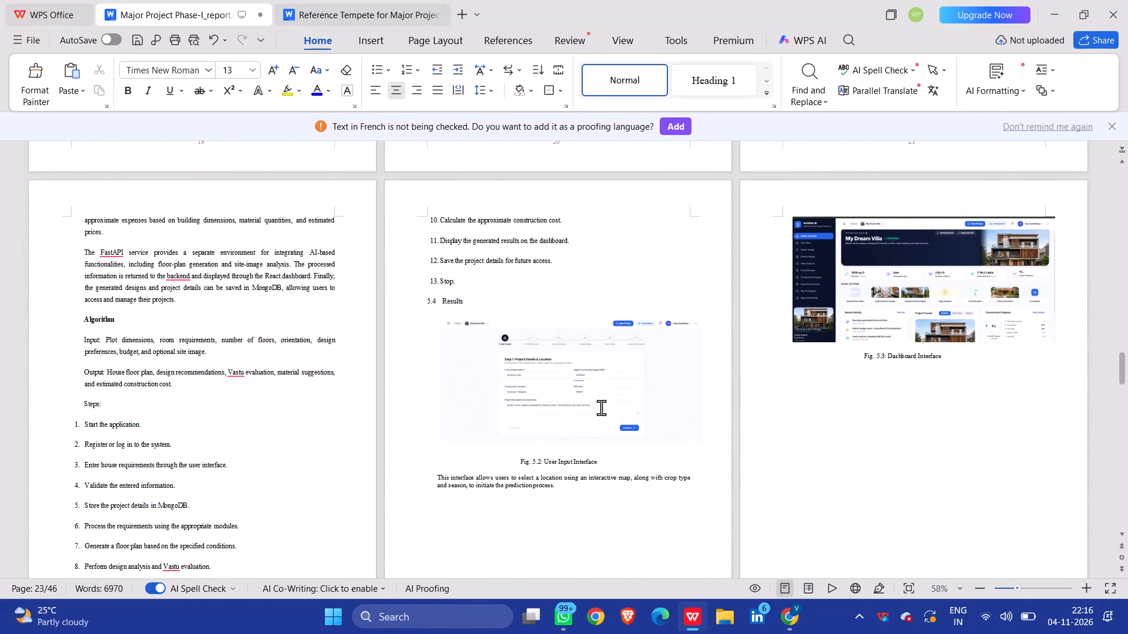
scroll(601, 407, "down", 2)
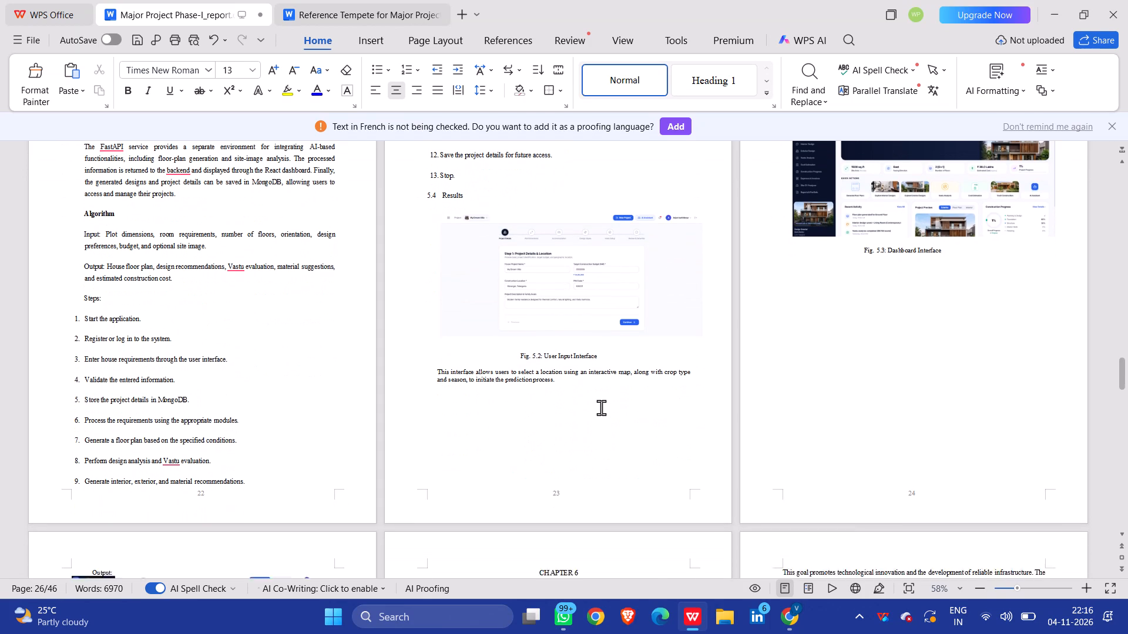
scroll(601, 407, "down", 4)
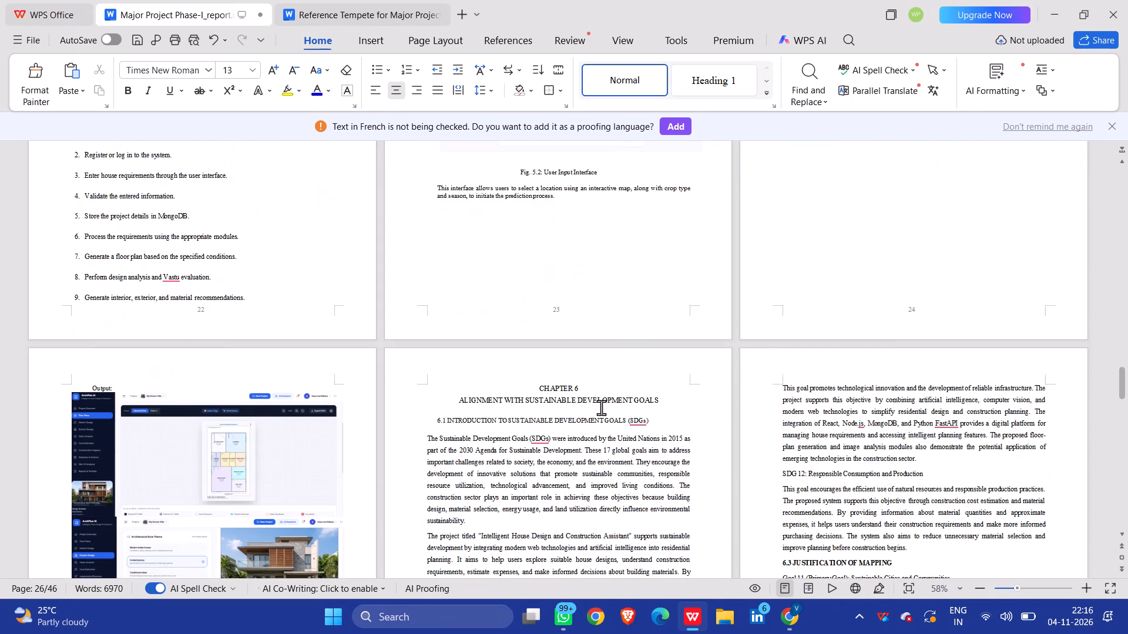
scroll(601, 407, "down", 4)
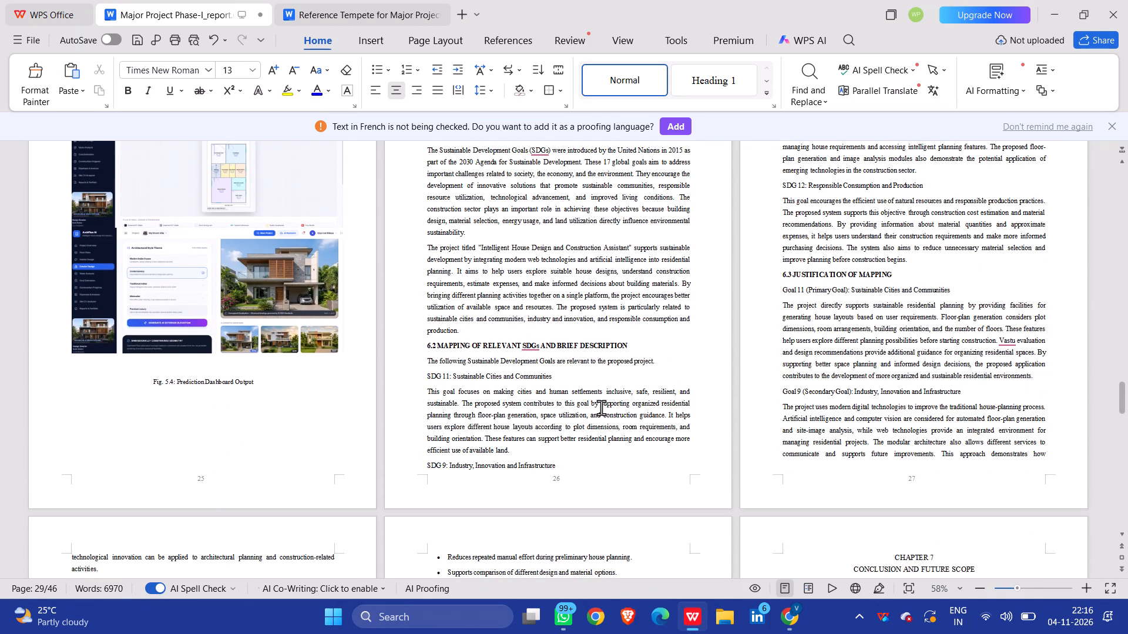
scroll(601, 407, "down", 5)
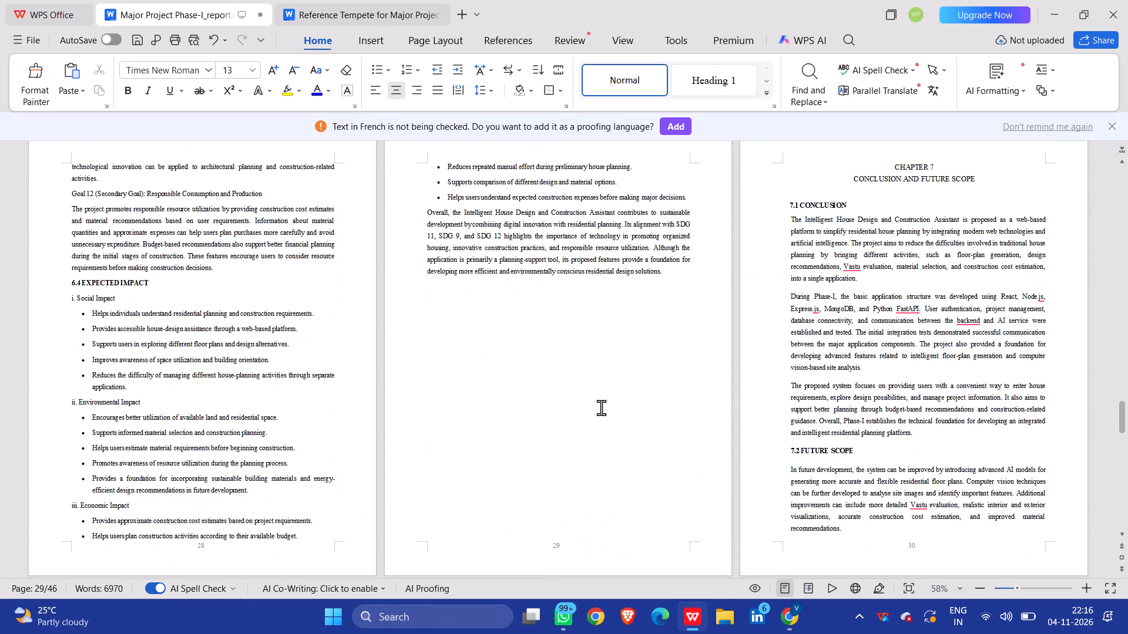
scroll(601, 407, "down", 6)
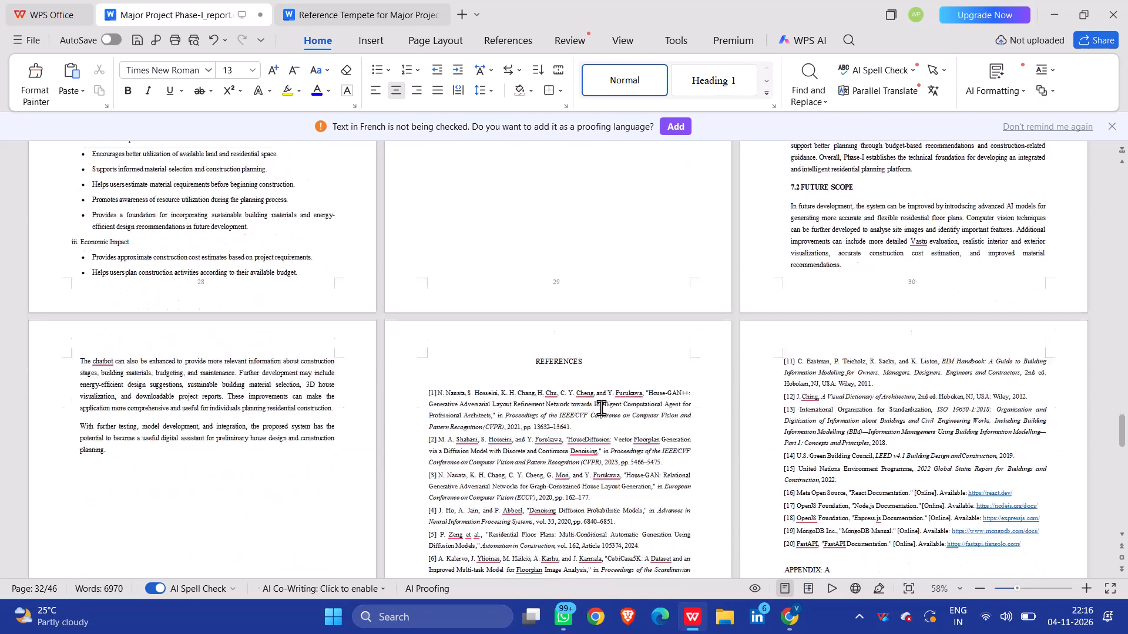
scroll(601, 407, "down", 3)
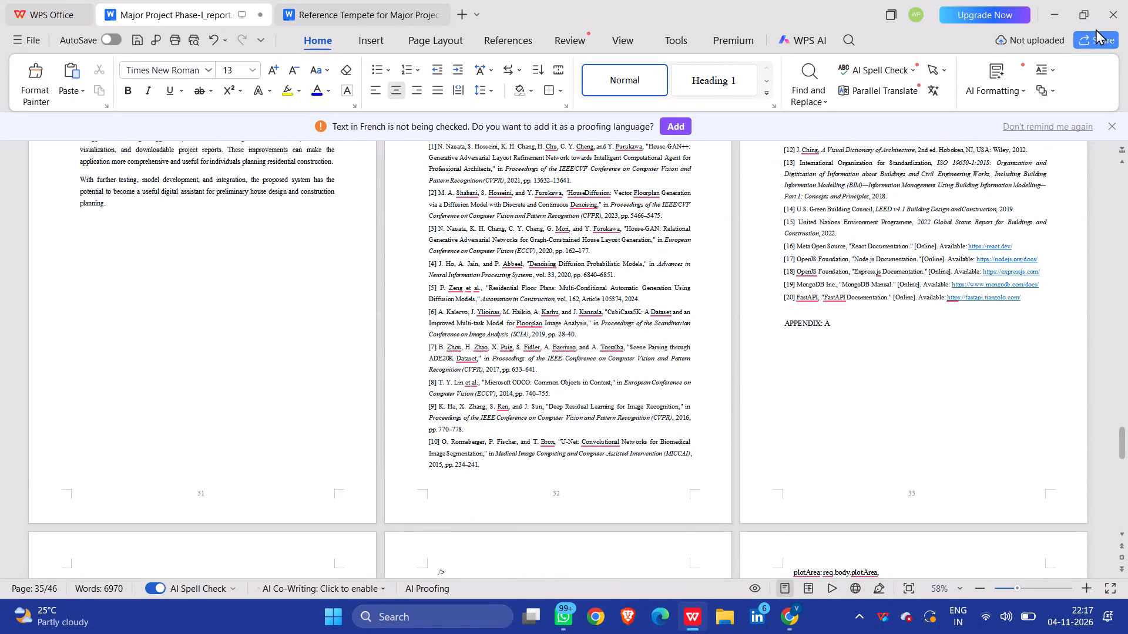
Enable viewing and editing with others for the report, saving it and manually uploading the current document to My Cloud.
left_click(1088, 40)
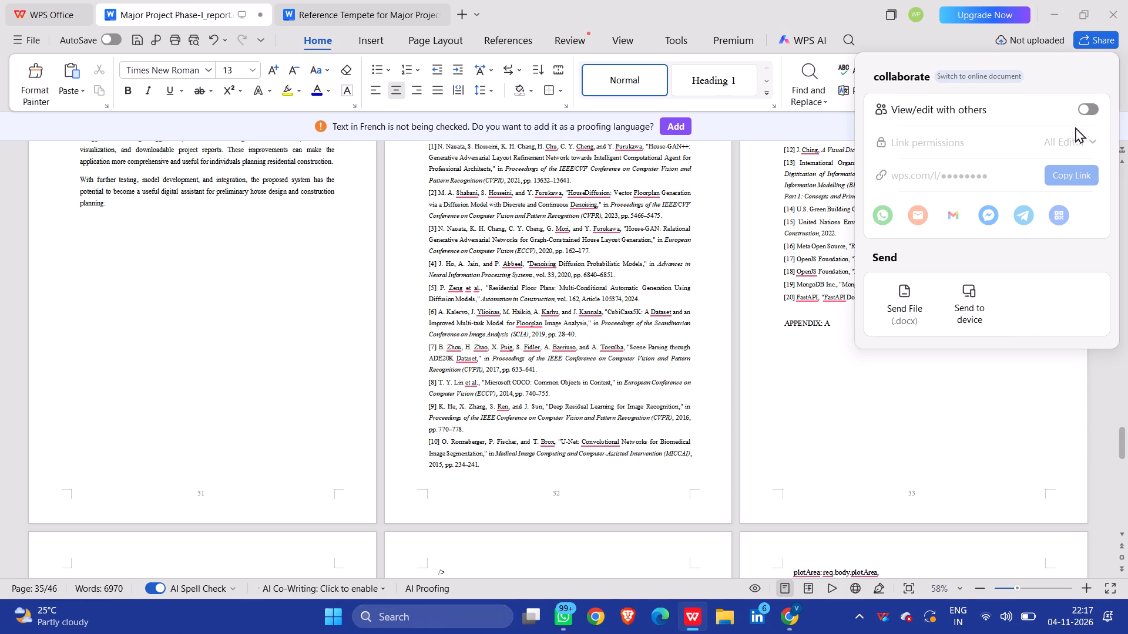
left_click(1086, 109)
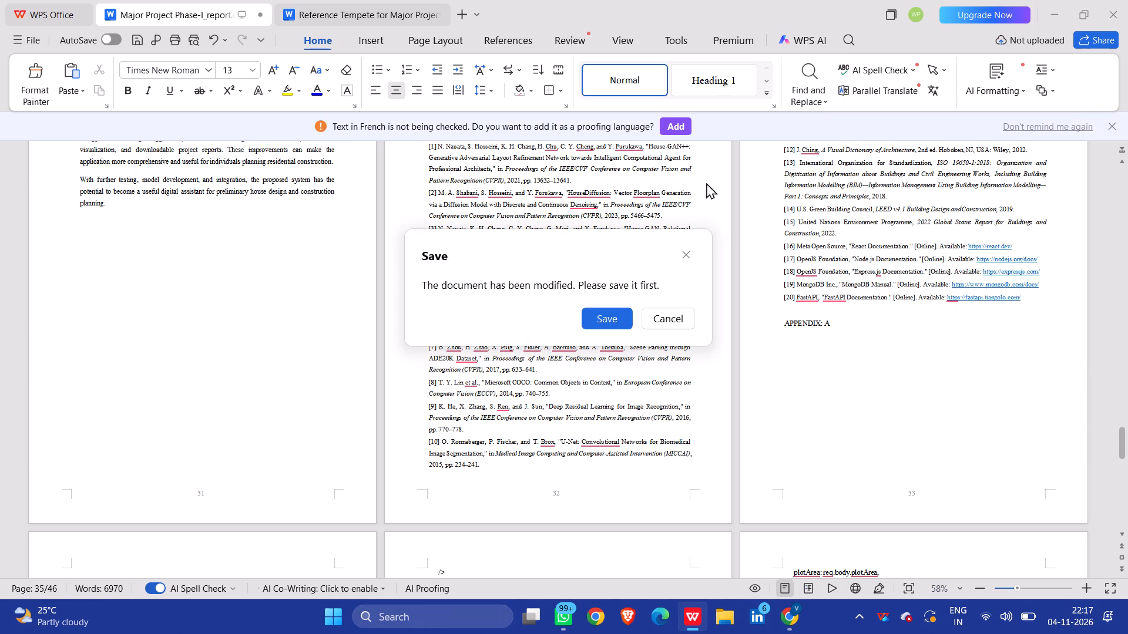
left_click(600, 322)
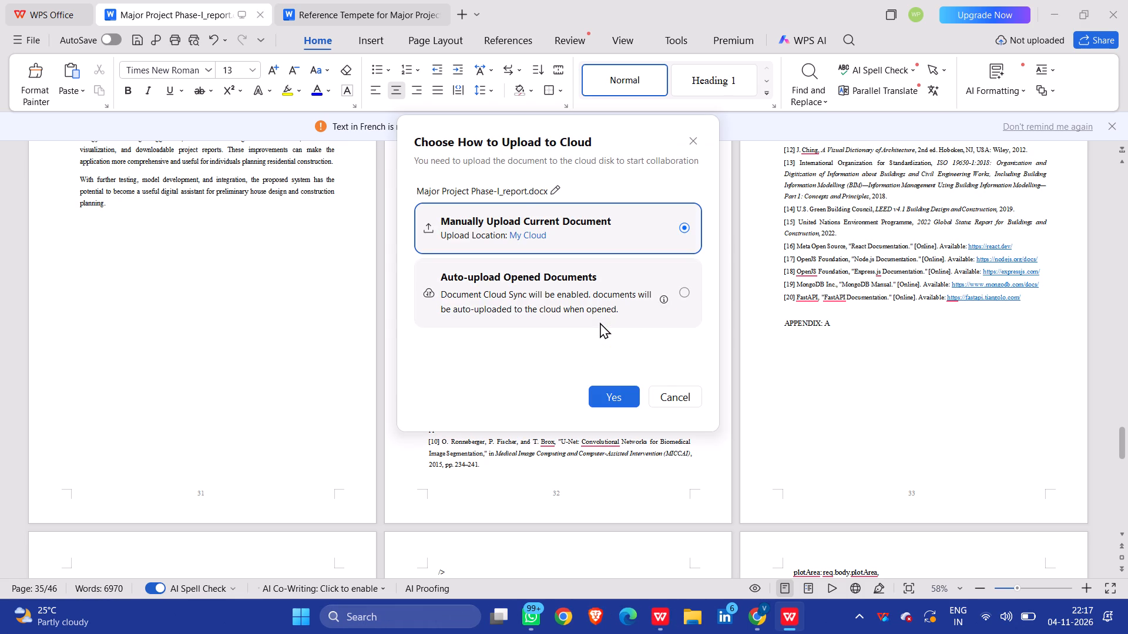
left_click(622, 400)
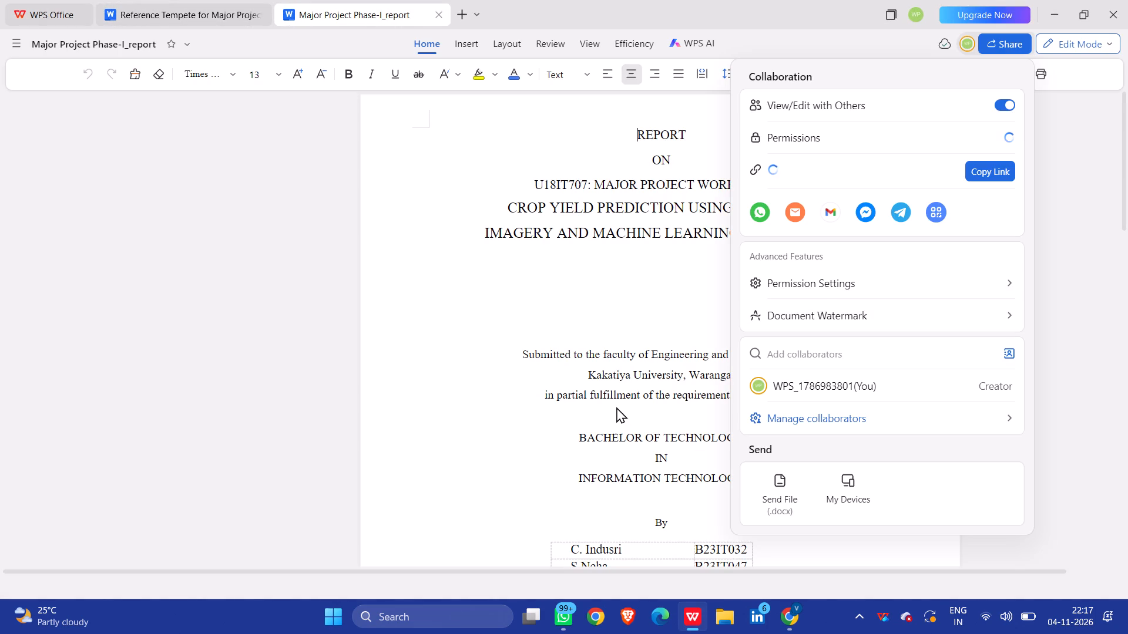
Look through the shared report's reloaded pages from the LIST OF FIGURES through the CHAPTER 1 INTRODUCTION and the list of project objectives.
scroll(617, 408, "down", 3)
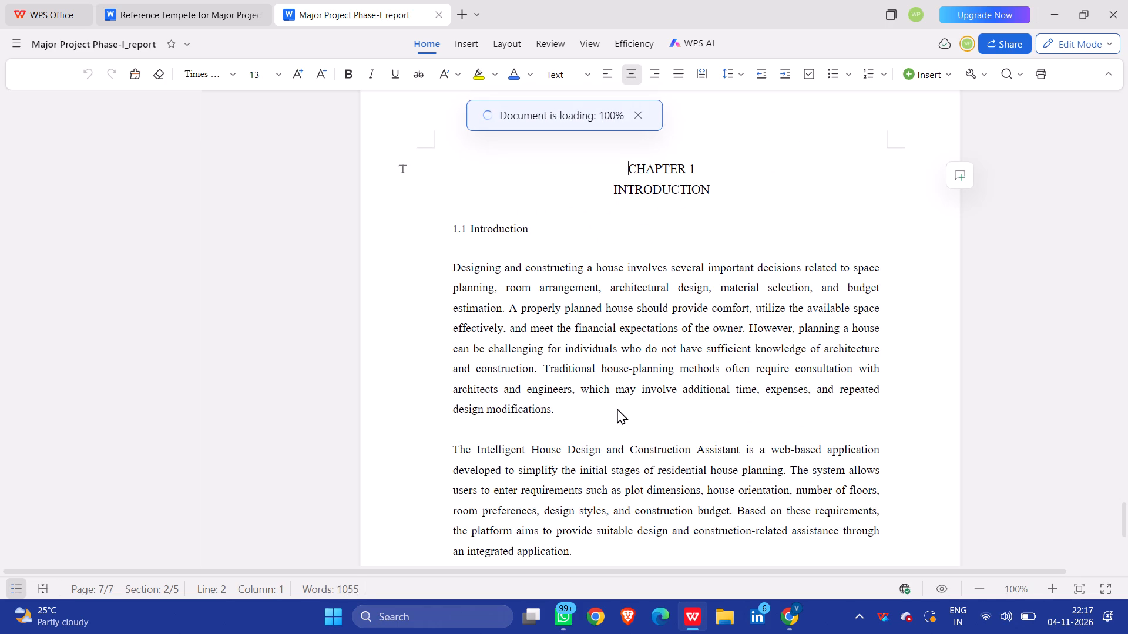
scroll(617, 408, "down", 8)
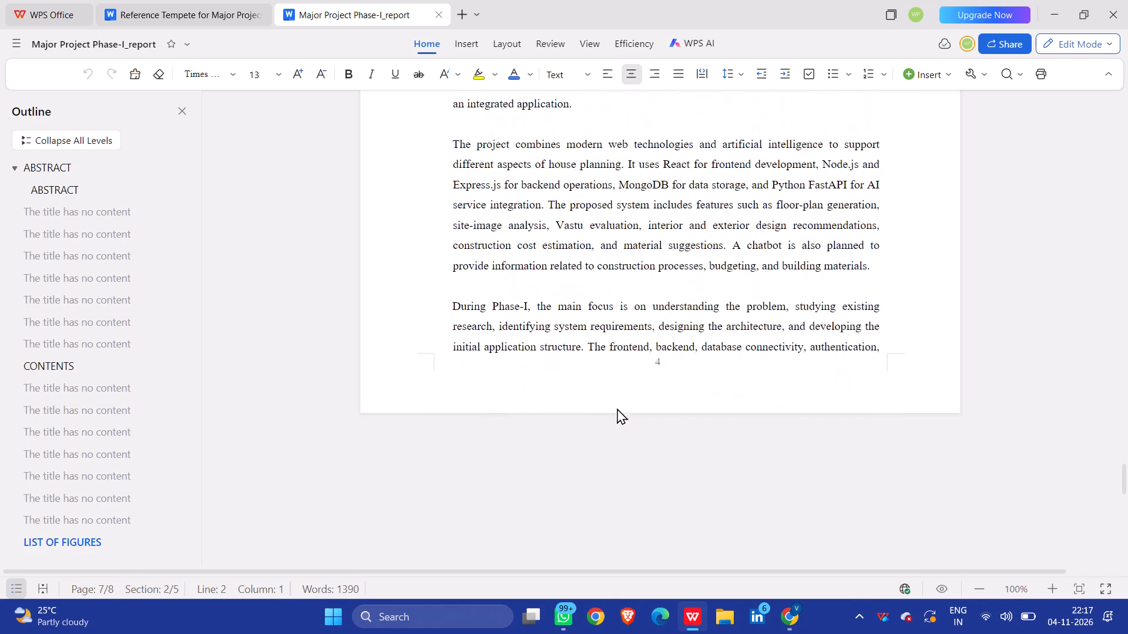
scroll(617, 408, "down", 12)
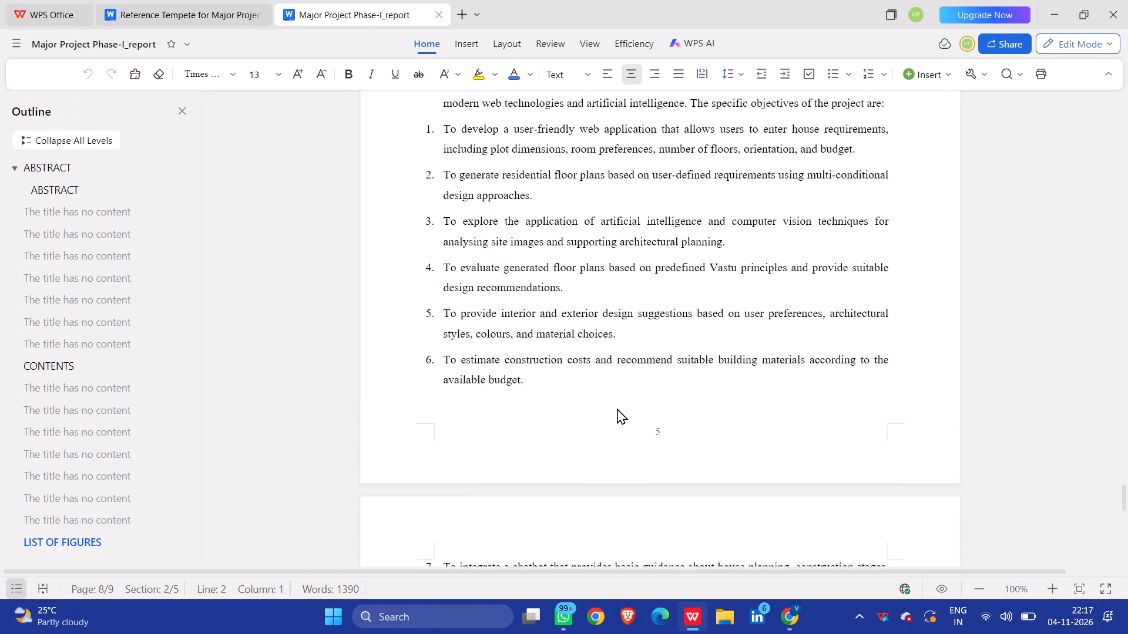
scroll(617, 408, "down", 1)
scroll(617, 408, "up", 15)
scroll(617, 408, "down", 1)
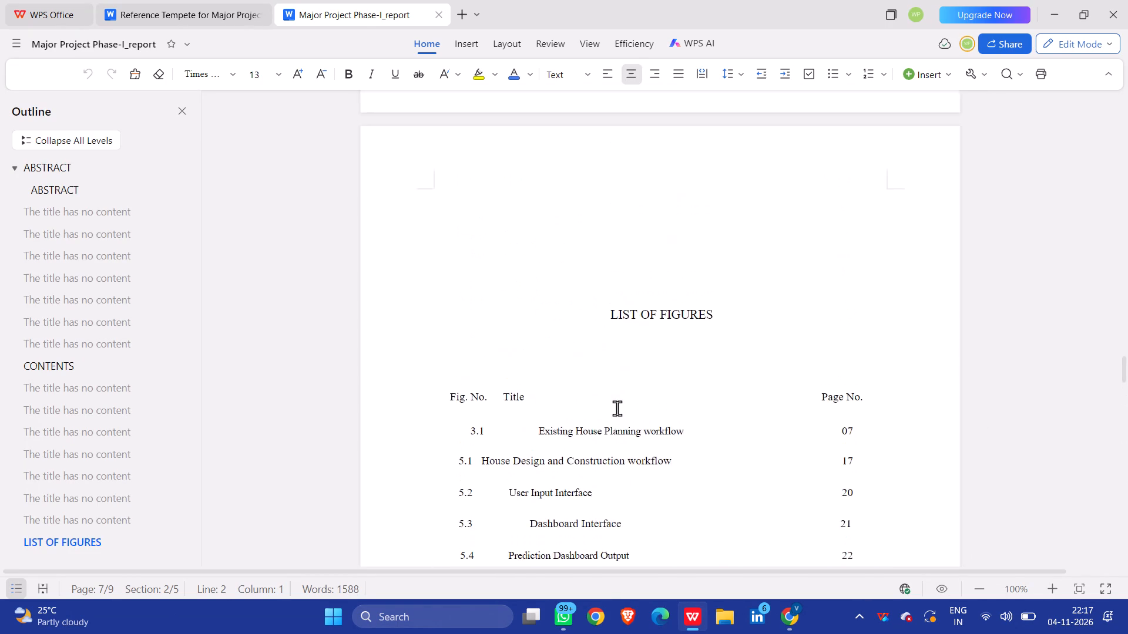
scroll(617, 408, "down", 13)
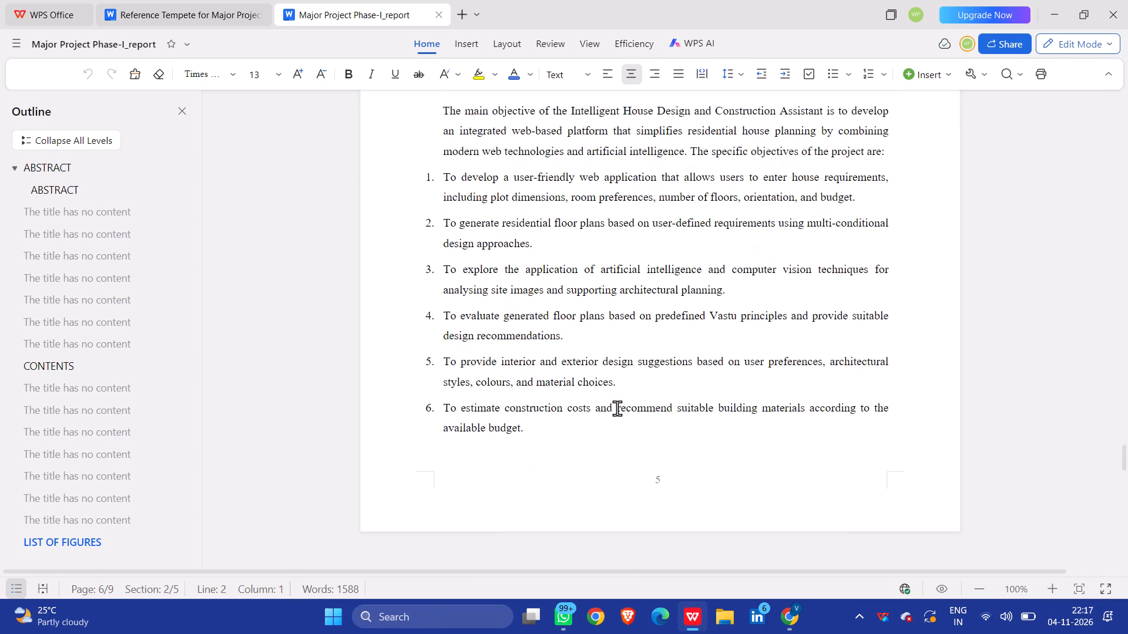
scroll(617, 408, "up", 2)
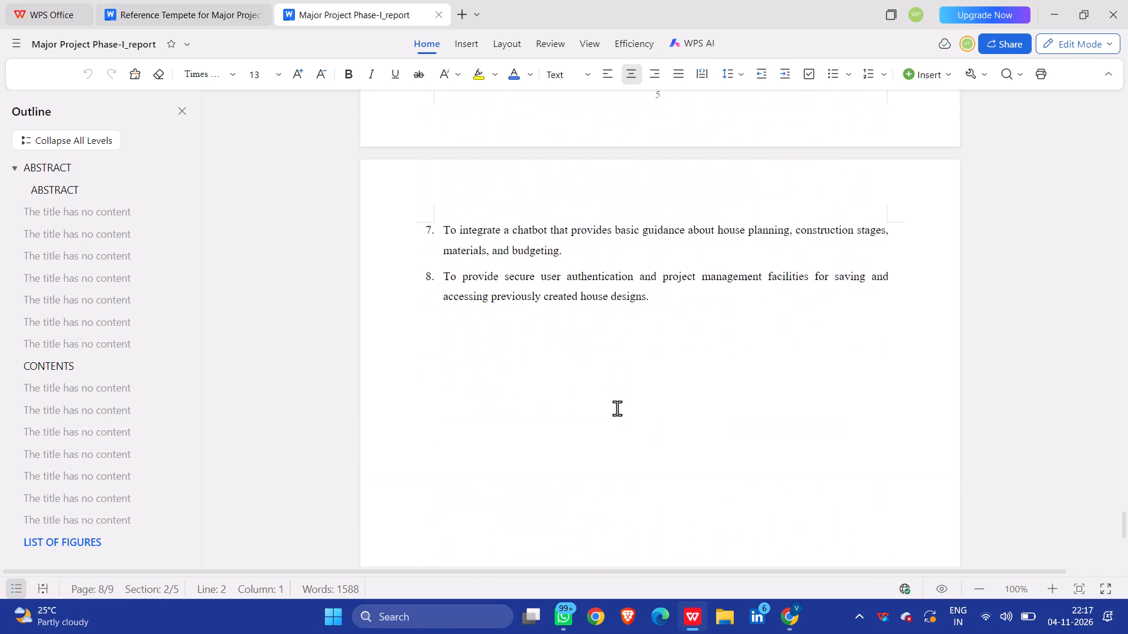
scroll(617, 408, "up", 1)
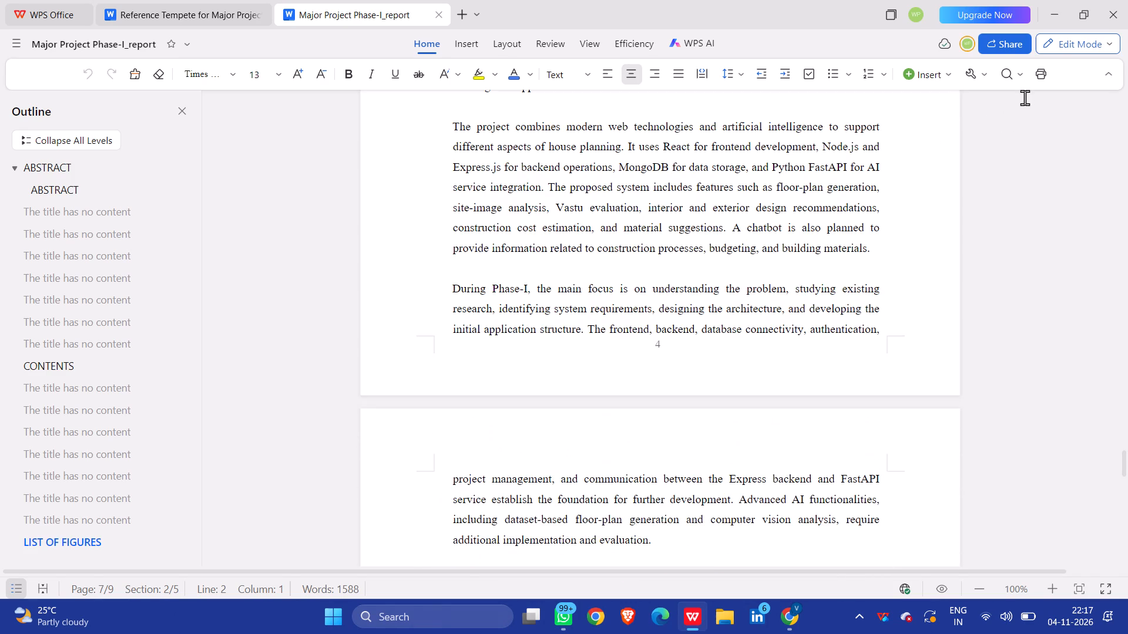
Export the shared report as a .docx file to Downloads under the name Major Project Phase-I_report1.
left_click(1013, 47)
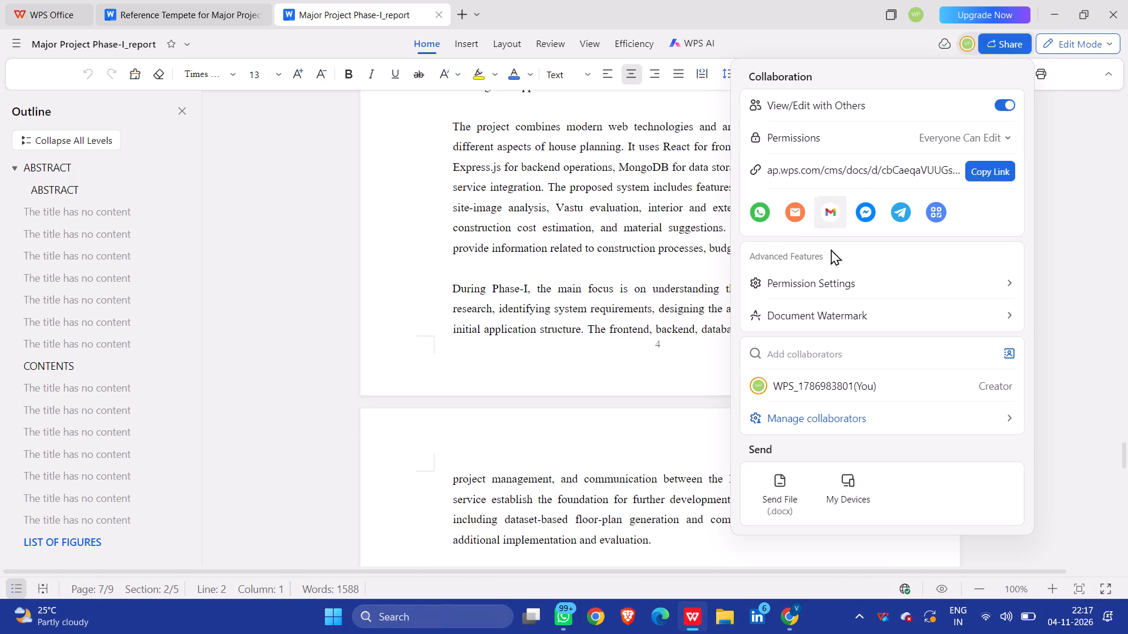
left_click(807, 504)
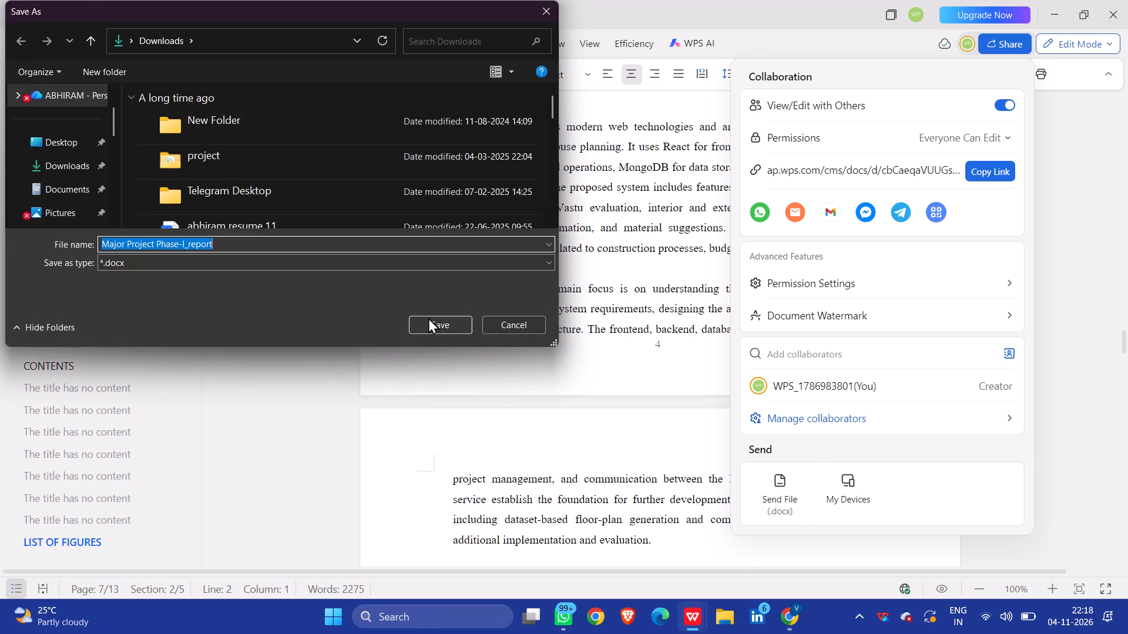
left_click(264, 237)
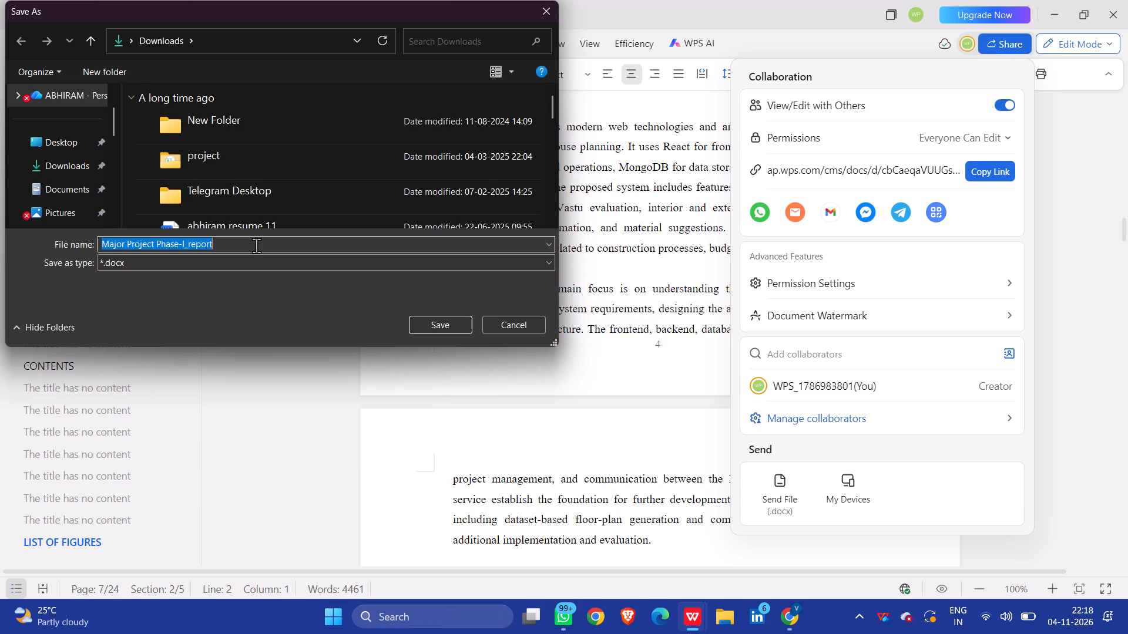
left_click(256, 245)
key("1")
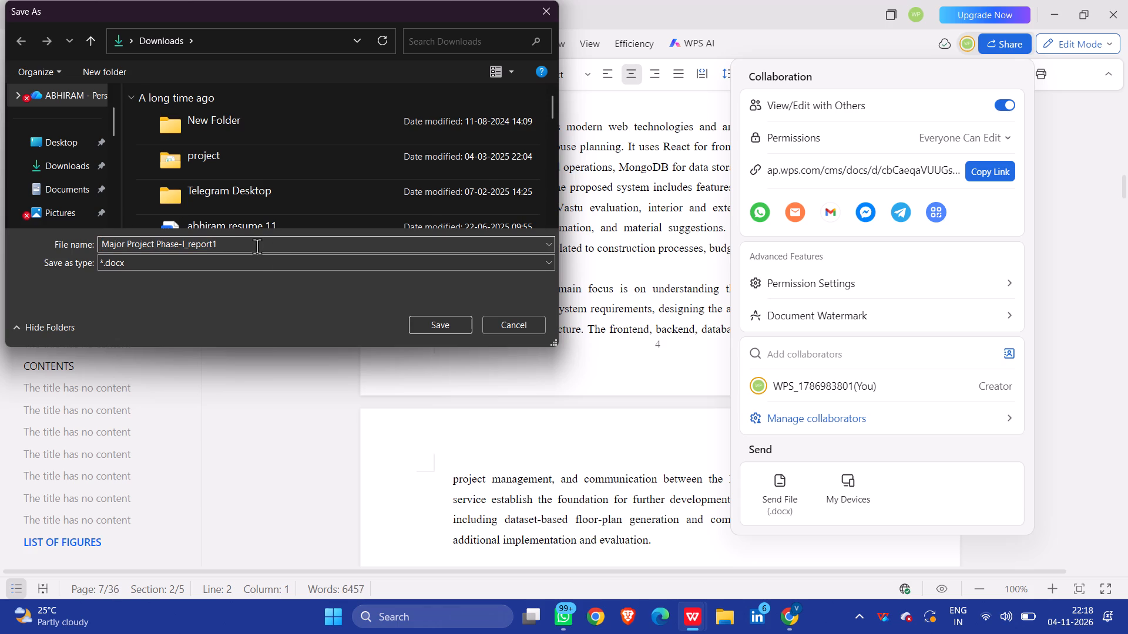
left_click(412, 318)
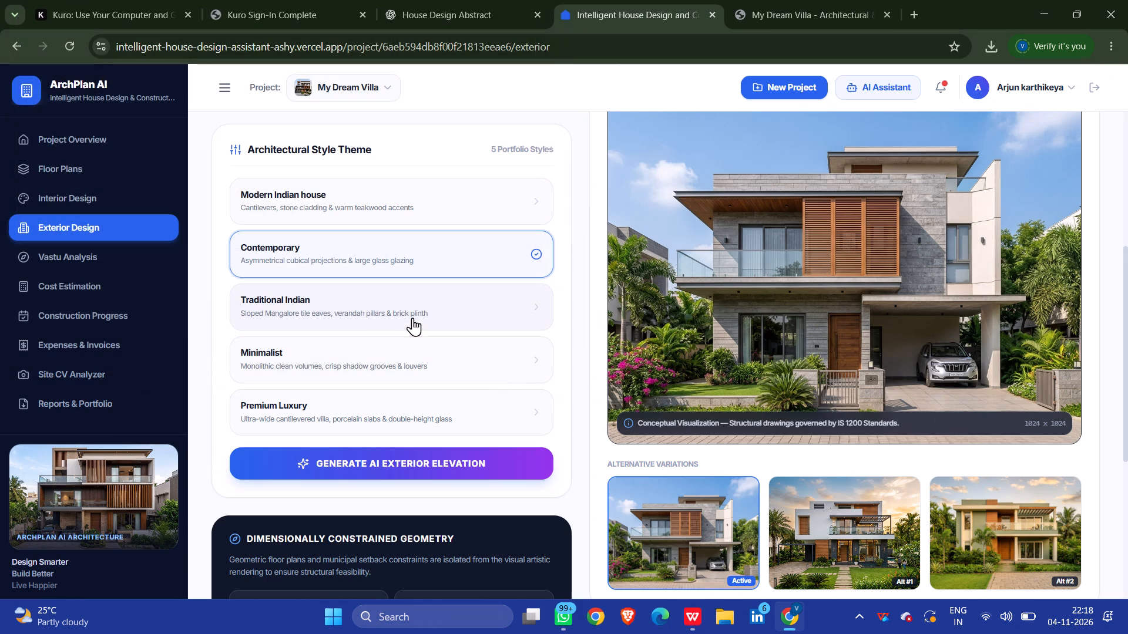
In File Explorer's Pictures > Screenshots folder, delete the five 2026-11-04 screenshots numbered 214333, 214529, 214933, 215321 and 215420.
left_click(731, 624)
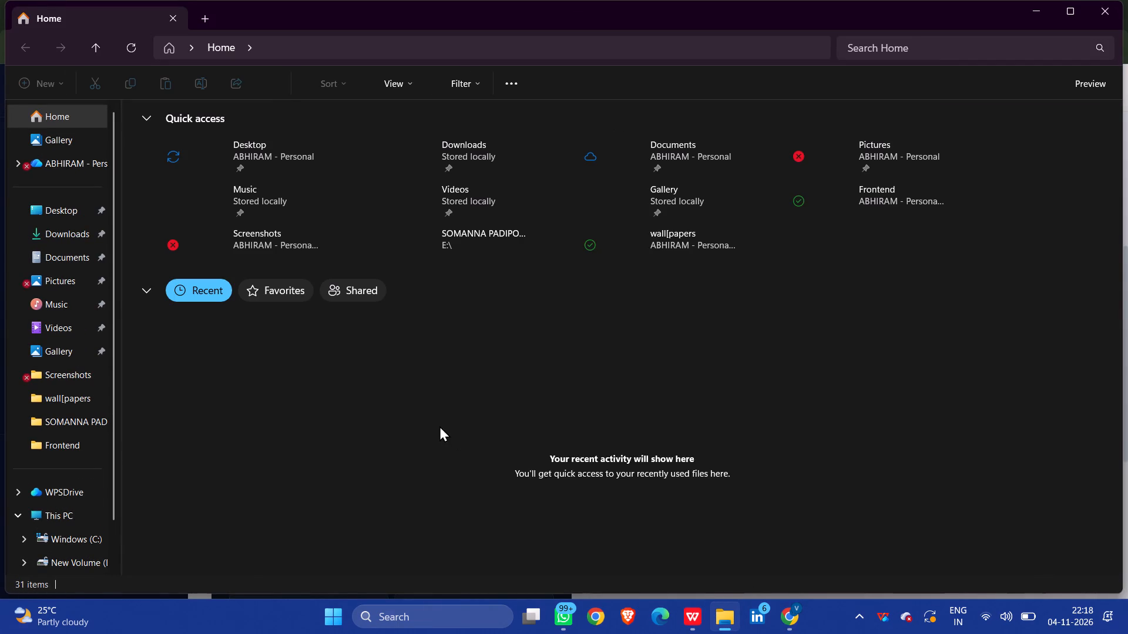
left_click(58, 270)
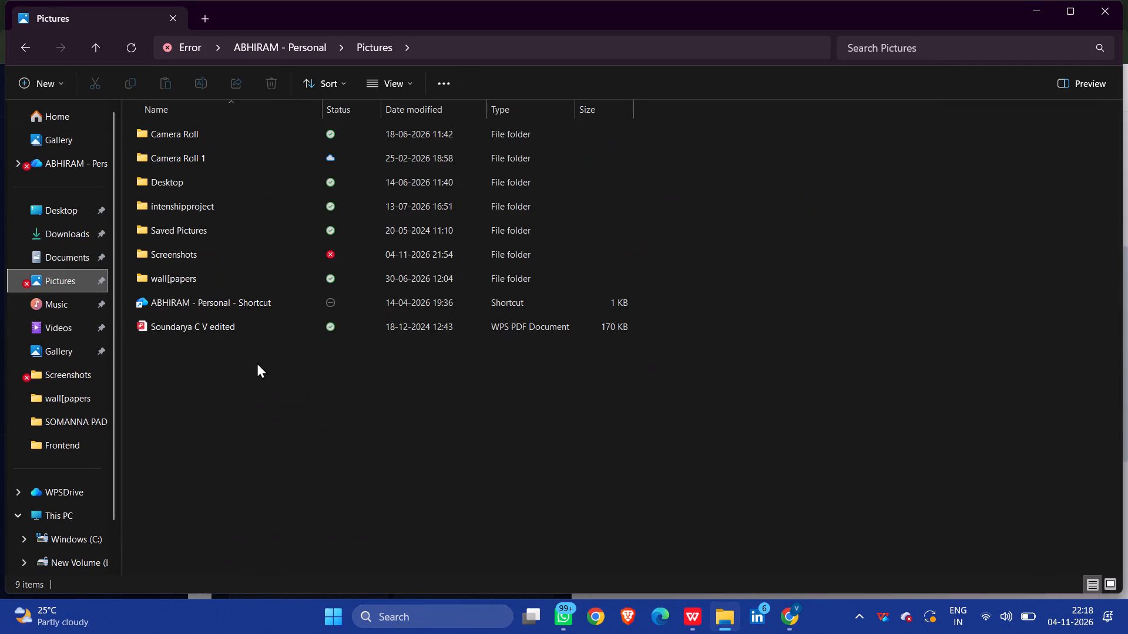
double_click(286, 261)
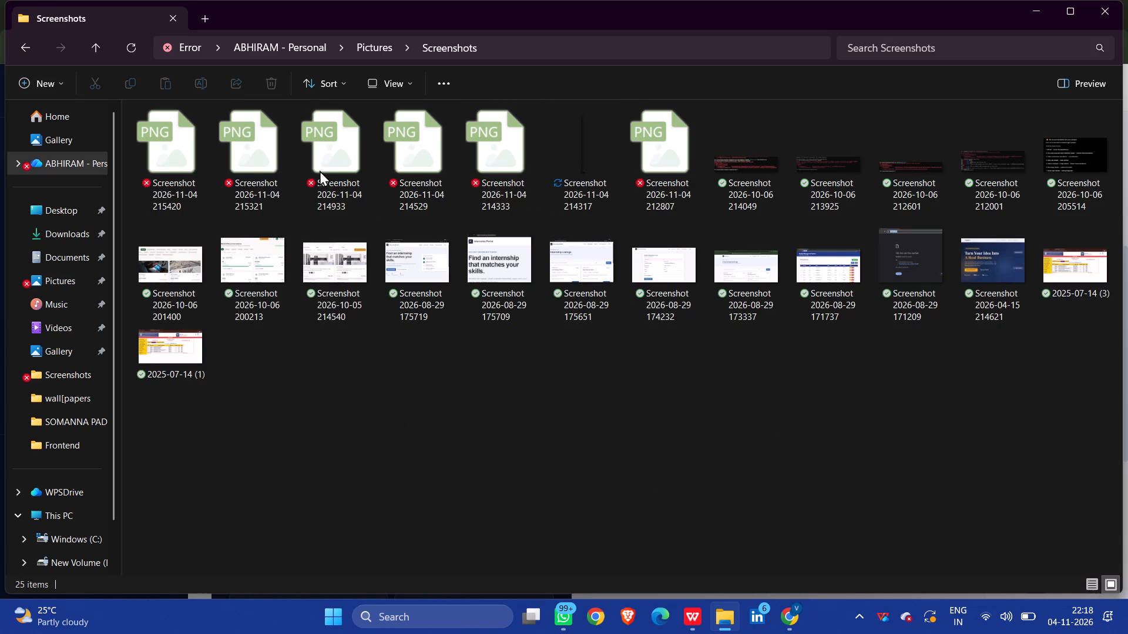
right_click(186, 151)
left_click(273, 168)
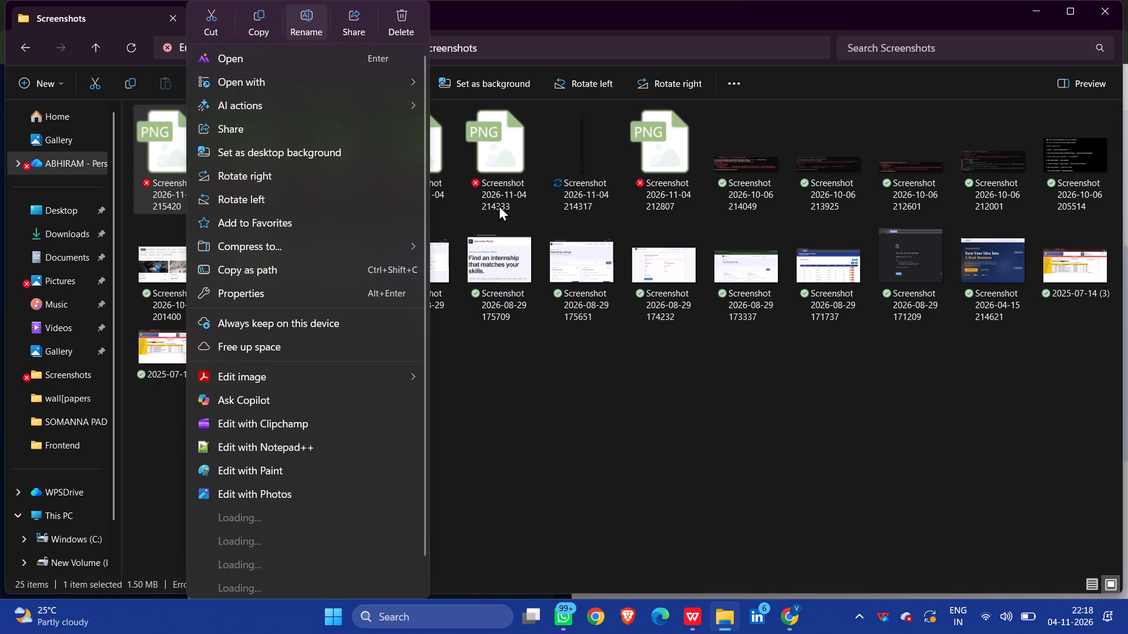
left_click(548, 209)
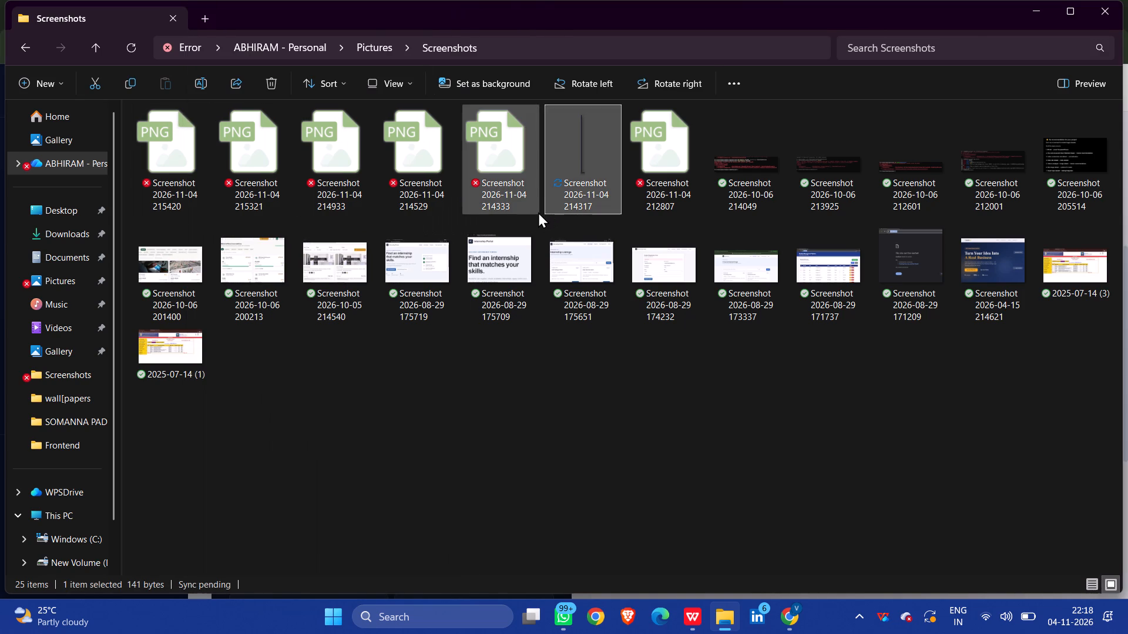
left_click_drag(538, 212, 169, 145)
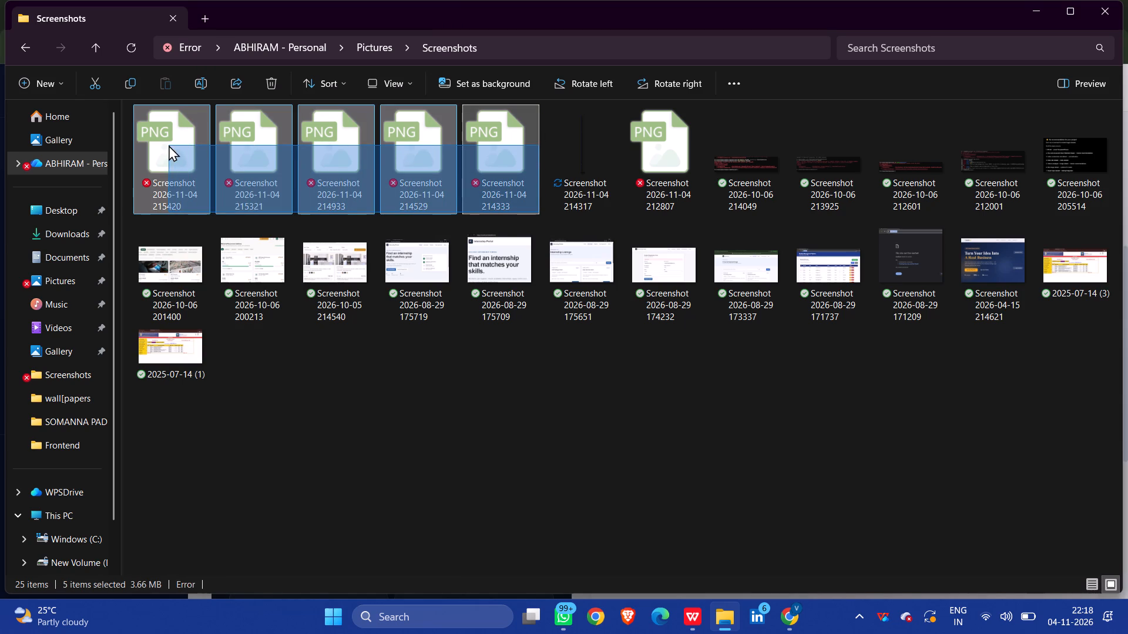
left_click(278, 88)
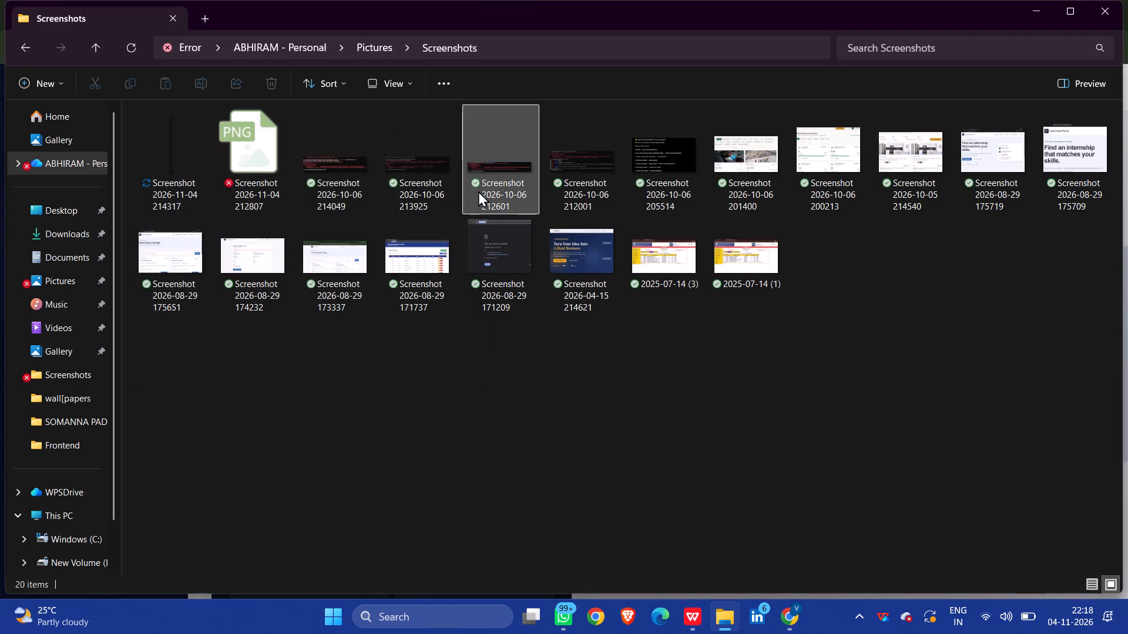
Delete the two remaining 2026-11-04 screenshots, 212807 and 214317, from the Screenshots folder.
right_click(243, 156)
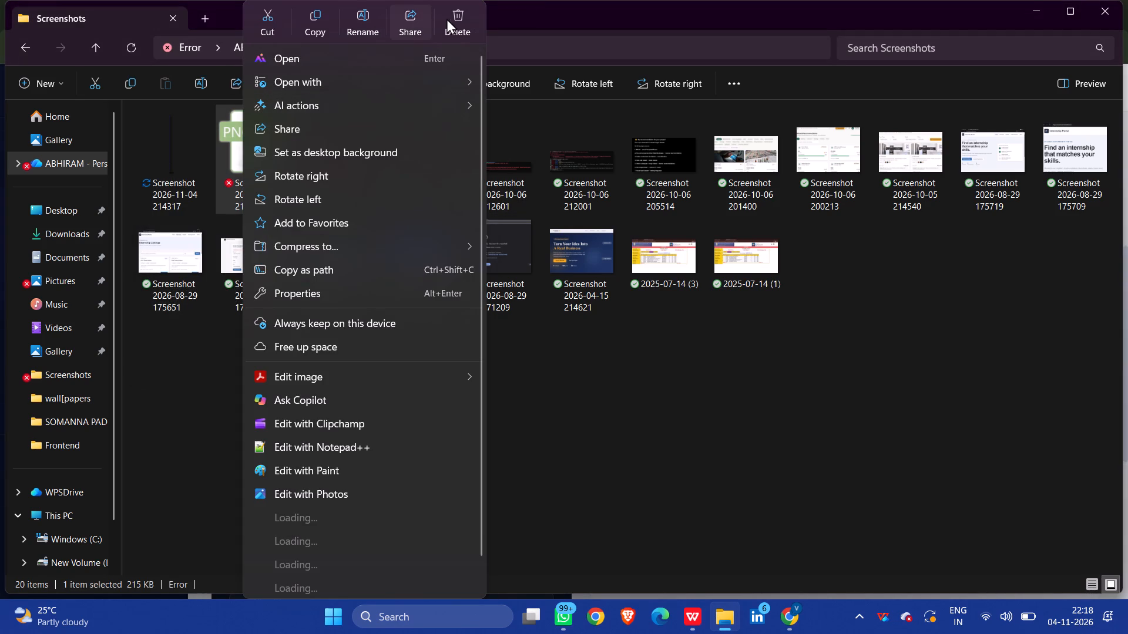
left_click(455, 22)
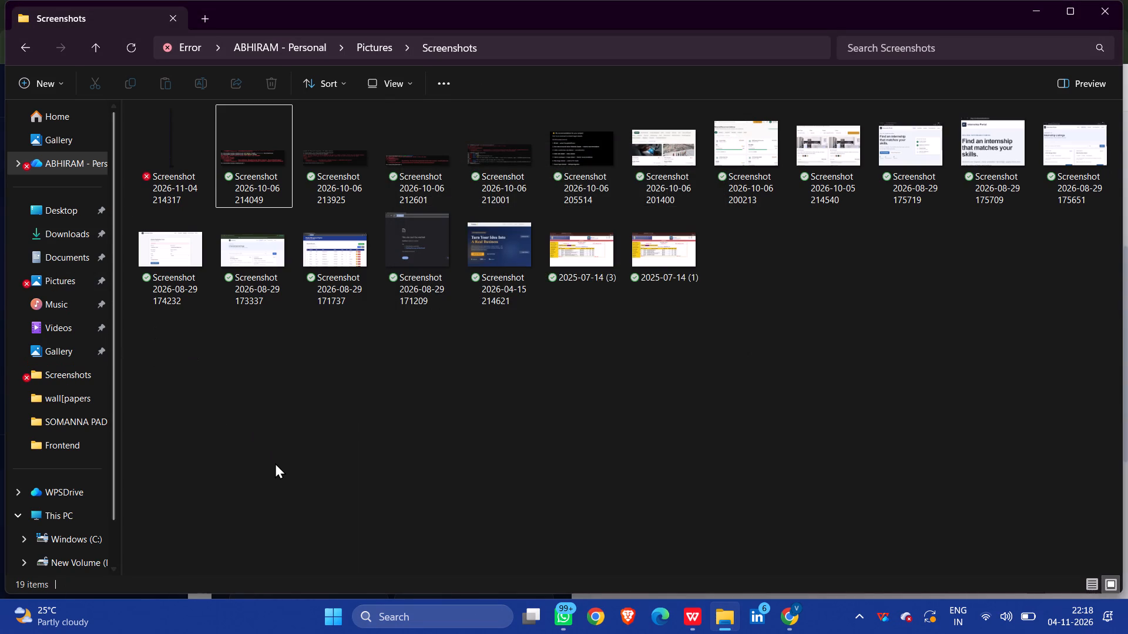
left_click(275, 463)
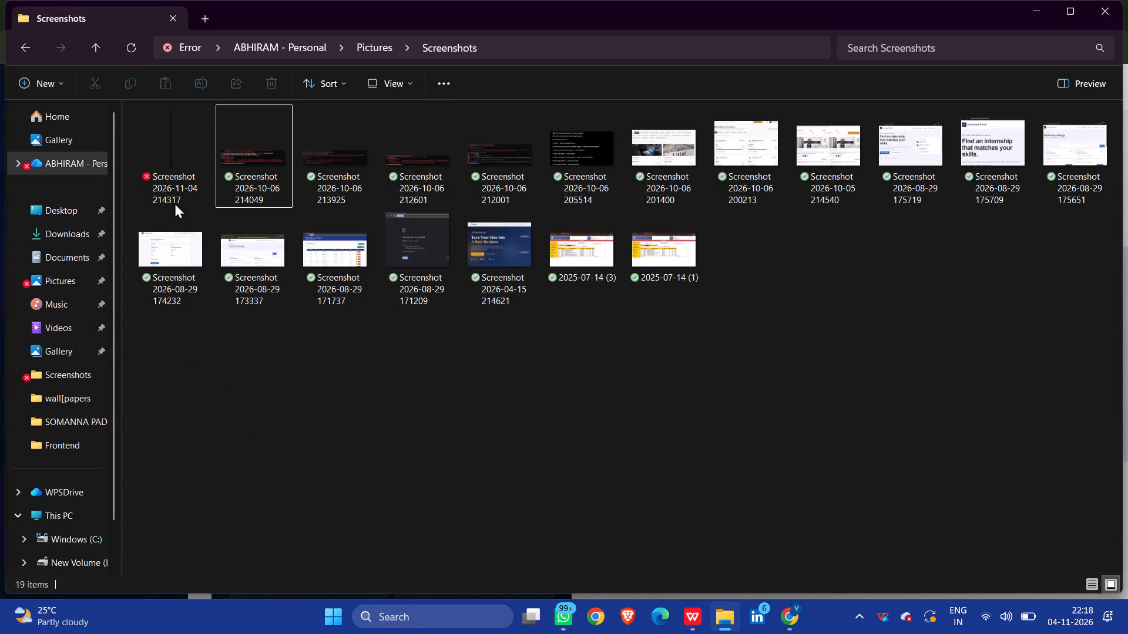
right_click(174, 203)
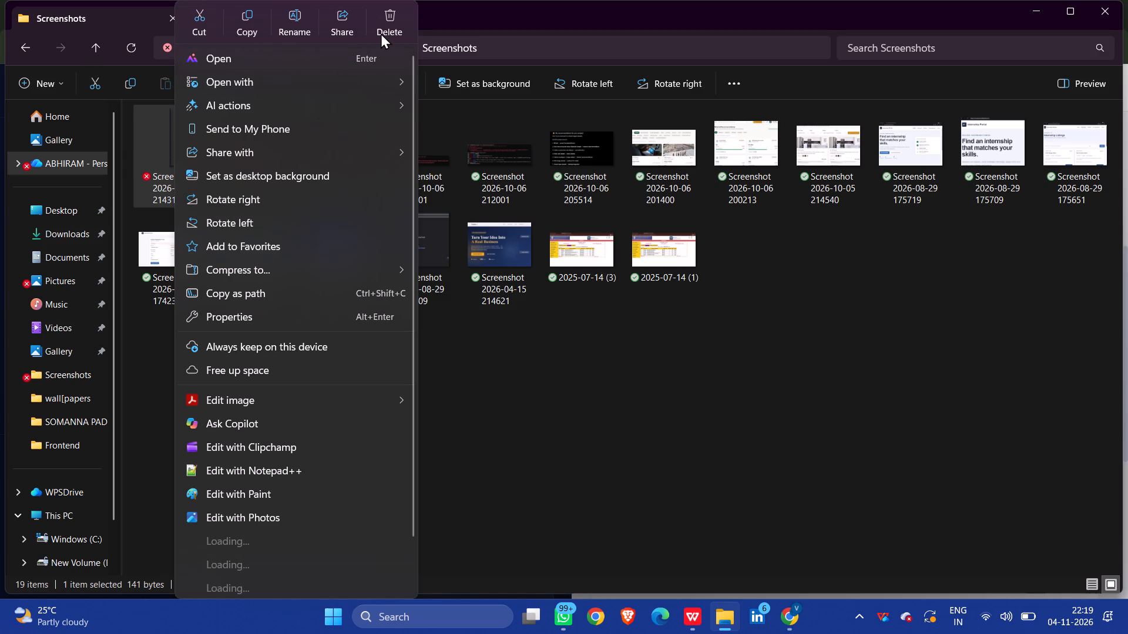
left_click(381, 33)
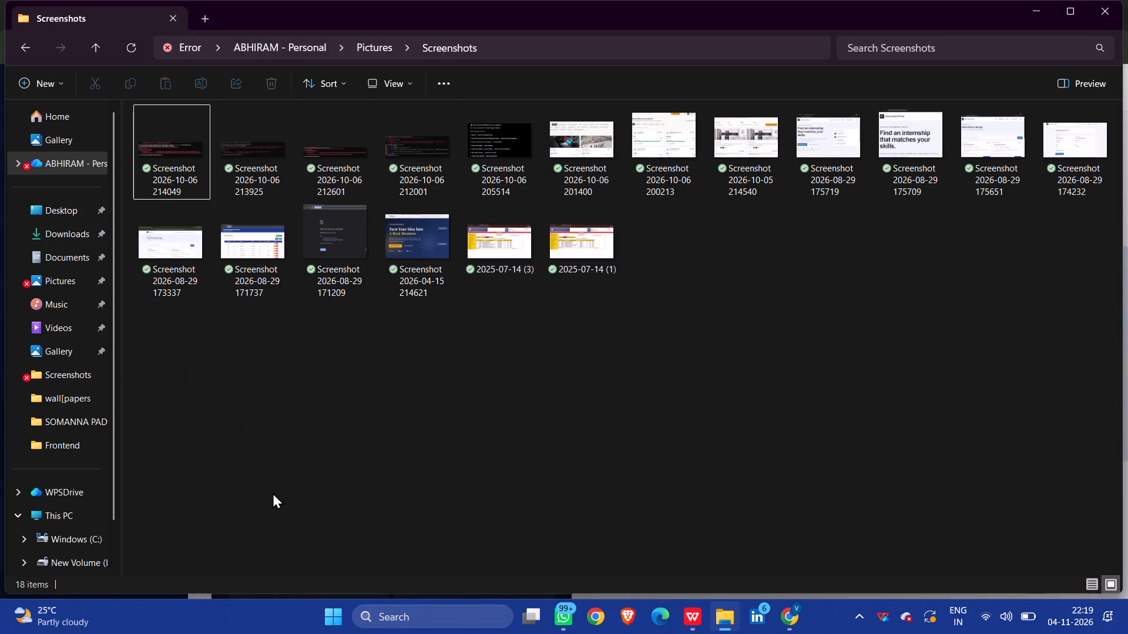
left_click(273, 493)
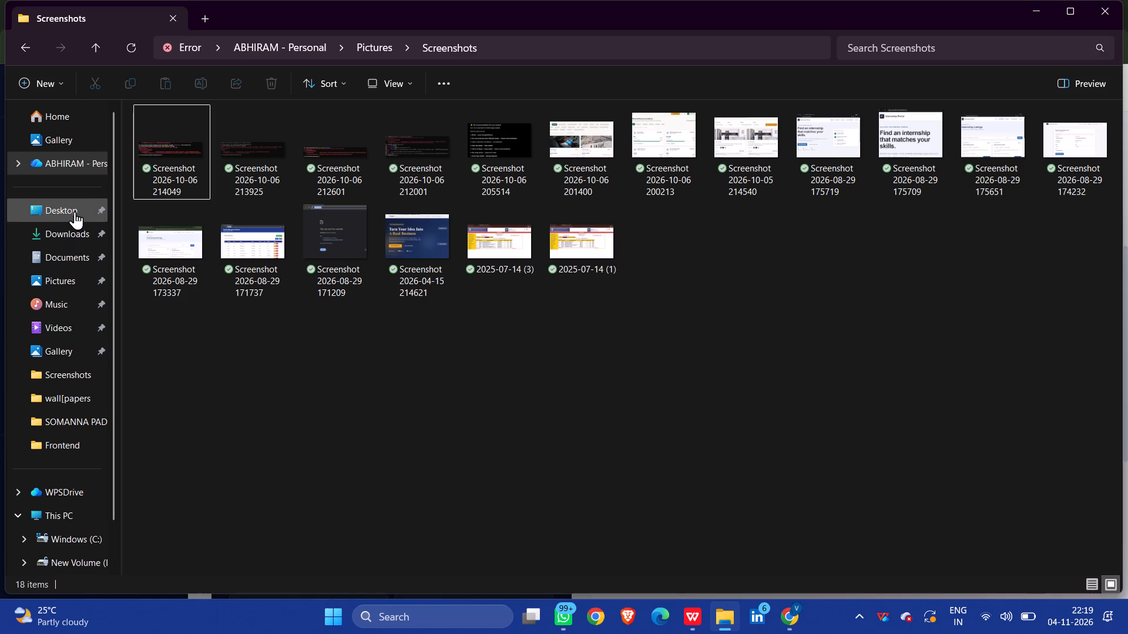
Move Major Project Phase-I_report1 from Downloads to the Desktop folder and look through the Desktop files.
left_click(75, 211)
left_click(67, 251)
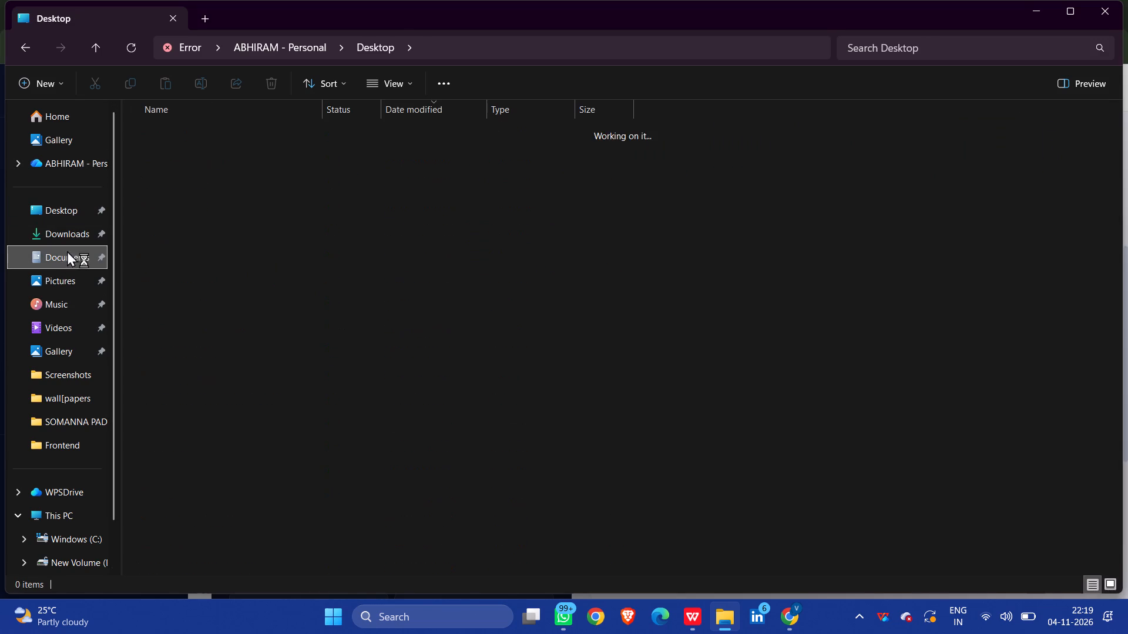
left_click(69, 213)
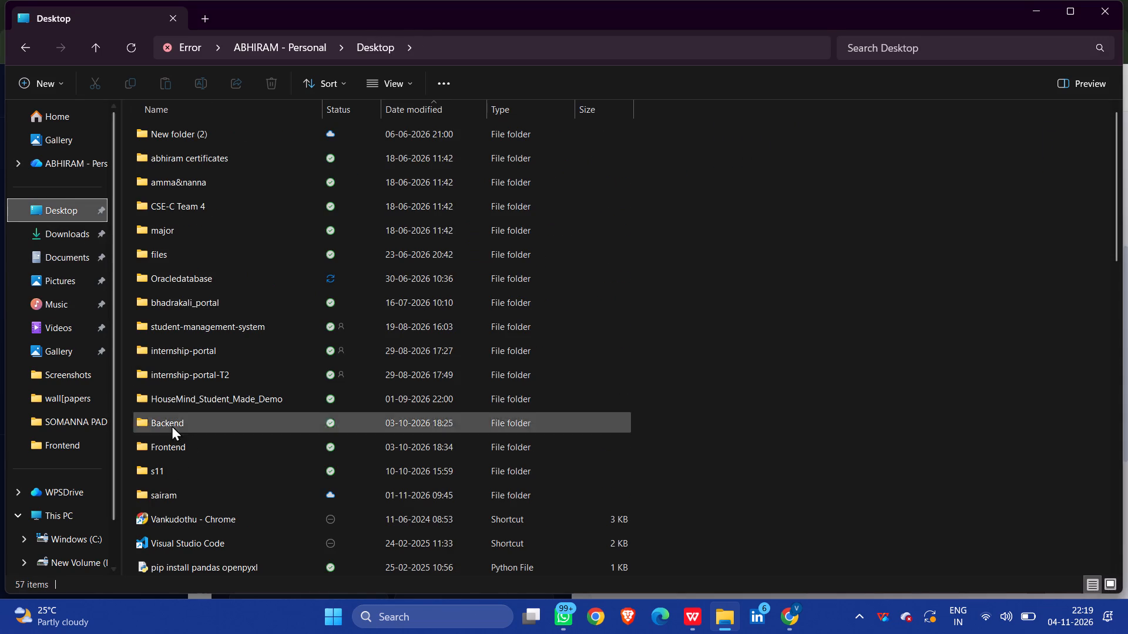
left_click(69, 238)
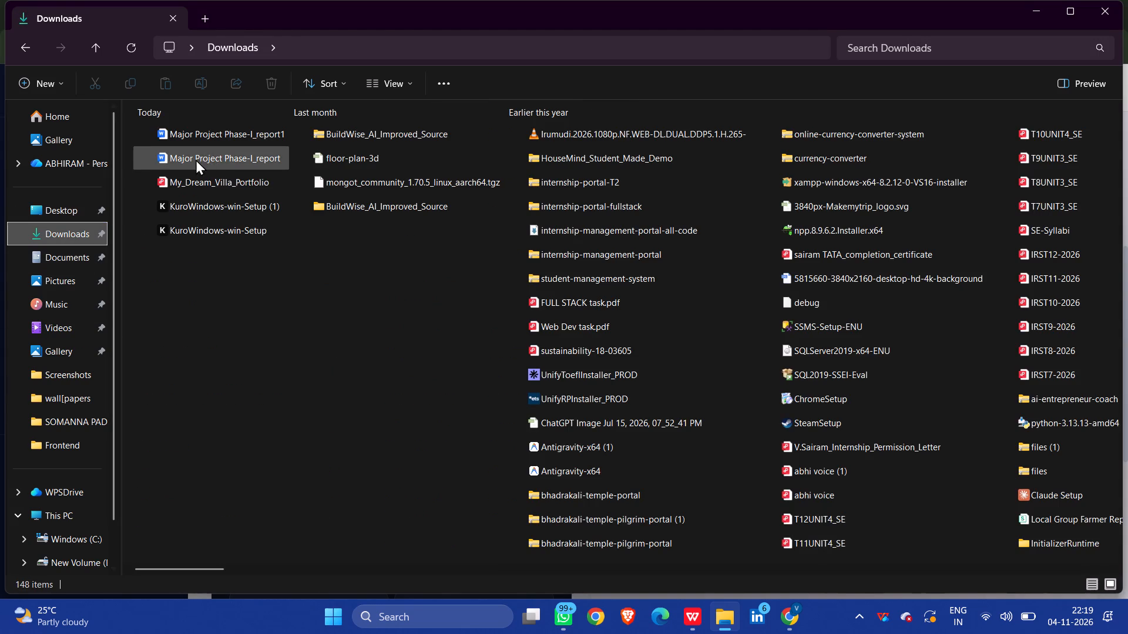
left_click_drag(219, 141, 53, 212)
left_click(53, 212)
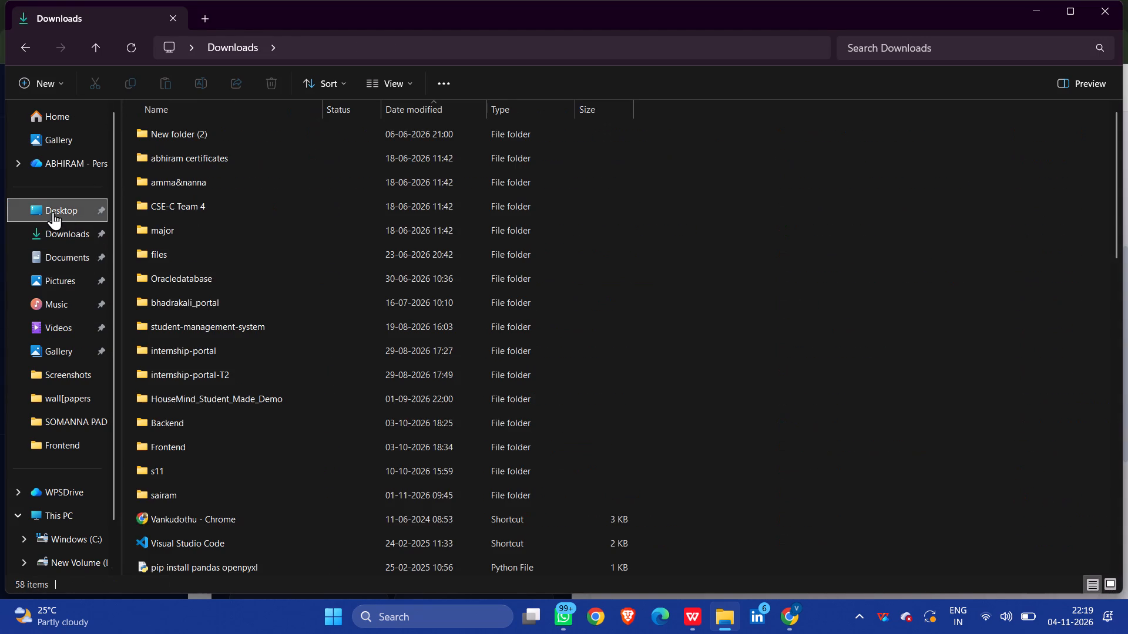
scroll(442, 368, "down", 5)
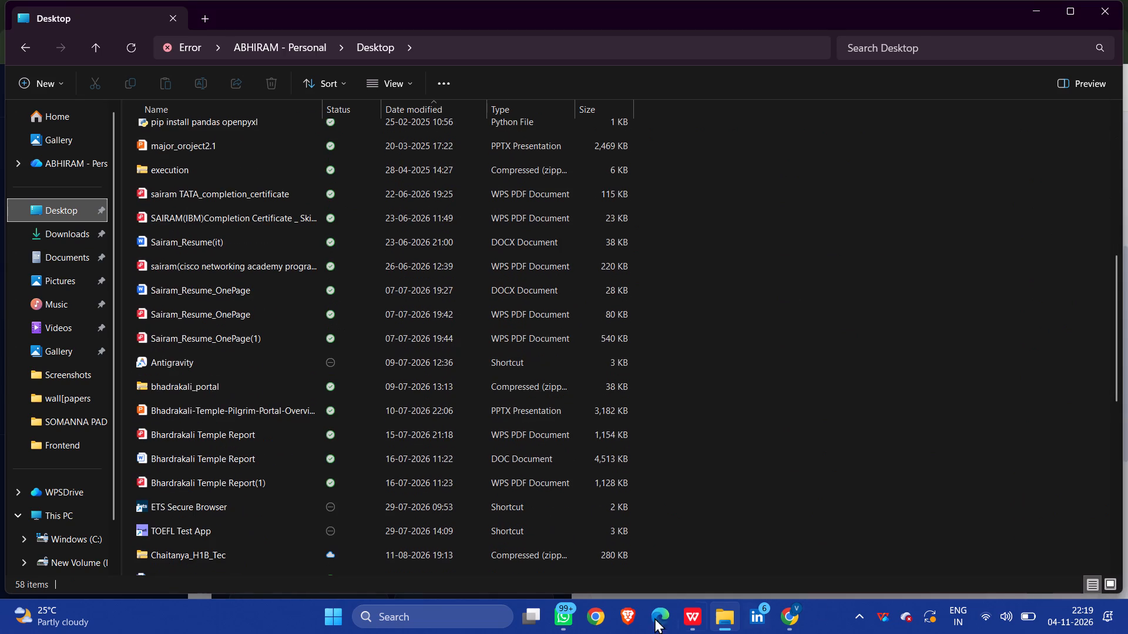
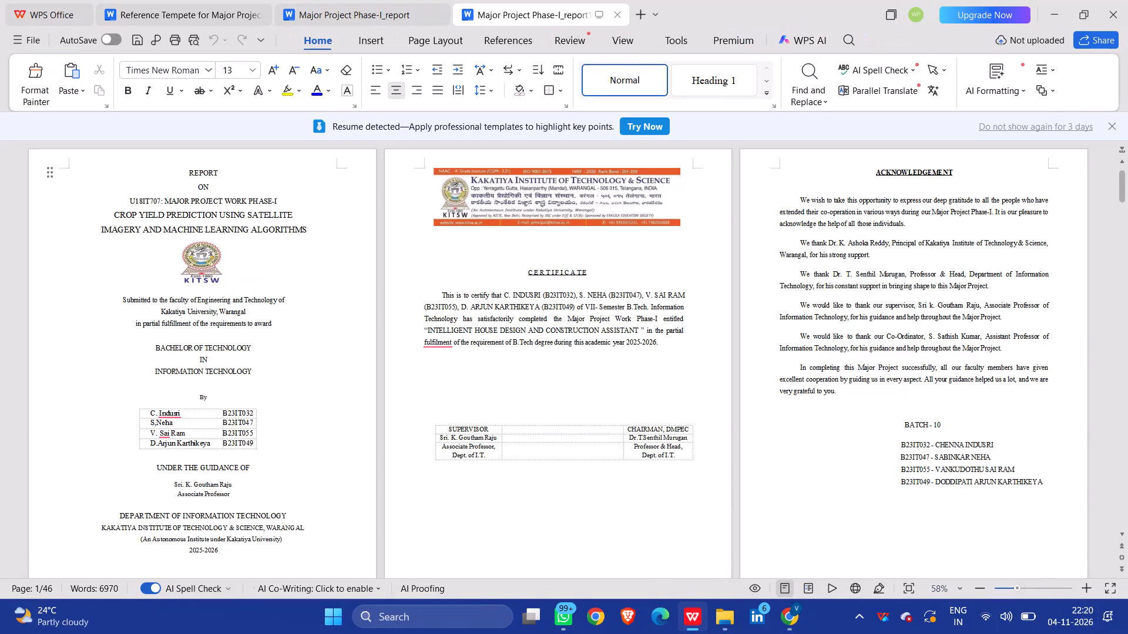
Review the Major Project Phase-I report copy from the title page through the chapters, references, sample code and Turnitin similarity pages.
scroll(751, 509, "down", 8)
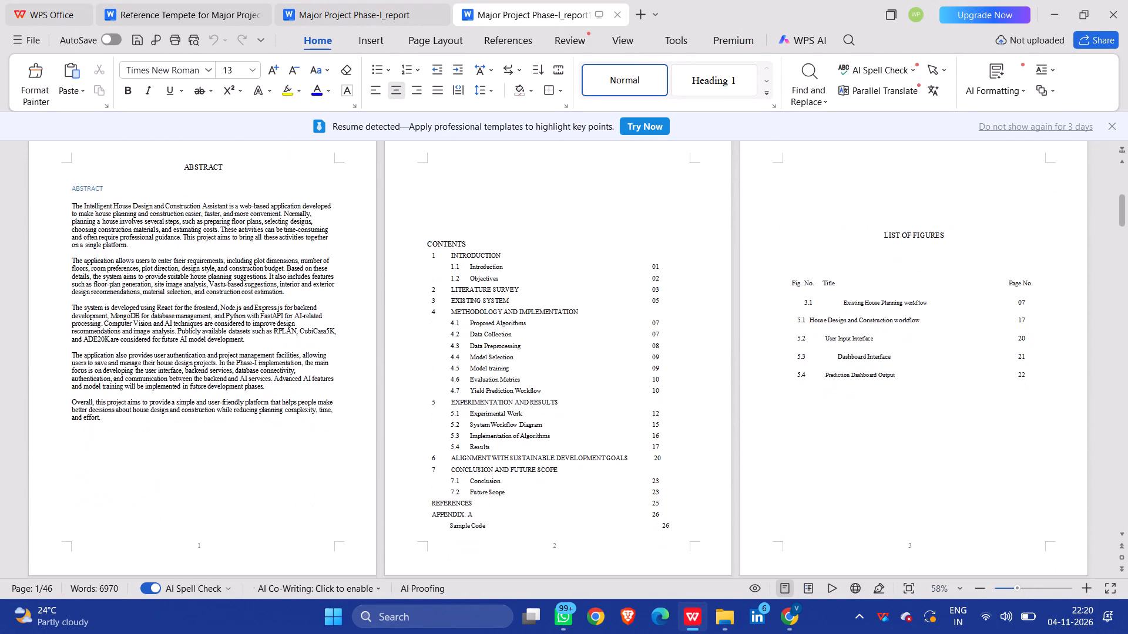
scroll(751, 509, "down", 8)
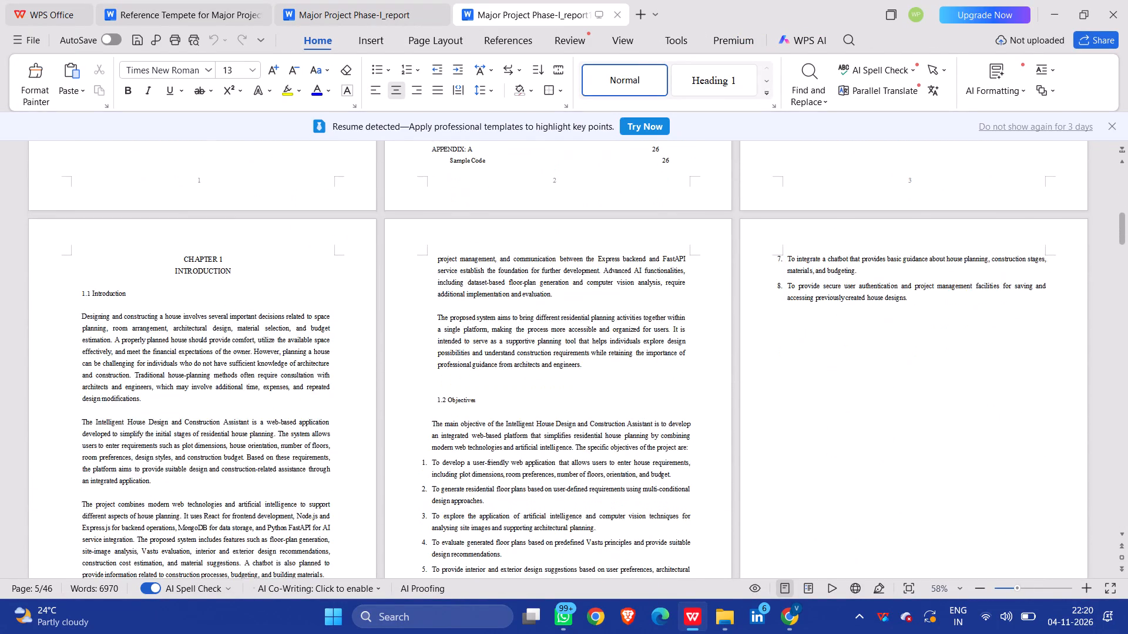
scroll(751, 509, "down", 12)
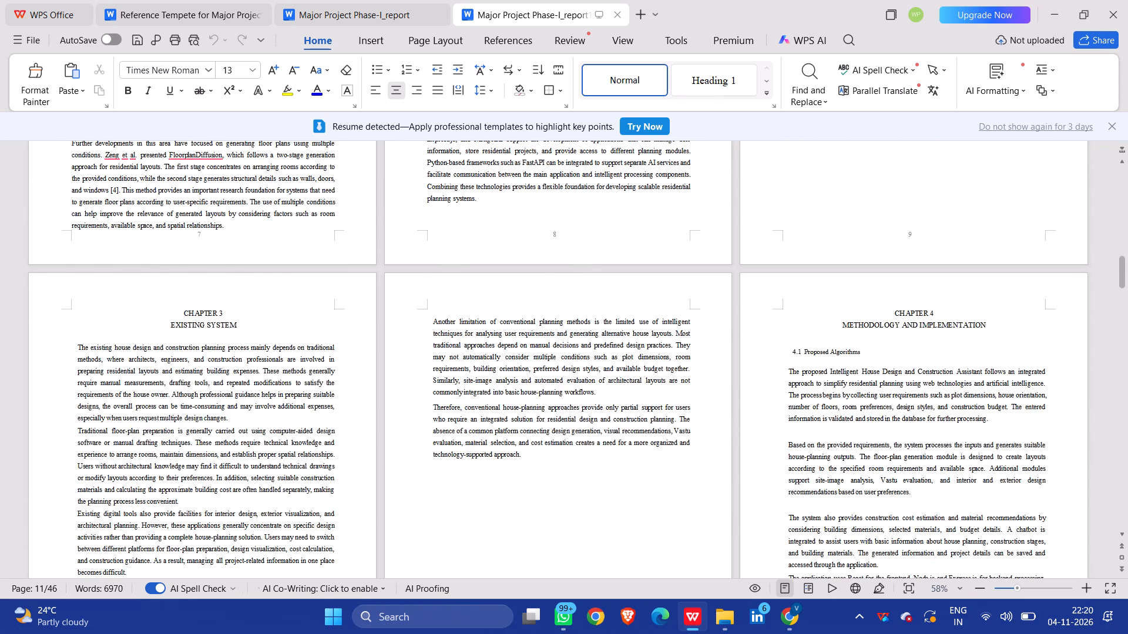
scroll(751, 509, "down", 11)
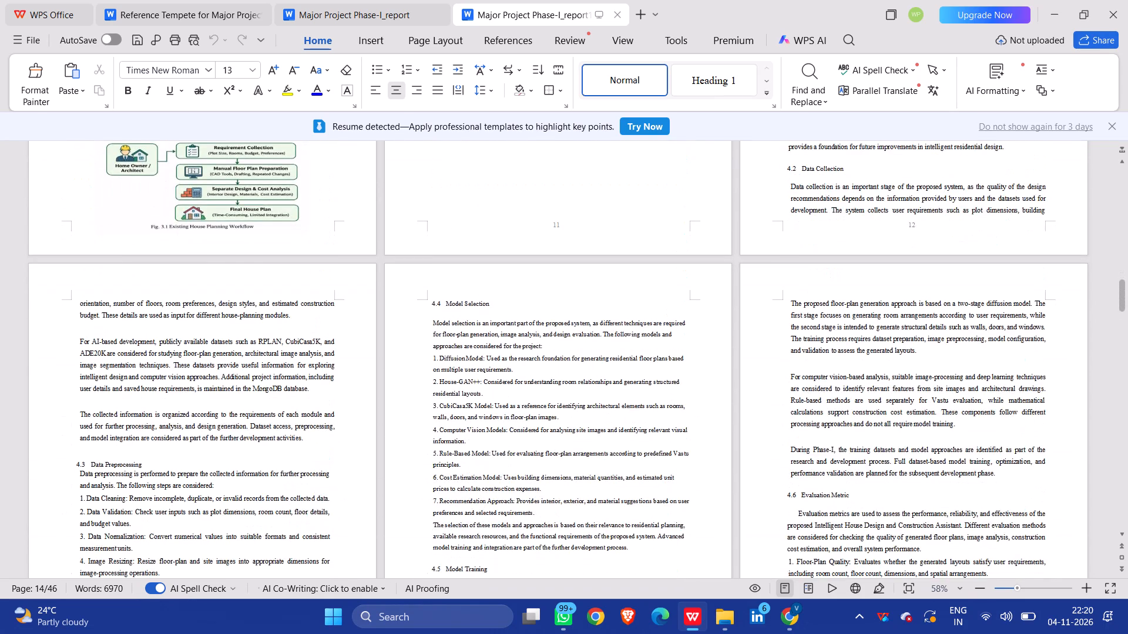
scroll(751, 509, "down", 9)
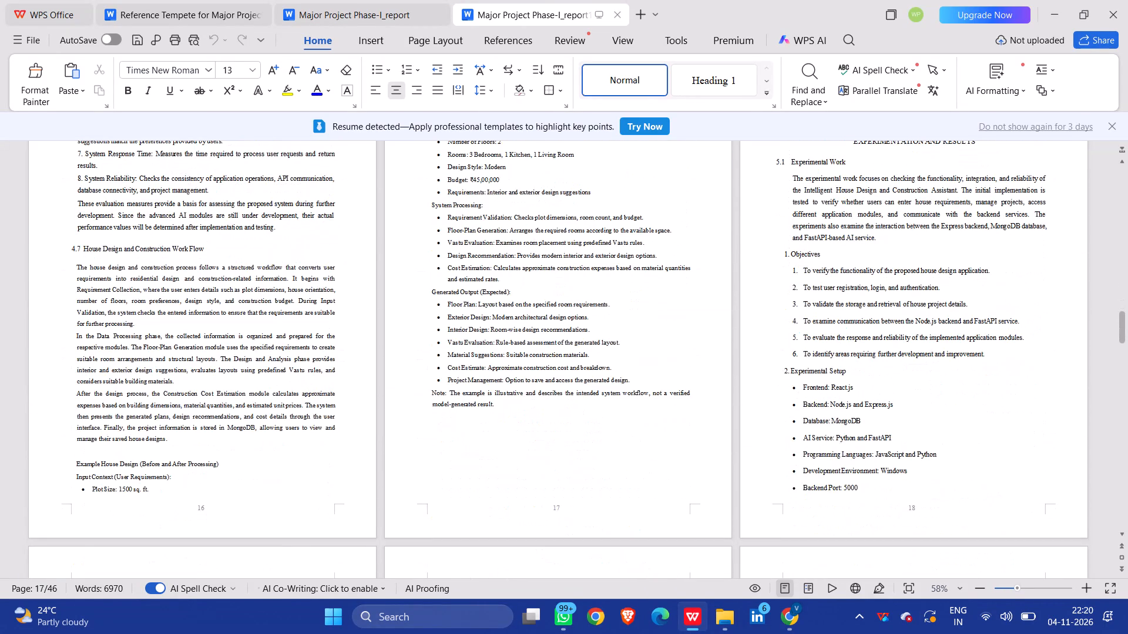
scroll(751, 509, "down", 8)
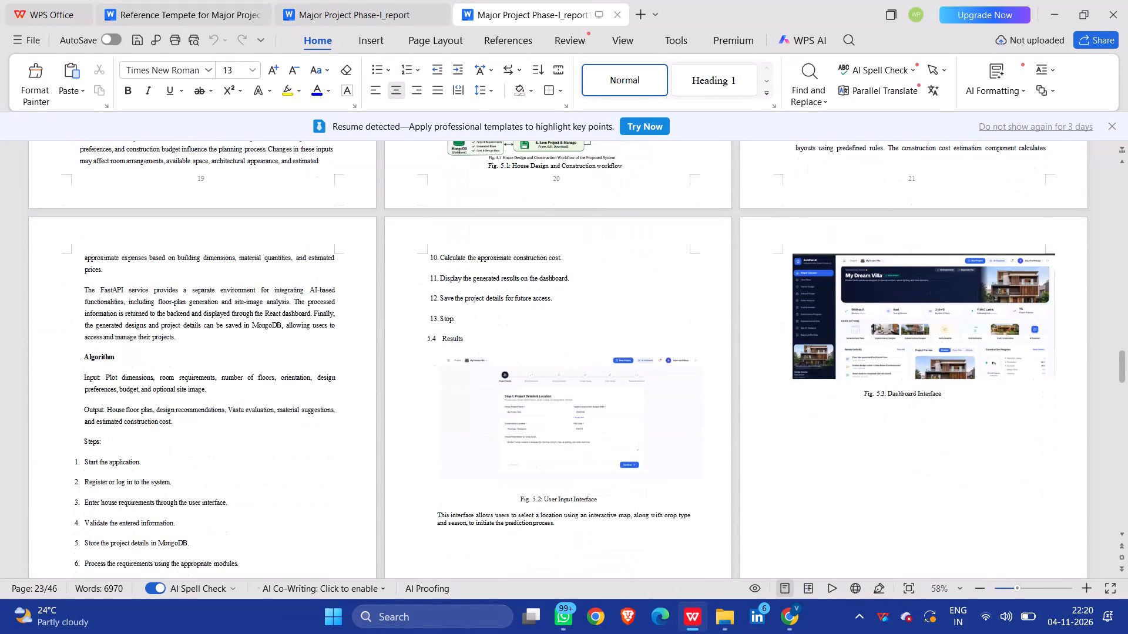
scroll(751, 509, "down", 3)
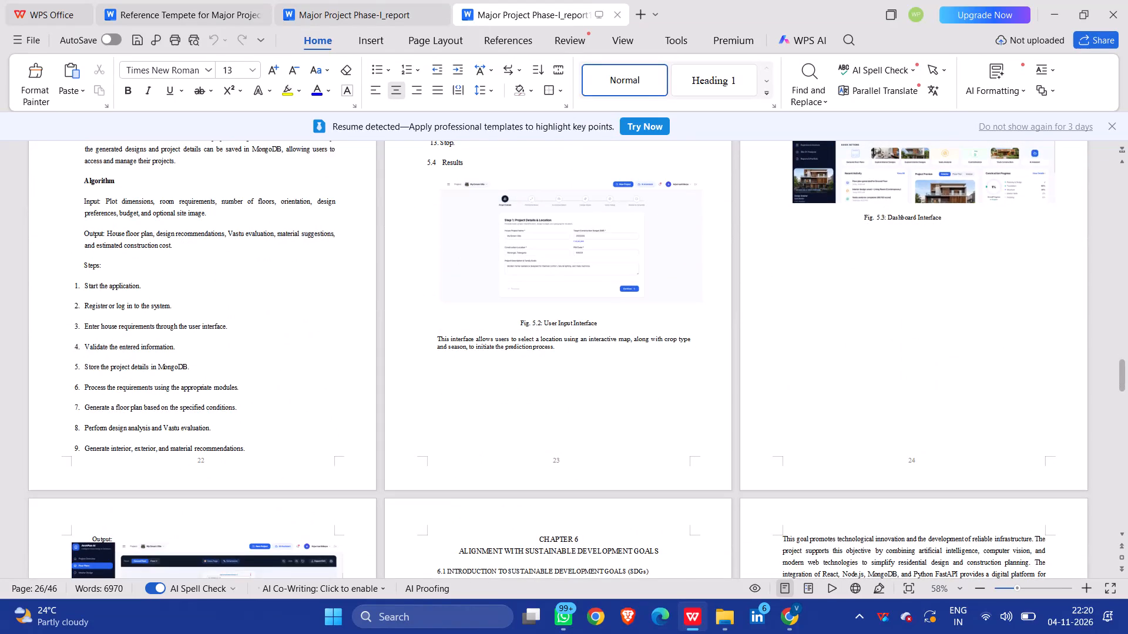
scroll(751, 509, "down", 15)
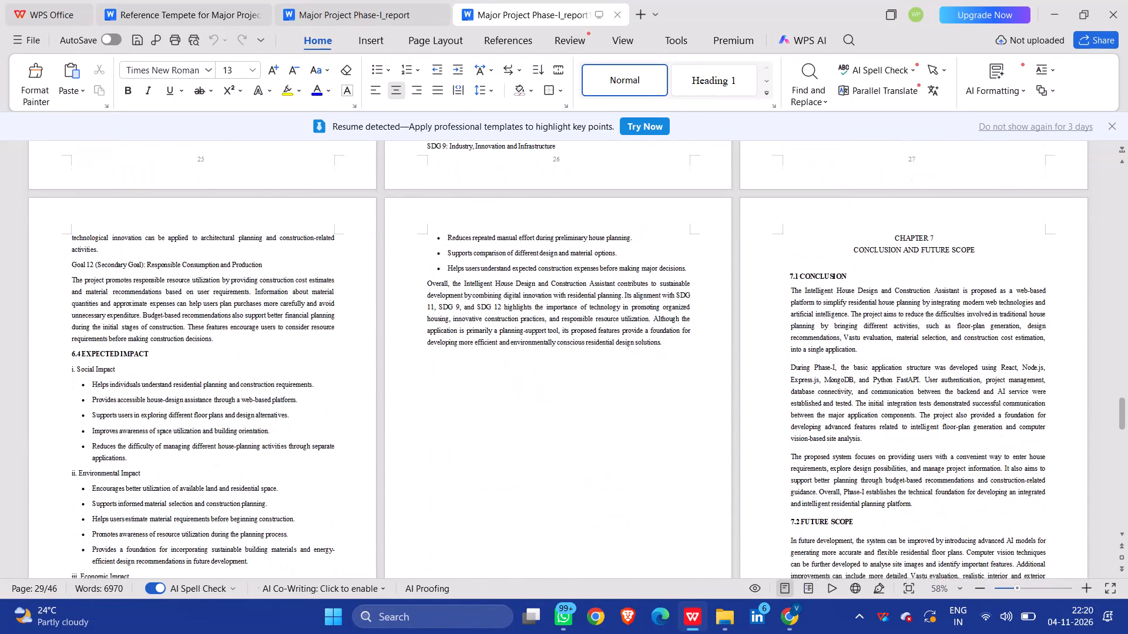
scroll(751, 509, "down", 9)
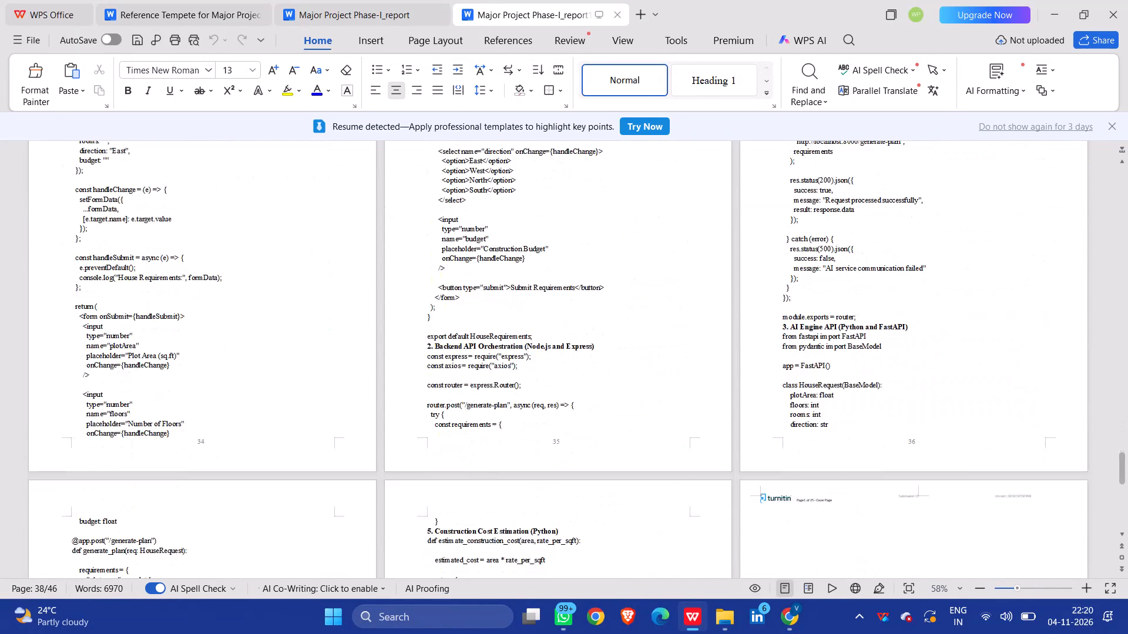
scroll(751, 509, "down", 4)
scroll(751, 509, "up", 8)
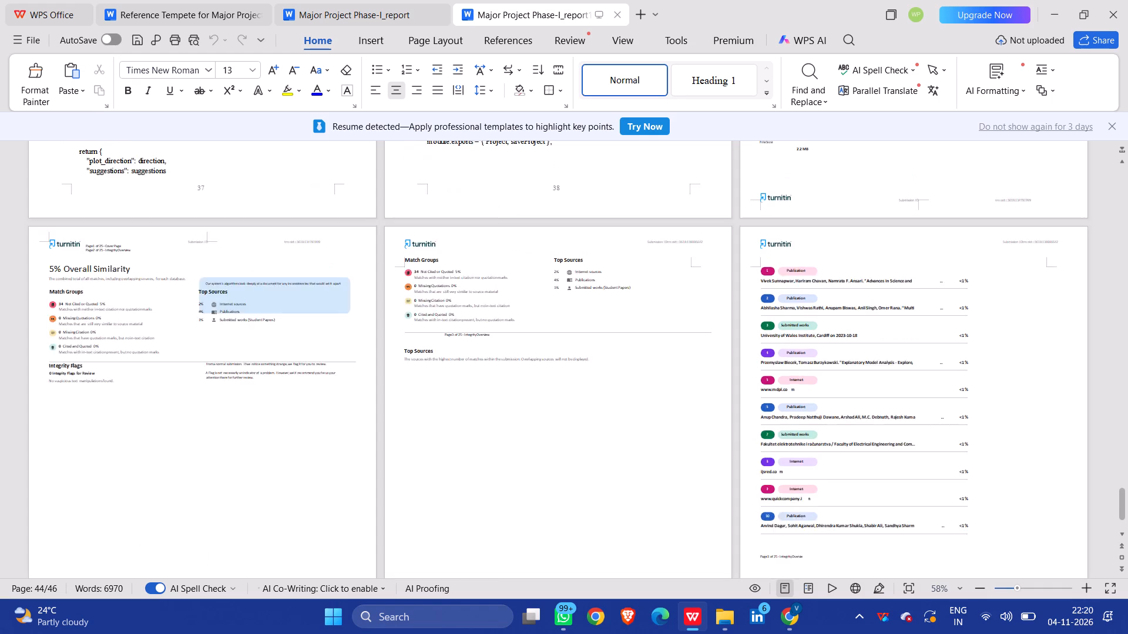
scroll(751, 509, "up", 7)
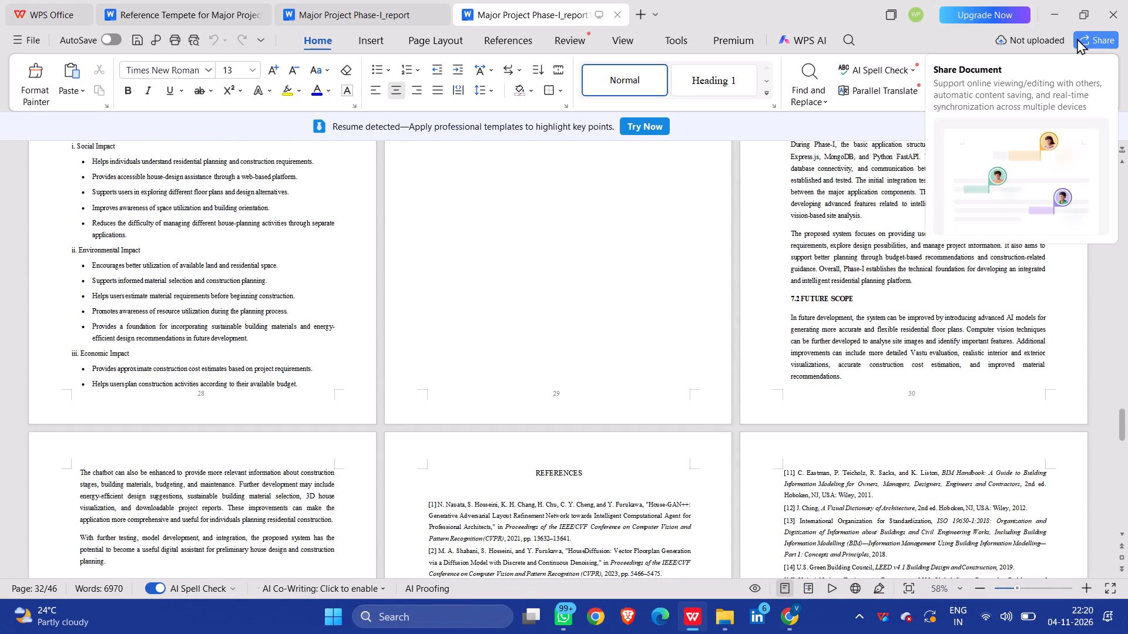
Close the WPS Office window with the open report documents.
left_click(1127, 0)
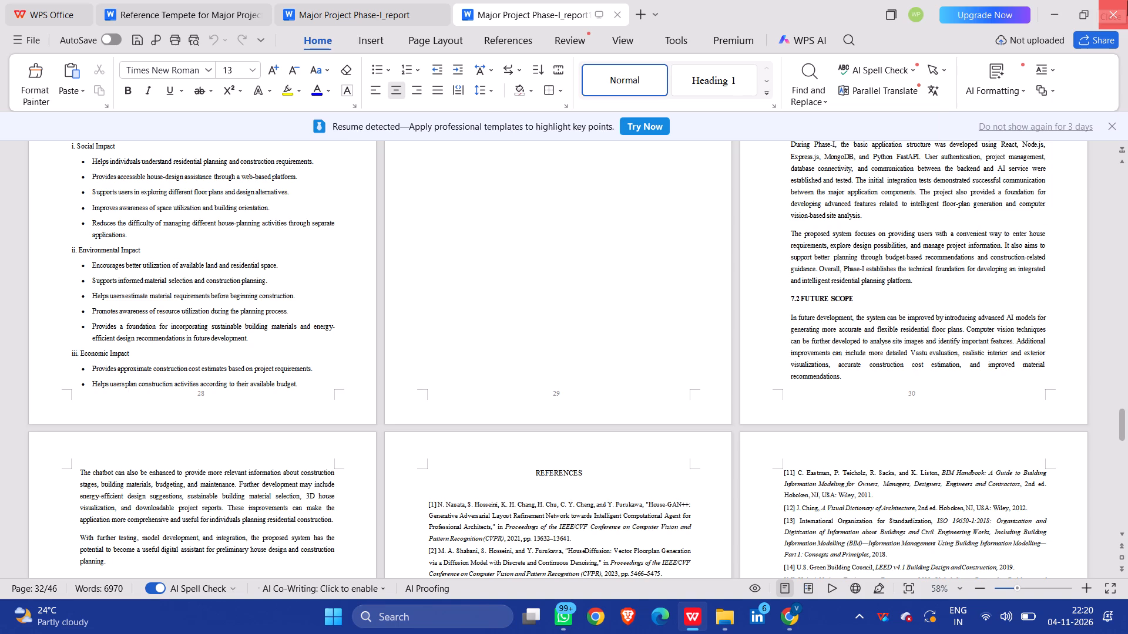
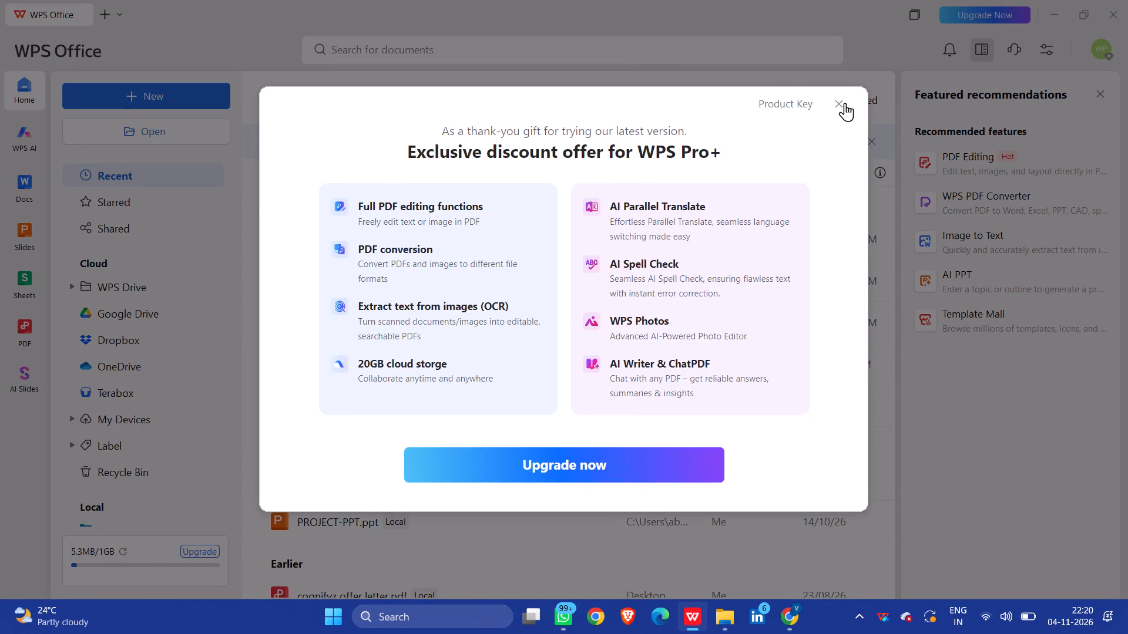
Dismiss the WPS Pro+ discount offer covering the WPS Office home page.
left_click(845, 103)
left_click(1107, 19)
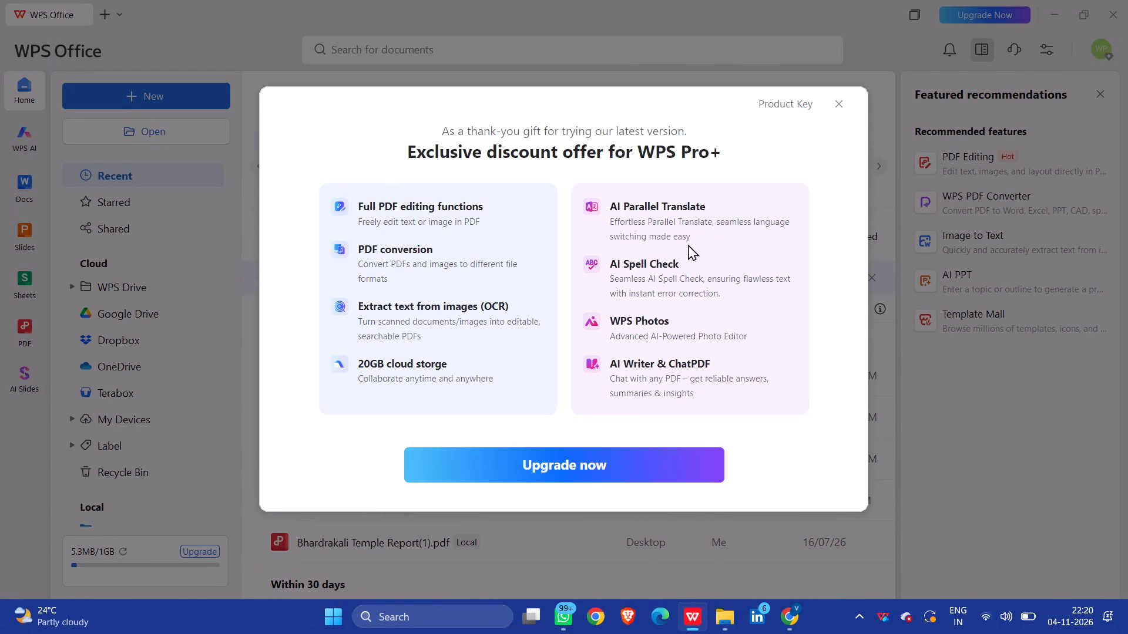
left_click(840, 98)
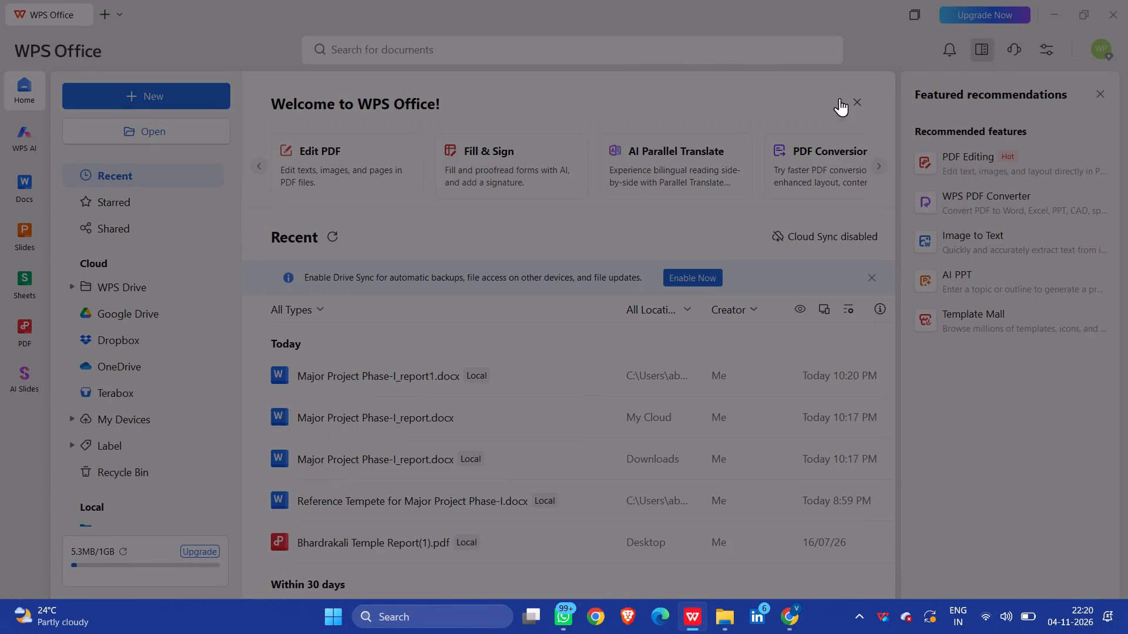
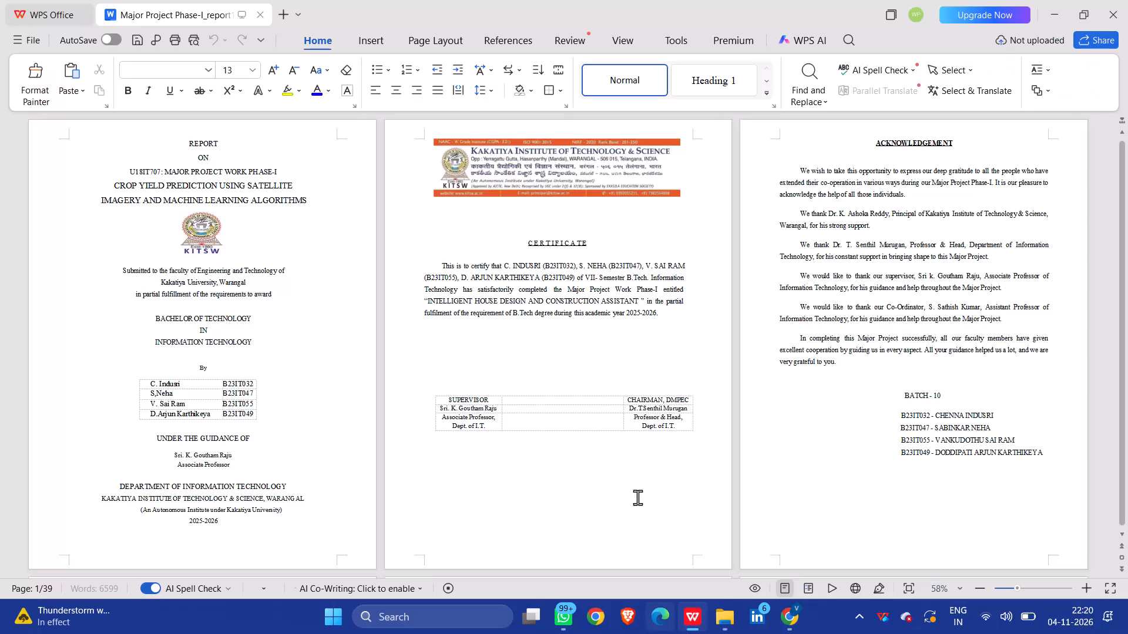
Delete the appendix content from "1. House Requirement Collection (React)" through the Turnitin similarity pages at the report's end.
scroll(634, 422, "down", 15)
scroll(634, 422, "down", 7)
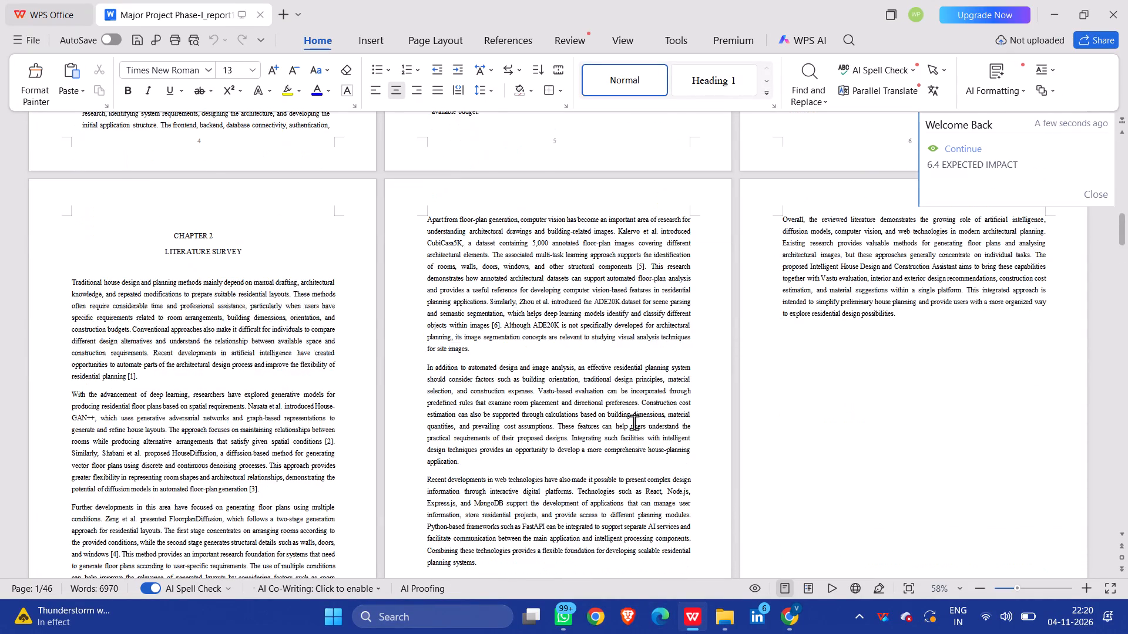
scroll(634, 422, "down", 18)
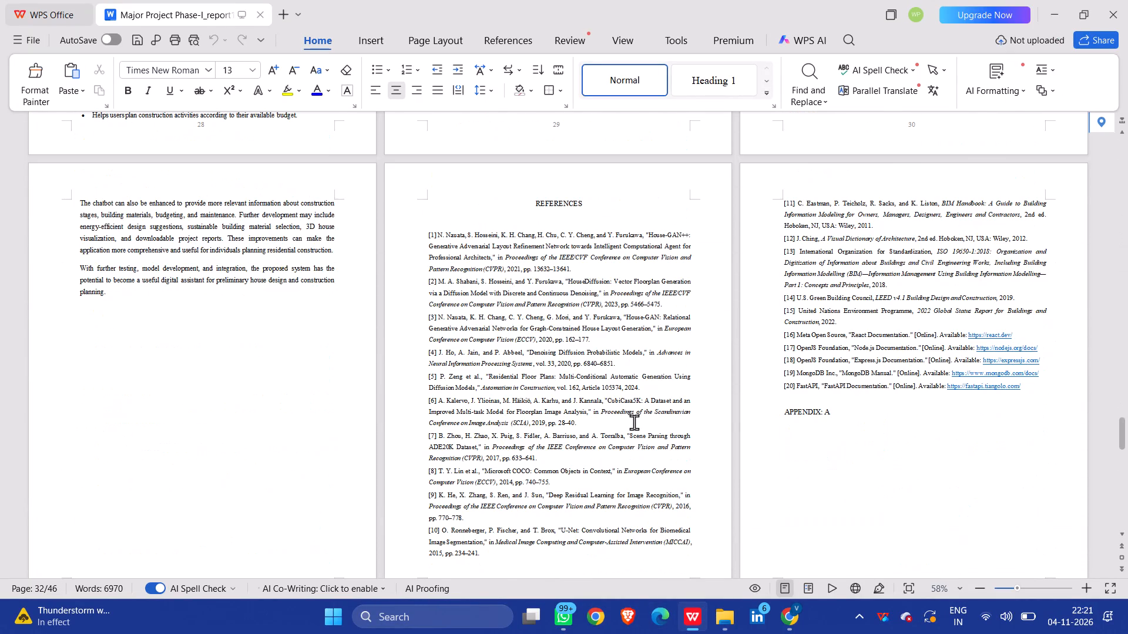
scroll(634, 422, "down", 5)
scroll(634, 422, "up", 1)
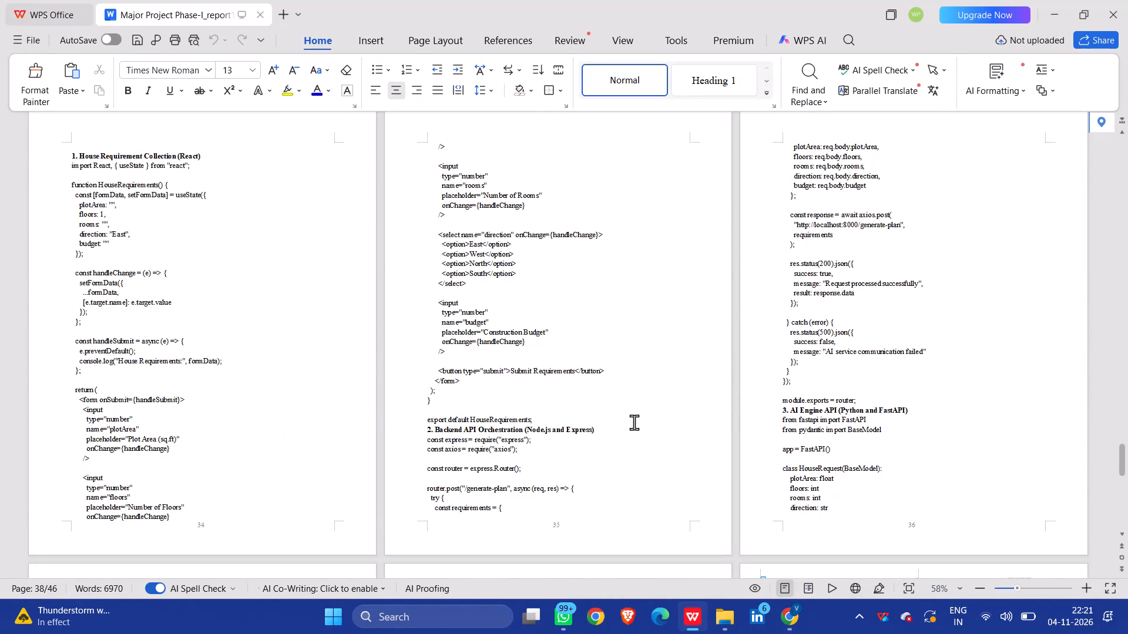
scroll(634, 422, "up", 2)
scroll(634, 422, "down", 2)
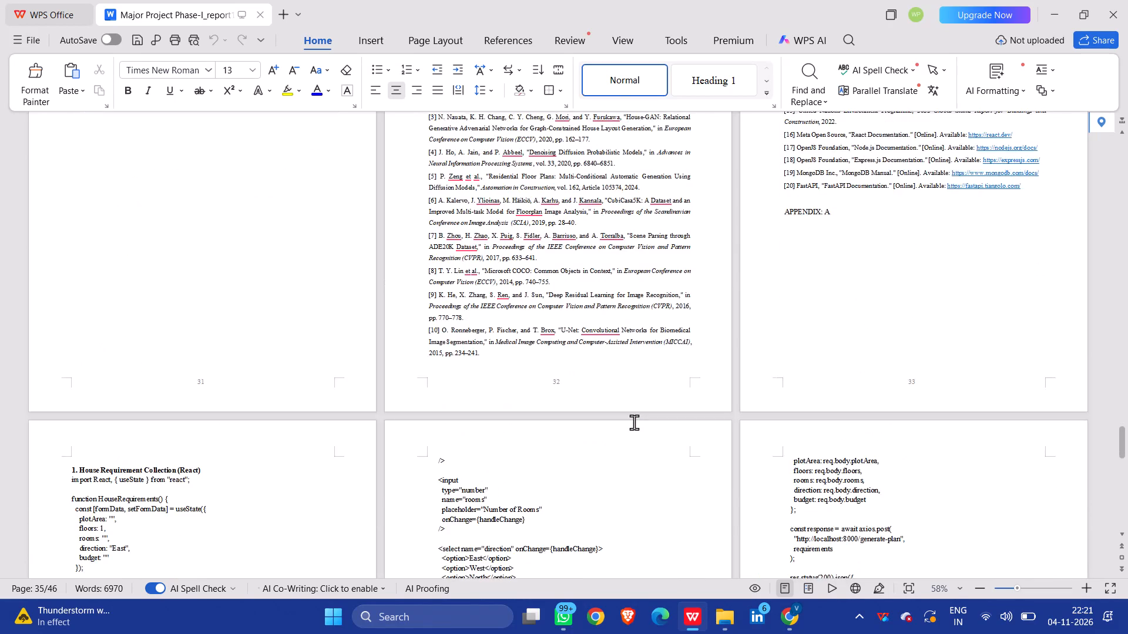
scroll(634, 422, "down", 1)
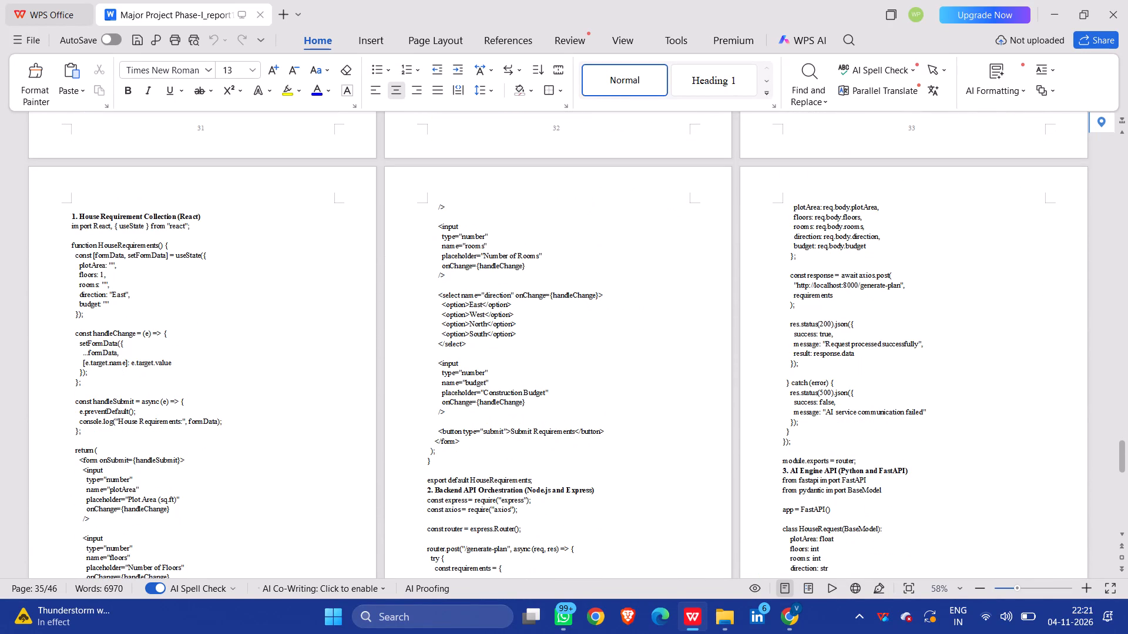
left_click_drag(52, 195, 230, 422)
left_click_drag(230, 422, 70, 214)
left_click_drag(70, 214, 321, 628)
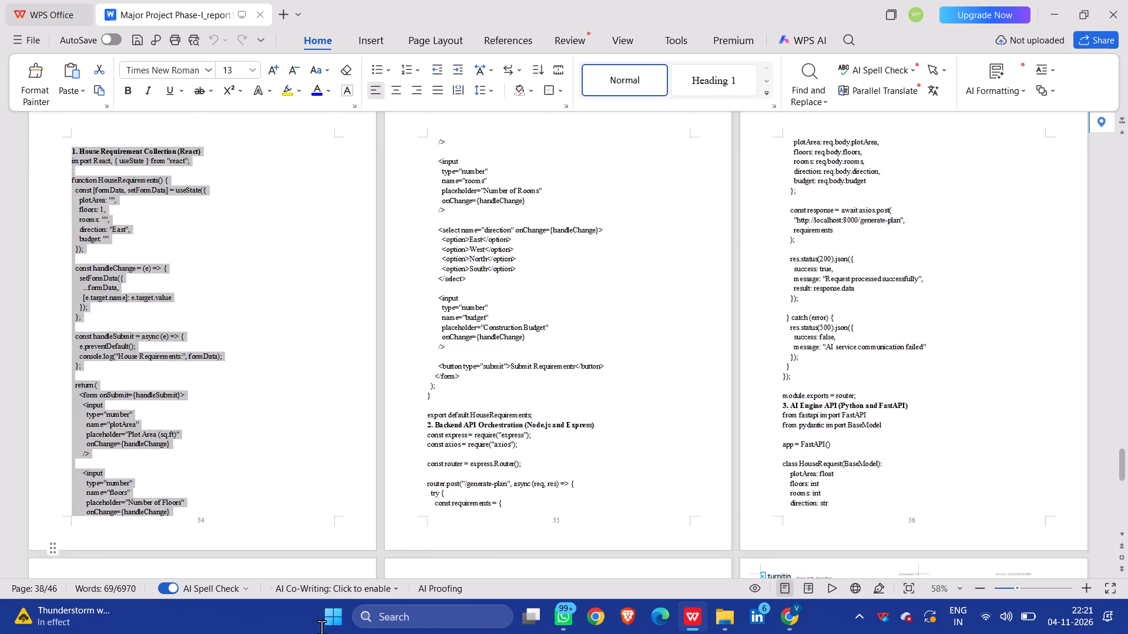
left_click_drag(321, 628, 462, 563)
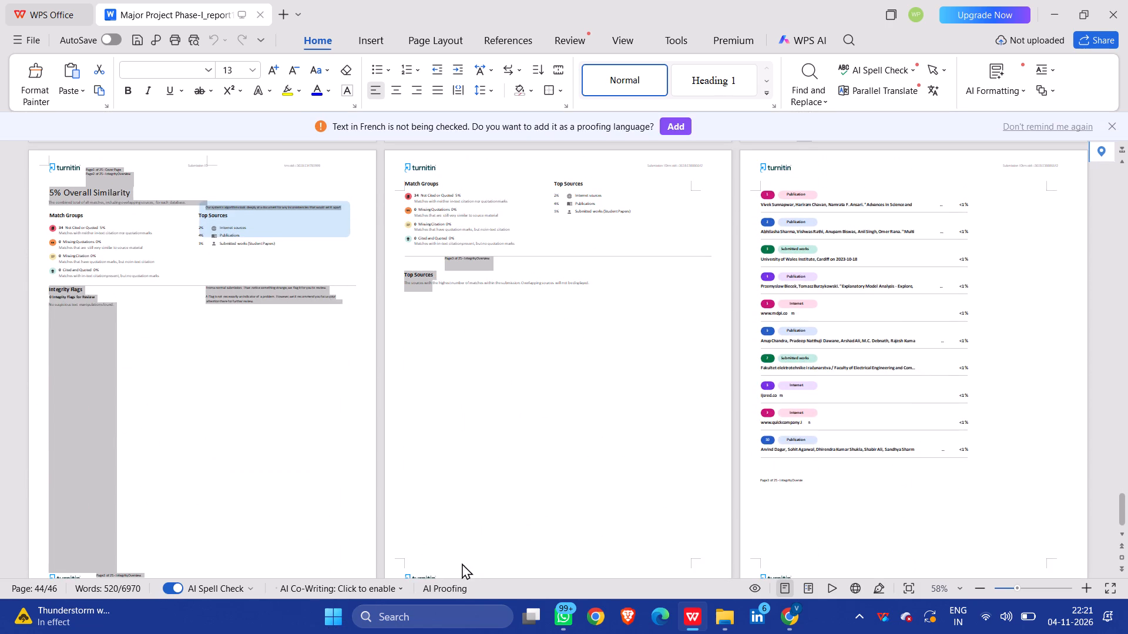
left_click_drag(462, 563, 714, 536)
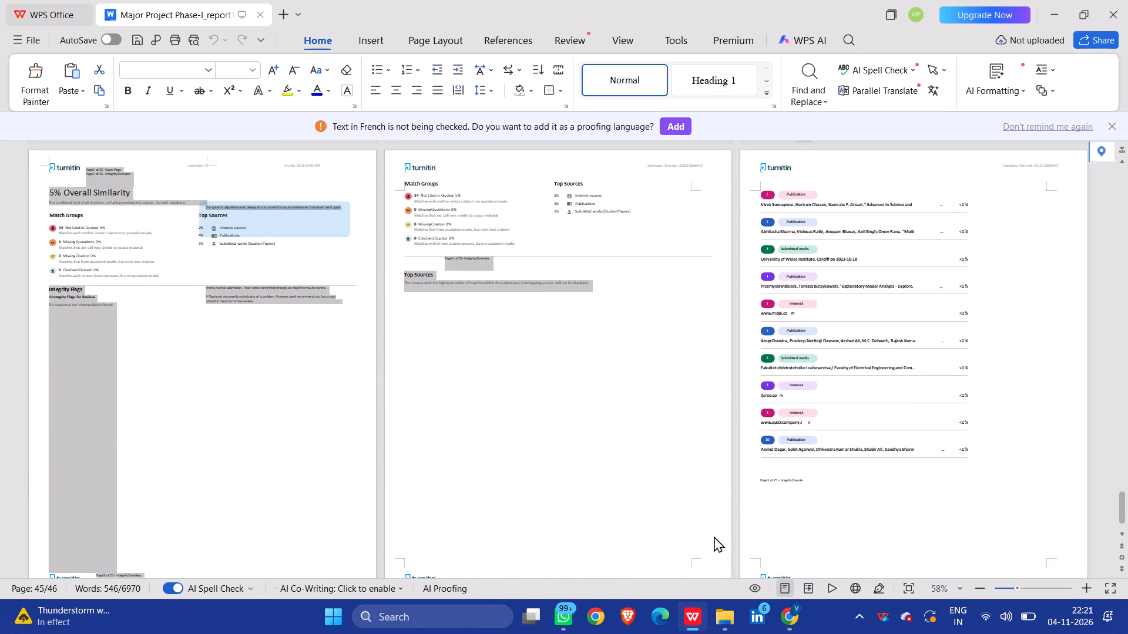
left_click_drag(714, 536, 915, 493)
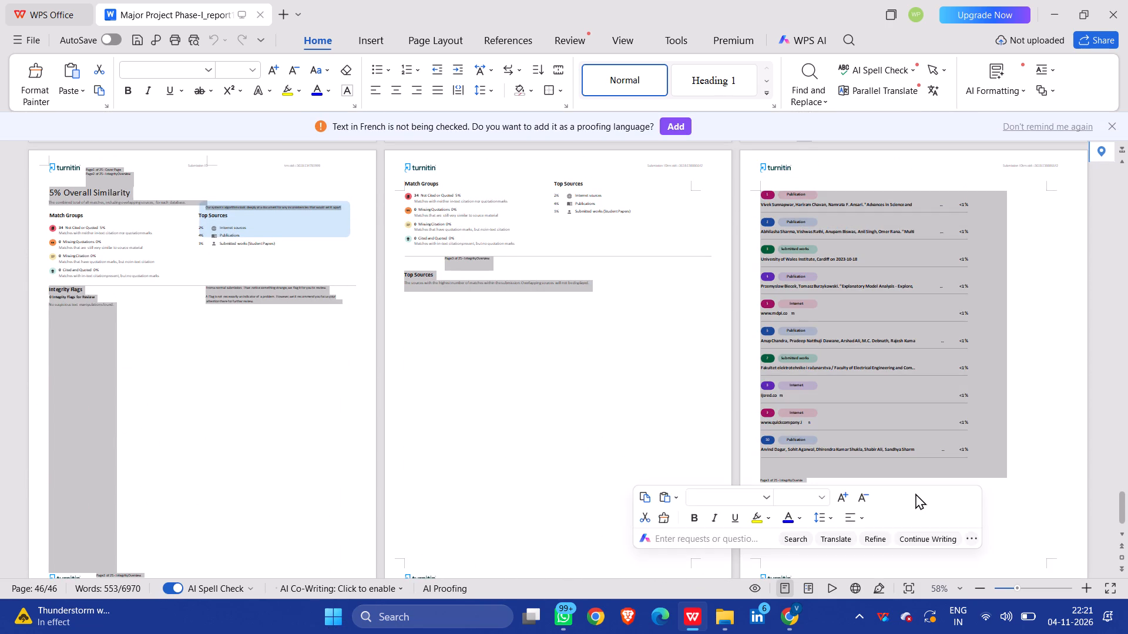
key("BackSpace")
Delete the "APPENDIX: A" heading below the last reference in the report.
scroll(915, 493, "down", 4)
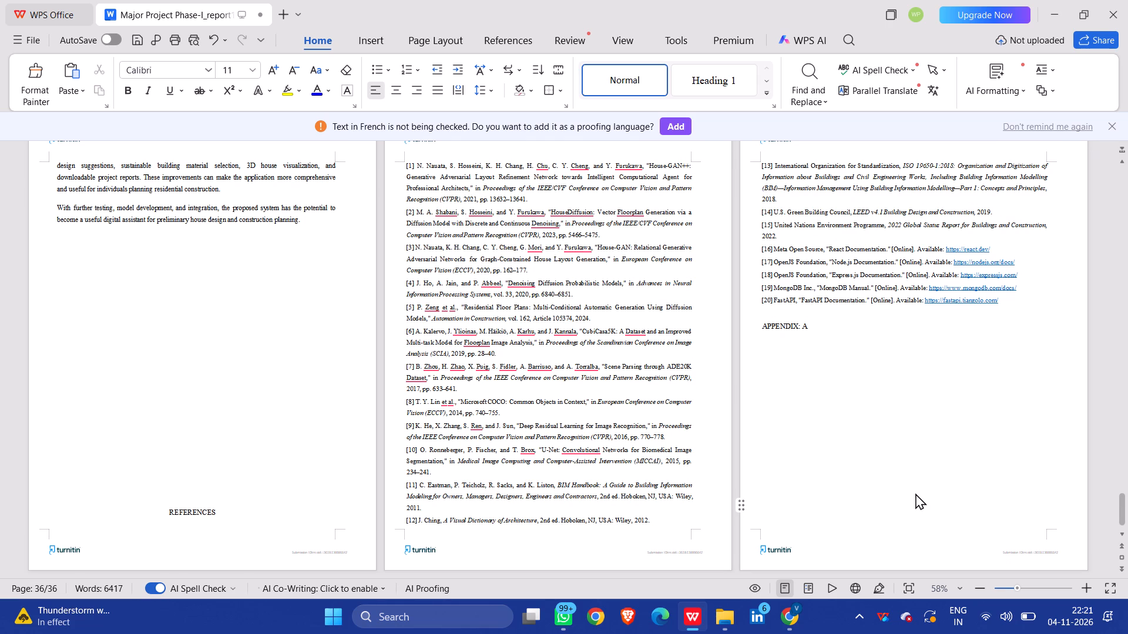
scroll(915, 493, "down", 2)
scroll(915, 493, "up", 1)
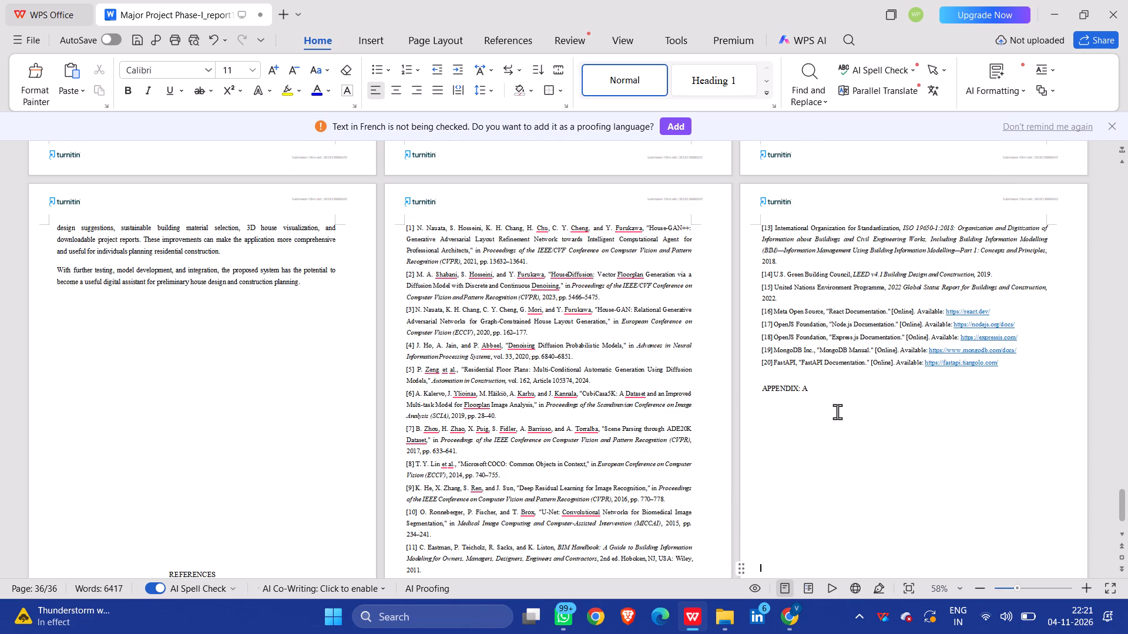
left_click_drag(837, 394, 760, 389)
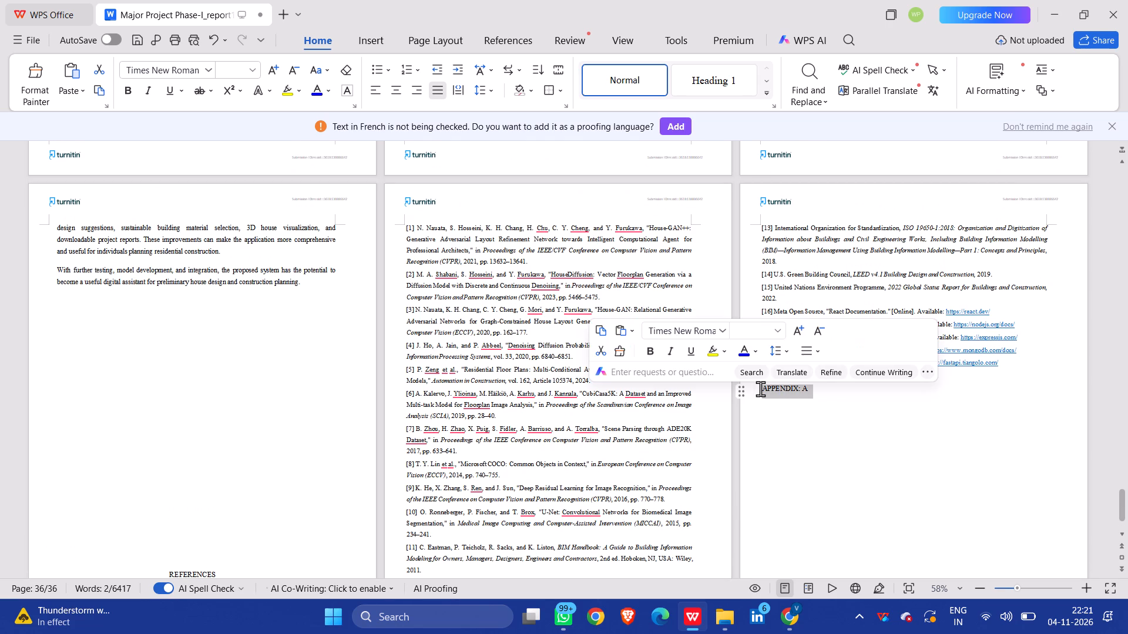
key("BackSpace")
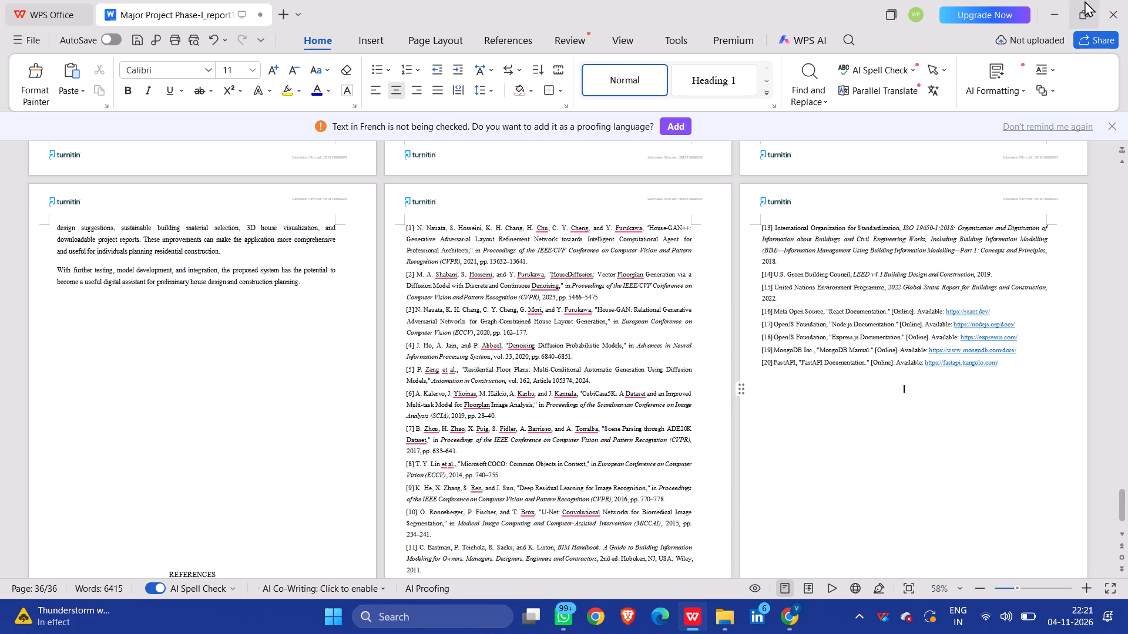
Save the edited report for sending as a .docx file, and open the file's location before closing that folder.
left_click(1089, 36)
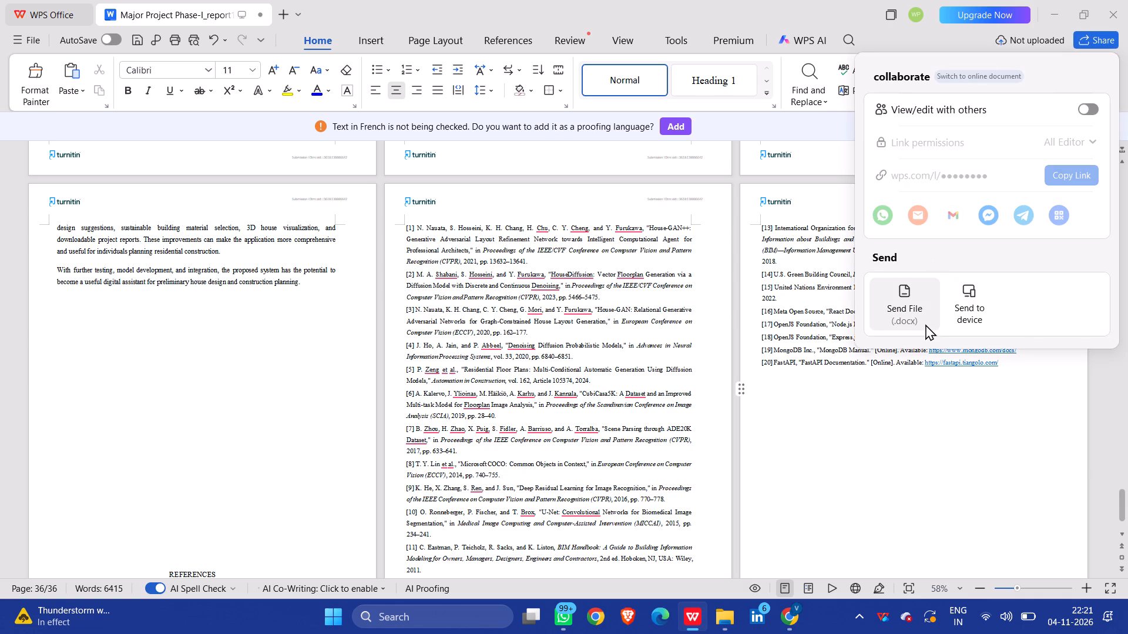
left_click(925, 324)
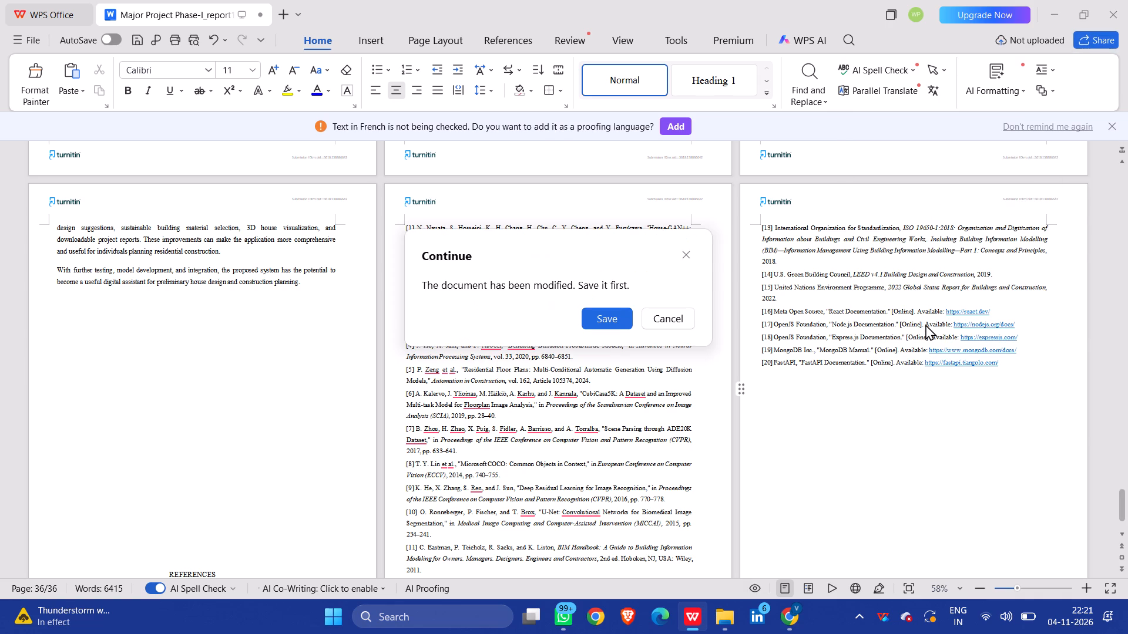
left_click(608, 321)
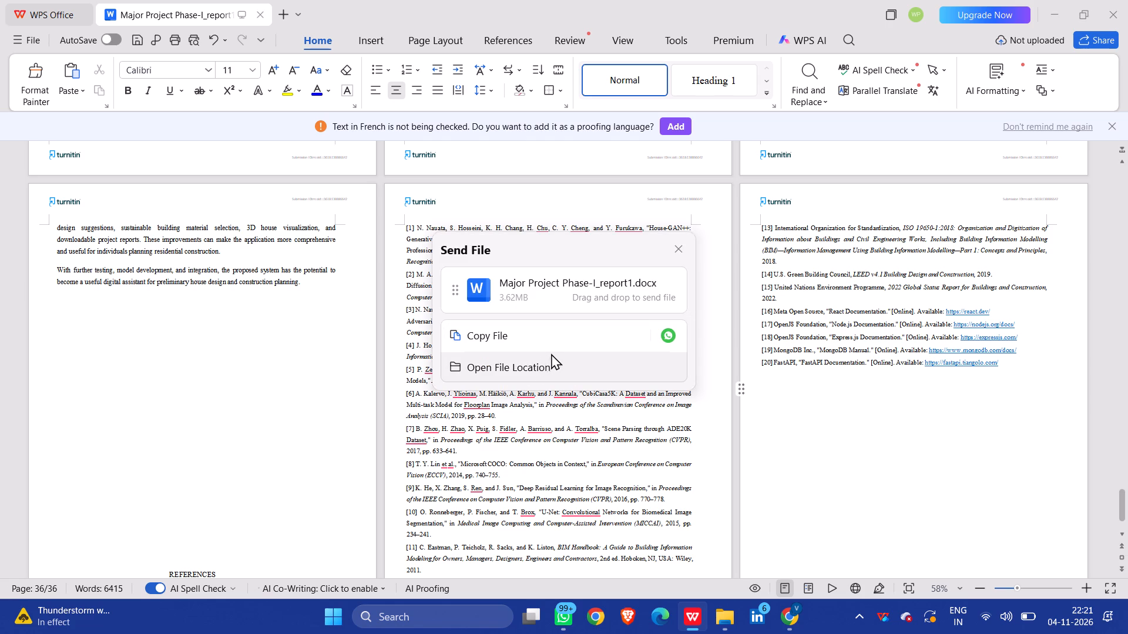
left_click(529, 362)
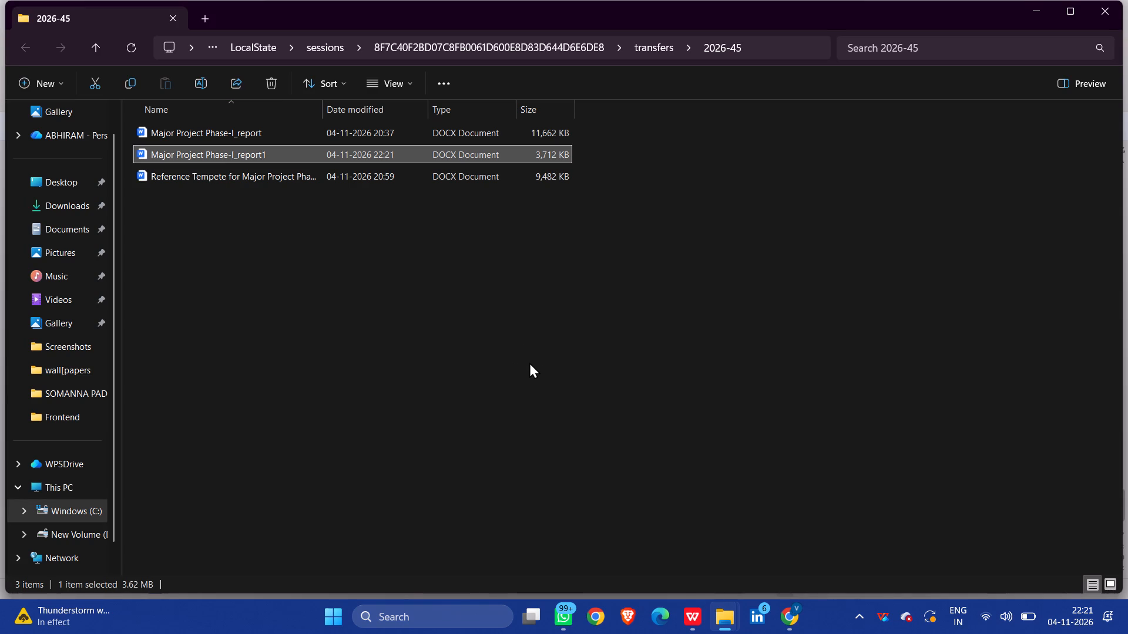
left_click(1111, 21)
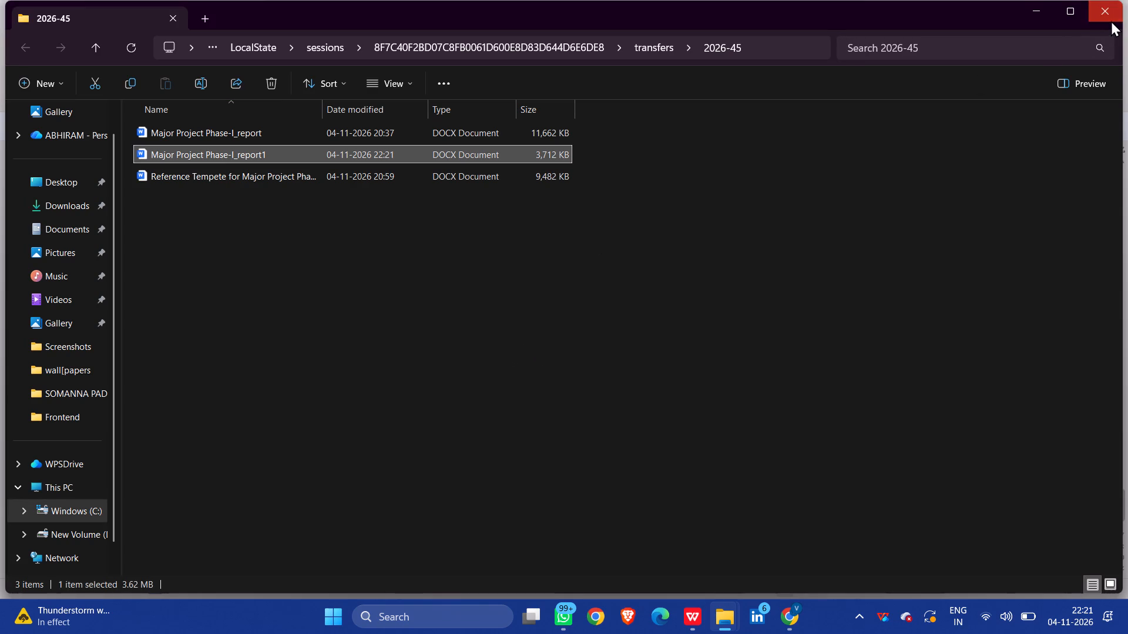
Copy the saved report file Major Project Phase-I_report1.docx for sharing, using the Send File options.
left_click(1085, 36)
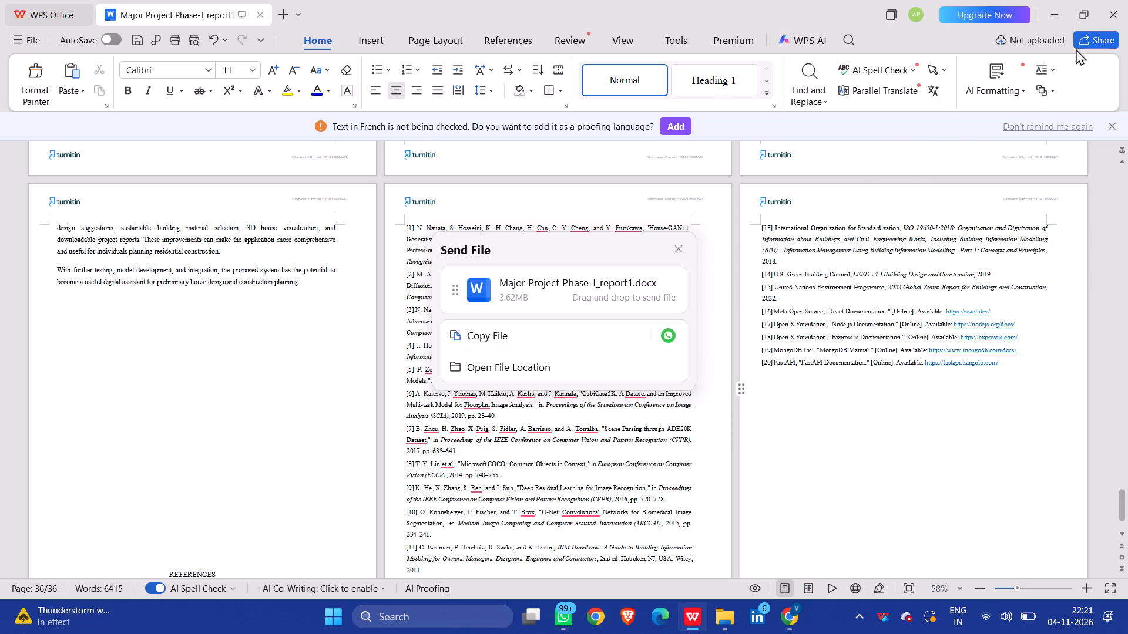
left_click(1091, 39)
left_click(610, 286)
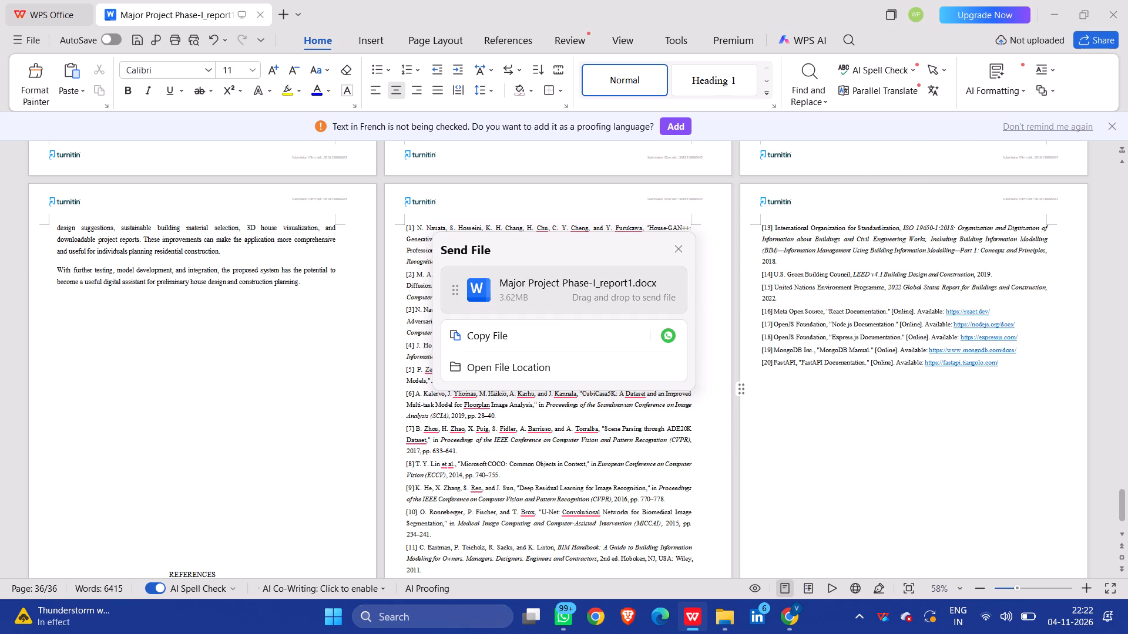
right_click(610, 286)
left_click(595, 342)
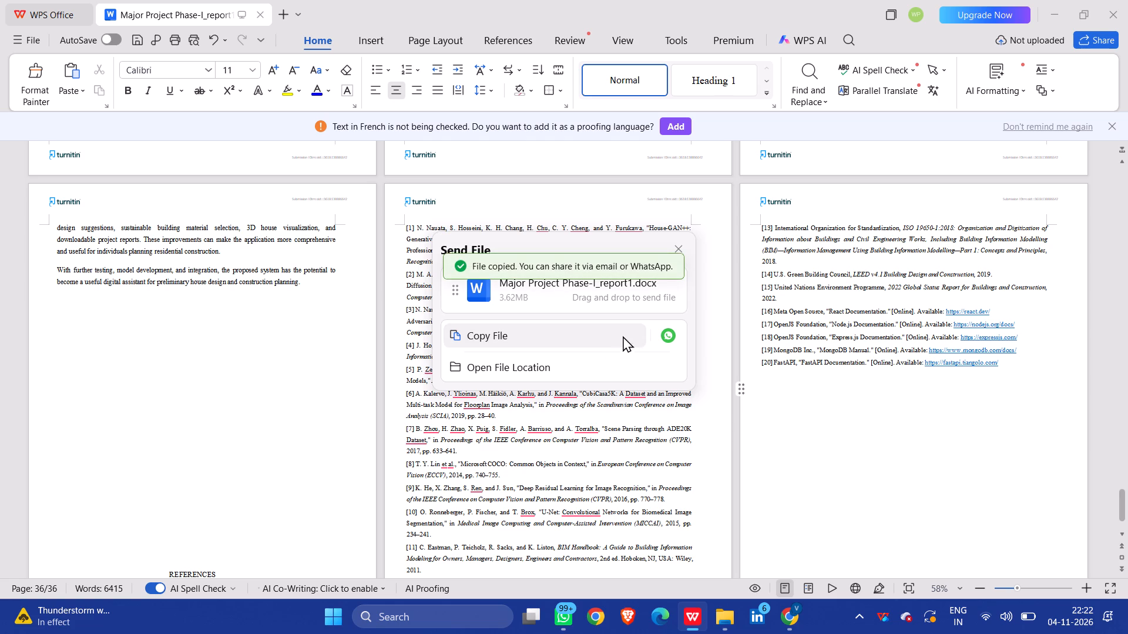
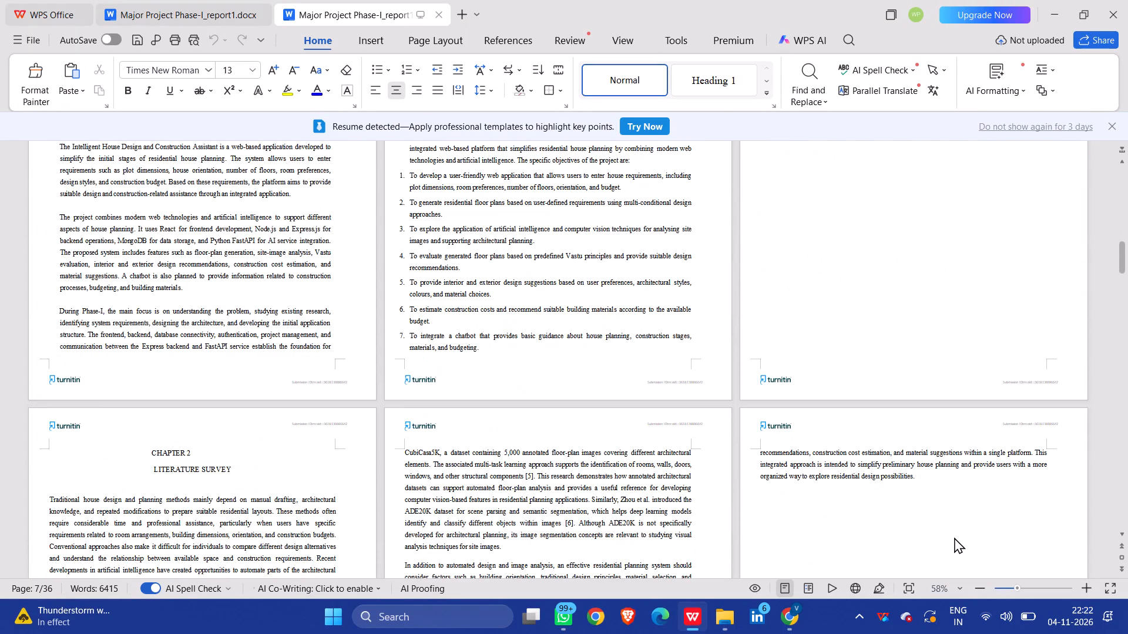
Review the report's page layout and content from Chapter 2, Literature Survey, through Chapter 6, Alignment with Sustainable Development Goals.
scroll(954, 537, "down", 11)
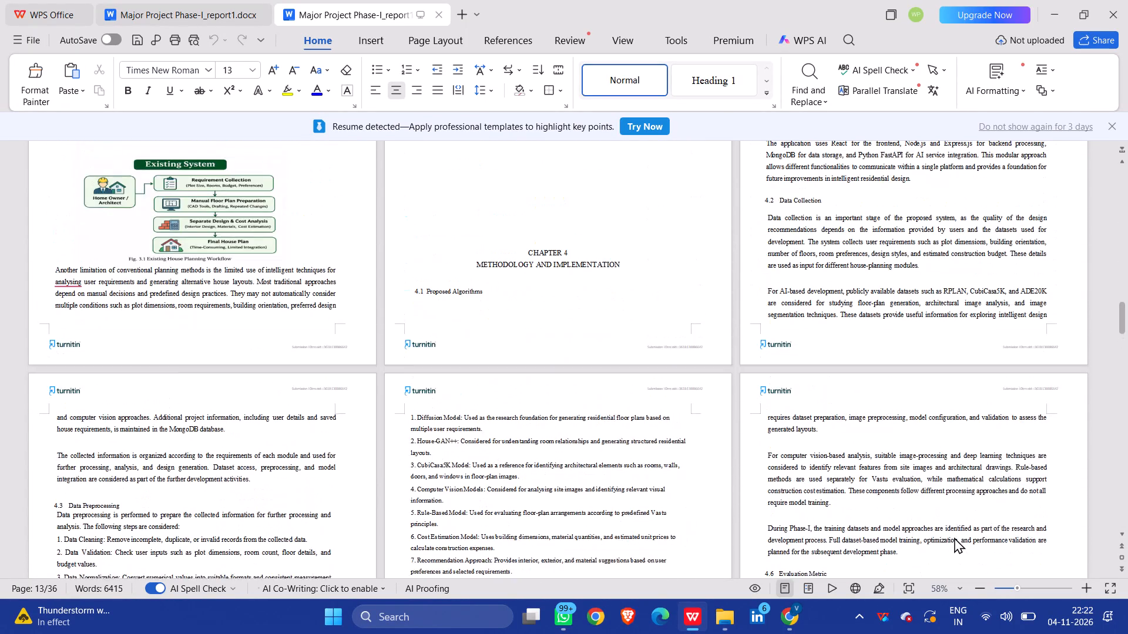
scroll(954, 537, "up", 6)
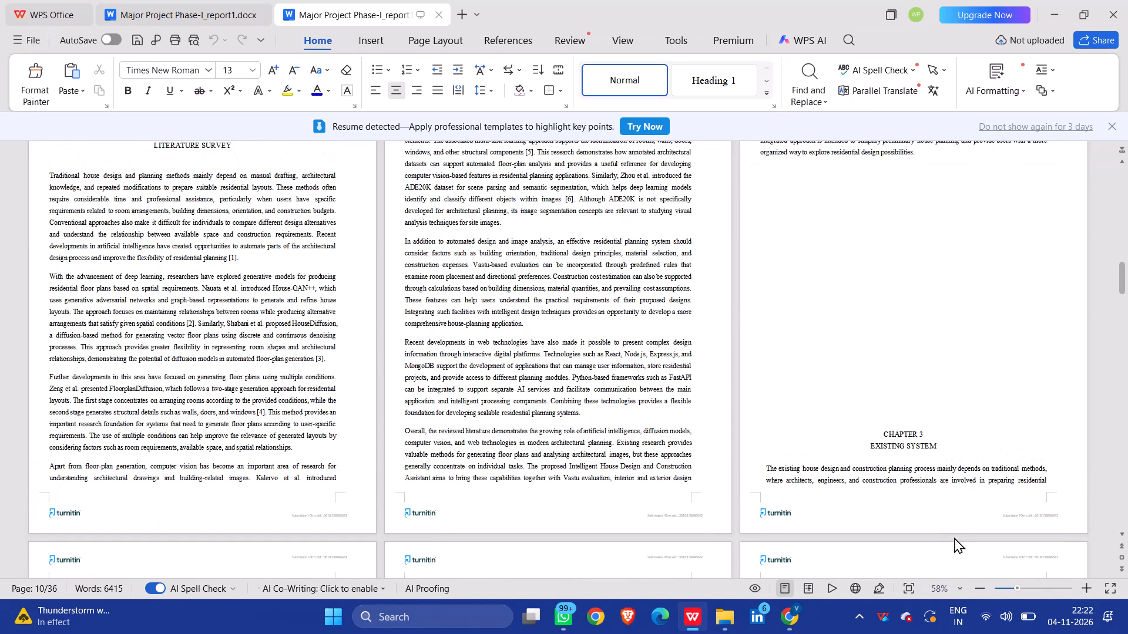
scroll(954, 537, "down", 4)
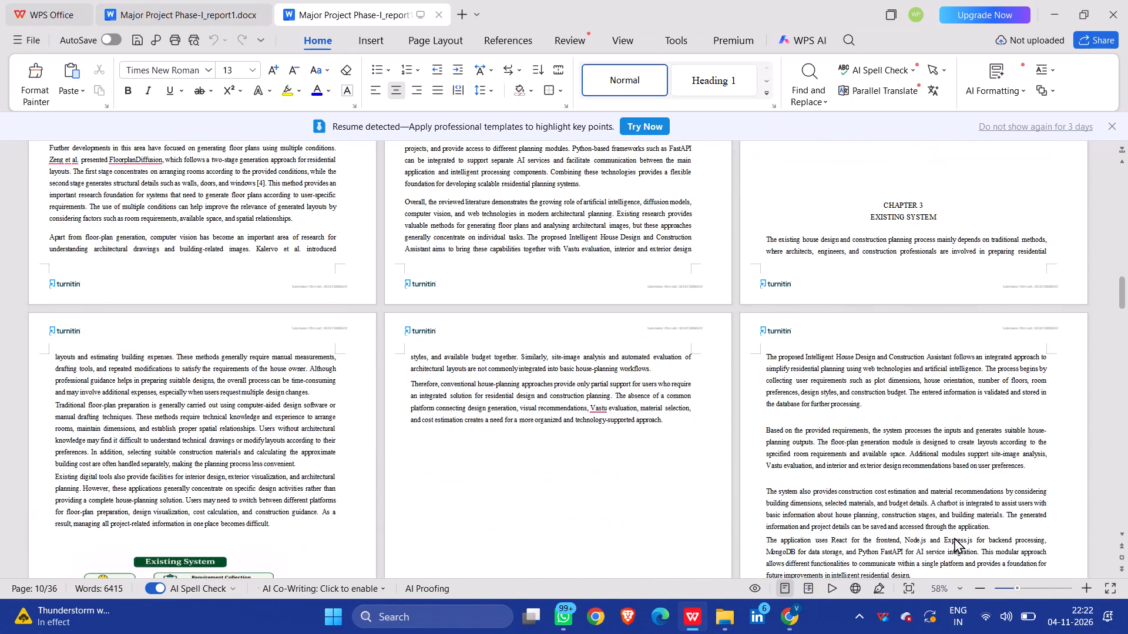
scroll(954, 537, "down", 6)
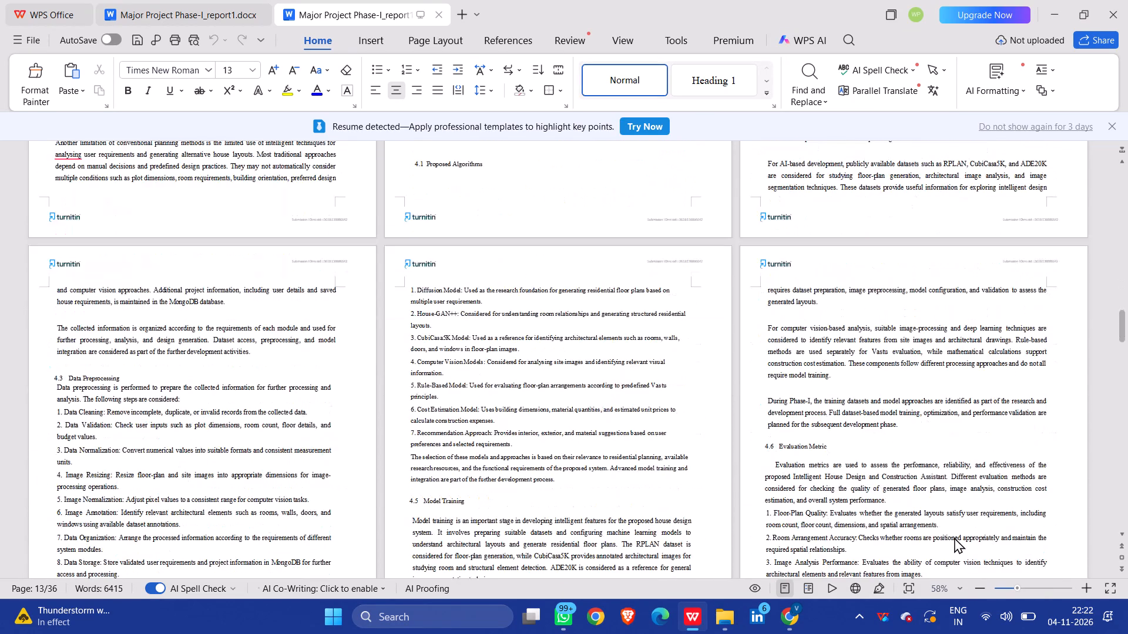
scroll(954, 537, "down", 10)
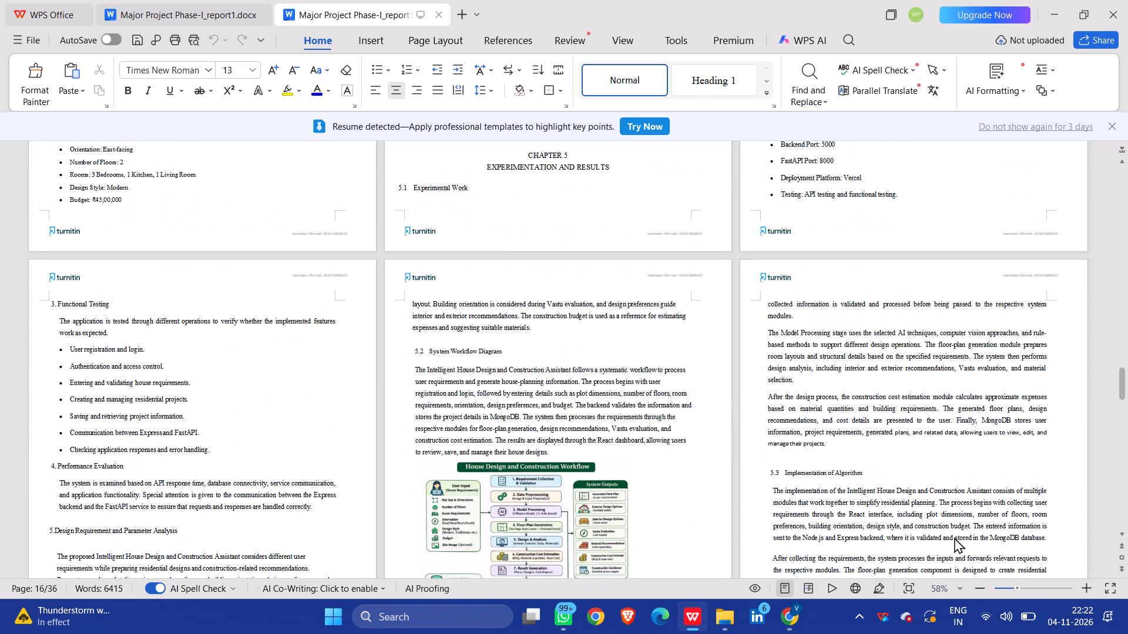
scroll(954, 537, "down", 3)
scroll(954, 537, "up", 1)
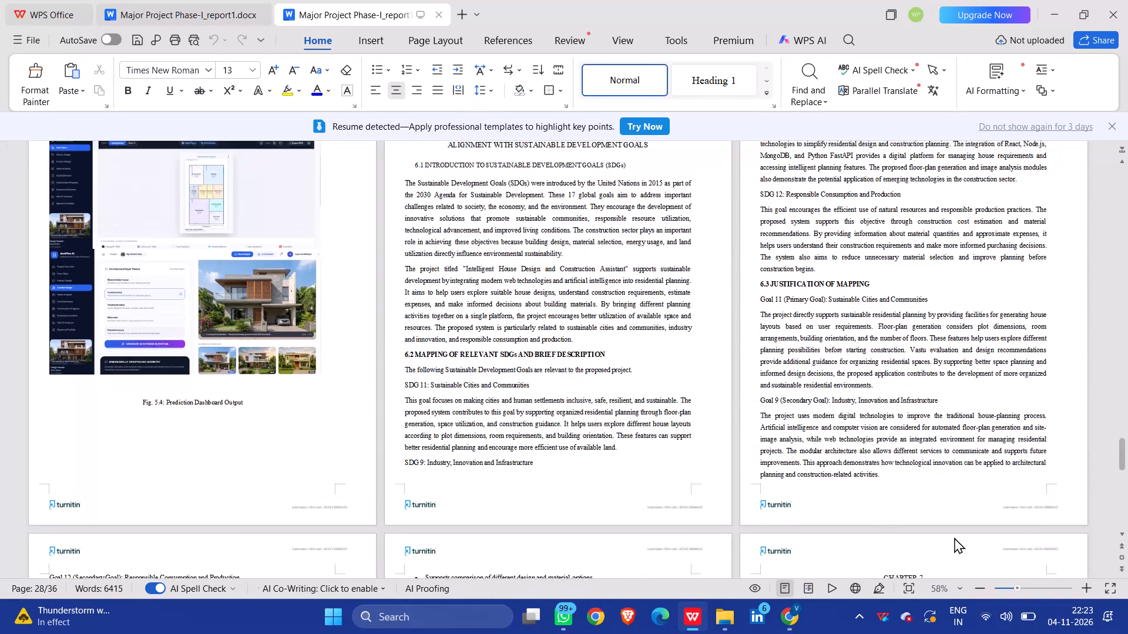
scroll(954, 537, "up", 1)
scroll(954, 537, "down", 2)
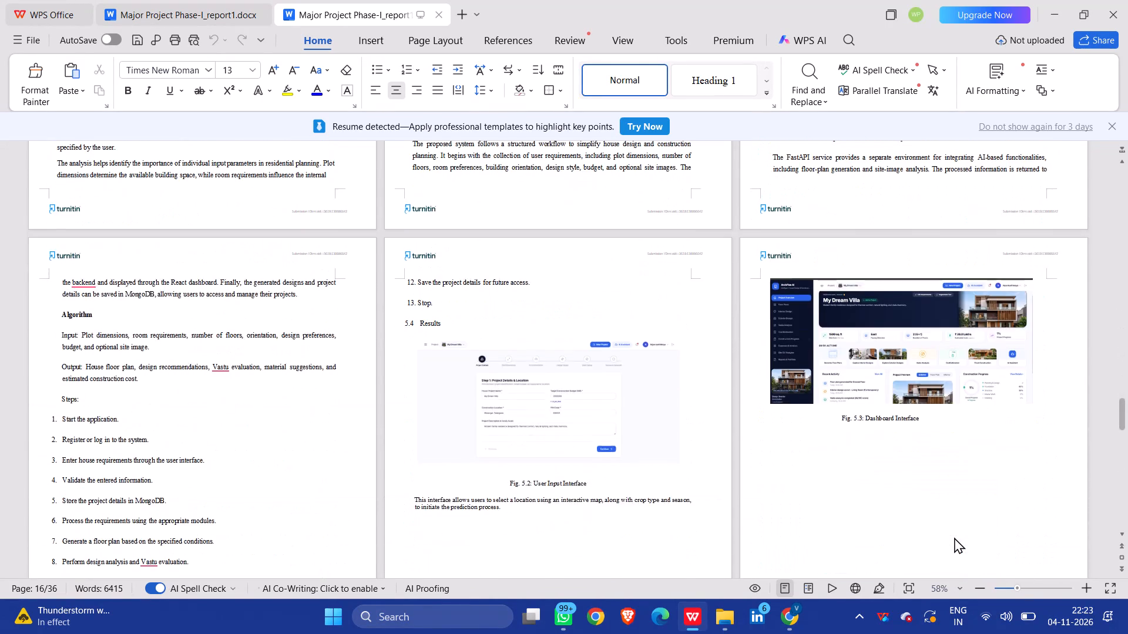
scroll(954, 537, "down", 6)
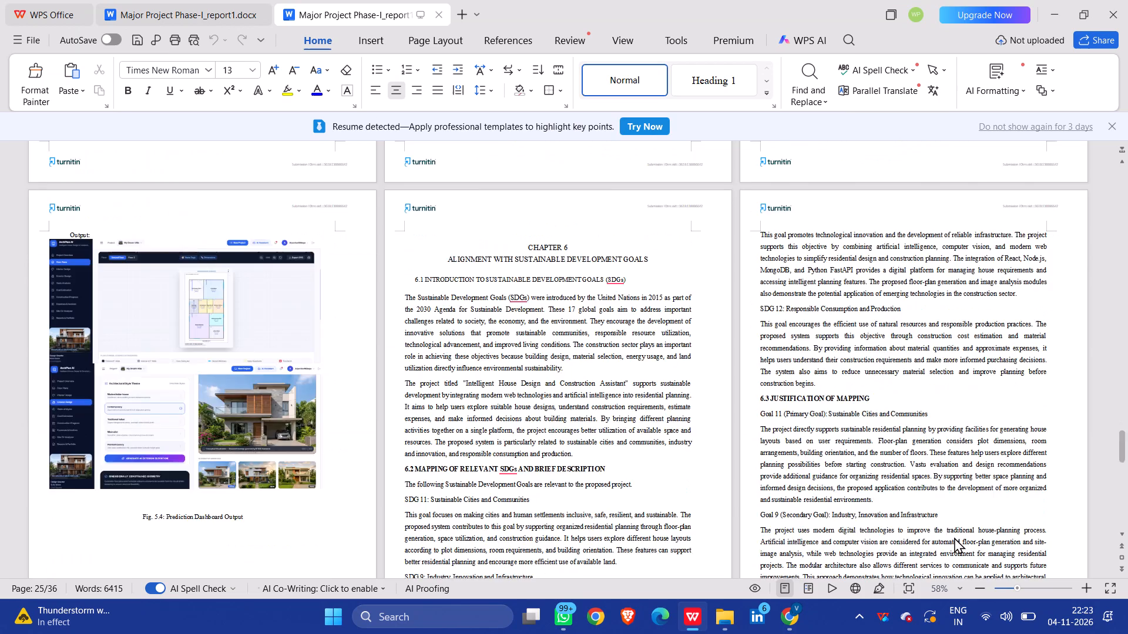
Review the edited report from Chapter 6 through the references, and back up through the chapters to the contents pages.
scroll(954, 537, "down", 6)
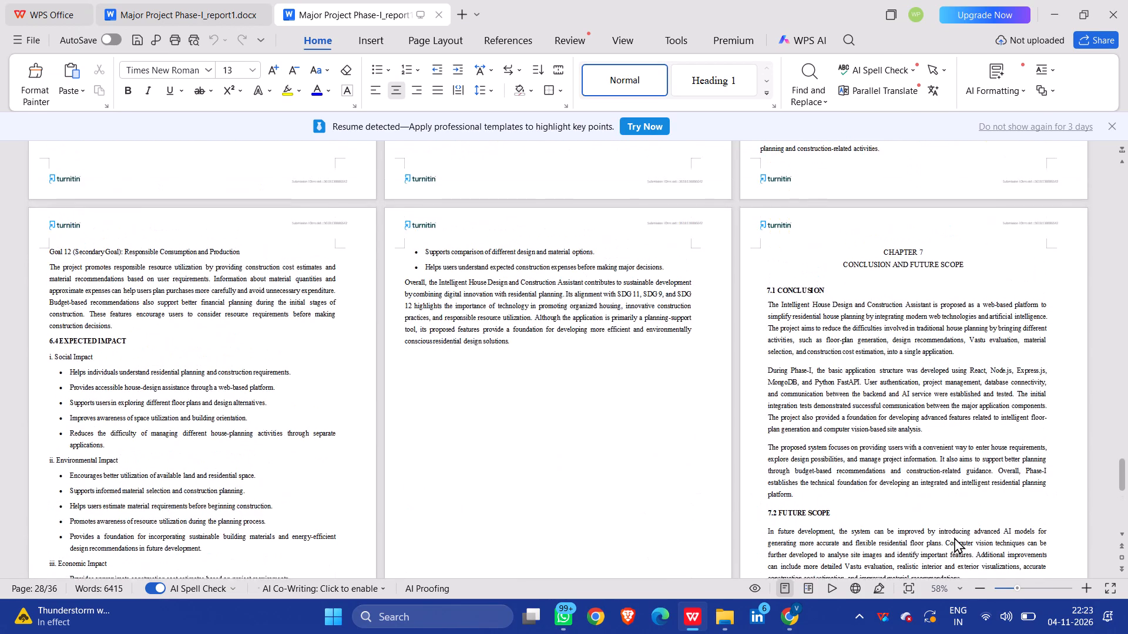
scroll(954, 537, "down", 6)
scroll(954, 537, "up", 2)
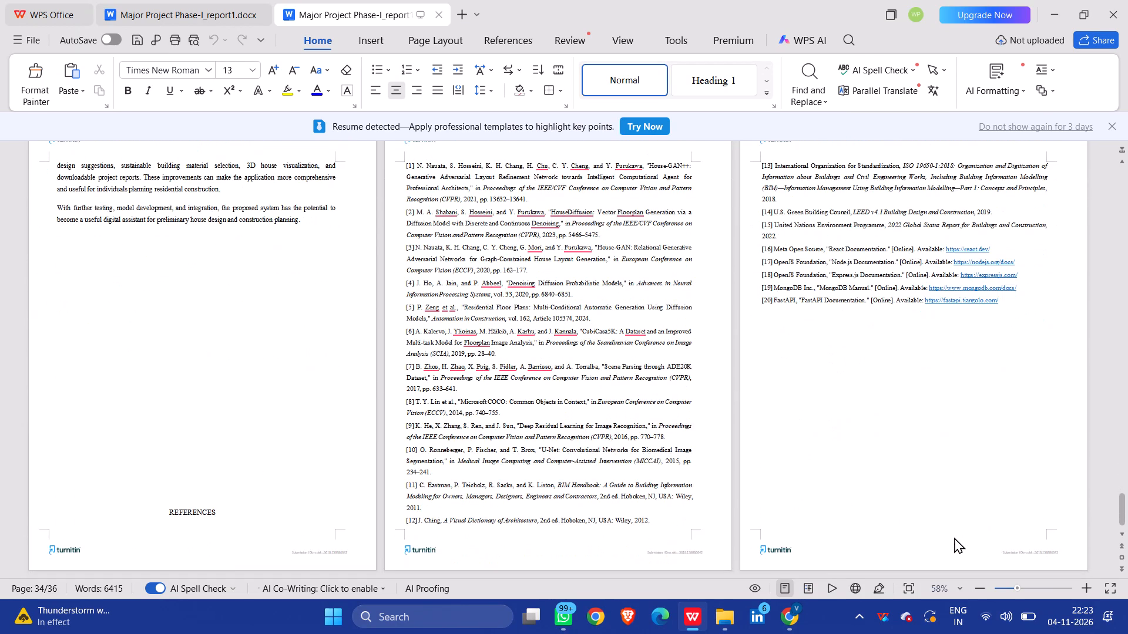
scroll(954, 537, "up", 12)
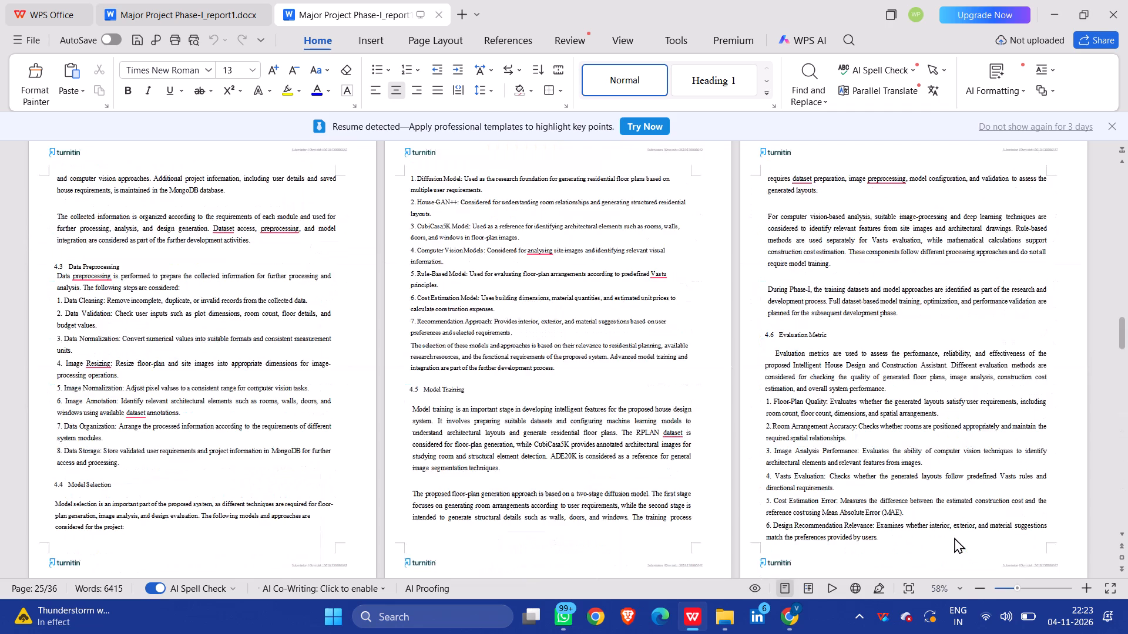
scroll(954, 537, "up", 4)
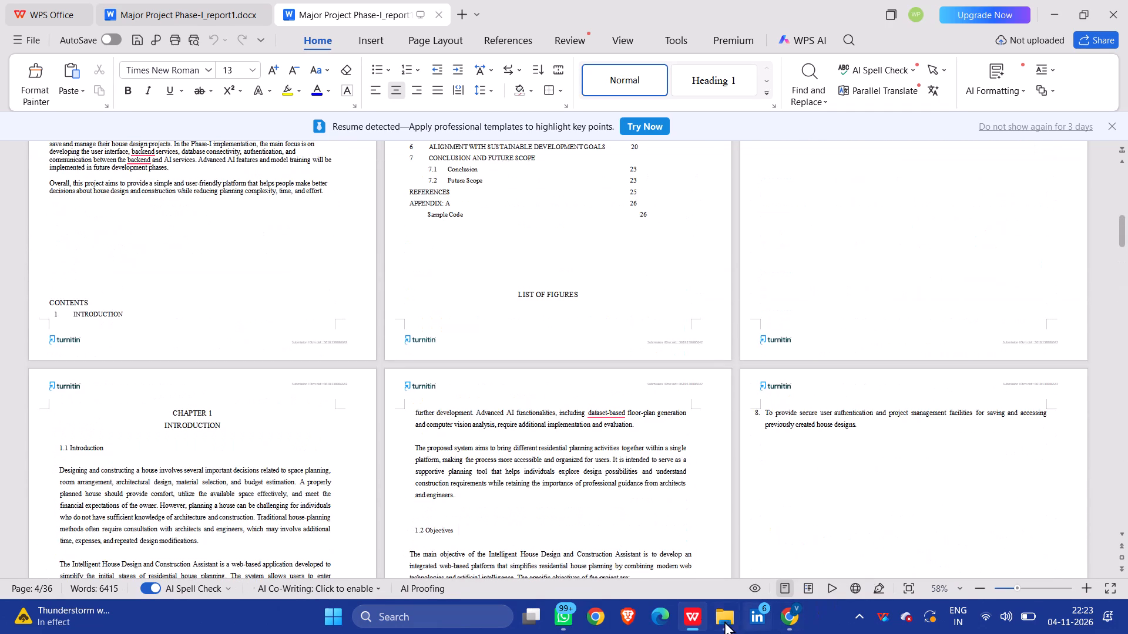
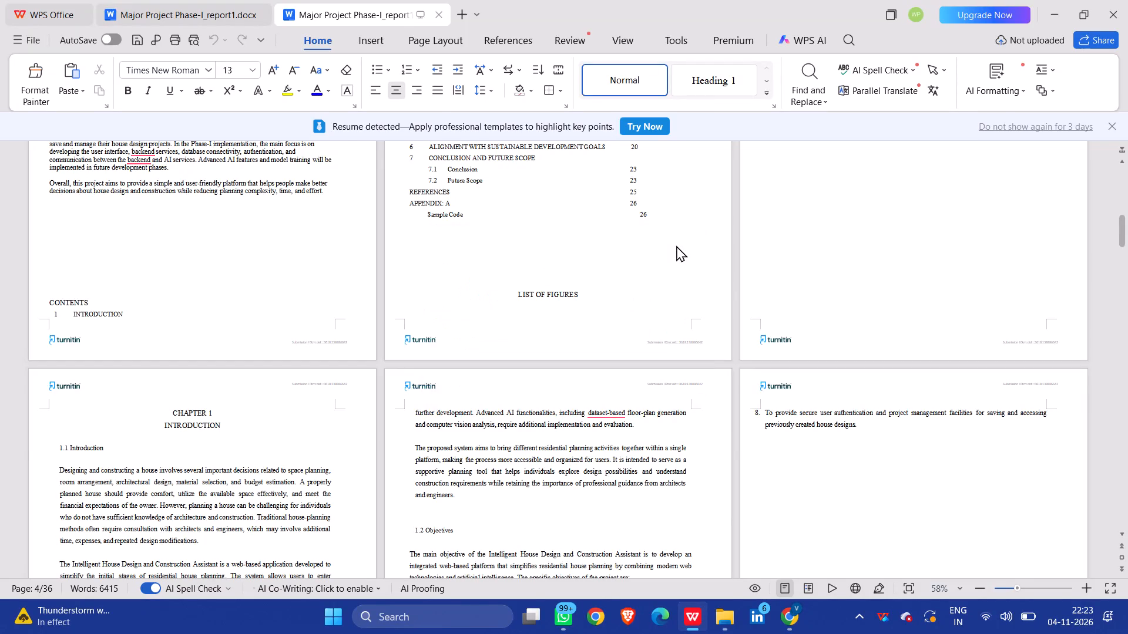
Insert blank lines above the Chapter 3 heading to push it and its EXISTING SYSTEM title onto a new page.
scroll(676, 245, "up", 8)
scroll(676, 245, "down", 7)
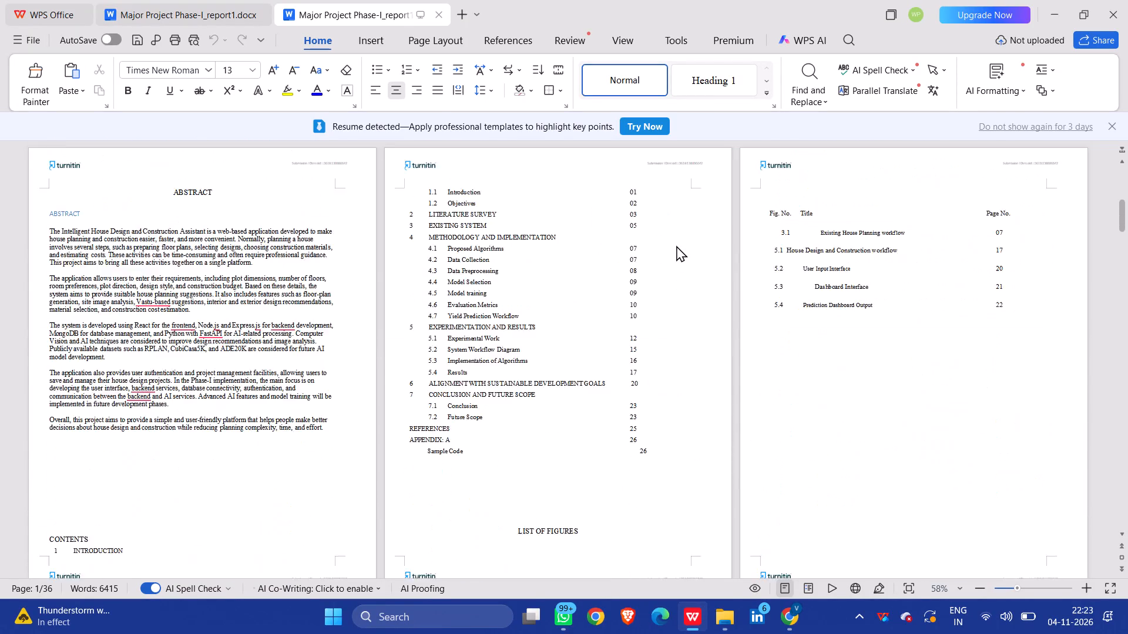
scroll(676, 245, "down", 10)
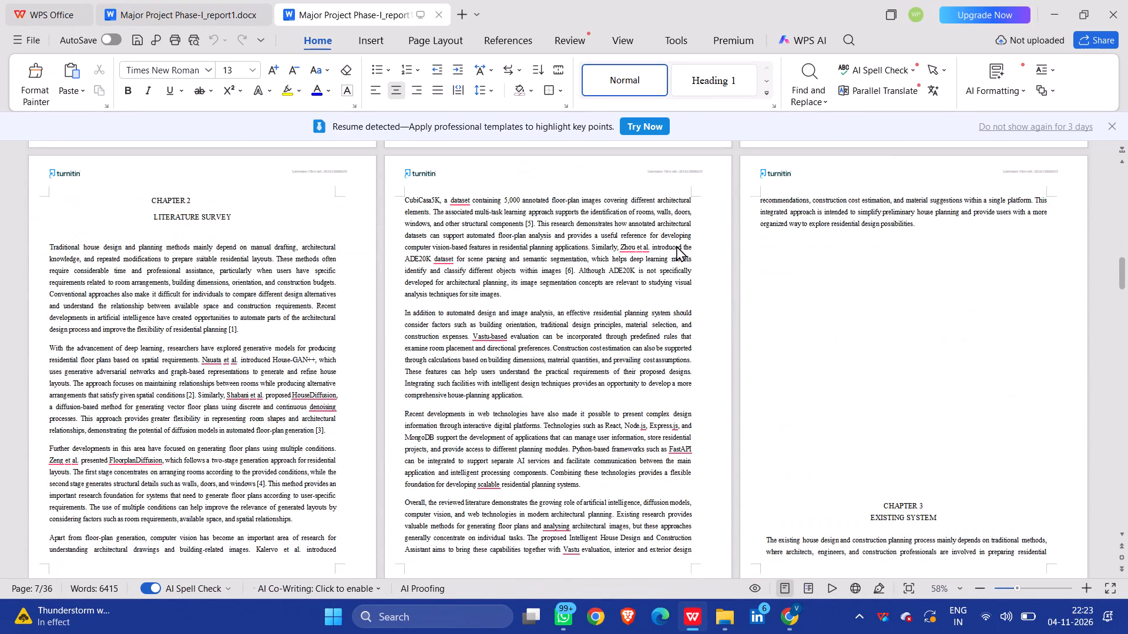
scroll(676, 245, "down", 1)
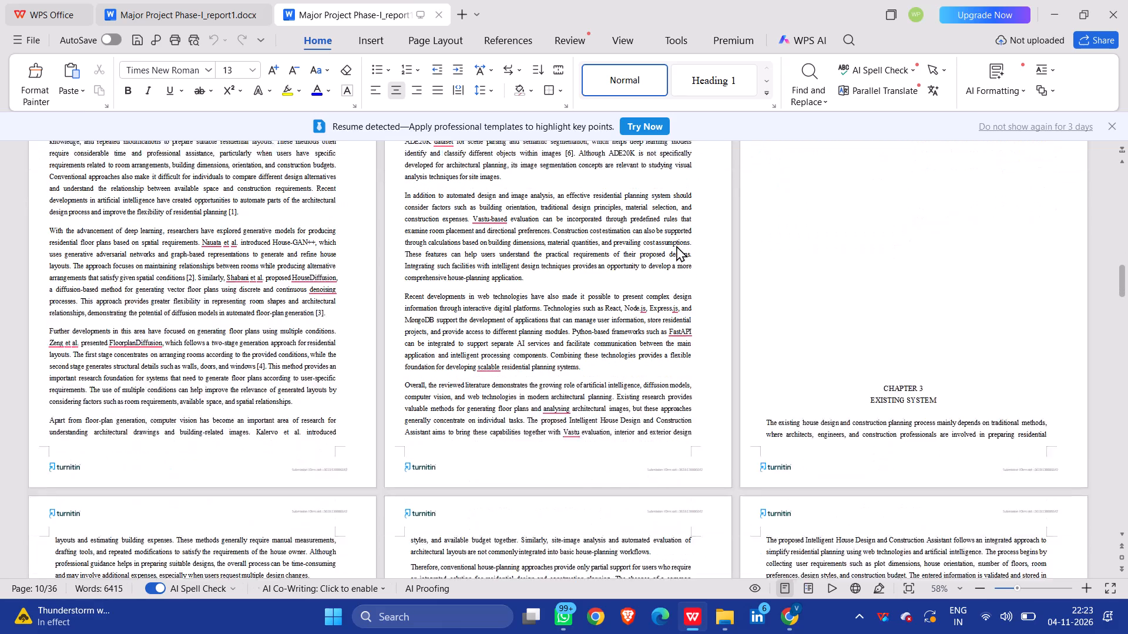
scroll(676, 245, "down", 1)
left_click(865, 349)
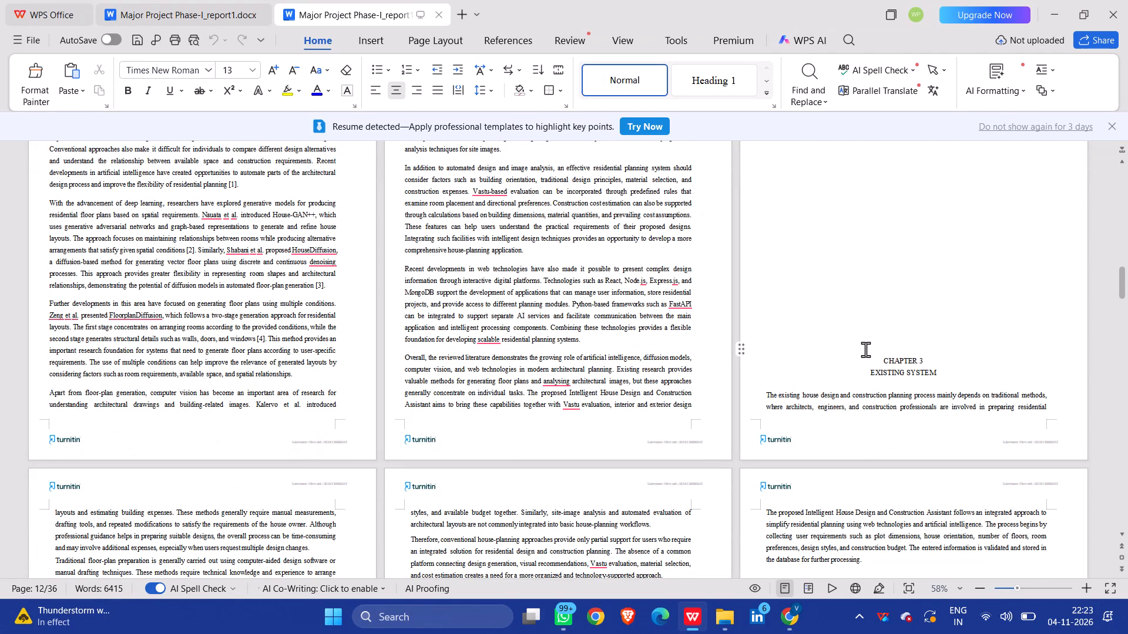
key("Return")
key("Return")
key("Return")
key("Return")
key("Return")
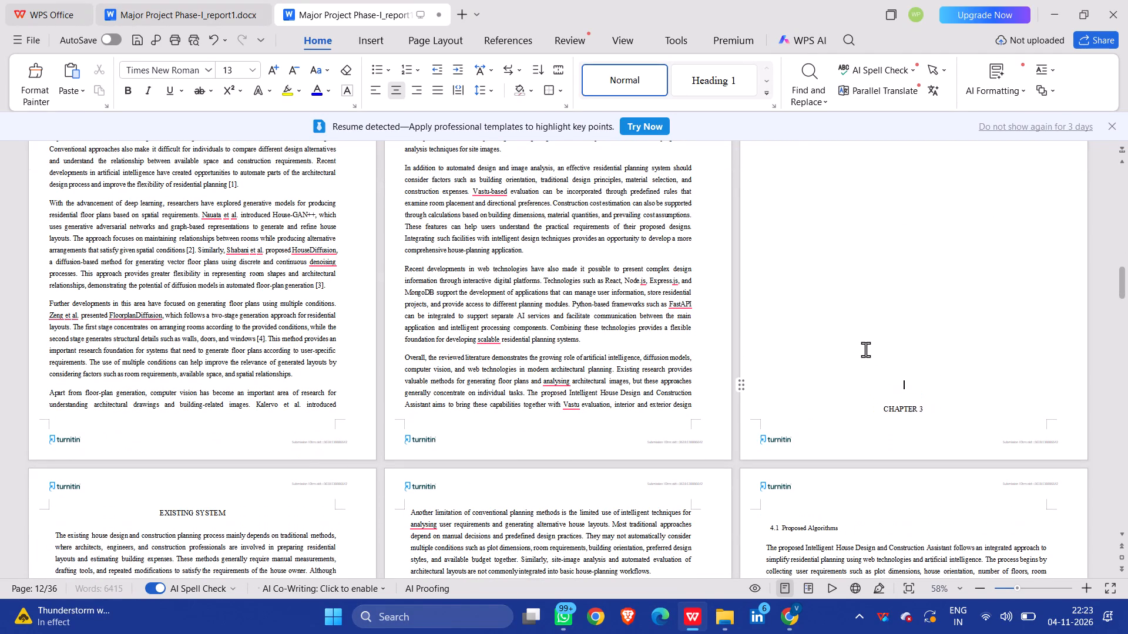
key("Return")
Indent the CHAPTER 2 heading by one more tab stop to centre it over LITERATURE SURVEY, and add a blank line above it.
scroll(865, 349, "up", 1)
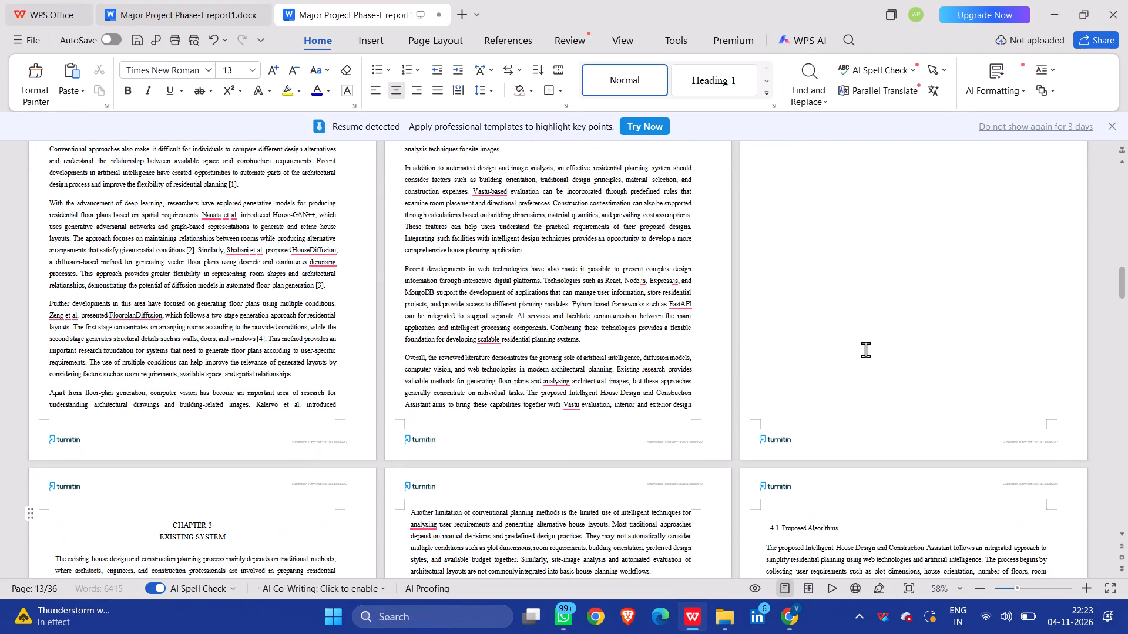
scroll(865, 349, "up", 3)
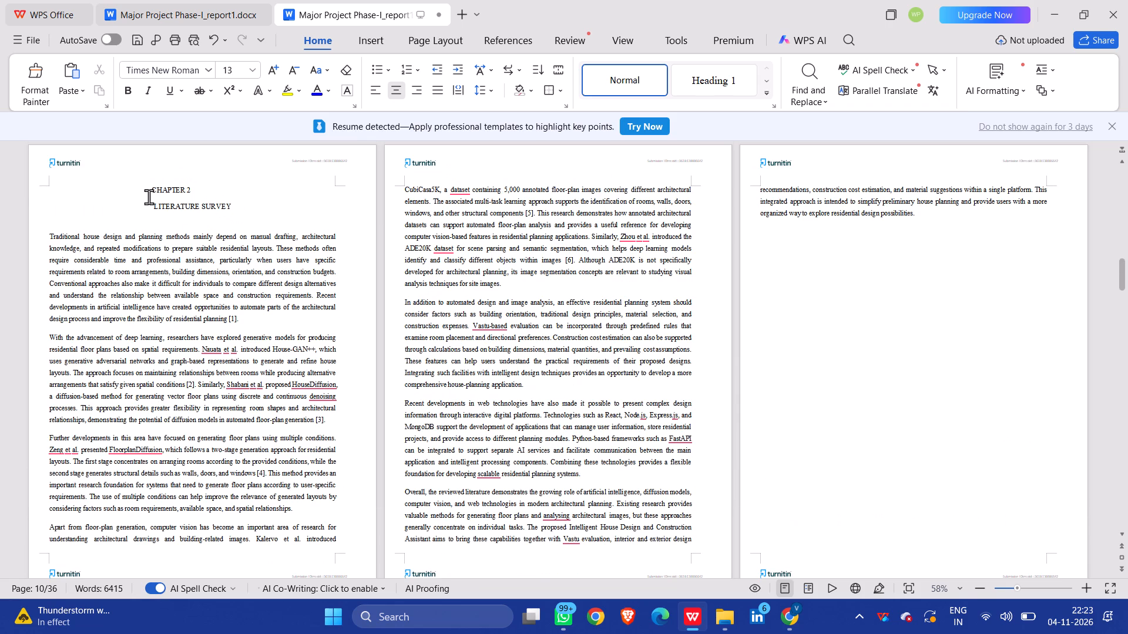
left_click(147, 192)
key("Tab")
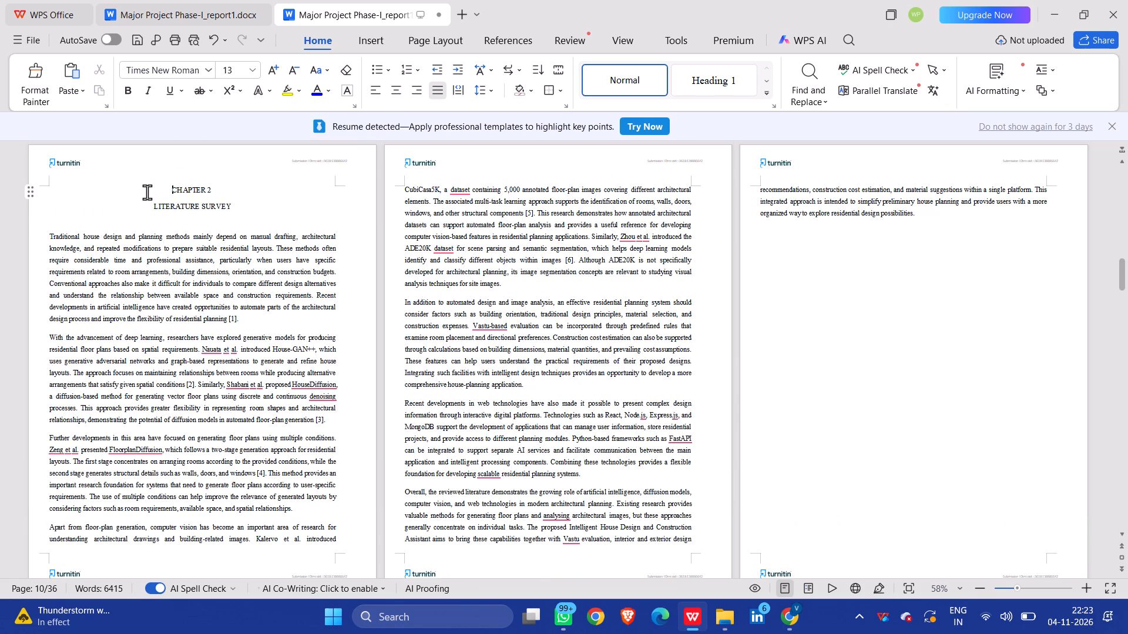
scroll(147, 192, "right", 1)
key("Up")
key("Down")
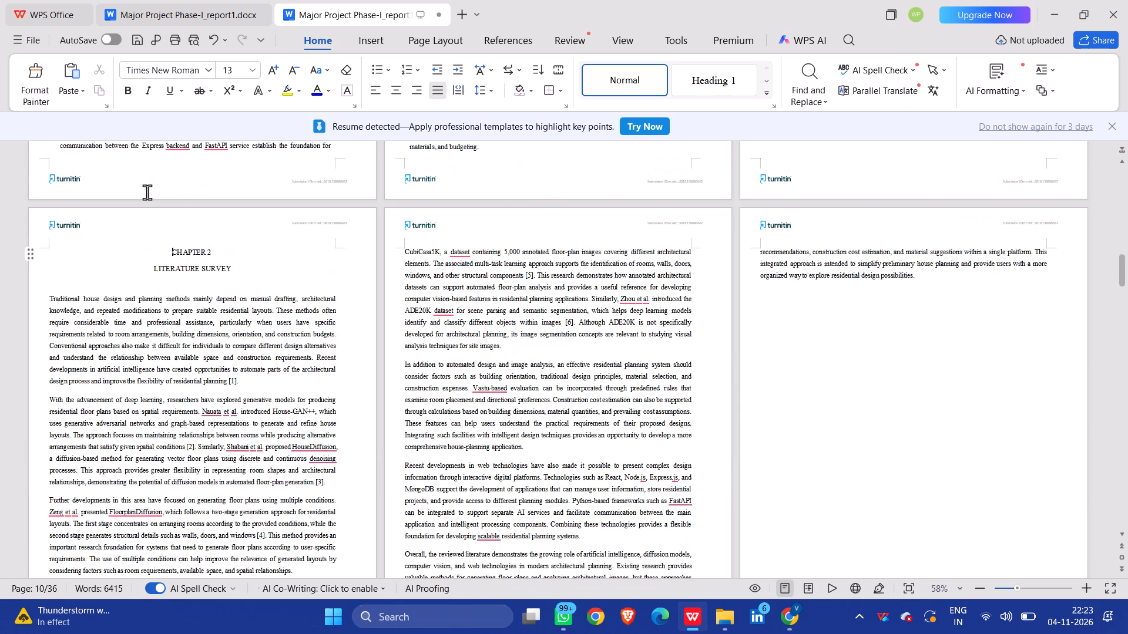
key("Return")
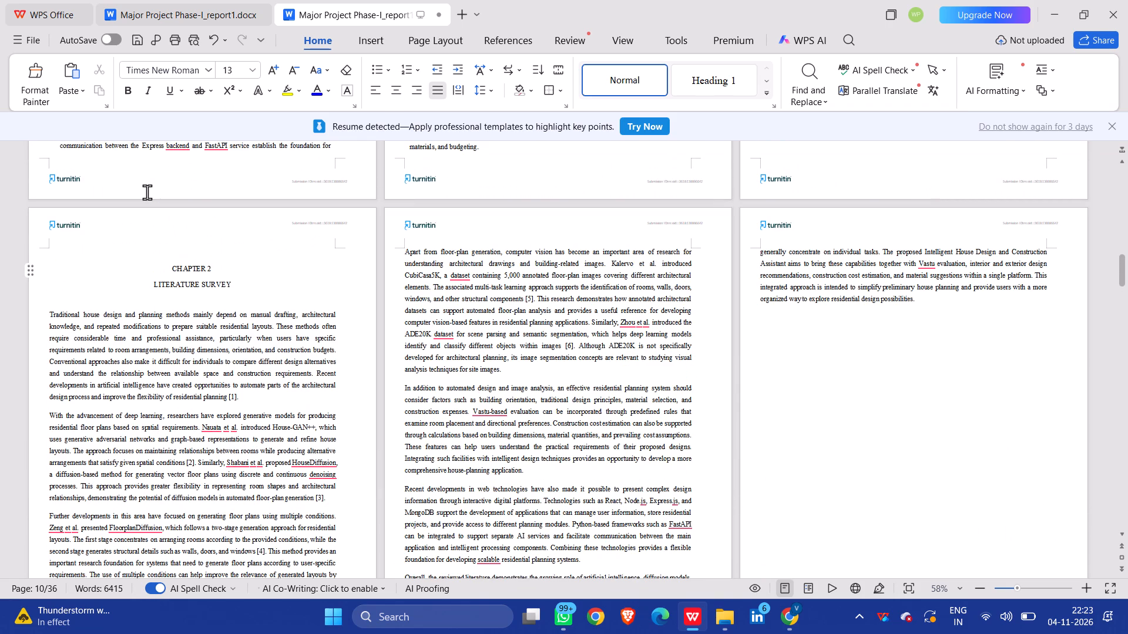
key("Up")
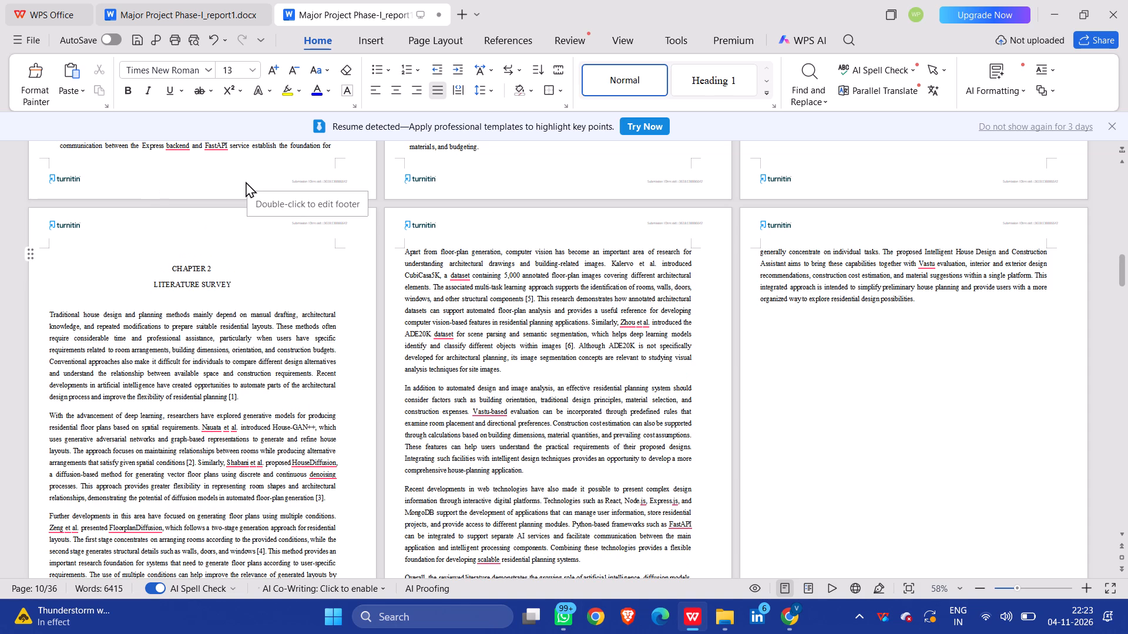
Review the pages from the contents through Chapter 5 to check where the chapter headings and sections start.
scroll(246, 181, "up", 9)
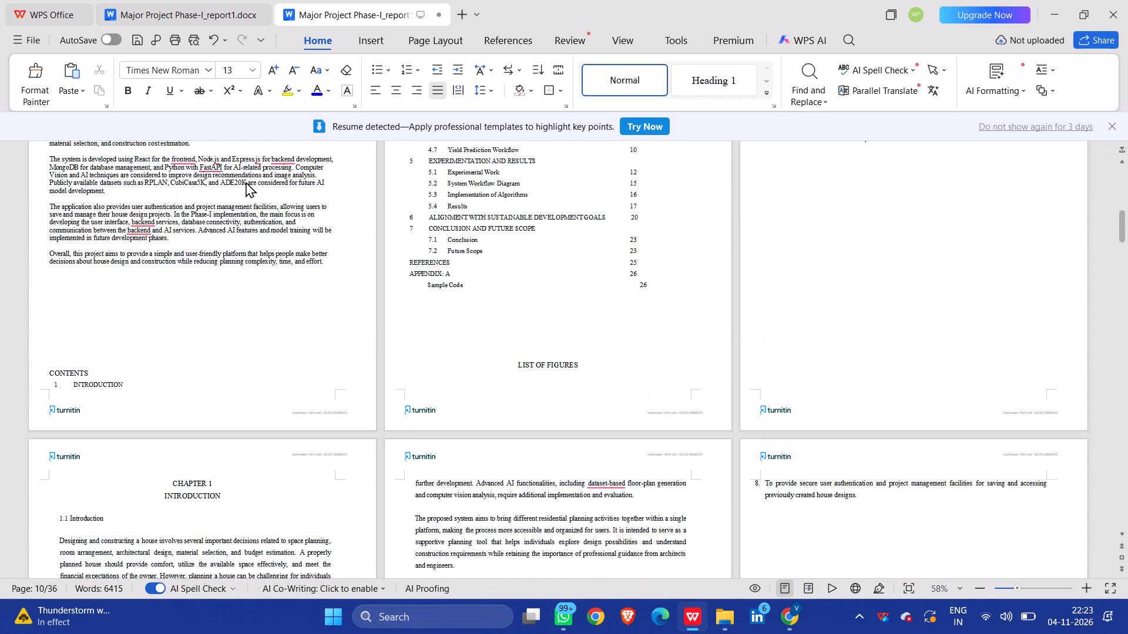
scroll(246, 181, "down", 13)
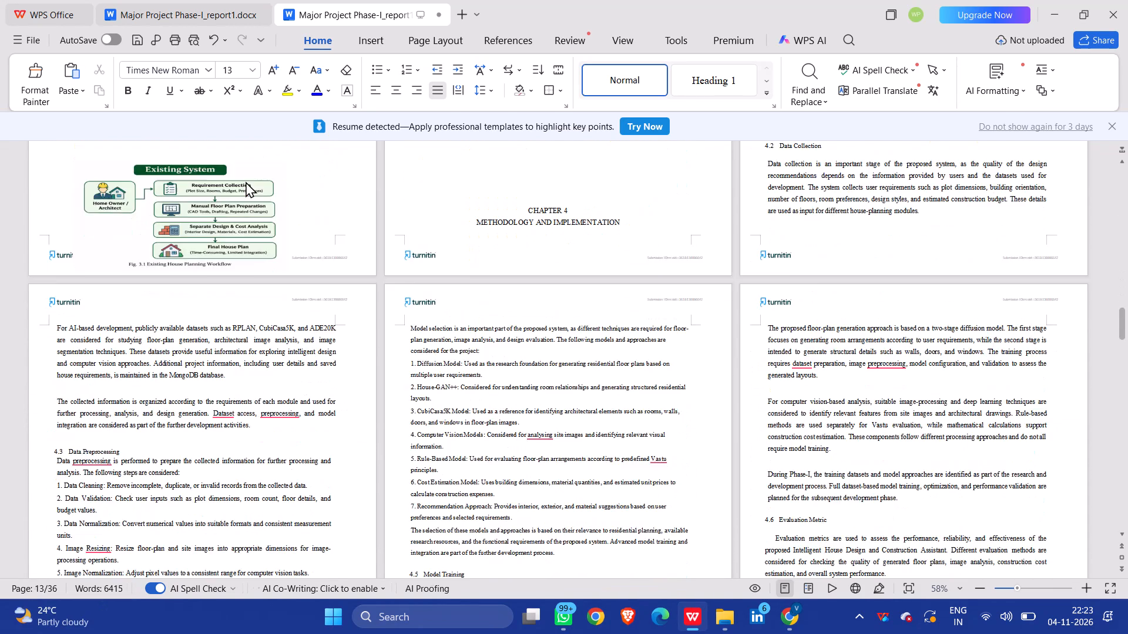
scroll(246, 181, "down", 7)
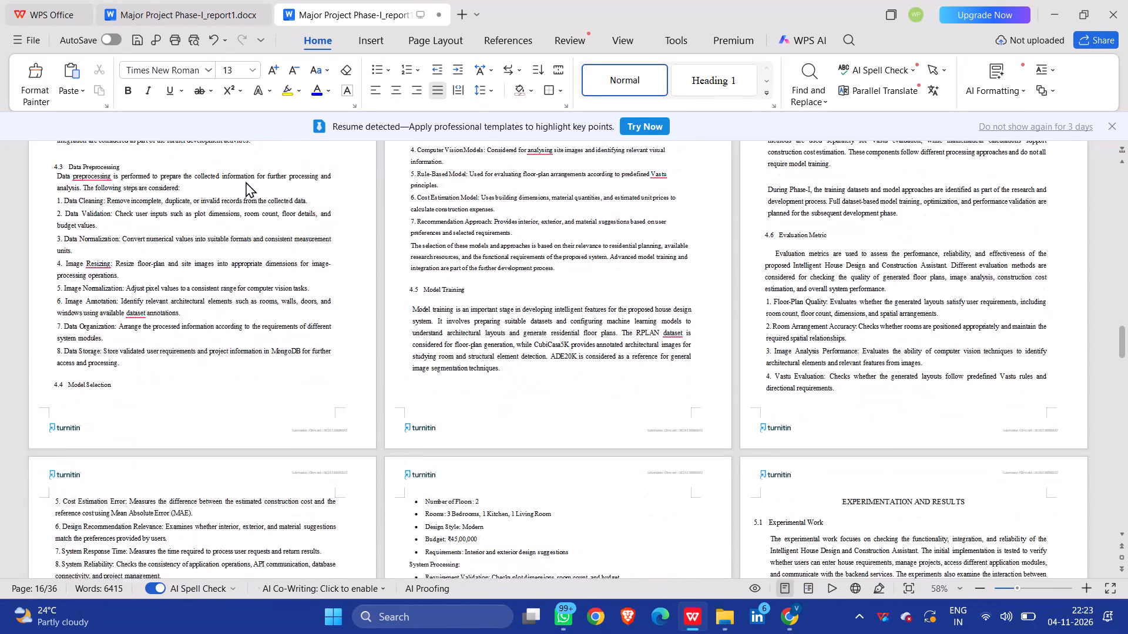
scroll(246, 181, "down", 7)
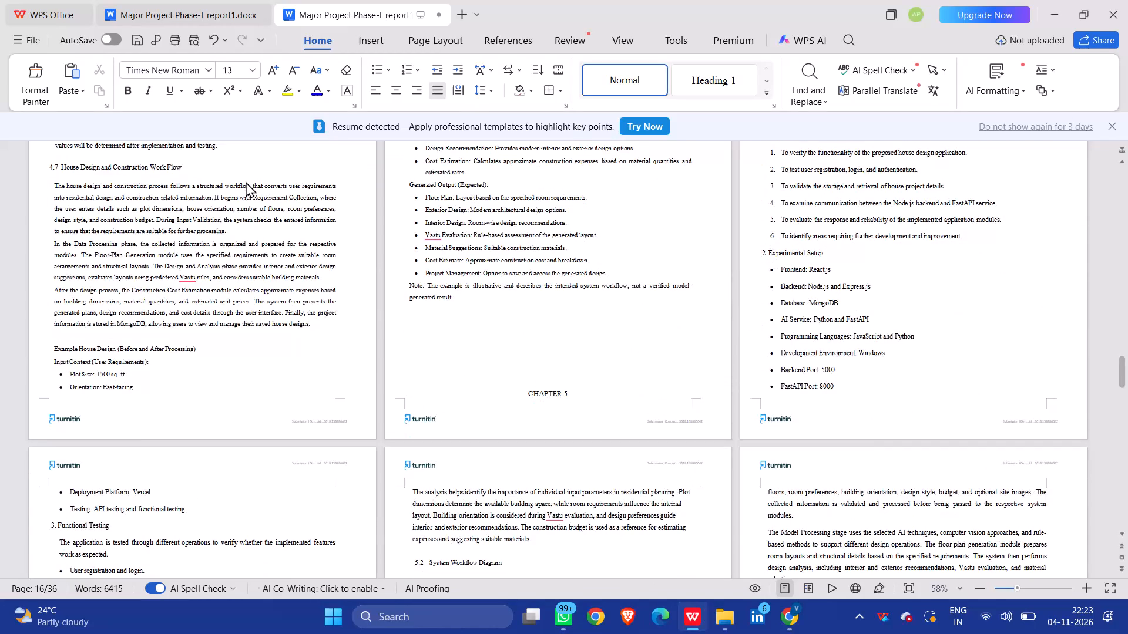
scroll(246, 181, "up", 11)
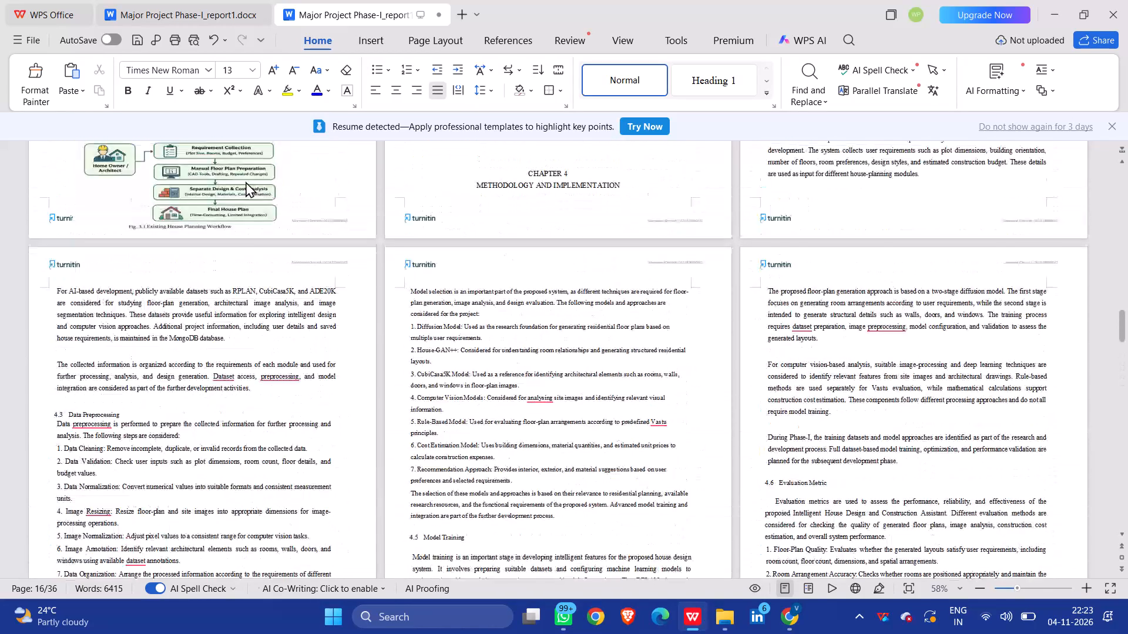
scroll(246, 181, "up", 6)
scroll(246, 181, "down", 1)
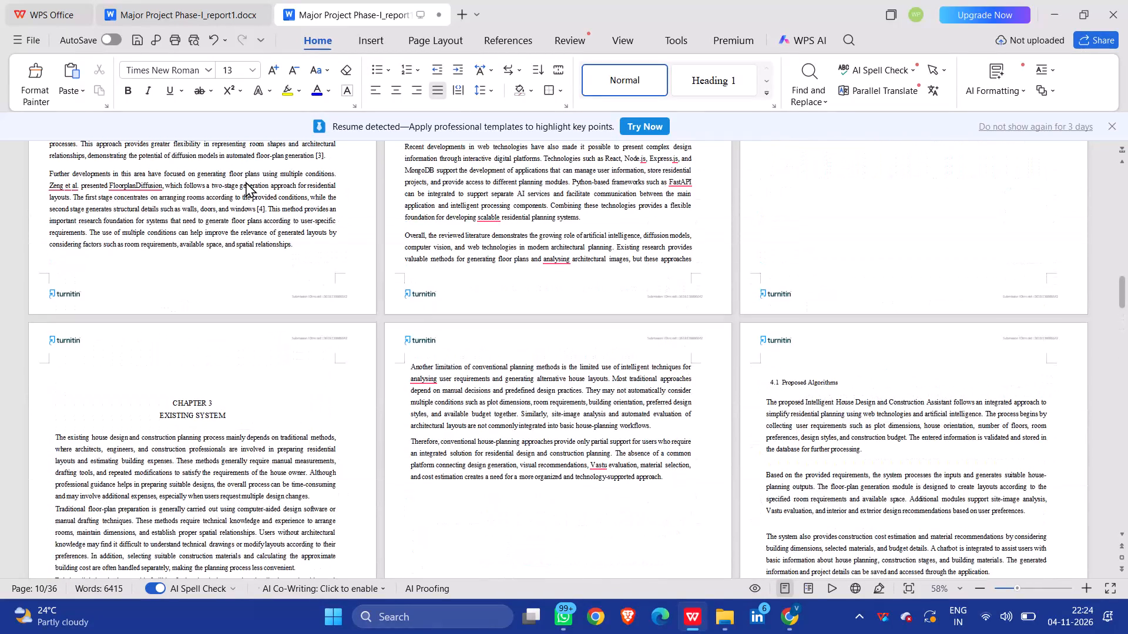
scroll(246, 181, "down", 2)
scroll(246, 181, "up", 3)
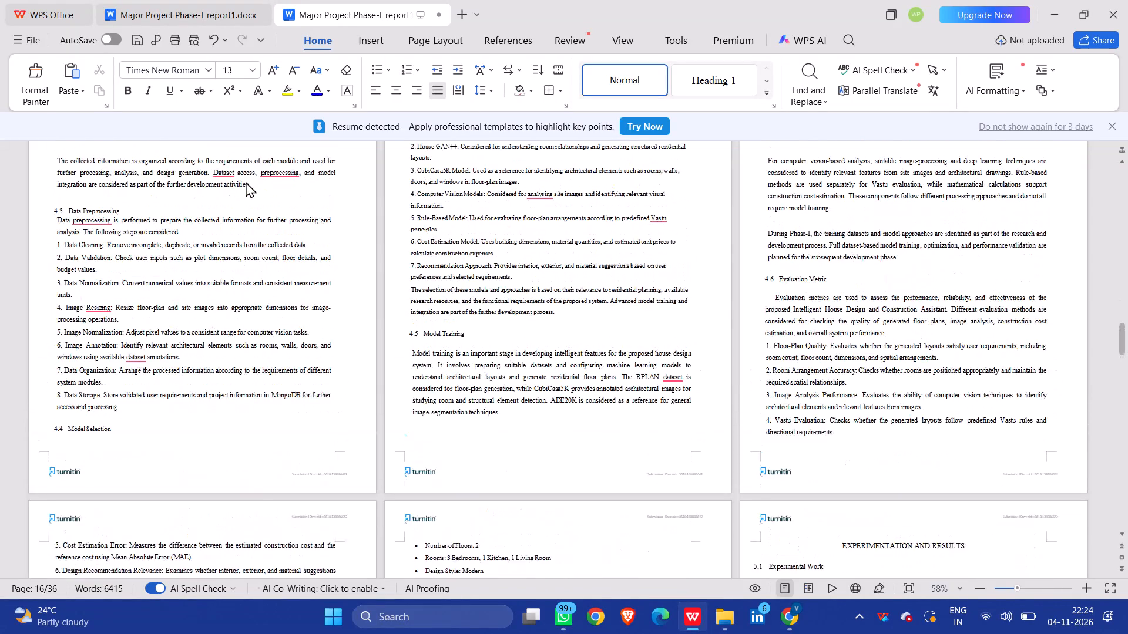
Insert two blank lines above the Chapter 4 METHODOLOGY AND IMPLEMENTATION heading to move it onto the next page.
scroll(246, 181, "up", 3)
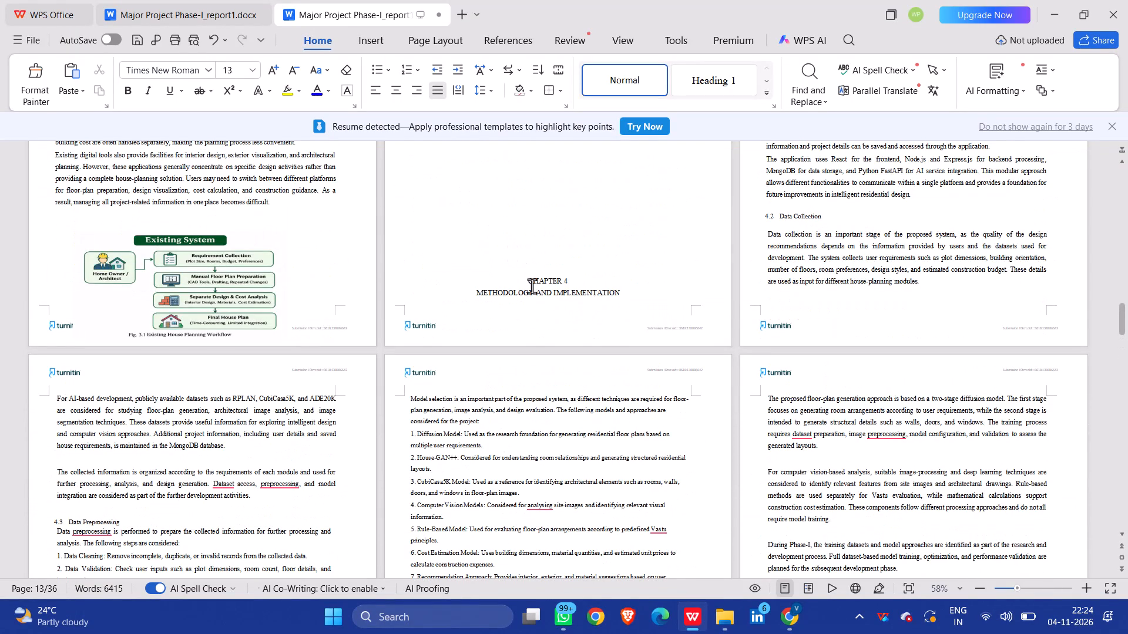
left_click(526, 264)
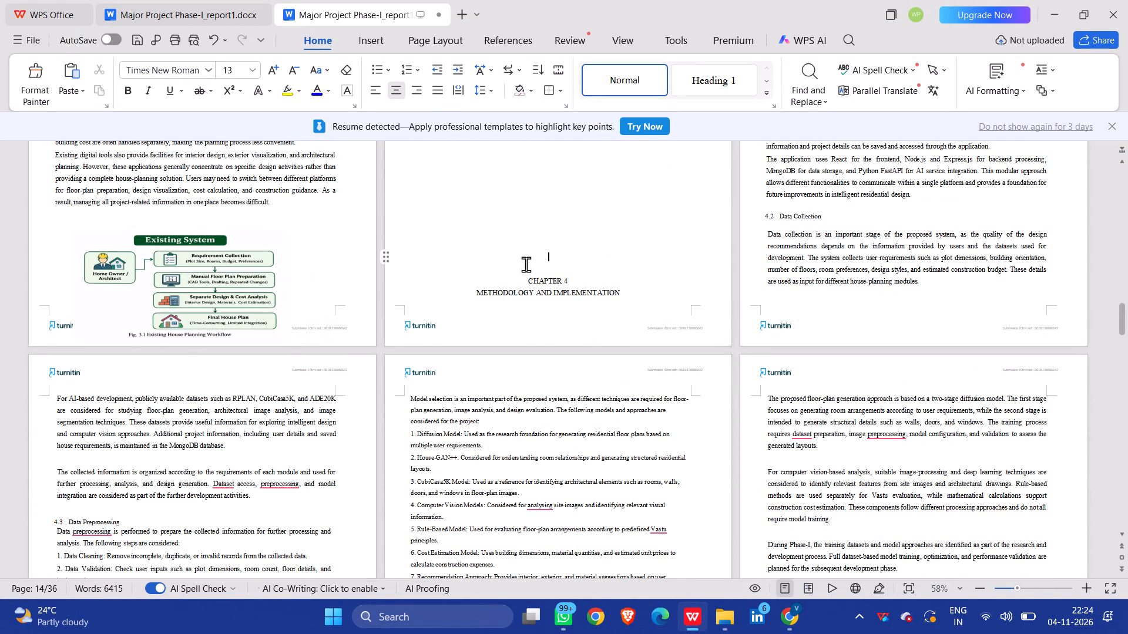
key("Return")
key("Return")
Delete blank lines above the CHAPTER 3 heading and indent it by six tab stops to centre it over EXISTING SYSTEM.
scroll(526, 264, "up", 4)
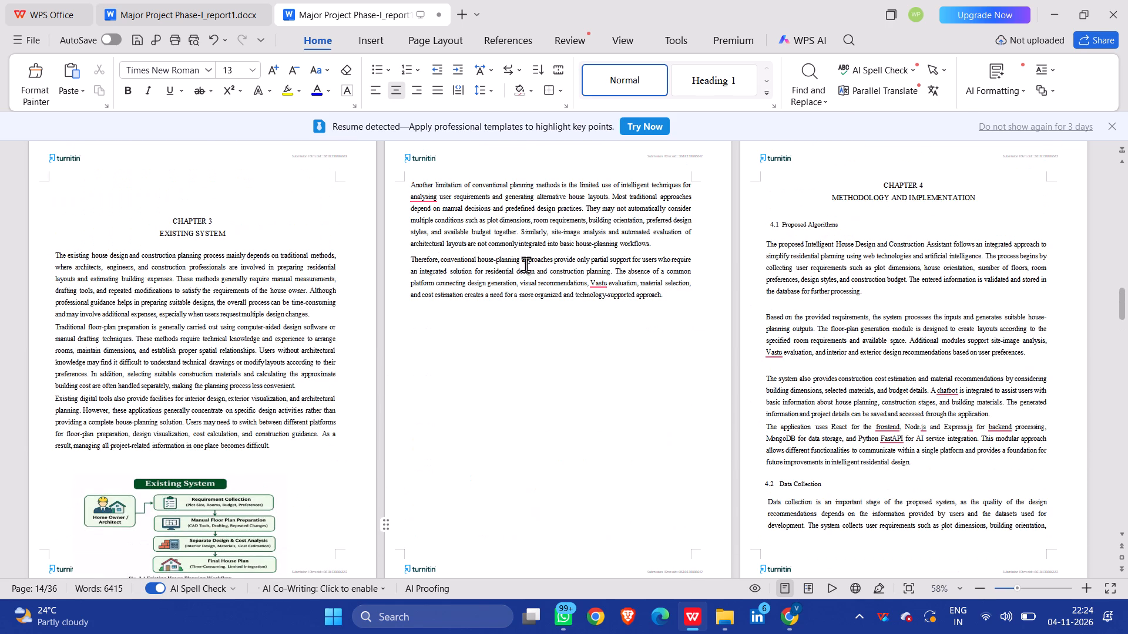
left_click(177, 218)
key("Left")
key("BackSpace")
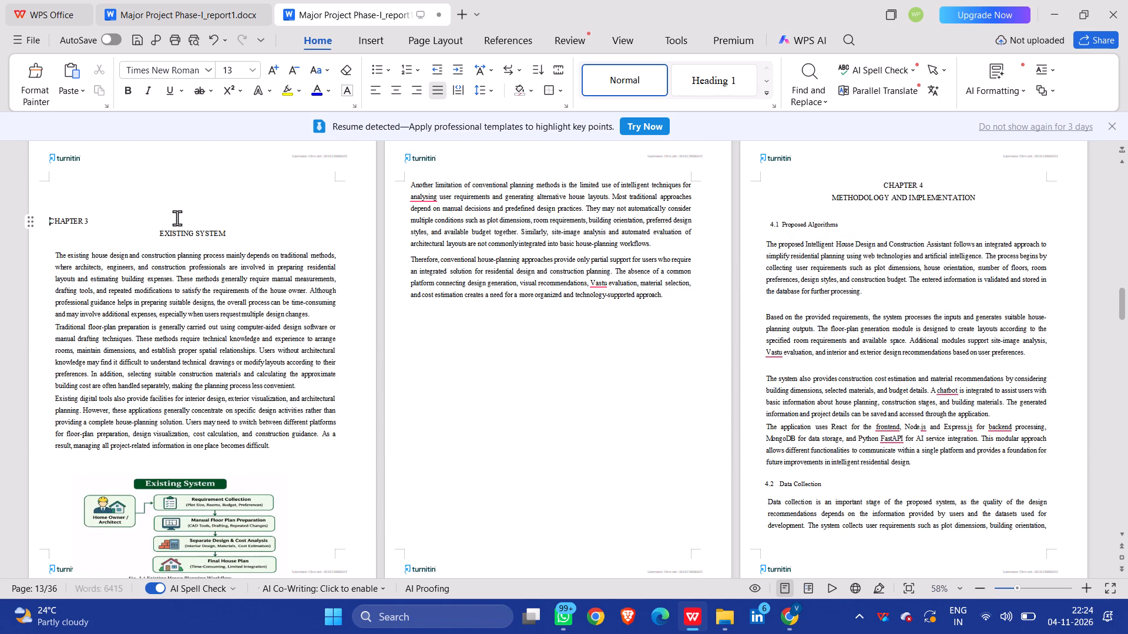
key("BackSpace")
key("BackSpace")
key("BackSpace")
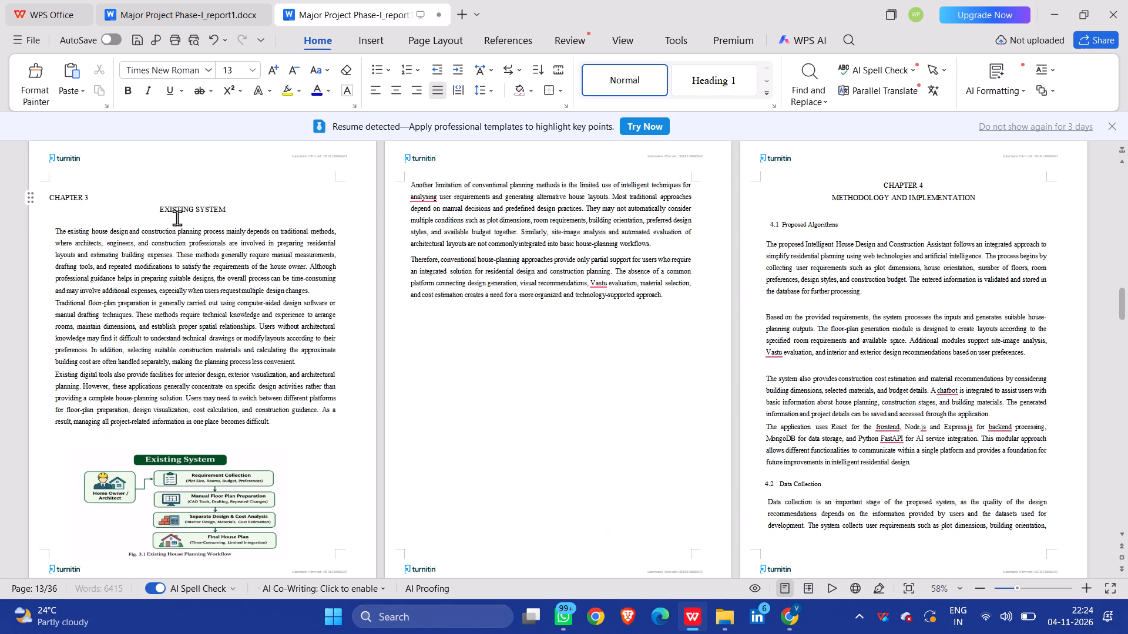
key("Tab")
key("Tab")
key("Tab")
key("Tab")
key("Tab")
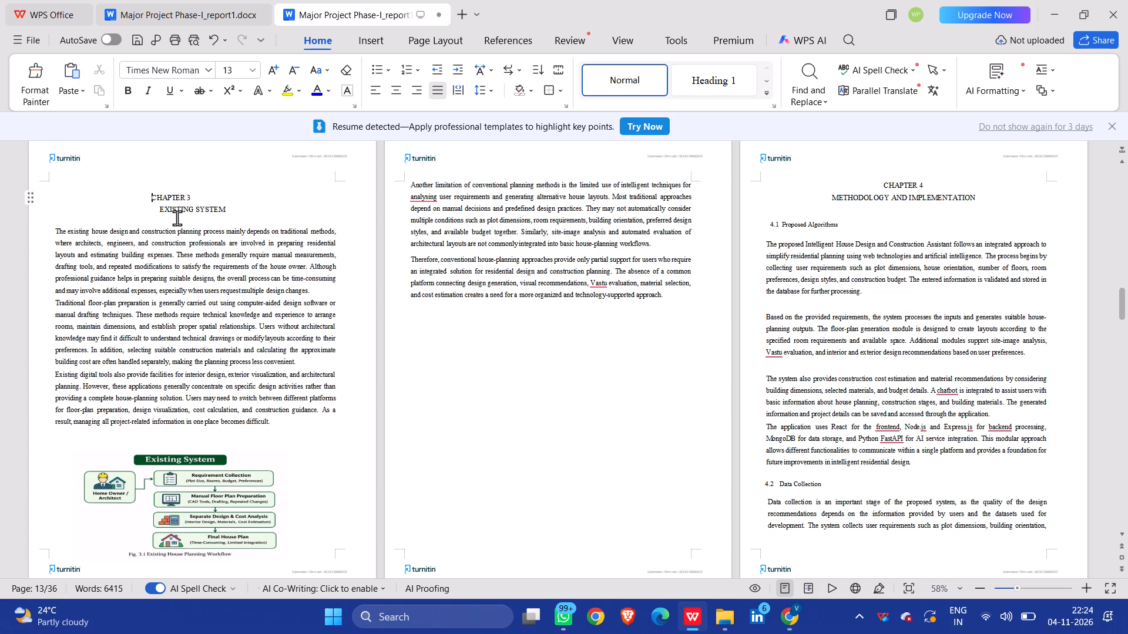
key("Tab")
Remove the remaining blank line above CHAPTER 3 so it starts the page, and indent the heading again by six tab stops.
key("BackSpace")
key("BackSpace")
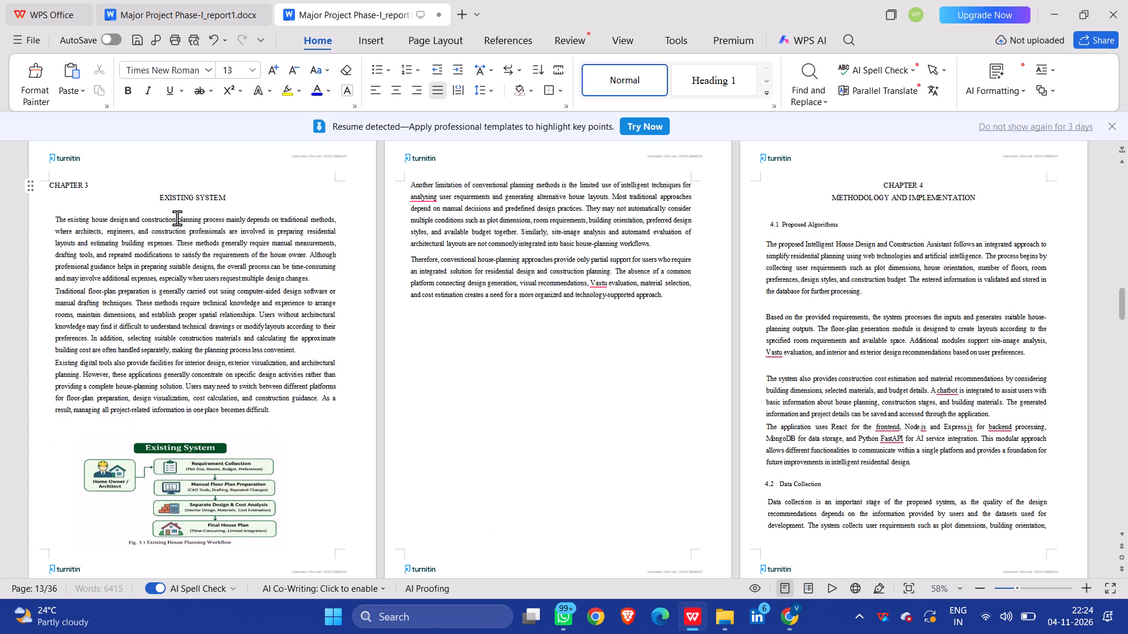
key("Tab")
key("Tab")
key("Tab")
key("Tab")
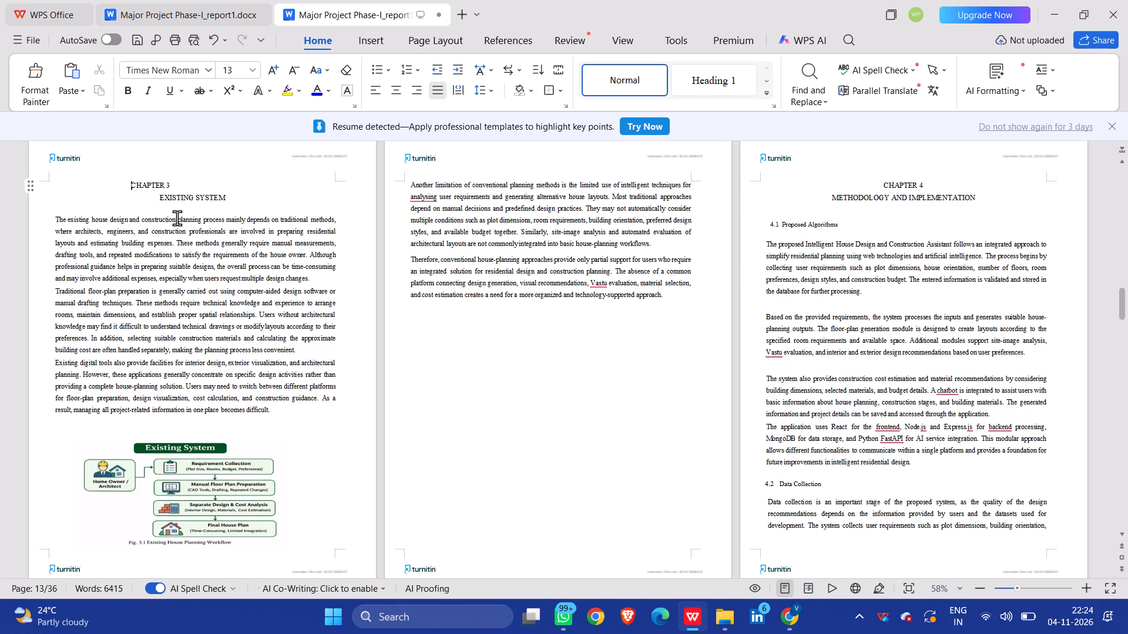
key("Tab")
key("Tab")
Check the heading alignment and page starts from the contents pages through Chapters 1 to 4.
scroll(177, 218, "up", 7)
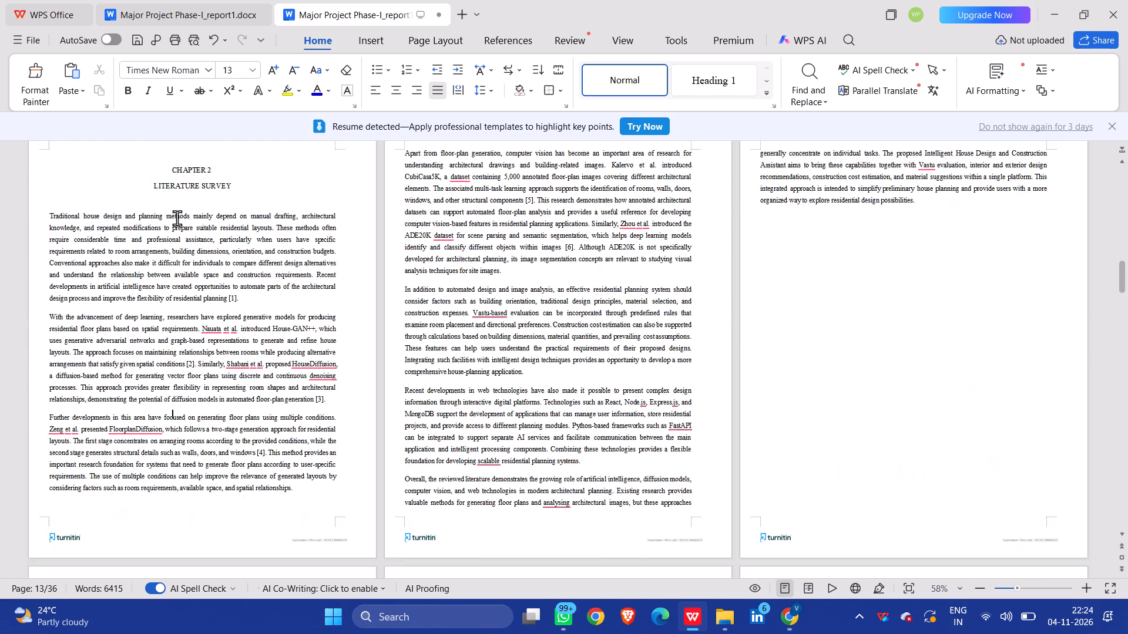
scroll(177, 218, "up", 2)
scroll(177, 218, "down", 1)
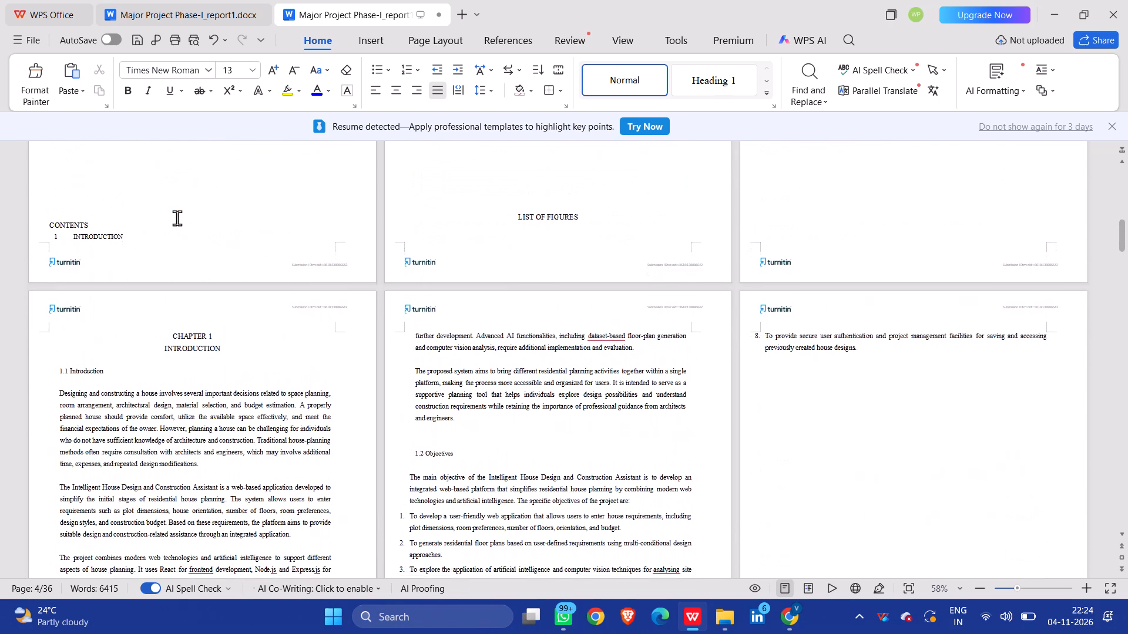
scroll(177, 218, "down", 1)
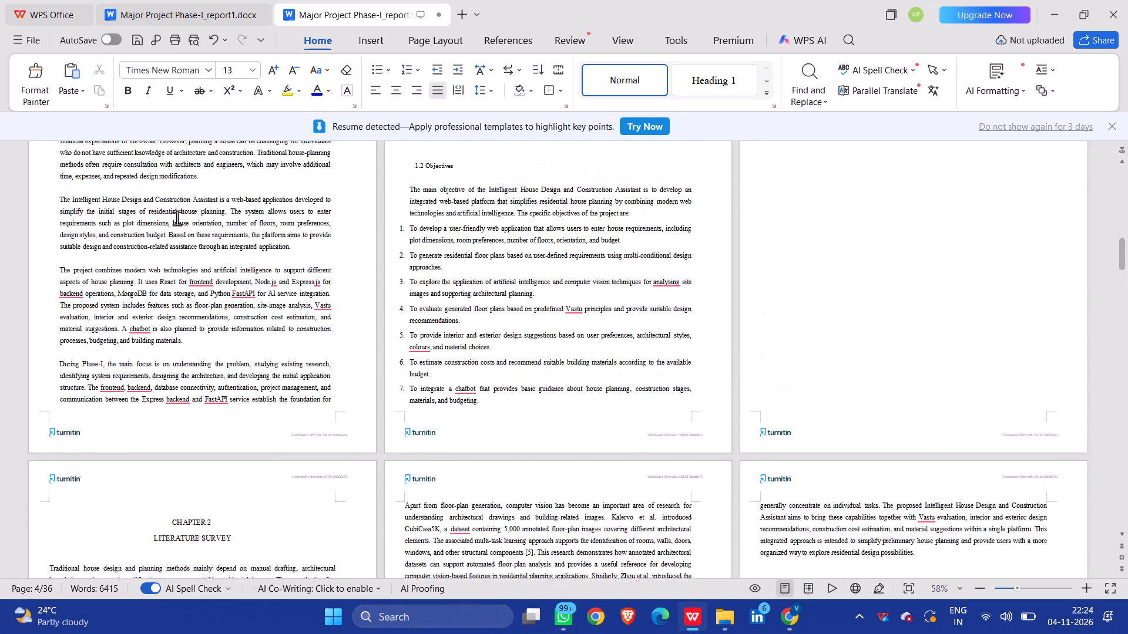
scroll(177, 218, "down", 1)
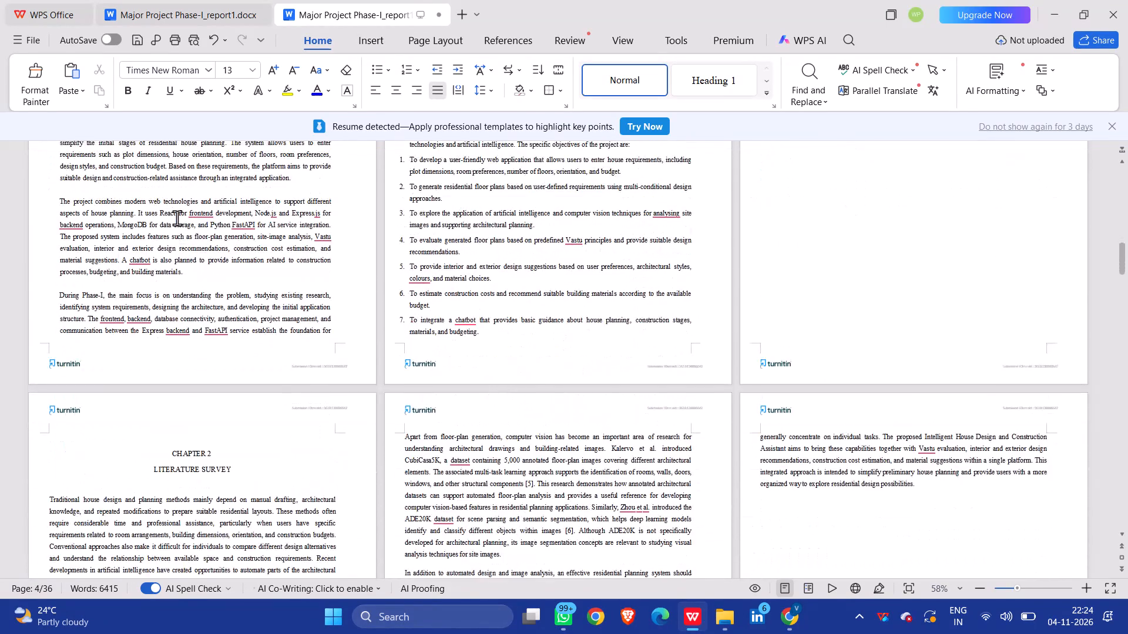
scroll(177, 218, "down", 2)
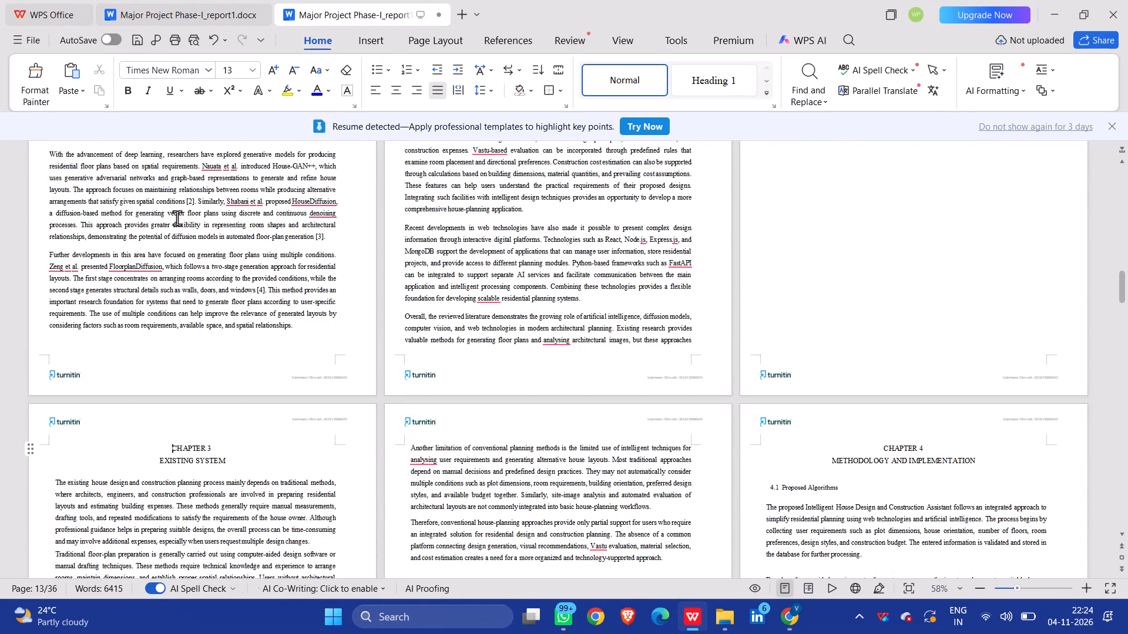
scroll(177, 218, "down", 2)
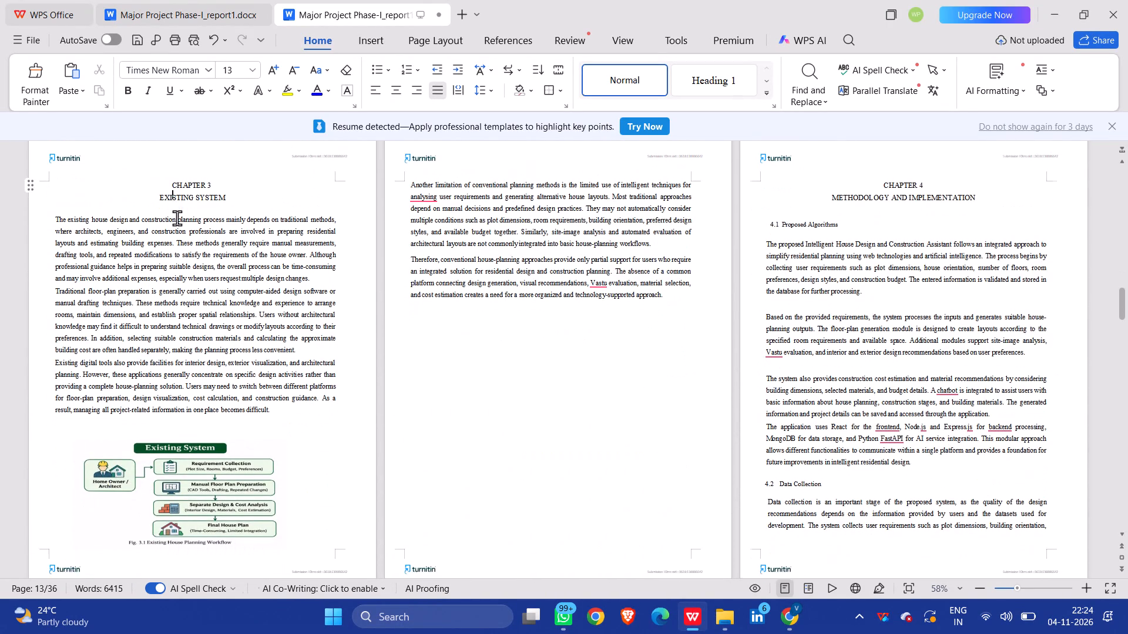
Insert one blank line above the CHAPTER 5 heading to move it onto the page with EXPERIMENTATION AND RESULTS.
scroll(177, 218, "down", 5)
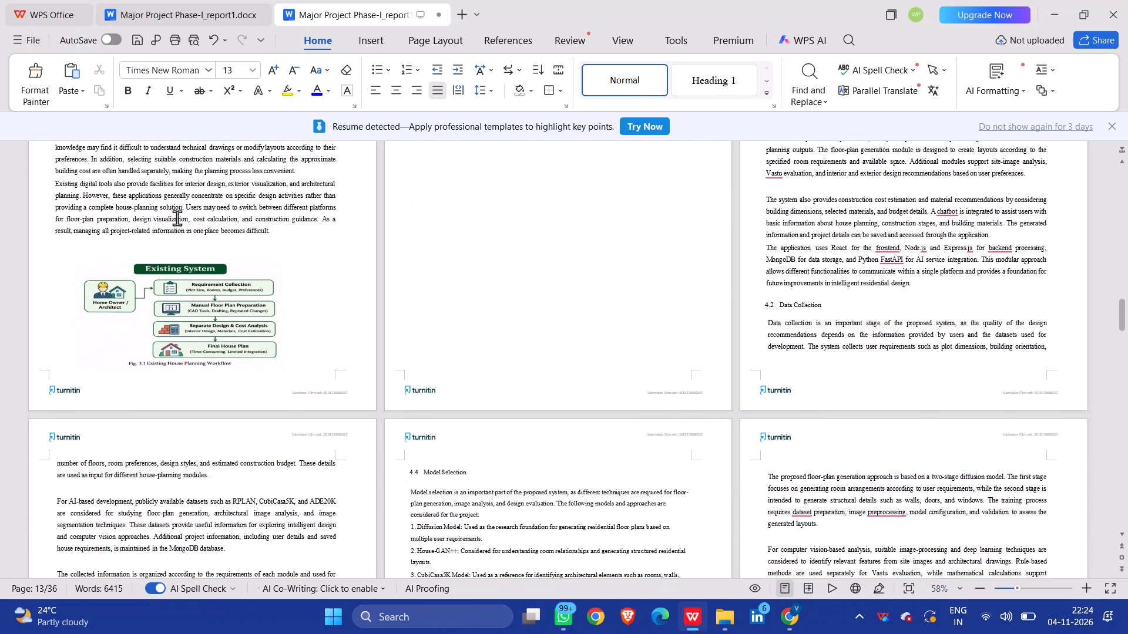
scroll(177, 218, "down", 8)
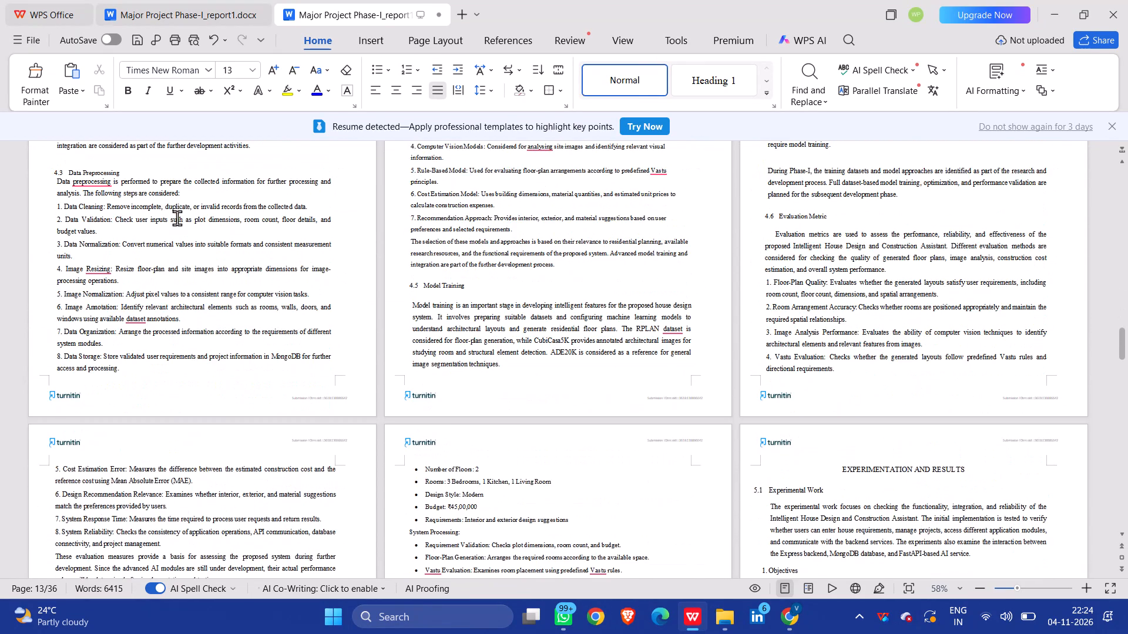
scroll(177, 218, "down", 7)
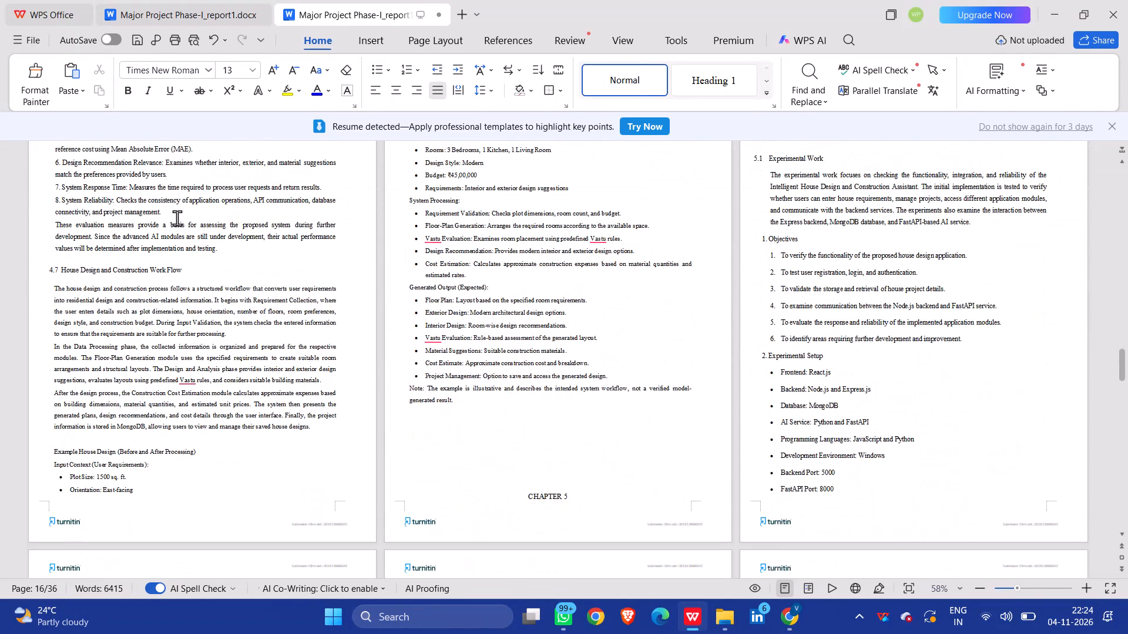
scroll(177, 218, "down", 6)
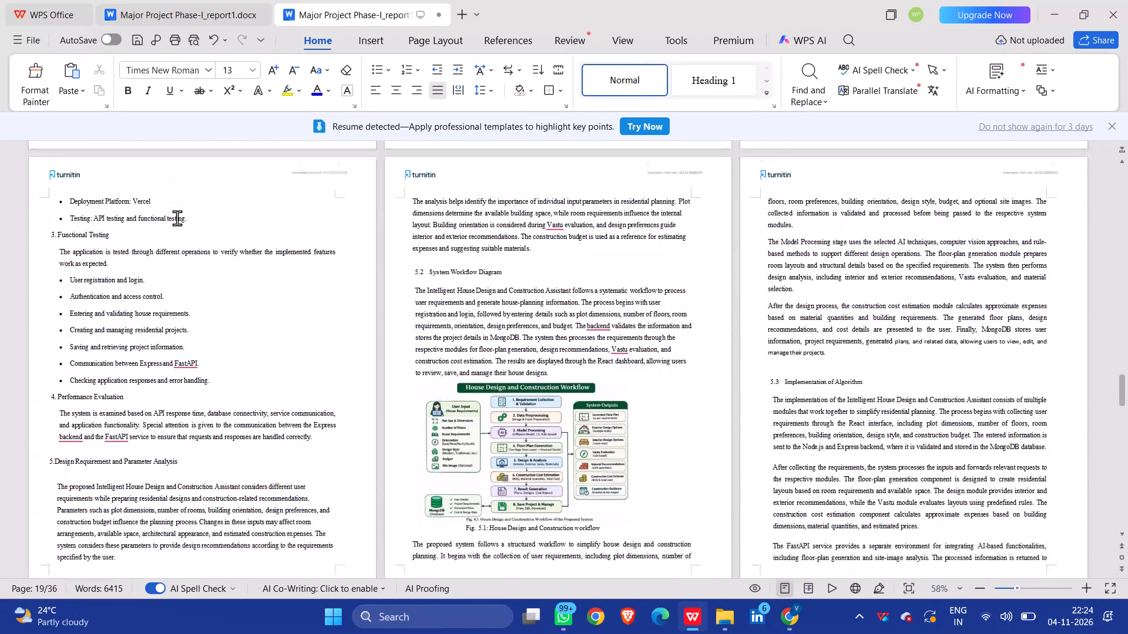
scroll(177, 218, "up", 5)
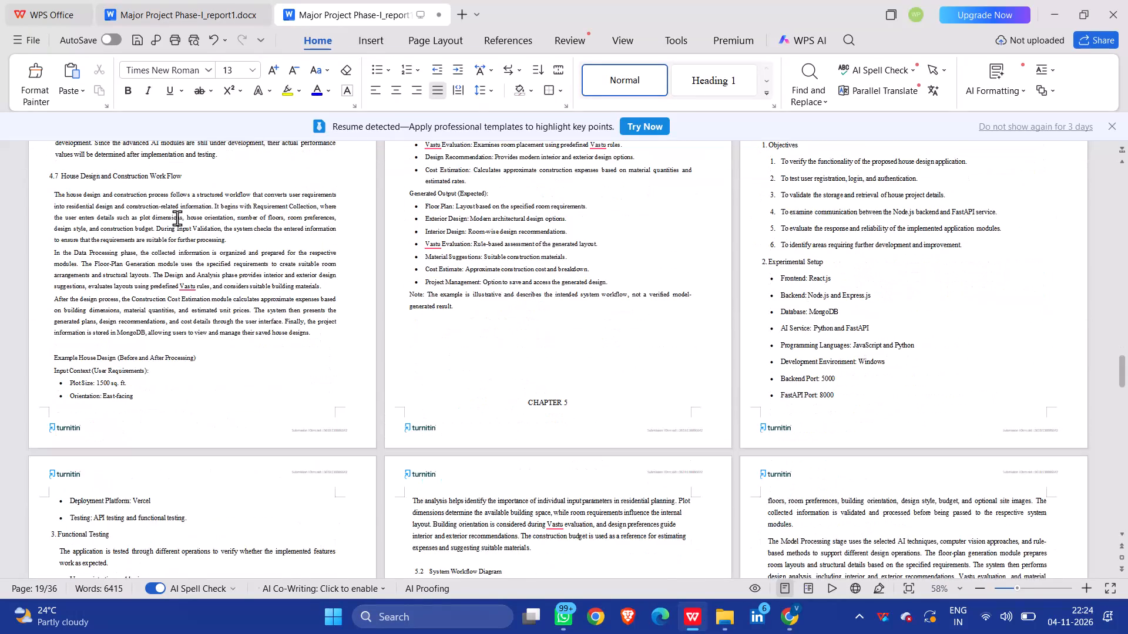
left_click(458, 362)
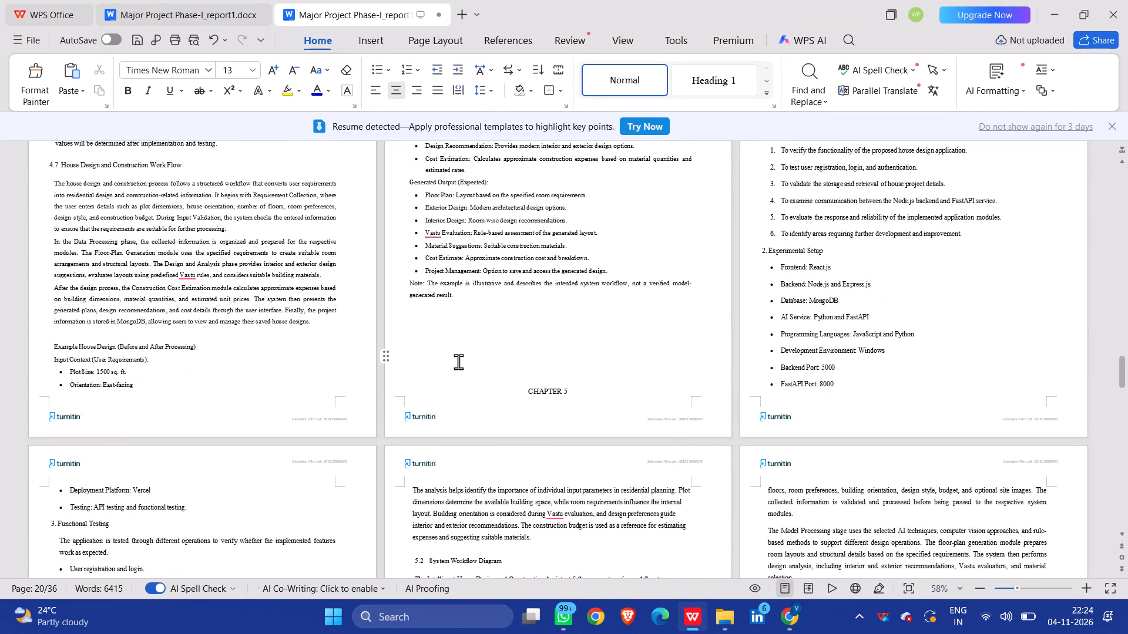
key("Return")
Place the insertion point at the start of the CHAPTER 6 heading above ALIGNMENT WITH SUSTAINABLE DEVELOPMENT GOALS to adjust its placement.
scroll(458, 362, "down", 2)
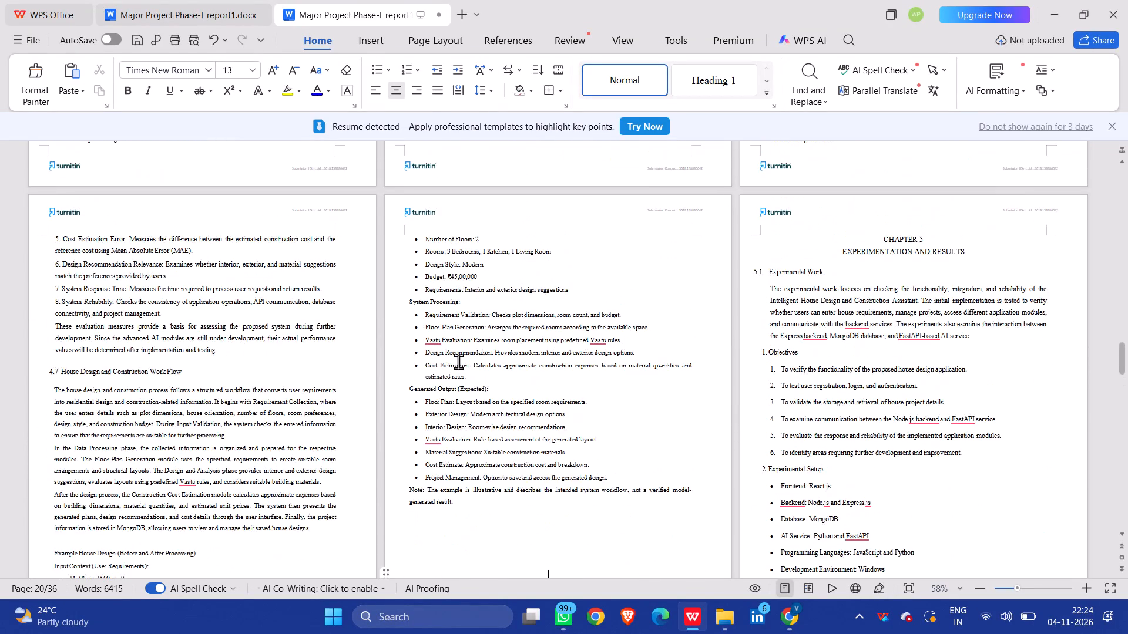
scroll(458, 362, "down", 3)
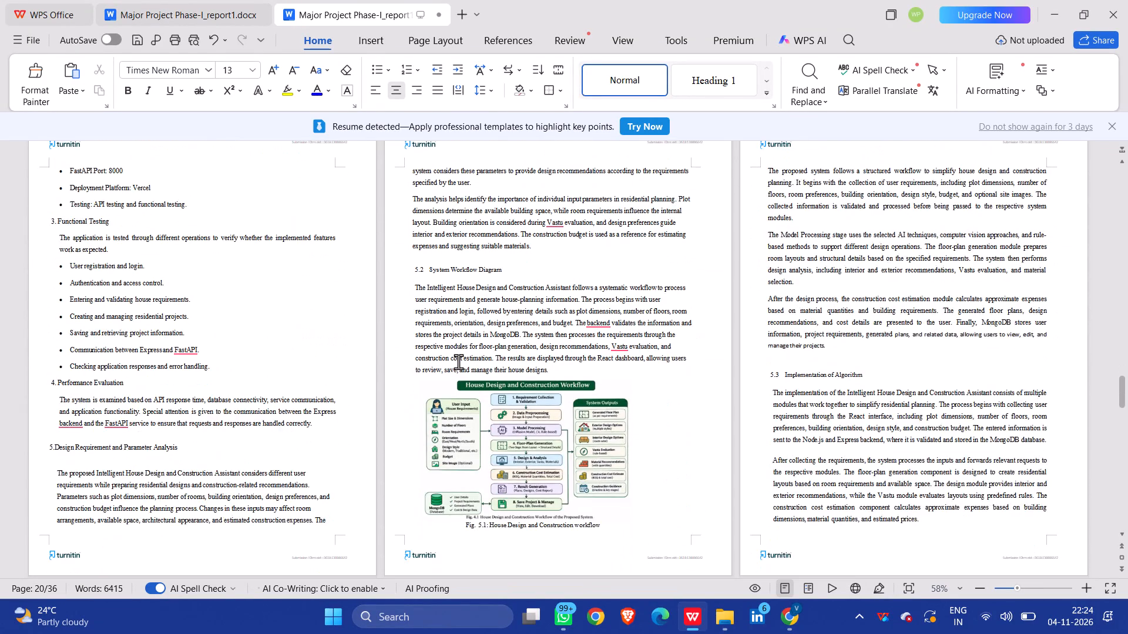
scroll(458, 362, "down", 5)
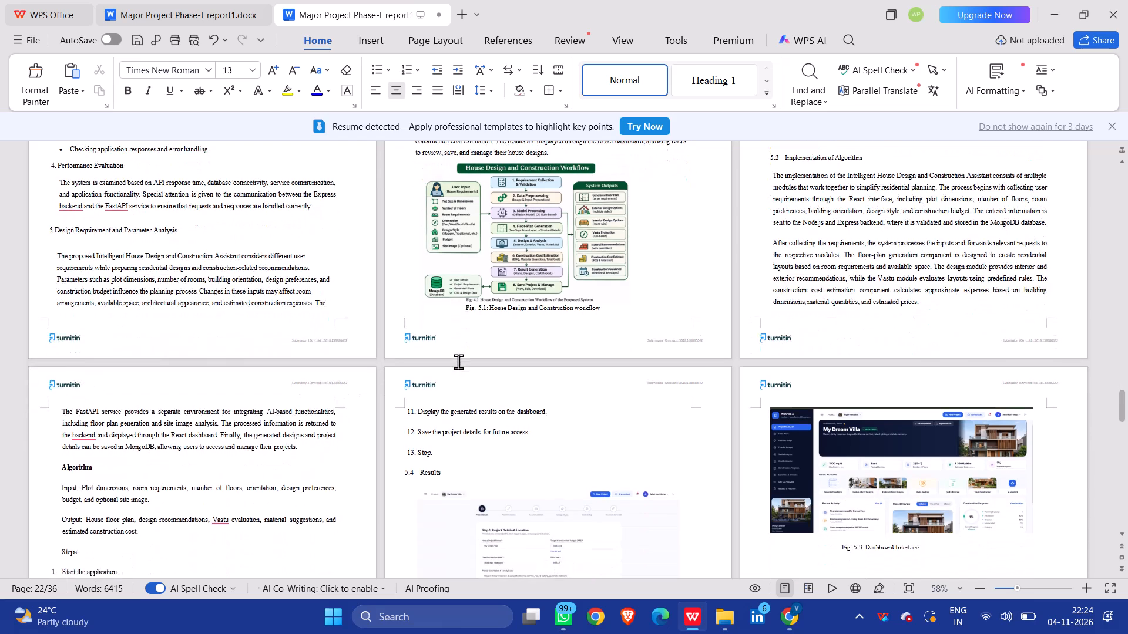
scroll(458, 362, "down", 3)
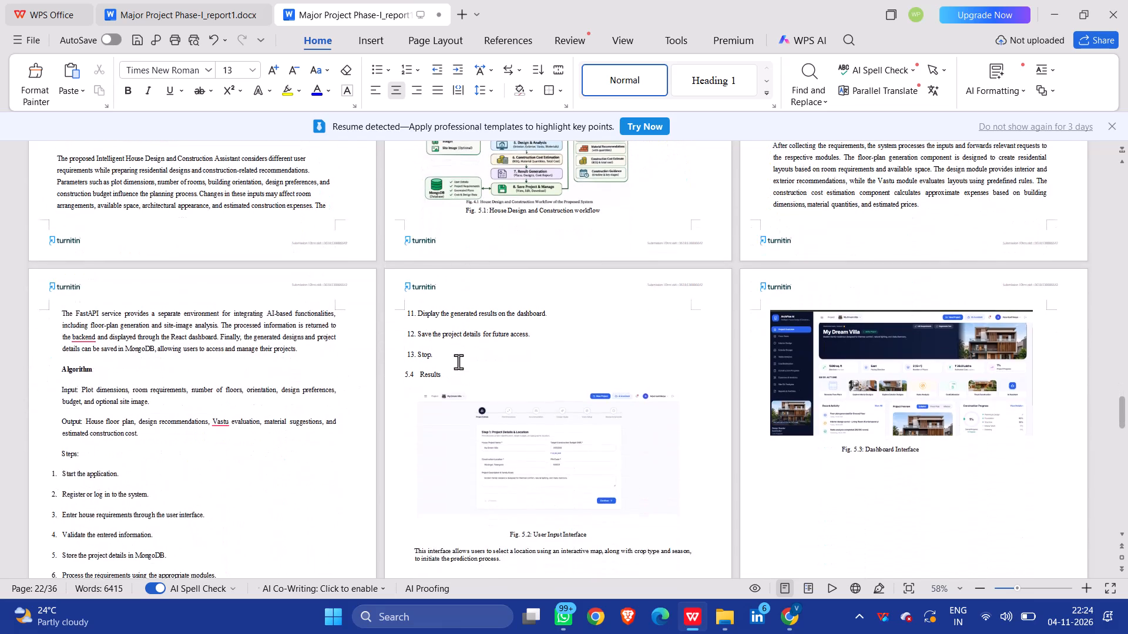
scroll(458, 362, "down", 6)
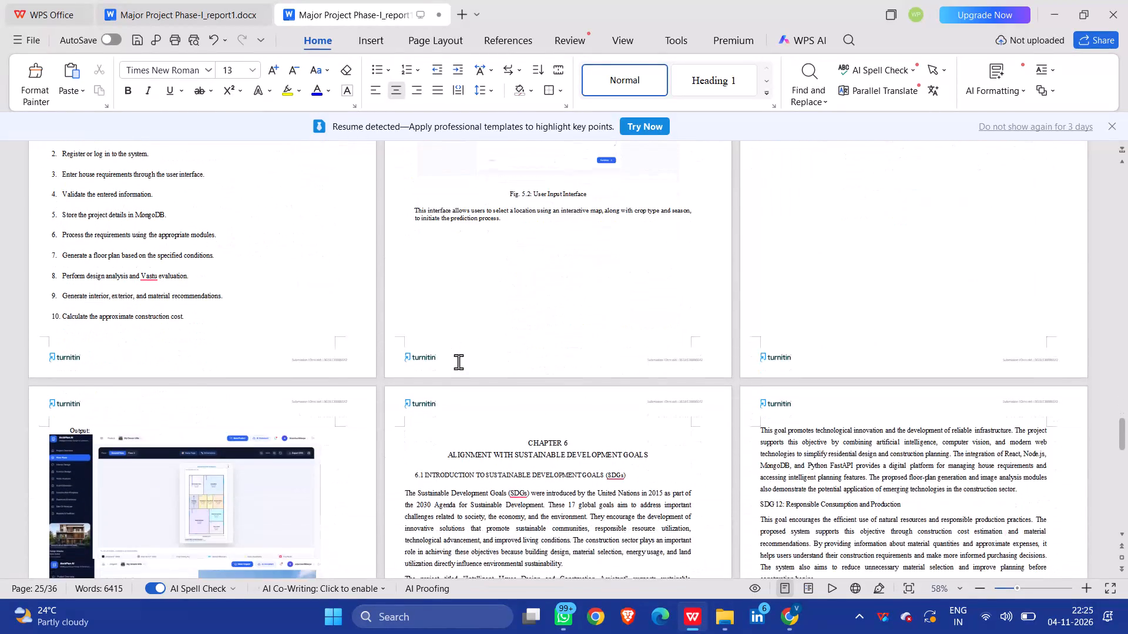
scroll(458, 362, "down", 5)
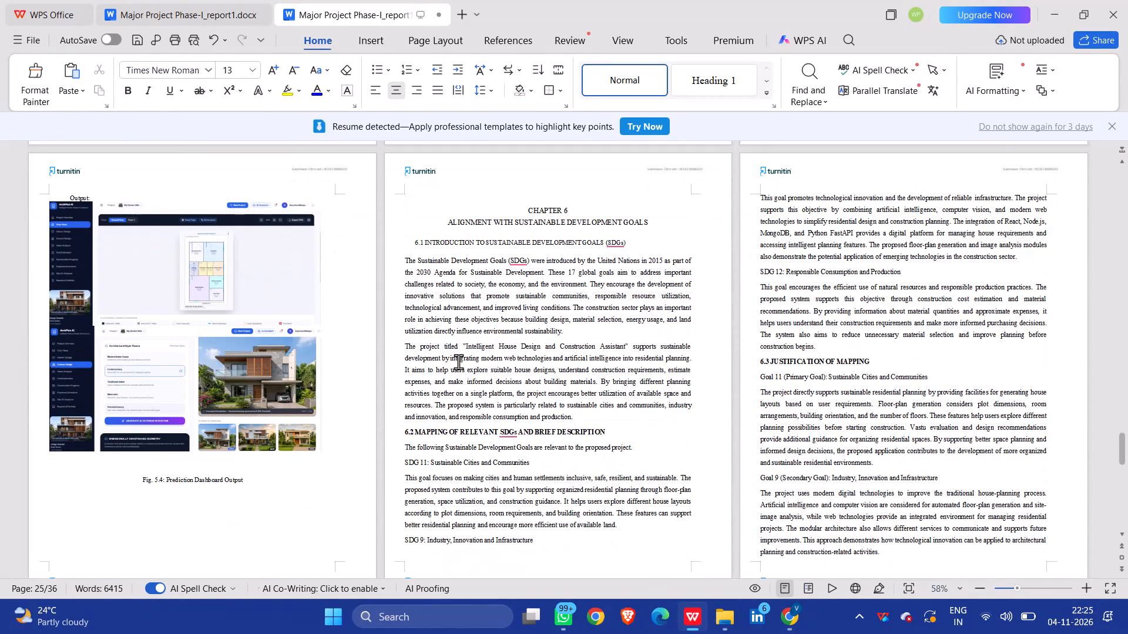
scroll(458, 362, "down", 1)
left_click(531, 210)
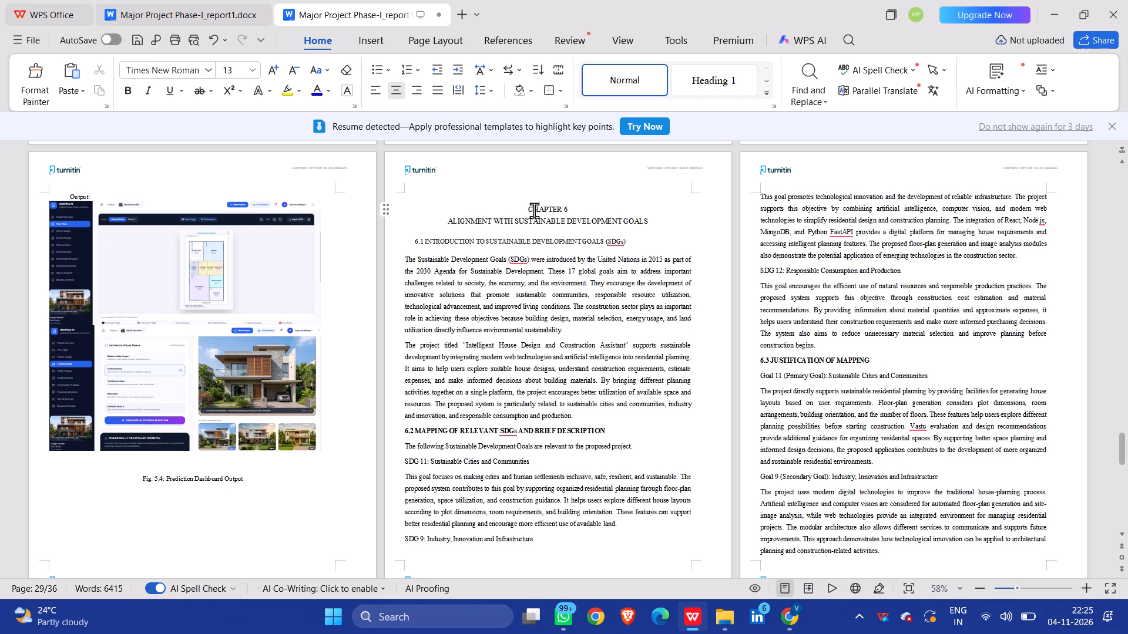
Review the Chapter 5 pages back to the CHAPTER 5 heading to compare its placement with the CHAPTER 6 heading.
scroll(664, 221, "up", 10)
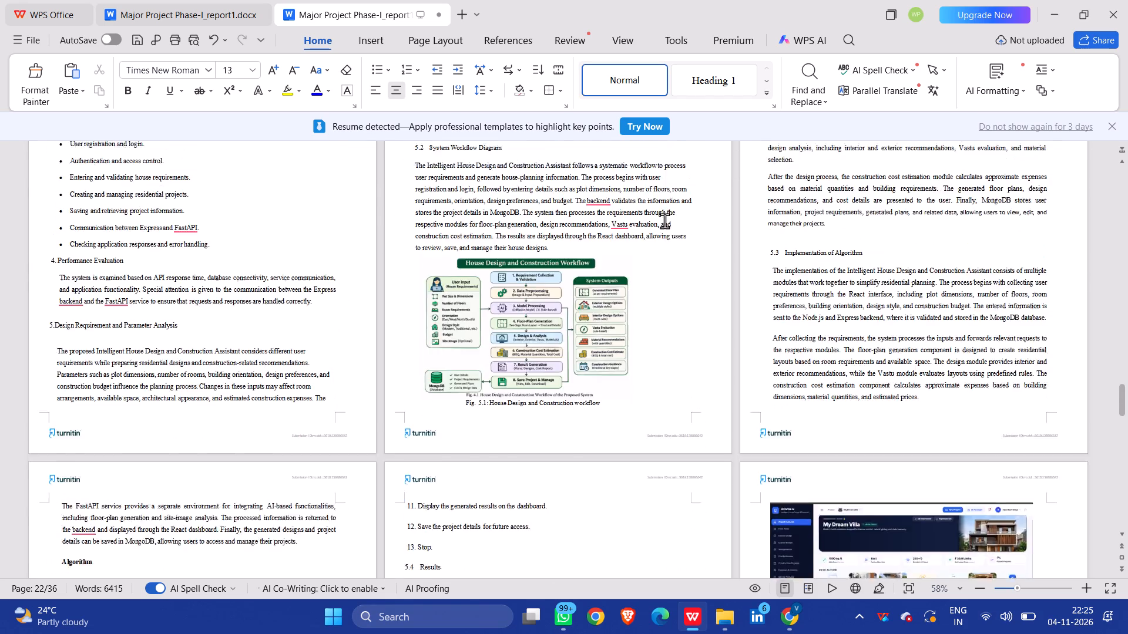
scroll(664, 221, "up", 6)
scroll(664, 221, "down", 1)
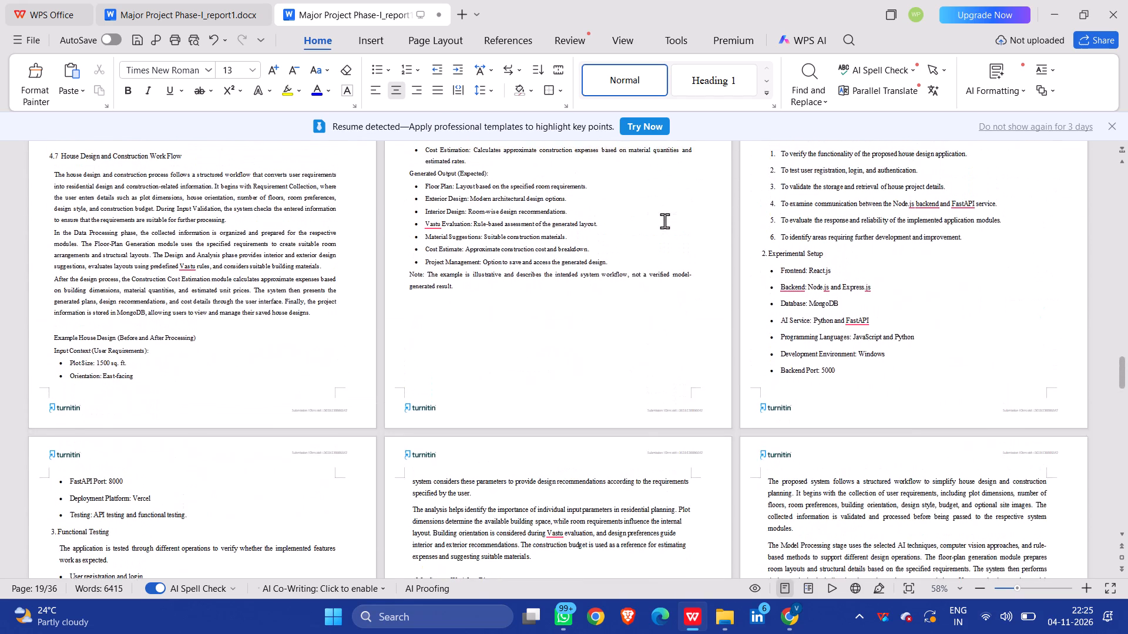
scroll(664, 221, "down", 3)
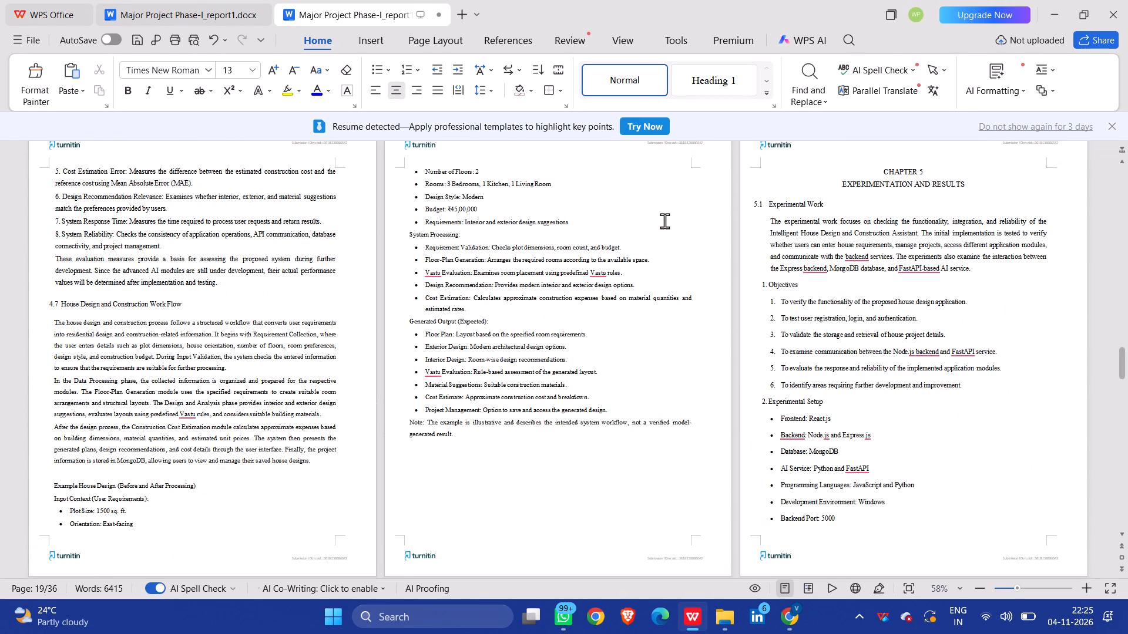
Check the heading placement and page starts from Chapter 5 through Chapters 6 and 7 to the references.
scroll(664, 221, "down", 7)
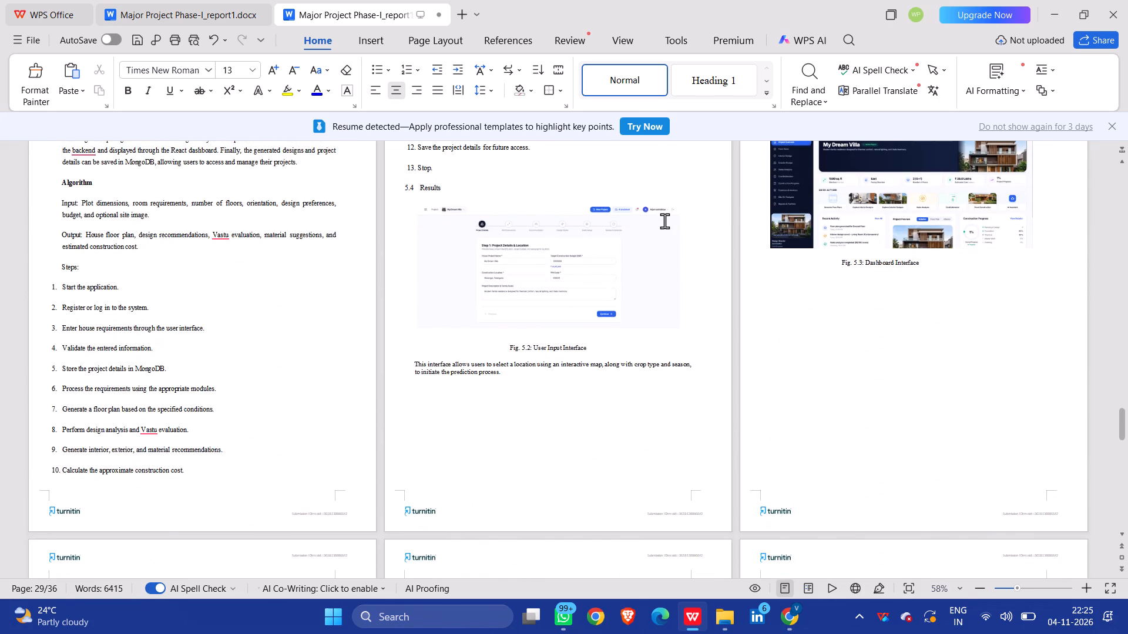
scroll(664, 221, "down", 4)
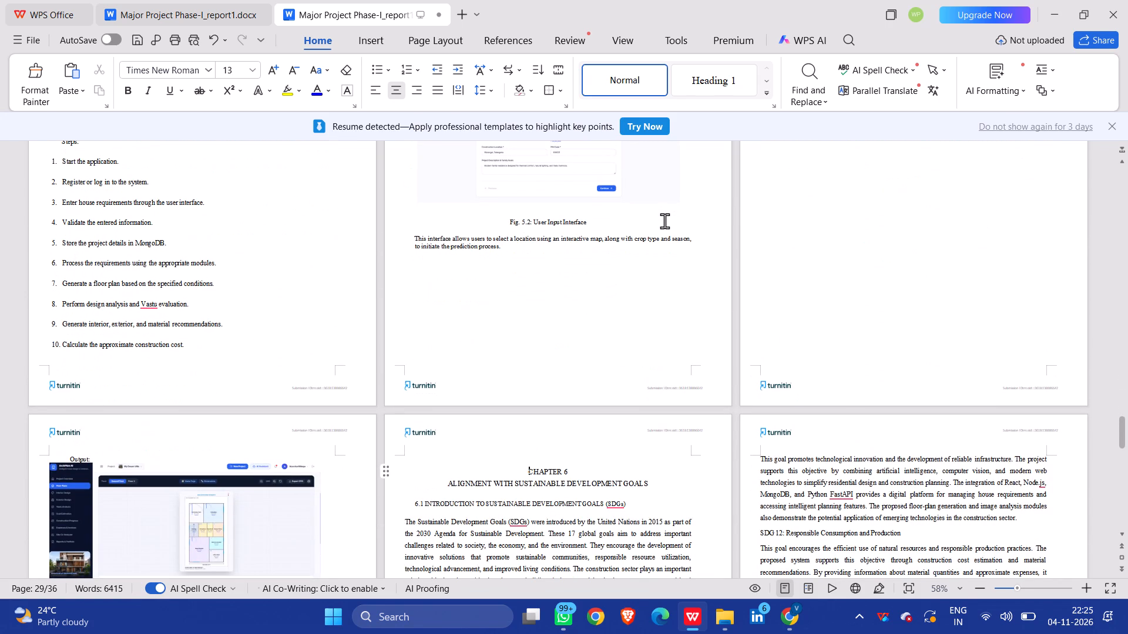
scroll(664, 221, "down", 9)
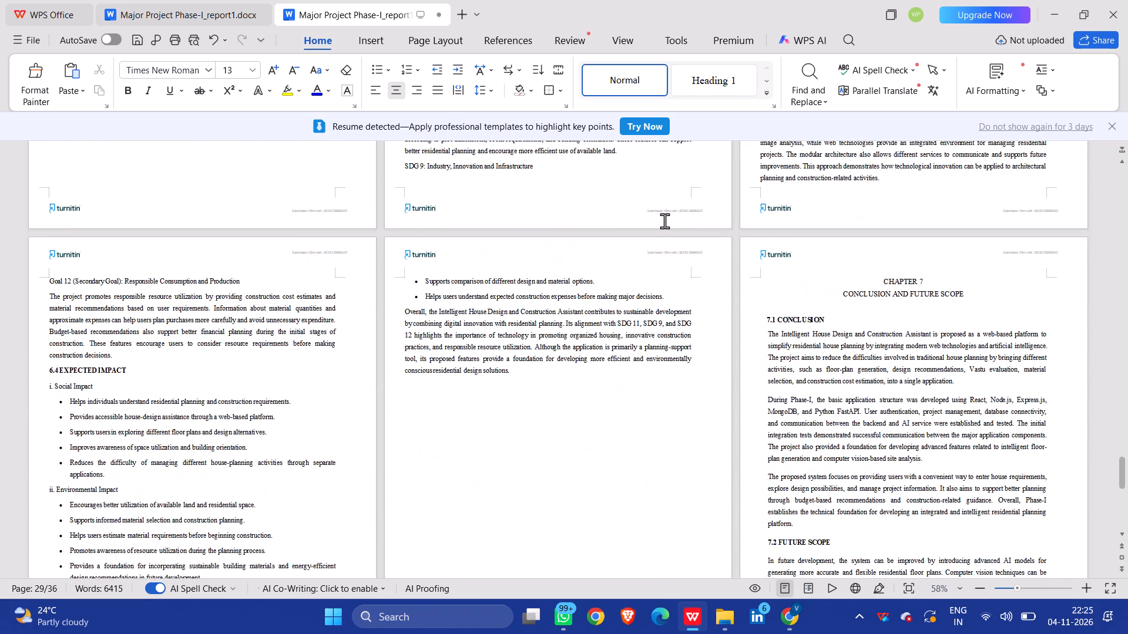
scroll(664, 221, "down", 3)
scroll(664, 221, "up", 1)
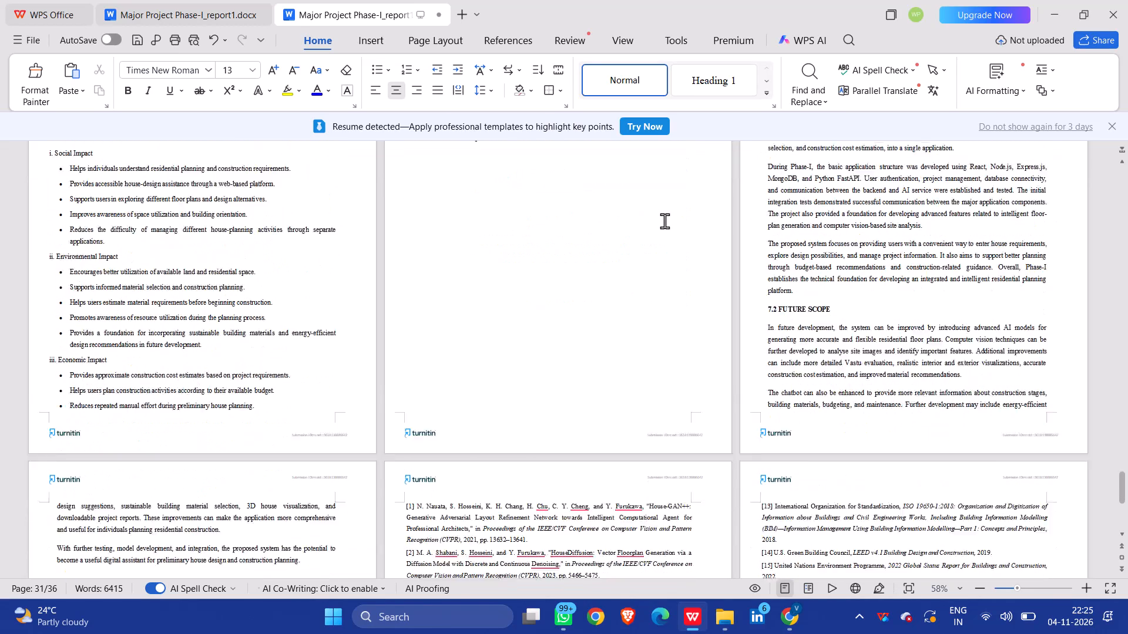
scroll(664, 221, "up", 4)
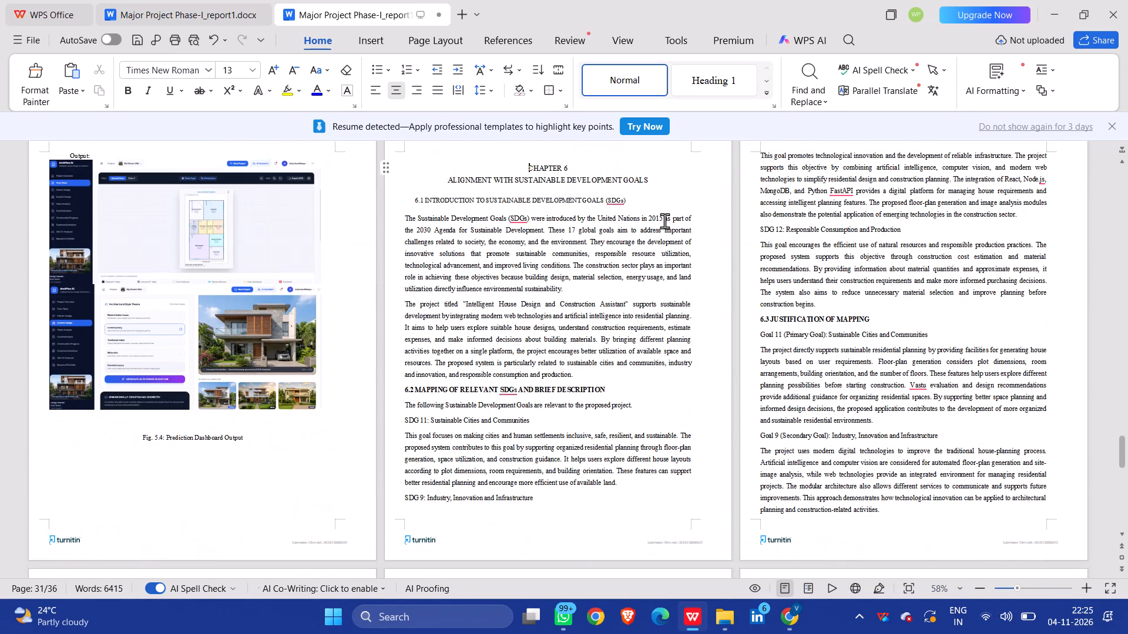
scroll(664, 221, "down", 1)
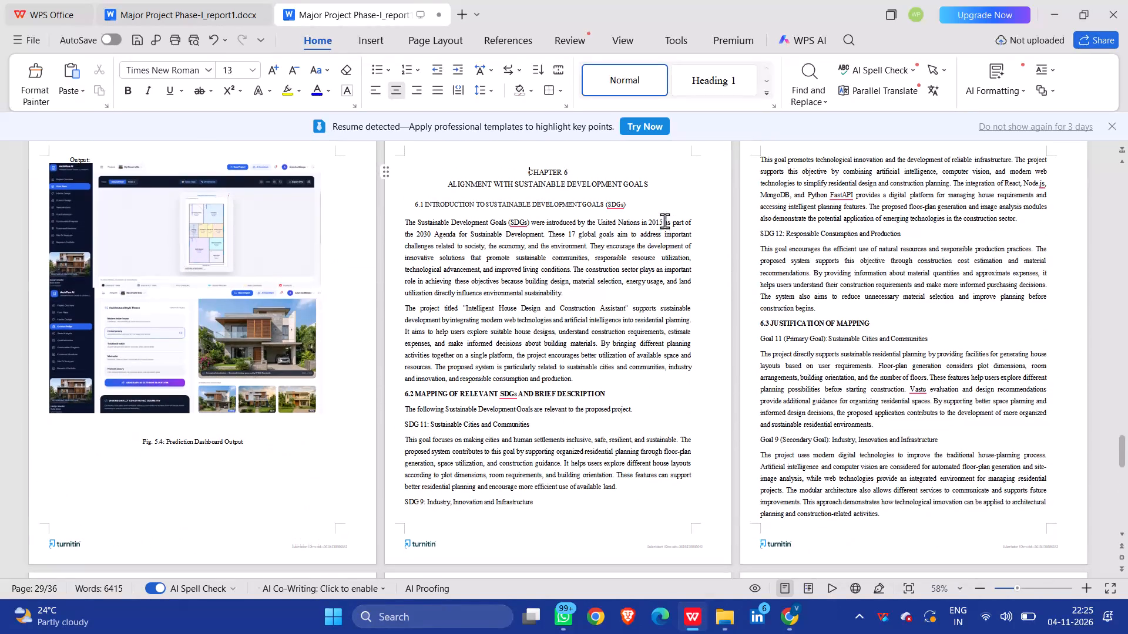
scroll(664, 221, "down", 3)
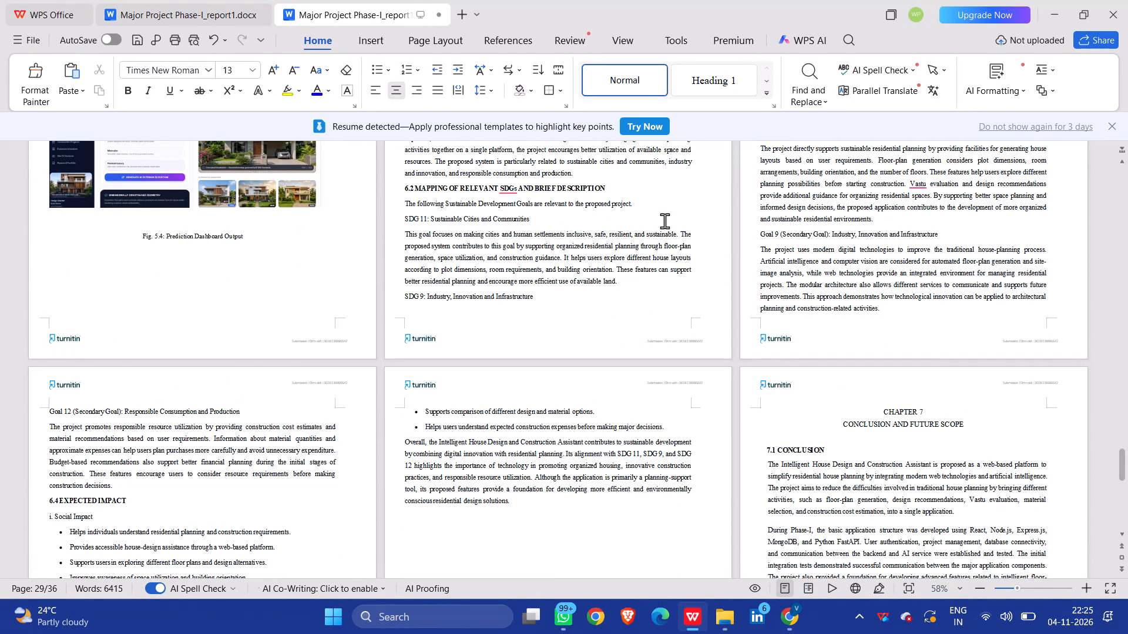
scroll(664, 221, "down", 4)
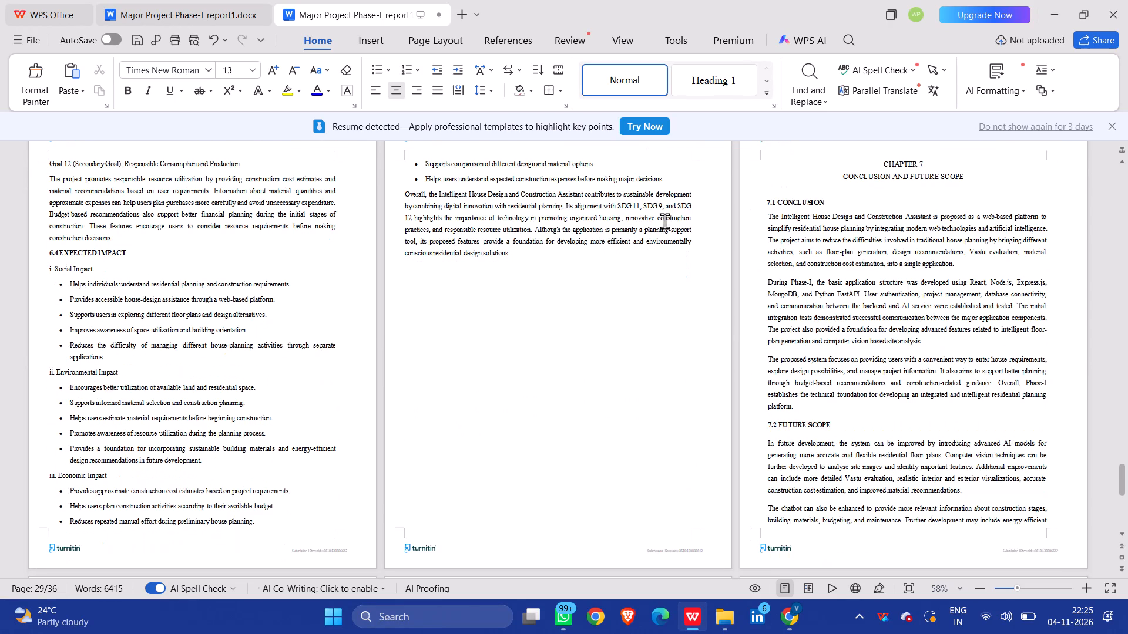
scroll(664, 221, "down", 1)
Recheck the page layout from the Chapter 6 and 7 pages back to the start of Chapter 5.
scroll(664, 221, "up", 9)
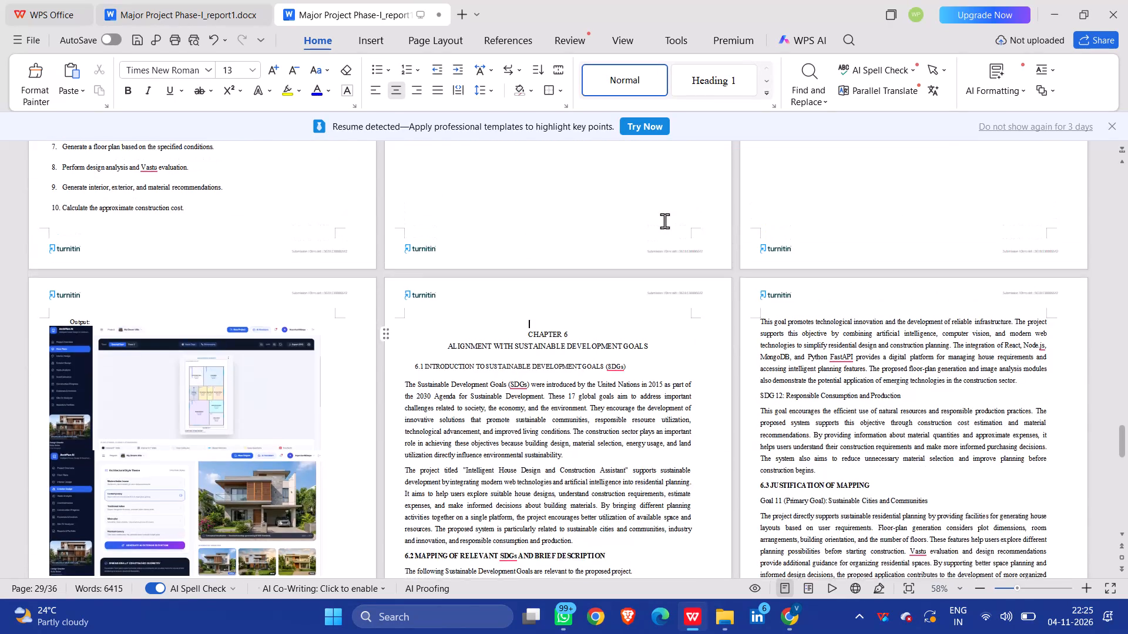
scroll(664, 221, "up", 11)
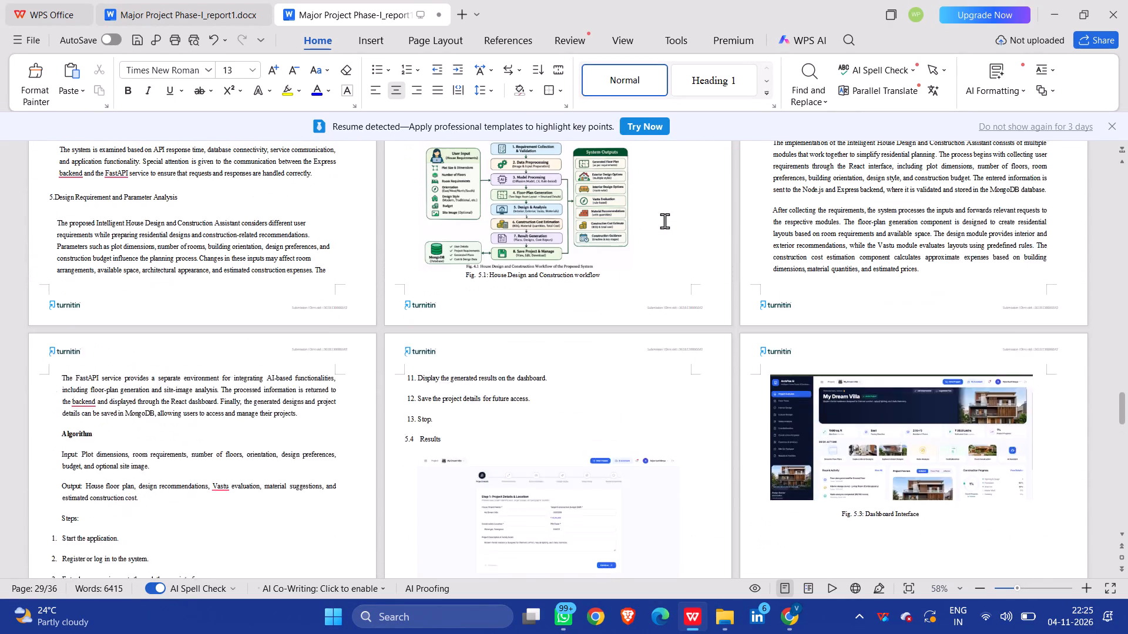
scroll(664, 221, "up", 6)
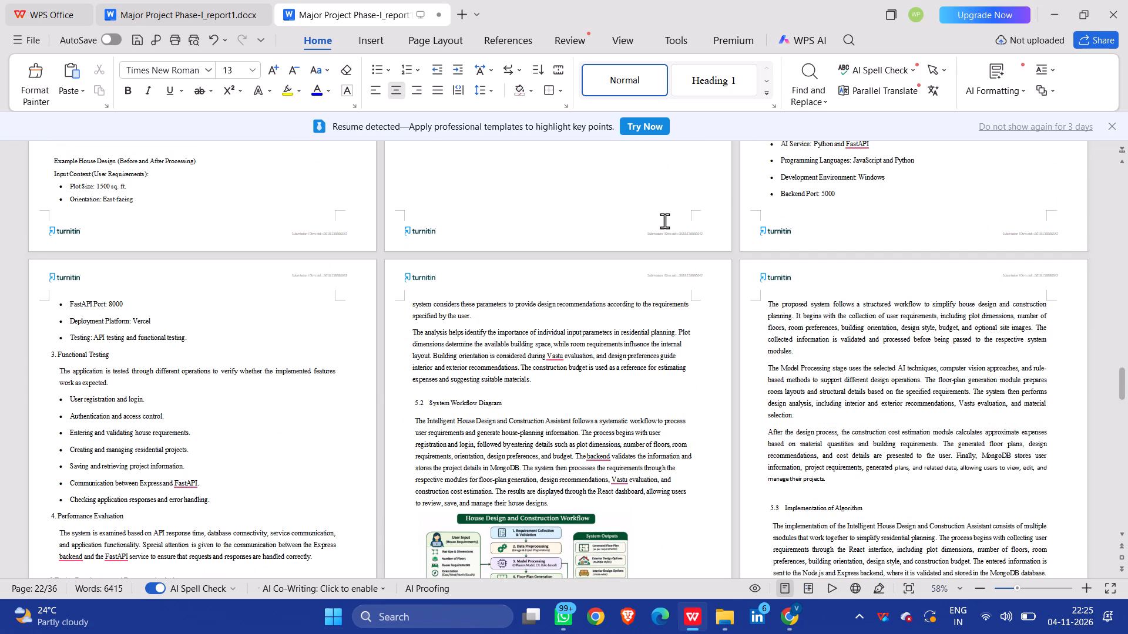
scroll(664, 221, "up", 7)
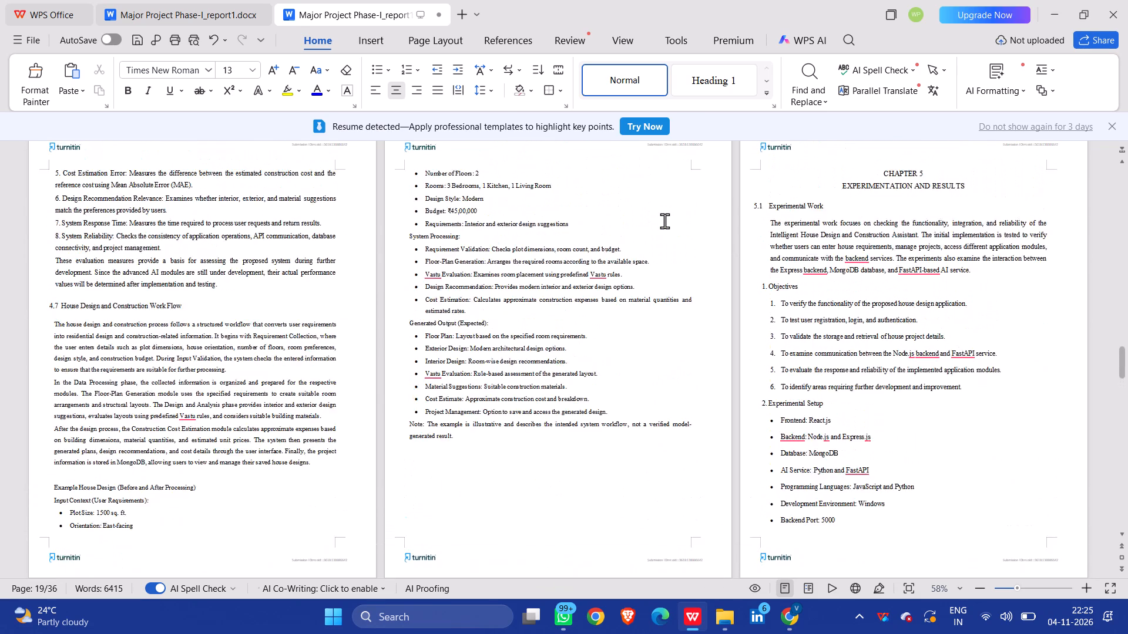
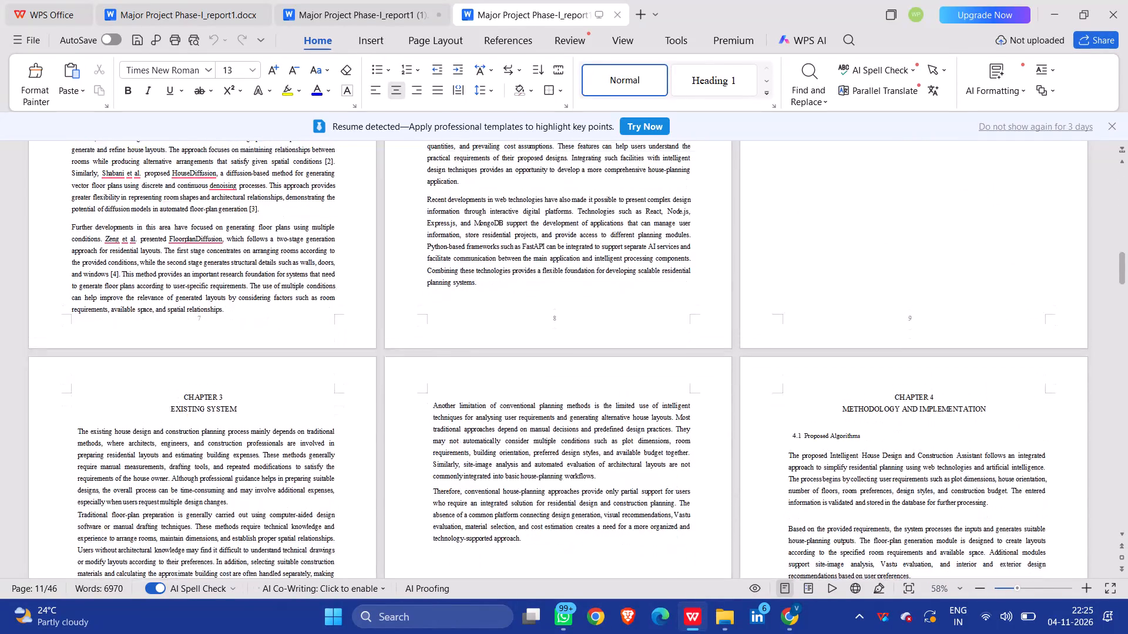
Review the heading placement and page layout from Chapter 2 through the Chapter 5 results figures.
scroll(761, 500, "up", 3)
scroll(761, 500, "down", 2)
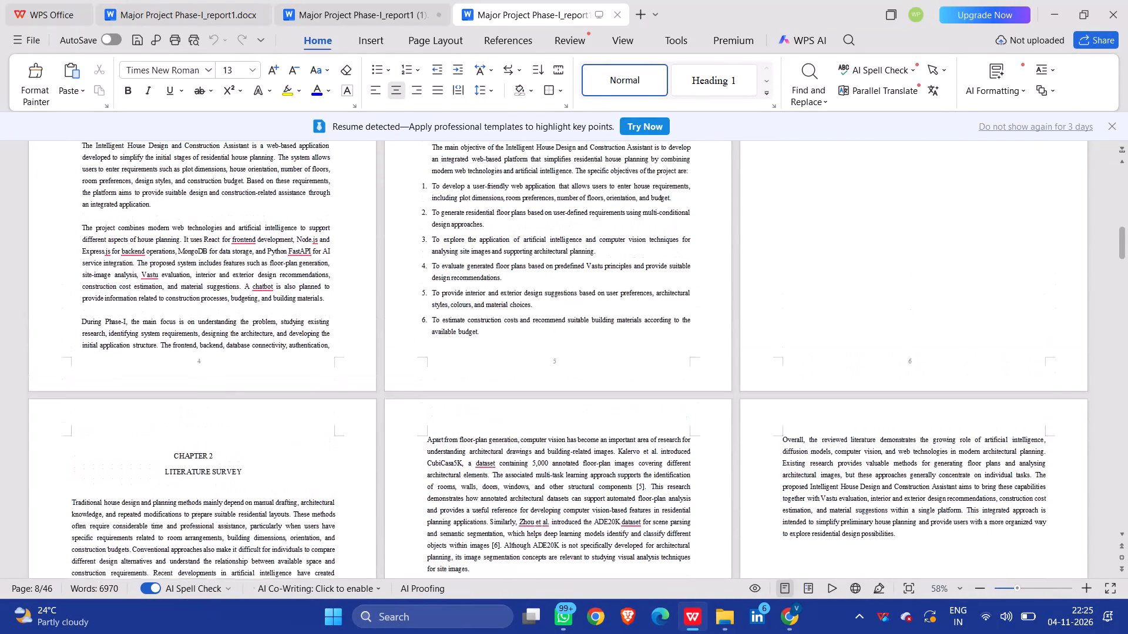
scroll(761, 500, "down", 3)
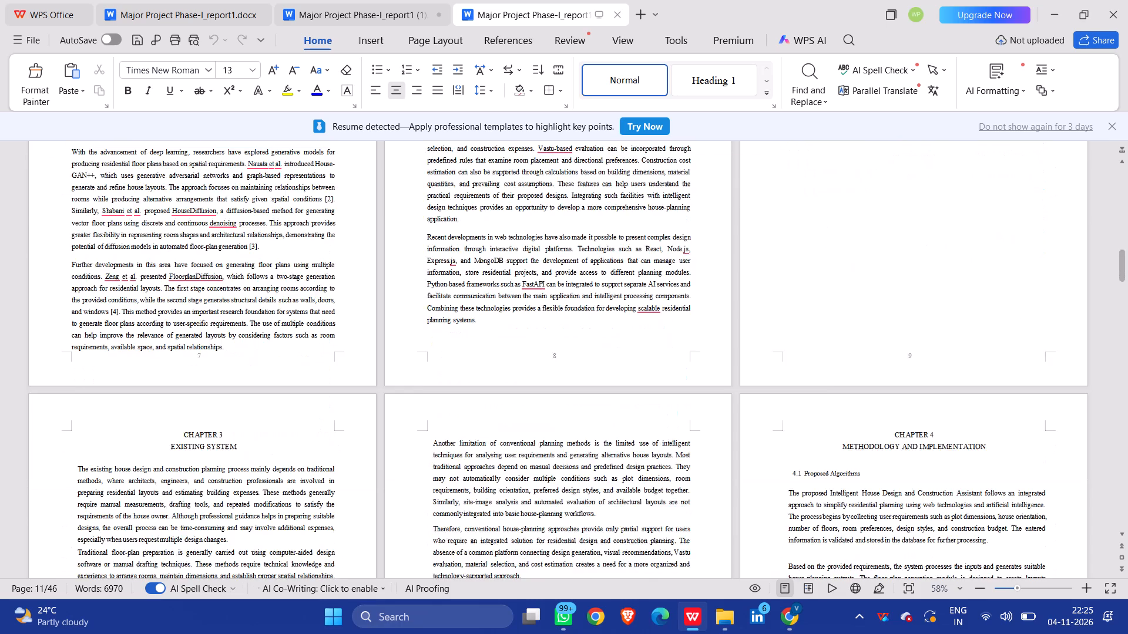
scroll(761, 500, "down", 6)
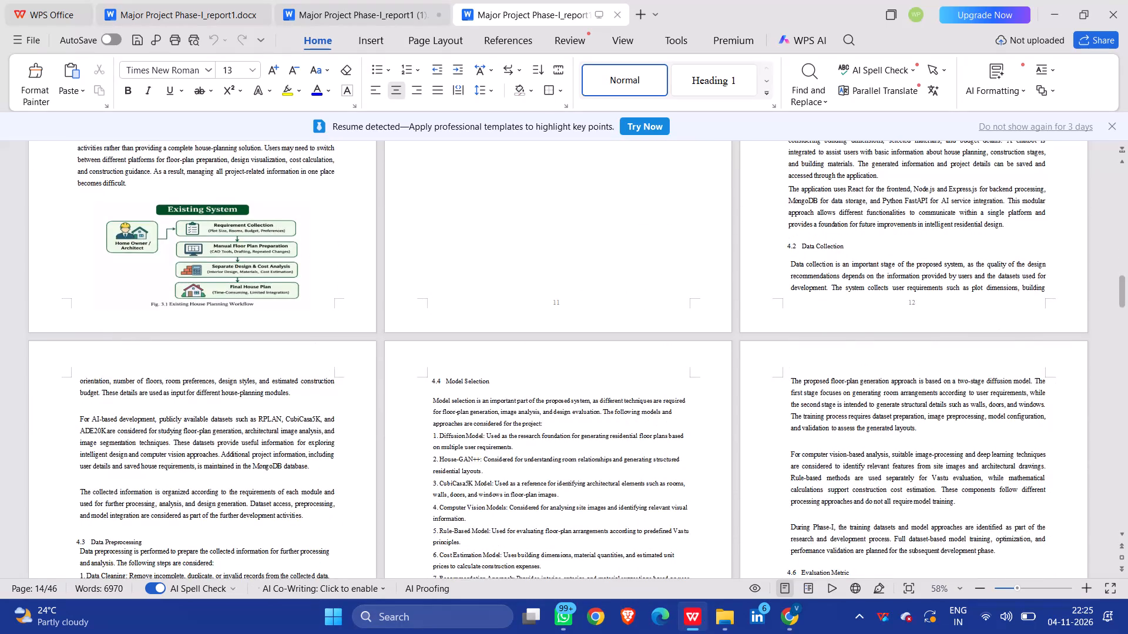
scroll(761, 500, "down", 7)
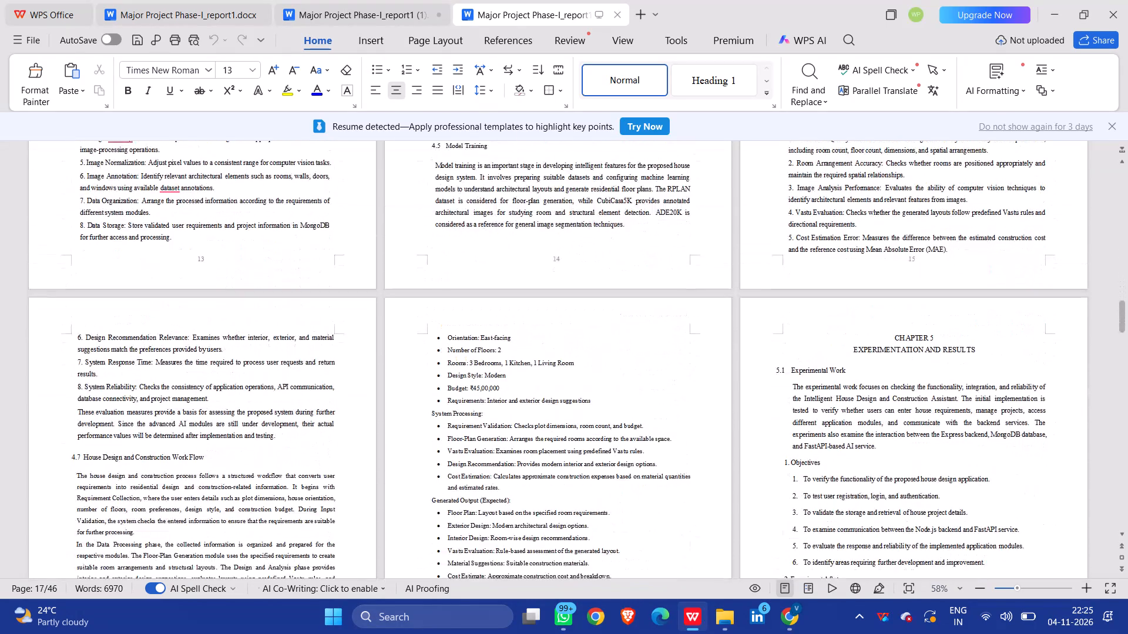
scroll(761, 500, "down", 7)
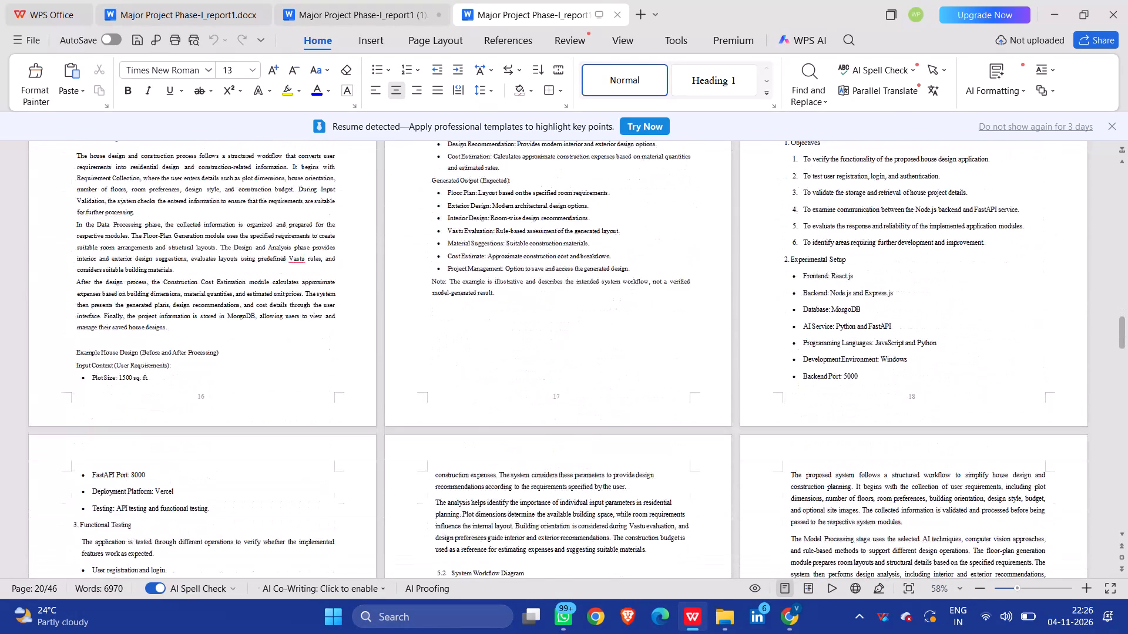
scroll(761, 500, "down", 7)
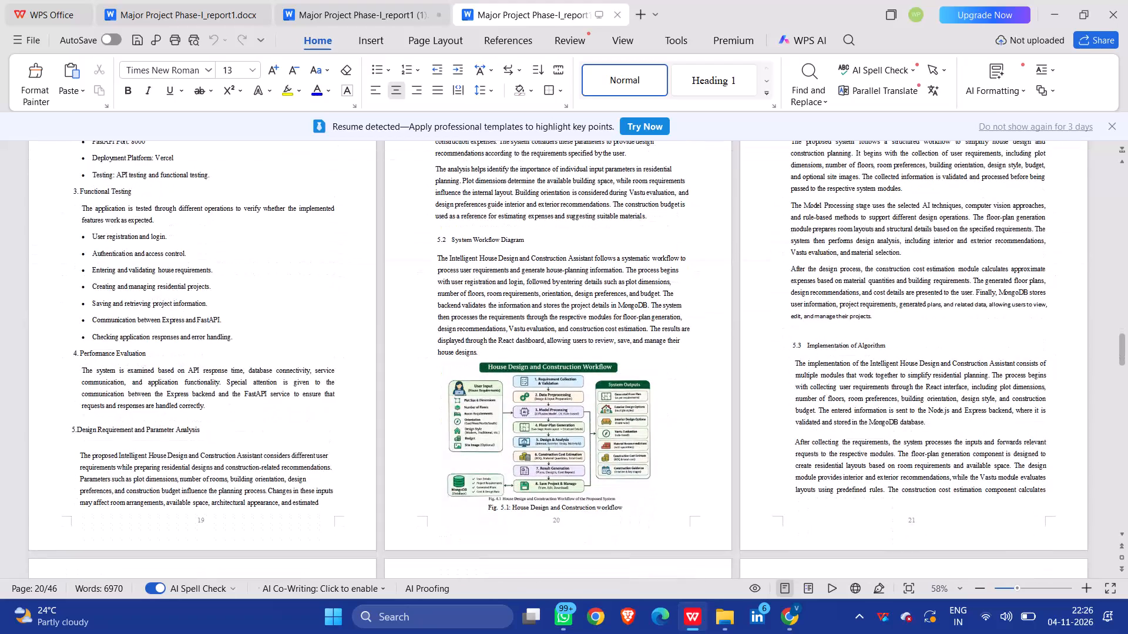
scroll(761, 500, "down", 6)
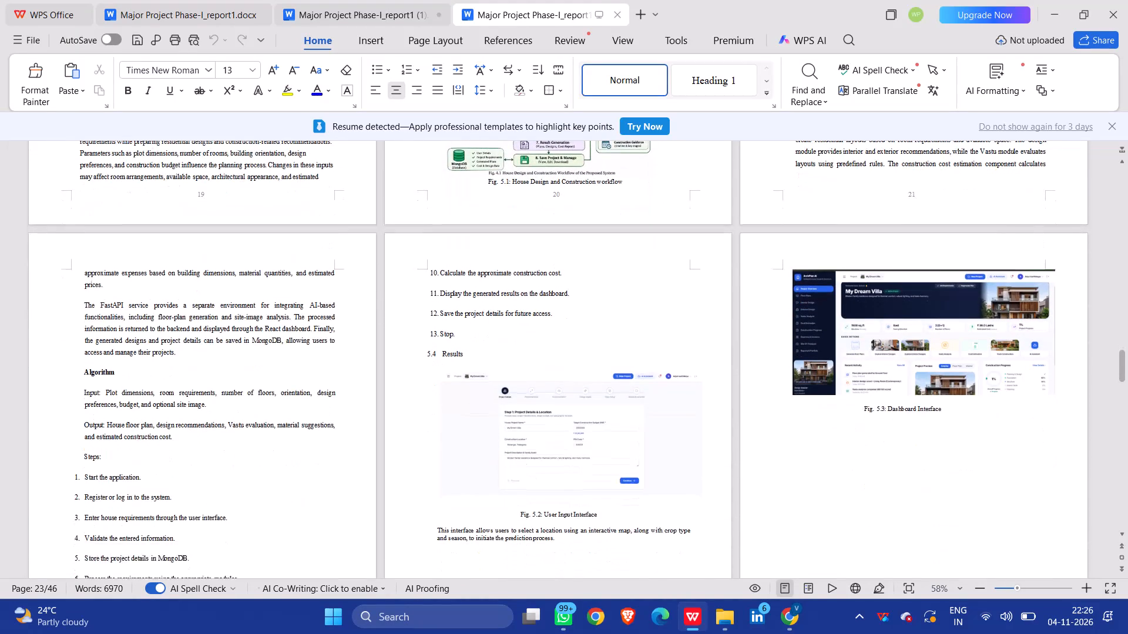
scroll(761, 500, "up", 3)
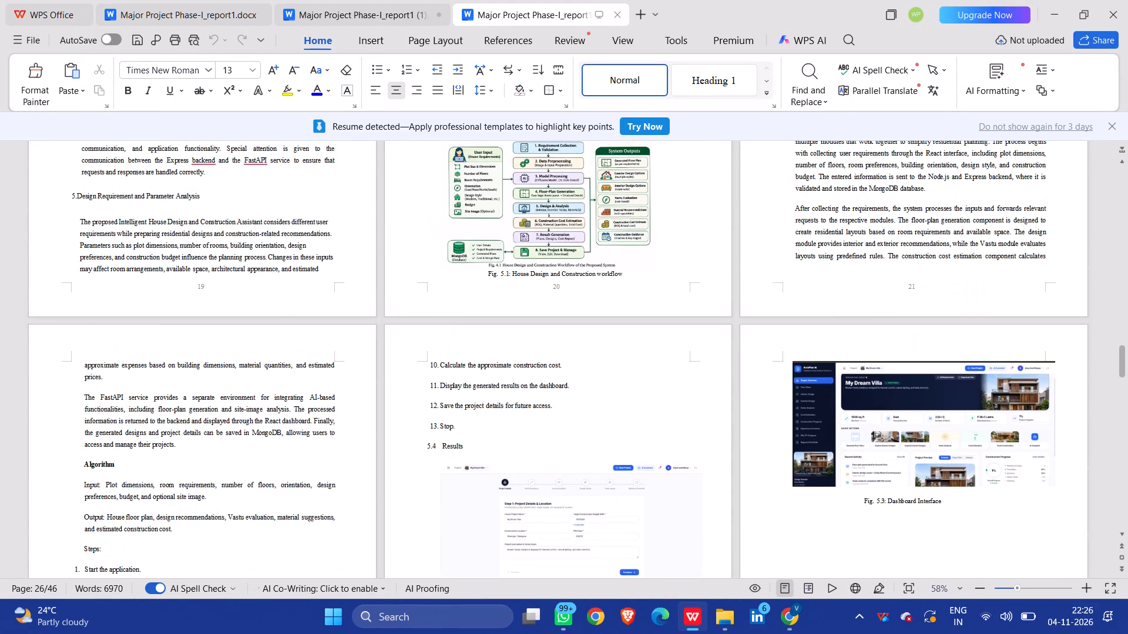
scroll(761, 500, "up", 2)
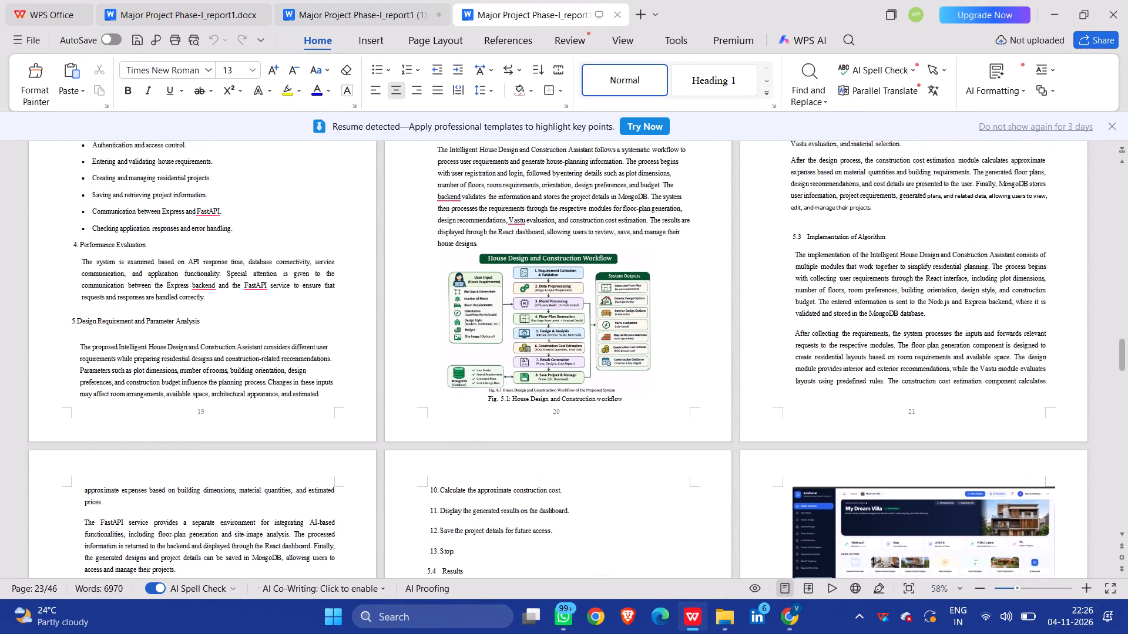
Review the page layout, figures and captions of Chapter 5 and the page starts of Chapters 6 and 7.
scroll(761, 500, "up", 1)
scroll(761, 500, "down", 1)
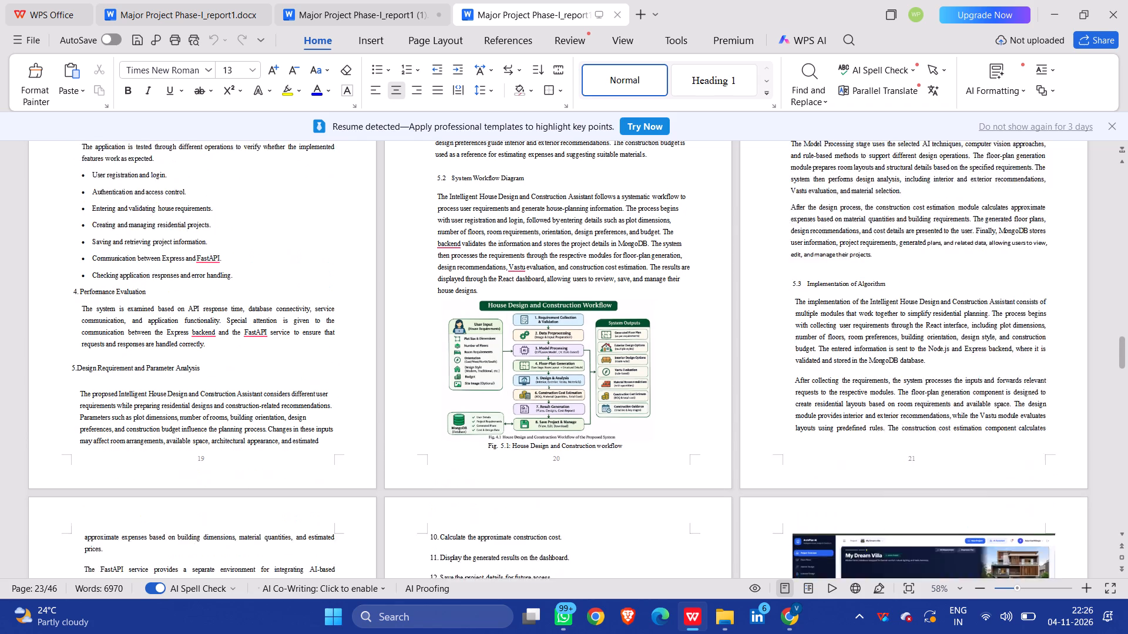
scroll(761, 500, "down", 5)
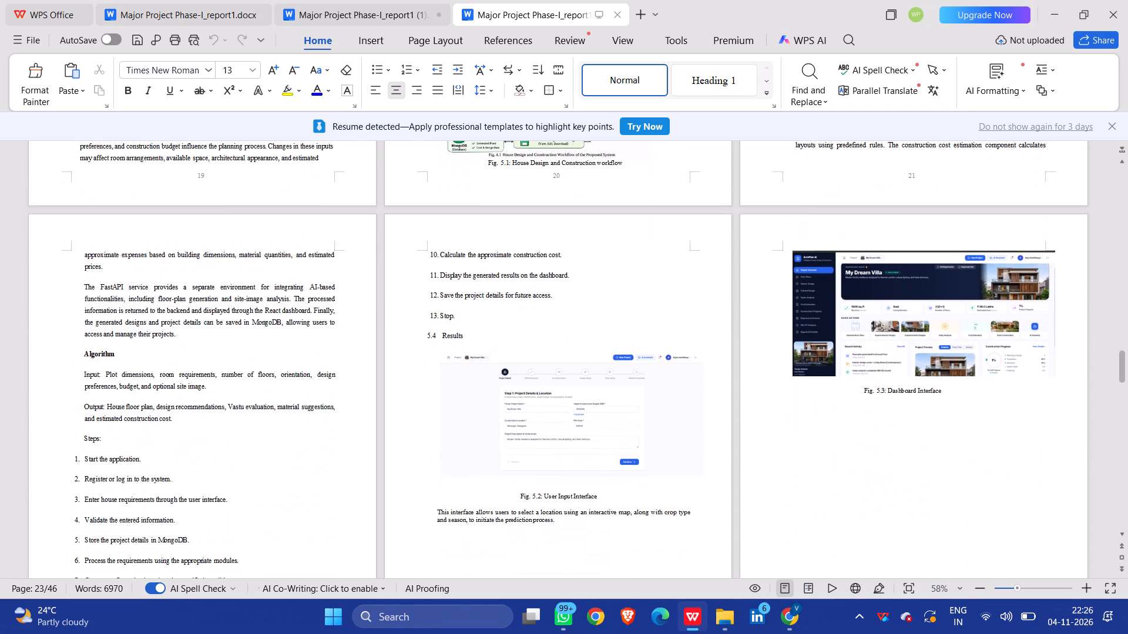
scroll(761, 500, "down", 1)
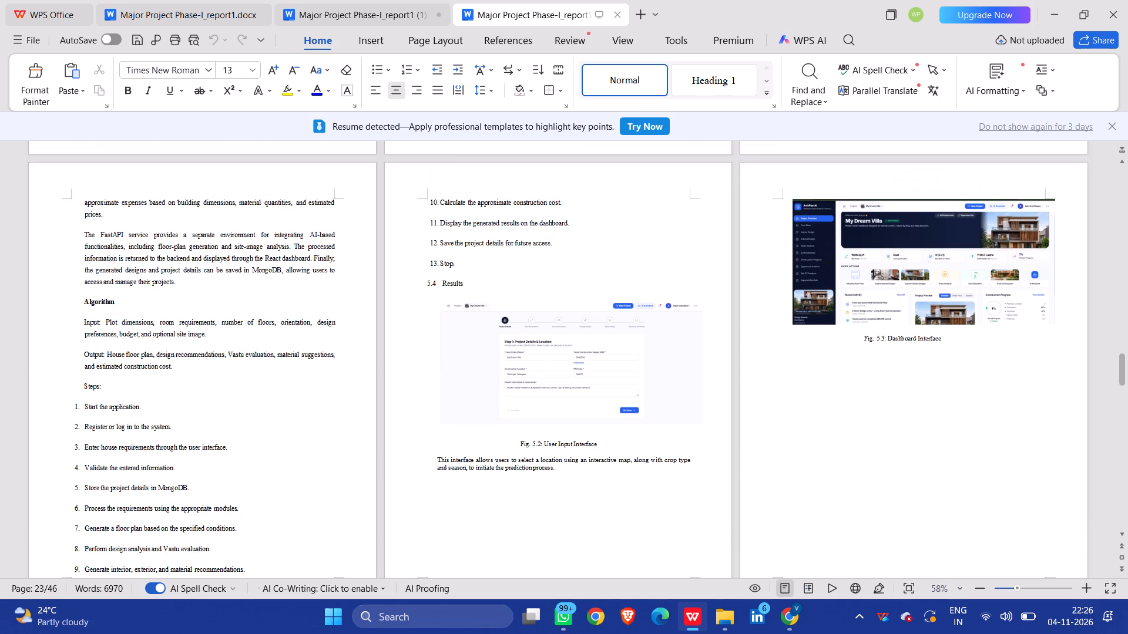
scroll(761, 500, "down", 4)
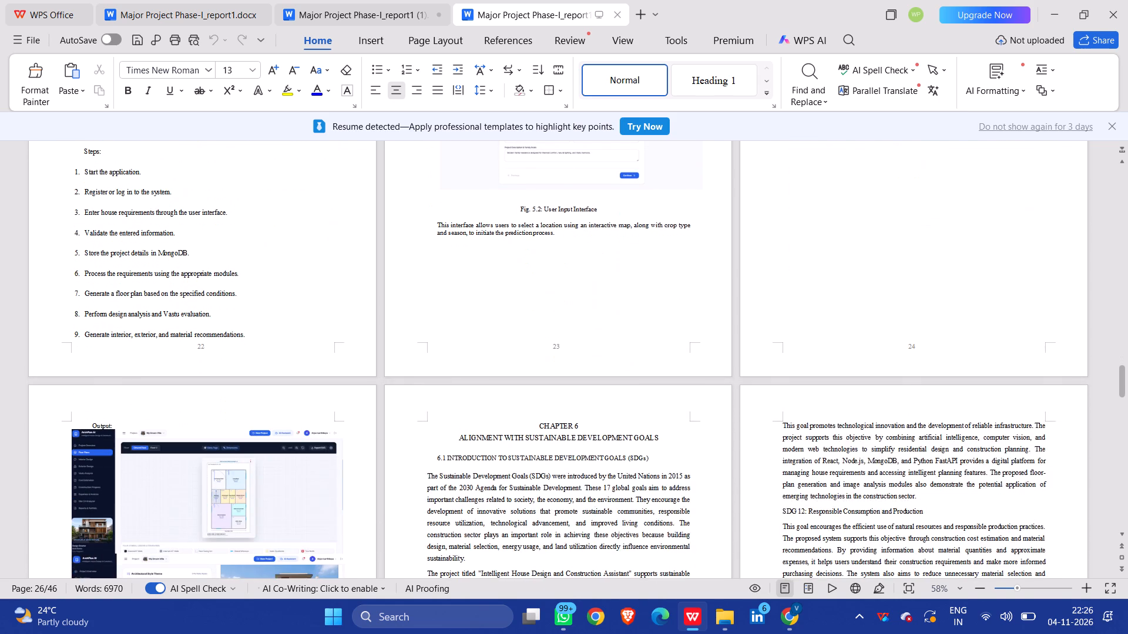
scroll(761, 500, "down", 1)
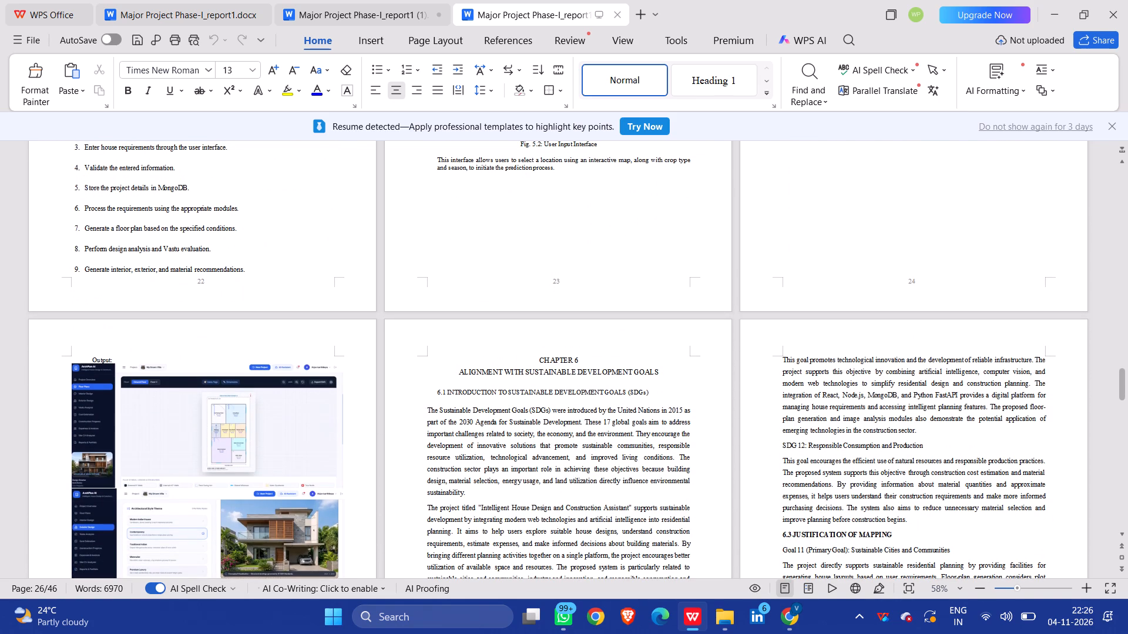
scroll(761, 500, "down", 2)
scroll(761, 500, "up", 2)
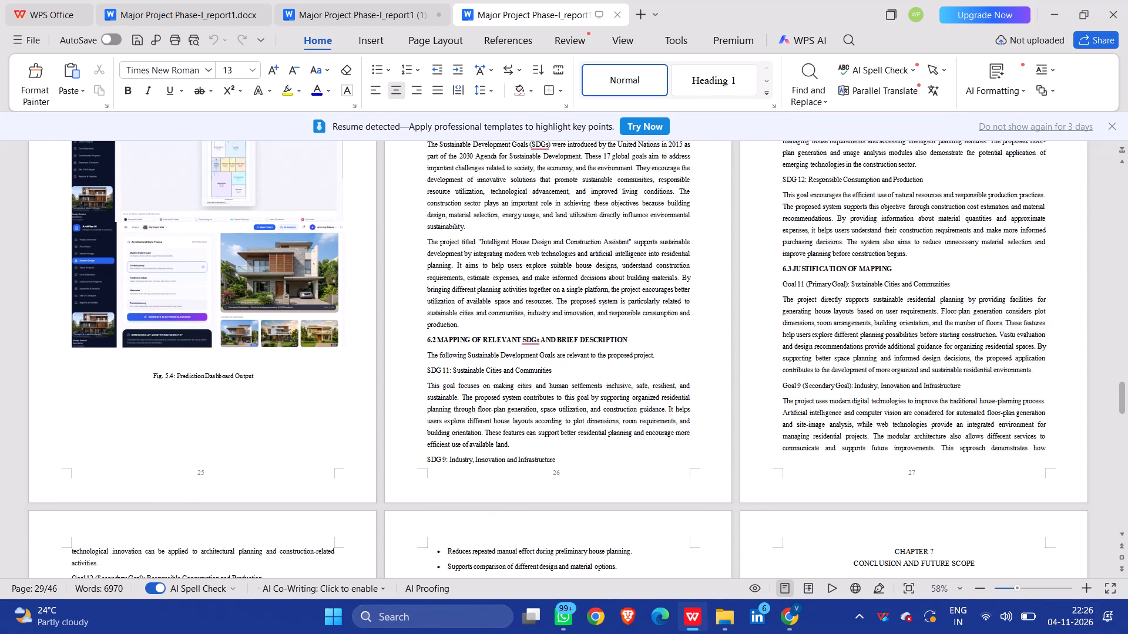
scroll(761, 500, "up", 6)
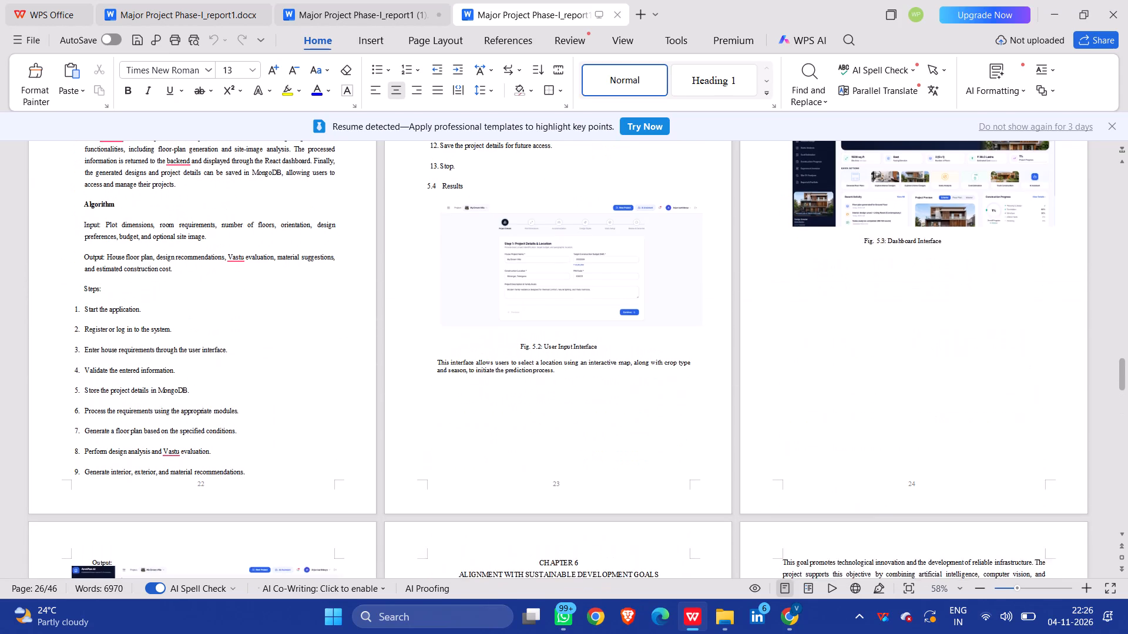
scroll(761, 500, "up", 2)
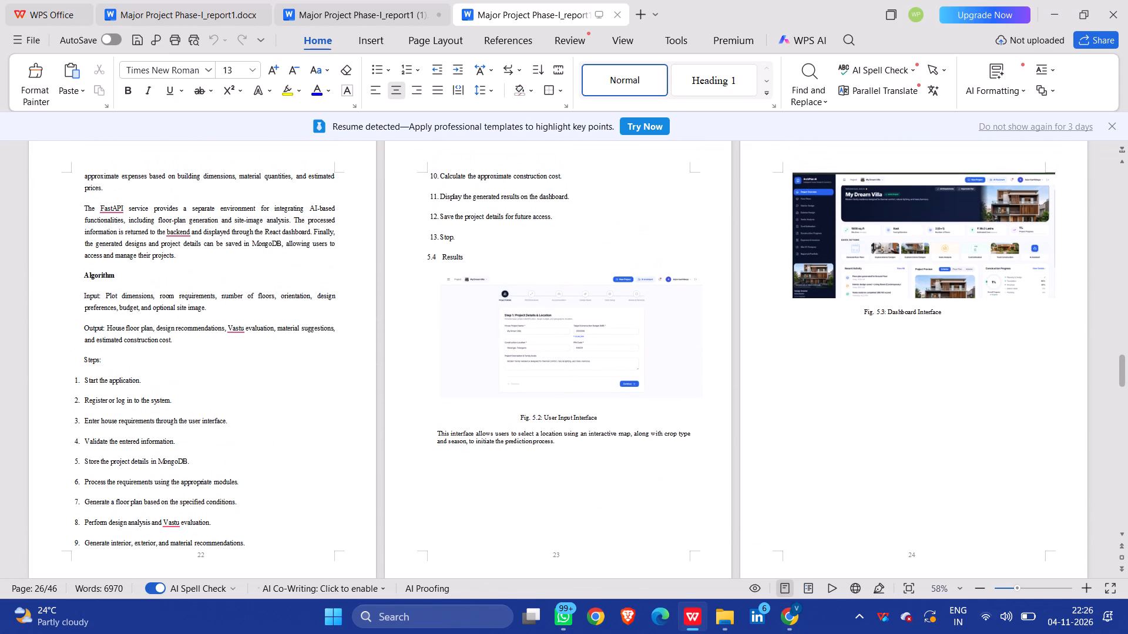
scroll(761, 500, "up", 6)
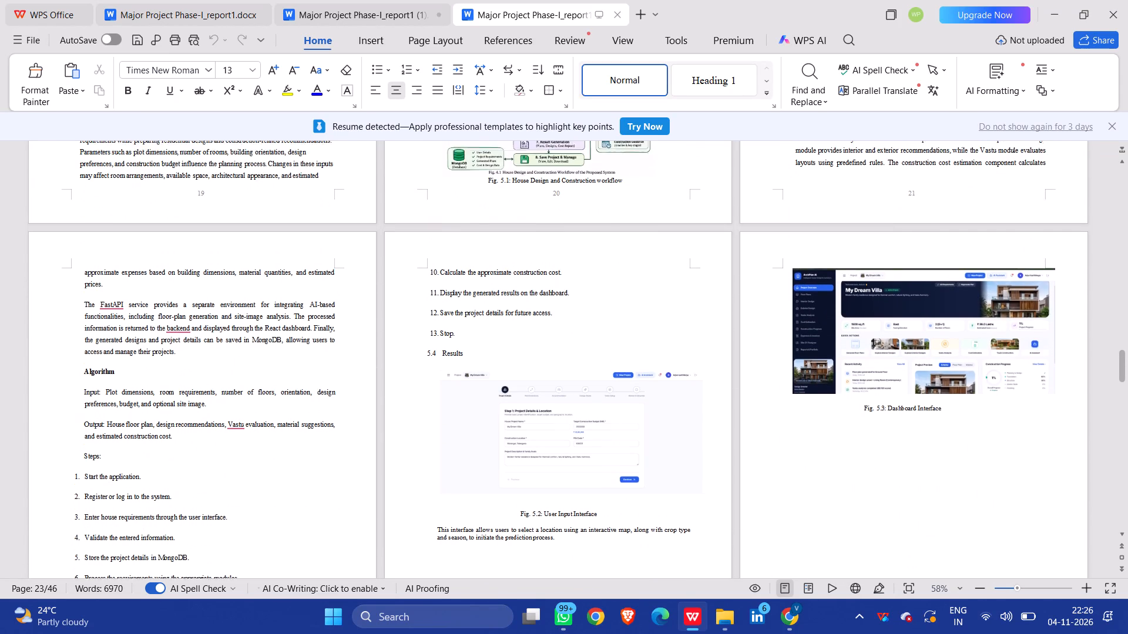
scroll(761, 500, "up", 5)
scroll(761, 500, "down", 3)
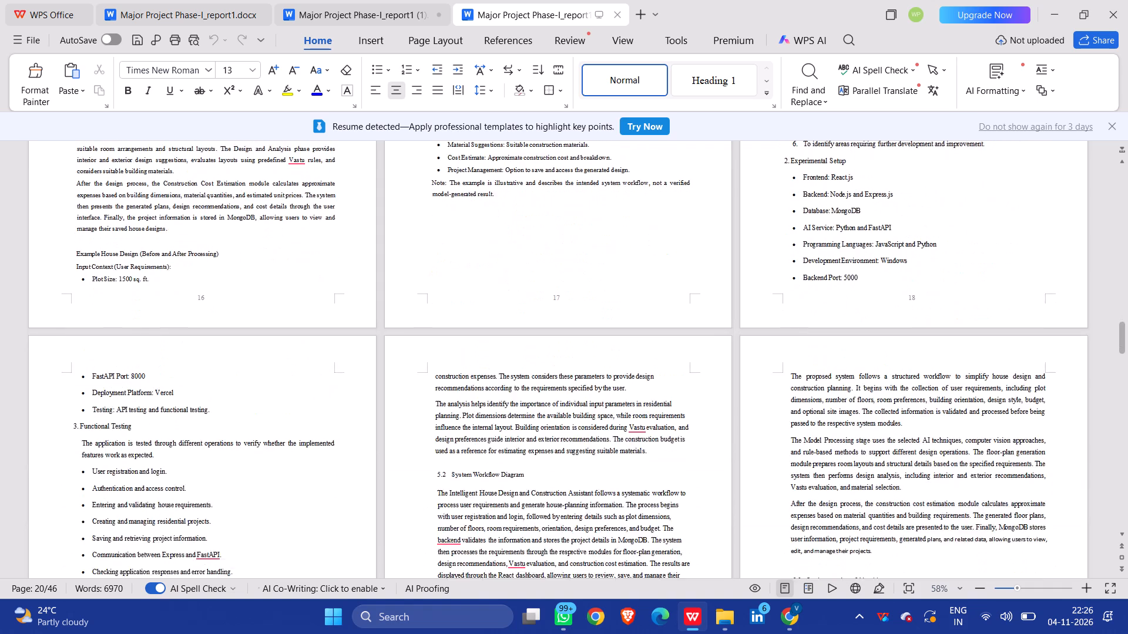
scroll(761, 500, "down", 5)
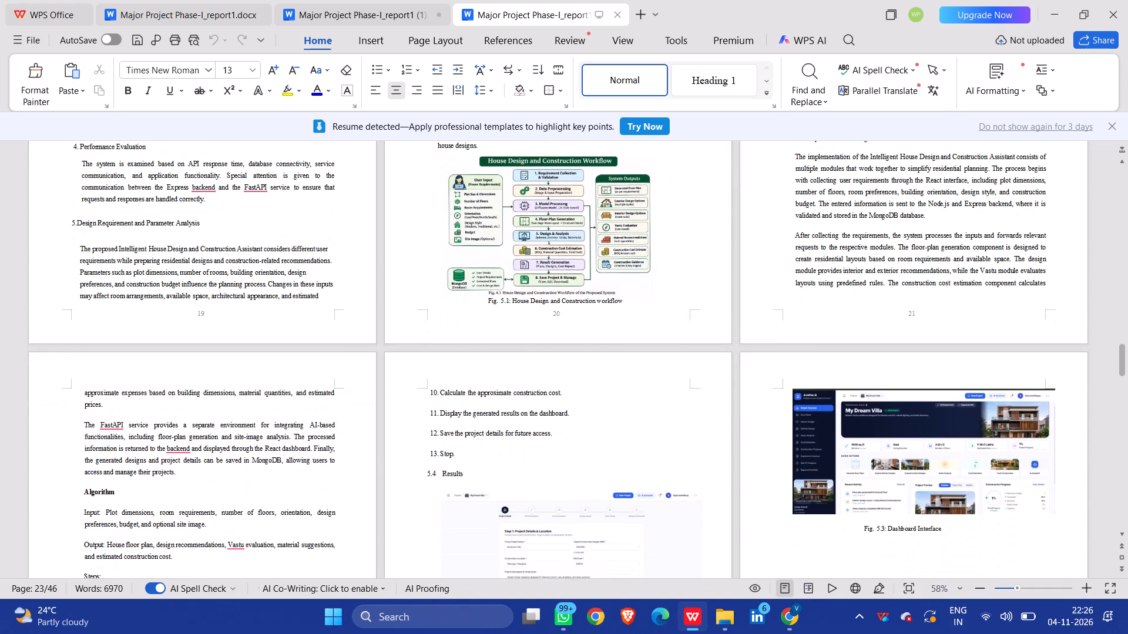
scroll(761, 500, "down", 5)
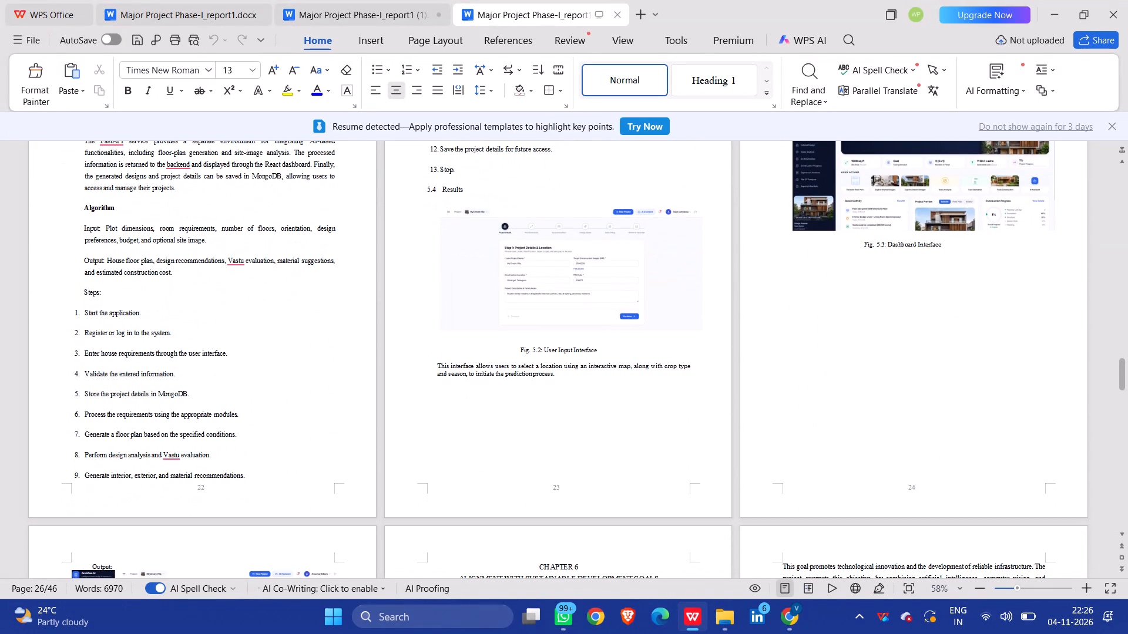
Compare the page numbers in the contents and LIST OF FIGURES with the pages holding the Chapter 5 sections and figures.
scroll(761, 500, "up", 20)
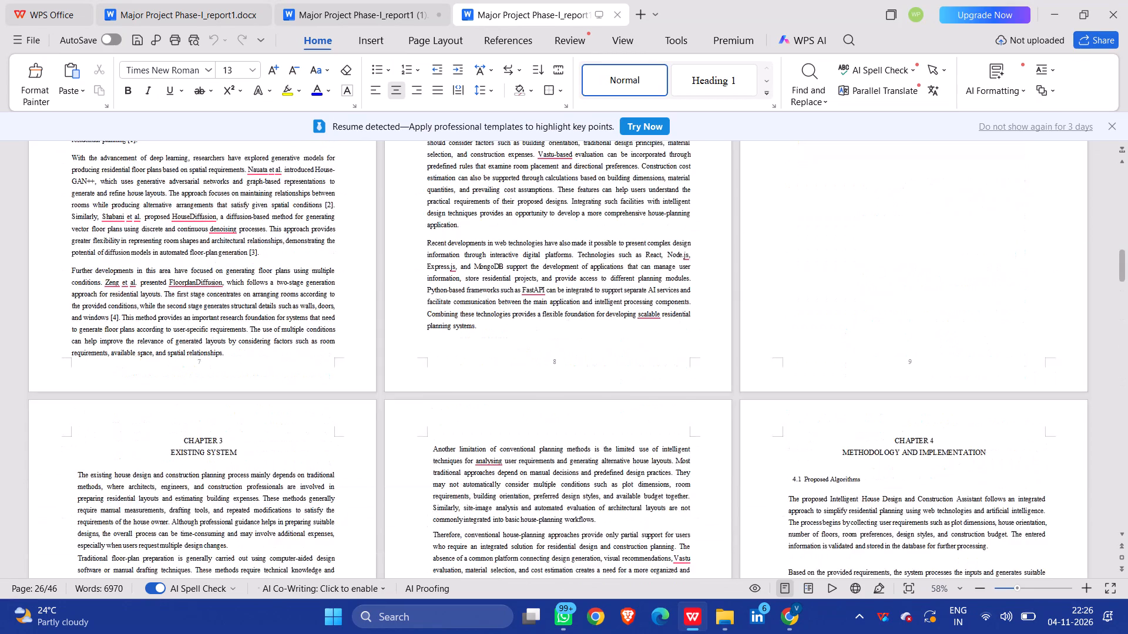
scroll(761, 500, "up", 9)
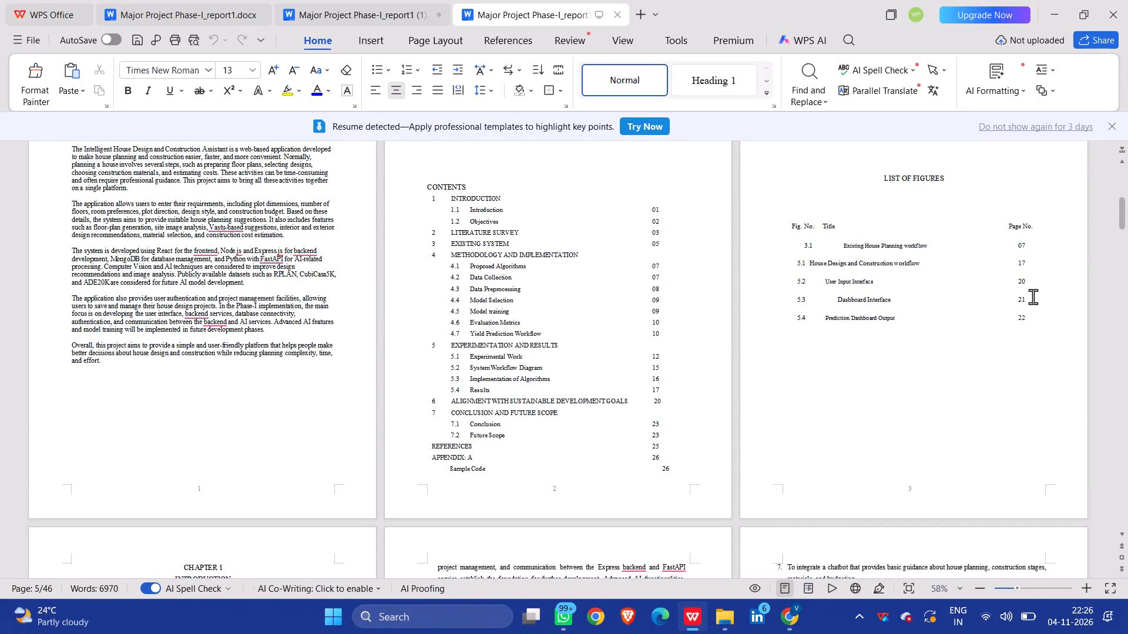
scroll(1033, 297, "down", 2)
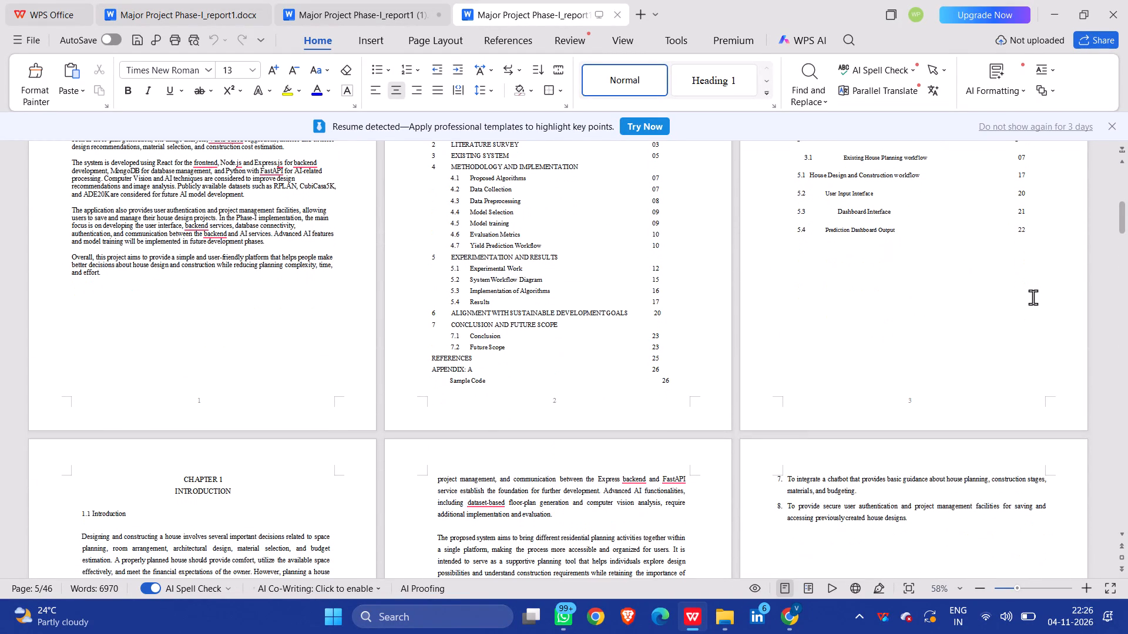
scroll(1033, 297, "down", 13)
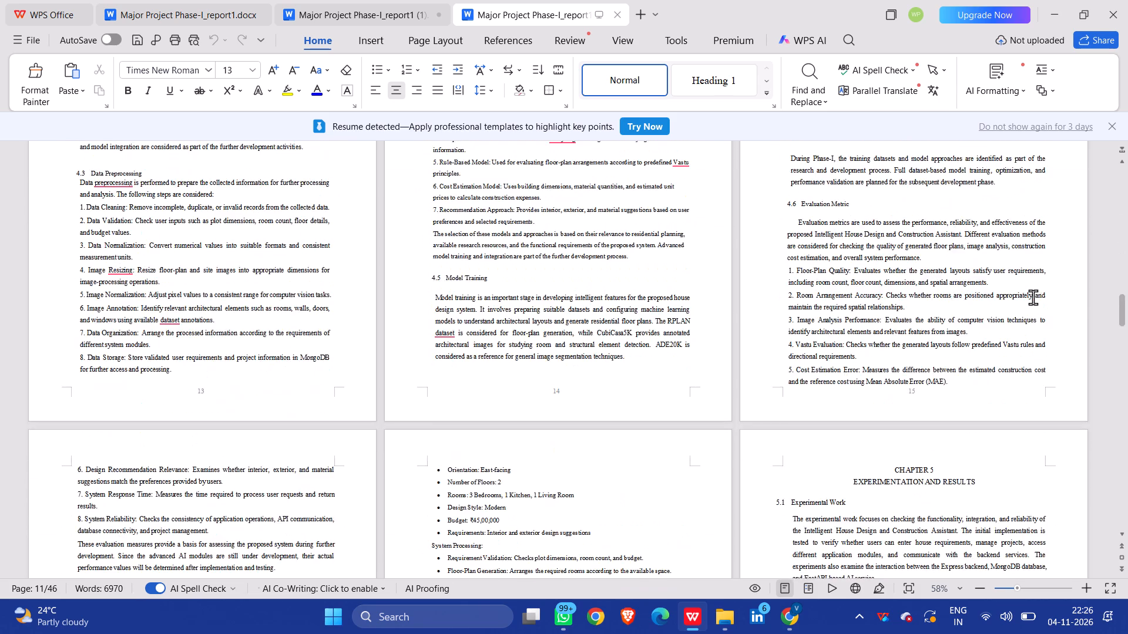
scroll(1033, 297, "down", 11)
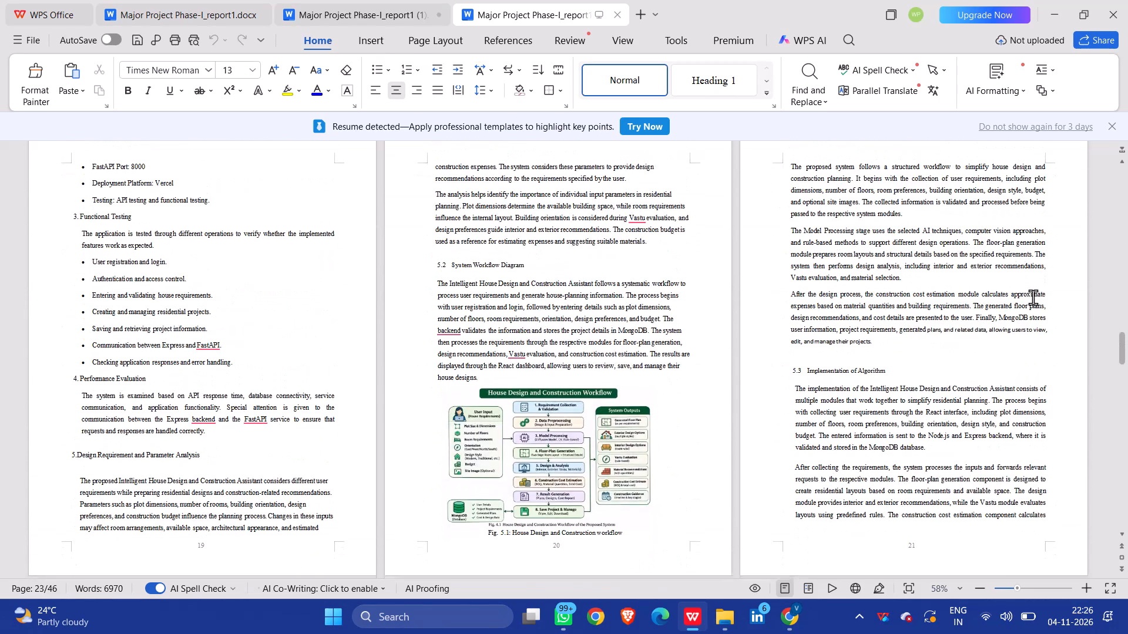
scroll(1033, 297, "down", 2)
scroll(1033, 297, "up", 3)
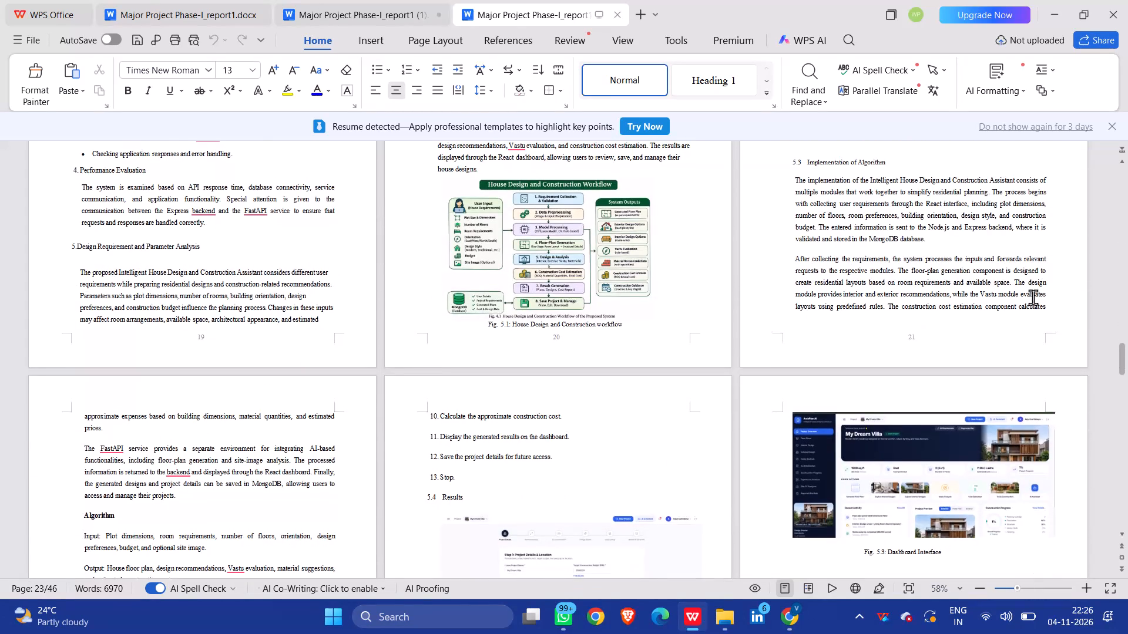
Check the contents and LIST OF FIGURES entries against the Chapter 3 and Chapter 4 pages, and review the front pages.
scroll(1033, 297, "up", 13)
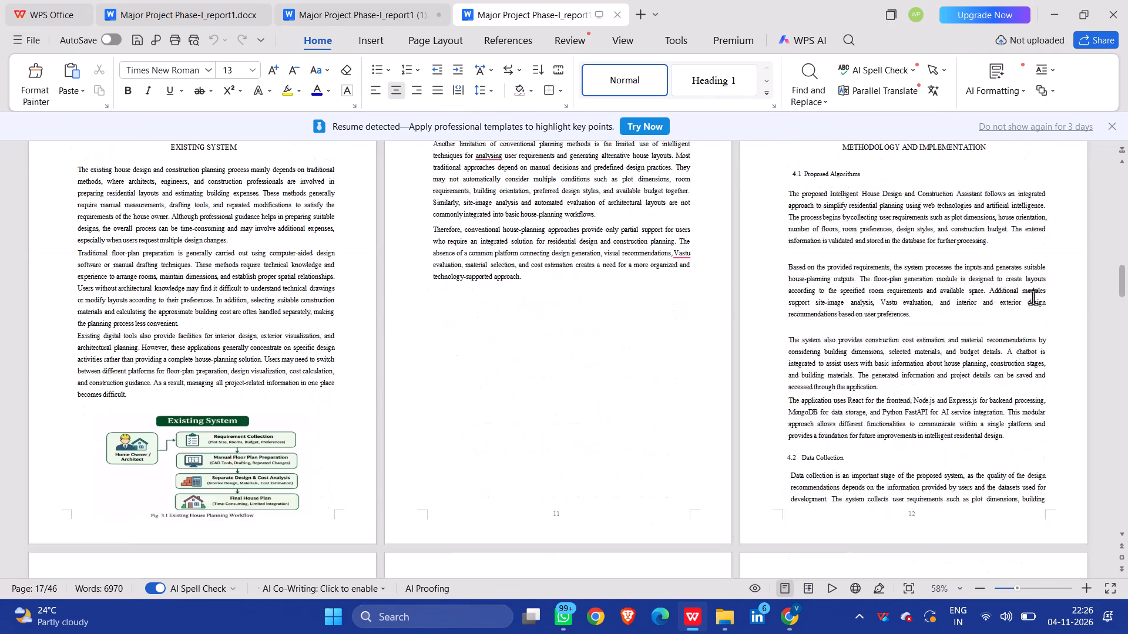
scroll(1033, 297, "up", 5)
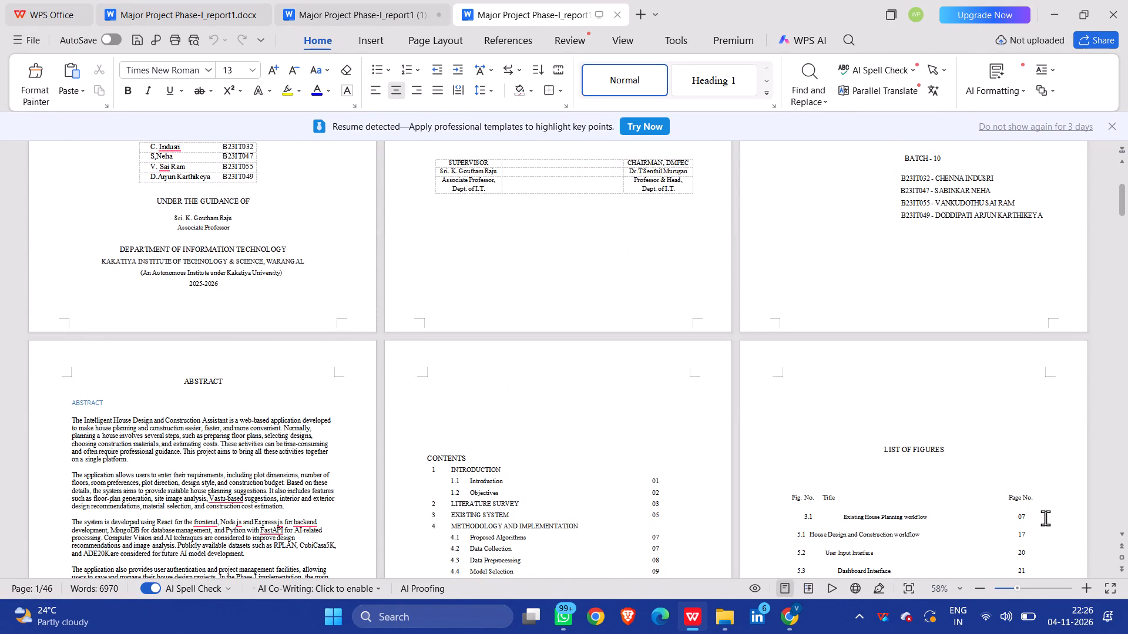
scroll(1045, 518, "down", 6)
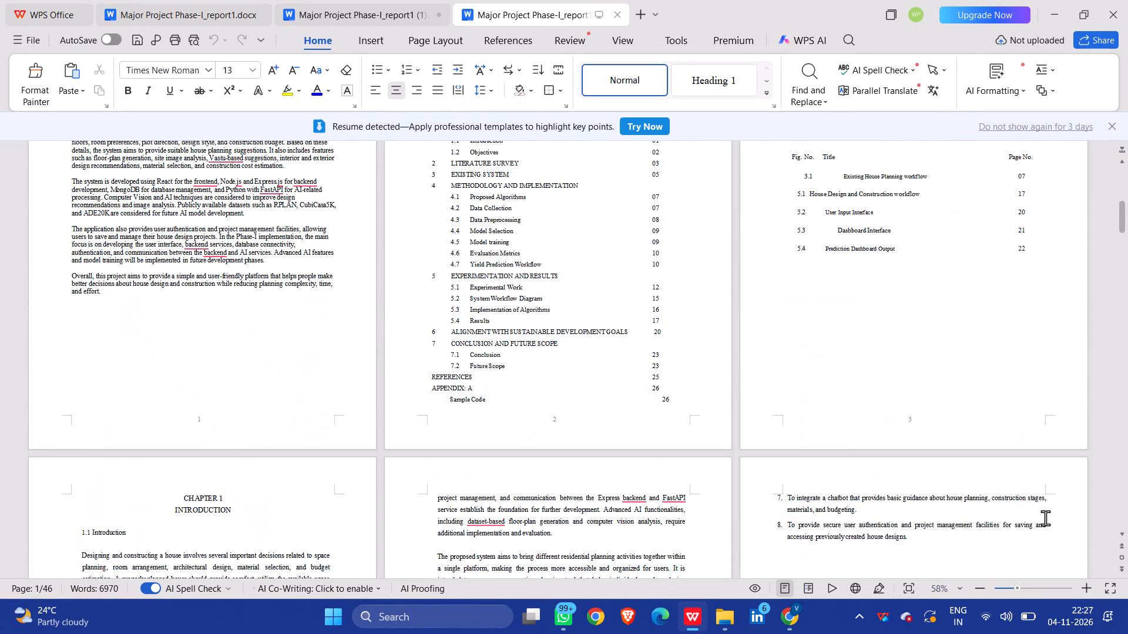
scroll(1045, 518, "down", 11)
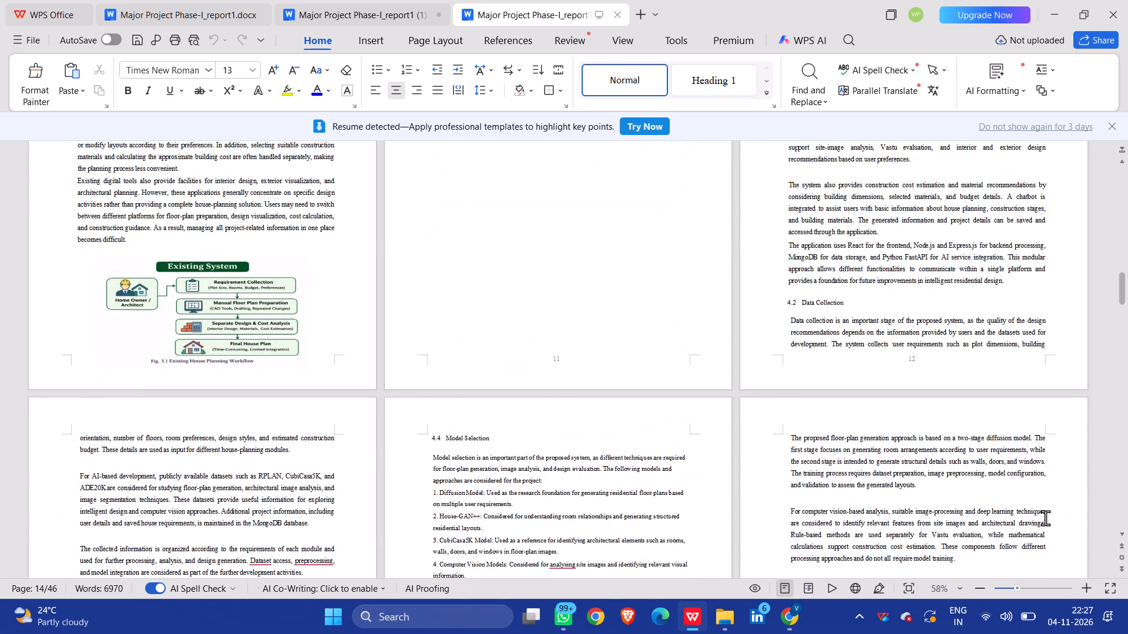
scroll(1045, 518, "up", 5)
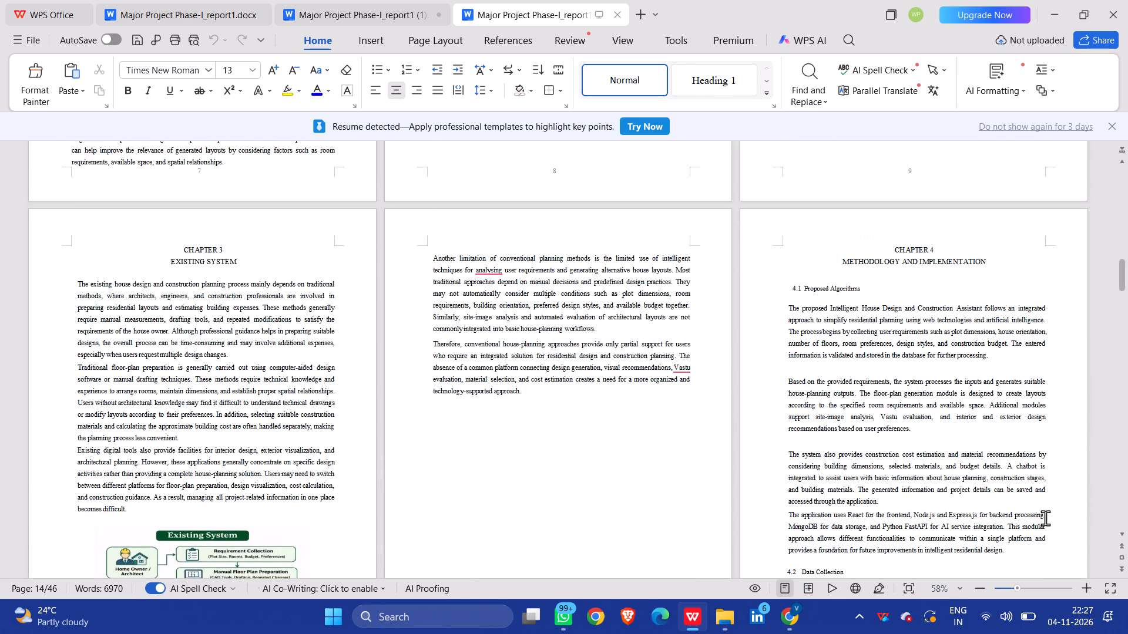
scroll(1045, 518, "up", 9)
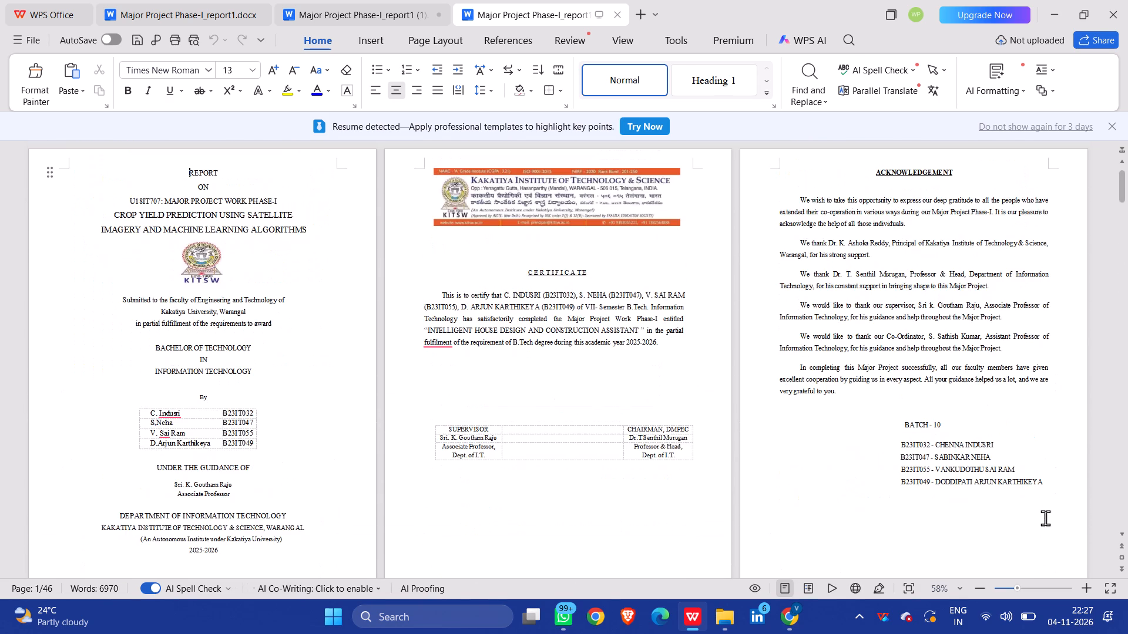
scroll(1045, 518, "up", 1)
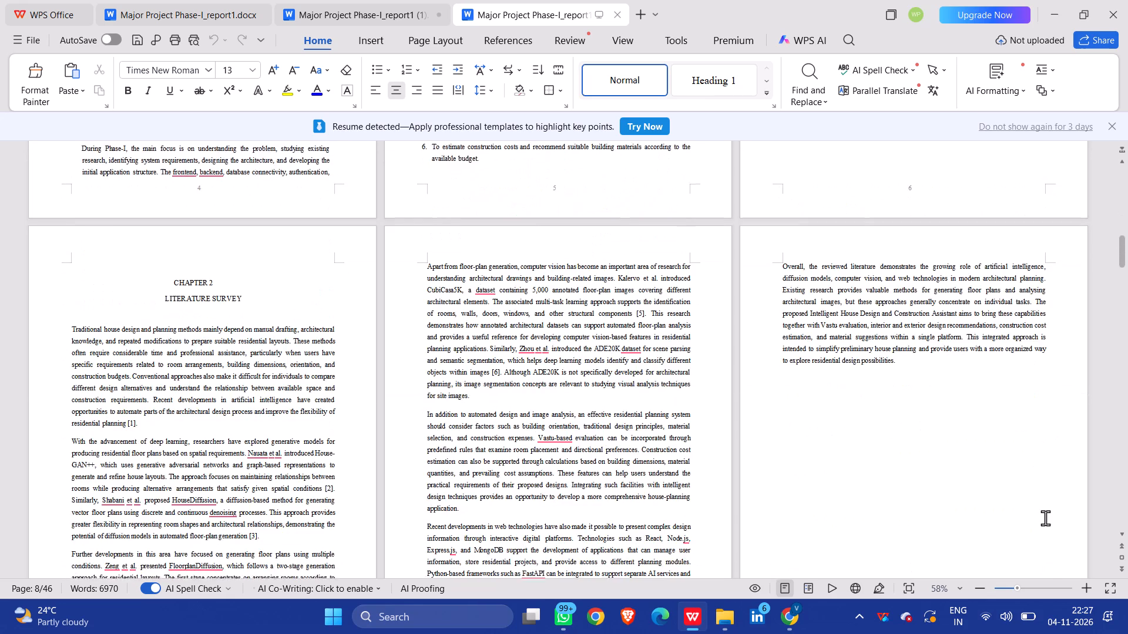
scroll(1045, 518, "up", 2)
Review page numbering and chapter starts from the cover page and contents through Chapters 1 to 4.
scroll(1045, 518, "down", 1)
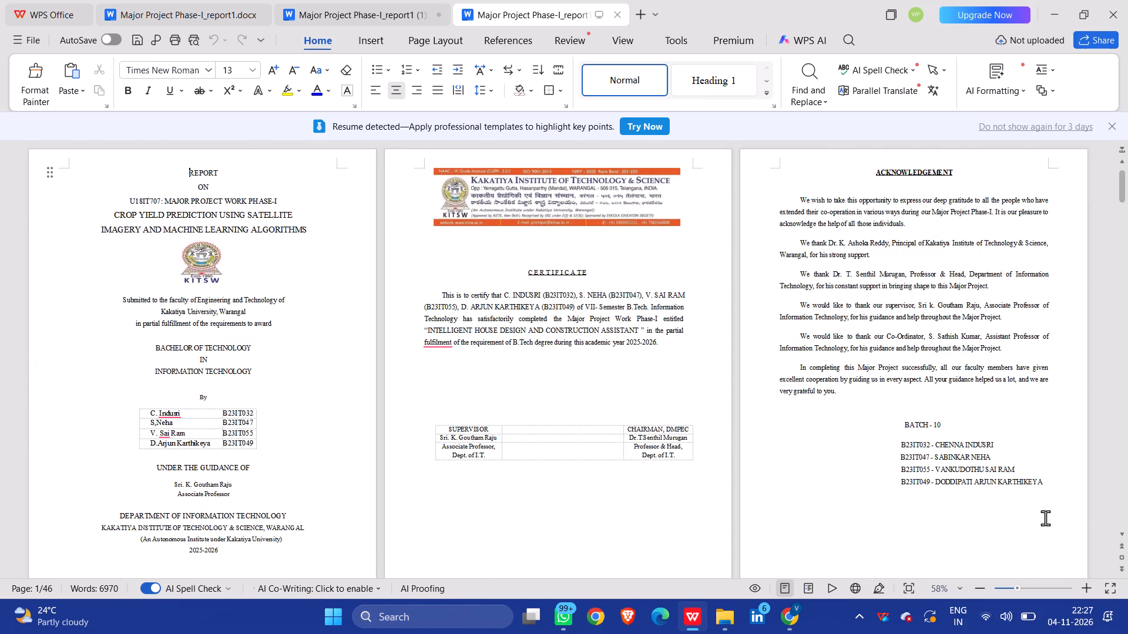
scroll(1045, 518, "down", 5)
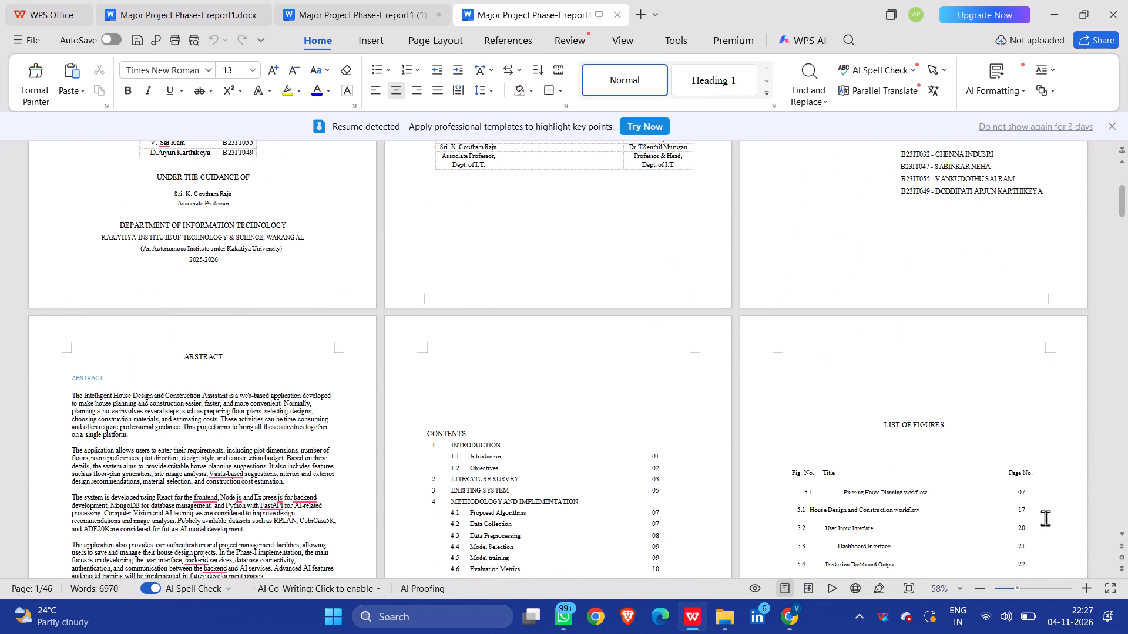
scroll(1045, 518, "down", 5)
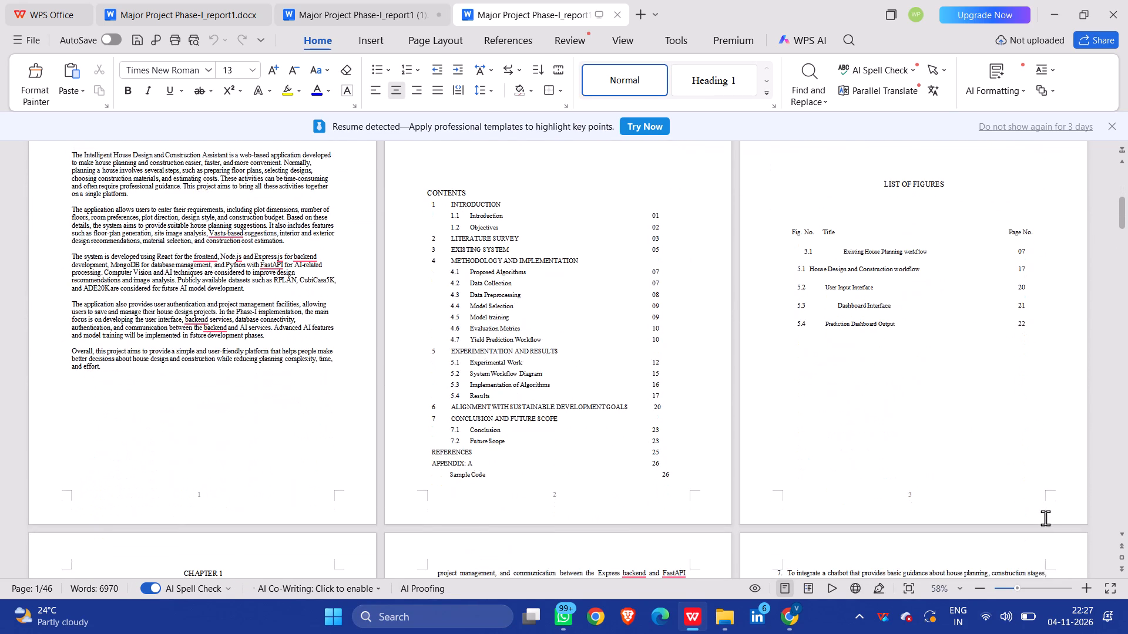
scroll(1045, 518, "down", 11)
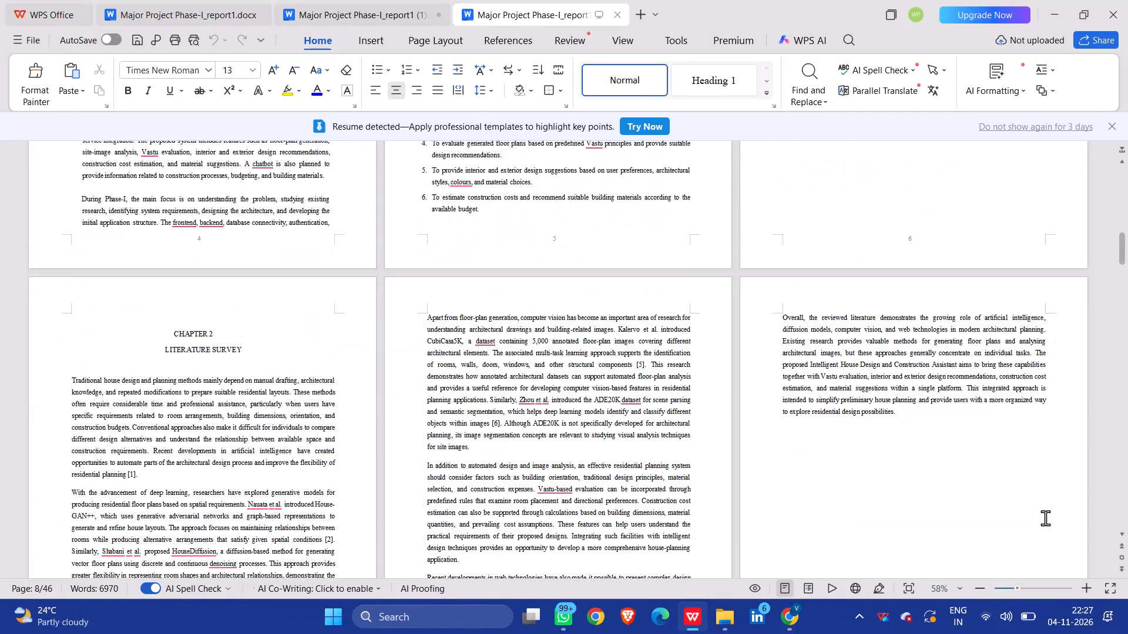
scroll(1045, 518, "down", 2)
scroll(1045, 518, "up", 1)
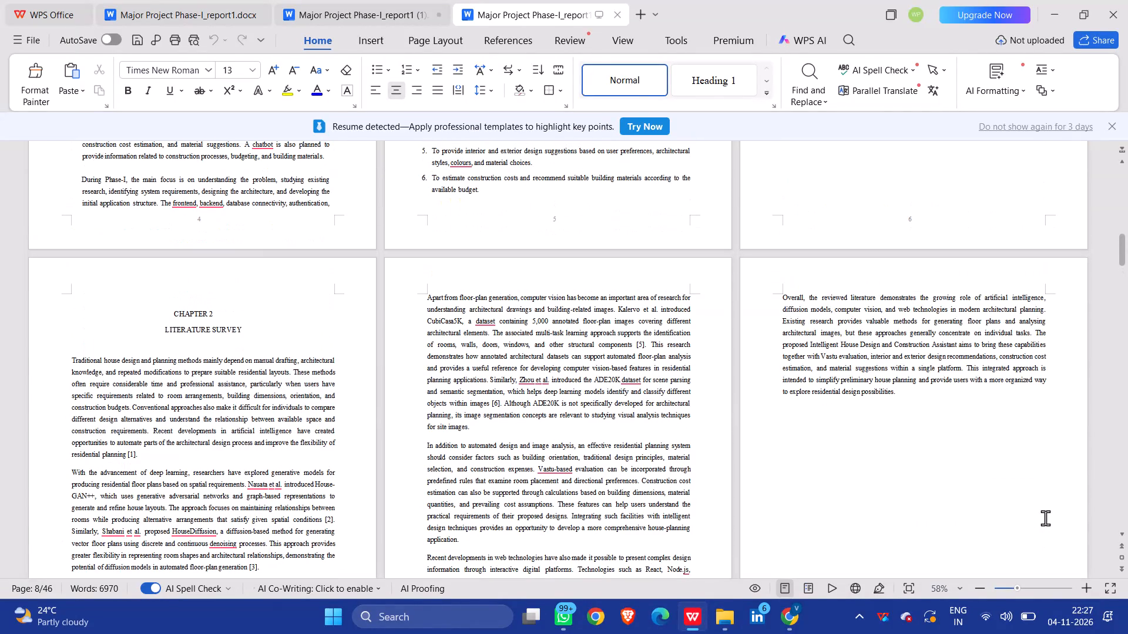
scroll(1045, 518, "up", 1)
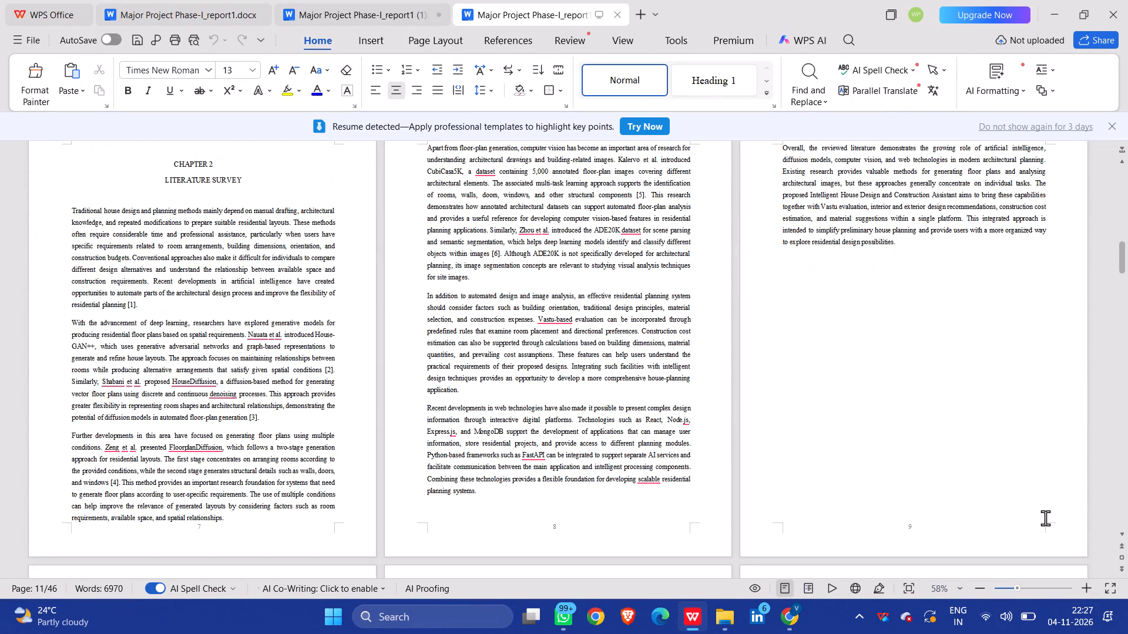
scroll(1045, 518, "up", 1)
scroll(1045, 518, "down", 2)
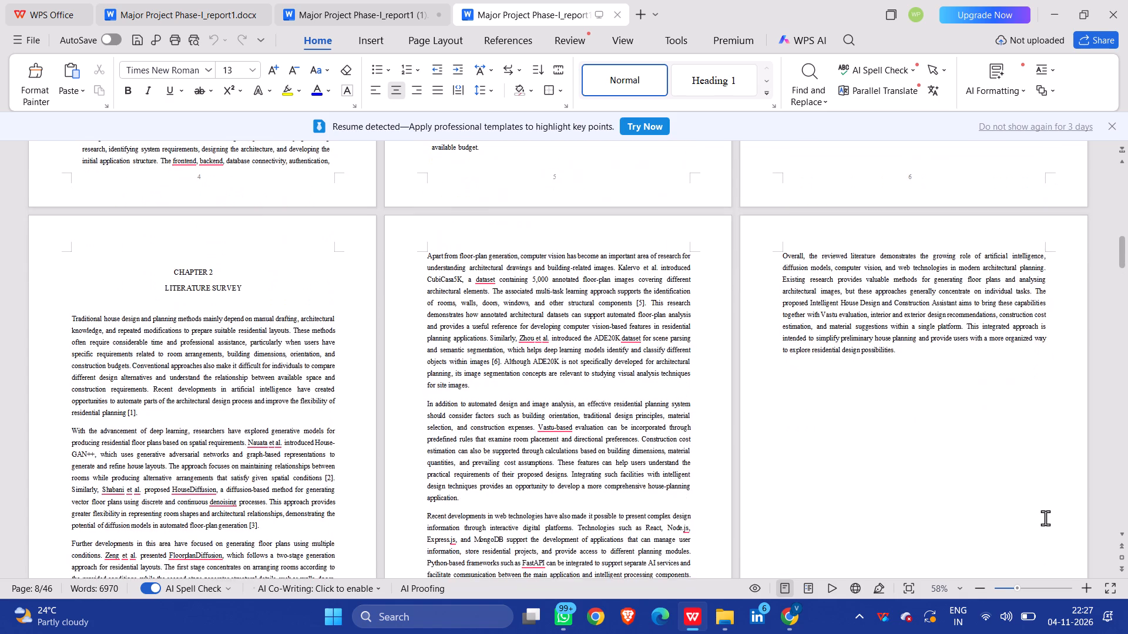
scroll(1045, 518, "down", 7)
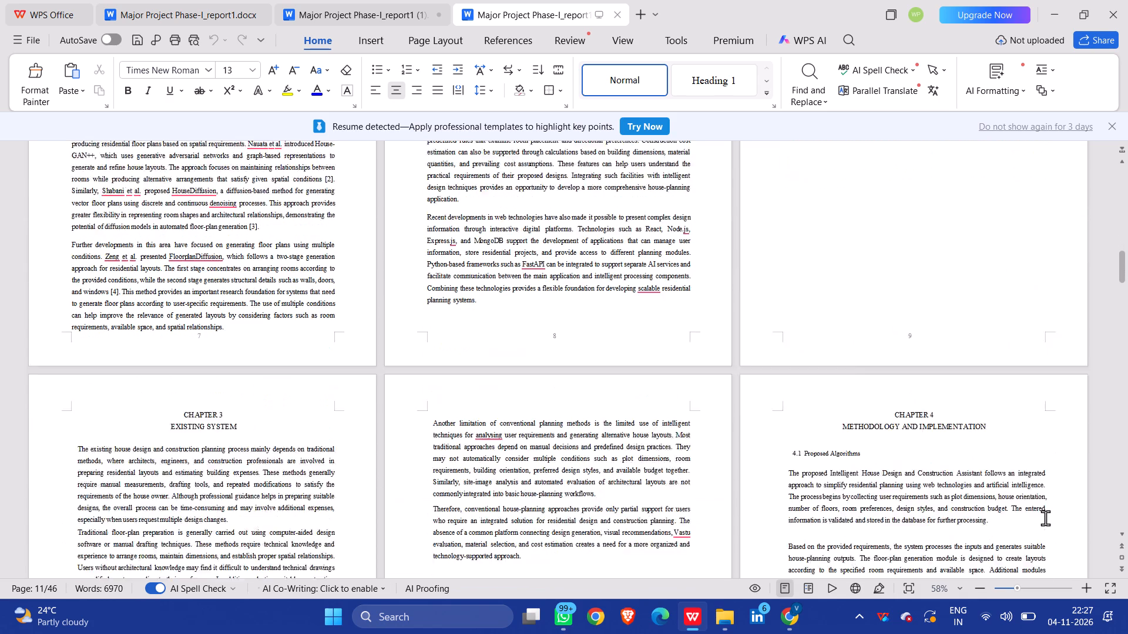
scroll(1045, 518, "down", 5)
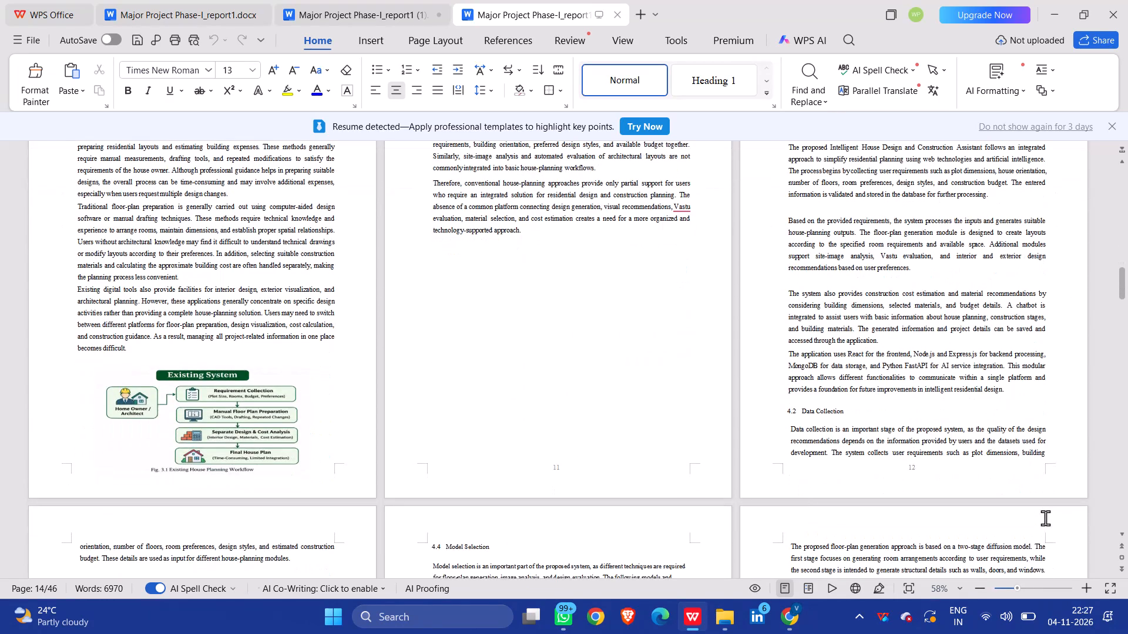
scroll(1045, 518, "down", 1)
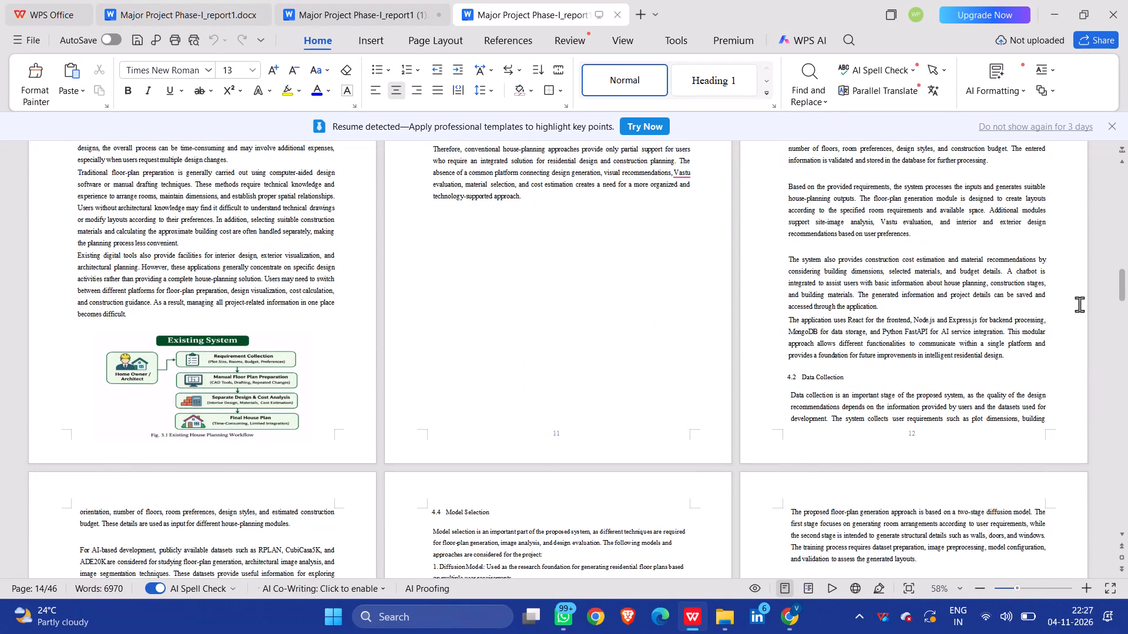
Check which numbered pages hold Figures 3.1, 5.1, 5.2 and 5.3 across Chapters 3 to 5.
scroll(670, 376, "down", 4)
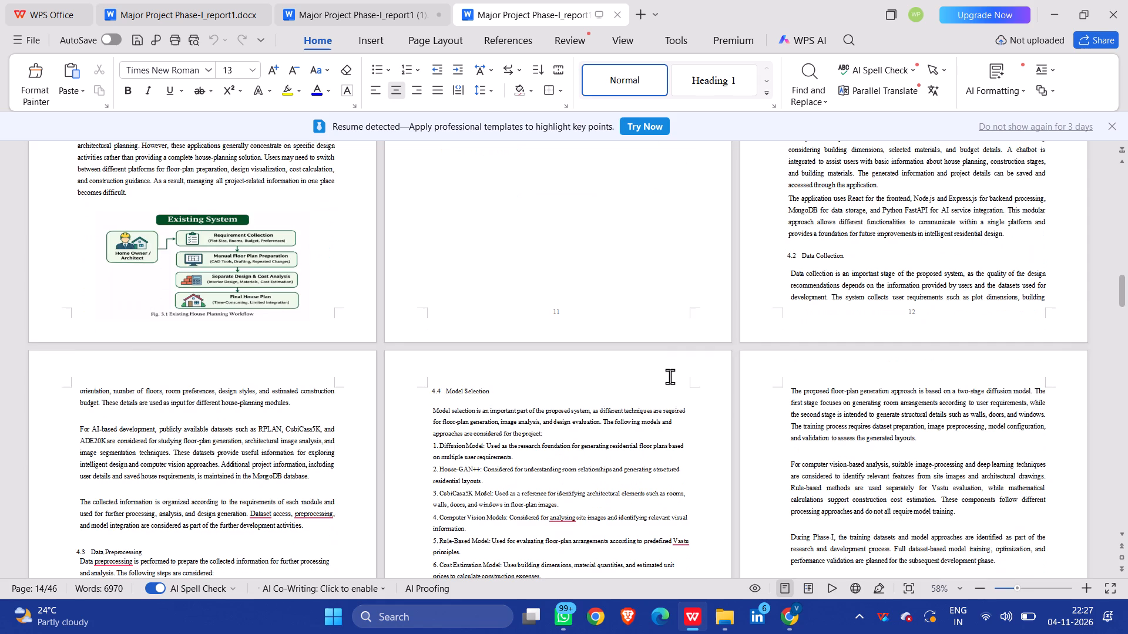
scroll(670, 376, "down", 7)
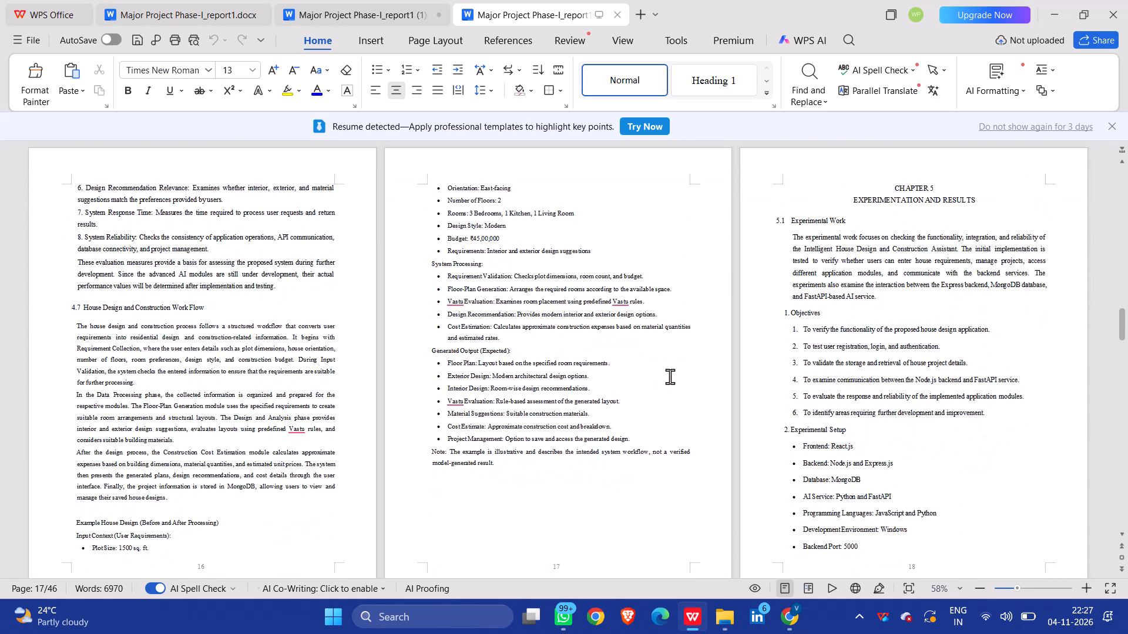
scroll(670, 376, "right", 2)
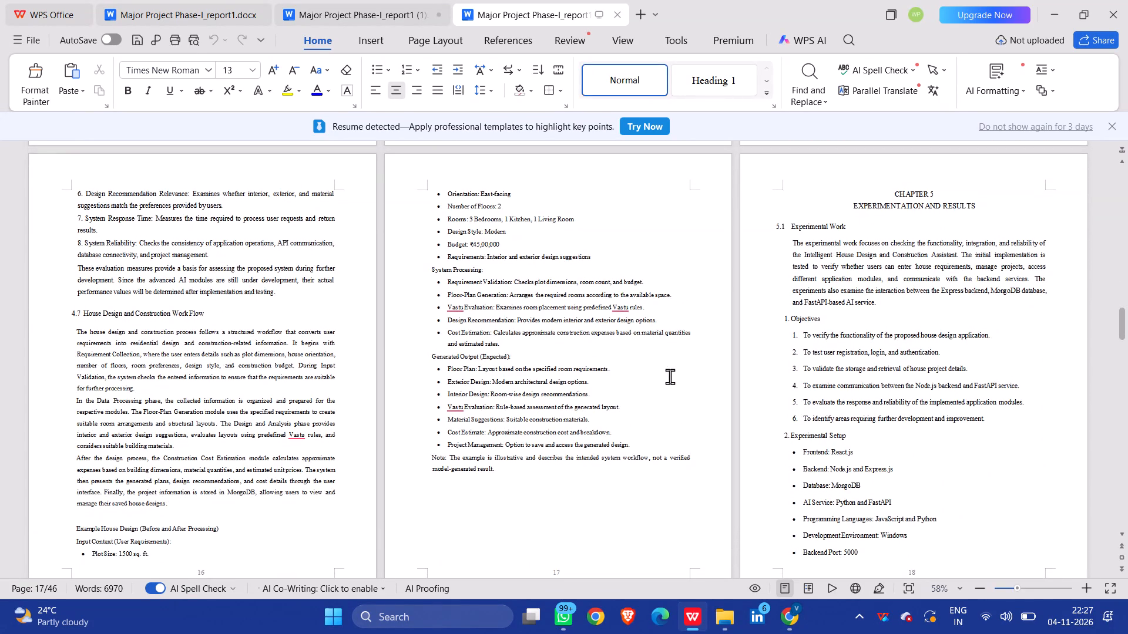
scroll(670, 376, "right", 1)
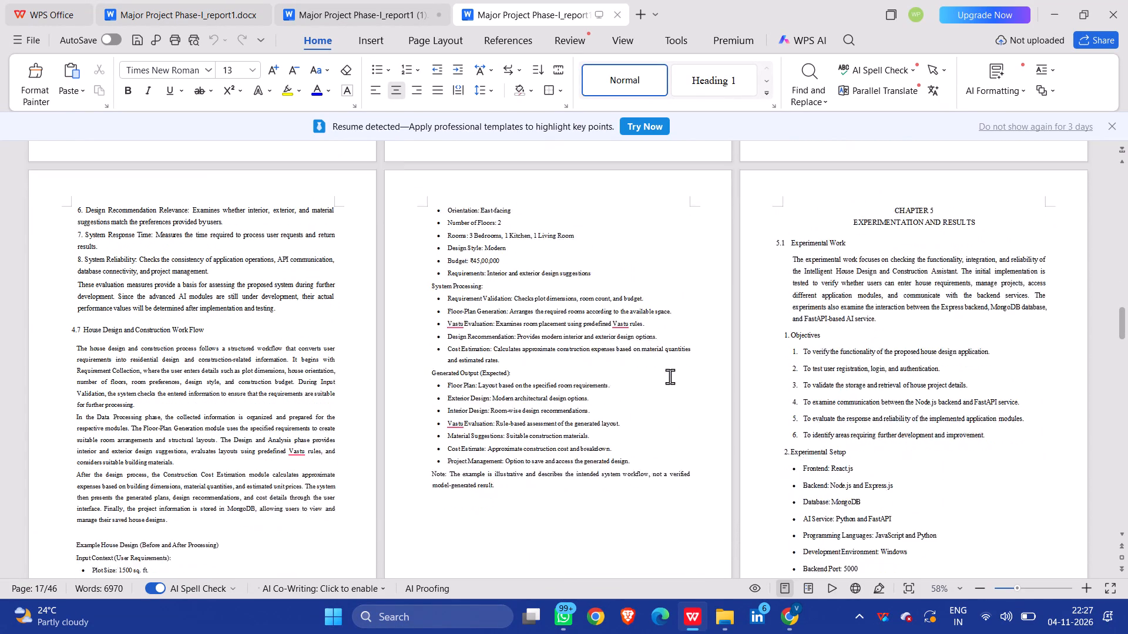
scroll(670, 376, "right", 2)
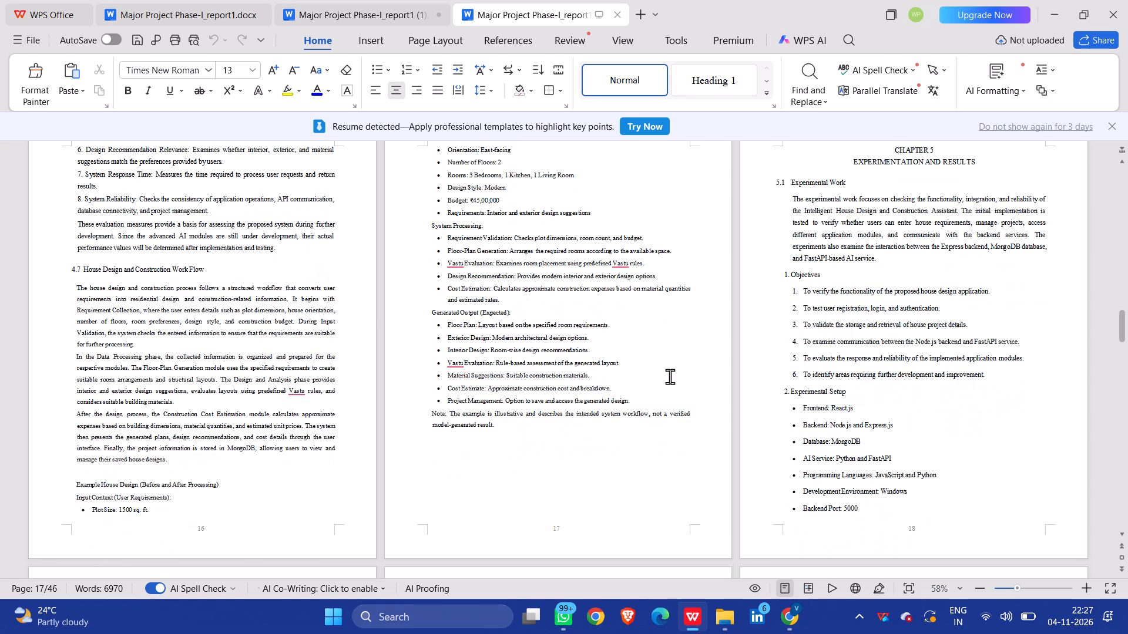
scroll(670, 376, "down", 6)
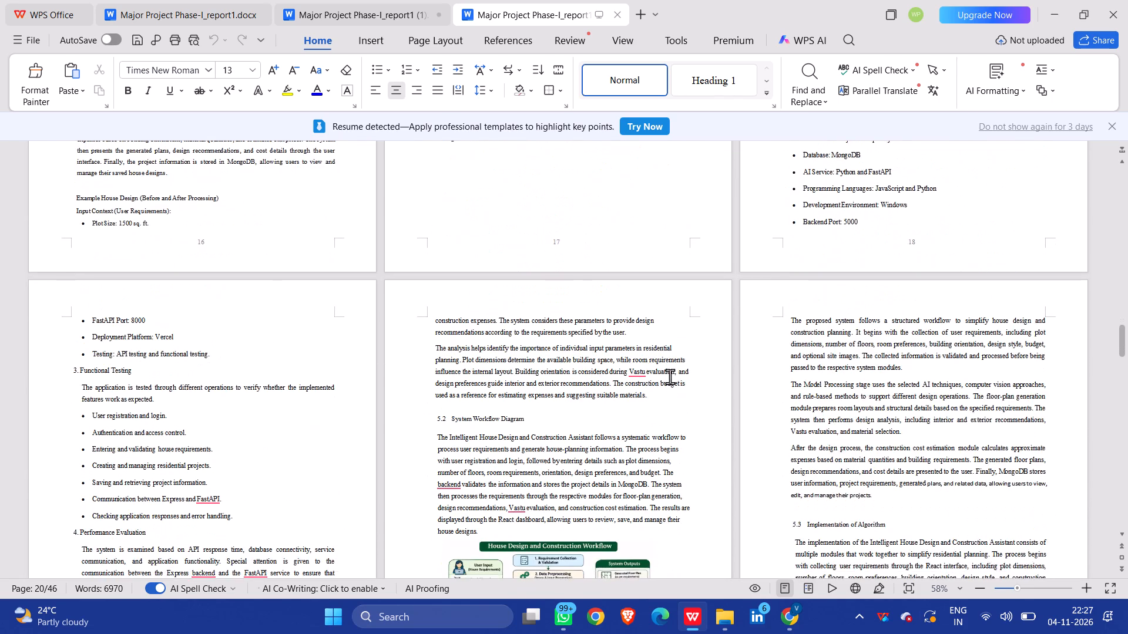
scroll(670, 376, "down", 6)
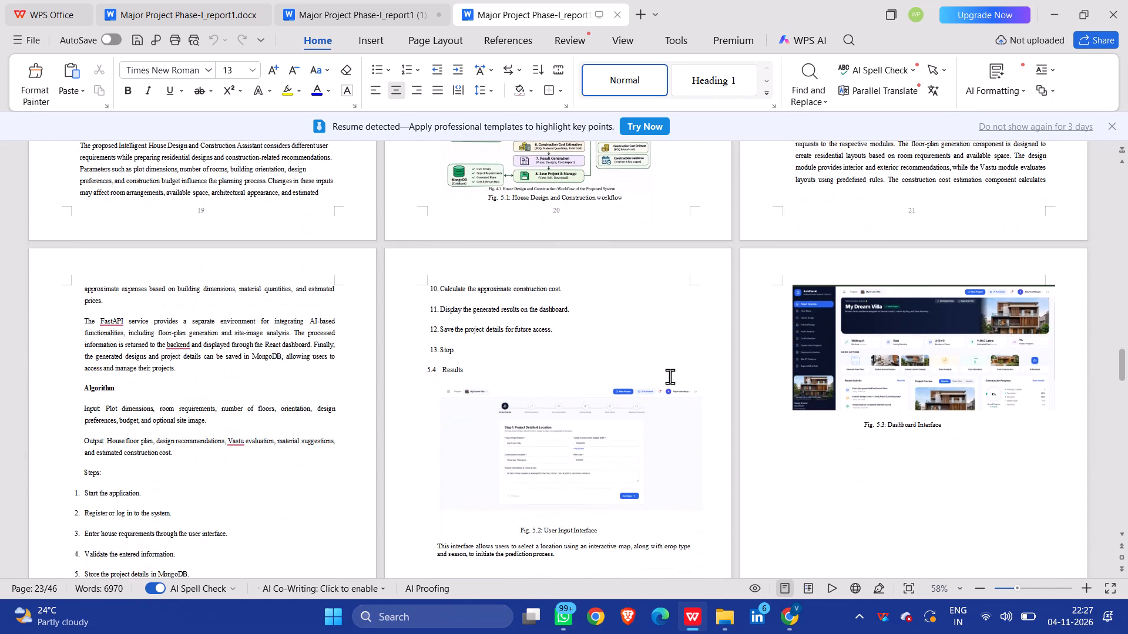
scroll(670, 376, "down", 2)
scroll(670, 376, "up", 1)
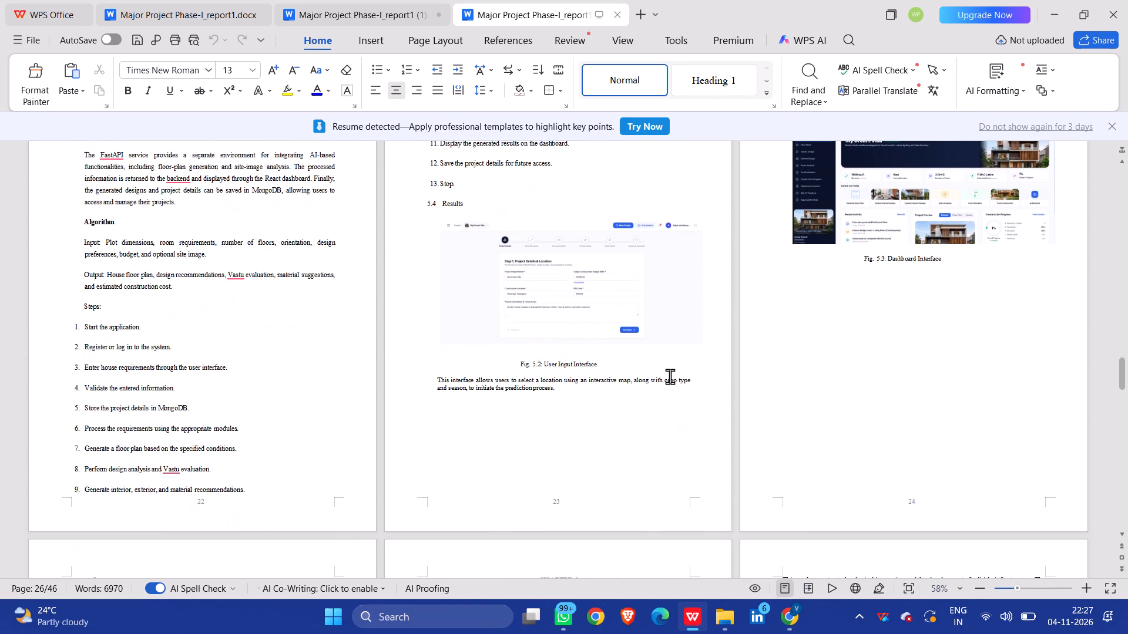
scroll(670, 376, "up", 2)
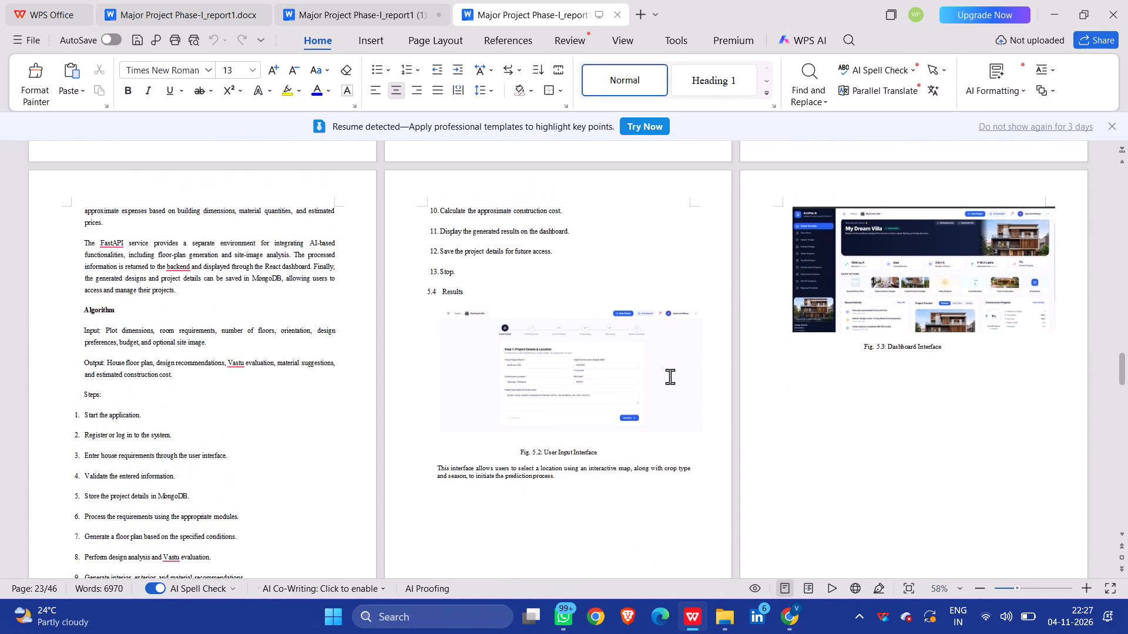
scroll(670, 376, "up", 3)
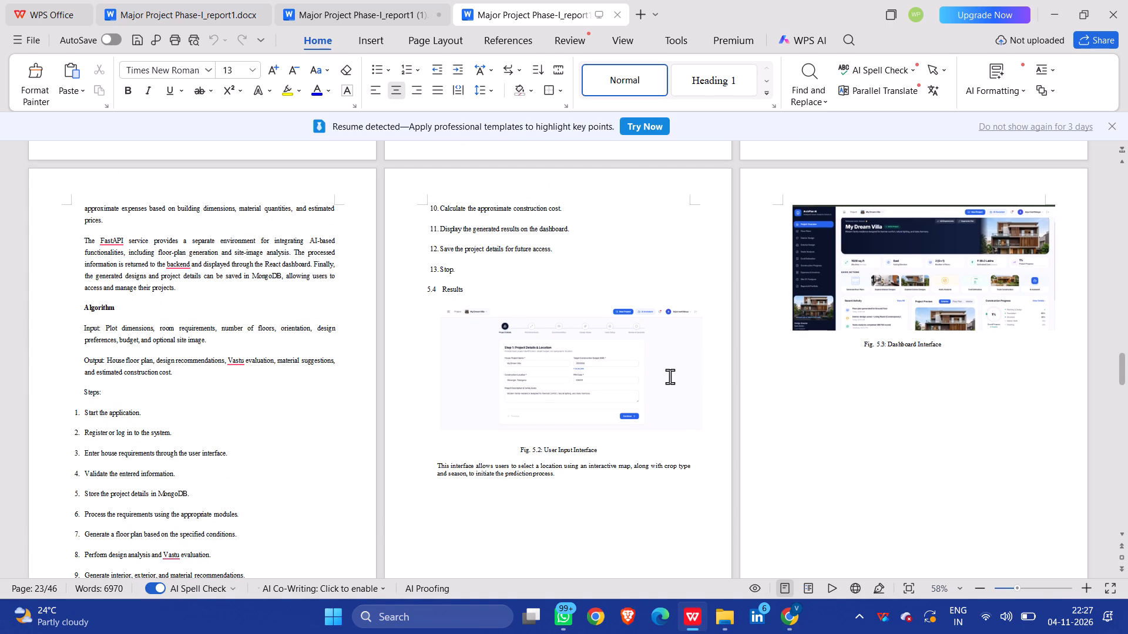
scroll(670, 376, "up", 1)
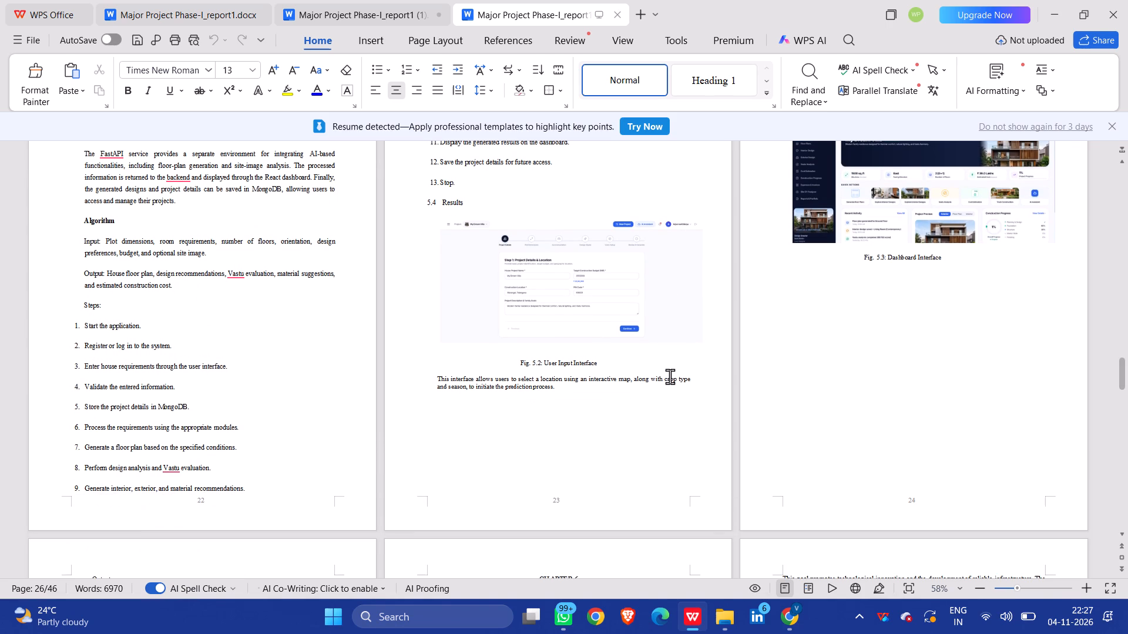
Set the page number of Fig. 3.1, Existing House Planning workflow, to 10 in the LIST OF FIGURES.
scroll(670, 376, "up", 13)
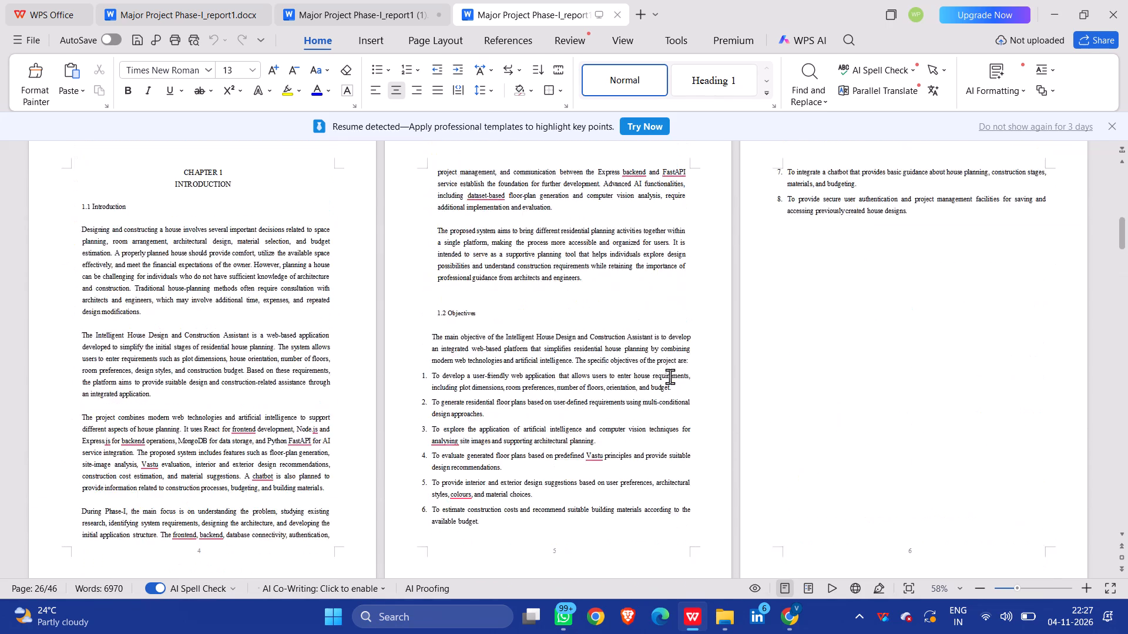
scroll(670, 376, "up", 4)
scroll(670, 376, "down", 4)
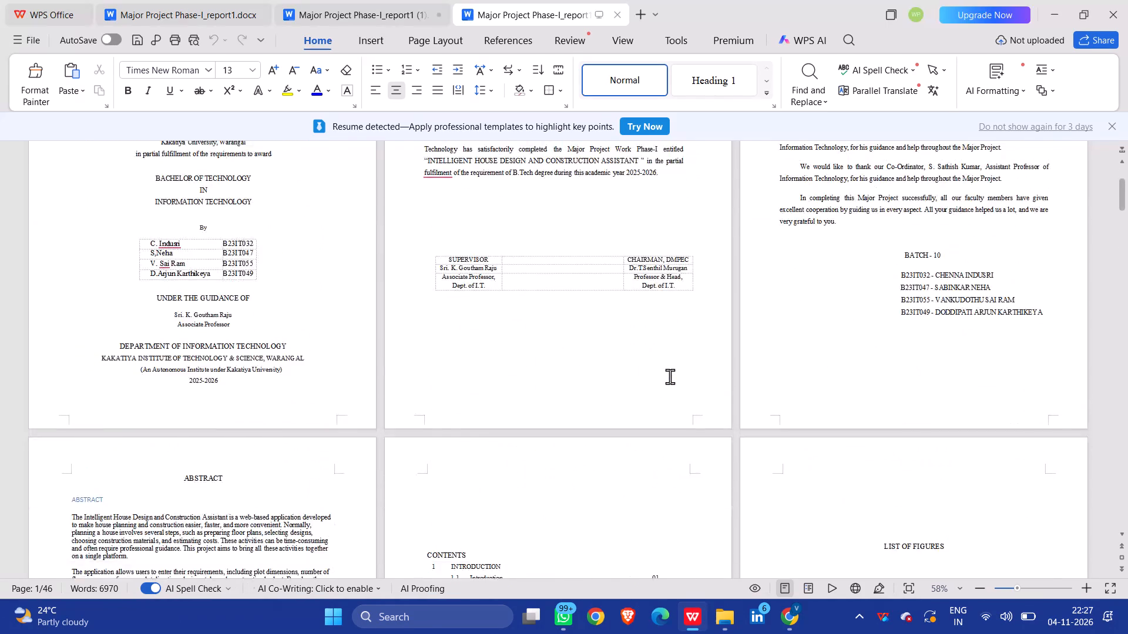
scroll(670, 376, "down", 1)
left_click(1033, 461)
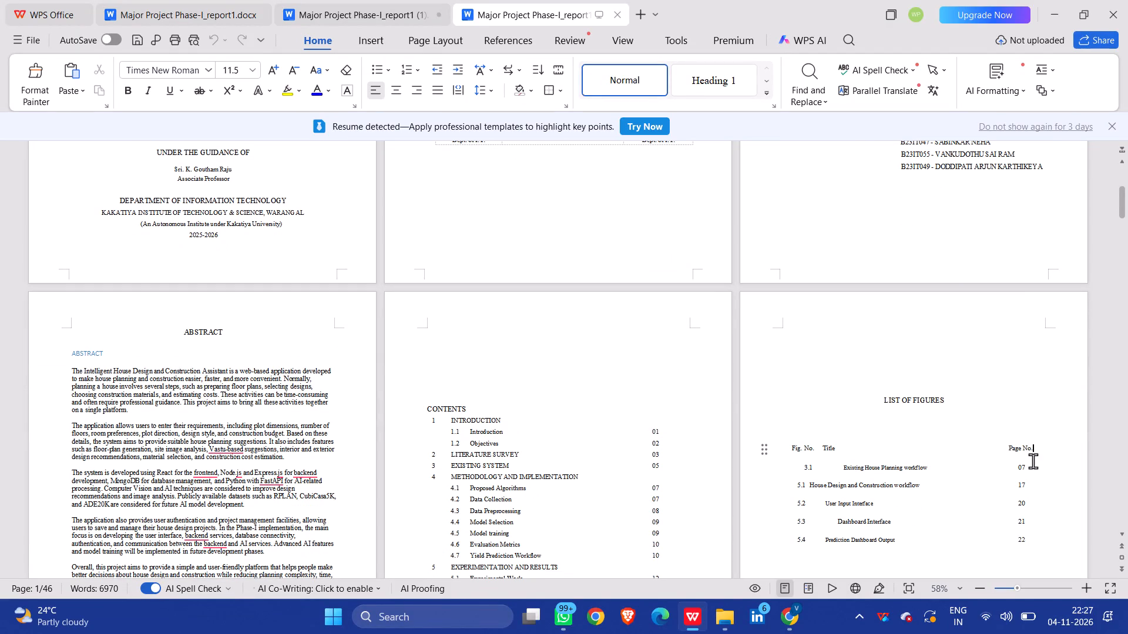
key("Down")
key("BackSpace")
key("BackSpace")
type("10")
Set the LIST OF FIGURES page numbers for Figs. 5.1, 5.2, 5.3 and 5.4 to 20, 23, 24 and 25.
key("Down")
left_click(1032, 485)
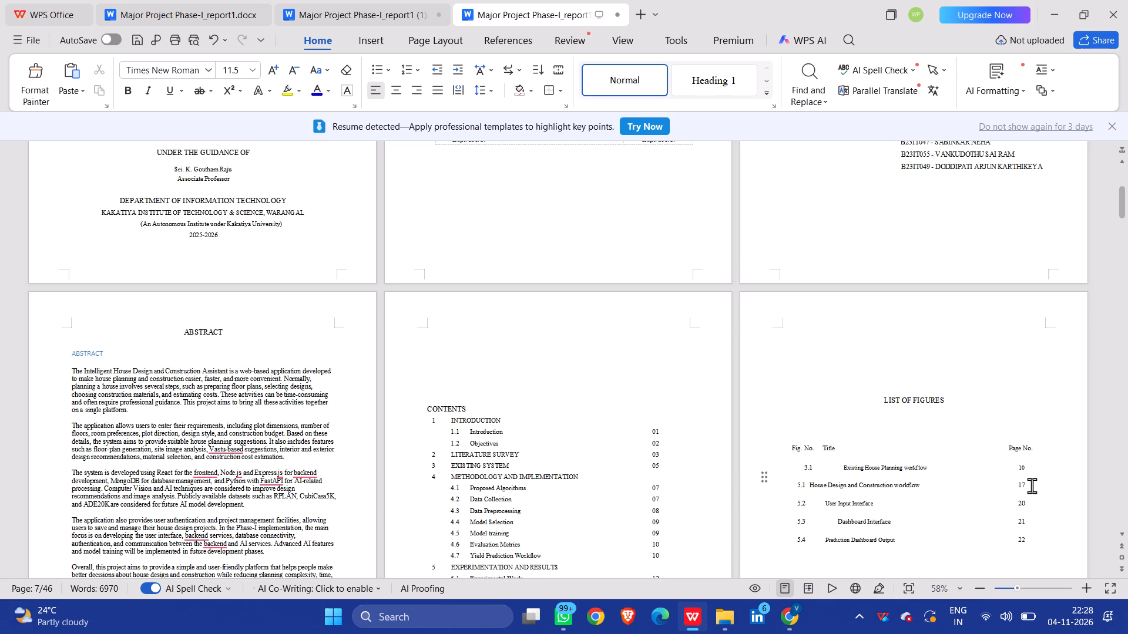
key("BackSpace")
key("BackSpace")
type("20")
key("Down")
key("BackSpace")
key("3")
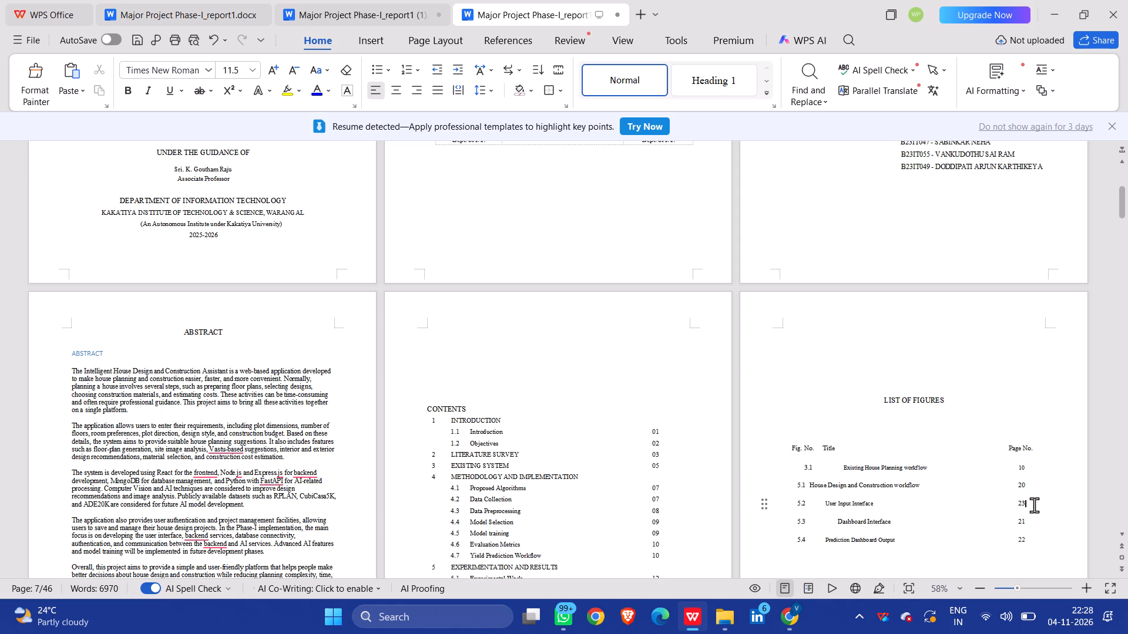
key("Down")
key("BackSpace")
key("4")
key("Down")
key("BackSpace")
key("5")
Try to send the report to a device, saving the changes to Major Project Phase-I_report1 (2).docx.
left_click(1085, 44)
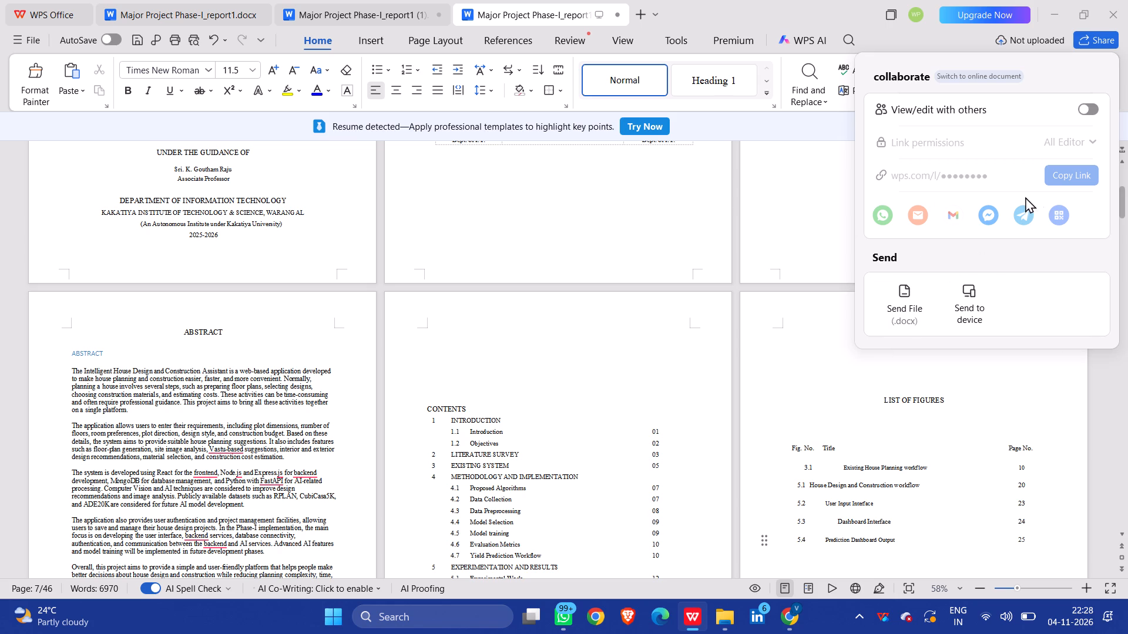
left_click(963, 306)
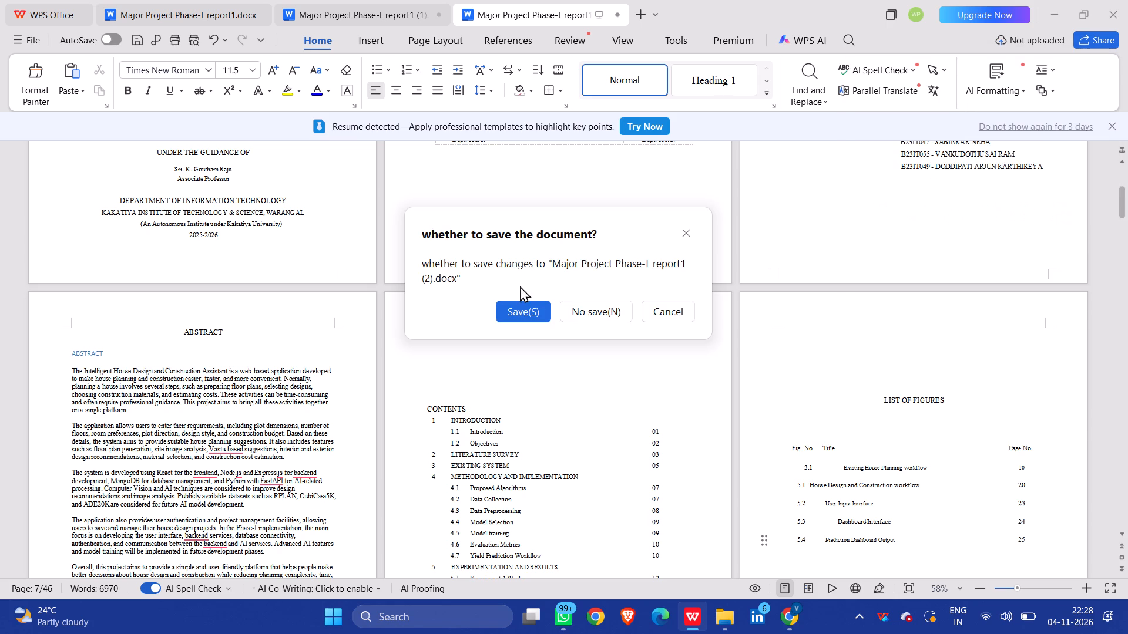
left_click(532, 311)
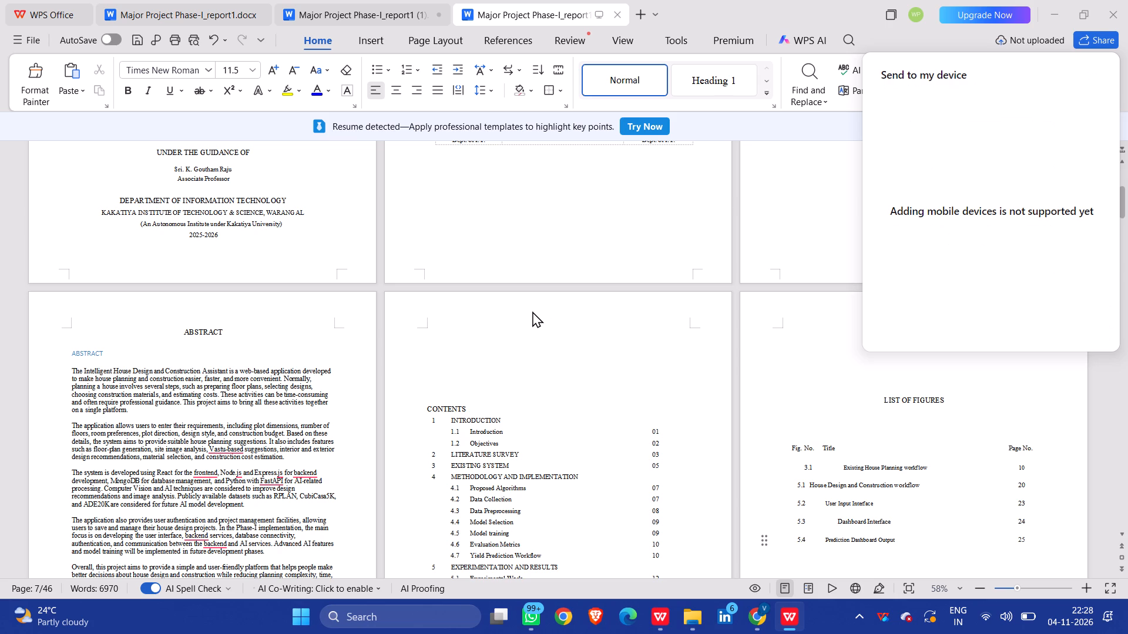
left_click(666, 248)
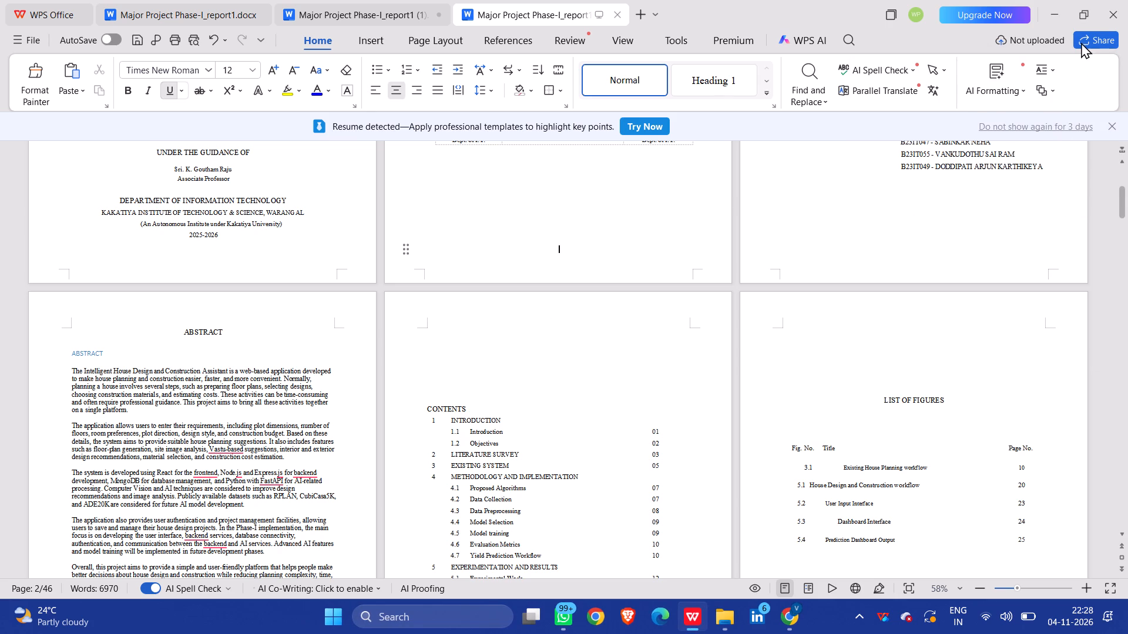
Share the saved report by sending it as a .docx file.
left_click(1080, 41)
left_click(905, 291)
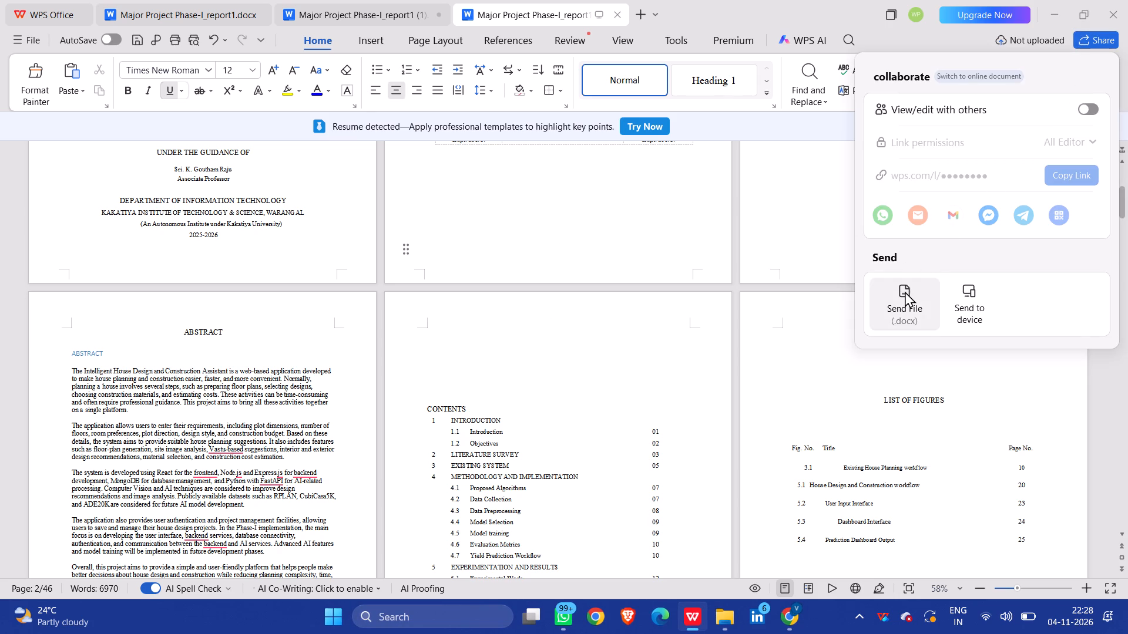
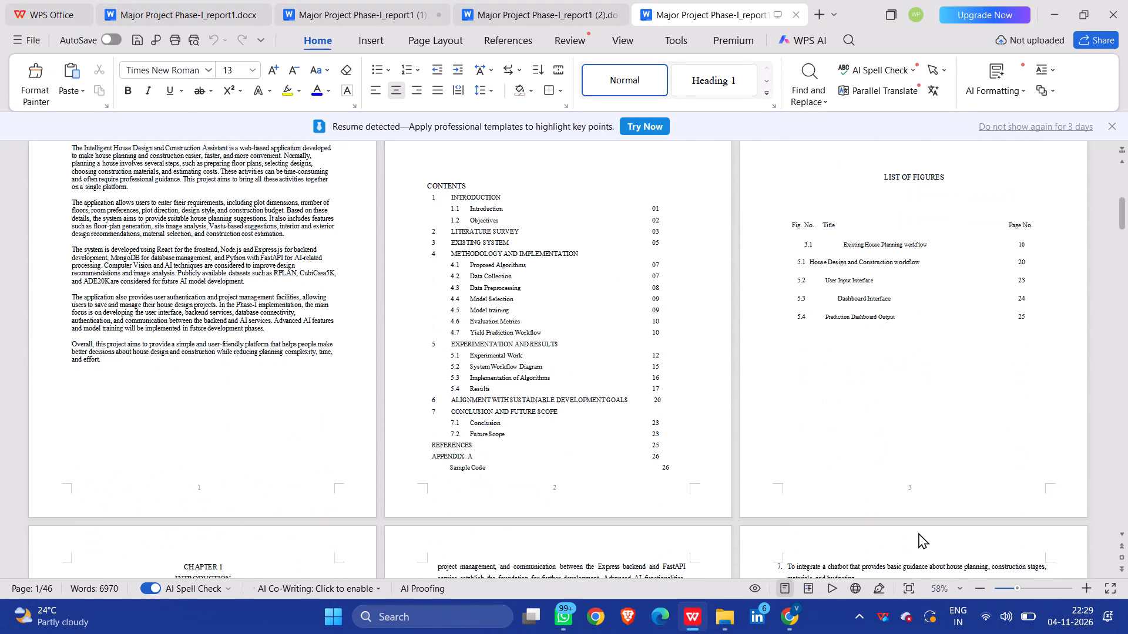
Review the report's pages from the CONTENTS and LIST OF FIGURES through Chapter 6, checking chapter, section and figure placement against page numbers.
scroll(918, 532, "down", 5)
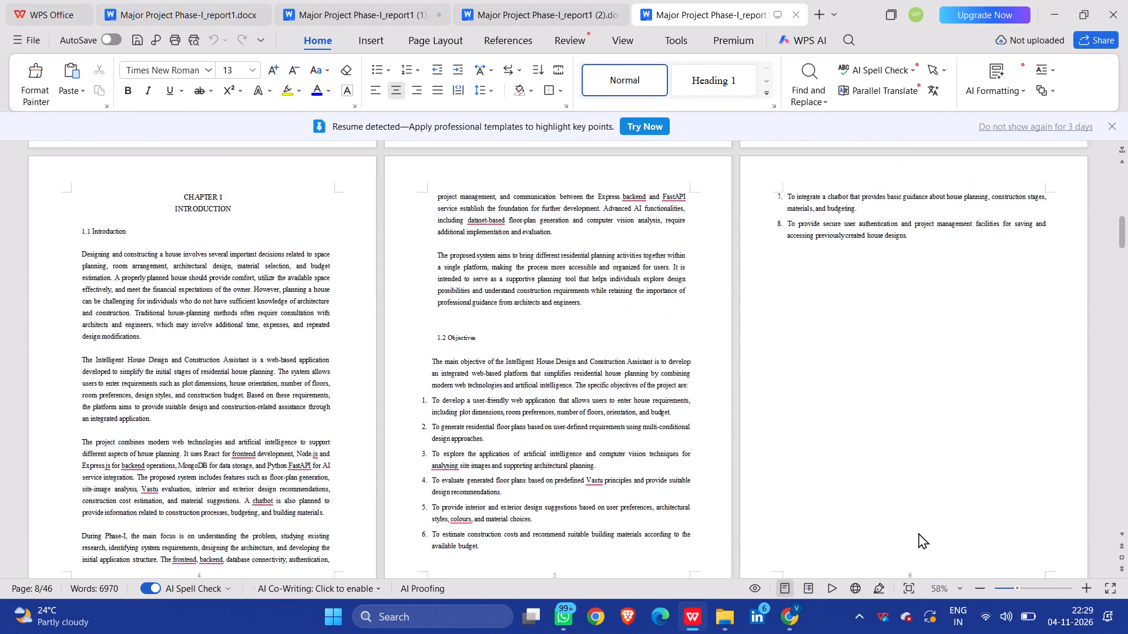
scroll(918, 532, "down", 6)
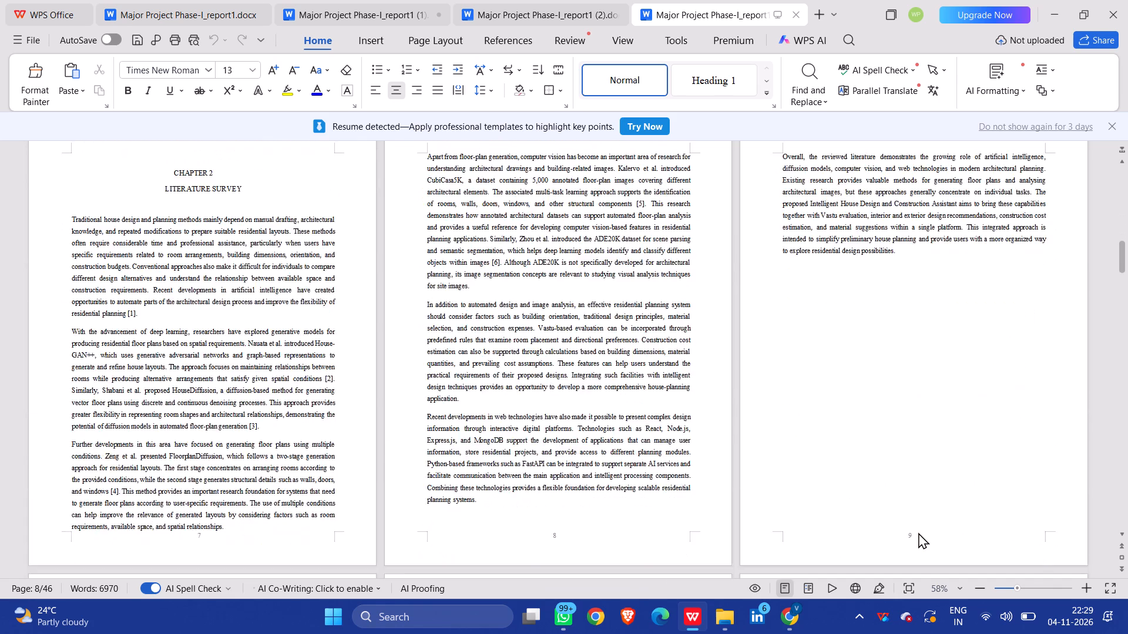
scroll(918, 532, "down", 9)
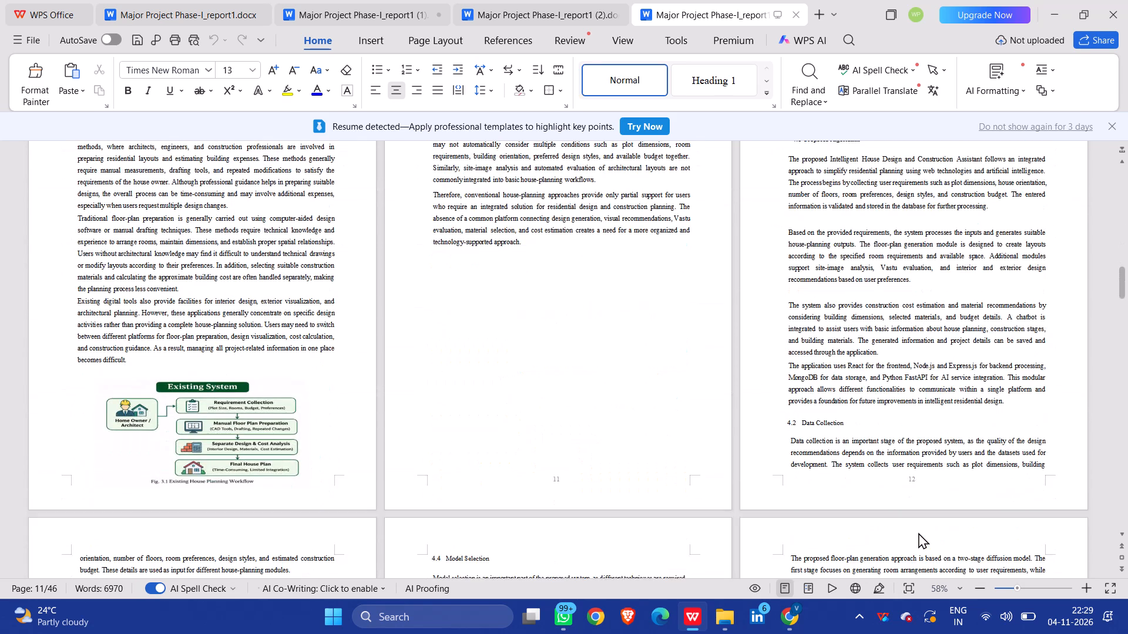
scroll(918, 532, "down", 8)
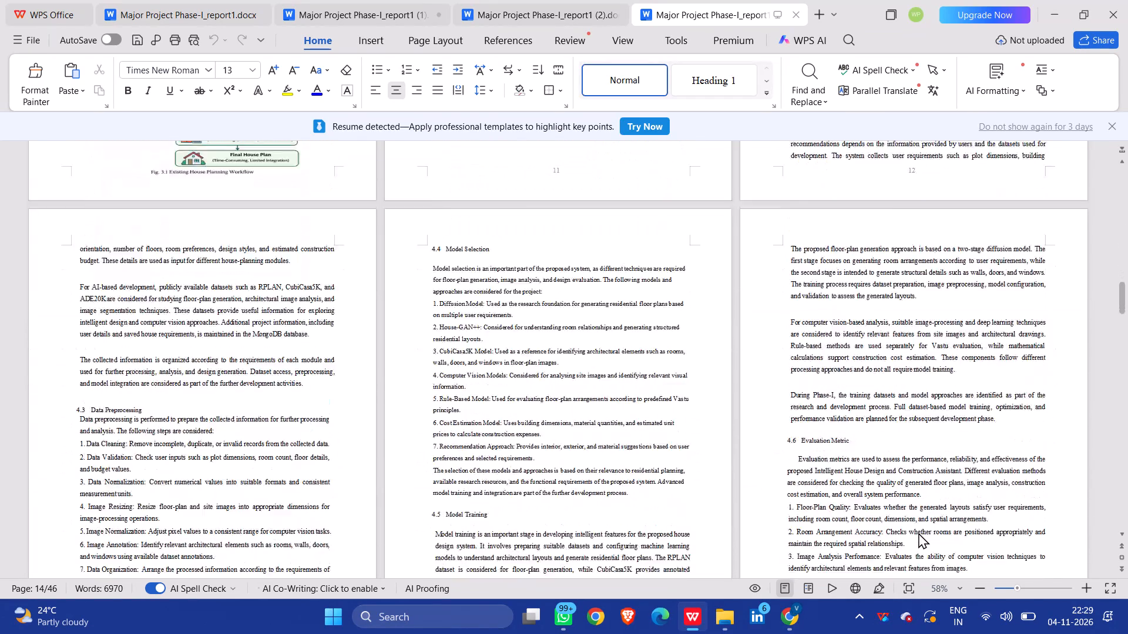
scroll(918, 532, "down", 7)
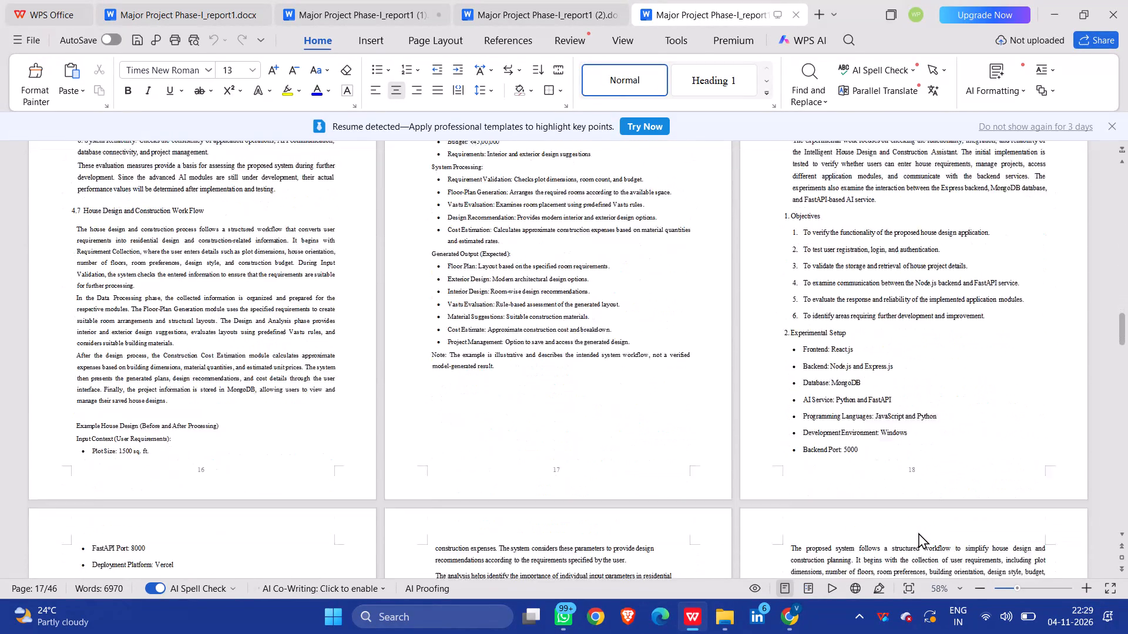
scroll(918, 532, "down", 8)
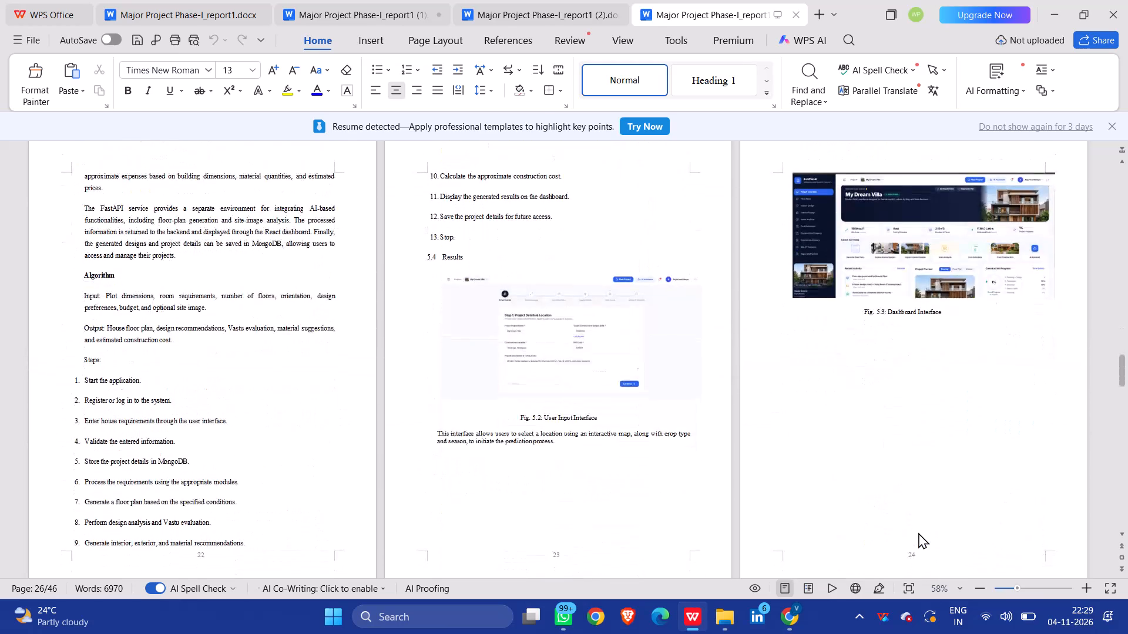
scroll(918, 532, "down", 5)
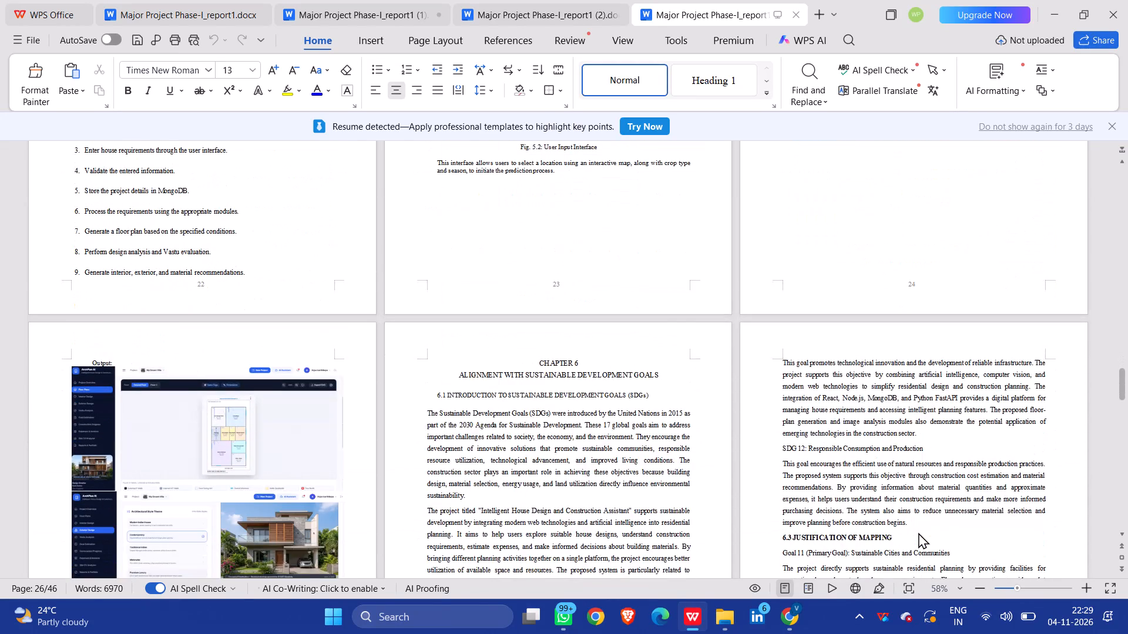
Review the report's remaining pages from Chapter 6 through Chapter 7, the references and Appendix A, checking heading placement and page numbers.
scroll(918, 532, "down", 3)
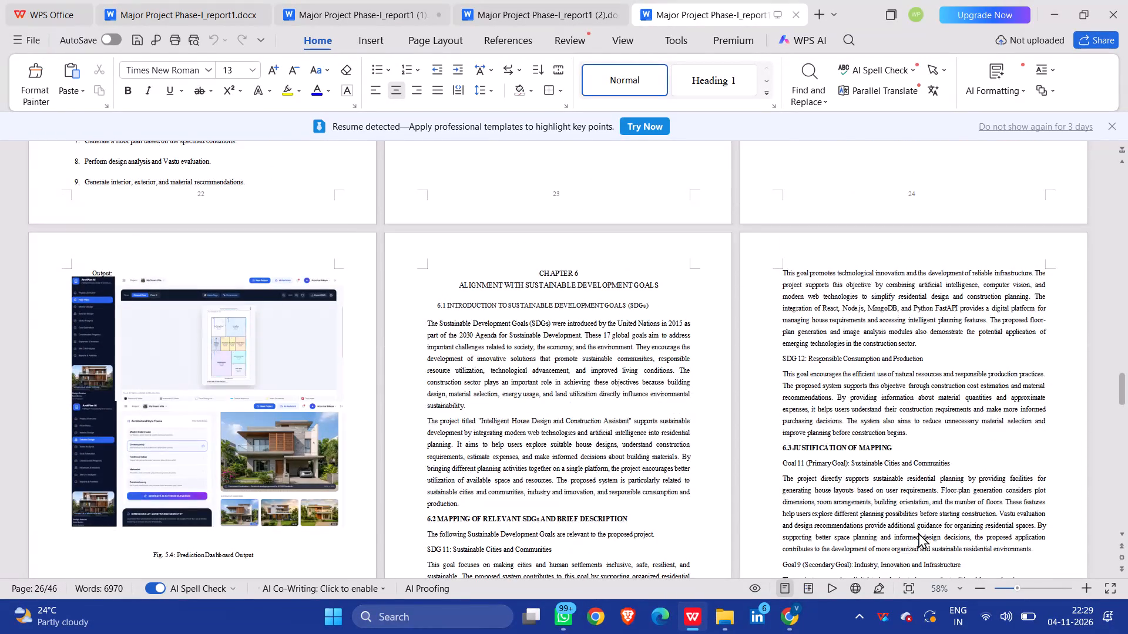
scroll(918, 532, "down", 8)
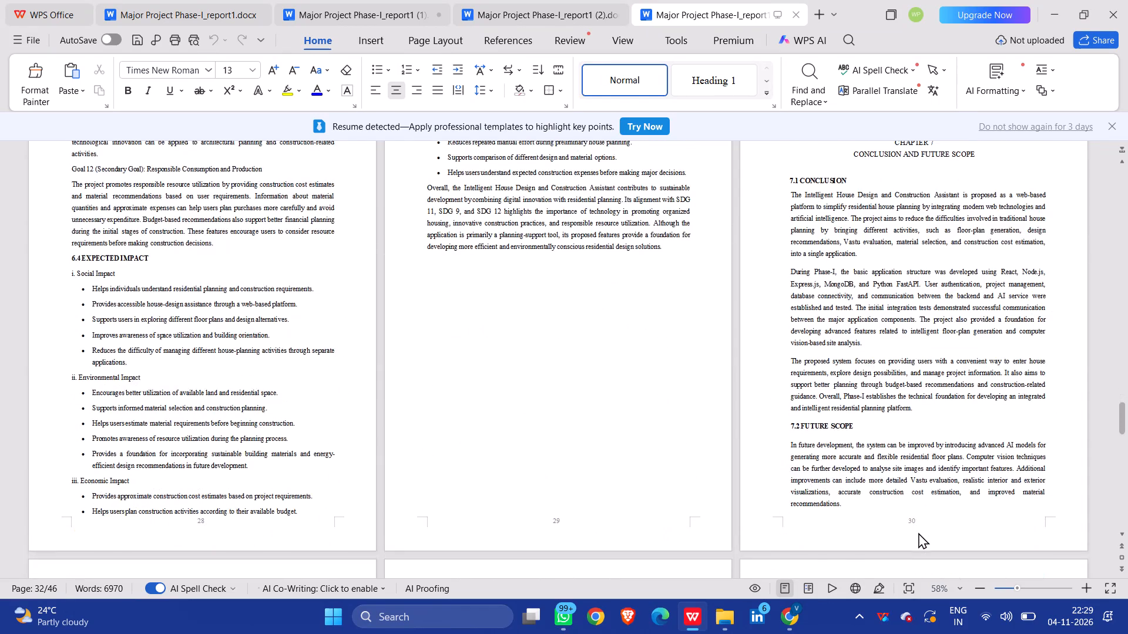
scroll(918, 532, "down", 5)
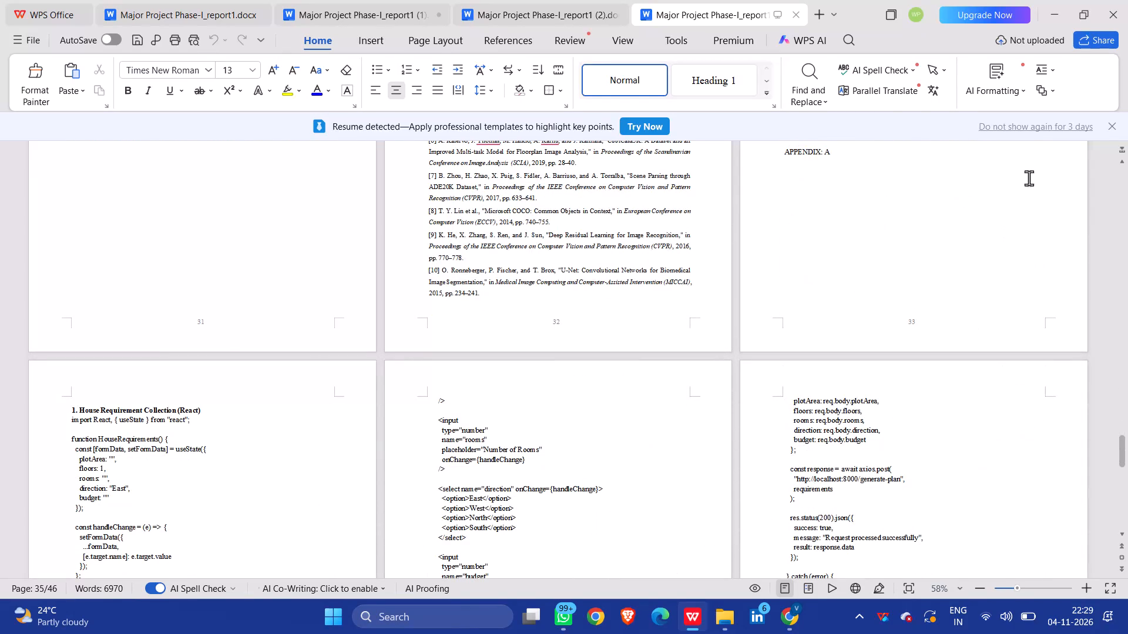
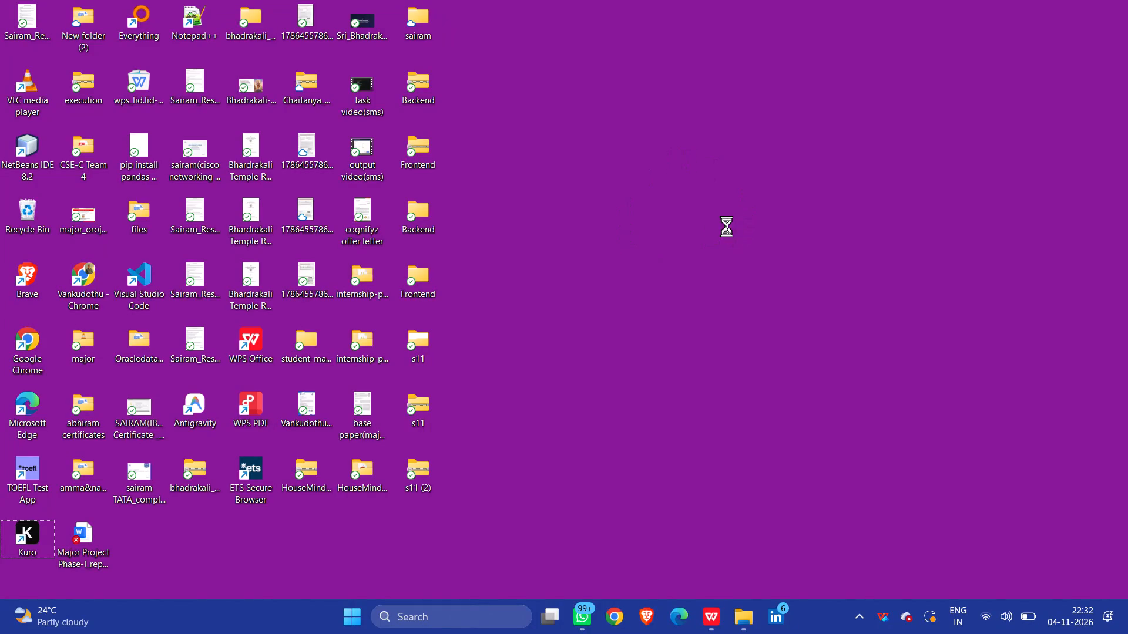
Refresh the desktop.
right_click(645, 163)
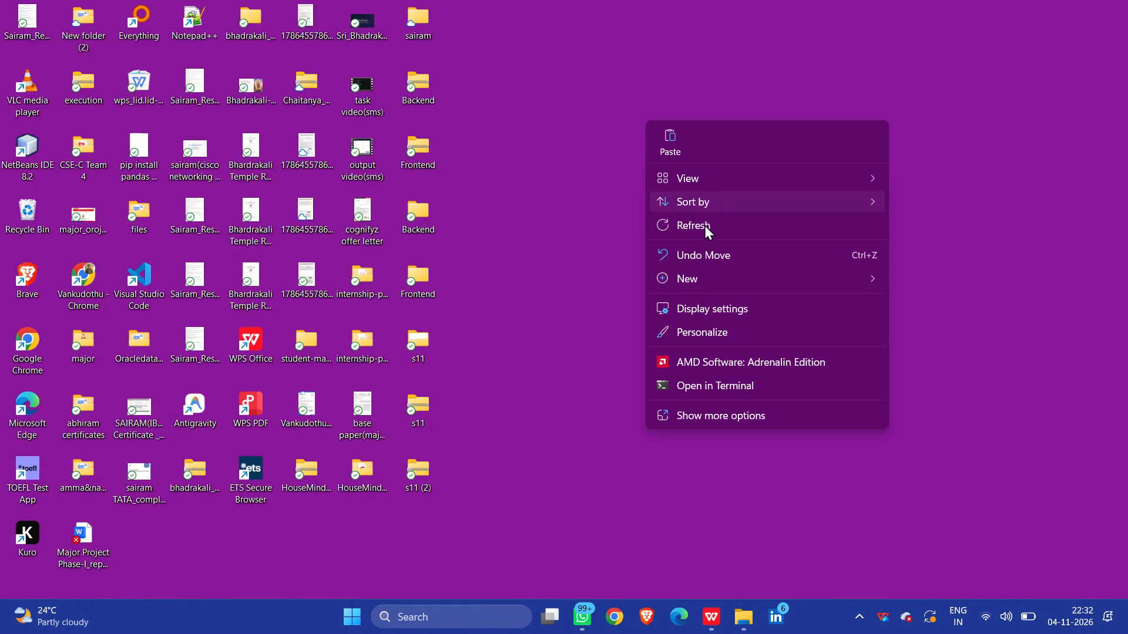
left_click(703, 229)
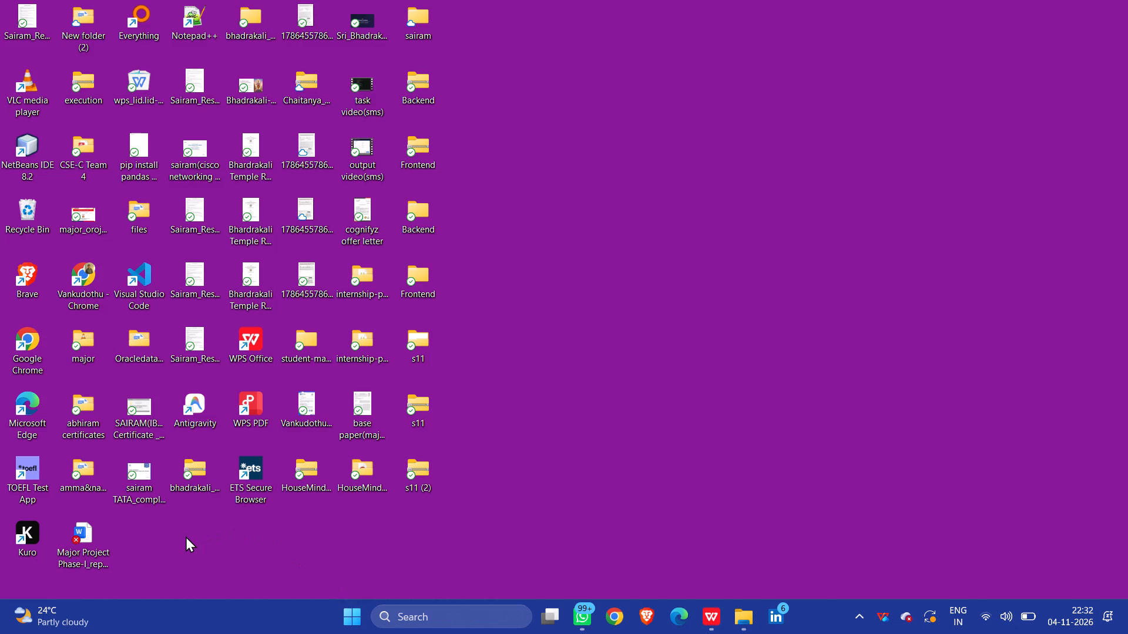
Launch the Kuro application from its desktop shortcut.
left_click(7, 544)
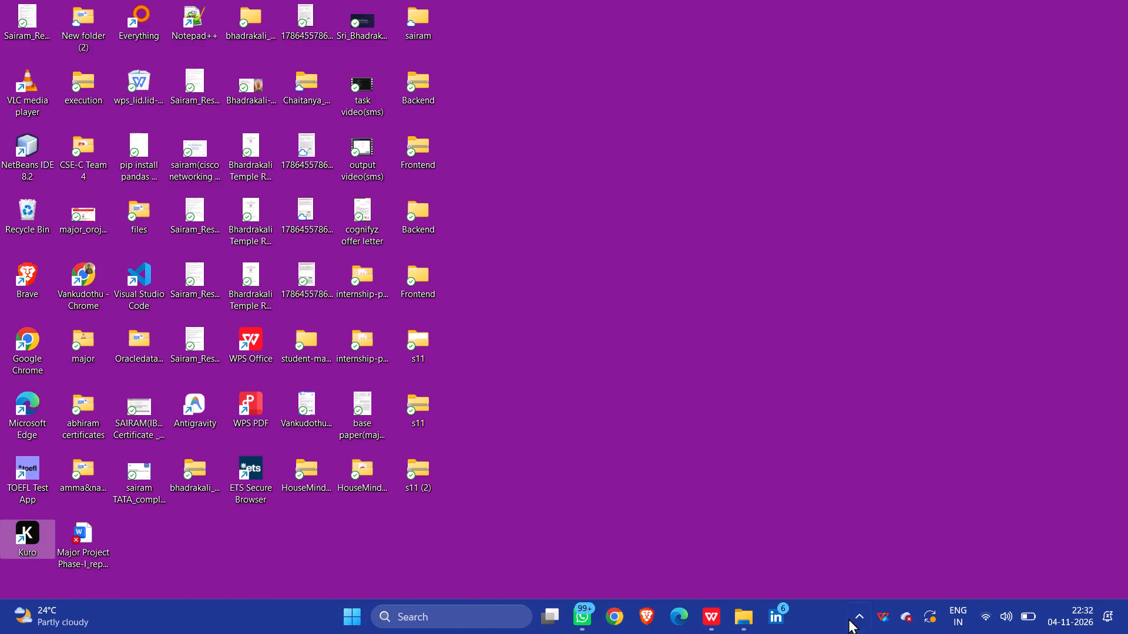
left_click(41, 551)
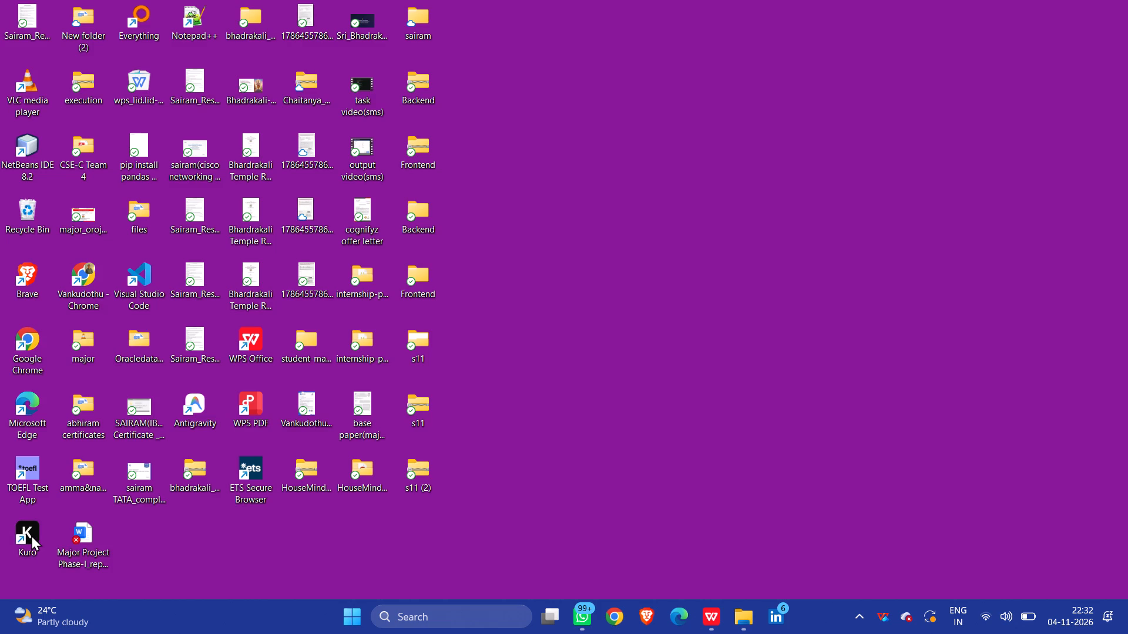
double_click(31, 535)
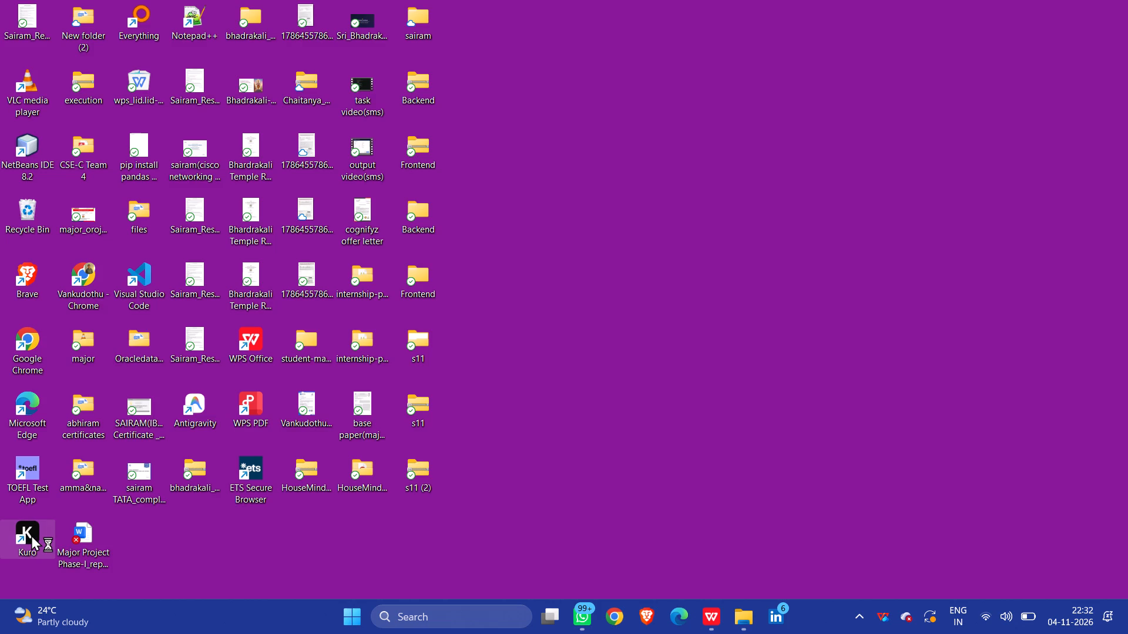